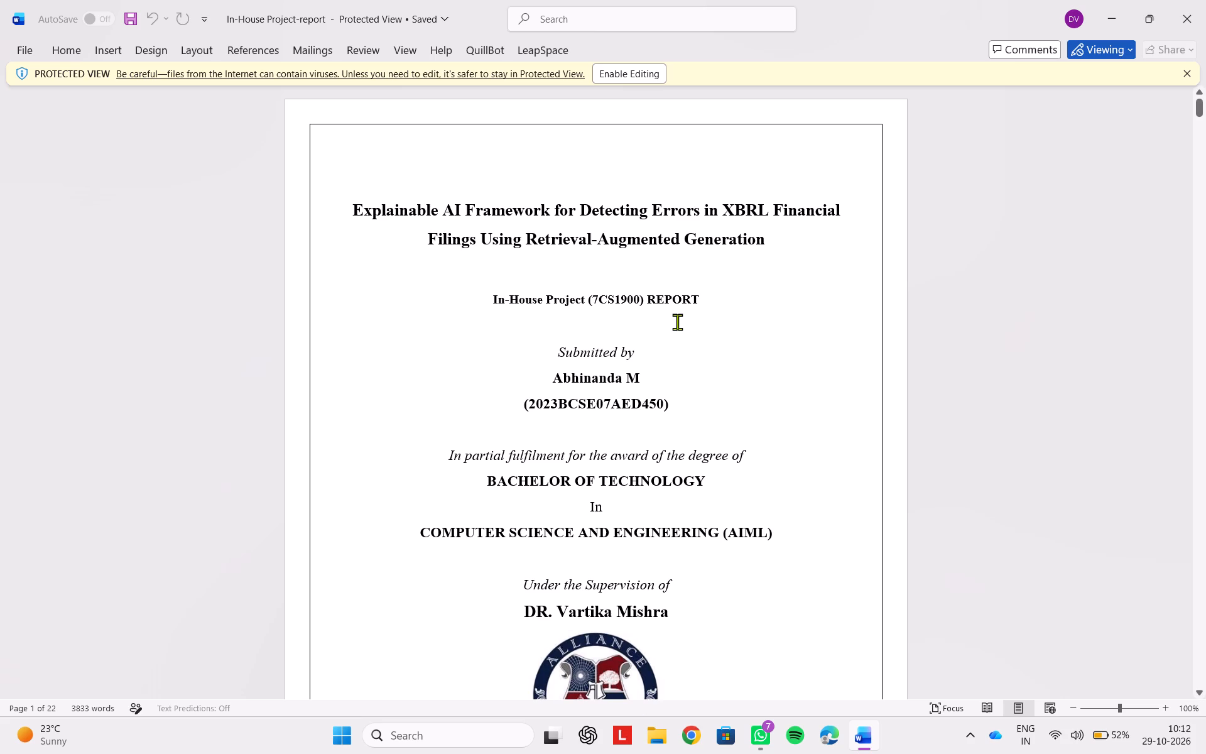
Take the in-house project report out of Protected View so that it can be edited.
{"action": "key", "text": "BackSpace"}
{"action": "key", "text": "BackSpace"}
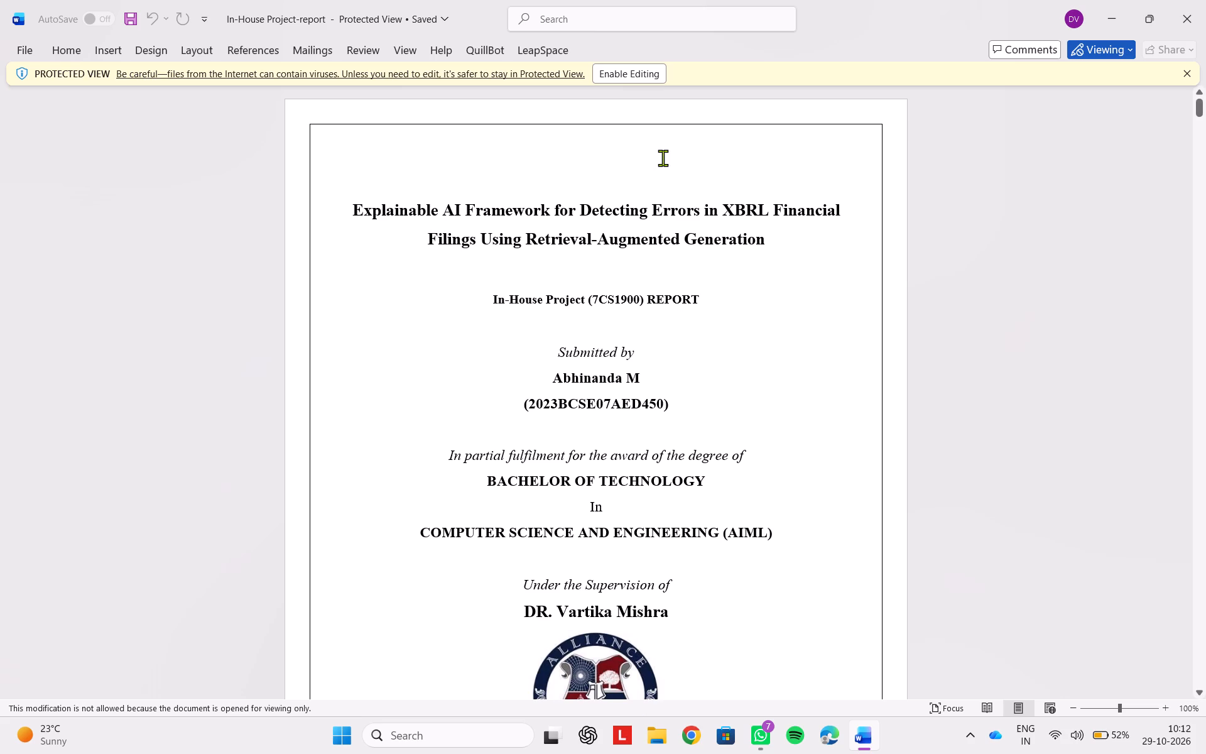
{"action": "key", "text": "BackSpace"}
{"action": "key", "text": "Delete"}
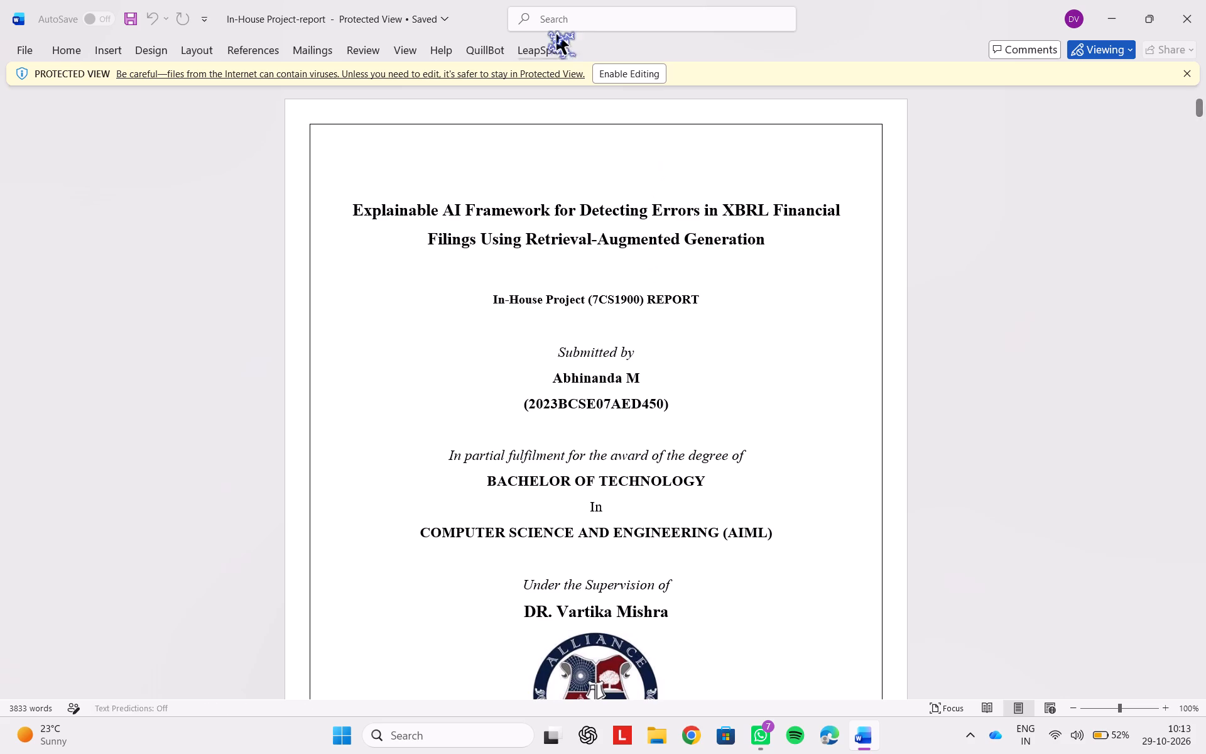
{"action": "left_click", "coordinate": [605, 72]}
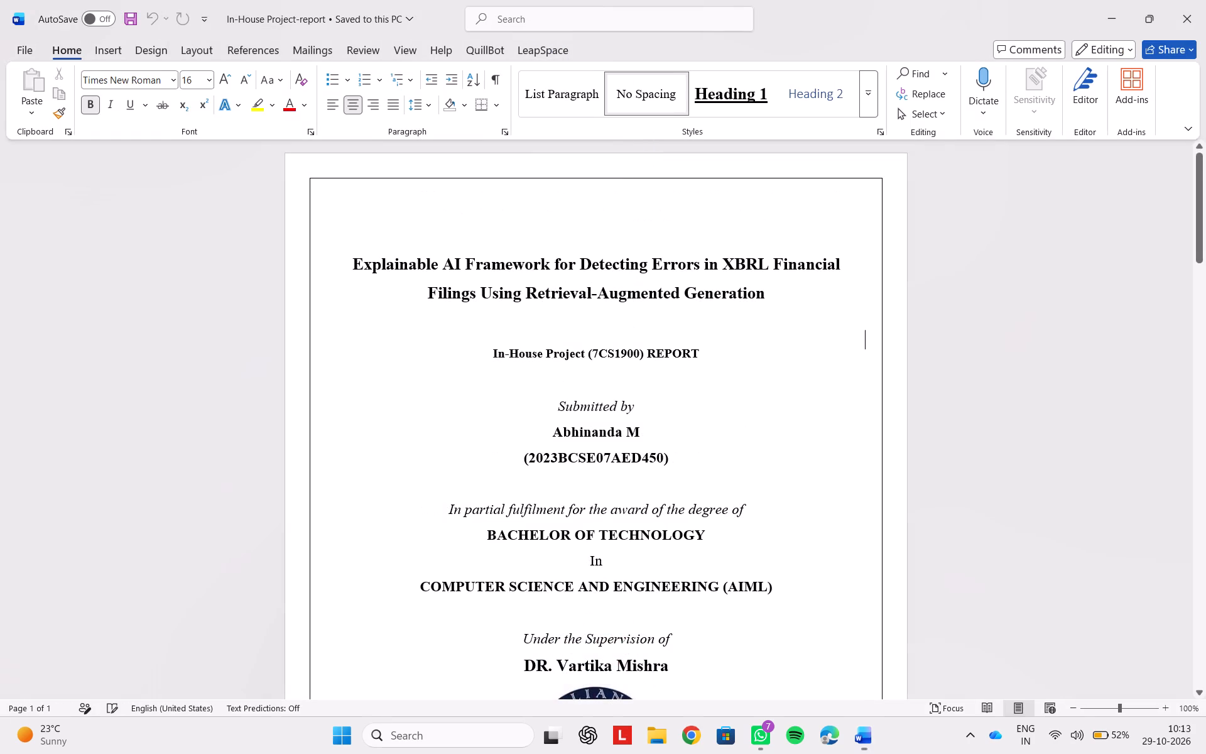
Remove one blank line above the report title on the cover page.
{"action": "key", "text": "BackSpace"}
{"action": "key", "text": "BackSpace"}
{"action": "key", "text": "BackSpace"}
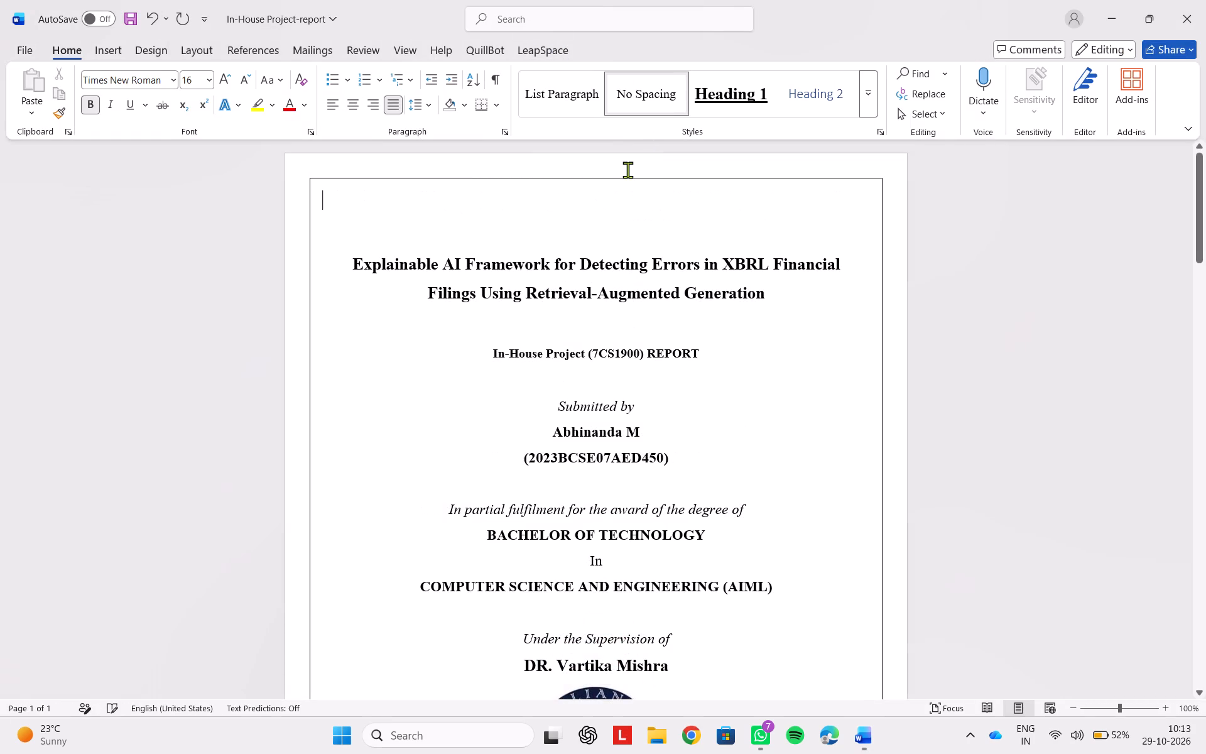
{"action": "key", "text": "BackSpace"}
{"action": "key", "text": "Down"}
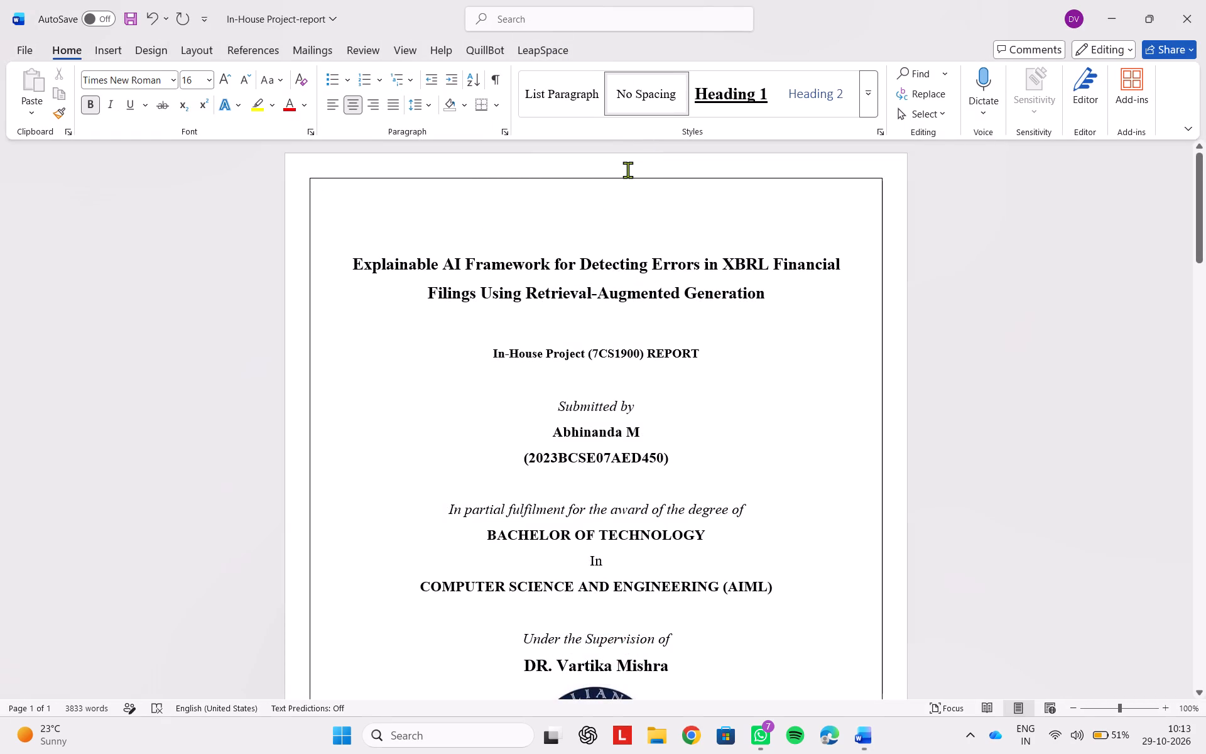
{"action": "key", "text": "BackSpace"}
{"action": "key", "text": "BackSpace"}
{"action": "key", "text": "BackSpace"}
{"action": "key", "text": "BackSpace"}
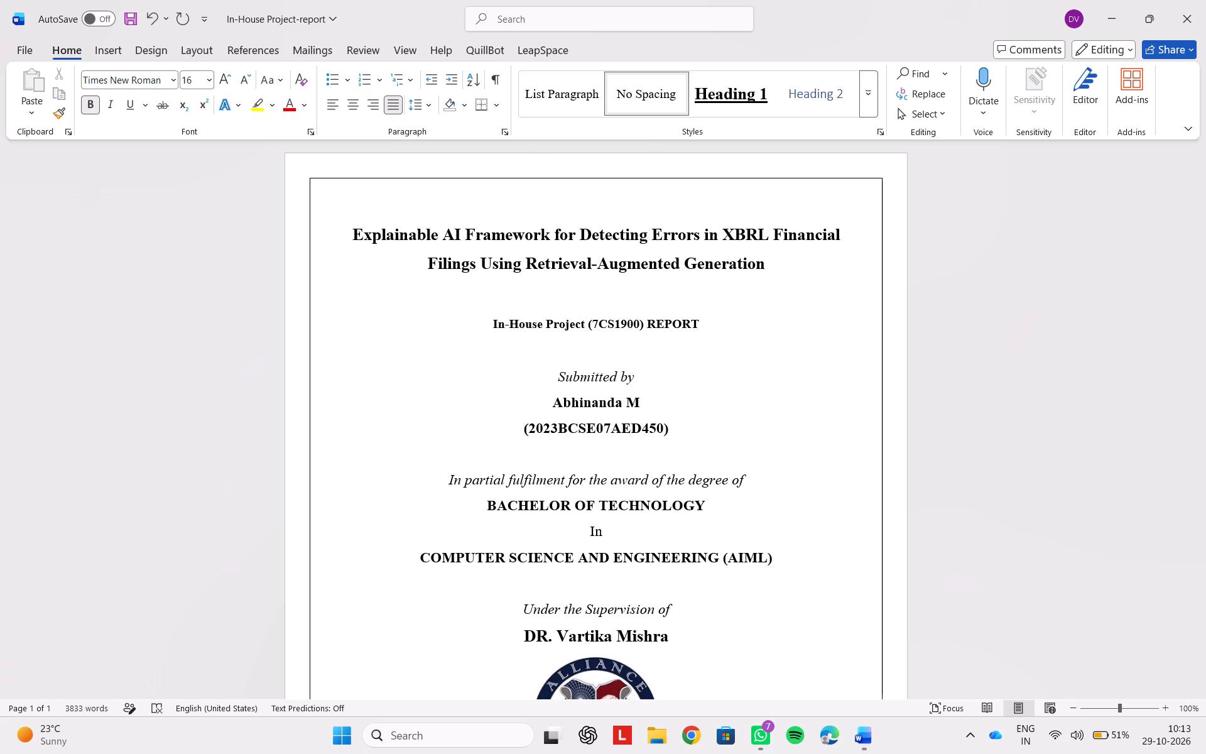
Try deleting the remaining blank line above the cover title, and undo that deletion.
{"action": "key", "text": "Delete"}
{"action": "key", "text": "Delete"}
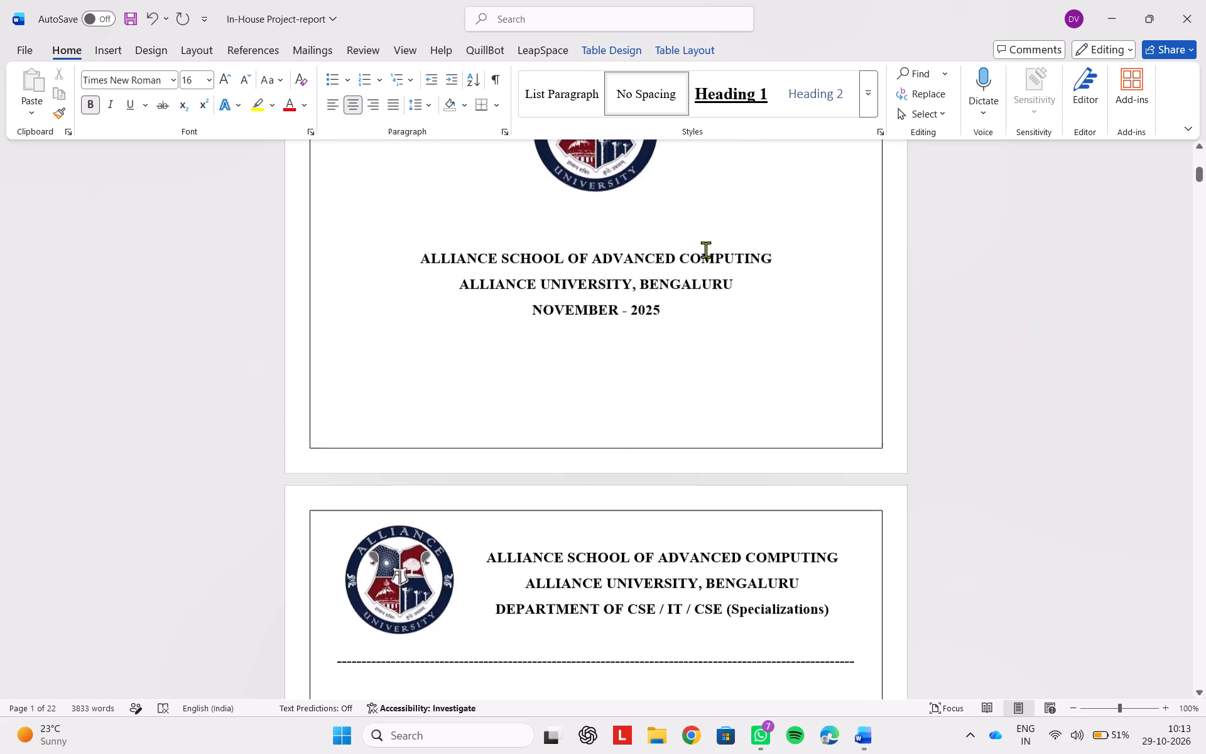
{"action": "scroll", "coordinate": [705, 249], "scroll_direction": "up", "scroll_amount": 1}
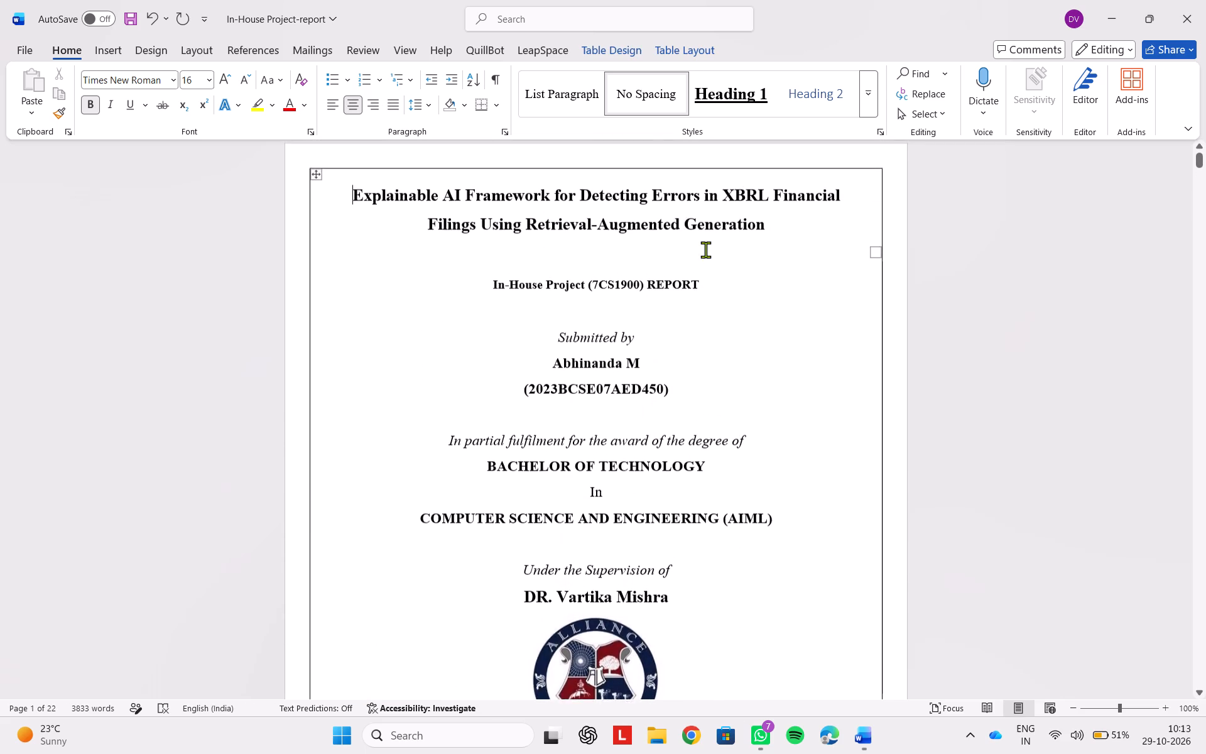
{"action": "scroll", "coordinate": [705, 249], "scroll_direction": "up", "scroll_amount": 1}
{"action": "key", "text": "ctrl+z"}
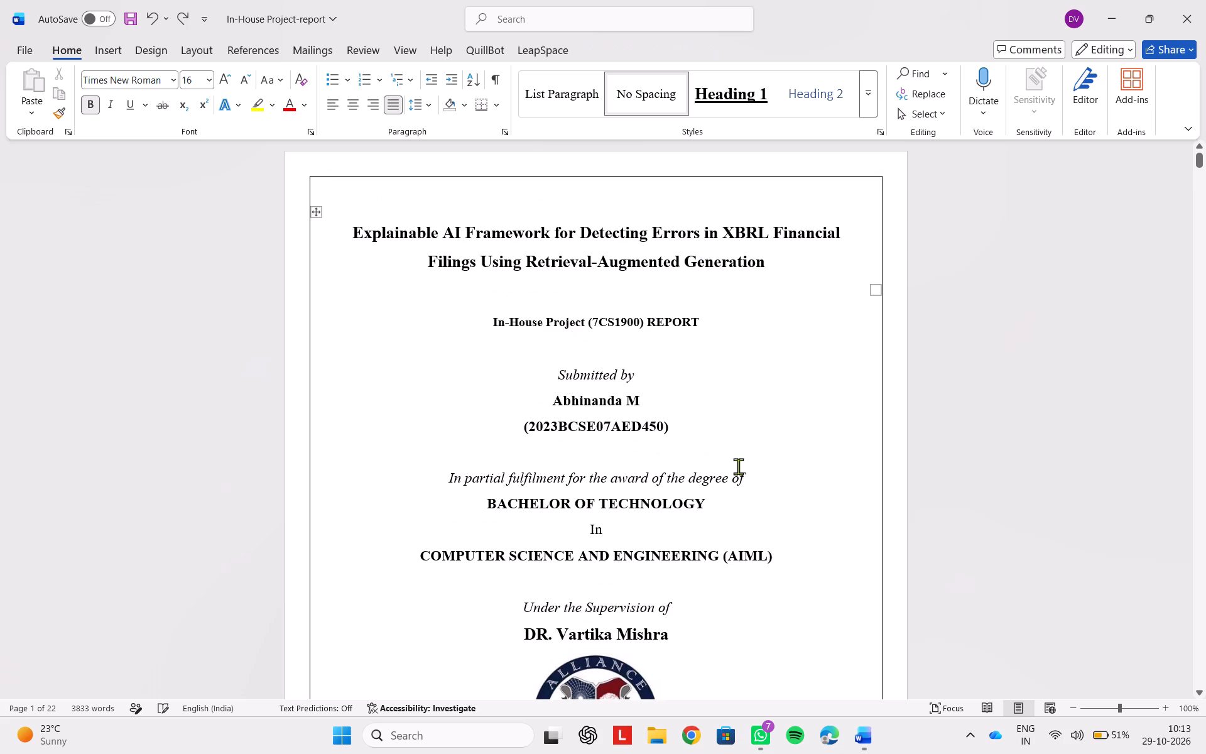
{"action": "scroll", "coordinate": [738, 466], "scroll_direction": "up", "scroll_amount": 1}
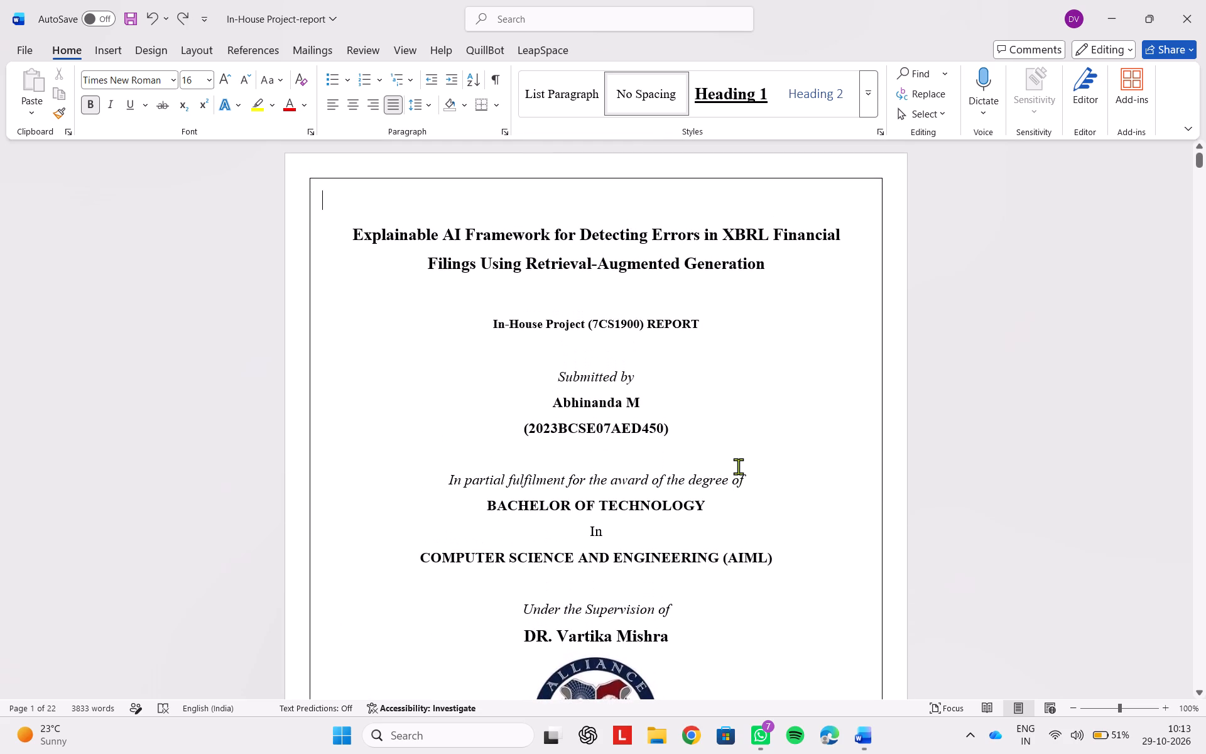
Replace the student's name under "Submitted by" on the cover page with the new author's name in capitals.
{"action": "left_click_drag", "start_coordinate": [655, 403], "coordinate": [590, 396]}
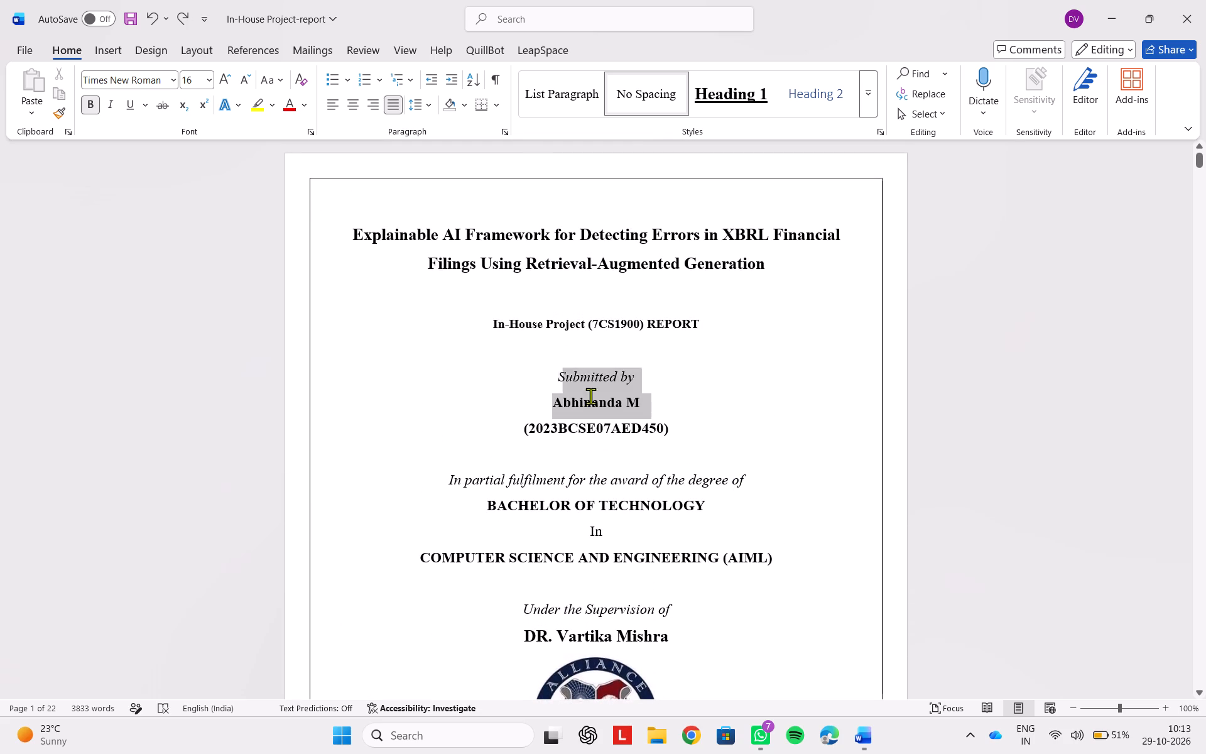
{"action": "left_click_drag", "start_coordinate": [590, 396], "coordinate": [579, 400]}
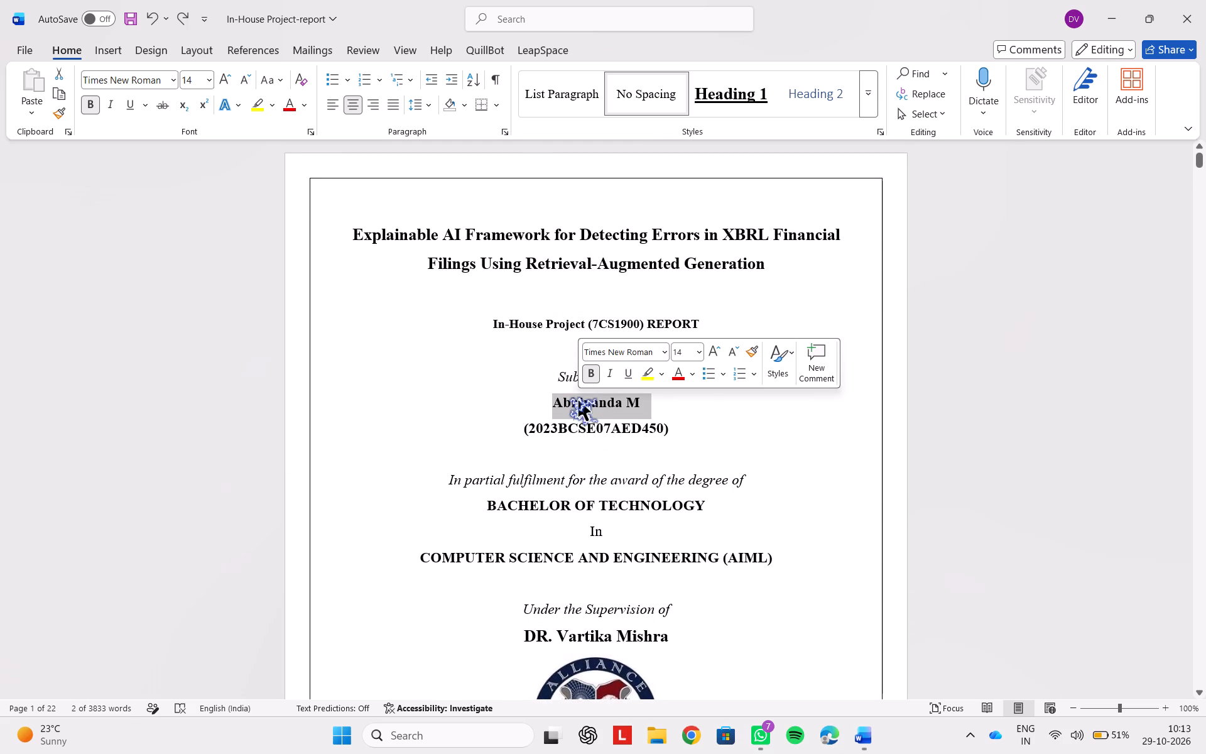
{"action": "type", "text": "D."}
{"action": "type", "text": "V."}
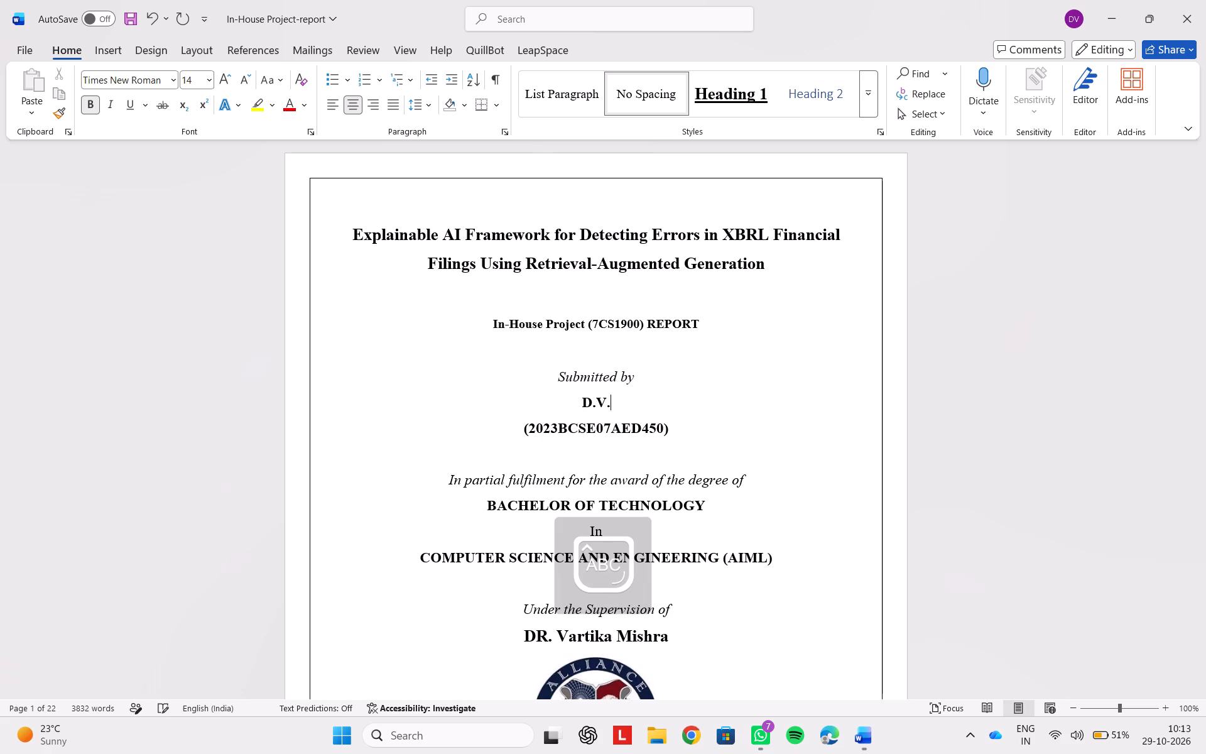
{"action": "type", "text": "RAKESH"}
Correct the second-to-last digit of the student's registration number on the cover page.
{"action": "left_click", "coordinate": [656, 429]}
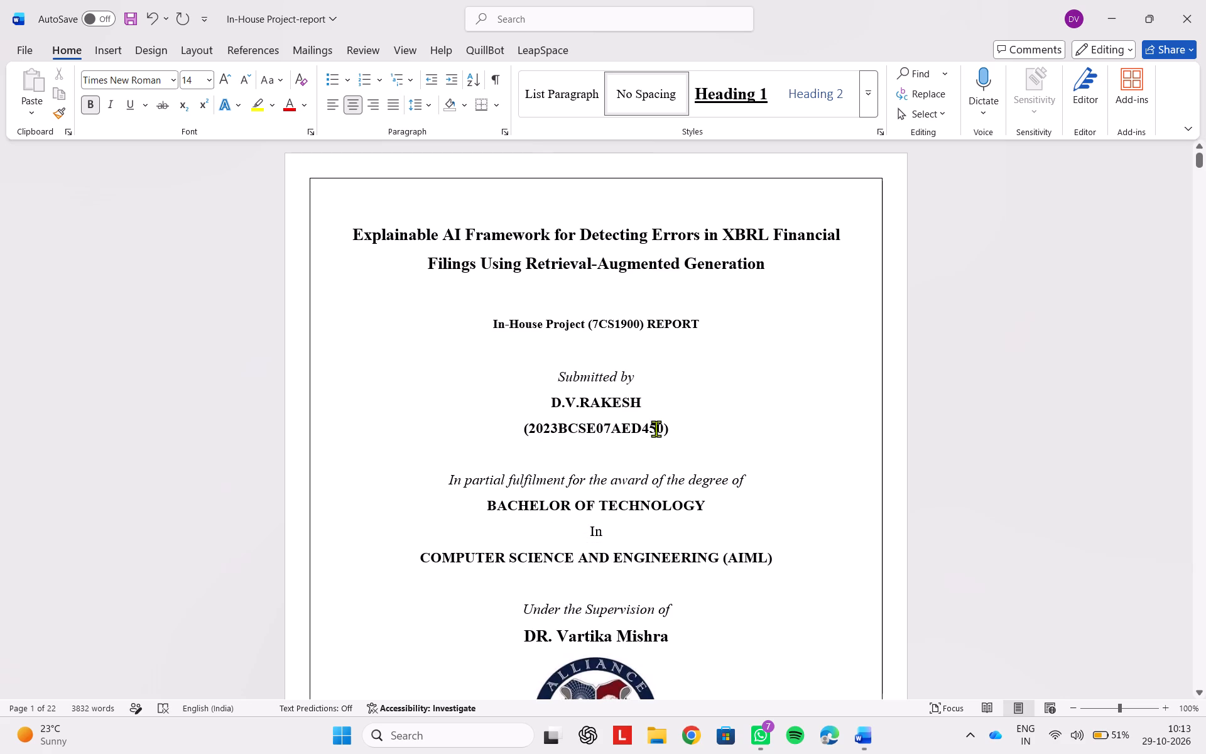
{"action": "key", "text": "BackSpace"}
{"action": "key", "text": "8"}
Accept the grammar suggestion that adds a space after the initials in the cover page author name.
{"action": "left_click", "coordinate": [582, 403]}
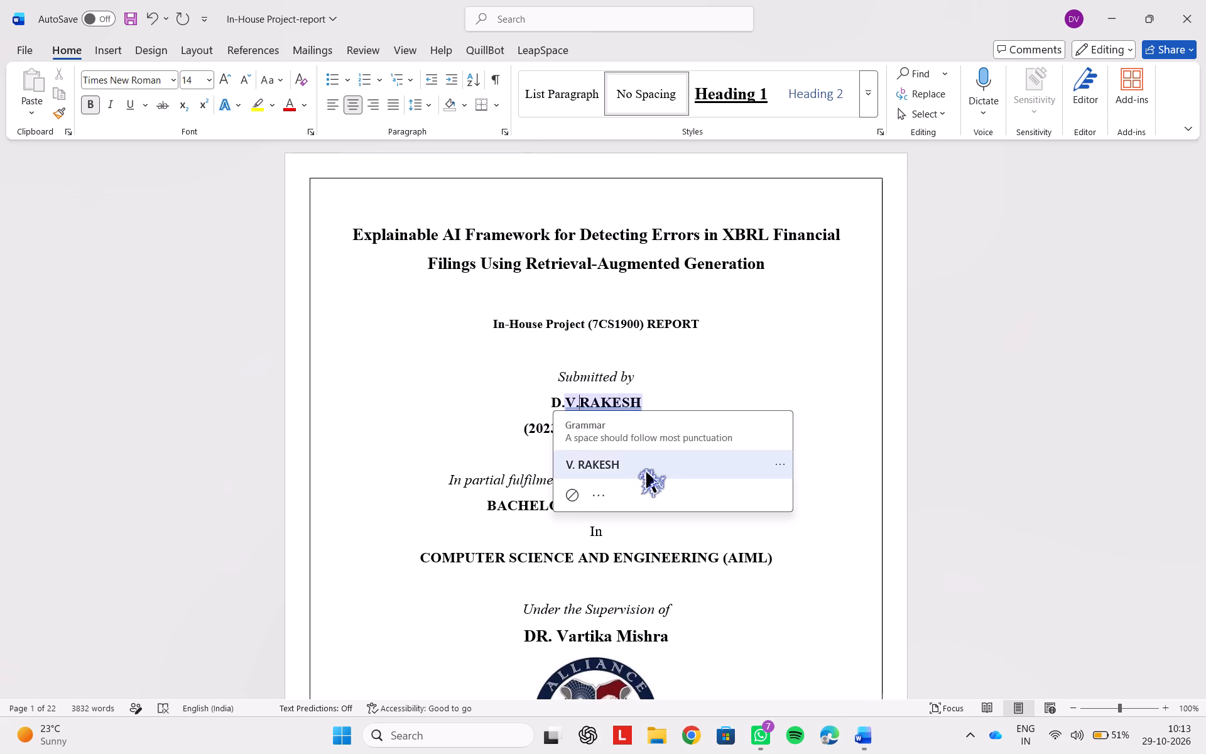
{"action": "left_click", "coordinate": [646, 472]}
Look through the pages after the cover and examine the certificate page for details that need updating.
{"action": "scroll", "coordinate": [796, 473], "scroll_direction": "down", "scroll_amount": 1}
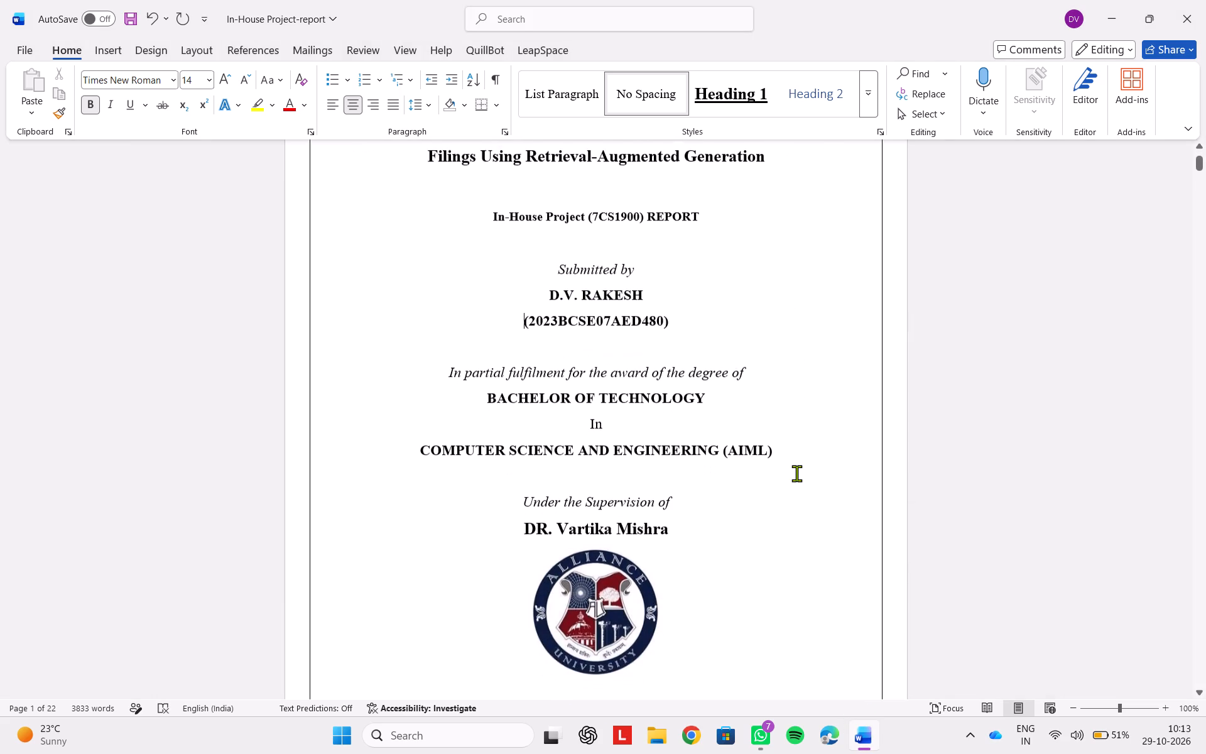
{"action": "scroll", "coordinate": [796, 473], "scroll_direction": "down", "scroll_amount": 3}
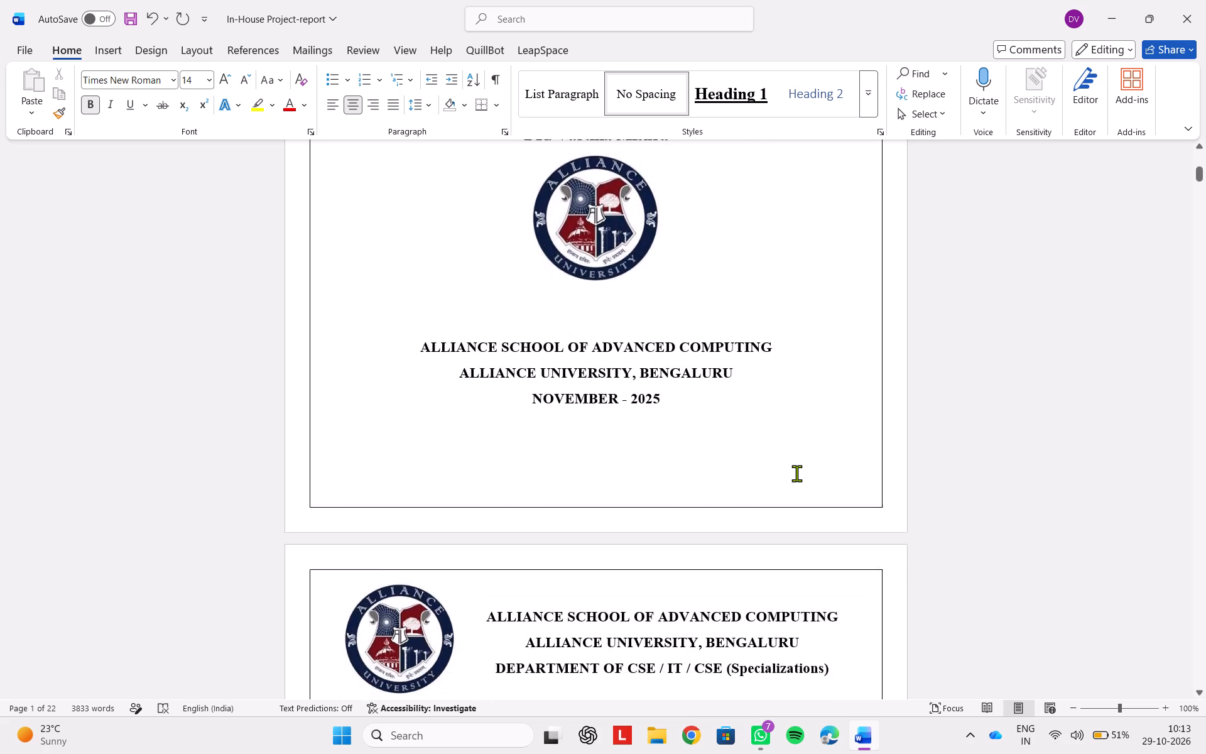
{"action": "scroll", "coordinate": [796, 473], "scroll_direction": "down", "scroll_amount": 3}
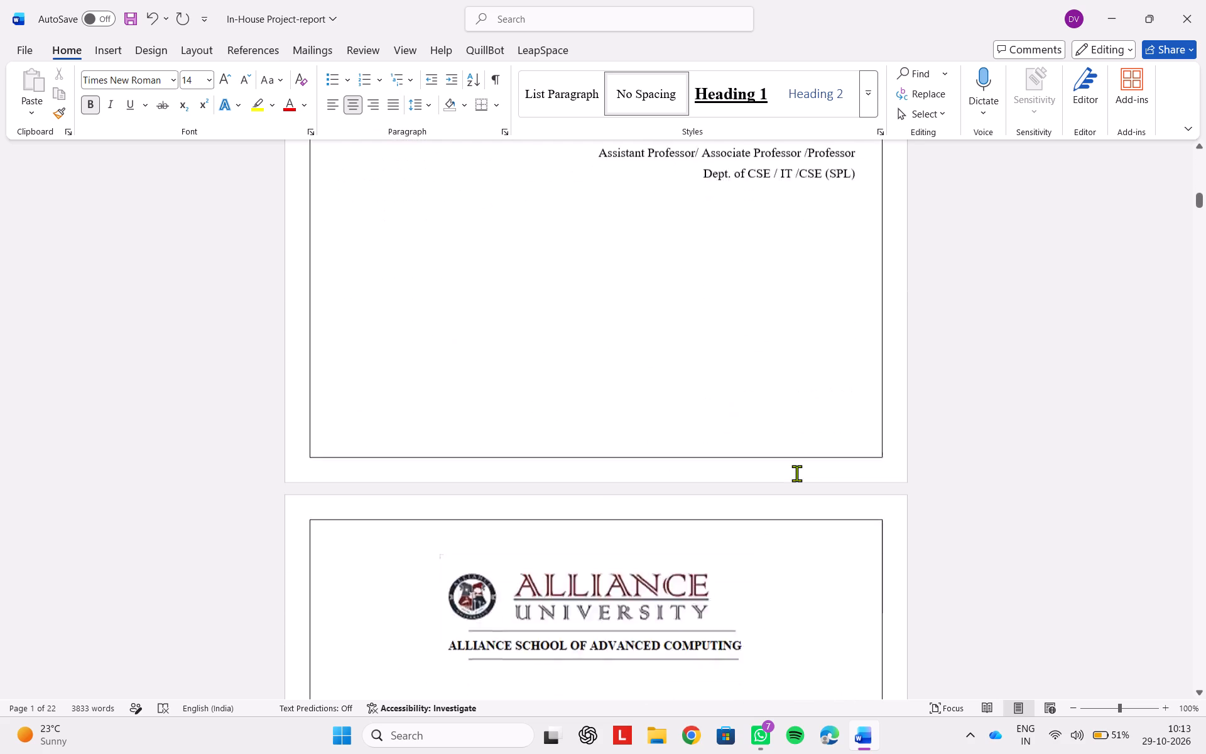
{"action": "scroll", "coordinate": [796, 473], "scroll_direction": "down", "scroll_amount": 1}
{"action": "scroll", "coordinate": [796, 473], "scroll_direction": "up", "scroll_amount": 2}
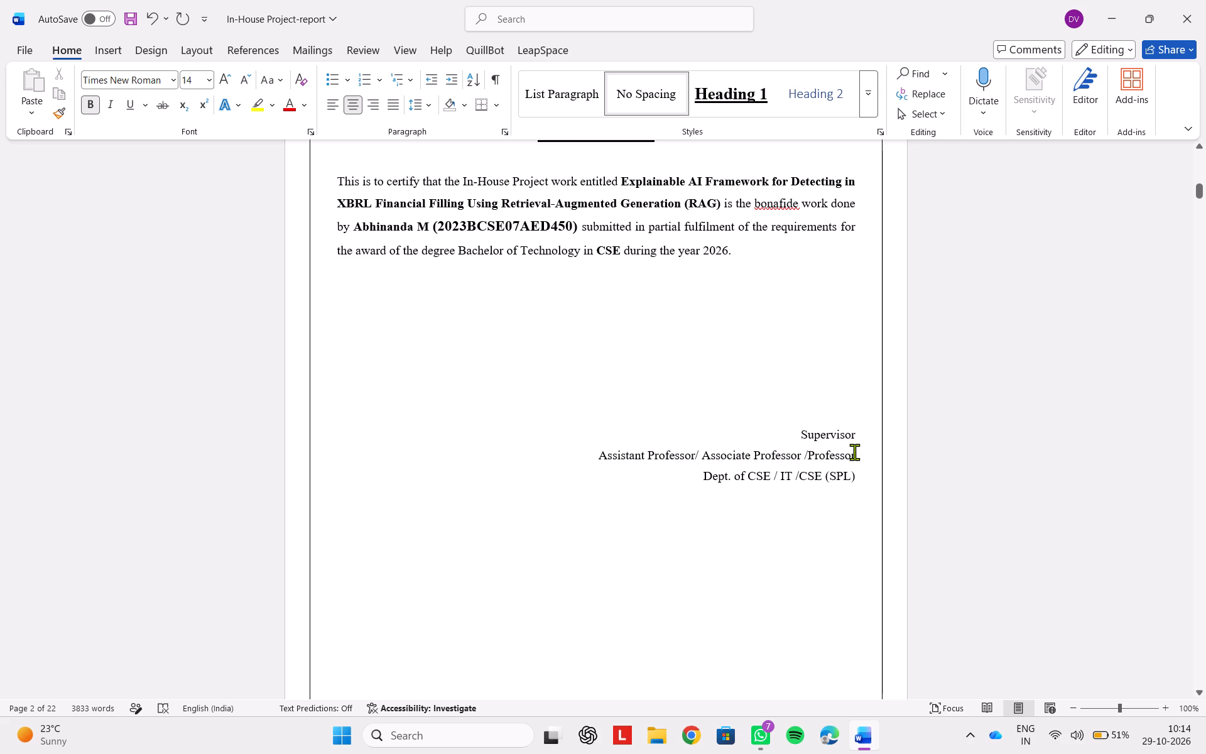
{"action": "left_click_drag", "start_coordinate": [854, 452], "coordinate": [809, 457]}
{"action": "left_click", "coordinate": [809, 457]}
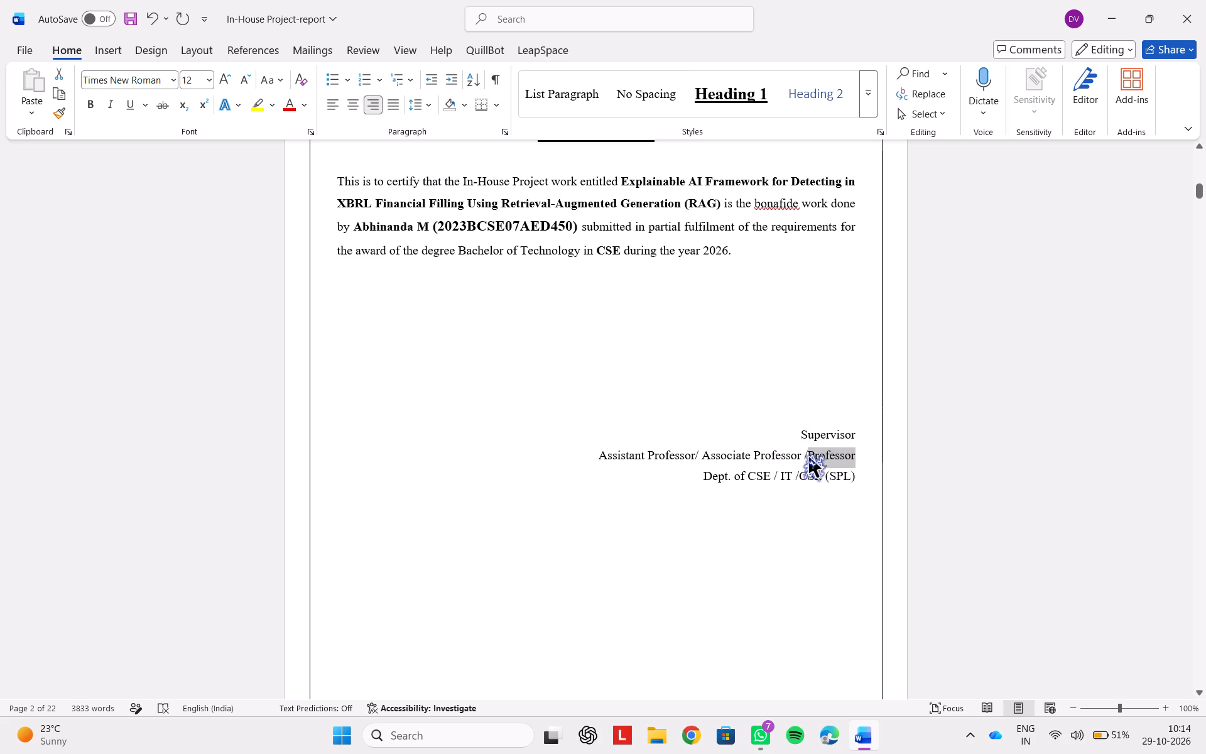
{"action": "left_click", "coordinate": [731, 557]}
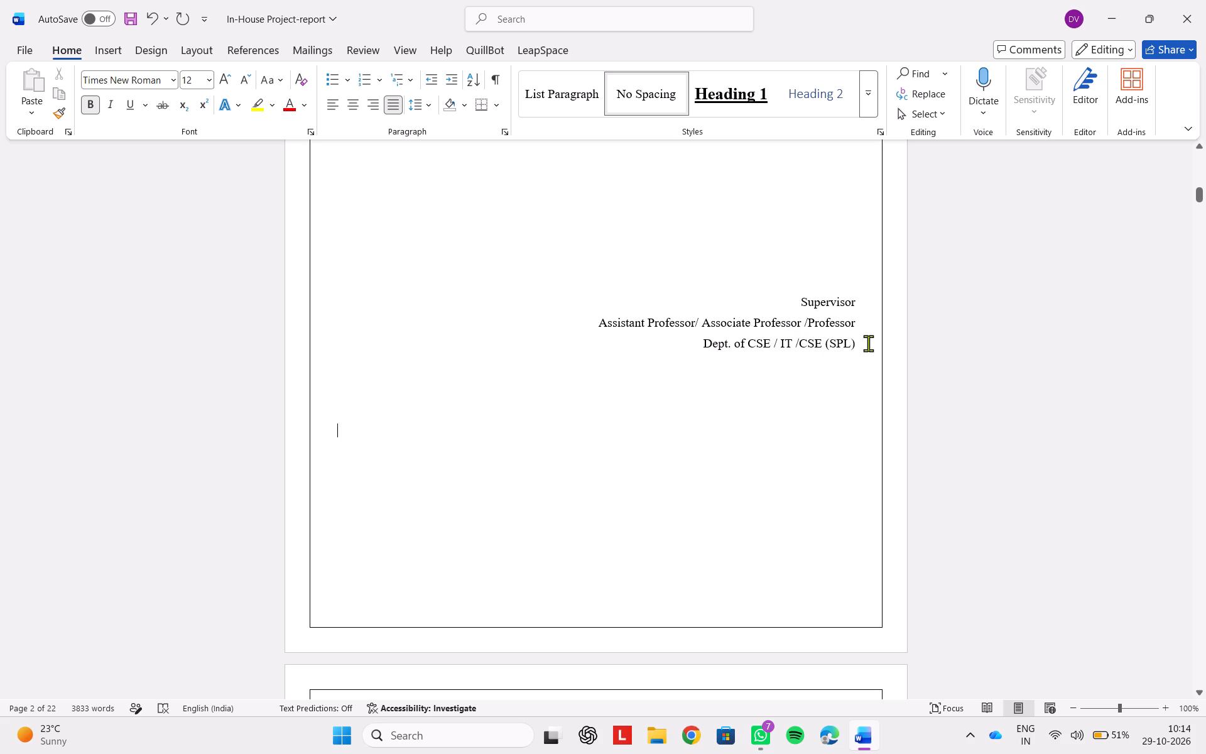
Shorten the department line under the supervisor's title on the certificate page to "Dept. of CSE".
{"action": "left_click_drag", "start_coordinate": [854, 346], "coordinate": [808, 346]}
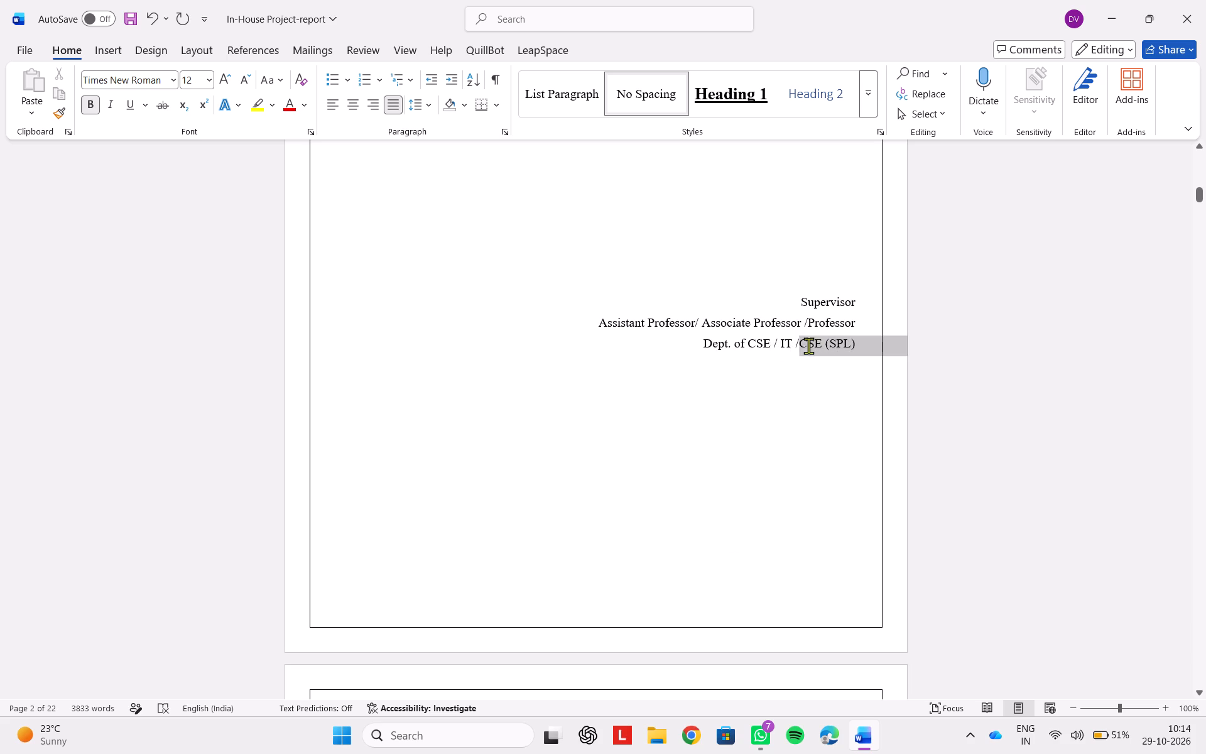
{"action": "left_click_drag", "start_coordinate": [808, 346], "coordinate": [773, 346]}
{"action": "key", "text": "BackSpace"}
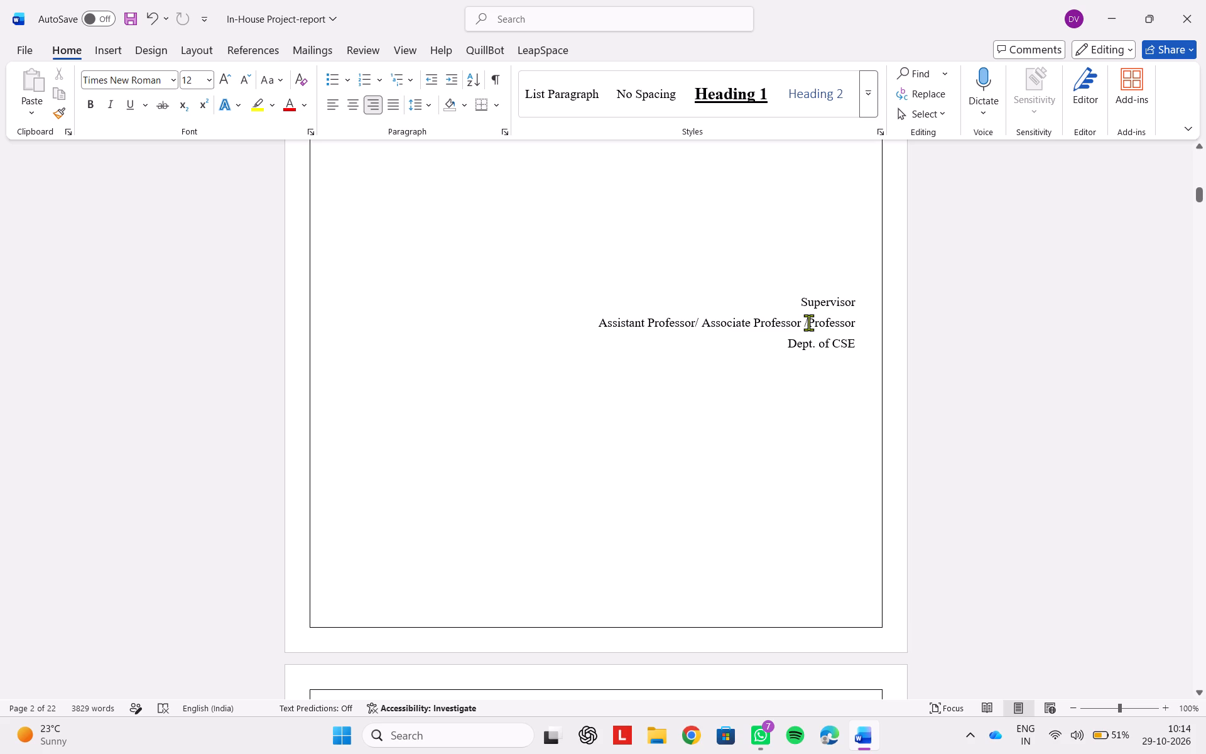
Delete the student's name after "by" in the certificate paragraph.
{"action": "scroll", "coordinate": [808, 322], "scroll_direction": "up", "scroll_amount": 1}
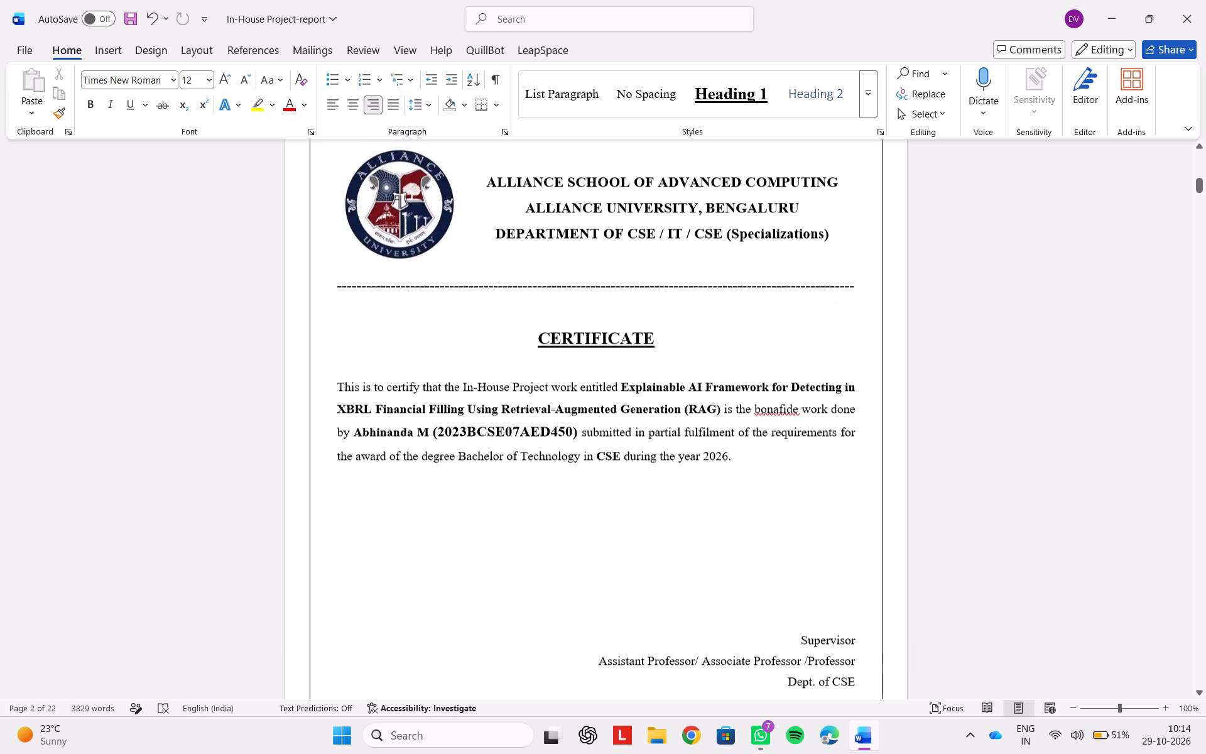
{"action": "scroll", "coordinate": [808, 322], "scroll_direction": "up", "scroll_amount": 1}
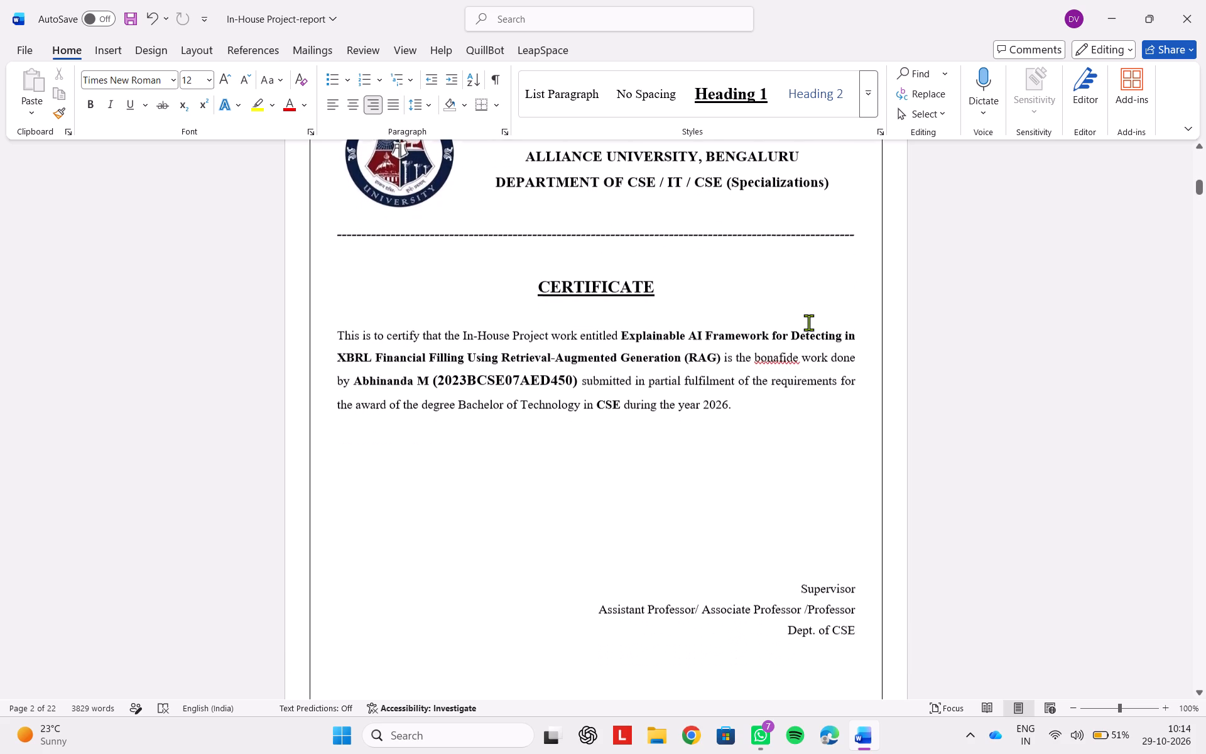
{"action": "scroll", "coordinate": [808, 322], "scroll_direction": "up", "scroll_amount": 1}
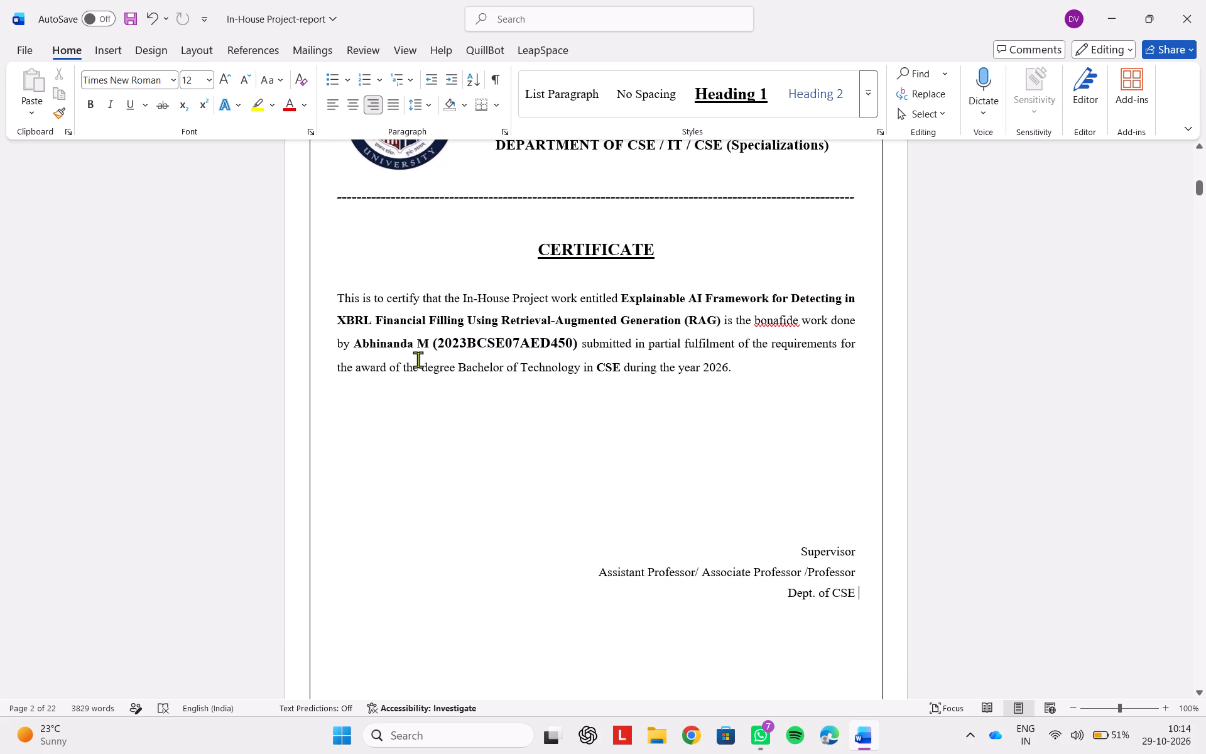
{"action": "left_click", "coordinate": [428, 341]}
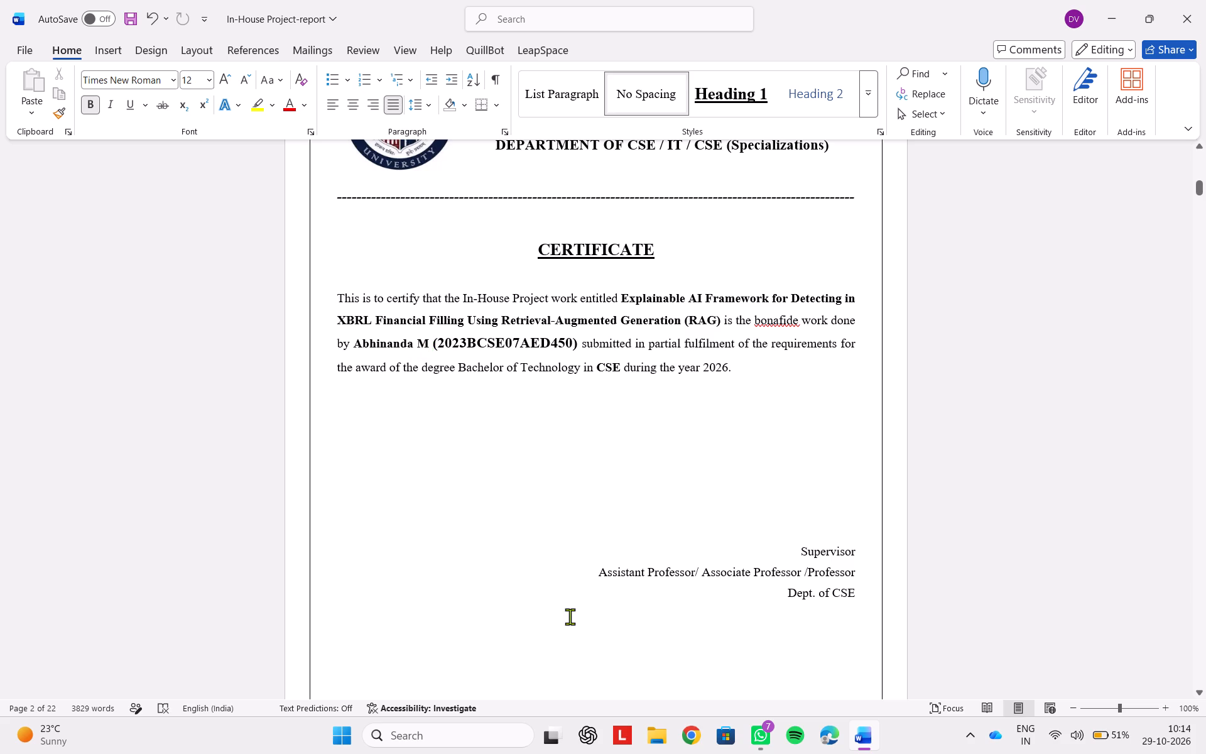
{"action": "key", "text": "BackSpace"}
{"action": "key", "text": "BackSpace"}
{"action": "key", "text": "BackSpace"}
{"action": "key", "text": "BackSpace"}
{"action": "key", "text": "ctrl+BackSpace"}
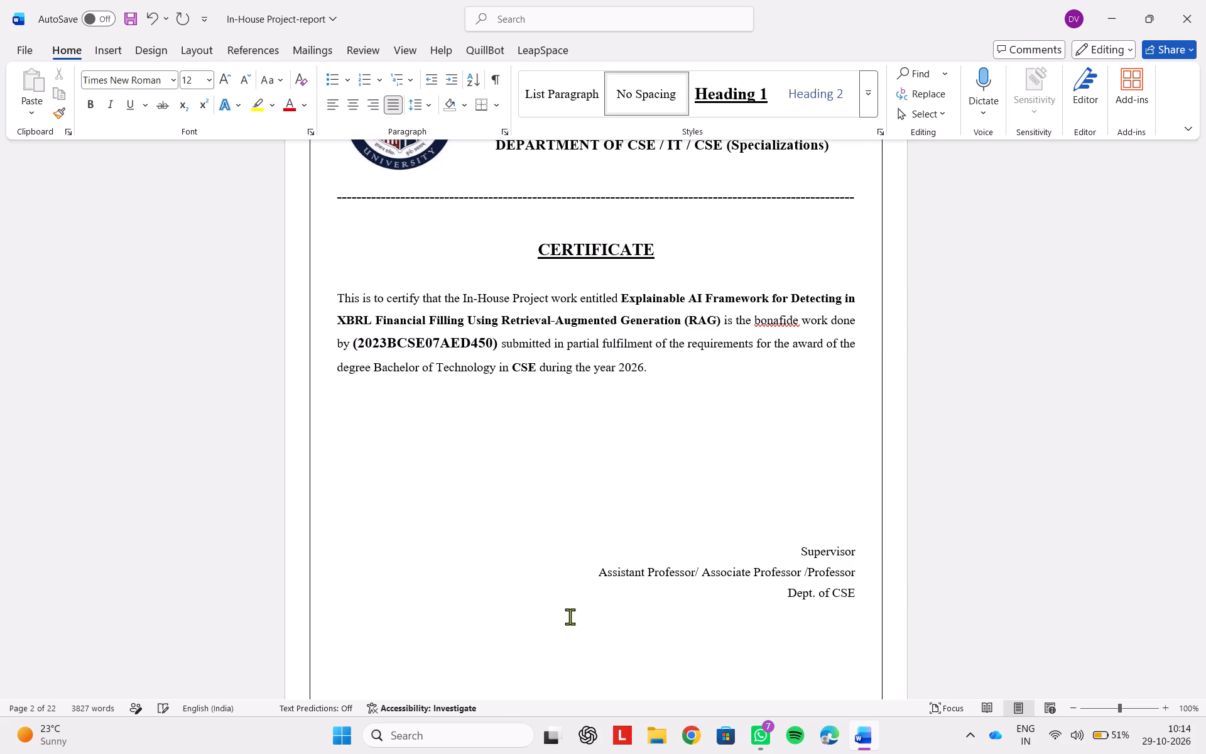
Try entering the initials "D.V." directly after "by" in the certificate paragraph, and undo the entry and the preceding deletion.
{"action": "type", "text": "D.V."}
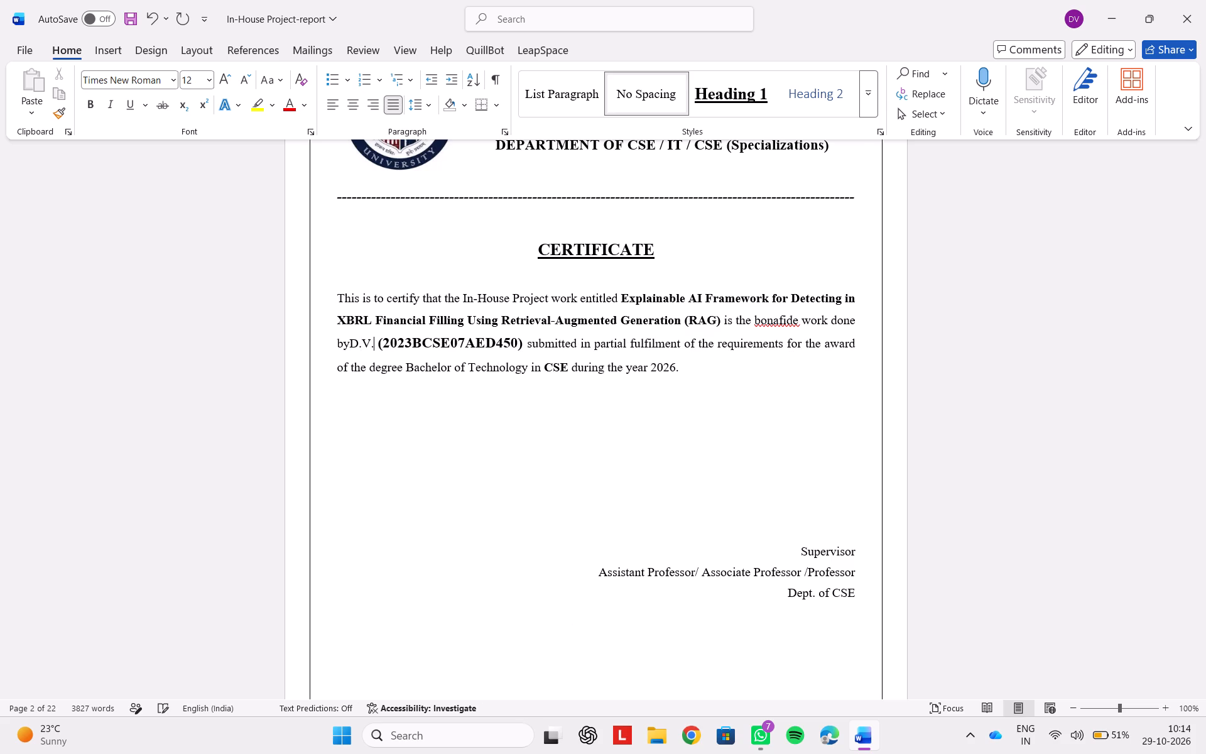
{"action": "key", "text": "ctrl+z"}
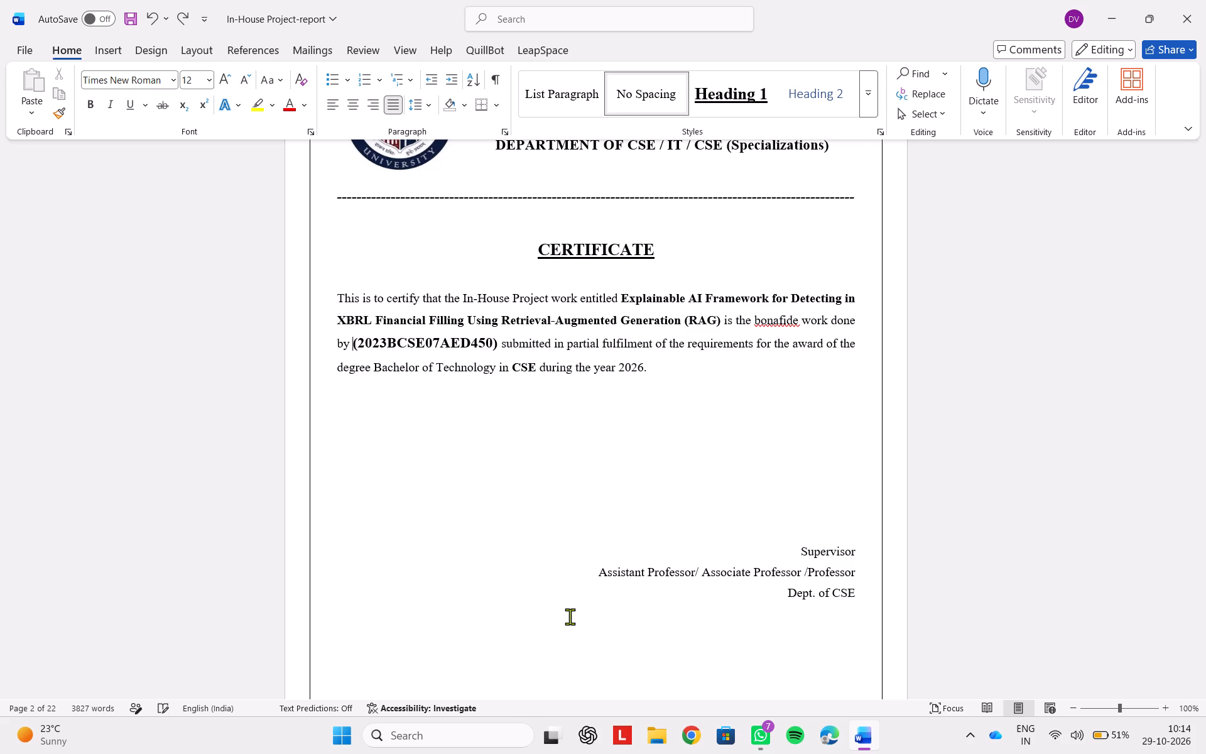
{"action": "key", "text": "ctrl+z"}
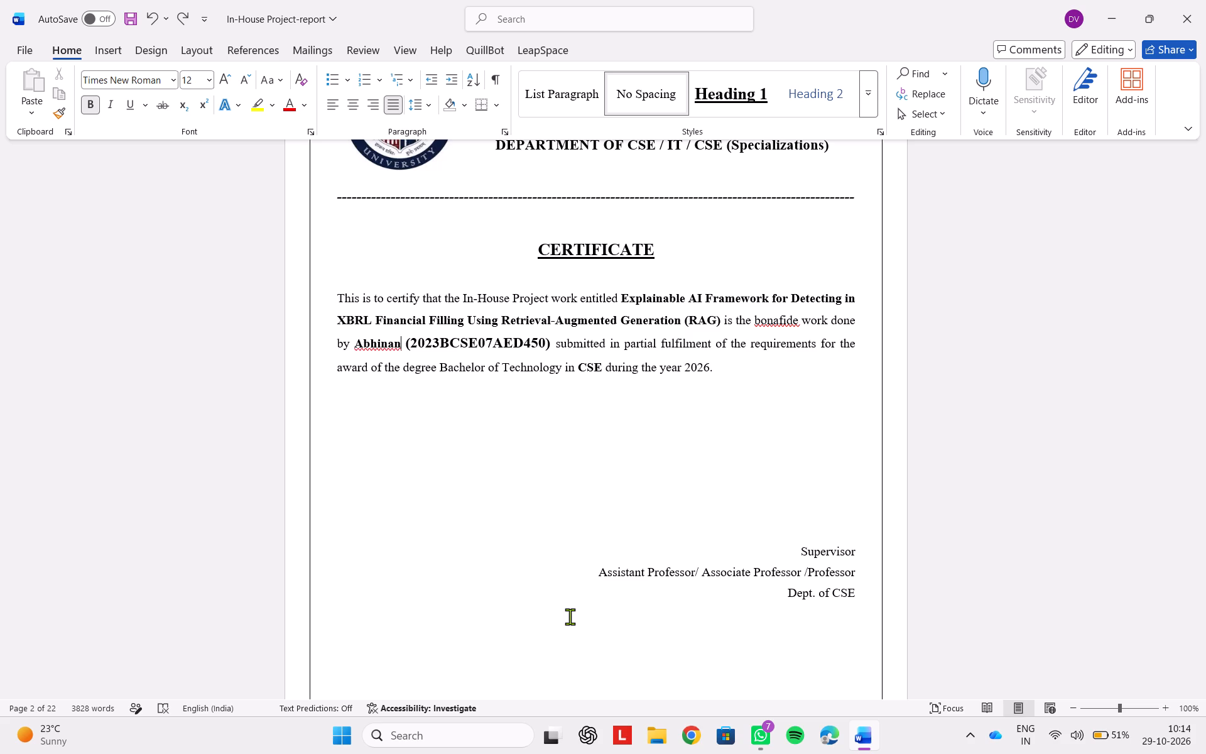
Replace the student's name after "by" in the certificate paragraph with the new student's initials and first name in title case.
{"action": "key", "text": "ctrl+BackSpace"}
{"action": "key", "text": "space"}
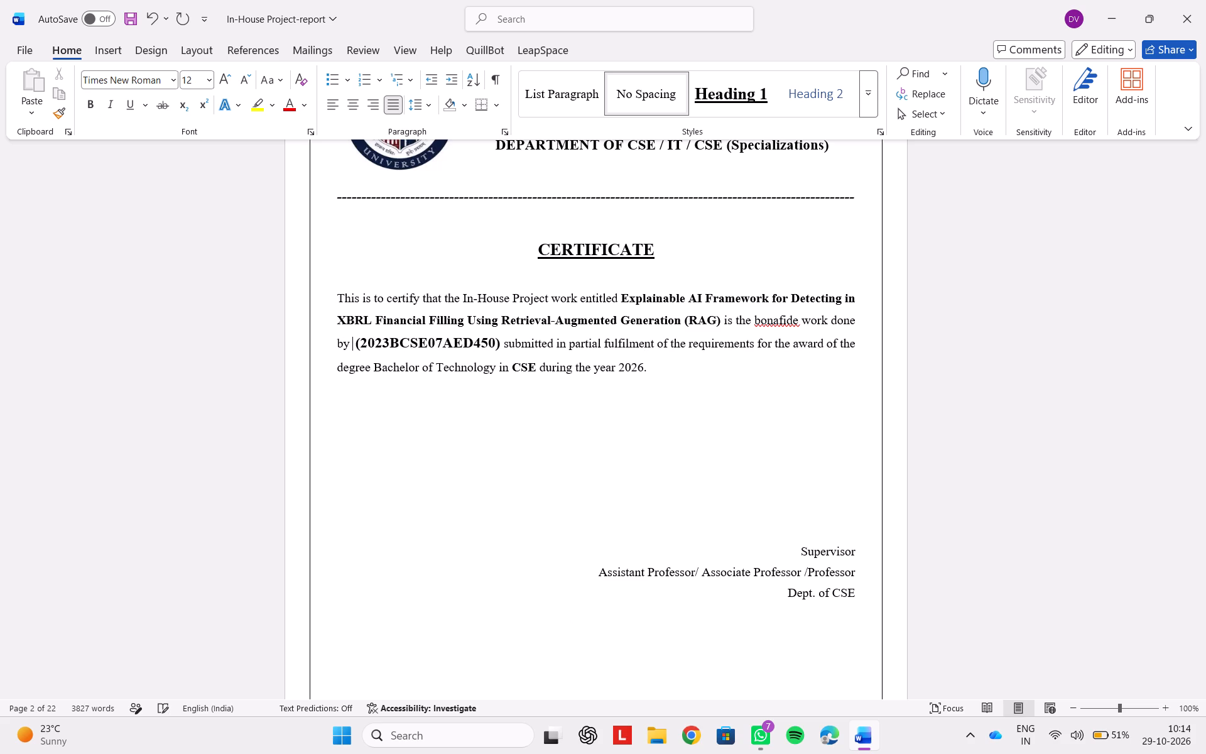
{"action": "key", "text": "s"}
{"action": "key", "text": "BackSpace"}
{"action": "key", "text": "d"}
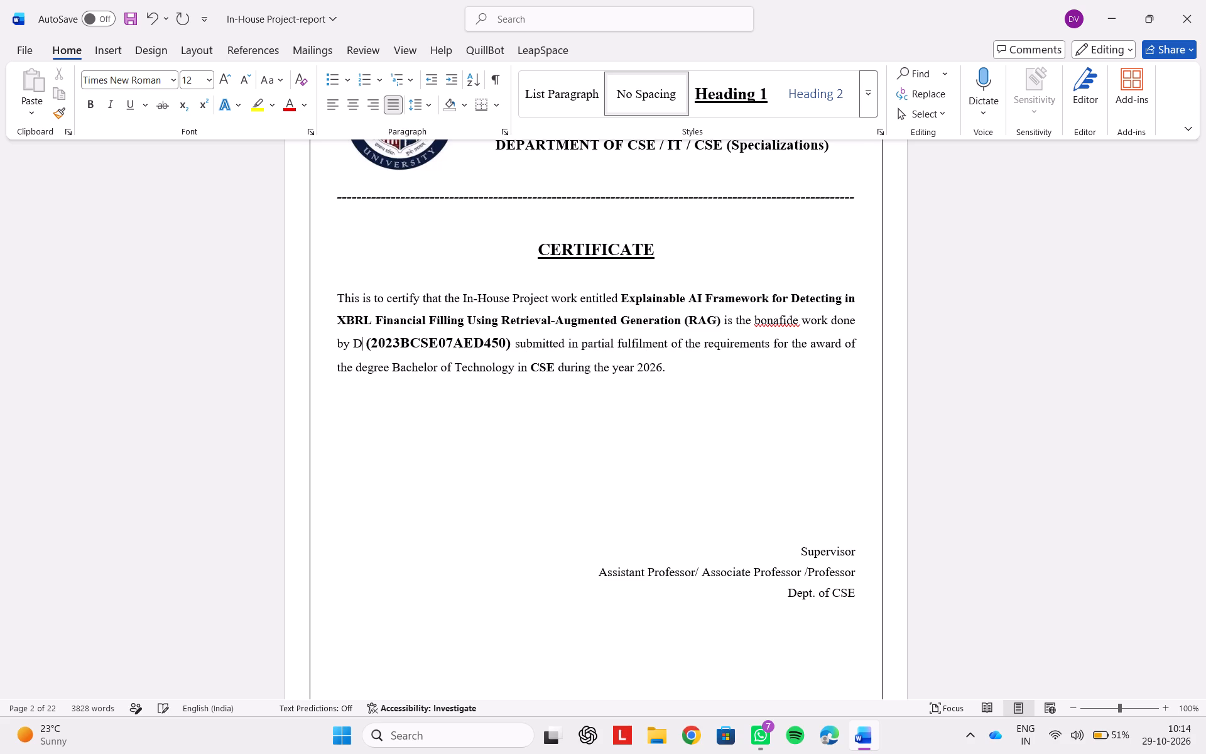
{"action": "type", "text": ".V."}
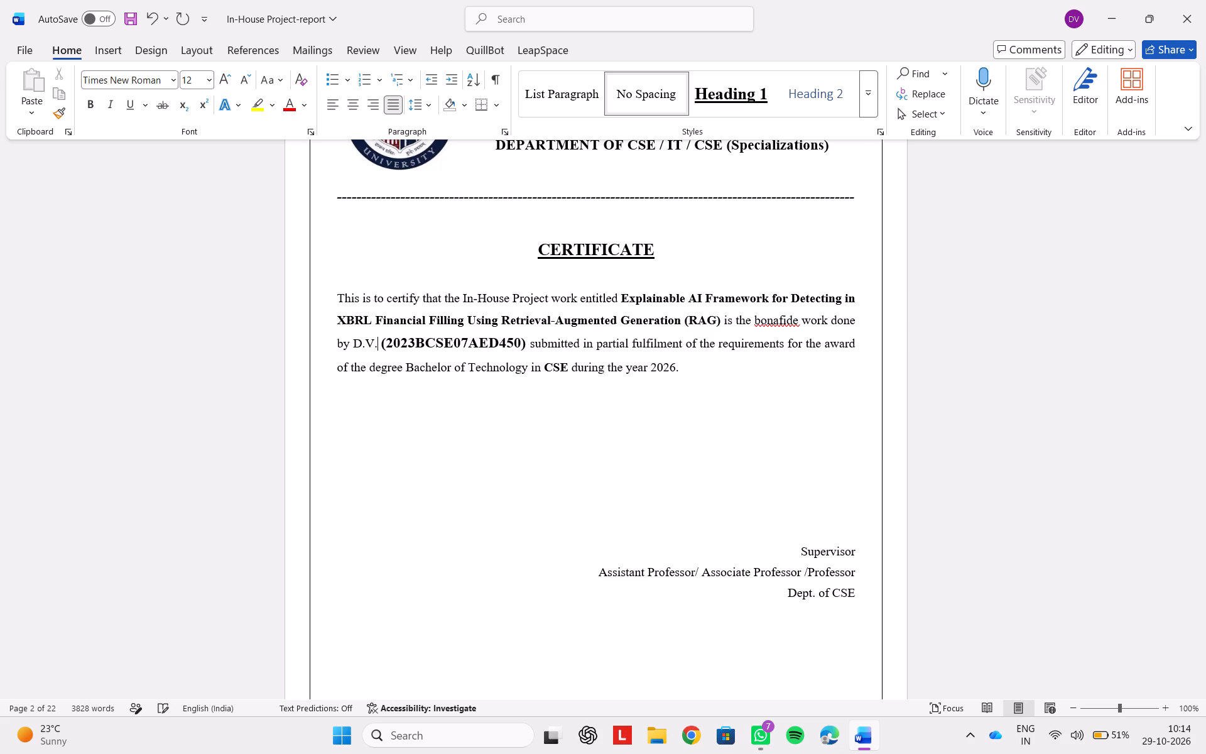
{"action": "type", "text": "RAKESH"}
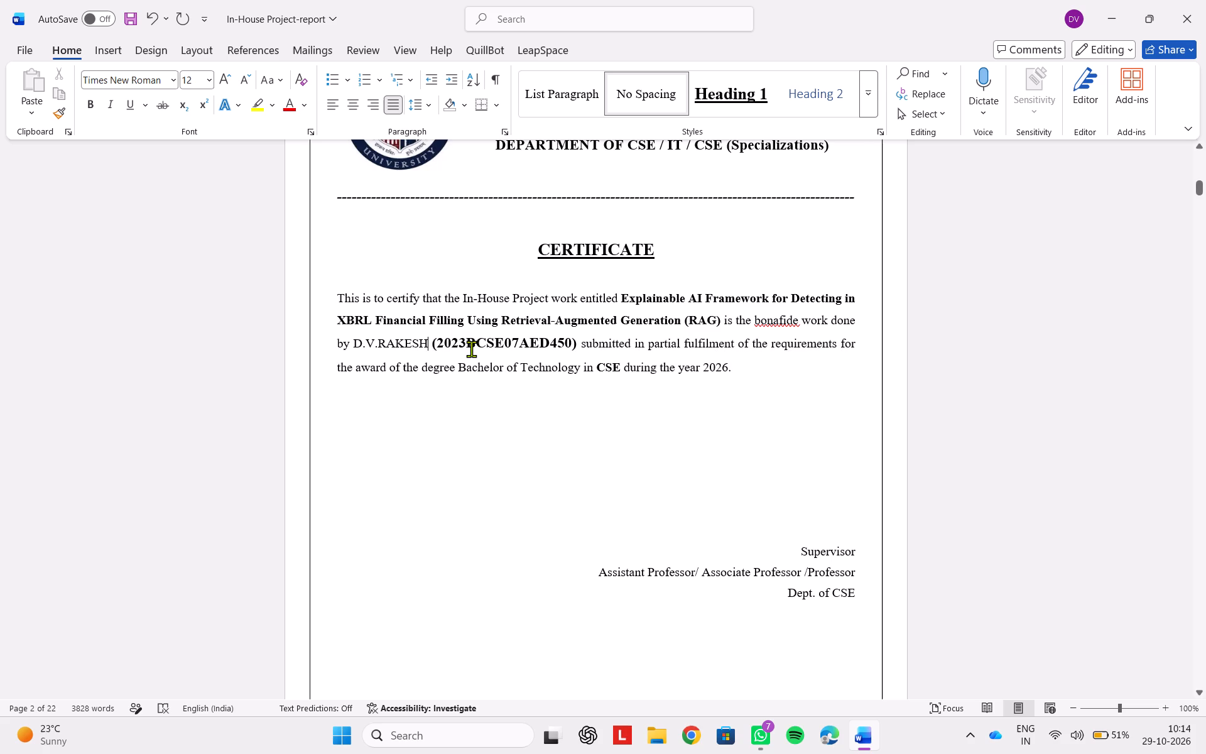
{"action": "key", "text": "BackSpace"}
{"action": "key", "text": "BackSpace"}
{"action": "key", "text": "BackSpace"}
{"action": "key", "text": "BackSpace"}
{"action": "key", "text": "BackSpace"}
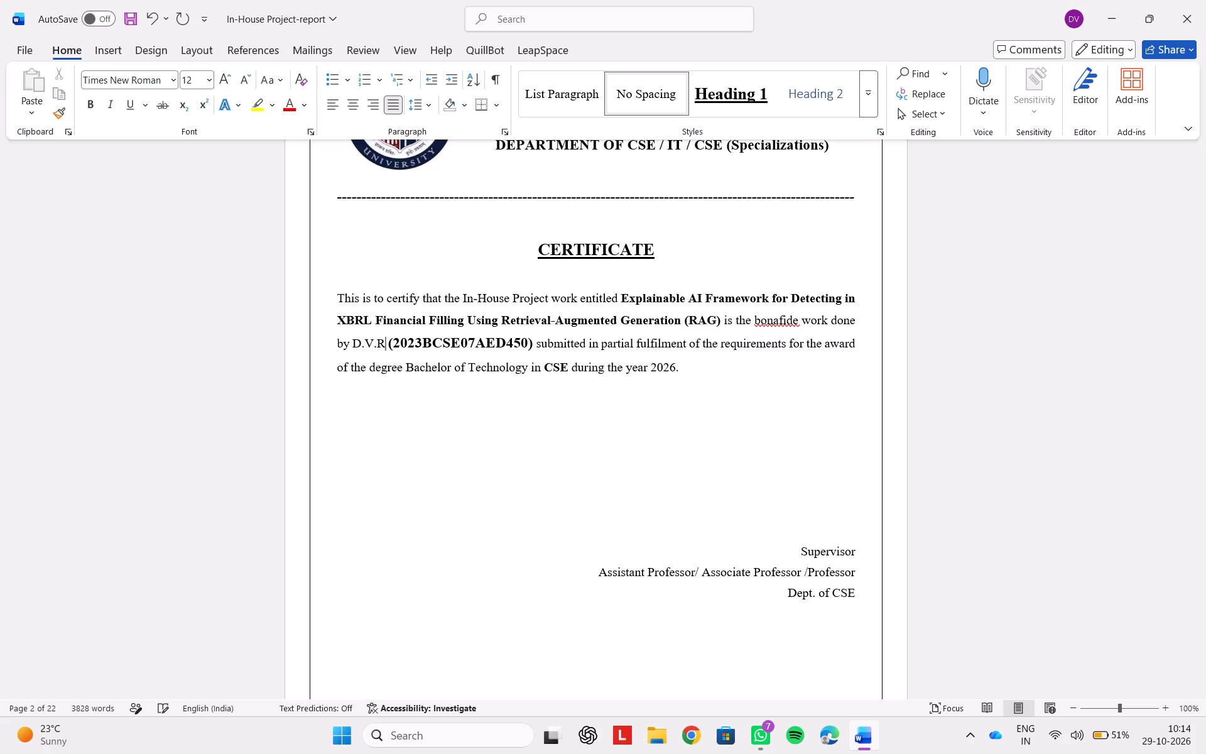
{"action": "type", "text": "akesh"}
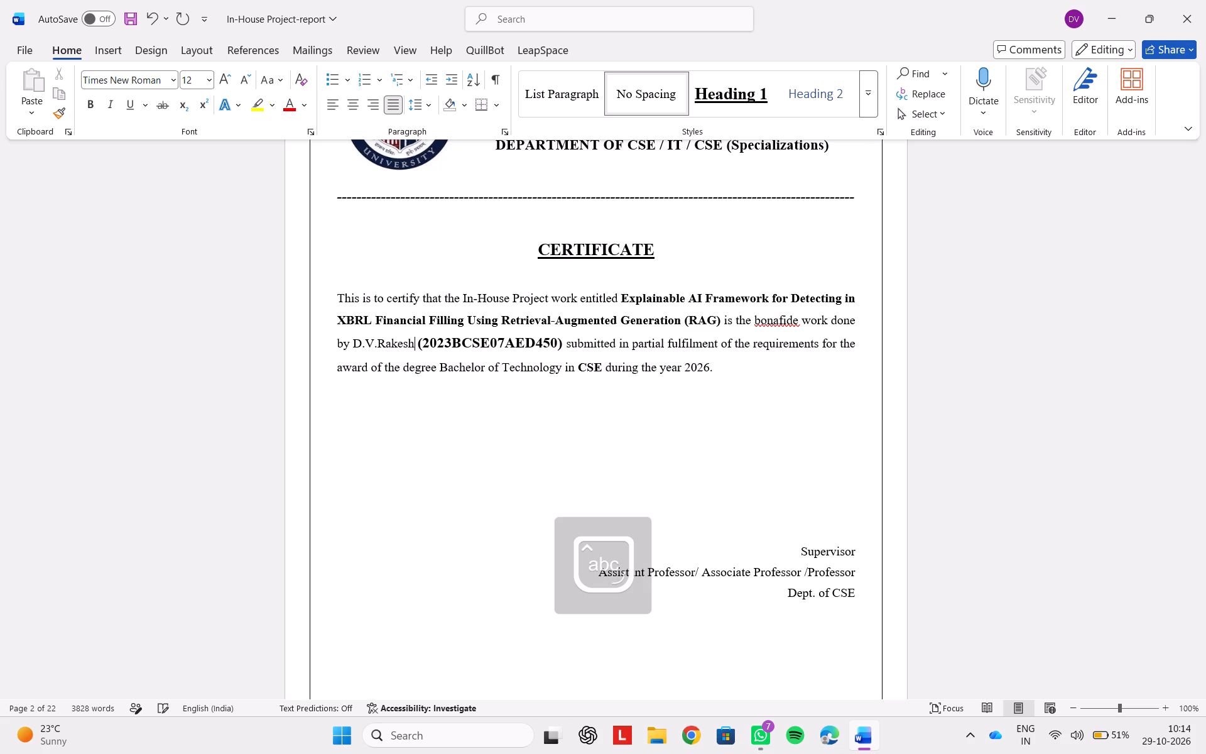
Correct the second-to-last digit of the registration number in the certificate paragraph to 8.
{"action": "left_click", "coordinate": [548, 341]}
{"action": "key", "text": "BackSpace"}
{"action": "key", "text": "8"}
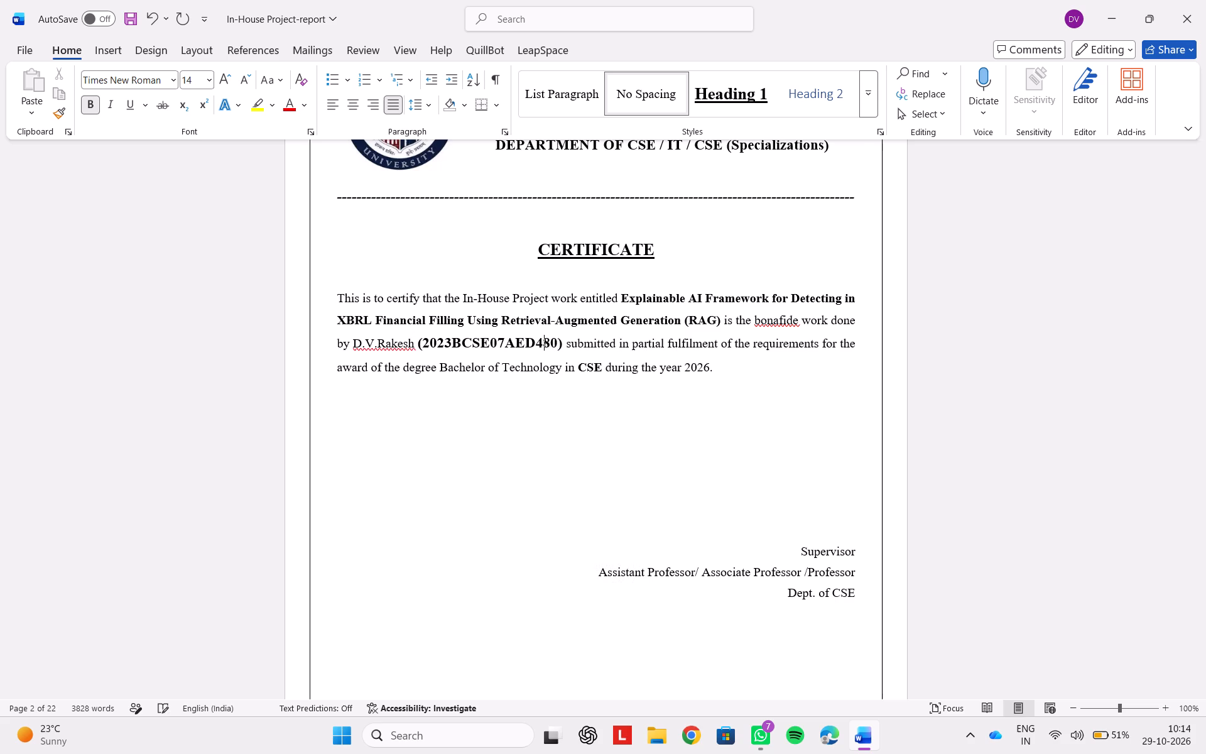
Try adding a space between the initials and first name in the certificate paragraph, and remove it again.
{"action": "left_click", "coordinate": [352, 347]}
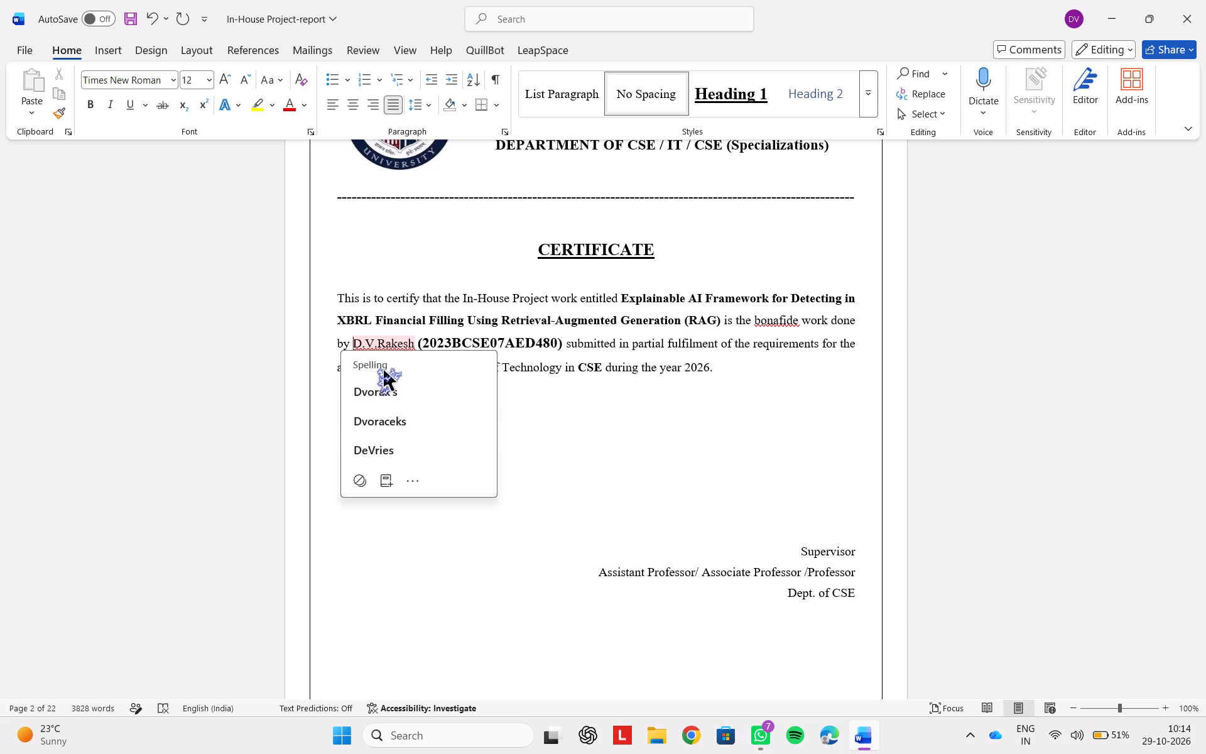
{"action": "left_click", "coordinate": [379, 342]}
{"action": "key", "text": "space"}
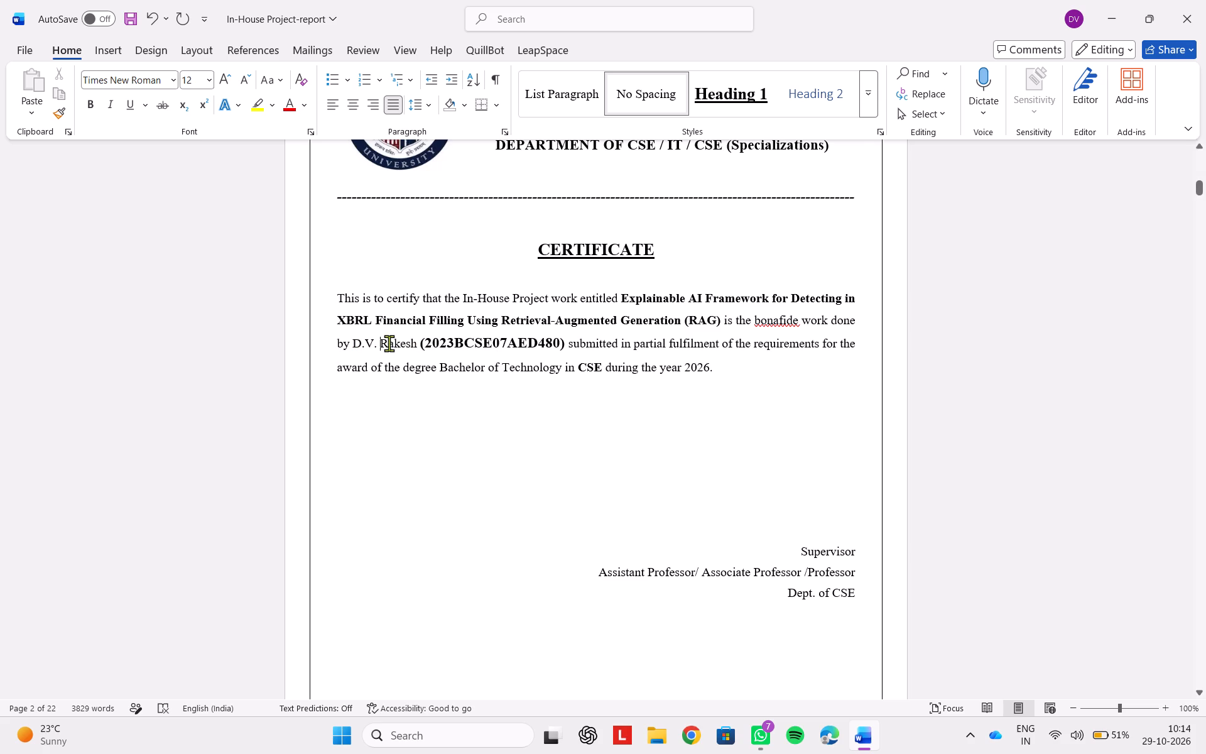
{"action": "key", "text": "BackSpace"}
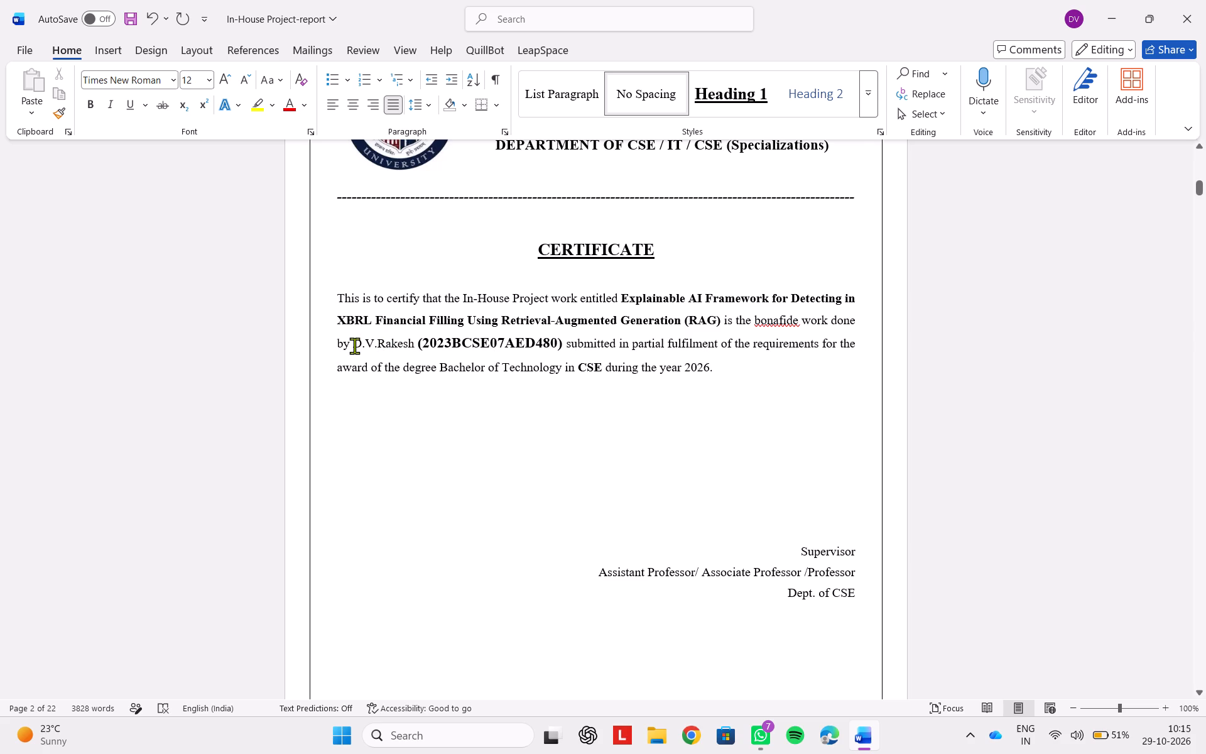
Make the new student's name in the certificate paragraph bold.
{"action": "left_click_drag", "start_coordinate": [354, 346], "coordinate": [405, 351]}
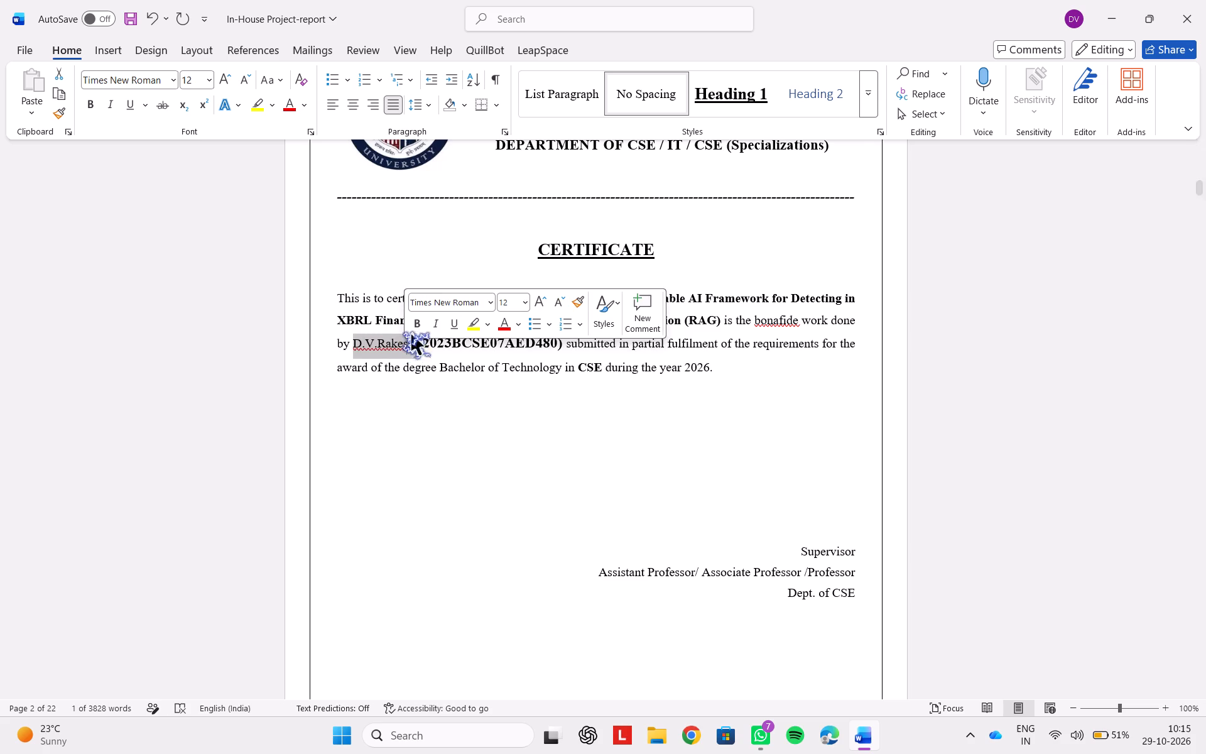
{"action": "left_click", "coordinate": [415, 325]}
{"action": "left_click", "coordinate": [477, 454]}
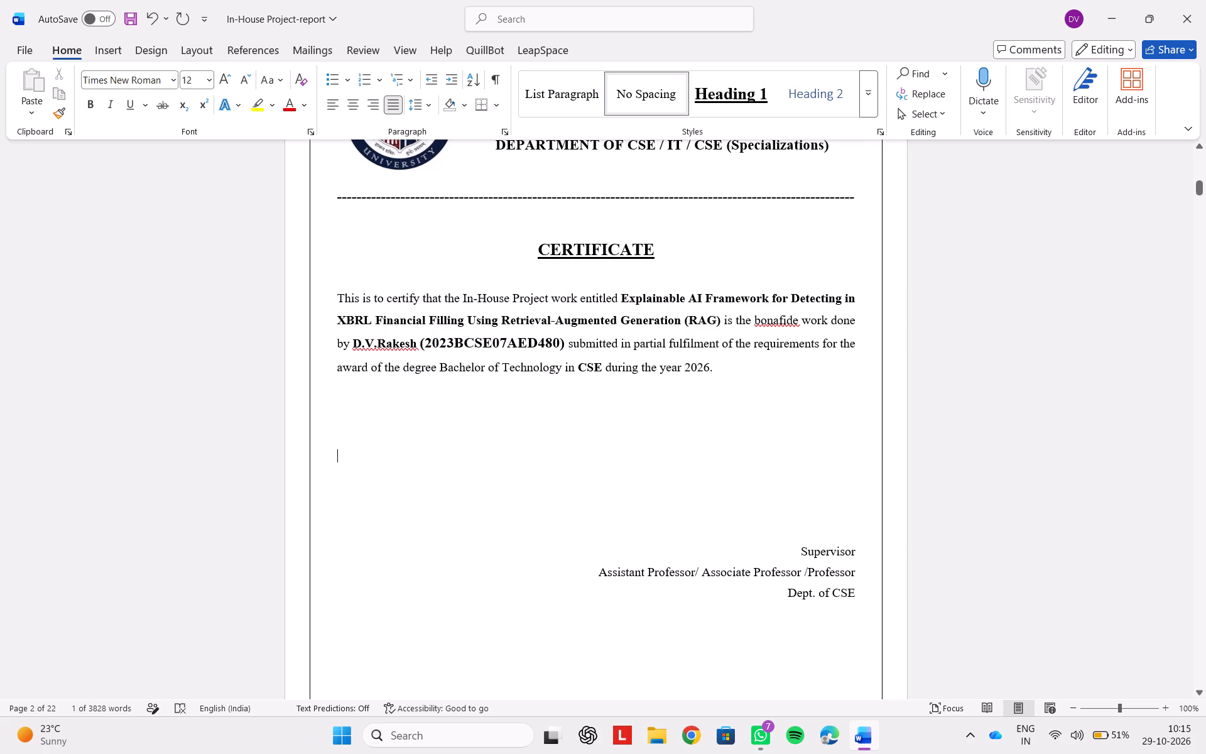
Rewrite the bold student name in the certificate paragraph with a space between the initials and the first name.
{"action": "left_click", "coordinate": [417, 345]}
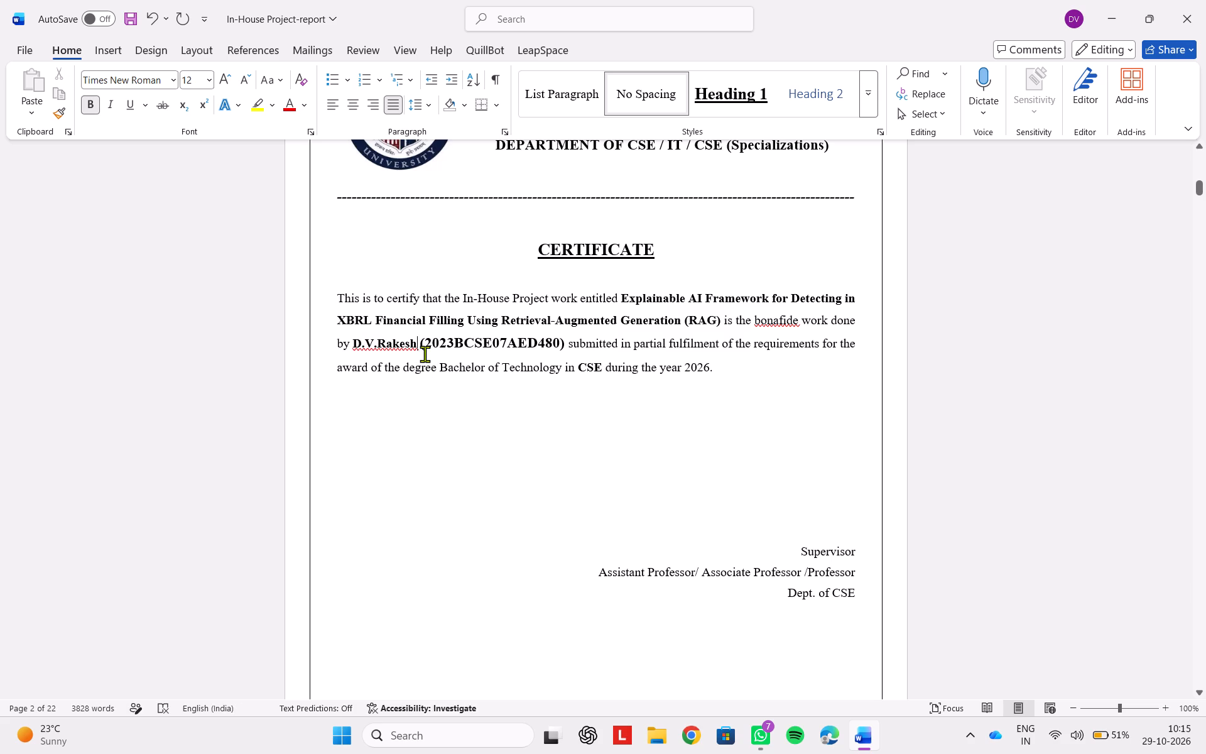
{"action": "key", "text": "ctrl+BackSpace"}
{"action": "key", "text": "ctrl+BackSpace"}
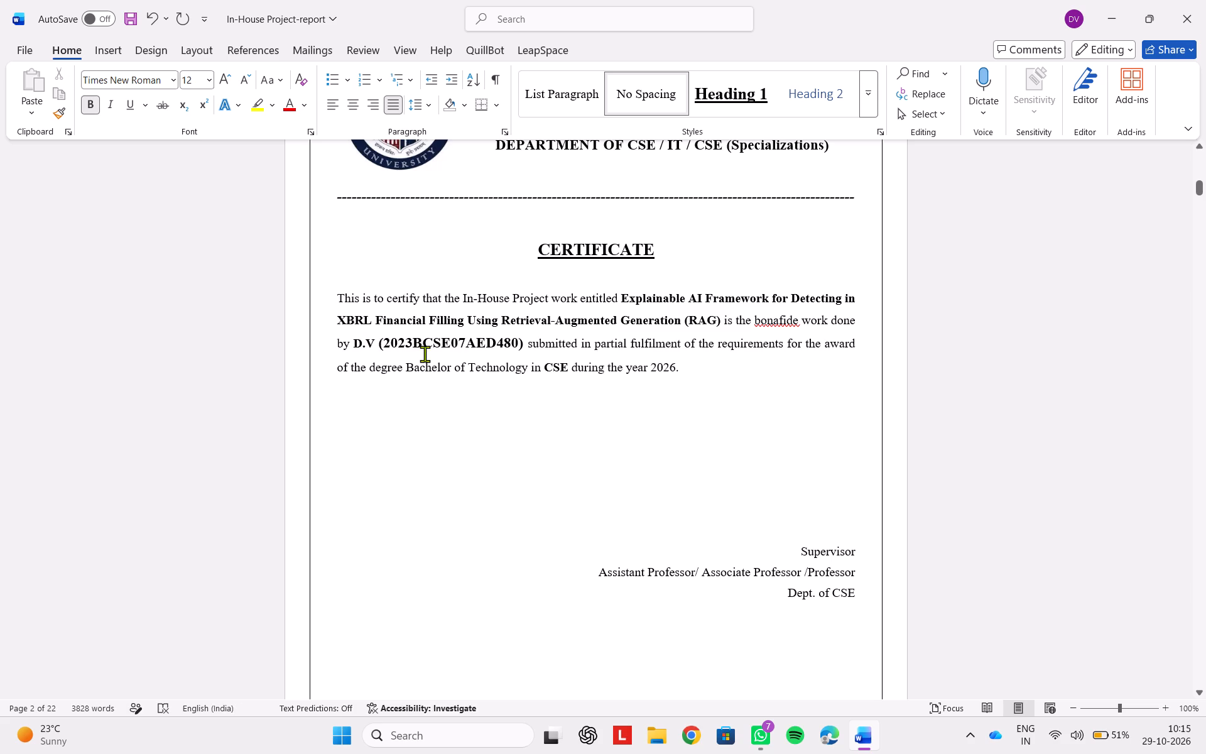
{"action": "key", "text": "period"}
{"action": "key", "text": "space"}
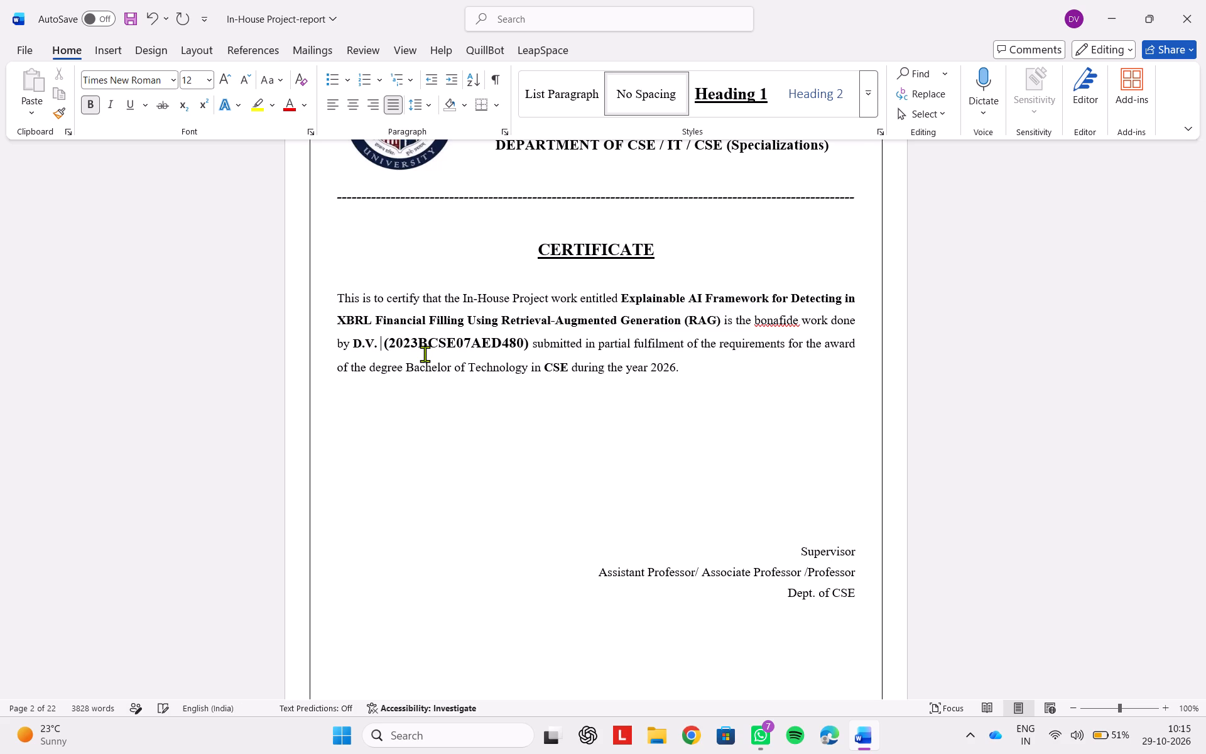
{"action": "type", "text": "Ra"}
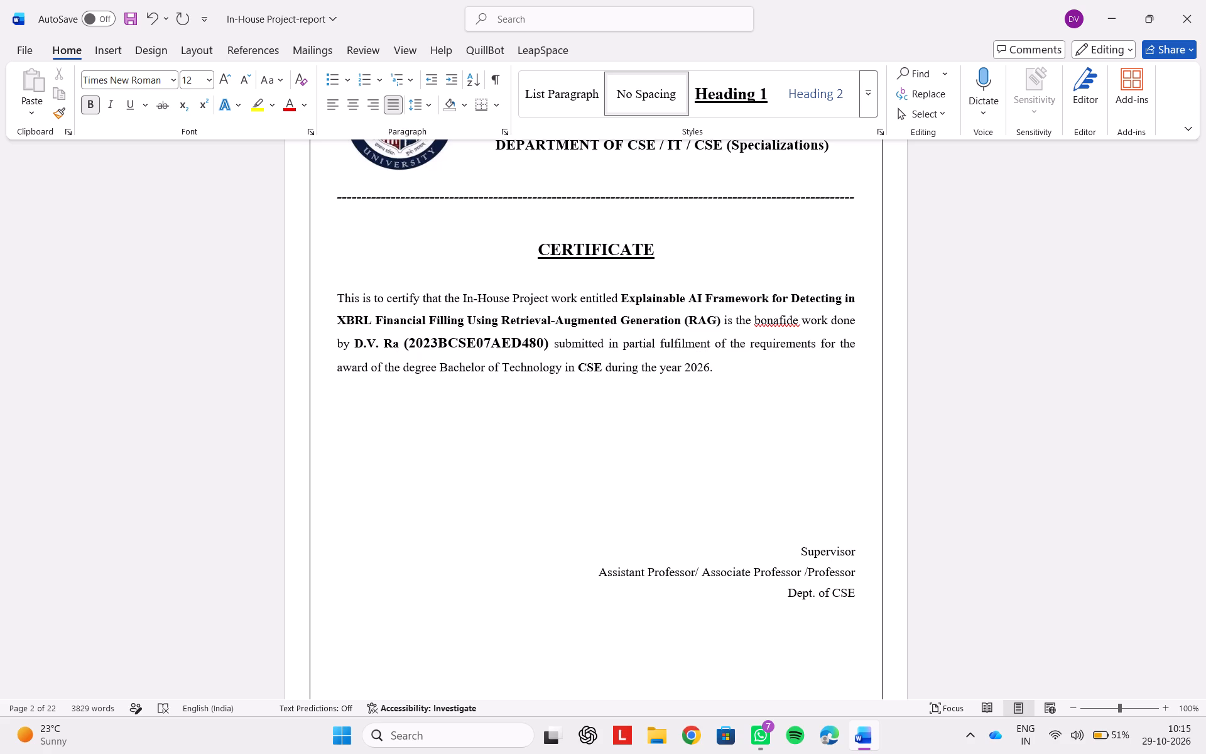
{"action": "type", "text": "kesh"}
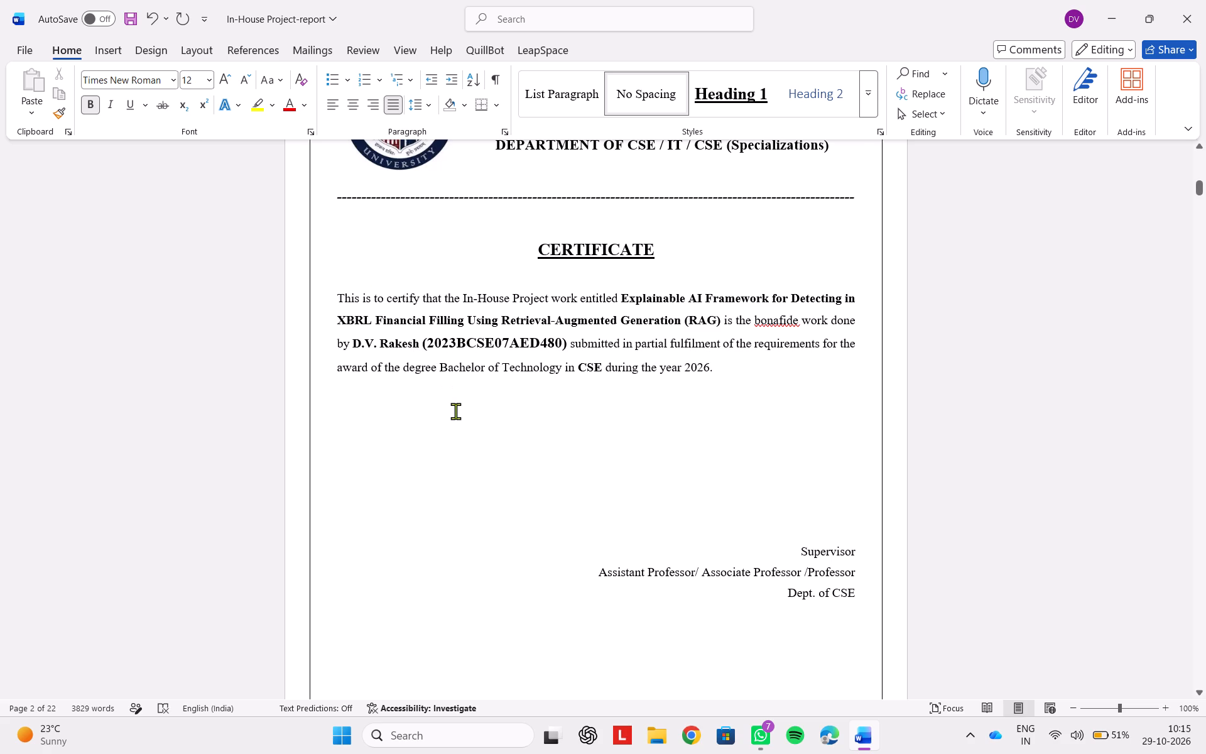
Insert a single space between the closing quotation mark and "has been made" in the declaration paragraph.
{"action": "scroll", "coordinate": [757, 466], "scroll_direction": "down", "scroll_amount": 1}
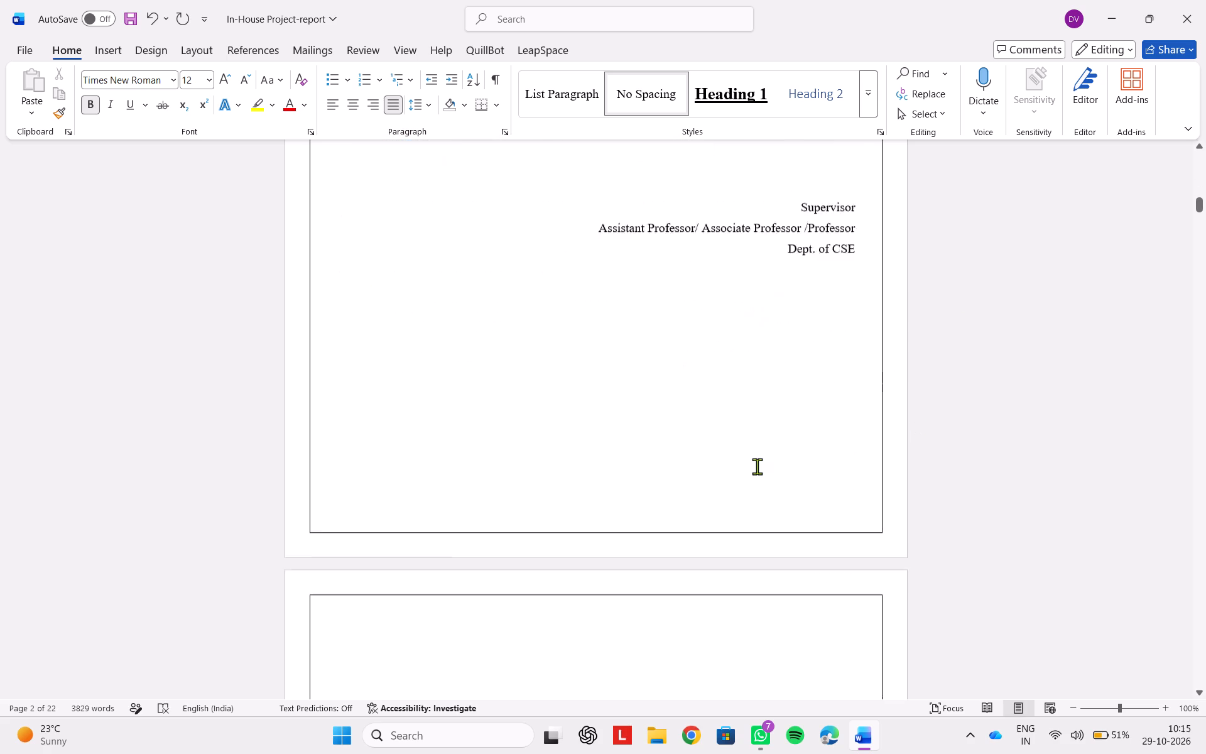
{"action": "scroll", "coordinate": [757, 466], "scroll_direction": "down", "scroll_amount": 1}
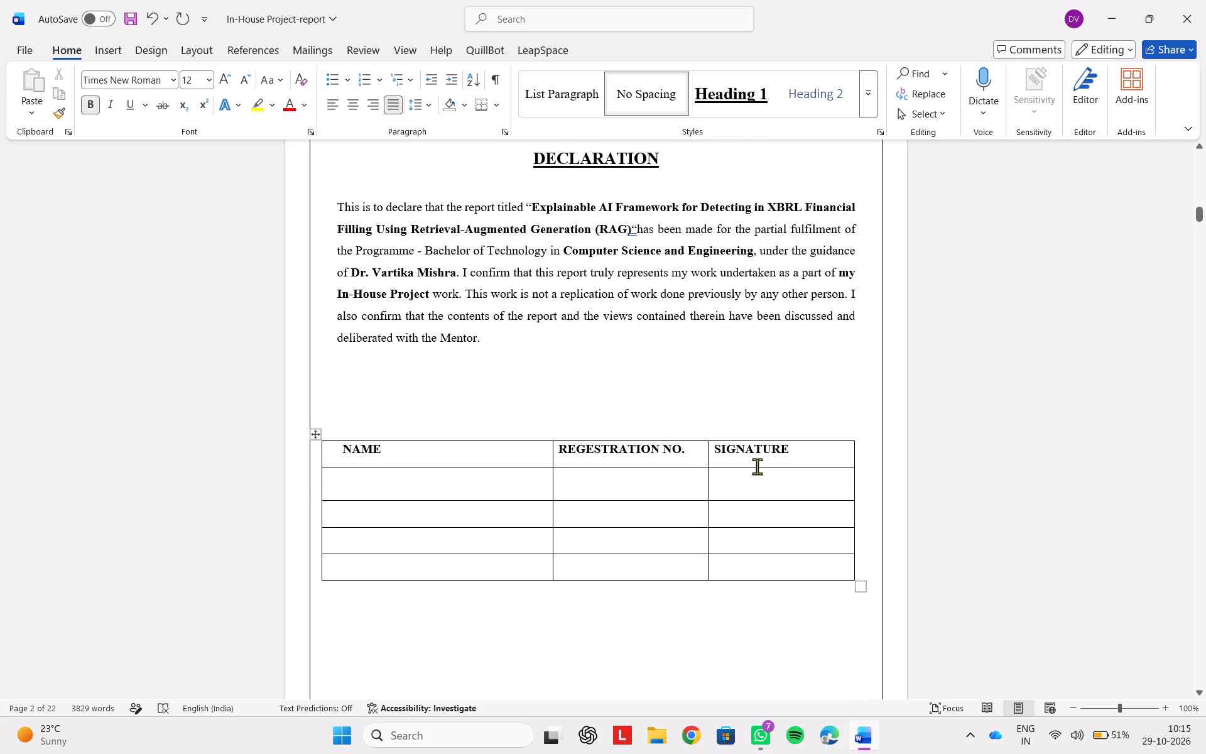
{"action": "left_click", "coordinate": [433, 483]}
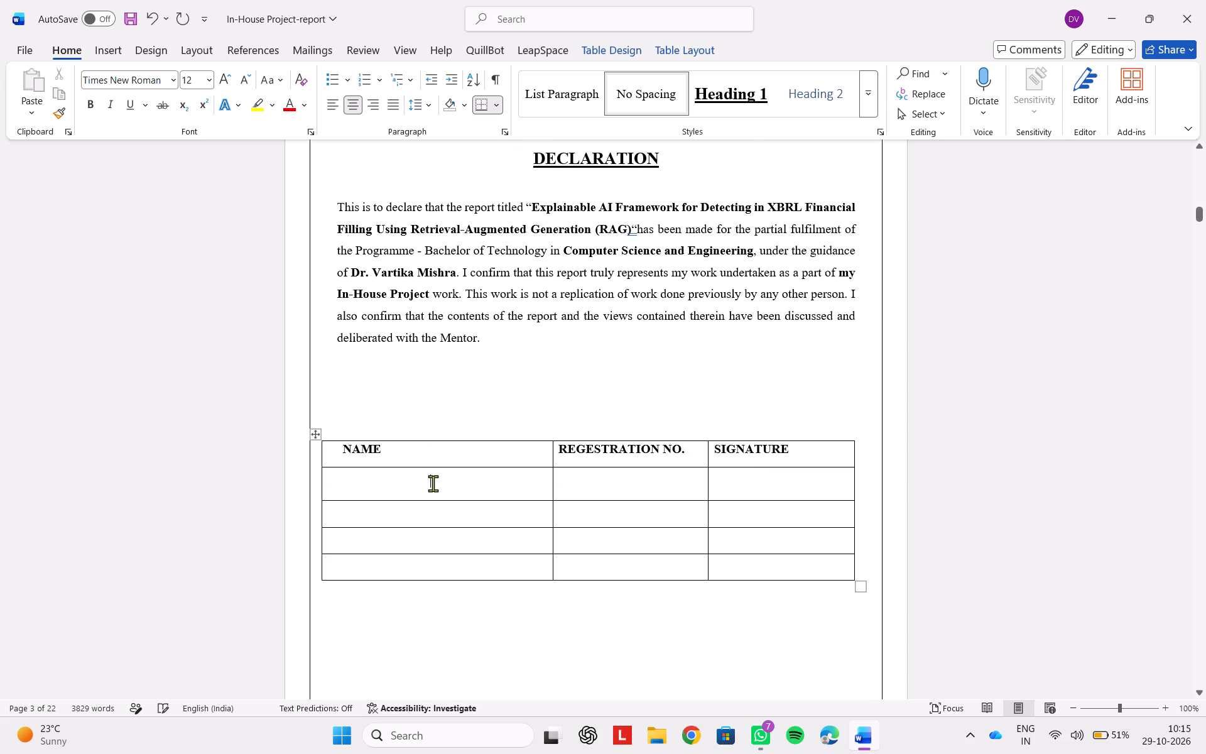
{"action": "left_click", "coordinate": [640, 232]}
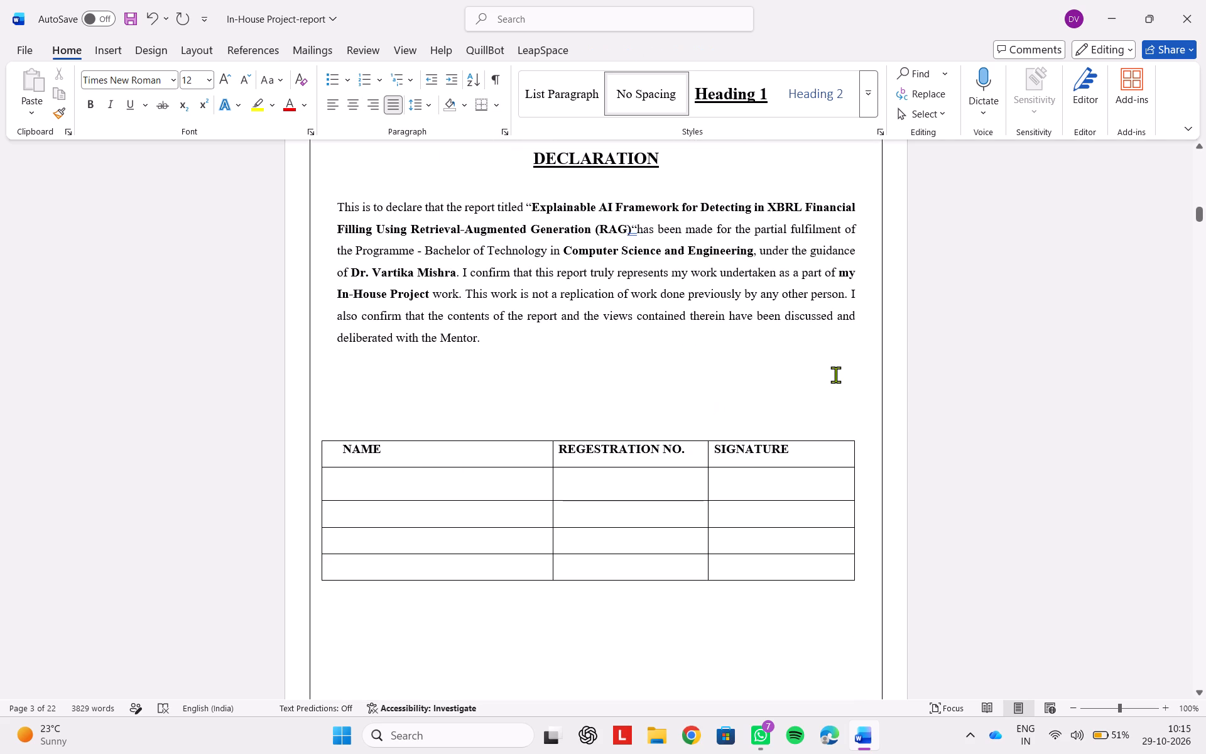
{"action": "key", "text": "Left"}
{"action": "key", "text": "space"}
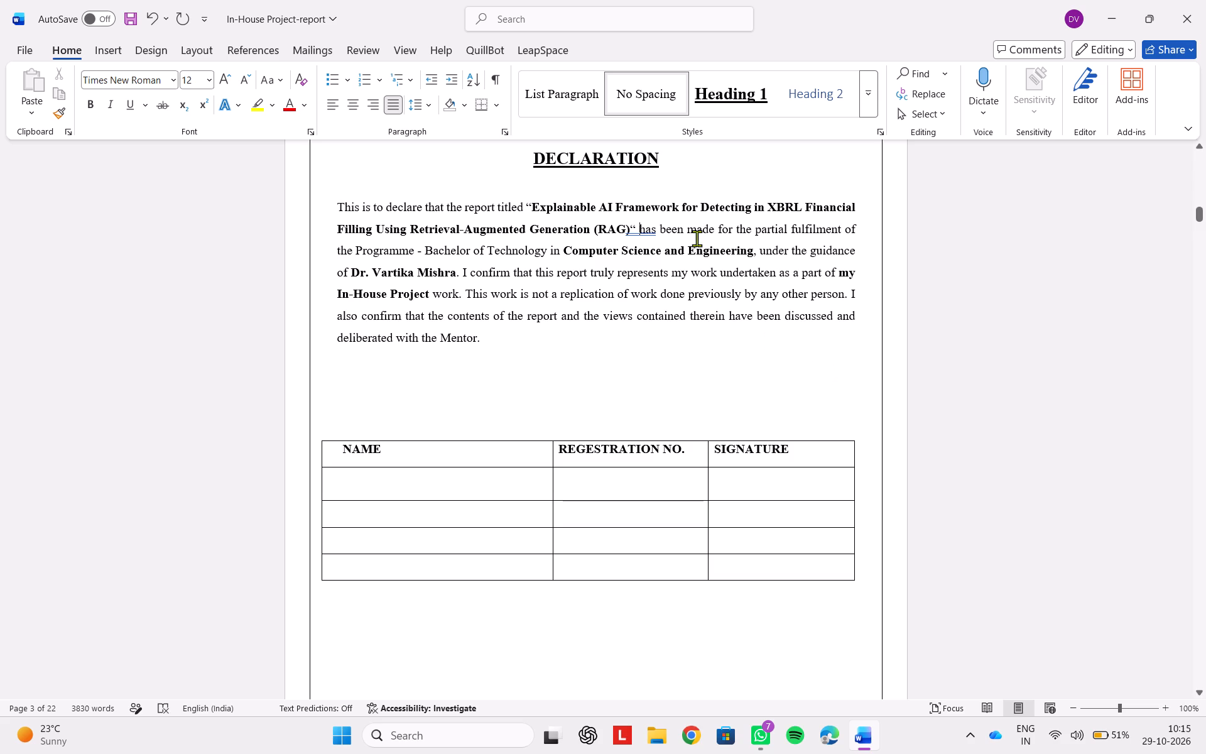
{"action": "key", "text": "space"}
{"action": "key", "text": "BackSpace"}
{"action": "key", "text": "BackSpace"}
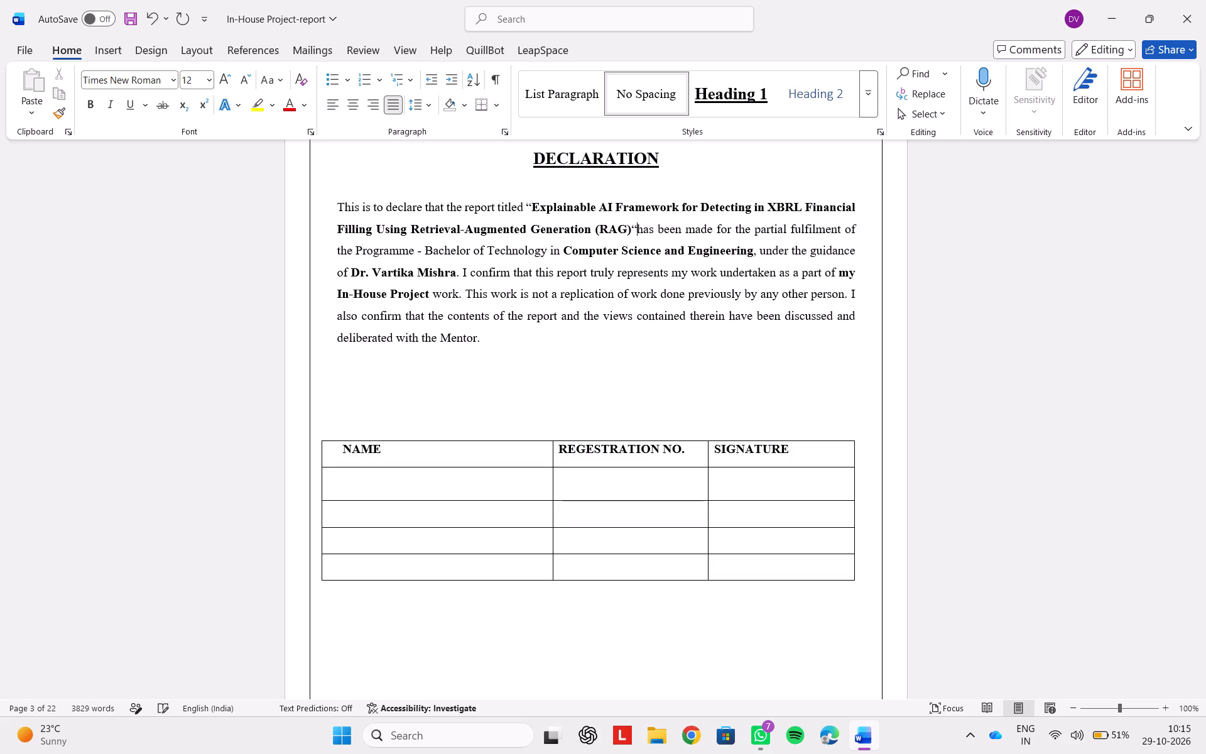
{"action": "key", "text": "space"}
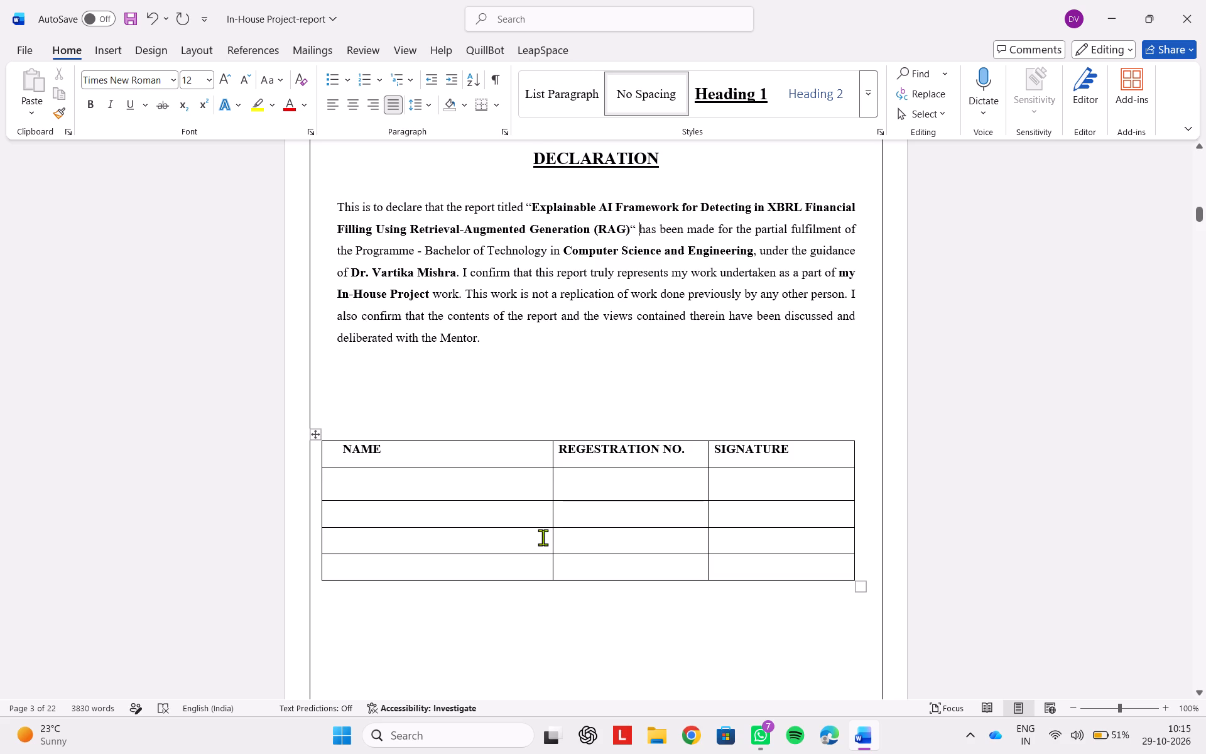
Centre the "NAME" heading in its cell of the declaration page's signature table.
{"action": "left_click", "coordinate": [471, 498]}
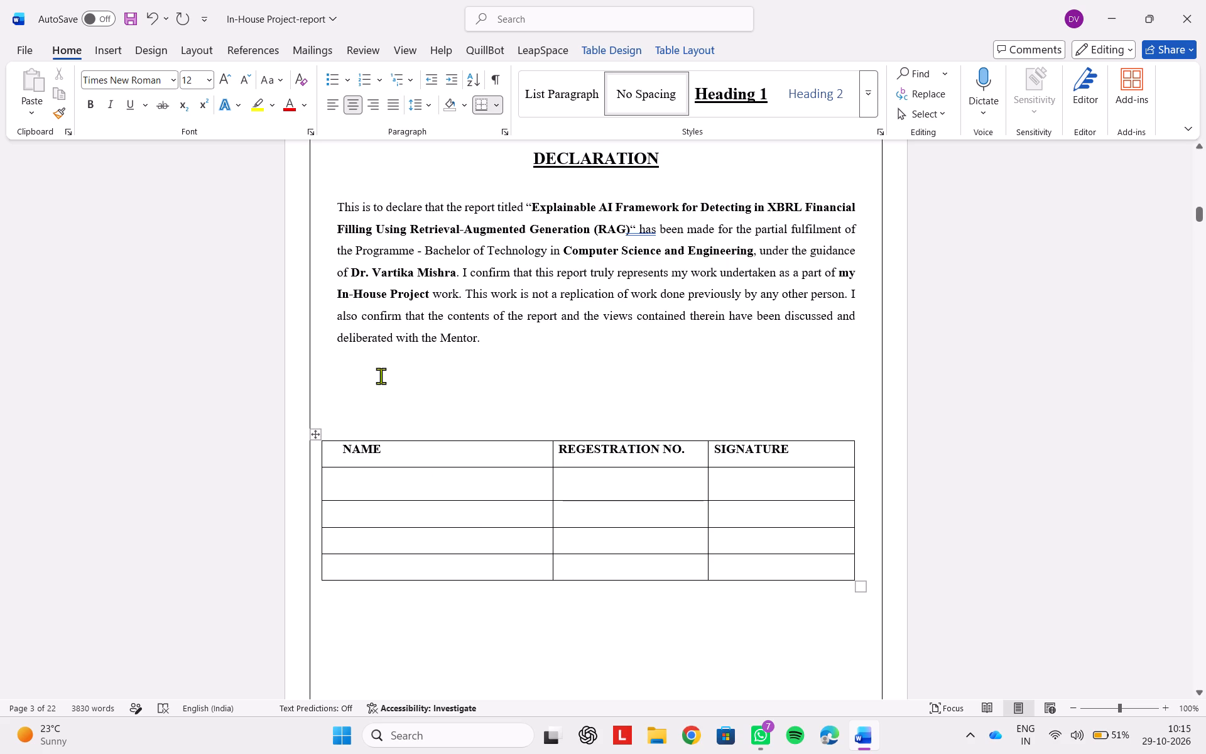
{"action": "left_click", "coordinate": [341, 452]}
{"action": "left_click", "coordinate": [352, 106]}
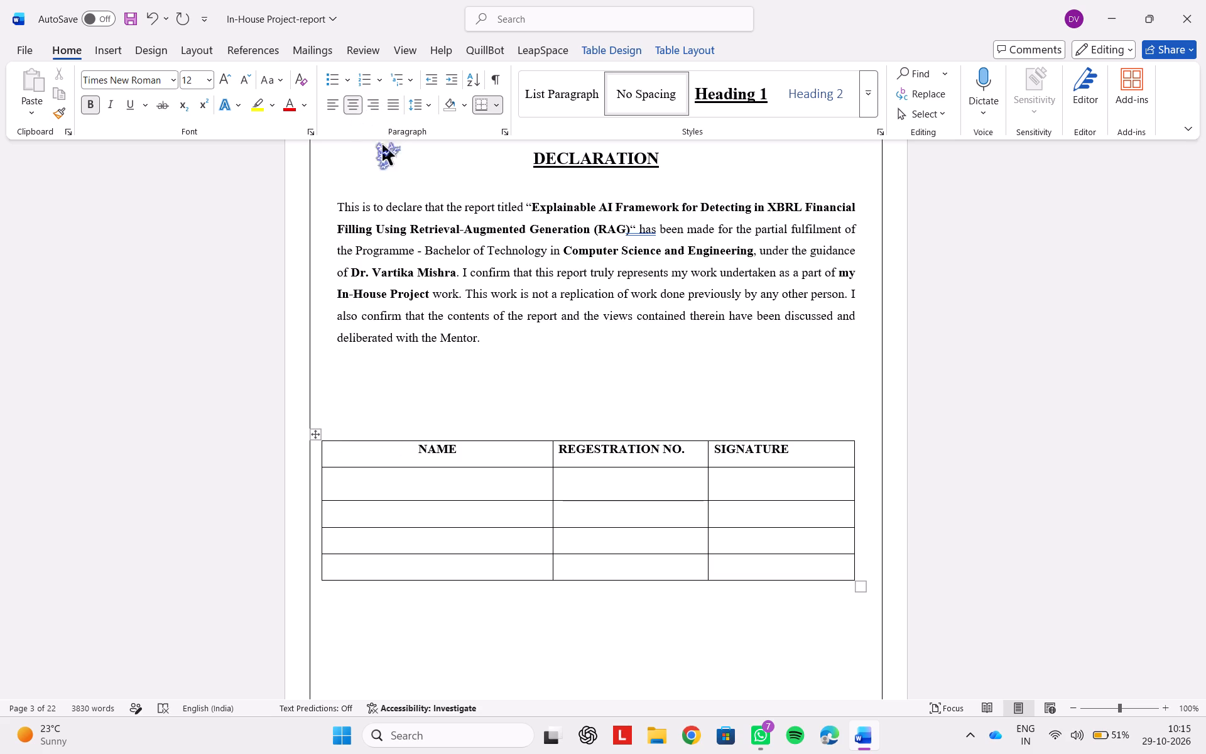
Enter the student's name in capitals in the first empty NAME cell of the declaration table.
{"action": "left_click", "coordinate": [415, 478]}
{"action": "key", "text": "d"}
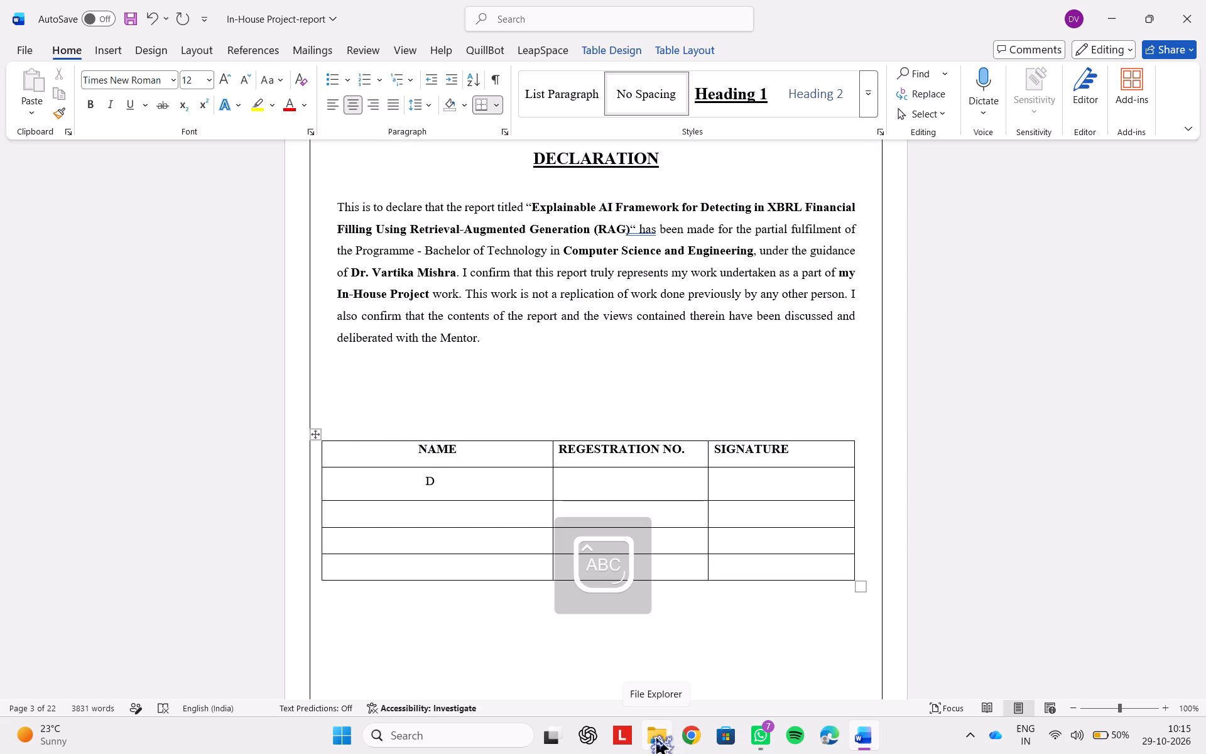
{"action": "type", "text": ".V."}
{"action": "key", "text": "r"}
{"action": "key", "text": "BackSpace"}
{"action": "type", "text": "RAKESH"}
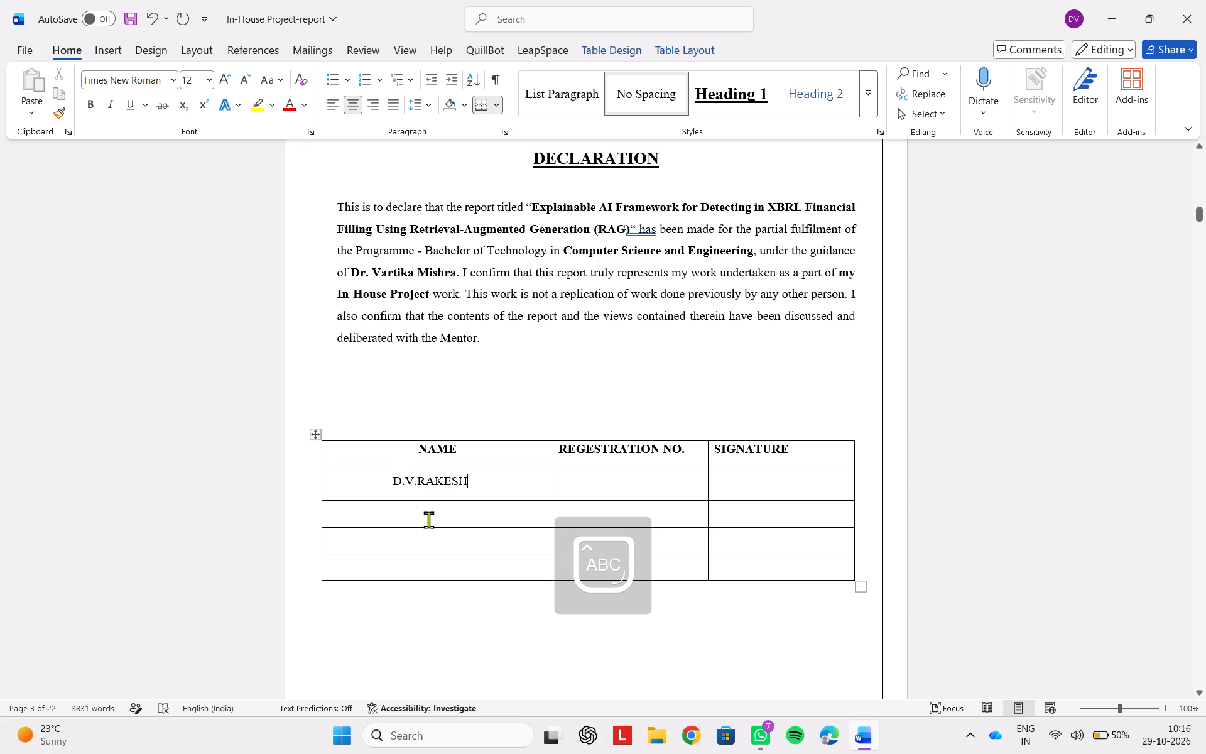
Enter the second student's name in capitals, initial first, in the second NAME cell of the declaration table.
{"action": "left_click", "coordinate": [428, 520]}
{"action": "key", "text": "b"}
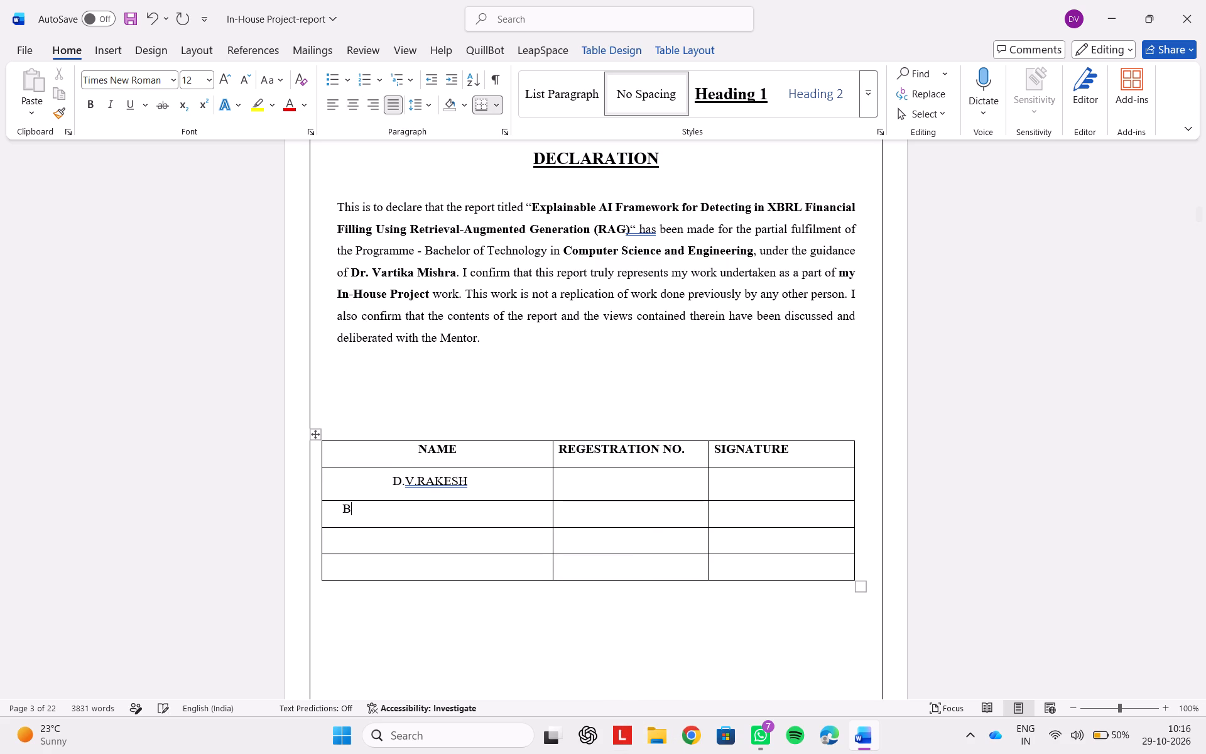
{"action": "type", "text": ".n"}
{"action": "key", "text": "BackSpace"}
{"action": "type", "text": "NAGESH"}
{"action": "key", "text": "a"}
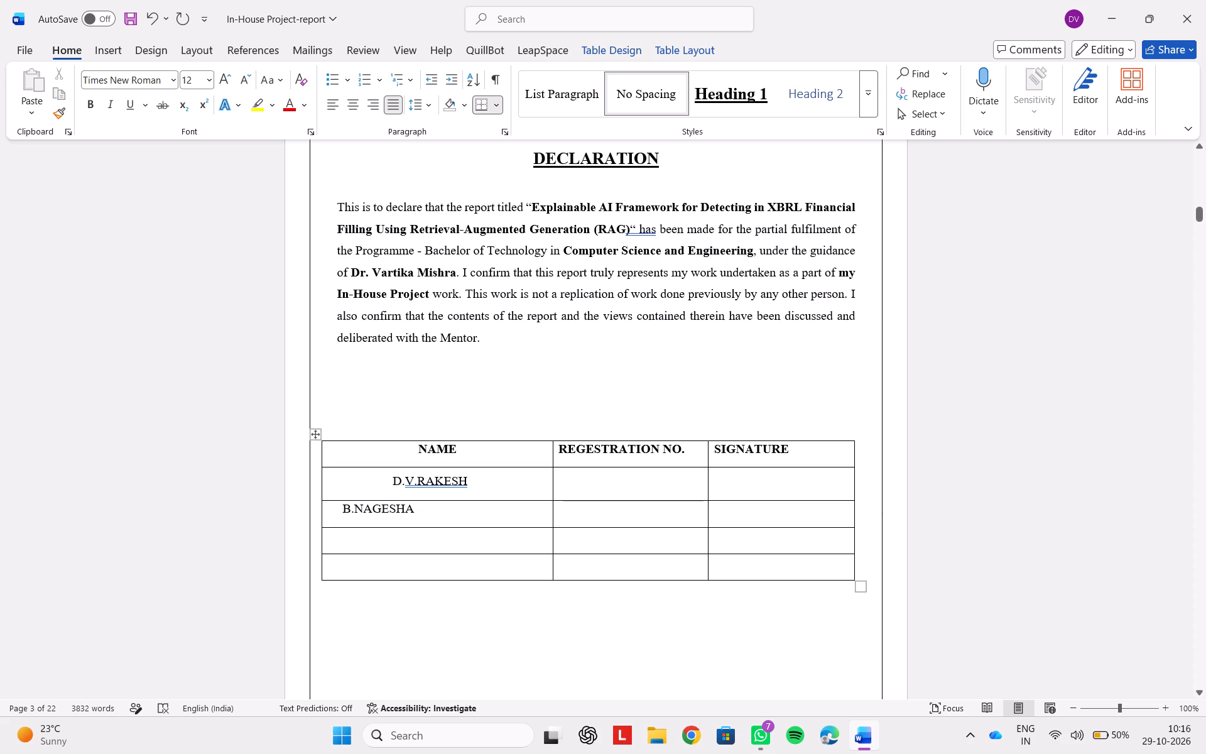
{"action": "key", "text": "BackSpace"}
Enter the third student's name in capitals, initial first, in the third NAME cell of the declaration table.
{"action": "left_click", "coordinate": [456, 542]}
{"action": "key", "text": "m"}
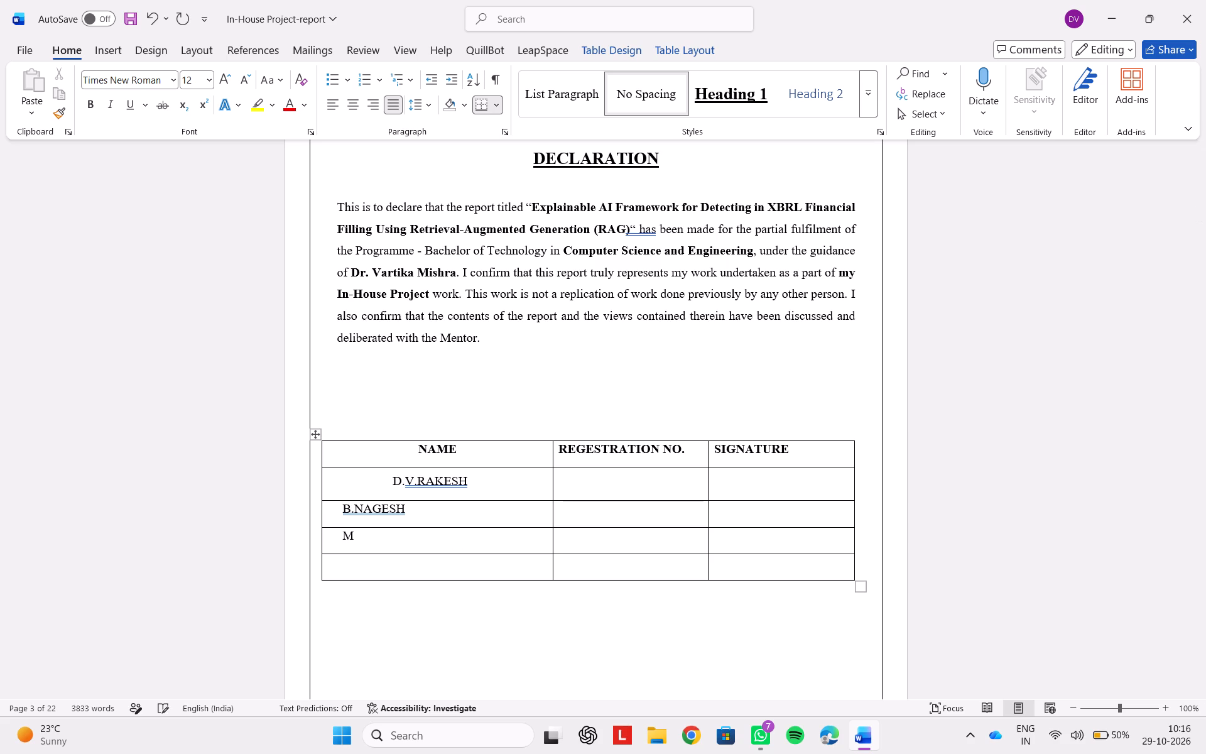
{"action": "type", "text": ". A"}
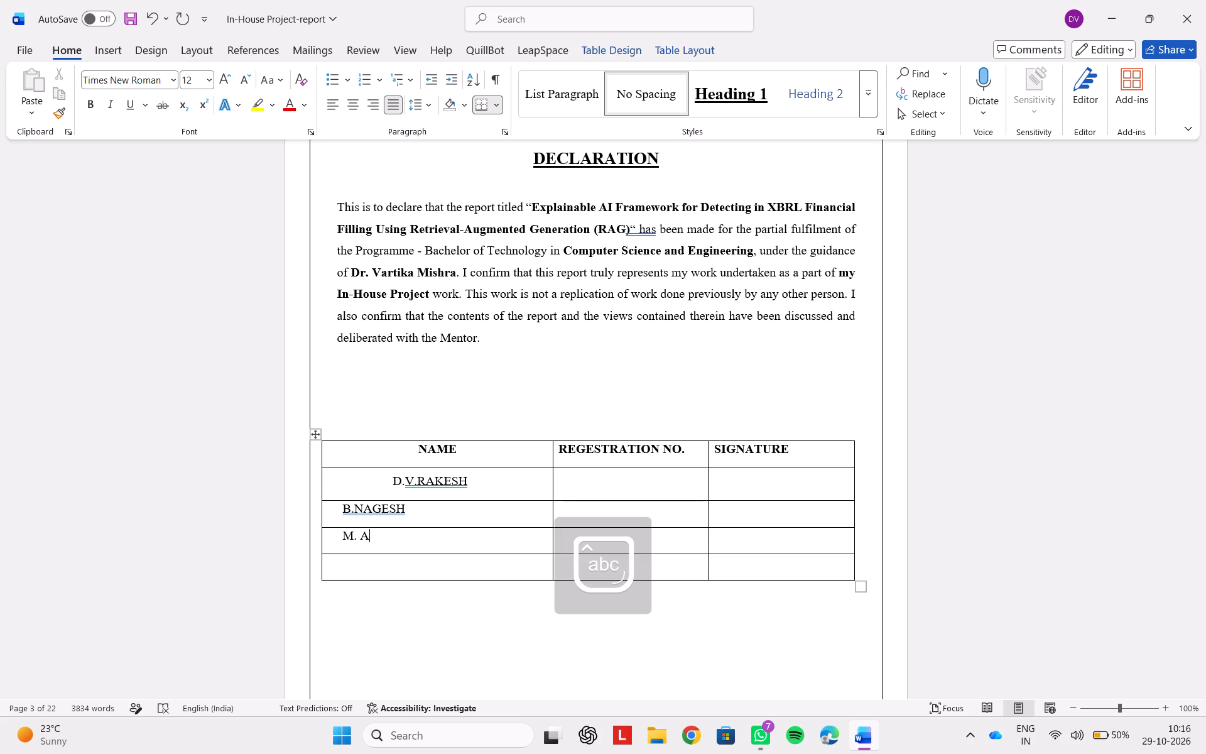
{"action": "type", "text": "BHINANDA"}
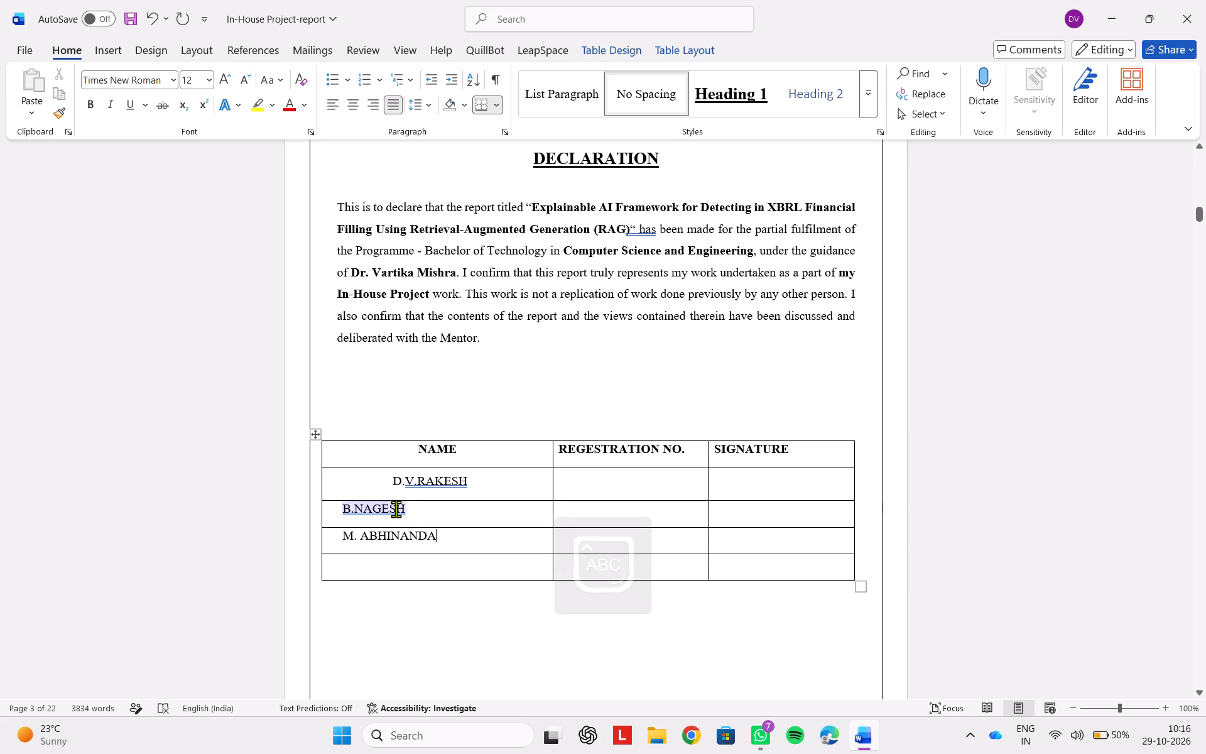
Centre the three student names both horizontally and vertically within their cells of the declaration table.
{"action": "left_click_drag", "start_coordinate": [383, 480], "coordinate": [455, 537]}
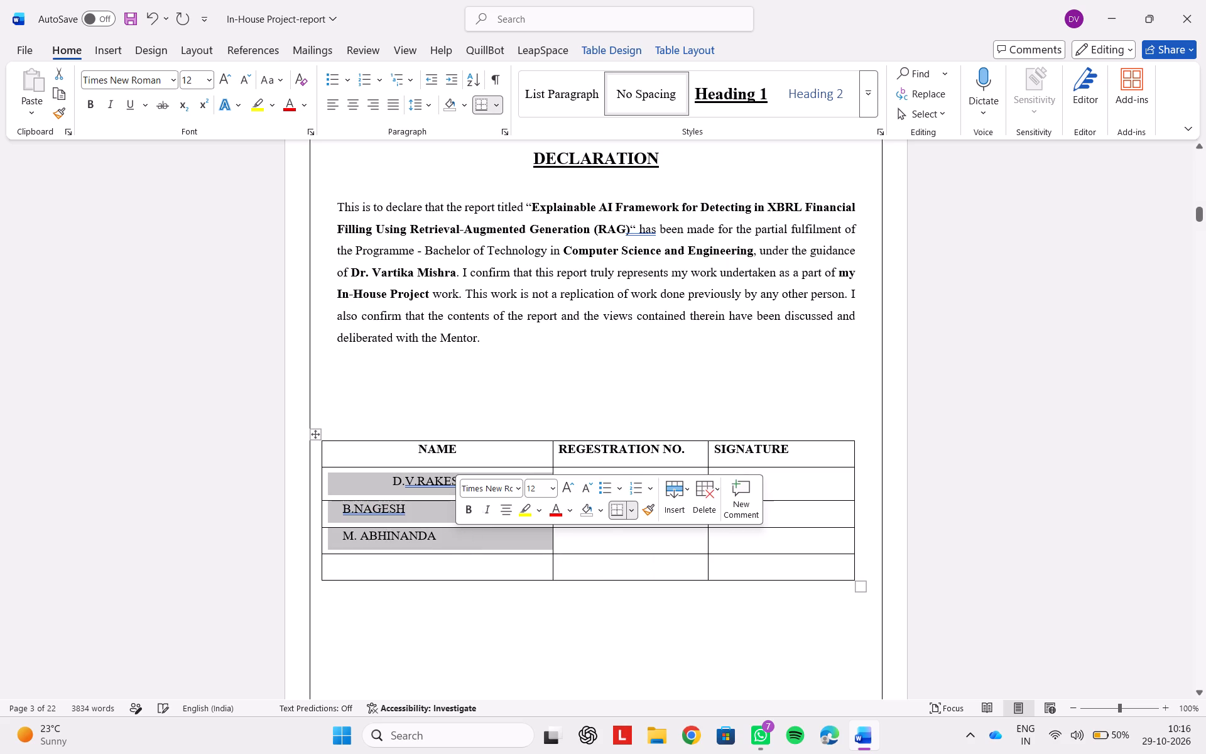
{"action": "left_click", "coordinate": [350, 104]}
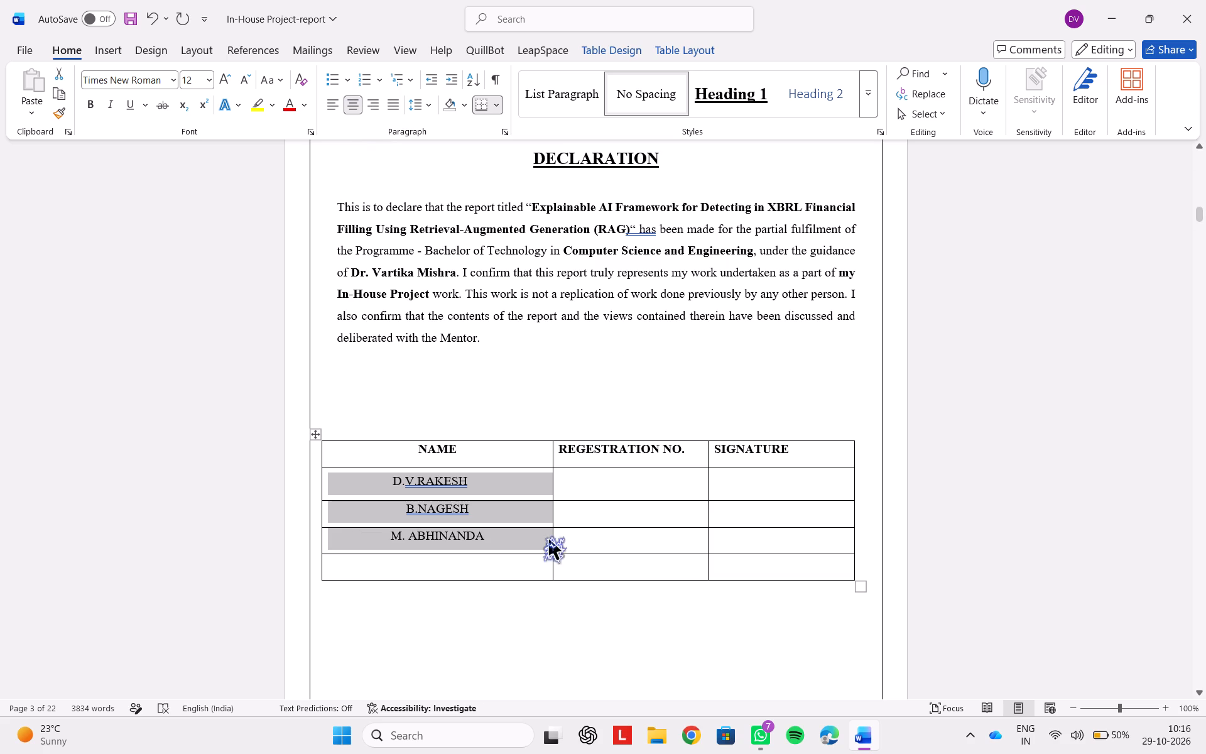
{"action": "left_click", "coordinate": [576, 550]}
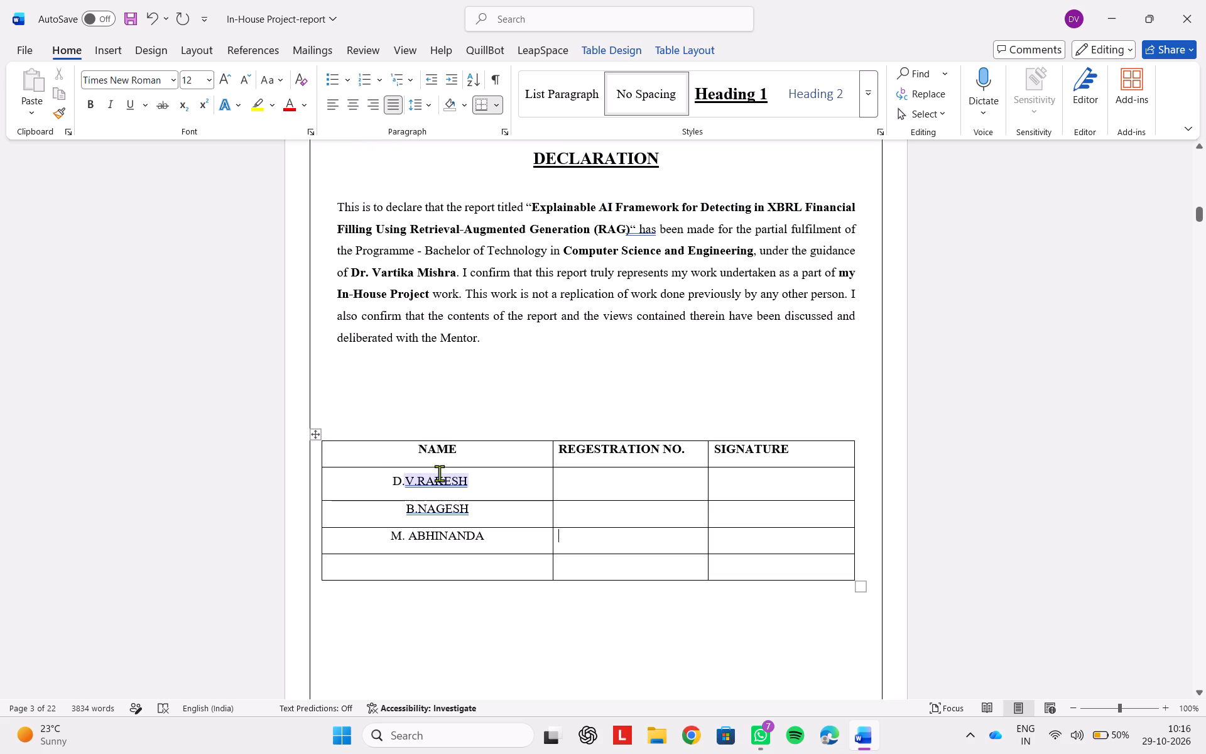
{"action": "left_click_drag", "start_coordinate": [375, 476], "coordinate": [482, 546]}
{"action": "left_click", "coordinate": [632, 50]}
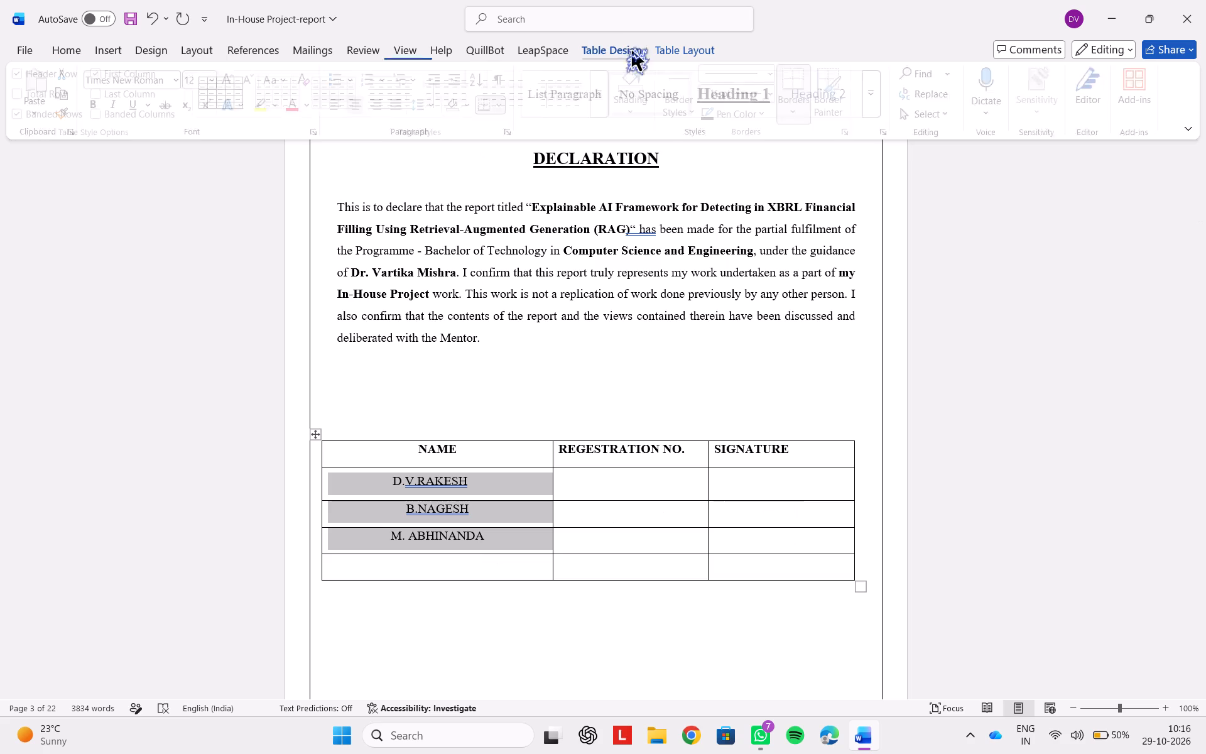
{"action": "left_click", "coordinate": [675, 50]}
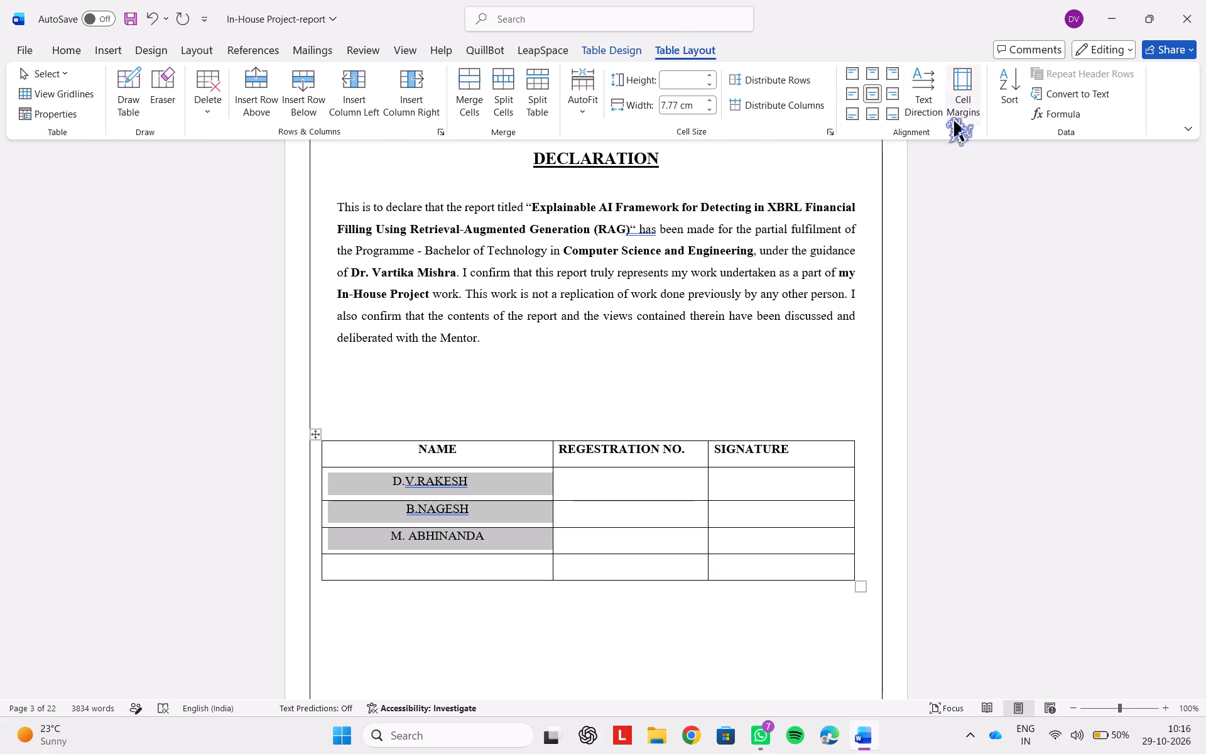
{"action": "left_click", "coordinate": [874, 87]}
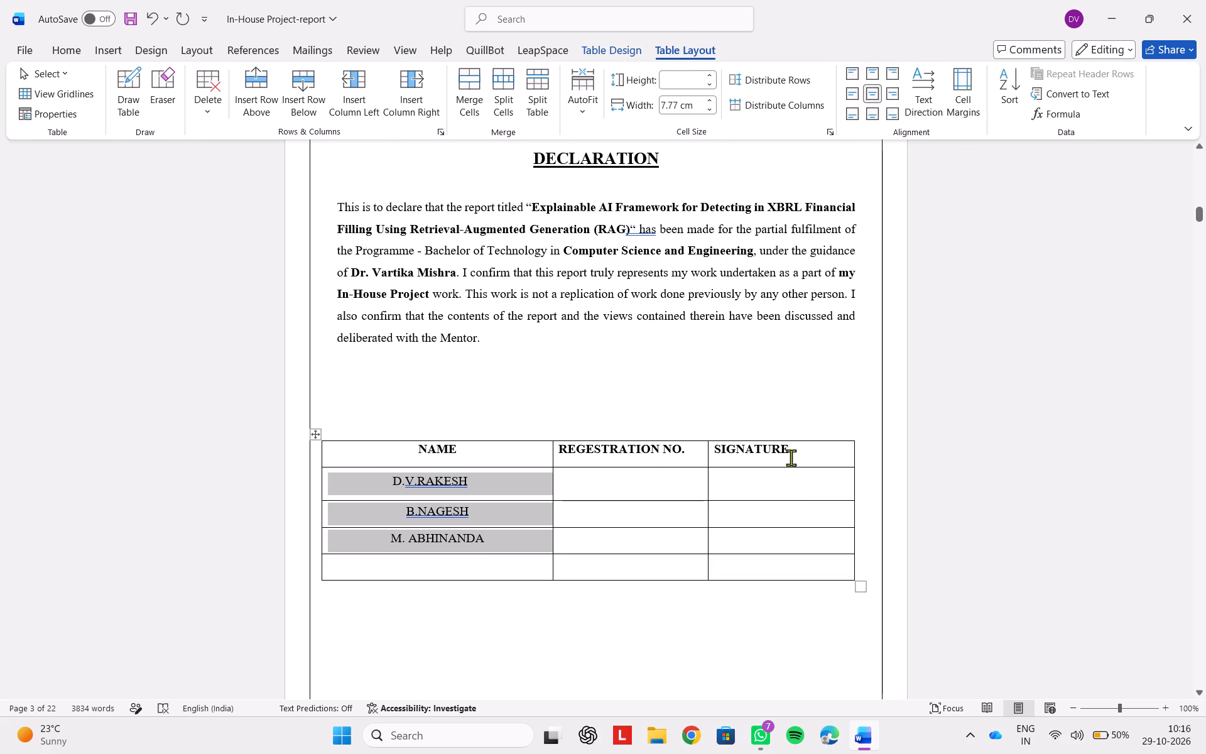
{"action": "left_click", "coordinate": [640, 484]}
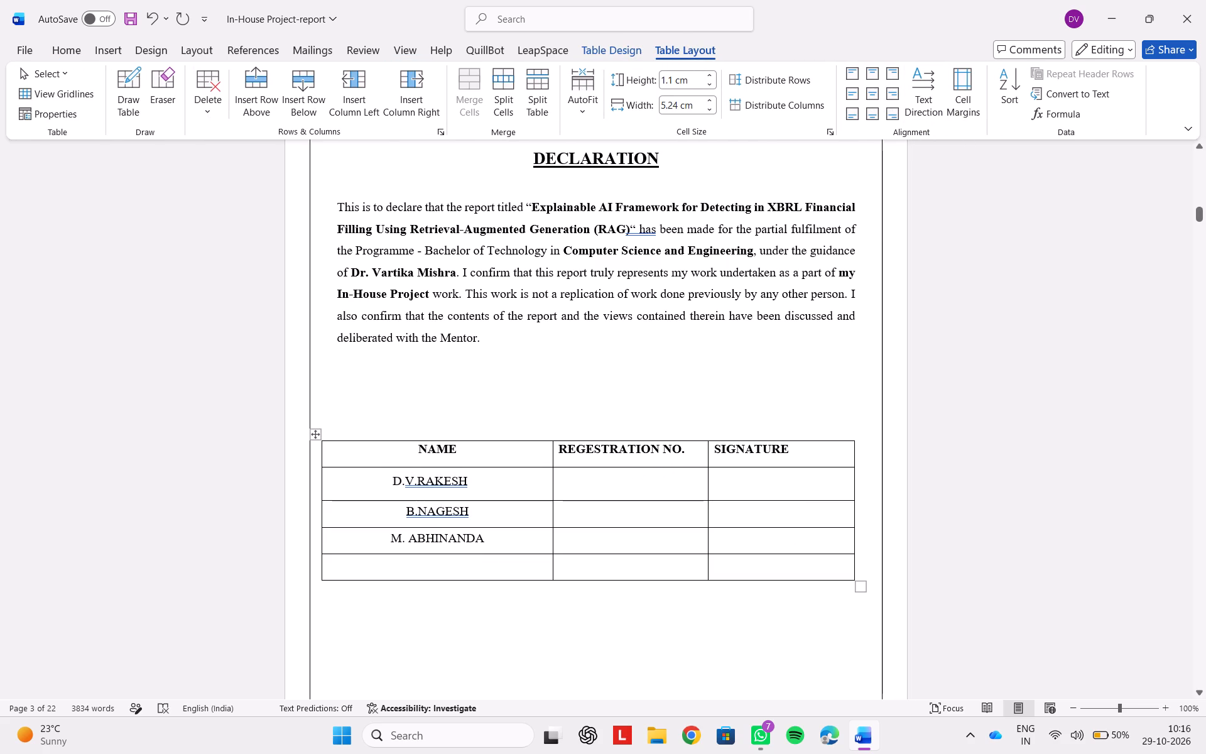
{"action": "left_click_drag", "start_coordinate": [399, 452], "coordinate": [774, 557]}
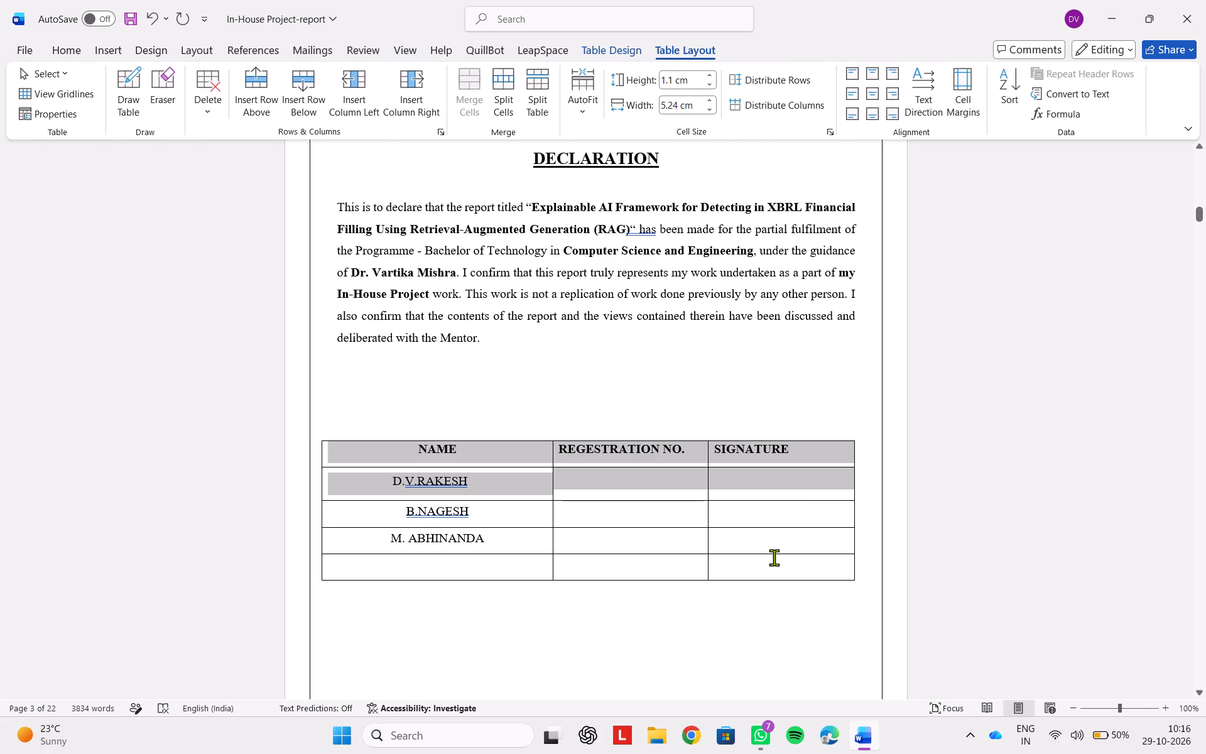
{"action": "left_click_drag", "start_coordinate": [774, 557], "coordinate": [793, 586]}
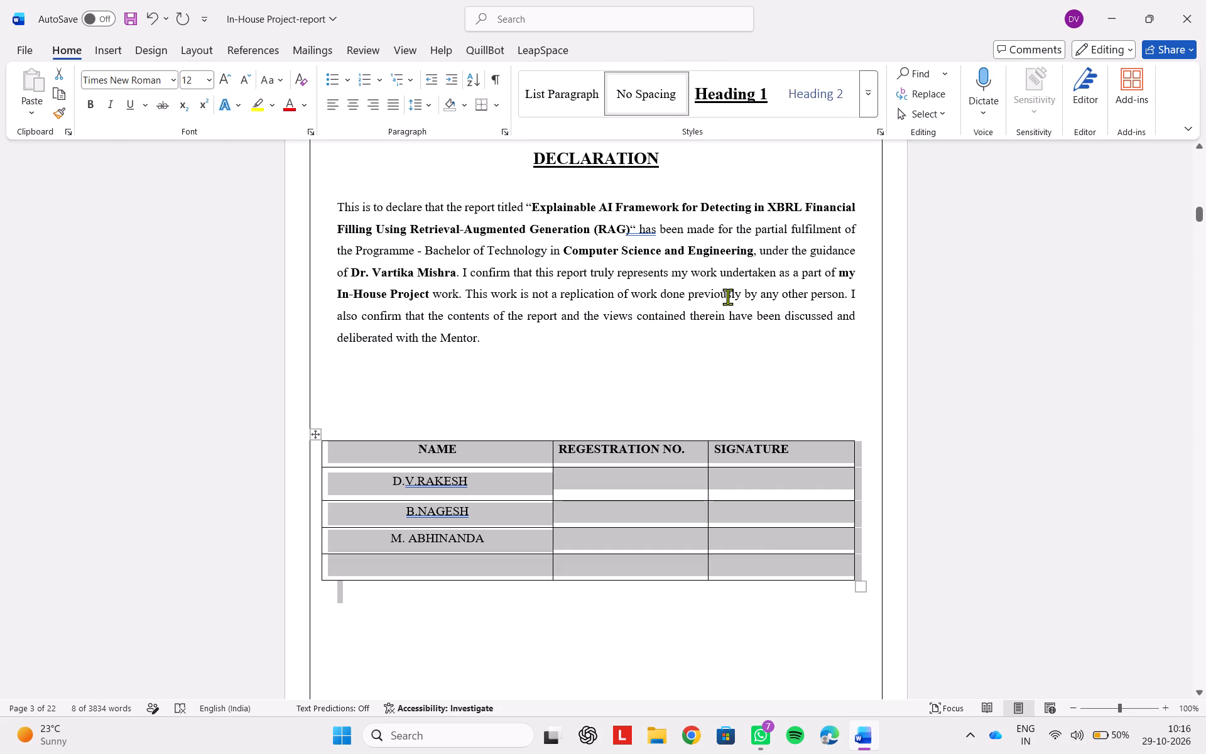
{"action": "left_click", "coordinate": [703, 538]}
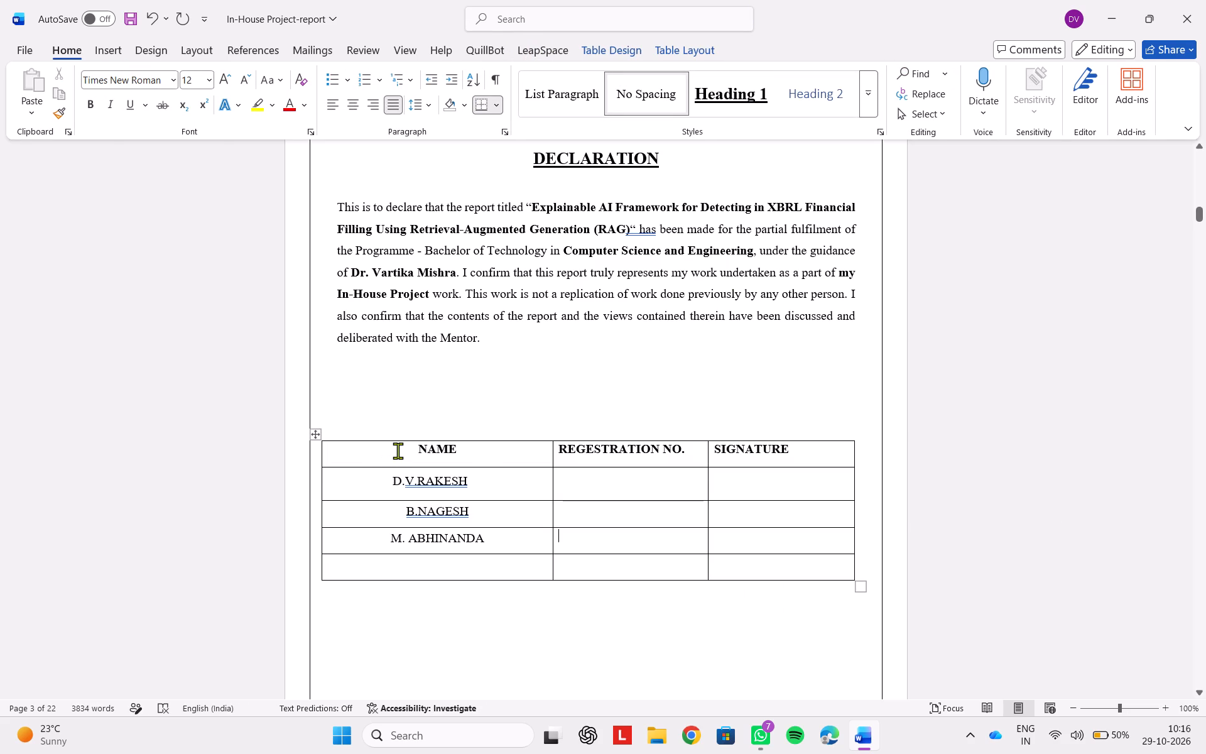
Centre the NAME, REGESTRATION NO. and SIGNATURE headings horizontally and vertically in the declaration table's header row.
{"action": "left_click_drag", "start_coordinate": [398, 451], "coordinate": [758, 444]}
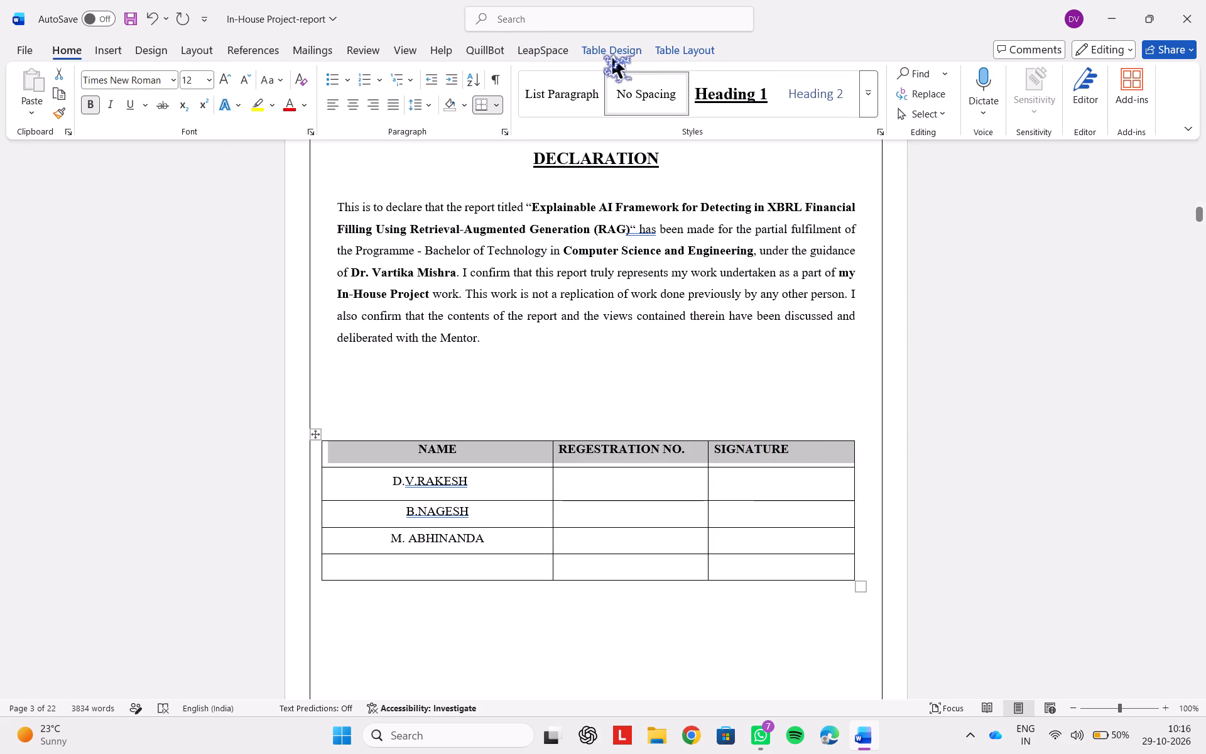
{"action": "left_click", "coordinate": [690, 43]}
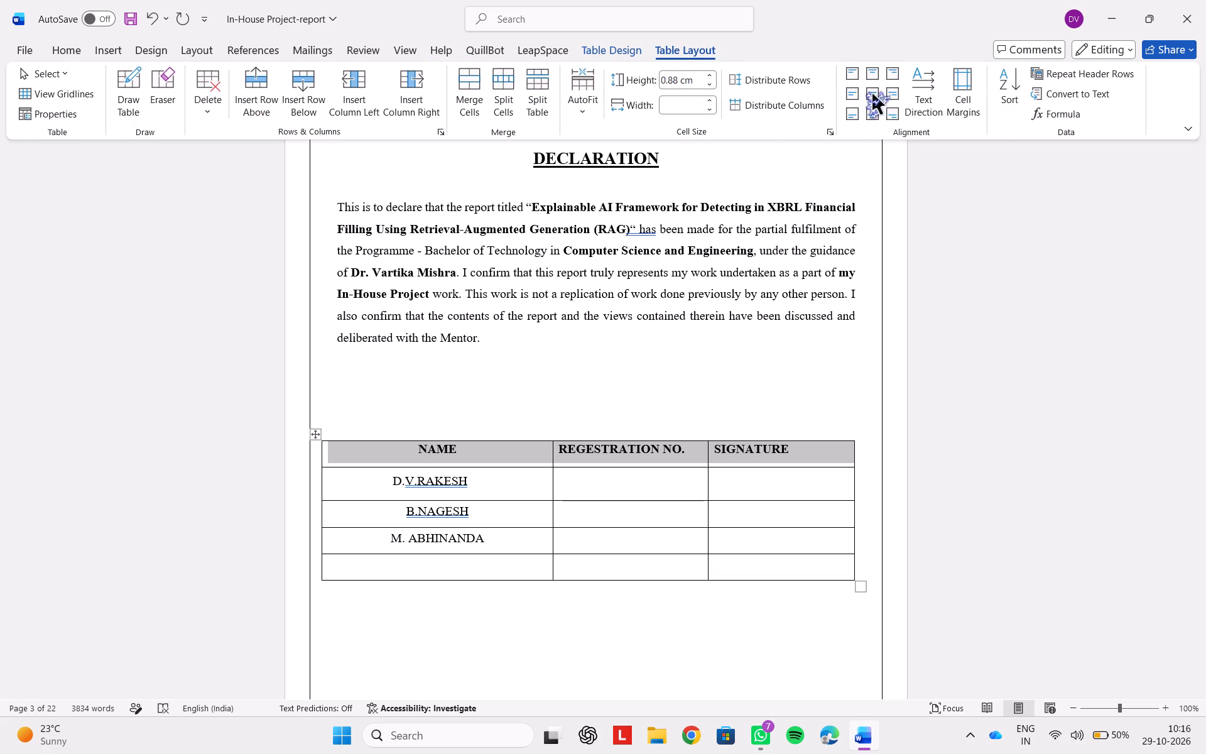
{"action": "left_click", "coordinate": [872, 94]}
{"action": "left_click", "coordinate": [803, 471]}
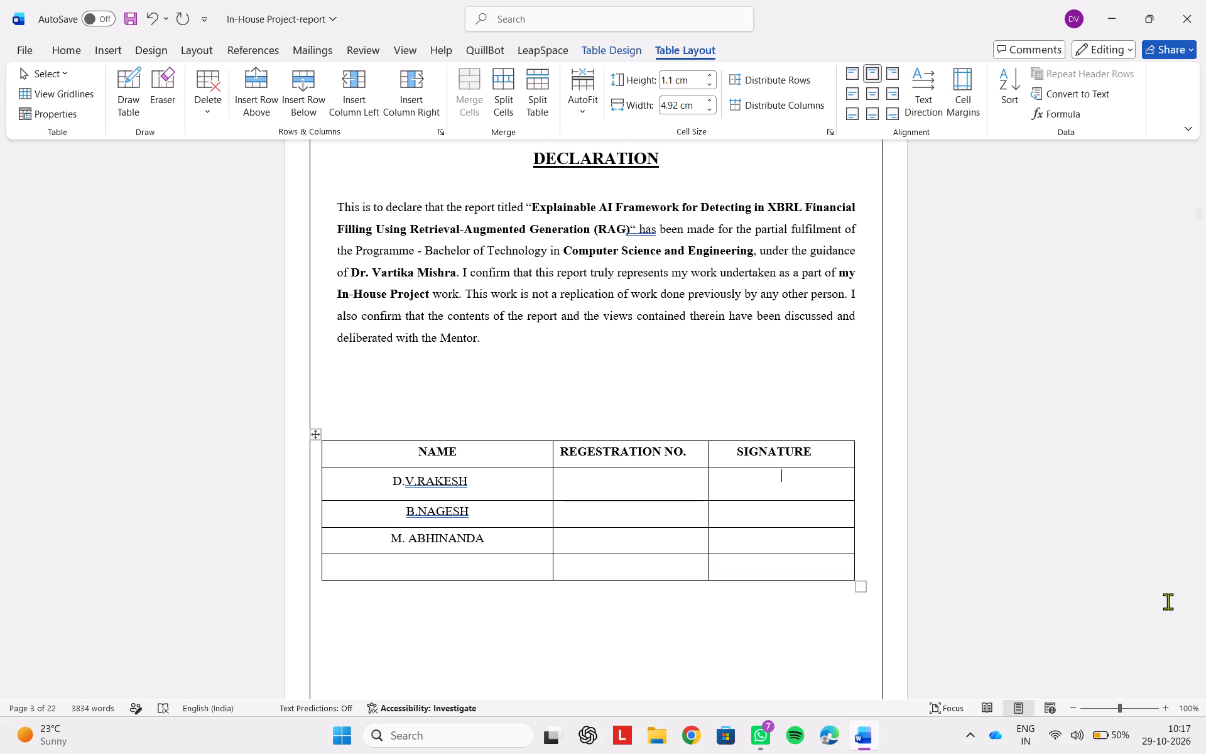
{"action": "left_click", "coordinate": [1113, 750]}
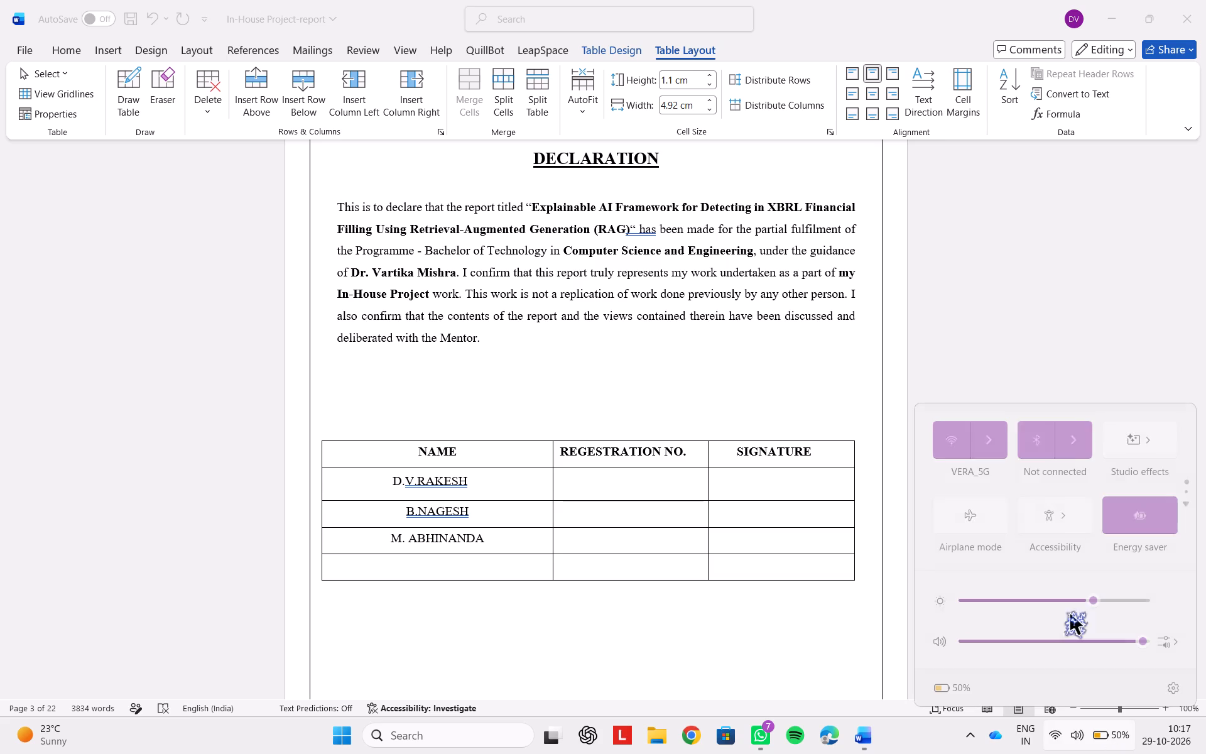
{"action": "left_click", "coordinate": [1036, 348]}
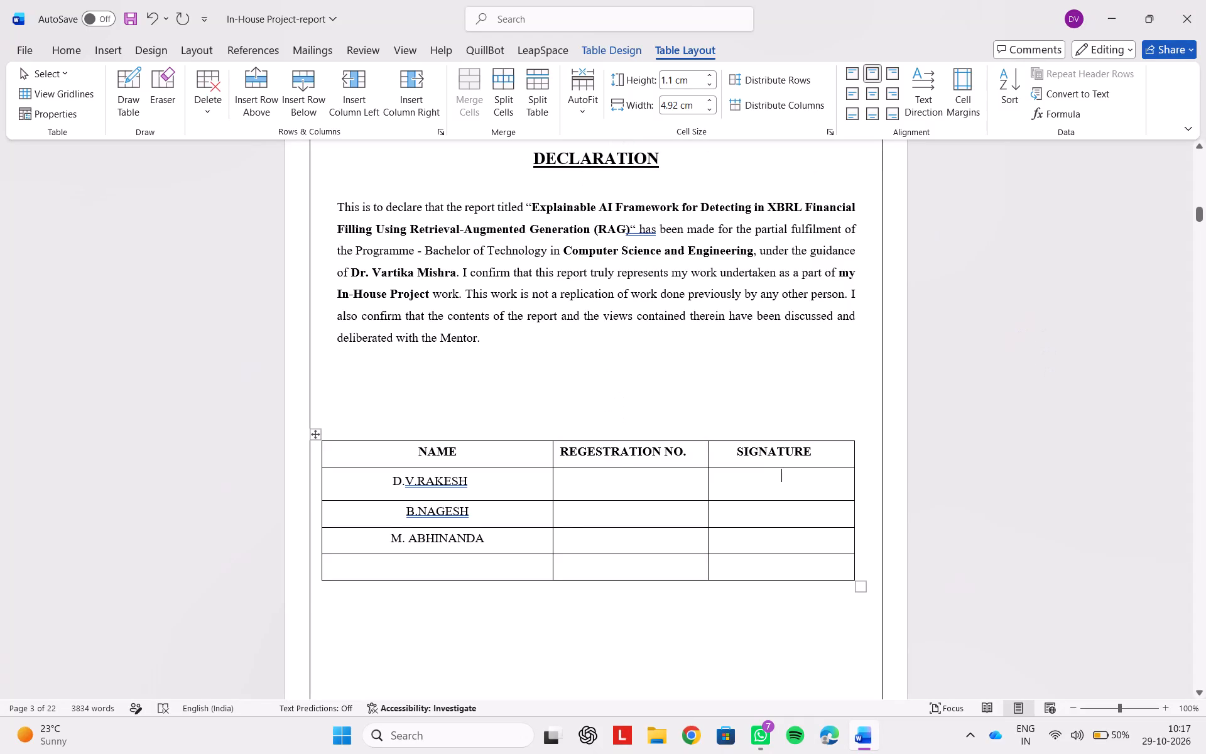
Delete the entire empty last row of the declaration table.
{"action": "left_click", "coordinate": [472, 561]}
{"action": "left_click_drag", "start_coordinate": [472, 561], "coordinate": [754, 576]}
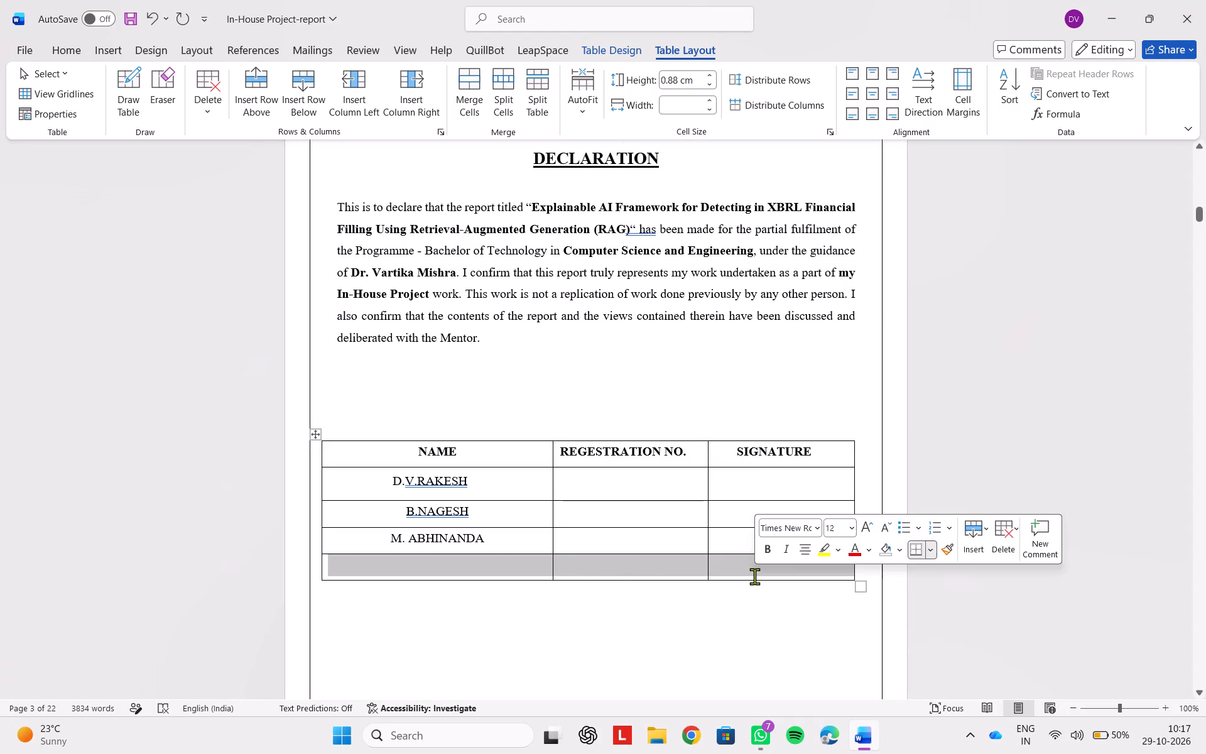
{"action": "key", "text": "BackSpace"}
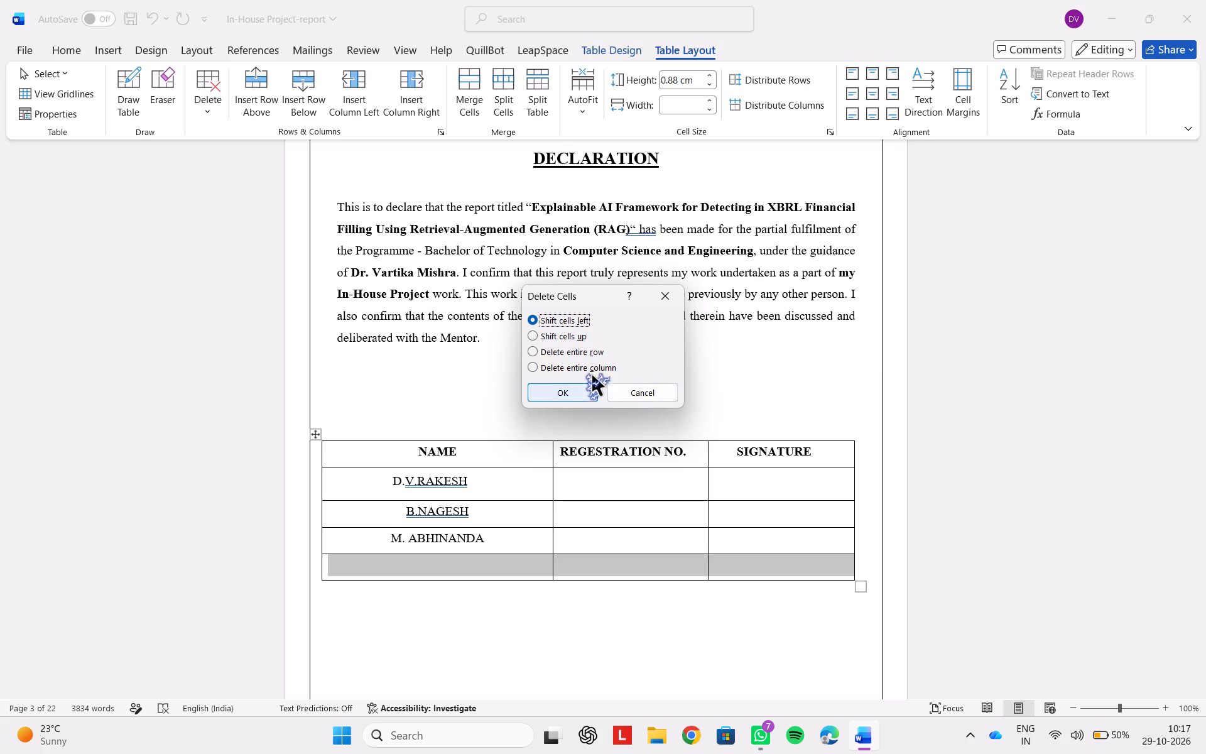
{"action": "left_click", "coordinate": [573, 348]}
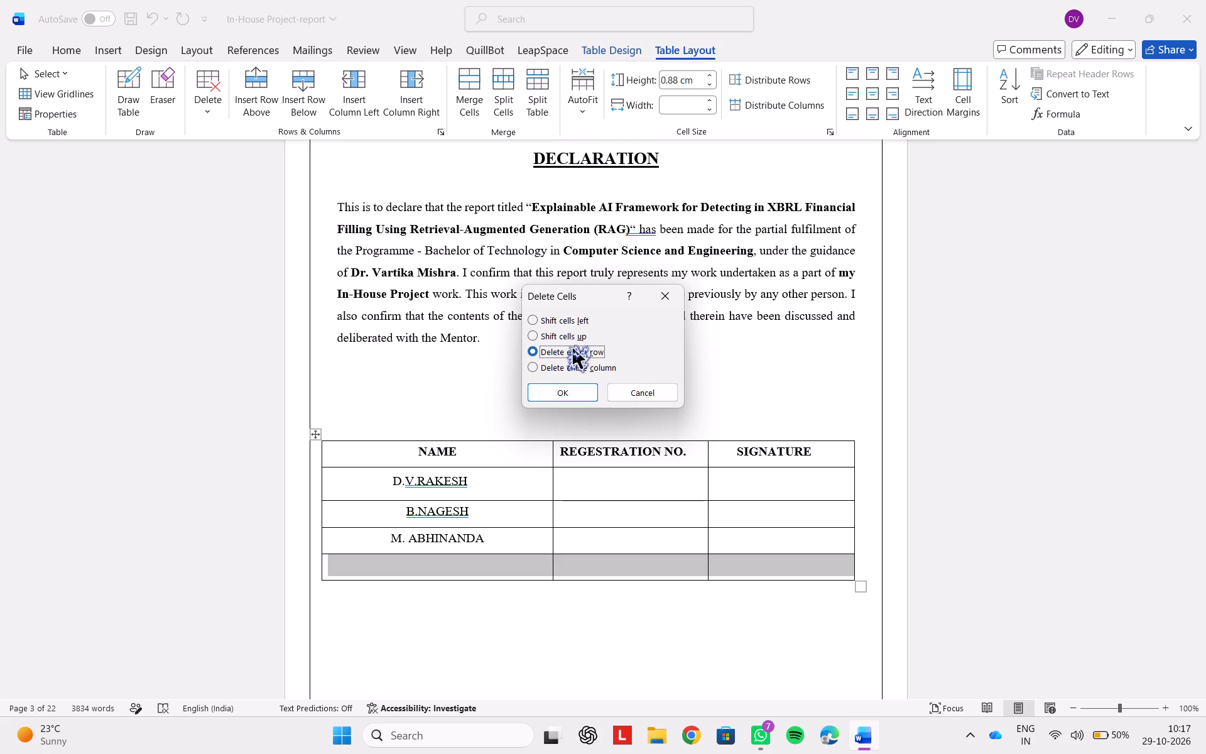
{"action": "left_click", "coordinate": [579, 402]}
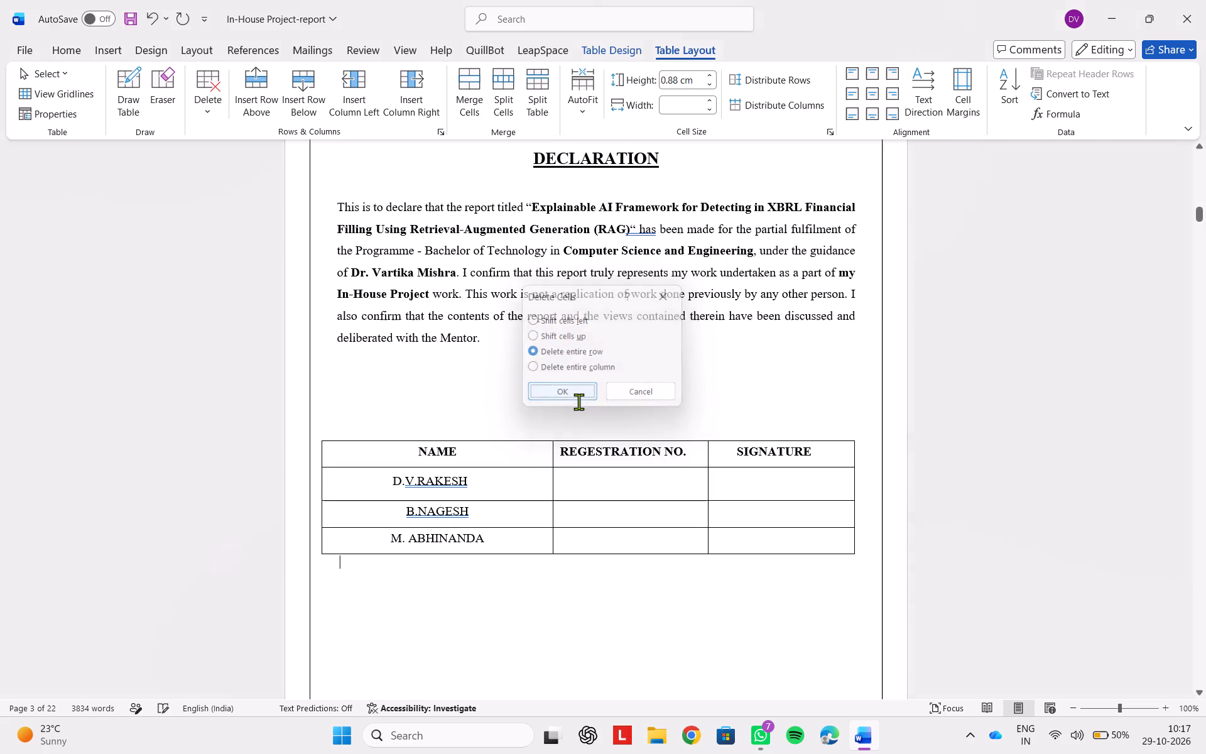
{"action": "left_click", "coordinate": [575, 667]}
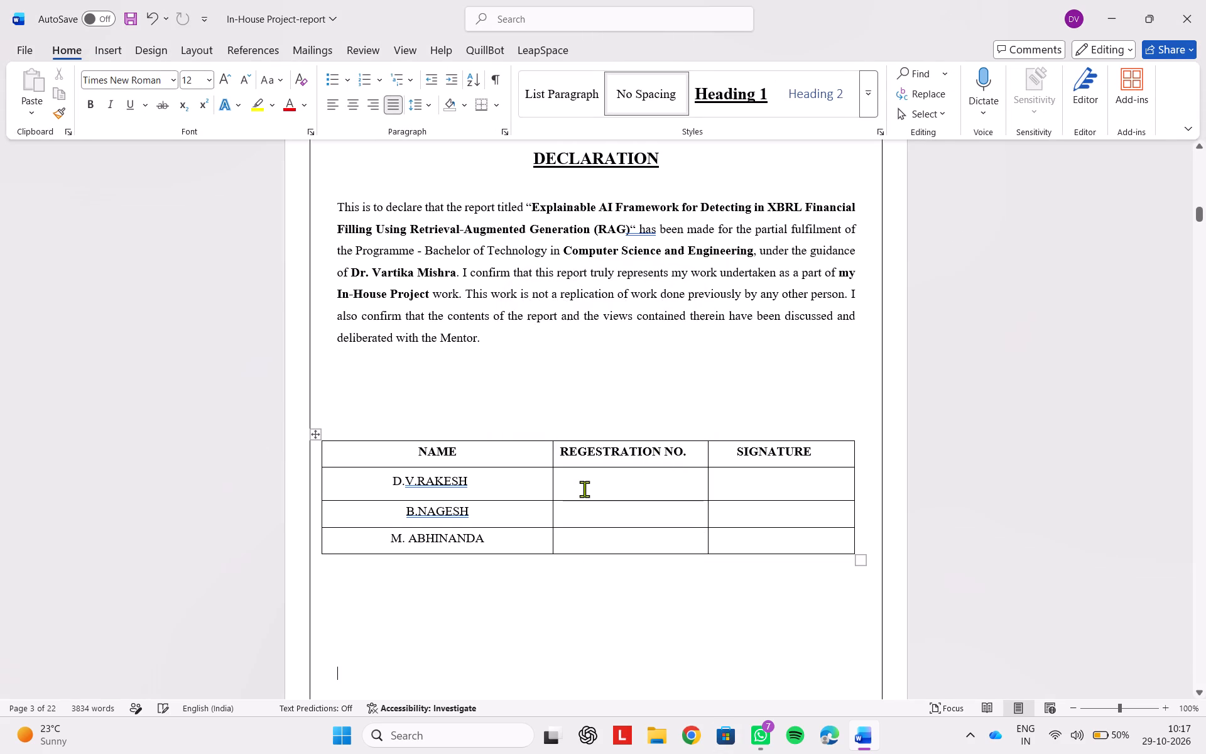
Enter the first student's registration number in the REGESTRATION NO. column of the declaration table.
{"action": "left_click", "coordinate": [599, 487]}
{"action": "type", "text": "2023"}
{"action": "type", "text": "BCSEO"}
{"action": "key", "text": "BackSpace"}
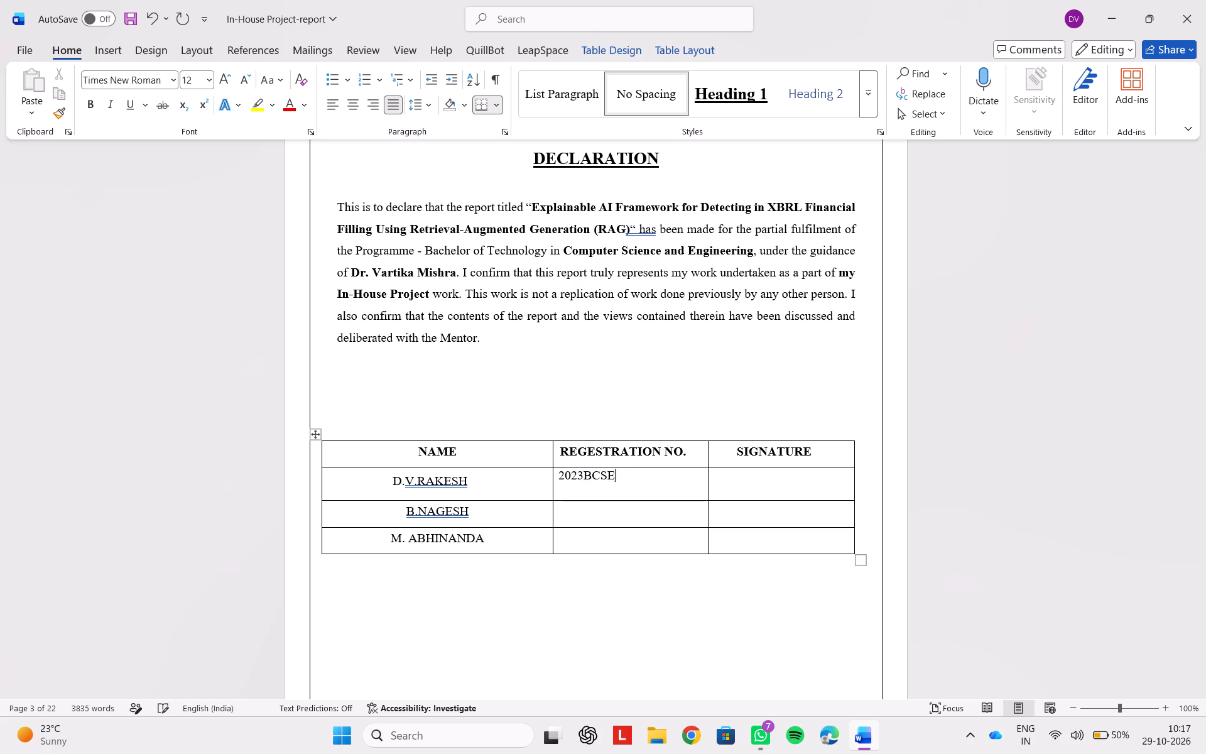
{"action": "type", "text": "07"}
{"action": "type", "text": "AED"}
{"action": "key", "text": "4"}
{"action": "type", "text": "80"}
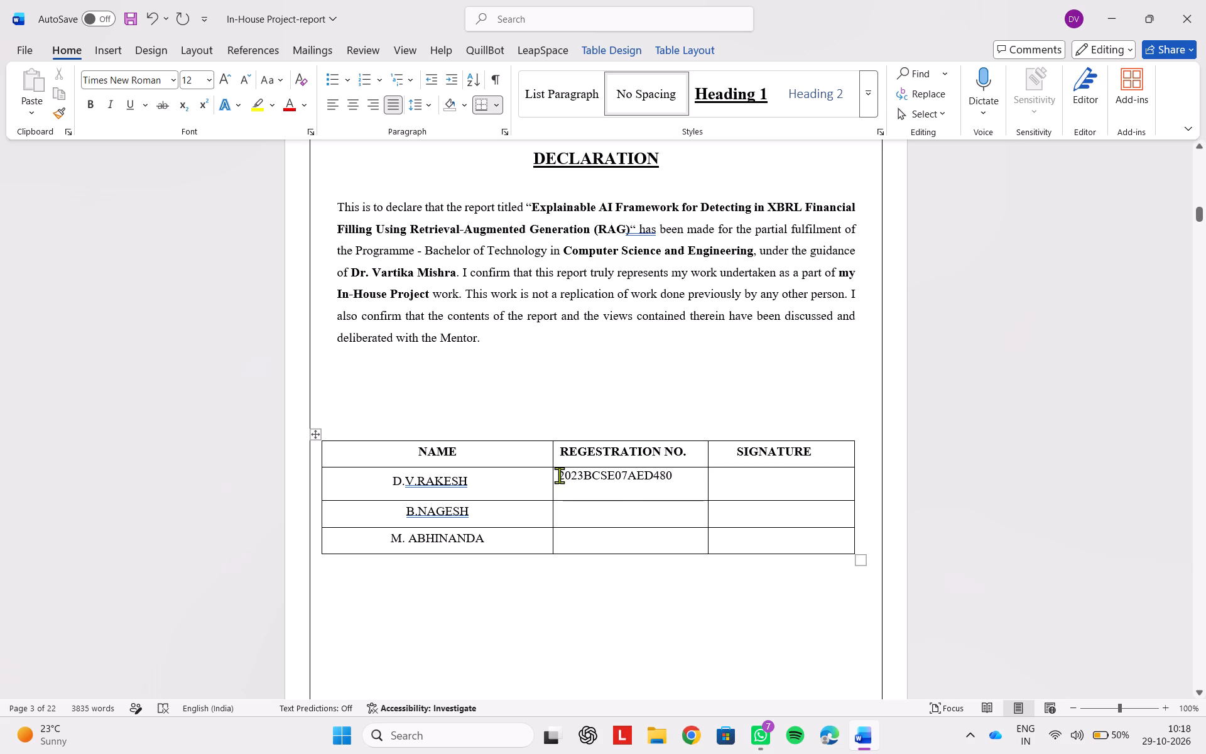
Copy the first student's registration number into the second and third students' REGESTRATION NO. cells of the declaration table.
{"action": "left_click_drag", "start_coordinate": [559, 475], "coordinate": [675, 483]}
{"action": "key", "text": "ctrl+c"}
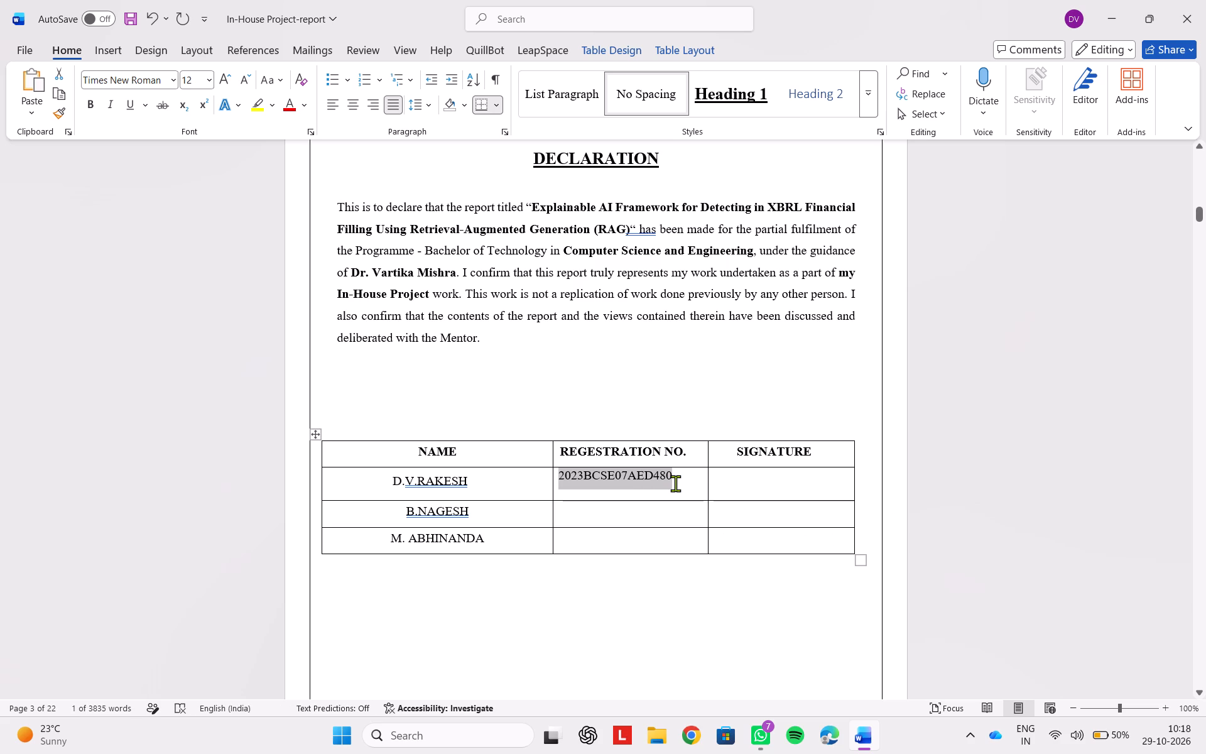
{"action": "key", "text": "ctrl+c"}
{"action": "key", "text": "ctrl+c"}
{"action": "left_click", "coordinate": [675, 483]}
{"action": "left_click", "coordinate": [661, 514]}
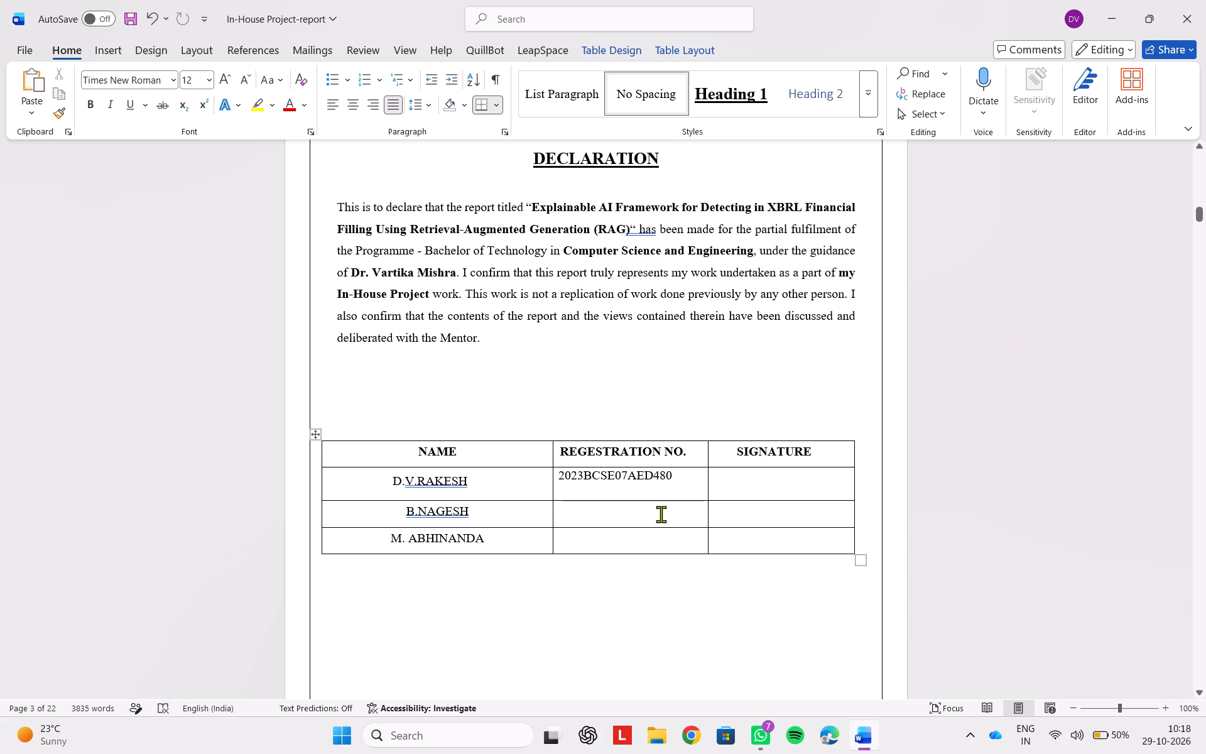
{"action": "key", "text": "ctrl+v"}
{"action": "left_click", "coordinate": [636, 542]}
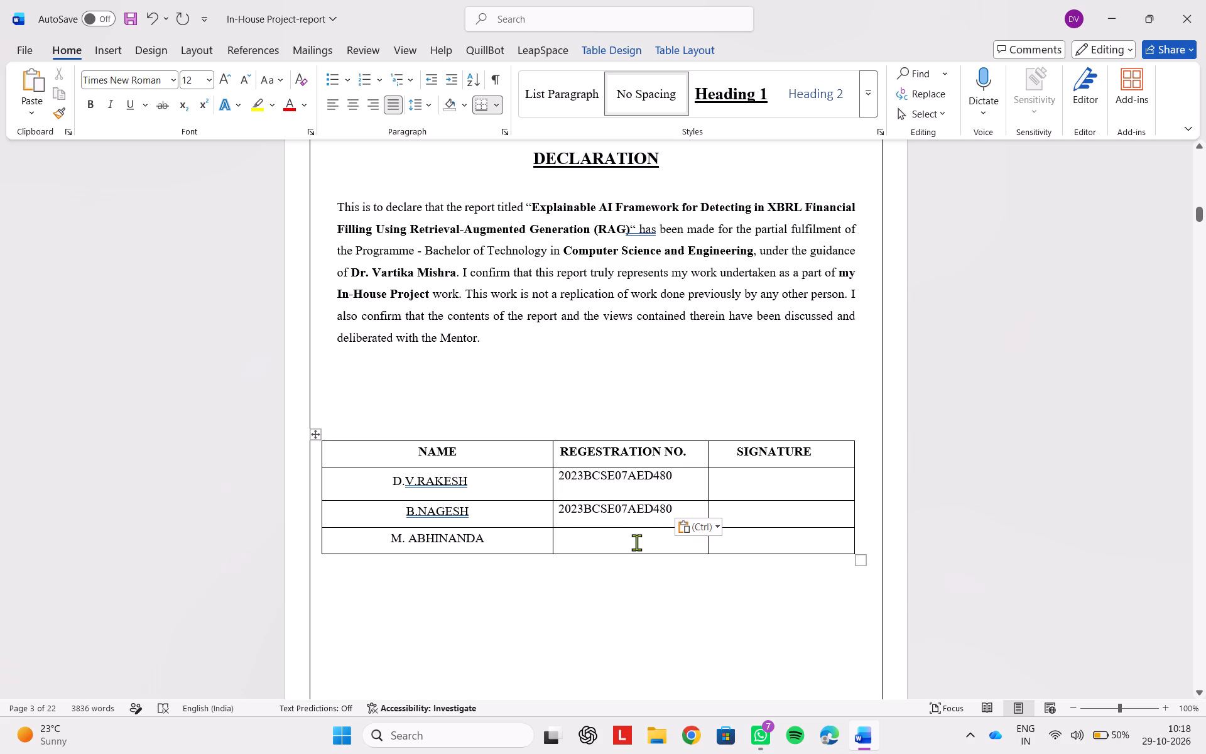
{"action": "key", "text": "ctrl+v"}
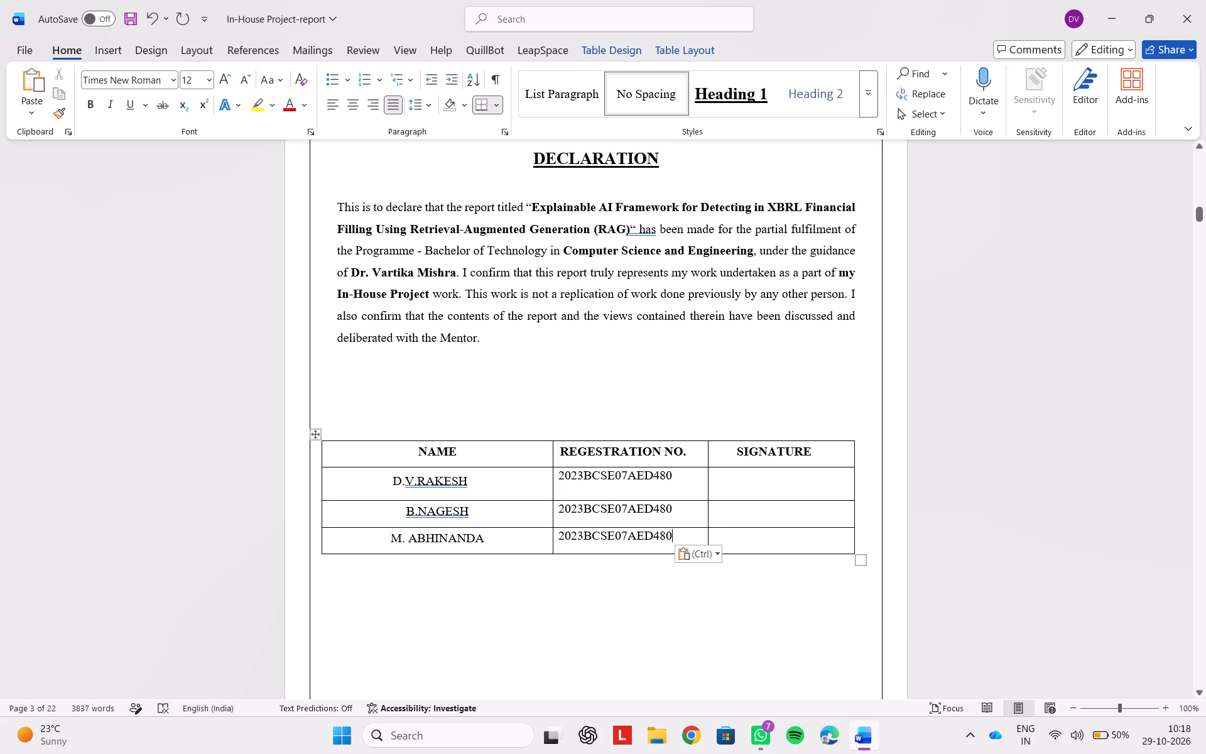
Centre the three registration numbers horizontally and vertically within their cells of the declaration table.
{"action": "left_click_drag", "start_coordinate": [560, 476], "coordinate": [687, 541]}
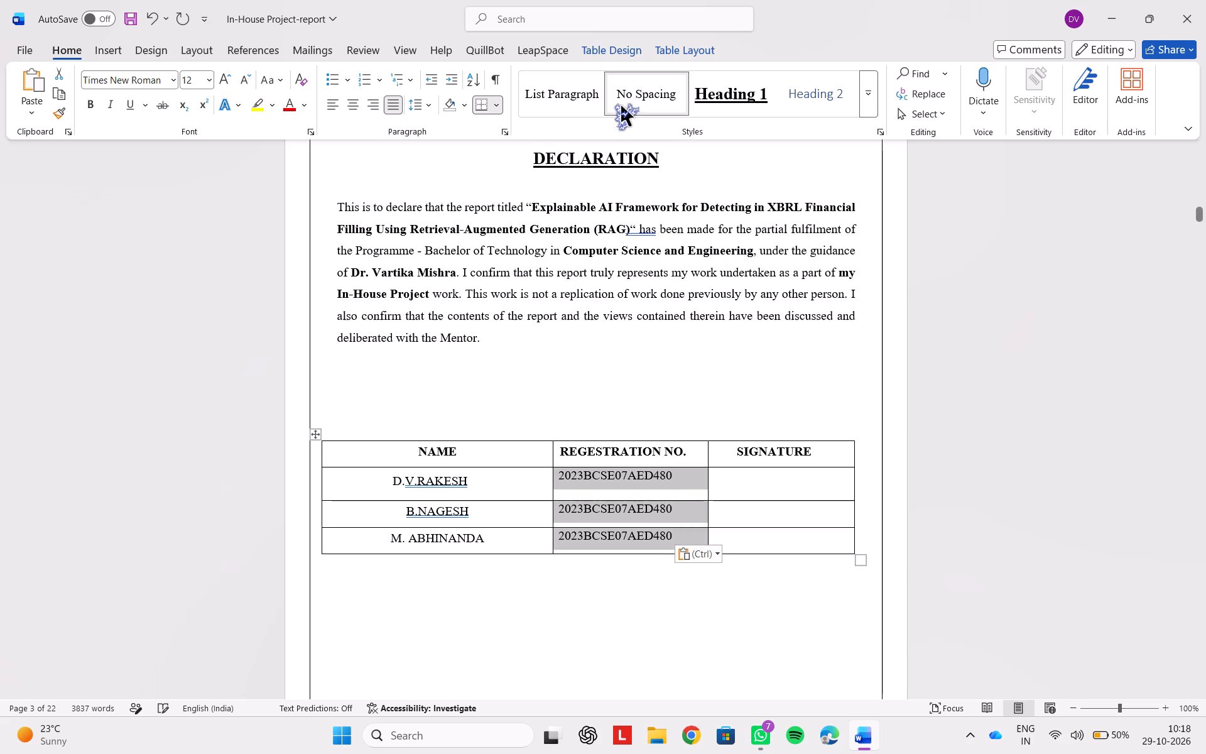
{"action": "left_click", "coordinate": [674, 50]}
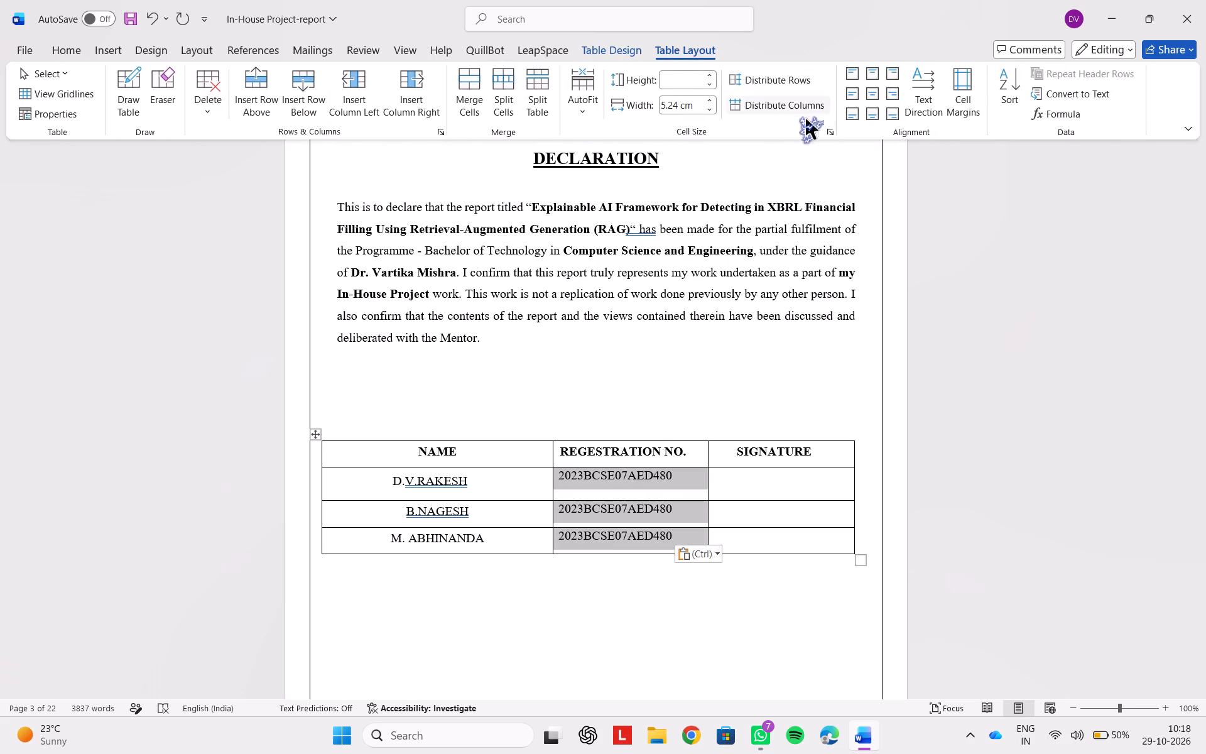
{"action": "left_click", "coordinate": [875, 95]}
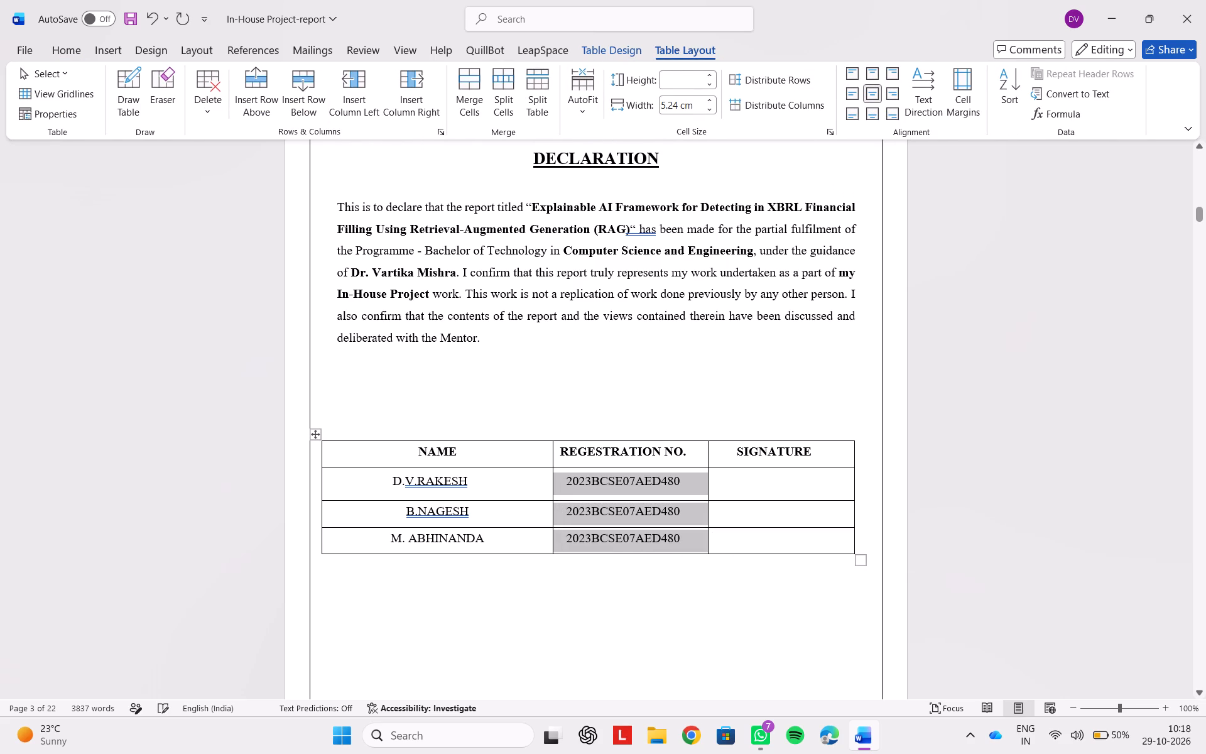
{"action": "left_click", "coordinate": [696, 689]}
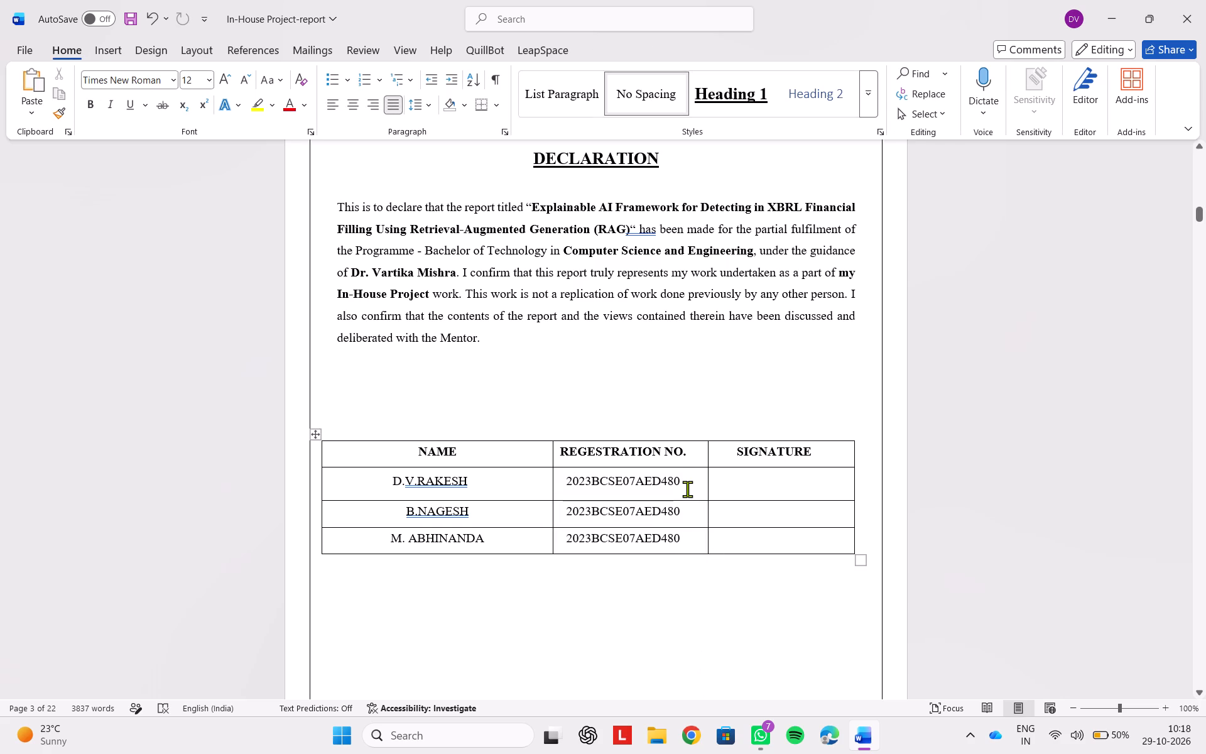
Change the second-to-last digit of the second student's registration number to 5 in the declaration table.
{"action": "left_click", "coordinate": [685, 474]}
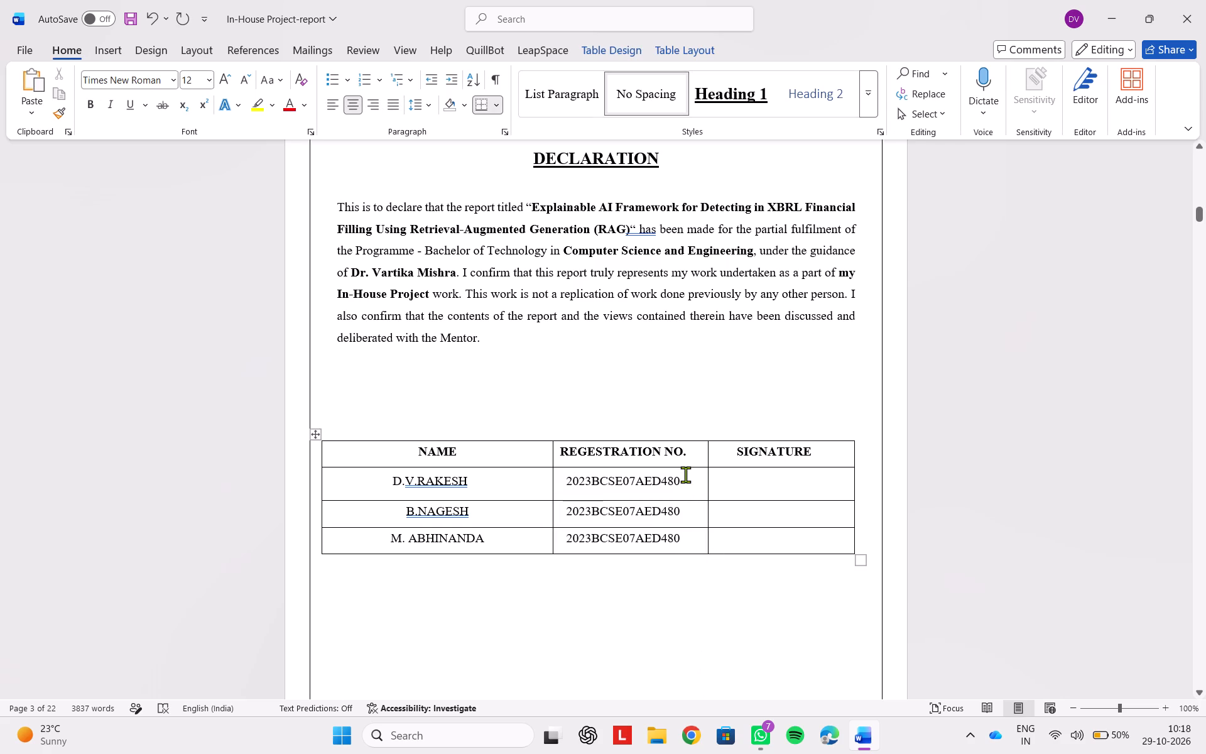
{"action": "key", "text": "Down"}
{"action": "key", "text": "Left"}
{"action": "key", "text": "BackSpace"}
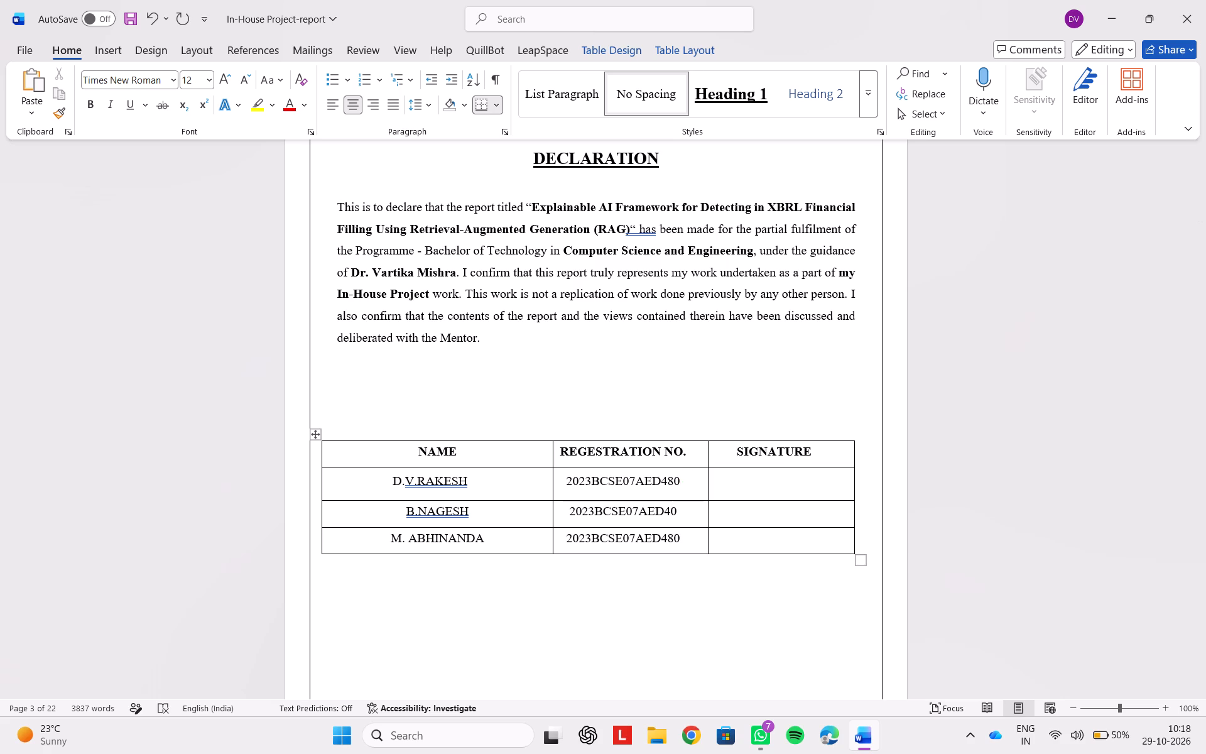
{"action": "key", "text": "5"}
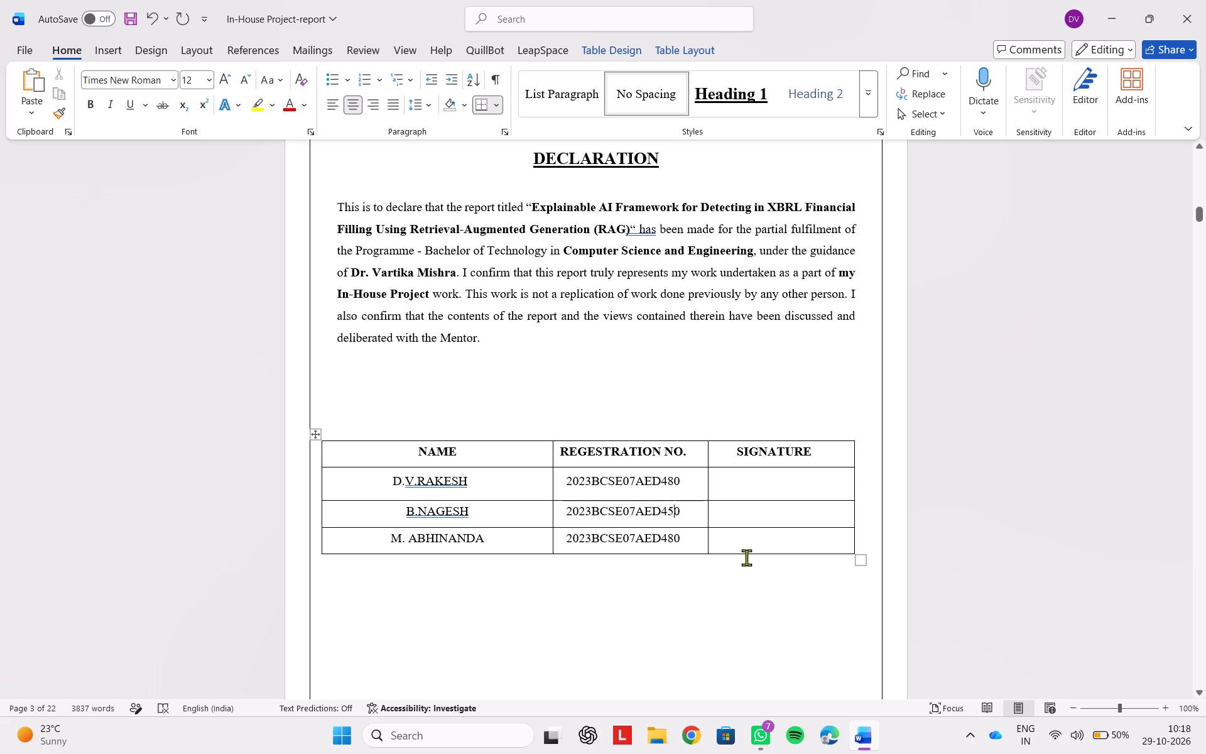
Replace the two digits before the final digit of the third student's registration number with 52.
{"action": "left_click", "coordinate": [667, 538]}
{"action": "key", "text": "BackSpace"}
{"action": "key", "text": "Delete"}
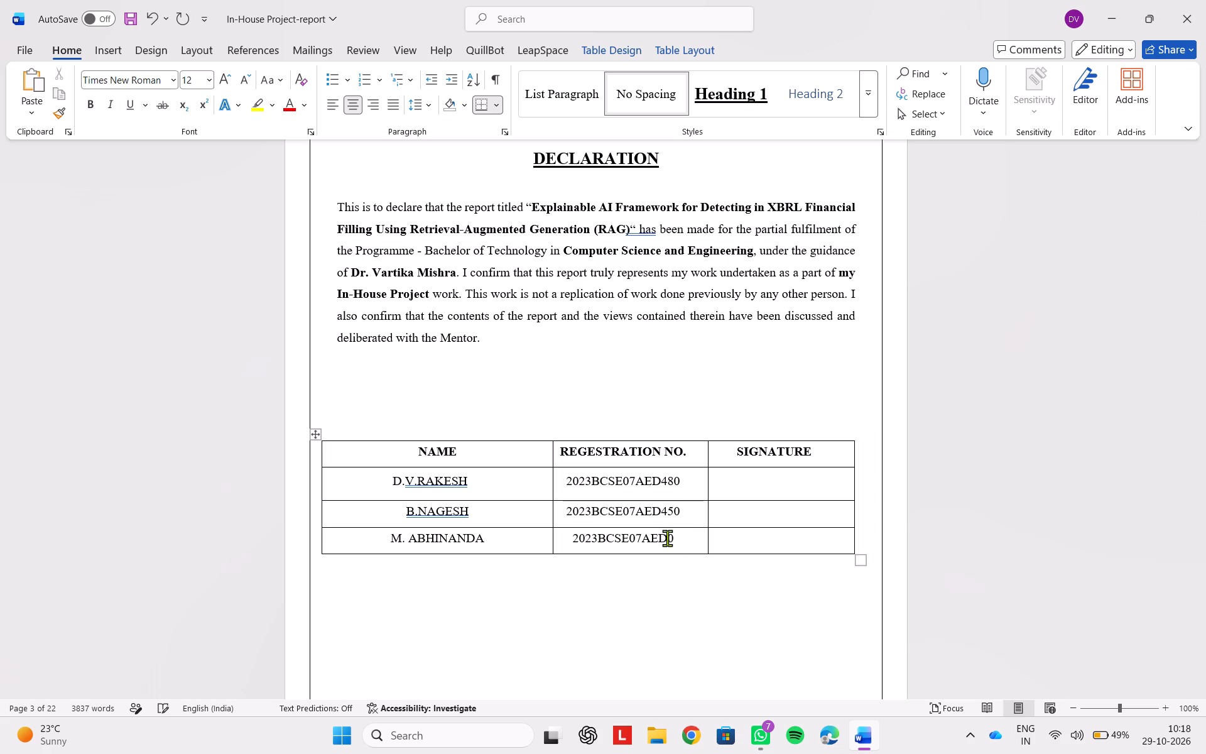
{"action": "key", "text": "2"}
{"action": "key", "text": "BackSpace"}
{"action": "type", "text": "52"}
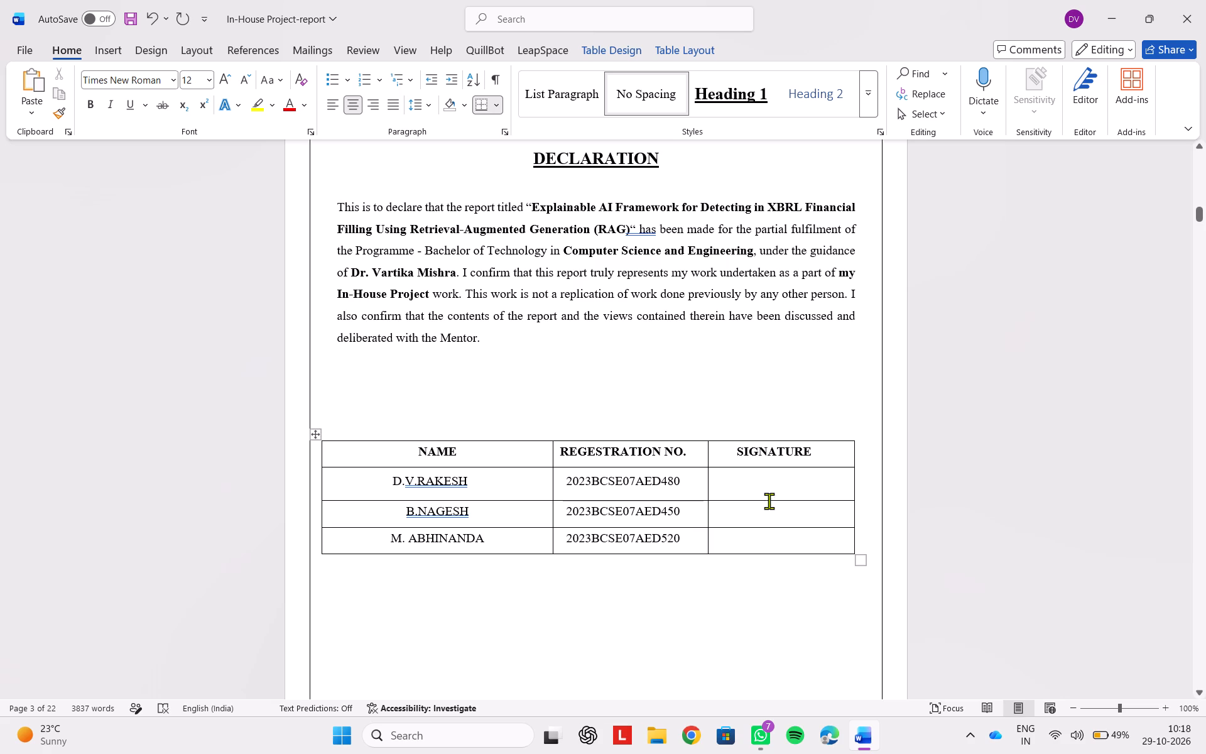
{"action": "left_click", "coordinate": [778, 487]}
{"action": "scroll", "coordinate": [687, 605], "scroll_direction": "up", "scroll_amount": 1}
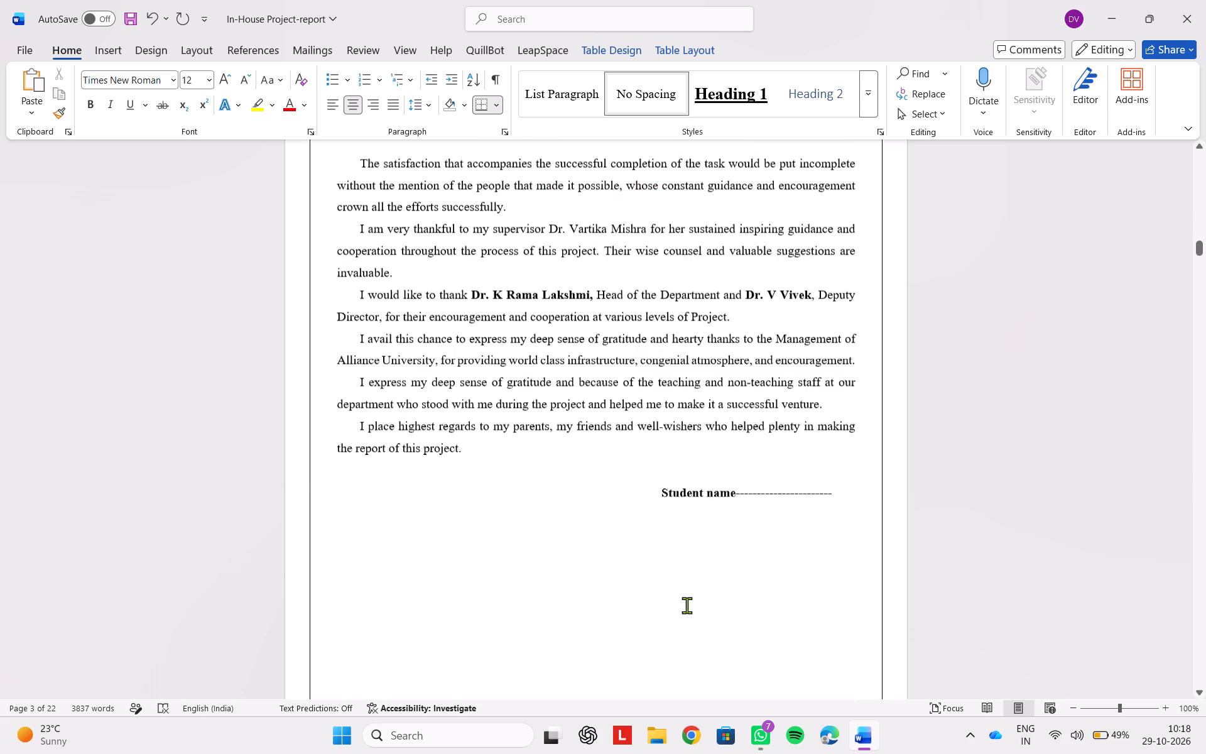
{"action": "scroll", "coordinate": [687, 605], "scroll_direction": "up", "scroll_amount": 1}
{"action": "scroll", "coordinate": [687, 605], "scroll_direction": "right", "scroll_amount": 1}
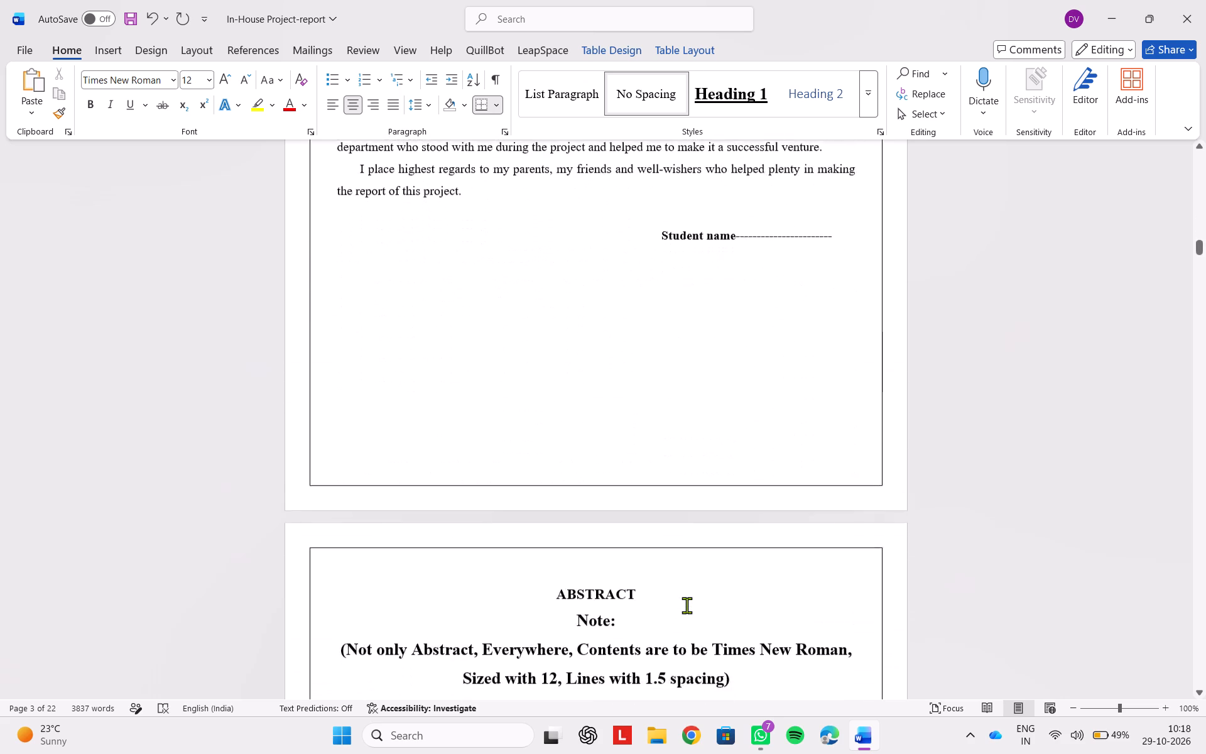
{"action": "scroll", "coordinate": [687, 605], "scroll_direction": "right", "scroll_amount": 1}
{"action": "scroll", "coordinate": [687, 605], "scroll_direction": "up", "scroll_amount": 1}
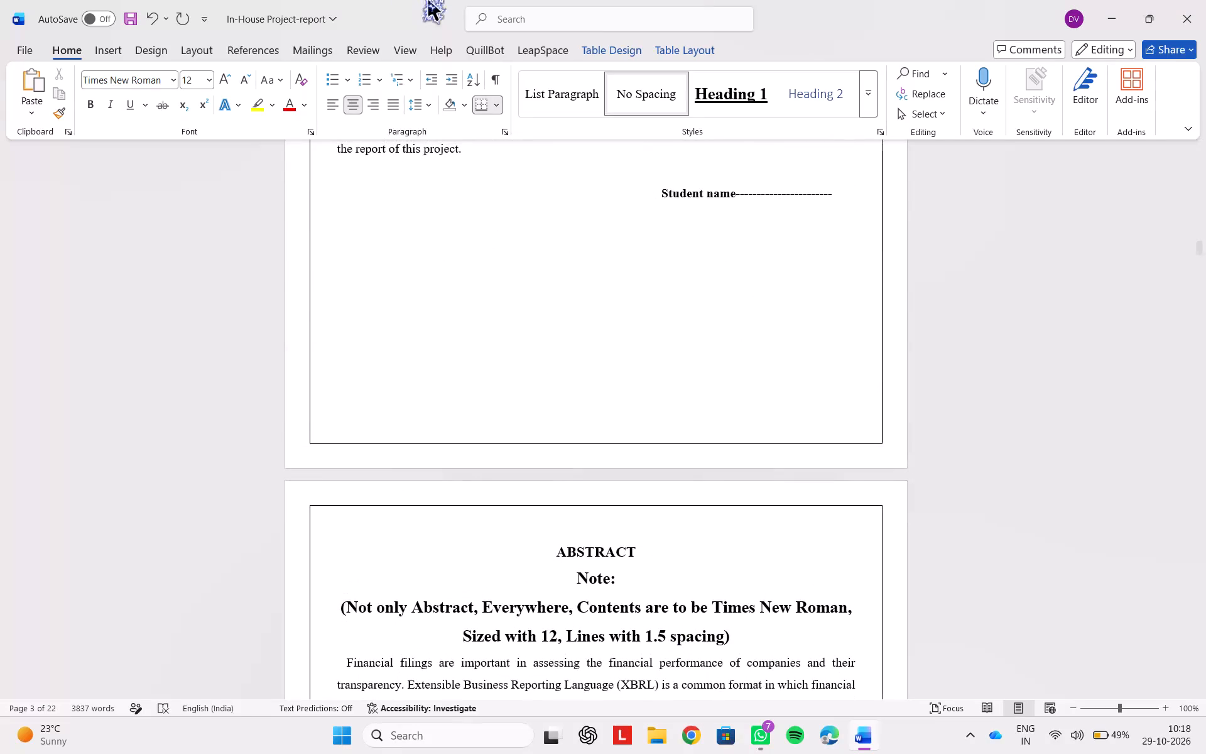
Turn on AutoSave for the report and save the document.
{"action": "left_click", "coordinate": [93, 26]}
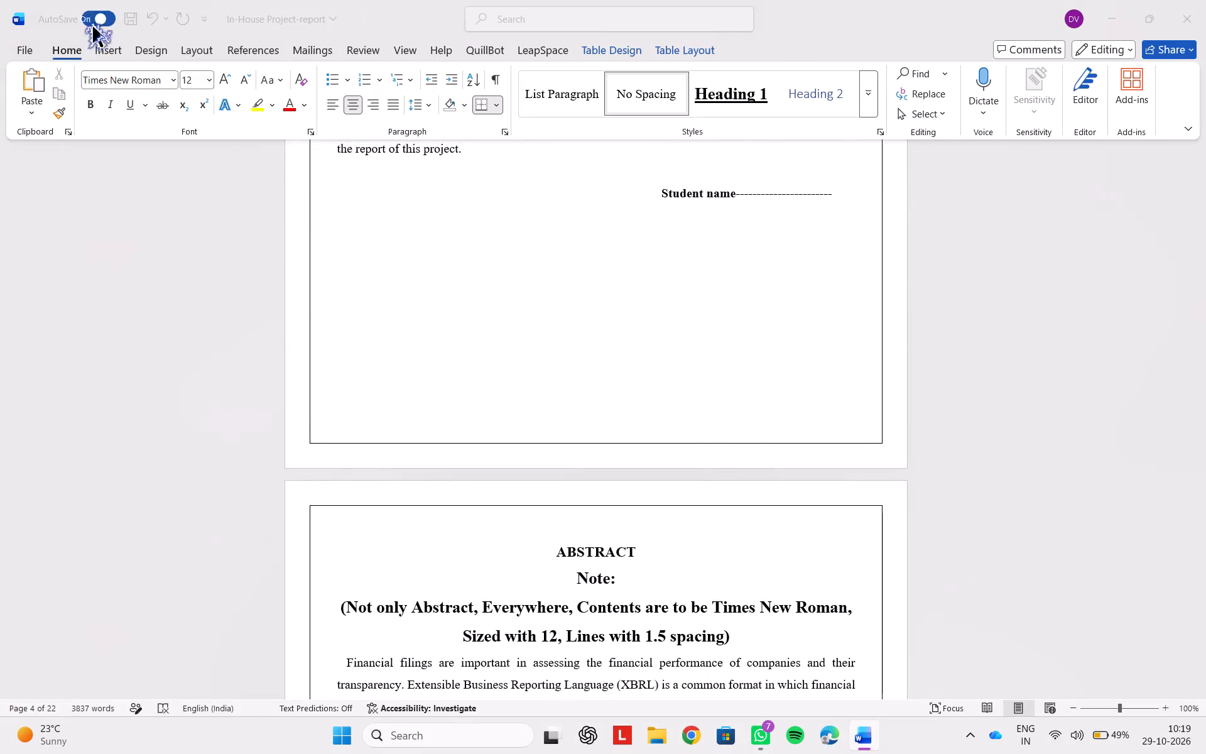
{"action": "left_click", "coordinate": [584, 291]}
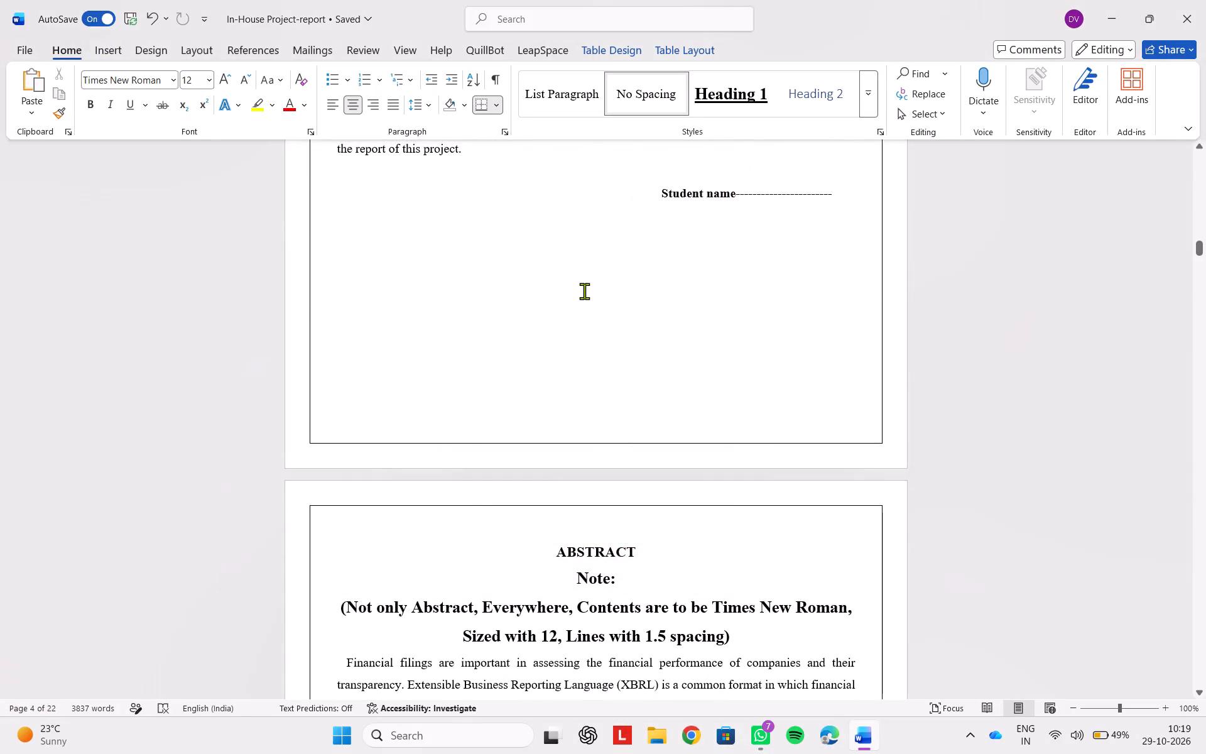
{"action": "triple_click", "coordinate": [126, 23]}
Insert a space between the initials and the name for the second and first students in the declaration table.
{"action": "scroll", "coordinate": [590, 286], "scroll_direction": "up", "scroll_amount": 1}
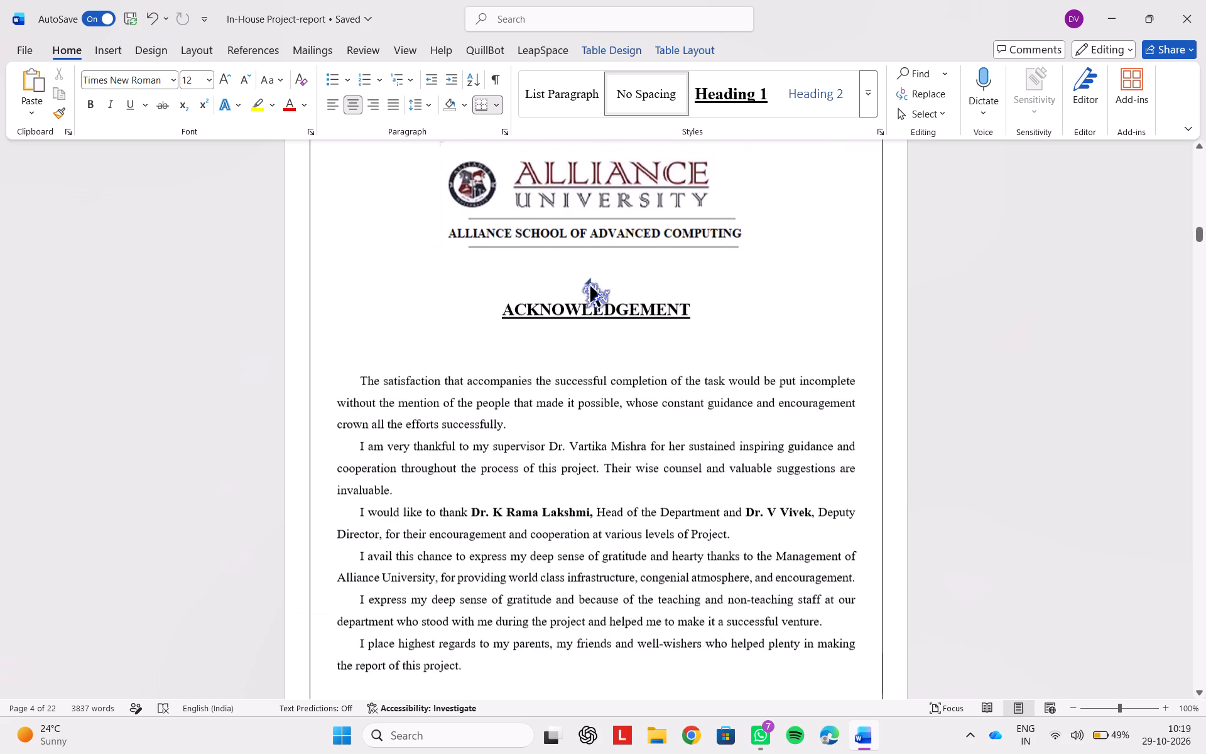
{"action": "scroll", "coordinate": [590, 286], "scroll_direction": "up", "scroll_amount": 3}
{"action": "scroll", "coordinate": [590, 286], "scroll_direction": "down", "scroll_amount": 1}
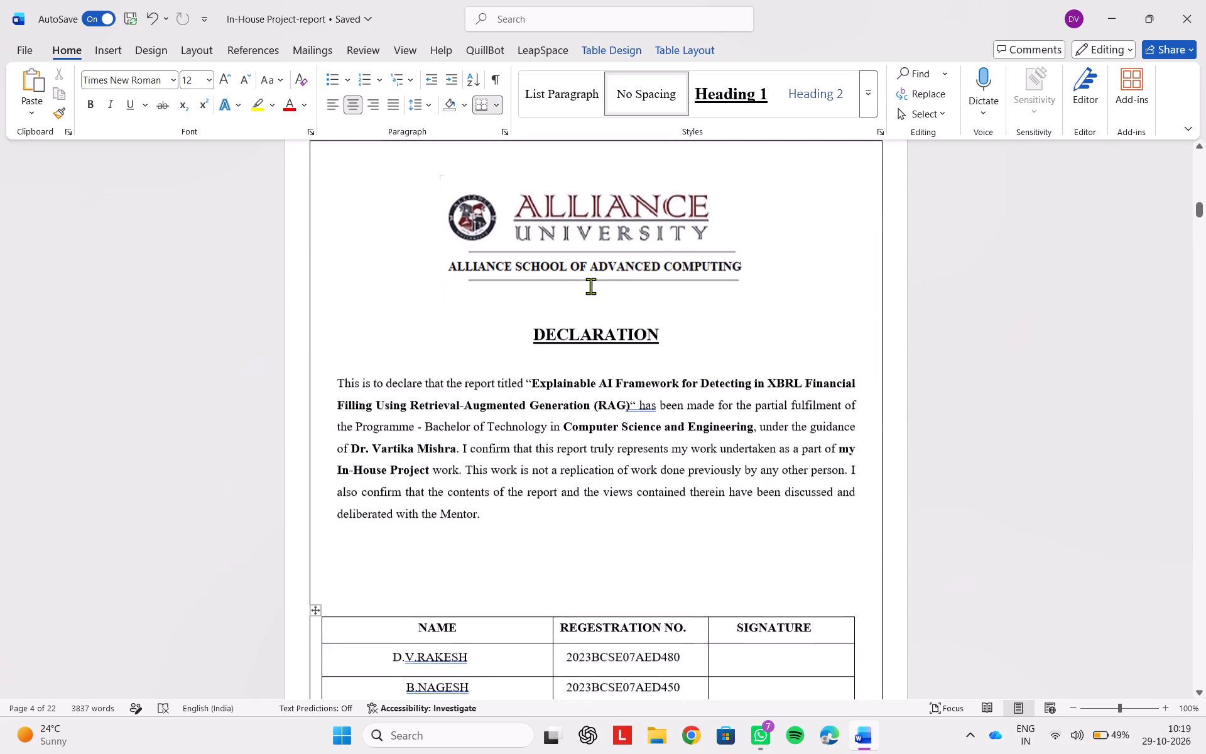
{"action": "scroll", "coordinate": [590, 286], "scroll_direction": "down", "scroll_amount": 2}
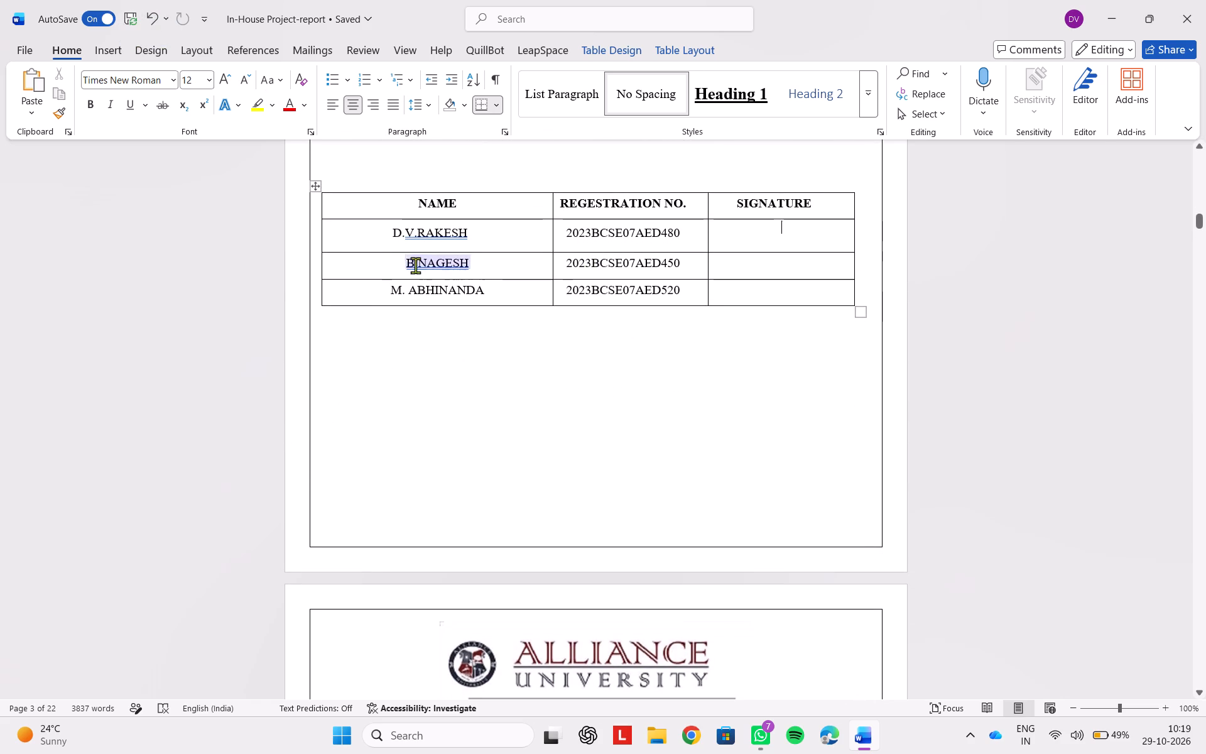
{"action": "left_click", "coordinate": [422, 262]}
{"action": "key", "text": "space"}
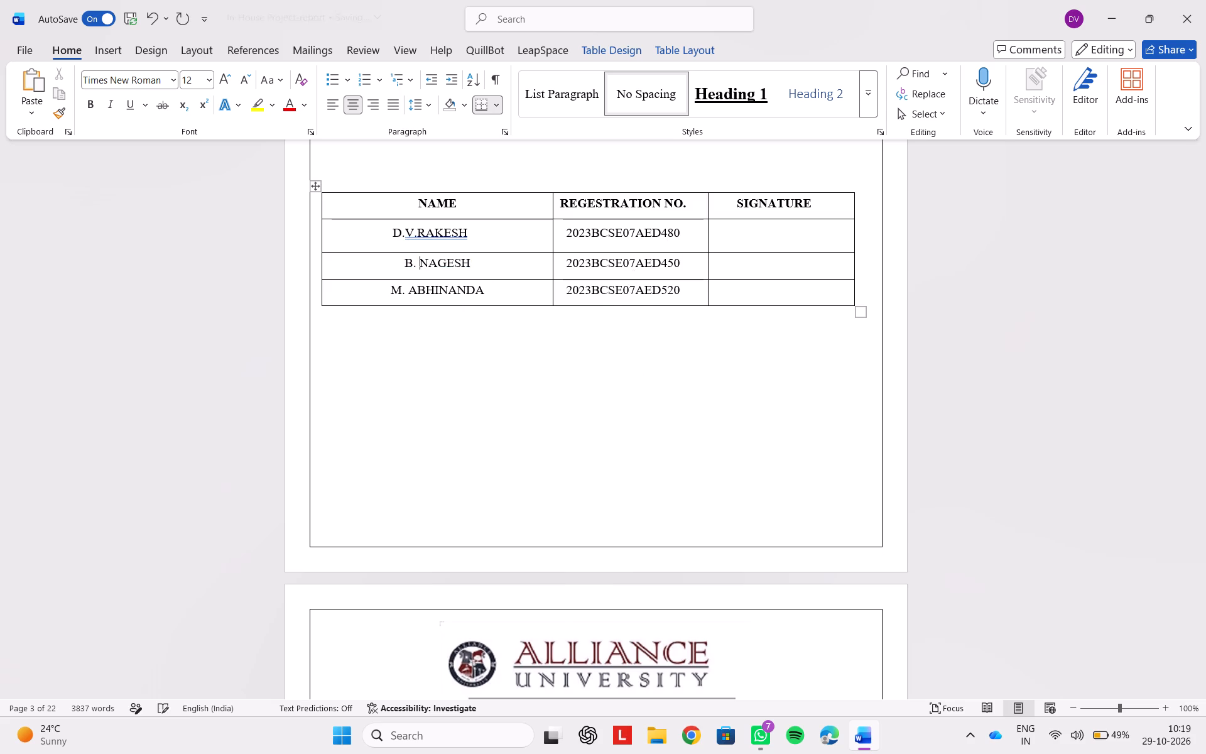
{"action": "left_click", "coordinate": [414, 227]}
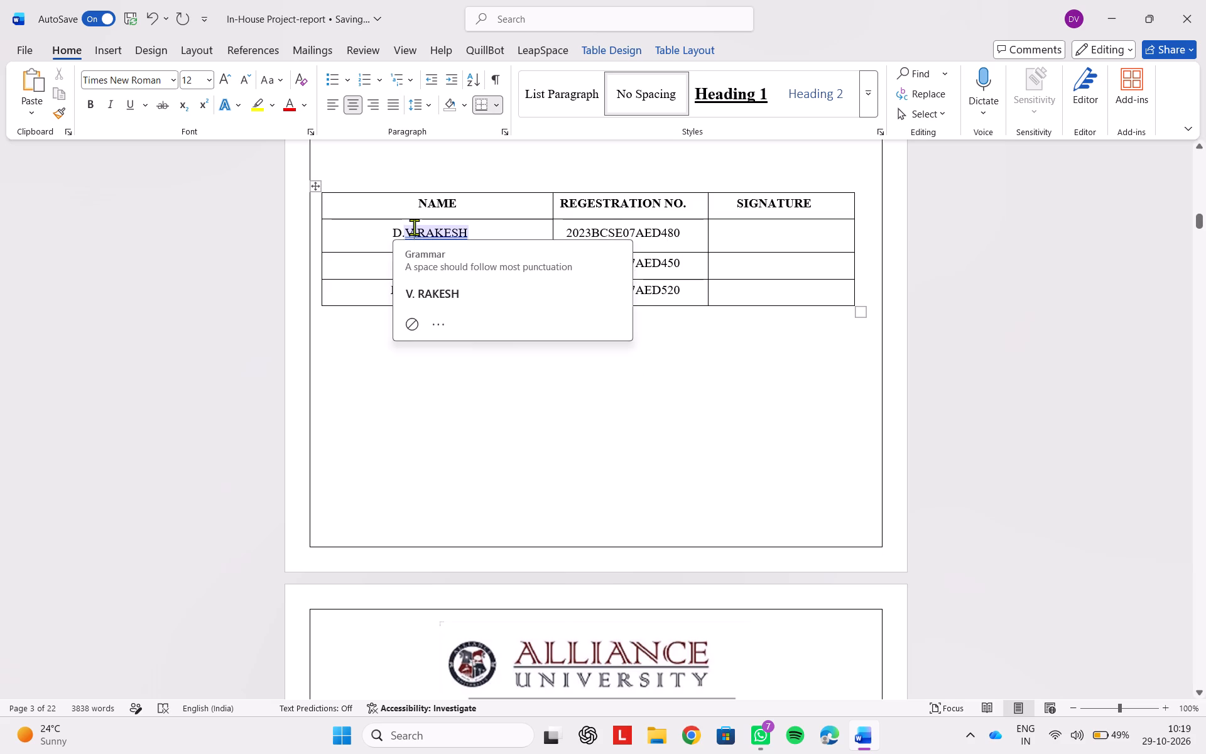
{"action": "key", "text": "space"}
{"action": "key", "text": "BackSpace"}
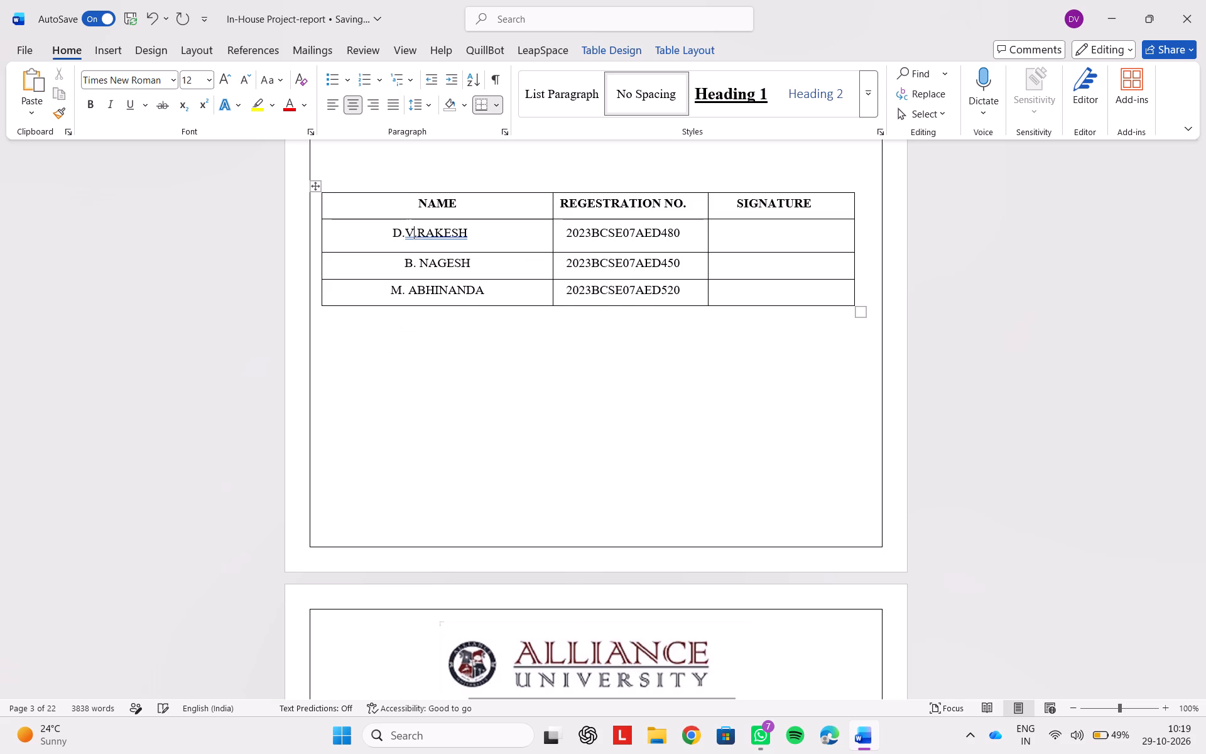
{"action": "key", "text": "Right"}
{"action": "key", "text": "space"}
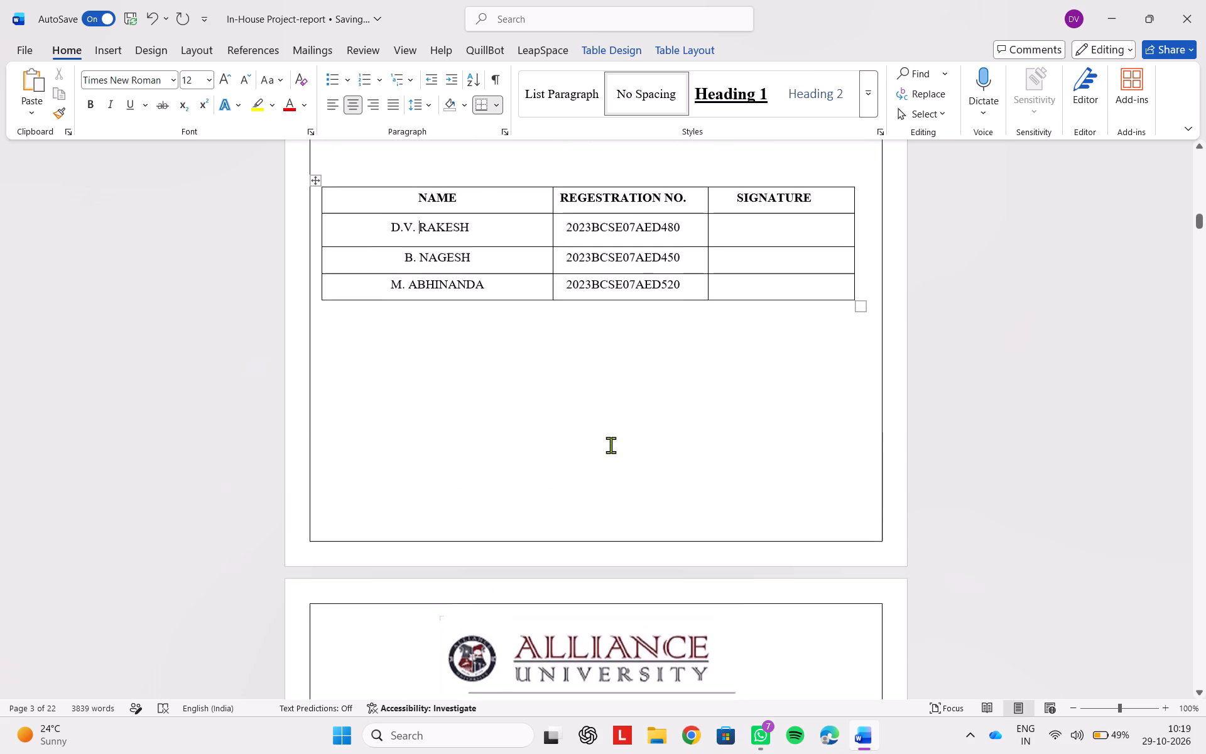
{"action": "left_click", "coordinate": [502, 359]}
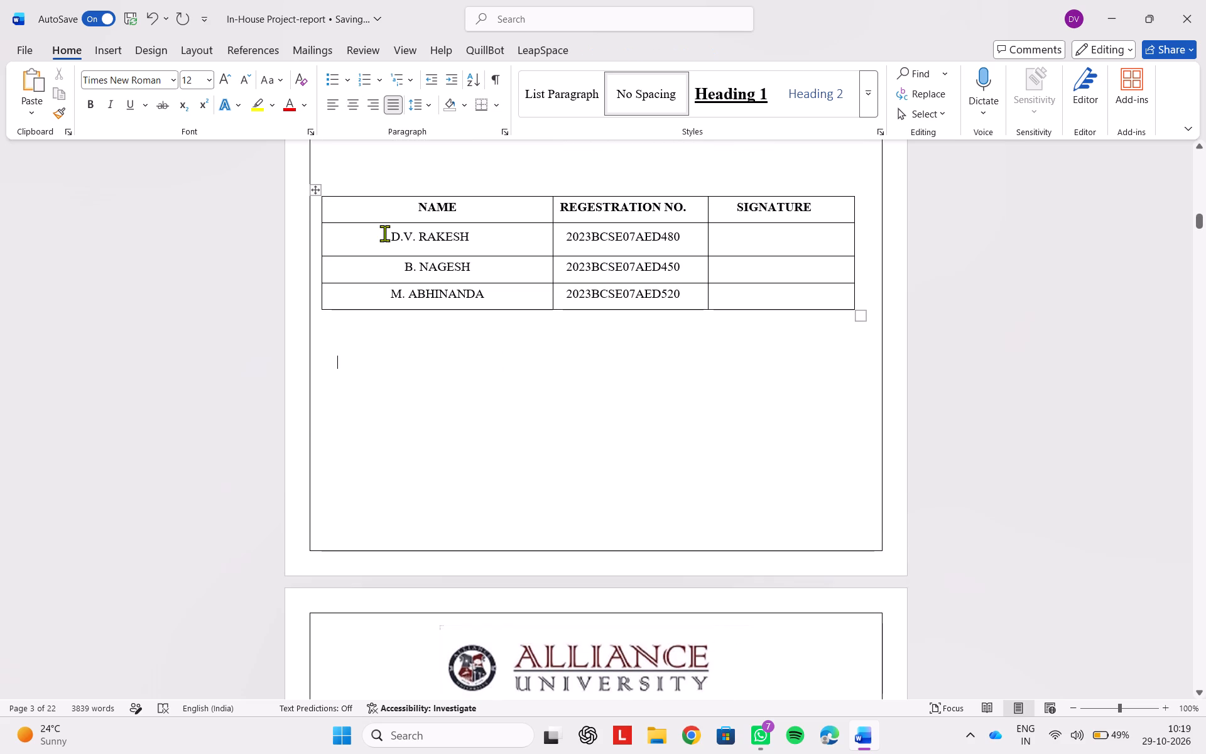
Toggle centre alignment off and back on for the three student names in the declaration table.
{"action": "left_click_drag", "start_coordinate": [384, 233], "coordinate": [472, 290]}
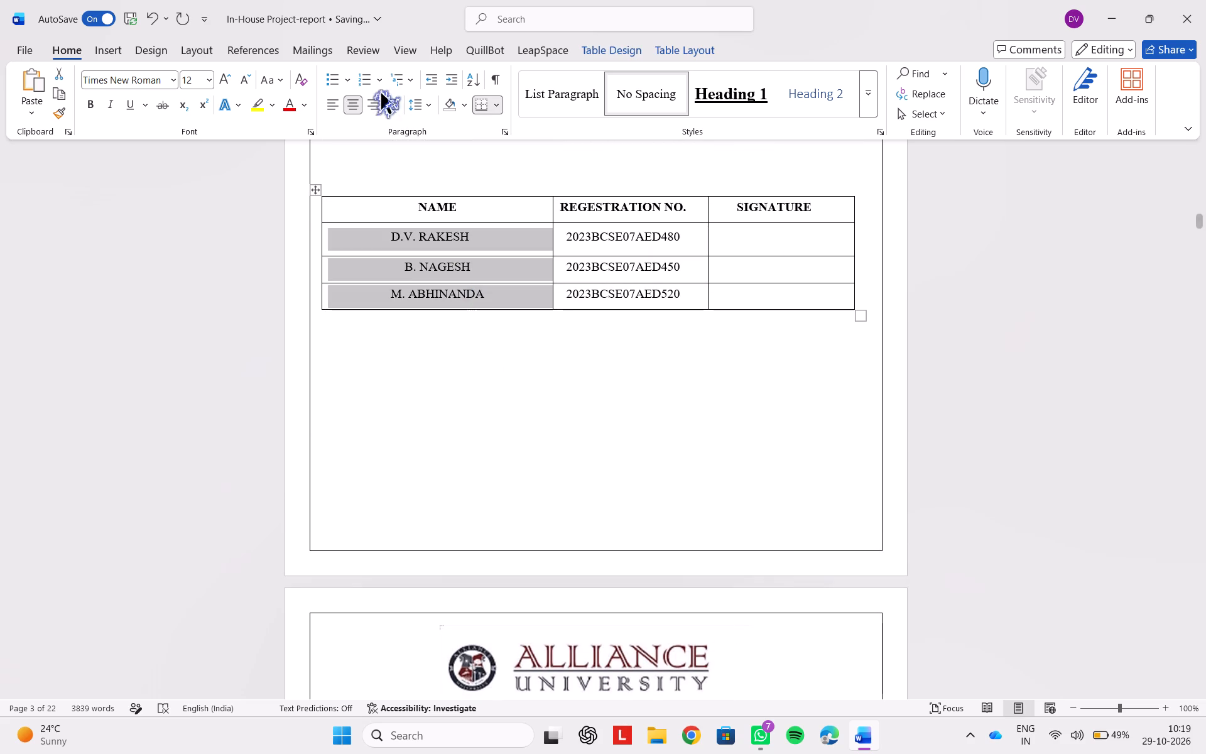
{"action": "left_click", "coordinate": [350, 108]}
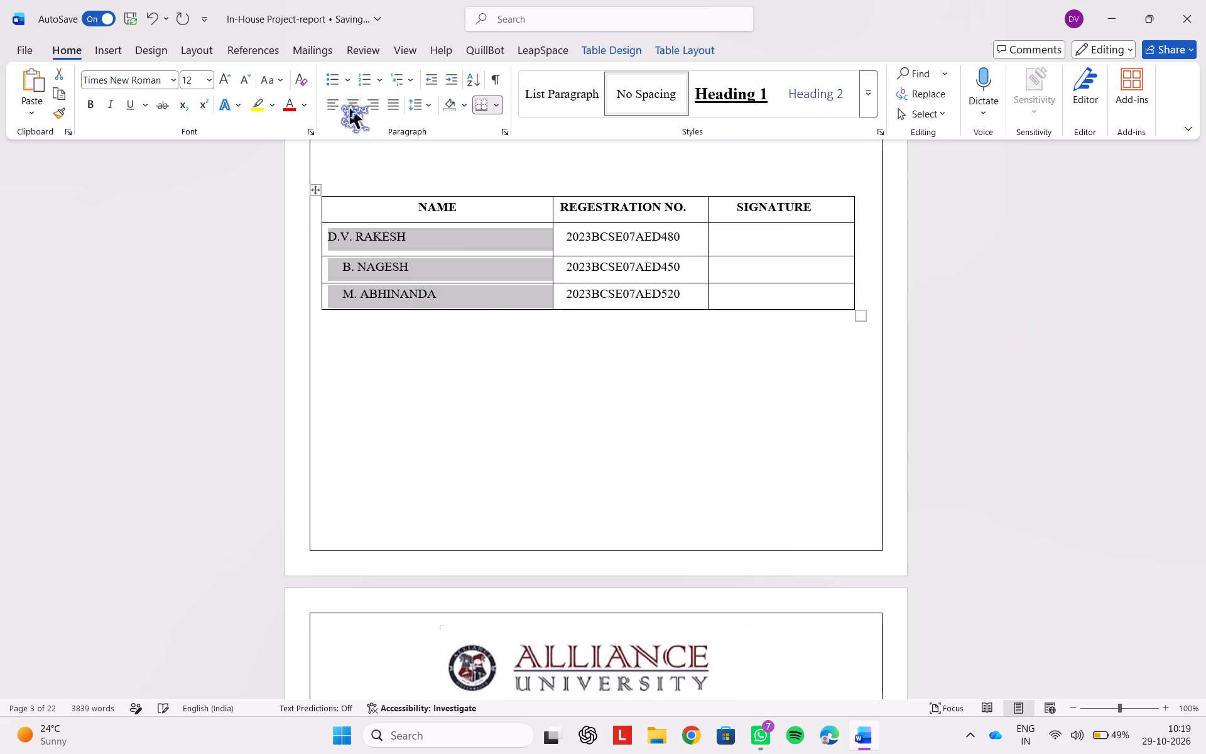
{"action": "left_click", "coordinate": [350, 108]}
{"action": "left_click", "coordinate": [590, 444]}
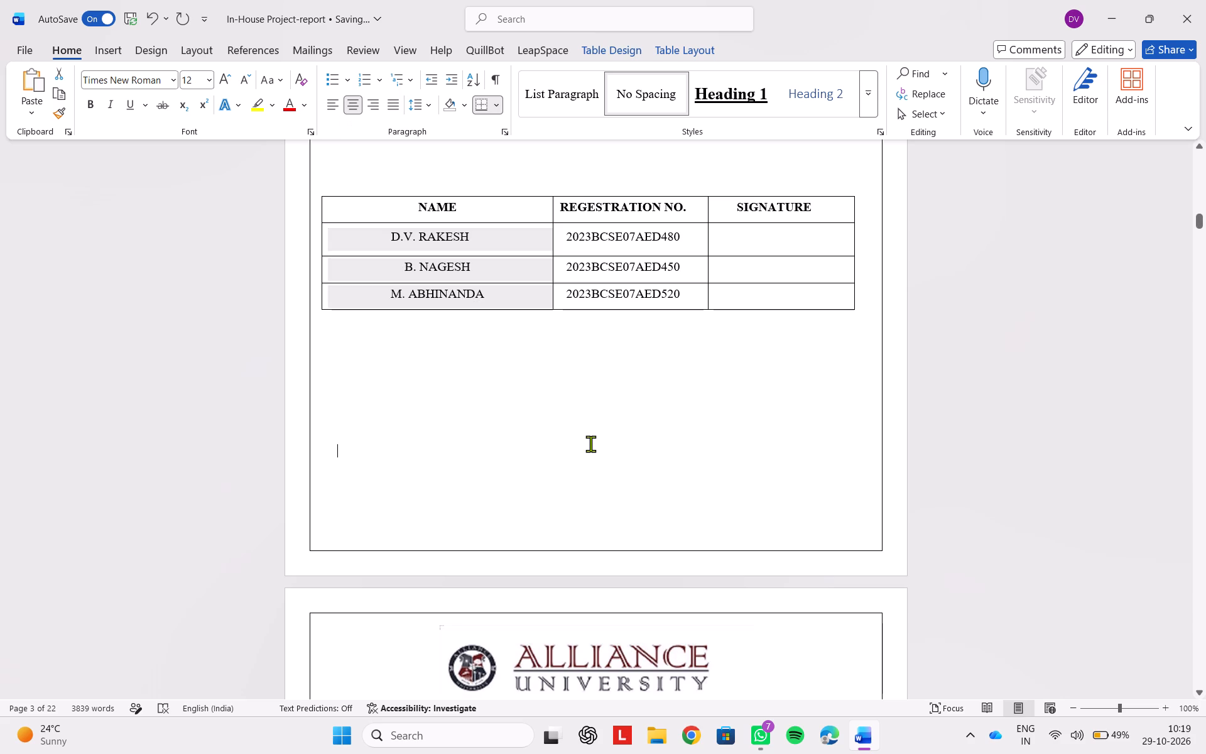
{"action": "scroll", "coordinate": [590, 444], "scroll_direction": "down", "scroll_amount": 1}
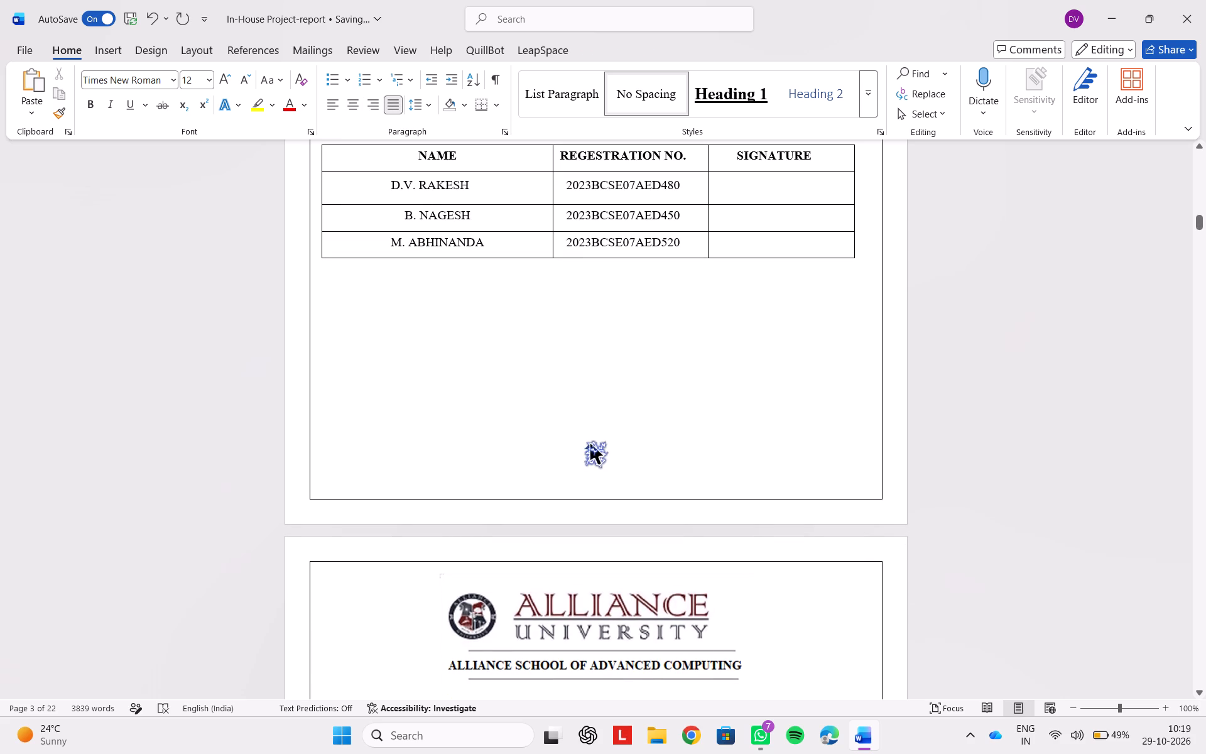
Reposition the second student's name in the declaration table with leading spaces so it lines up with the other names.
{"action": "scroll", "coordinate": [590, 444], "scroll_direction": "down", "scroll_amount": 1}
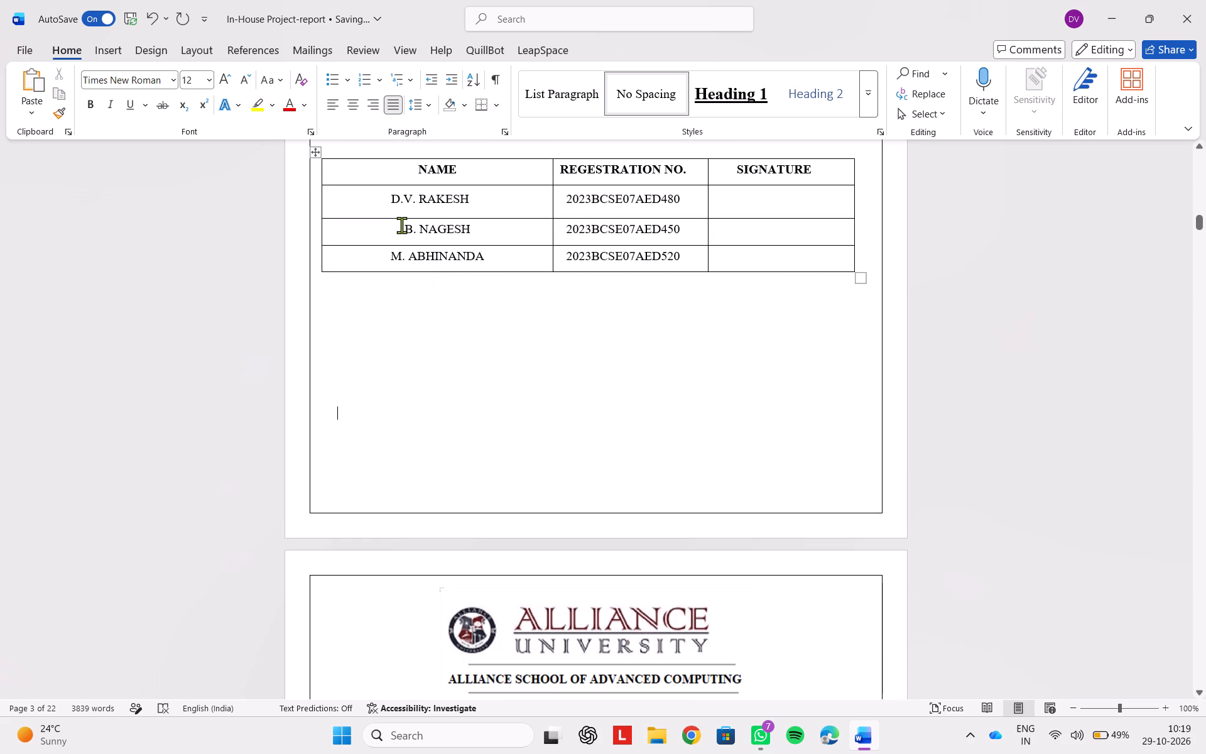
{"action": "left_click", "coordinate": [401, 225]}
{"action": "key", "text": "BackSpace"}
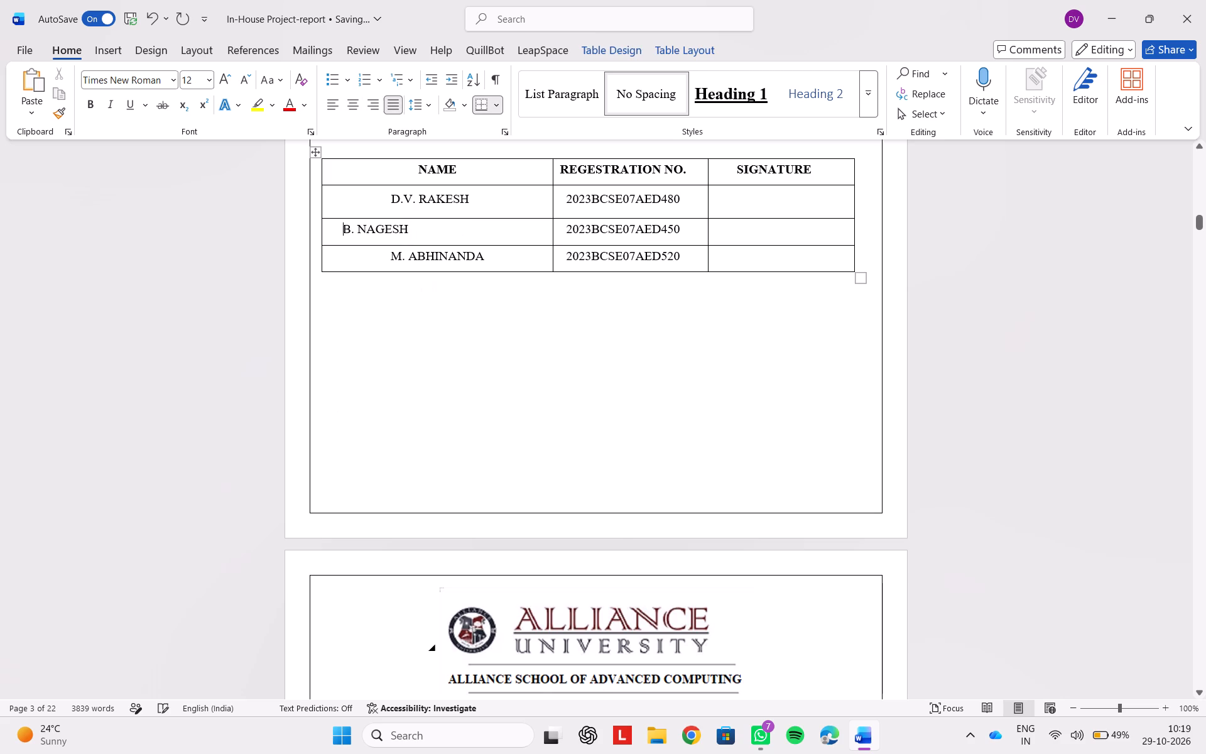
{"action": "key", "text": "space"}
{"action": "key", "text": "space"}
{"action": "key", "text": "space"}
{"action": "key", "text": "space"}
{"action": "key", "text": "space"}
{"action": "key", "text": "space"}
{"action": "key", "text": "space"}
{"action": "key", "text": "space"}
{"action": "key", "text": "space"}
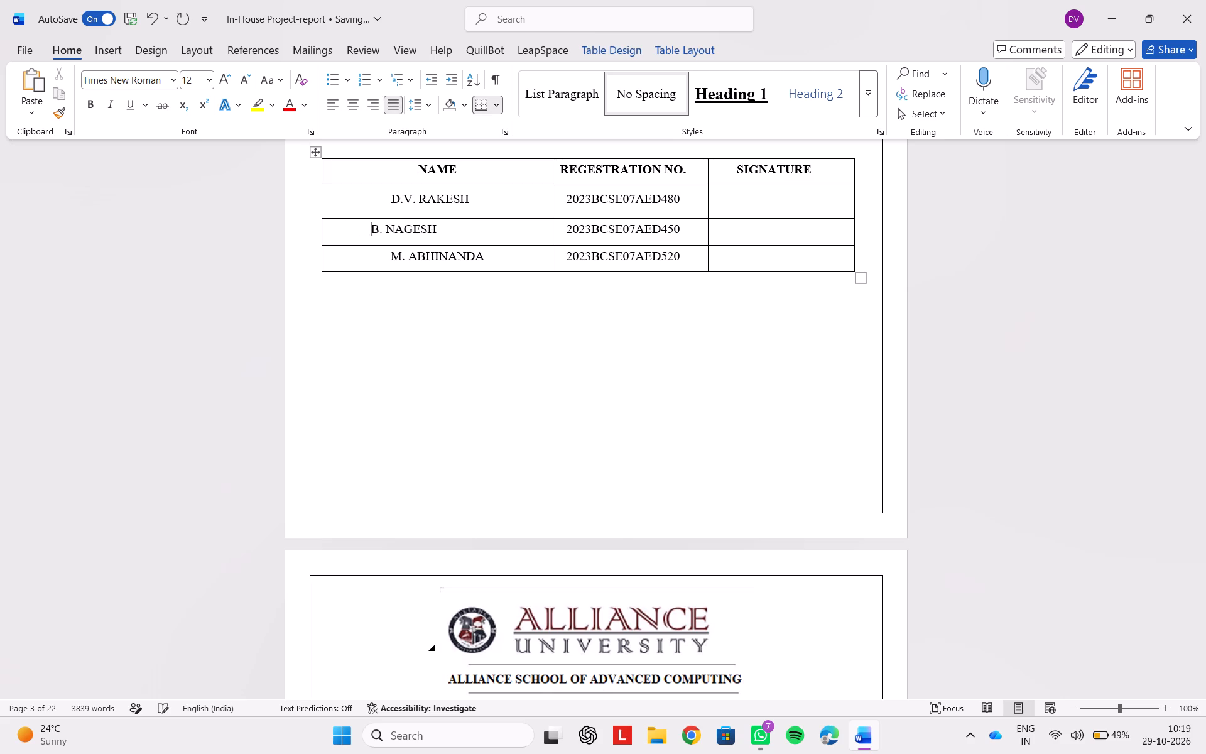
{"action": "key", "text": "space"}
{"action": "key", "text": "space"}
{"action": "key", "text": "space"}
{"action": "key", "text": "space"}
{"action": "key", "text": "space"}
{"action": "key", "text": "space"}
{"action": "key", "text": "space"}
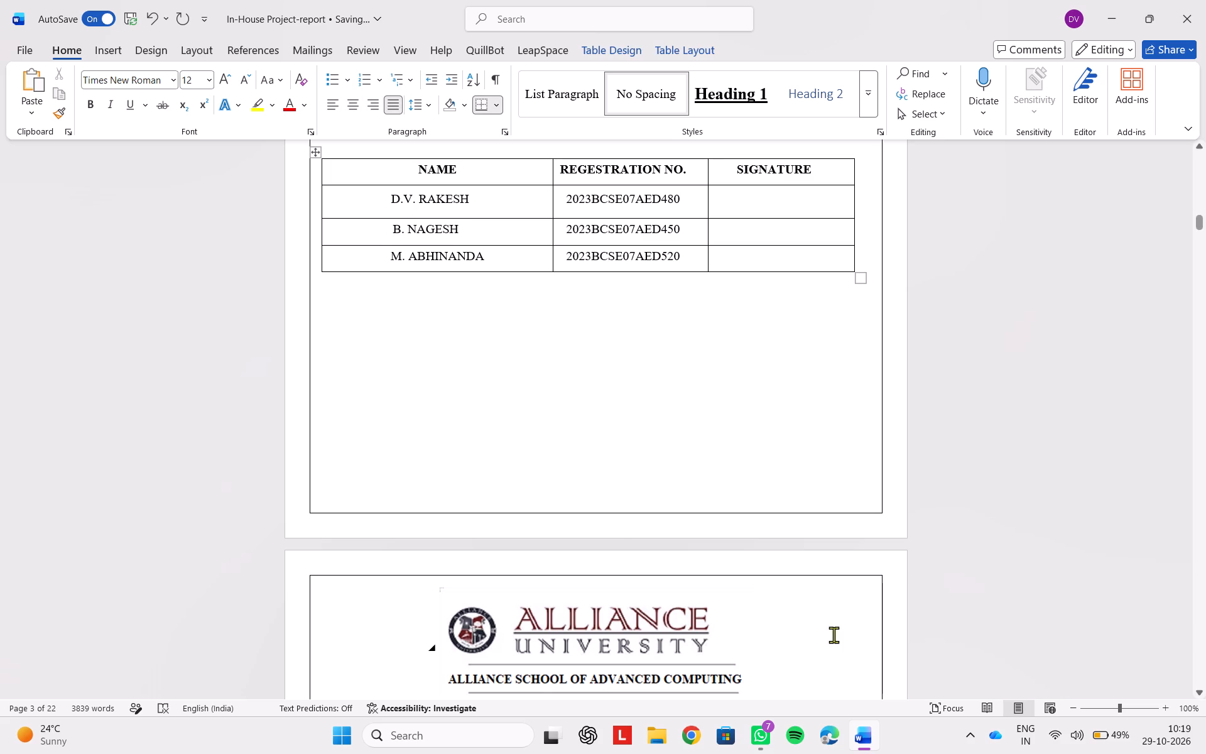
{"action": "left_click", "coordinate": [673, 445]}
Replace the "Student name" placeholder and its dashed line below the acknowledgement with the first student's initials and name.
{"action": "scroll", "coordinate": [673, 445], "scroll_direction": "down", "scroll_amount": 1}
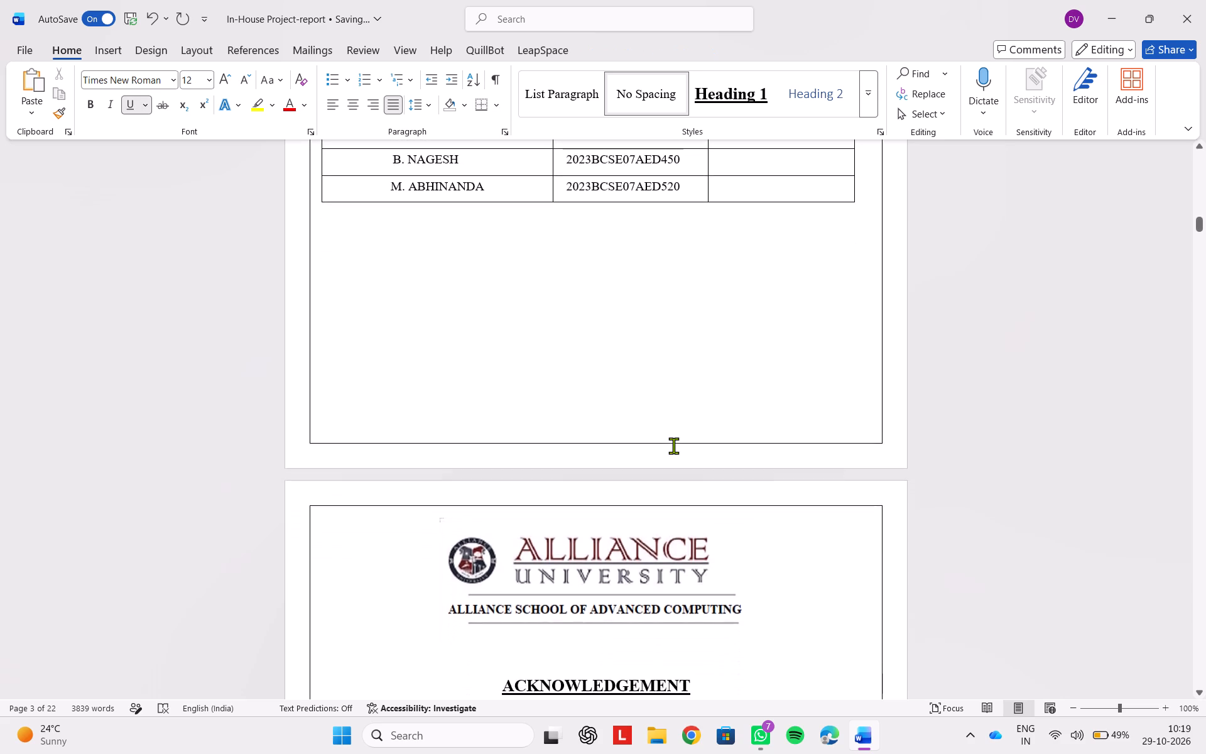
{"action": "scroll", "coordinate": [673, 445], "scroll_direction": "down", "scroll_amount": 2}
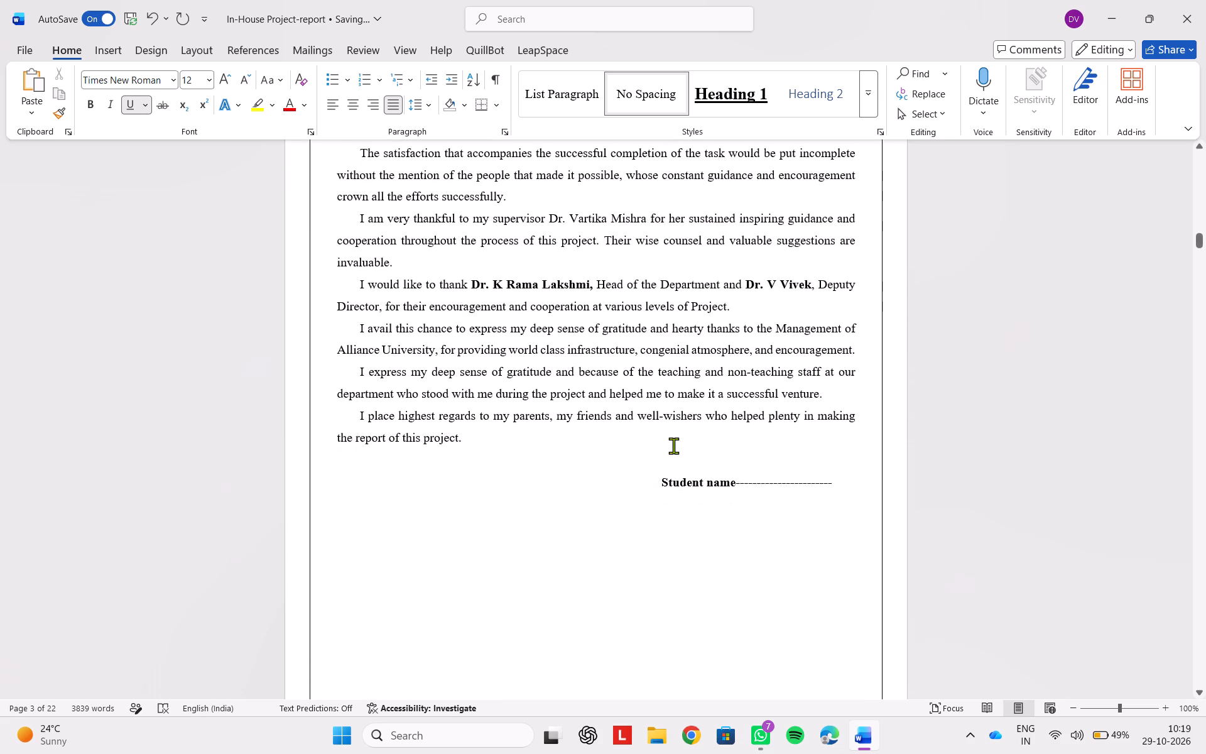
{"action": "scroll", "coordinate": [673, 445], "scroll_direction": "down", "scroll_amount": 1}
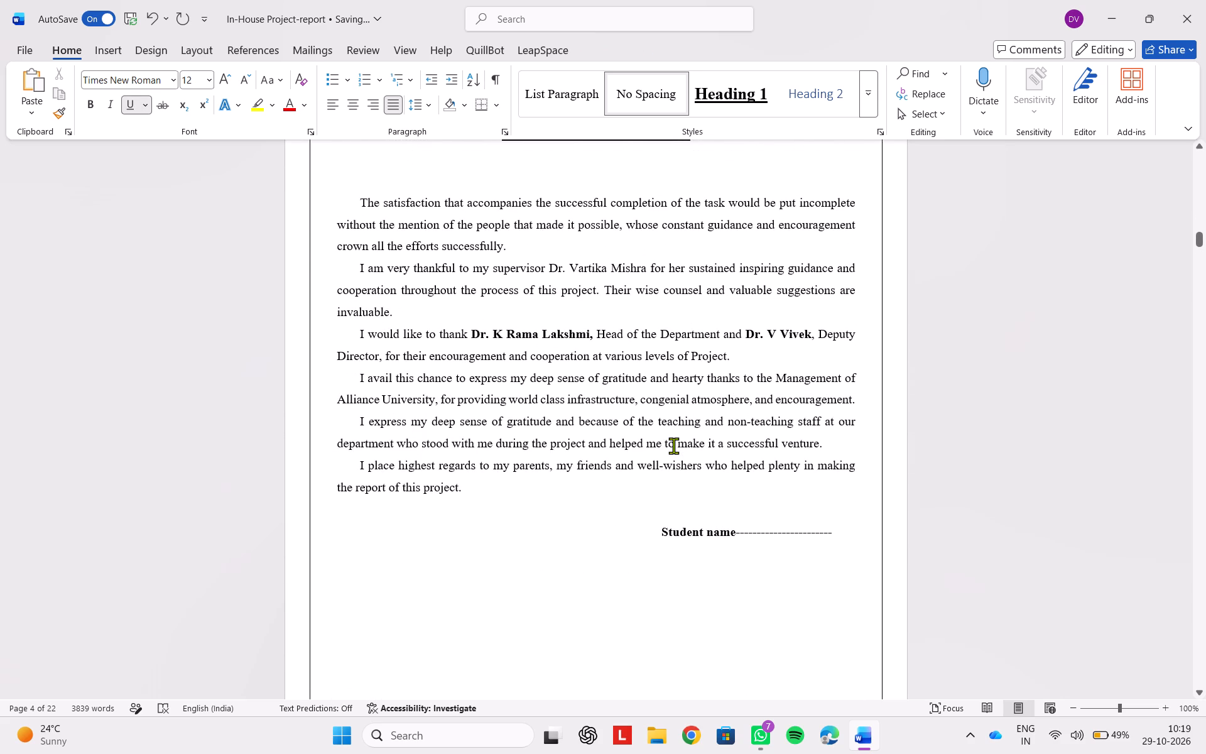
{"action": "scroll", "coordinate": [673, 445], "scroll_direction": "up", "scroll_amount": 1}
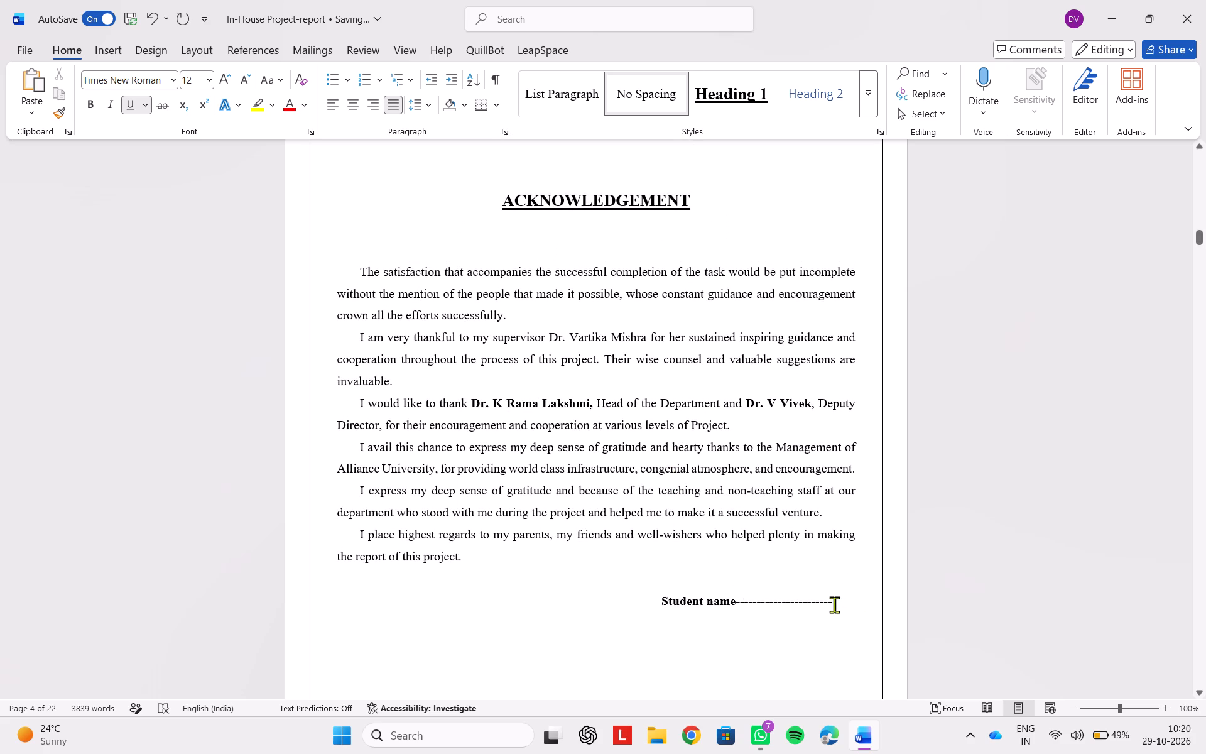
{"action": "left_click_drag", "start_coordinate": [834, 604], "coordinate": [668, 606]}
{"action": "key", "text": "BackSpace"}
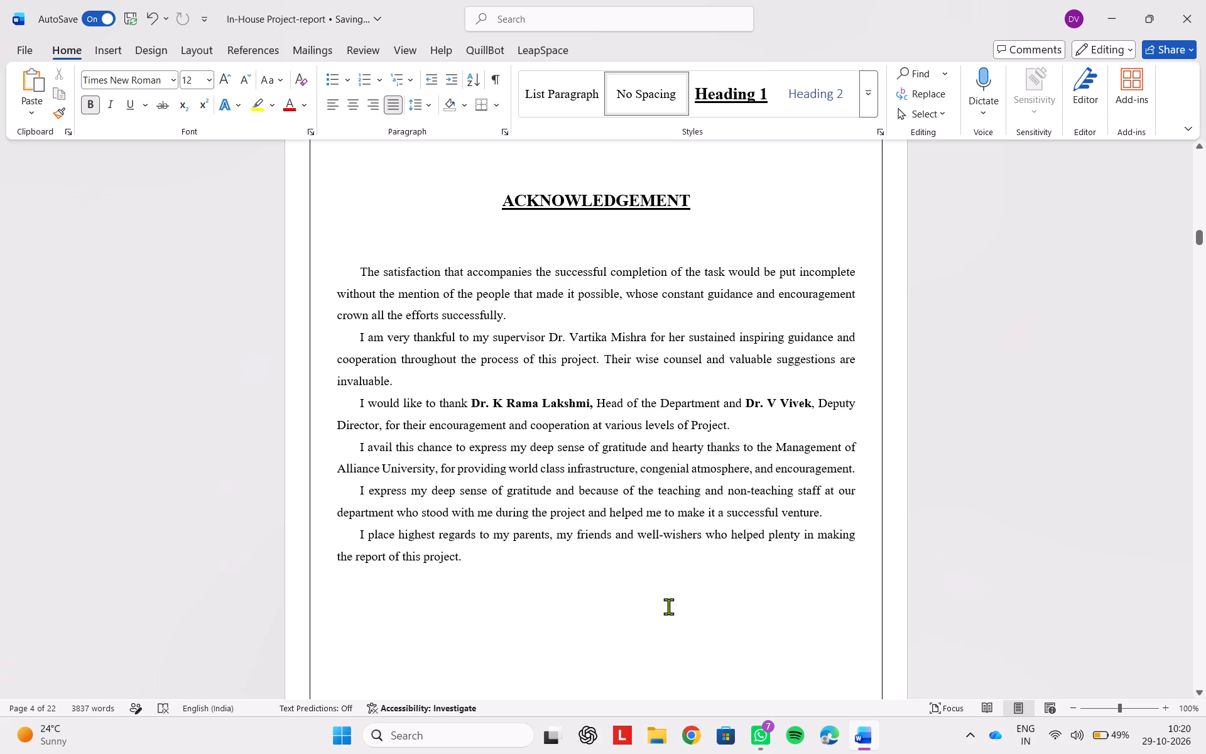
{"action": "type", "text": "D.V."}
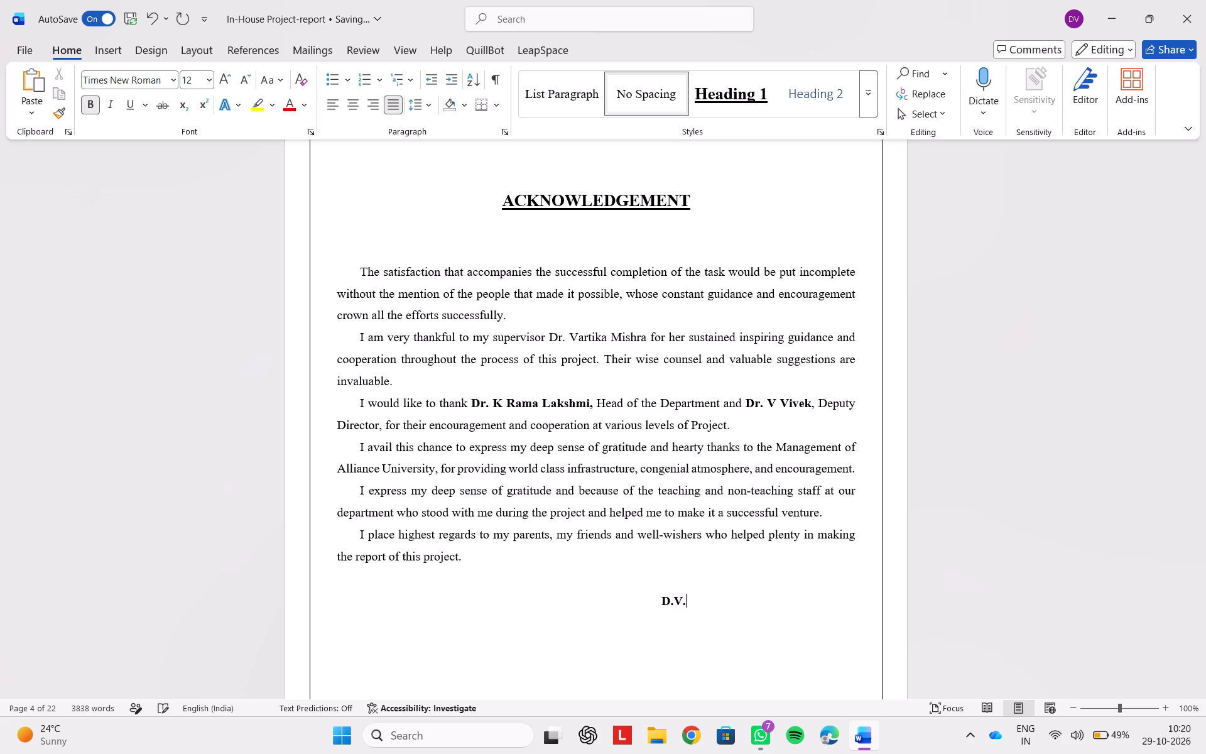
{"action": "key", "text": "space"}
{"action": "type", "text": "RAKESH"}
Add a blank line above the student name closing the acknowledgement and indent the name to near the right margin.
{"action": "left_click", "coordinate": [662, 600]}
{"action": "key", "text": "Tab"}
{"action": "key", "text": "Tab"}
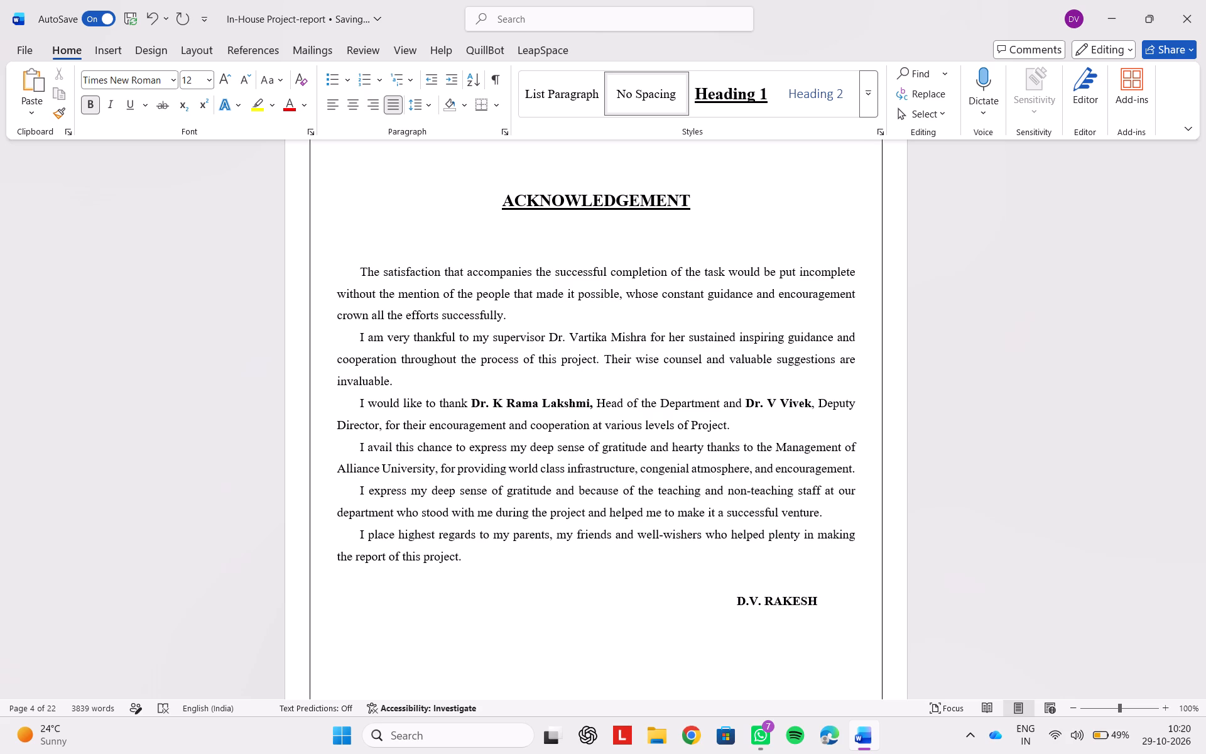
{"action": "scroll", "coordinate": [759, 586], "scroll_direction": "down", "scroll_amount": 1}
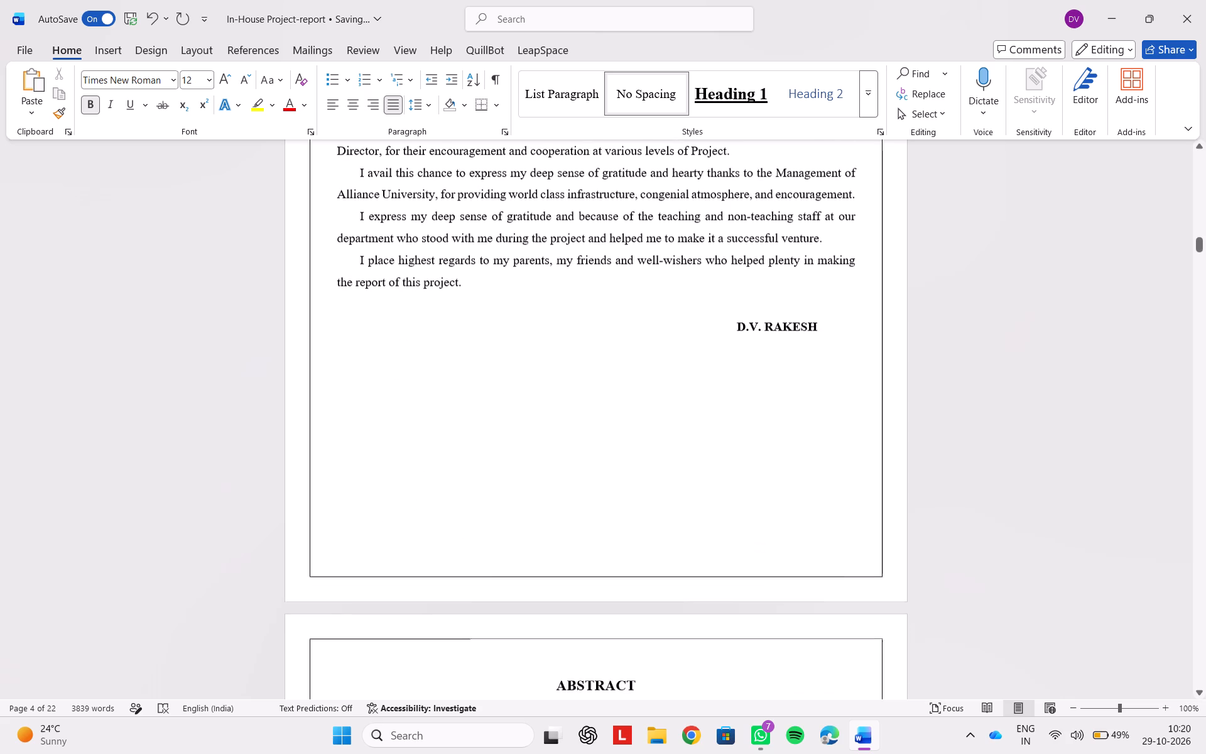
{"action": "scroll", "coordinate": [759, 586], "scroll_direction": "down", "scroll_amount": 1}
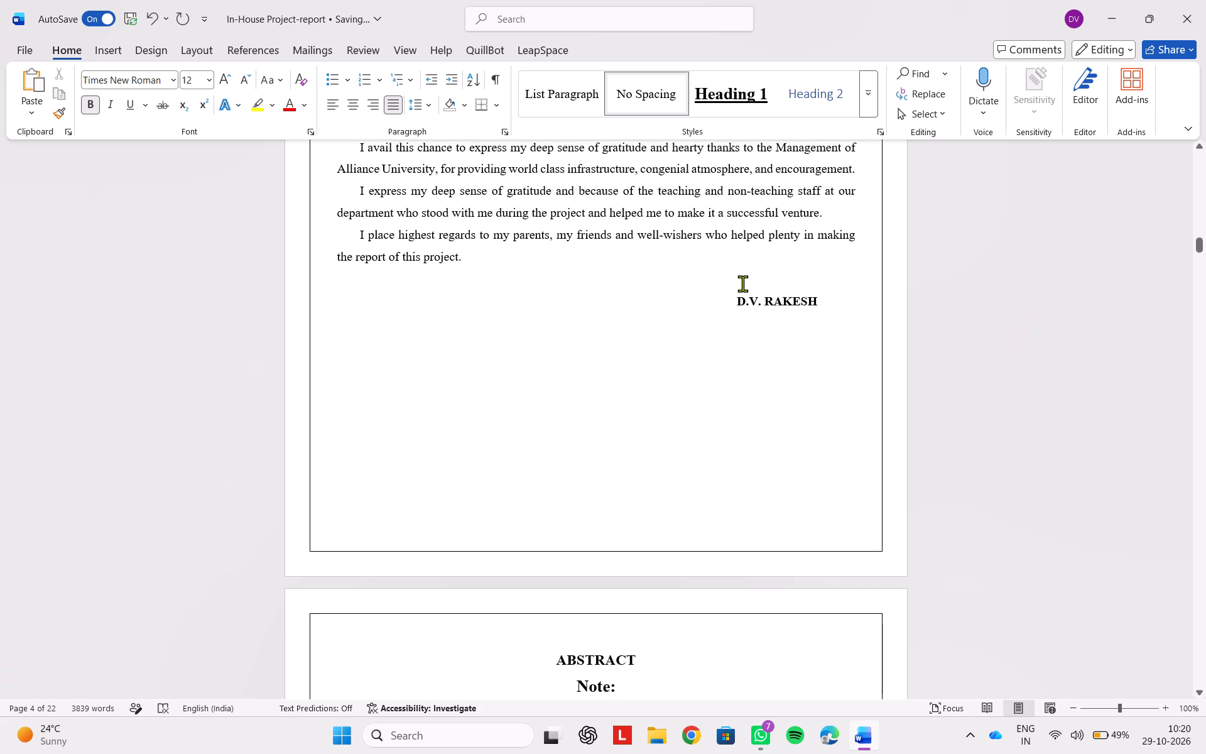
{"action": "key", "text": "Return"}
{"action": "key", "text": "Tab"}
{"action": "key", "text": "Tab"}
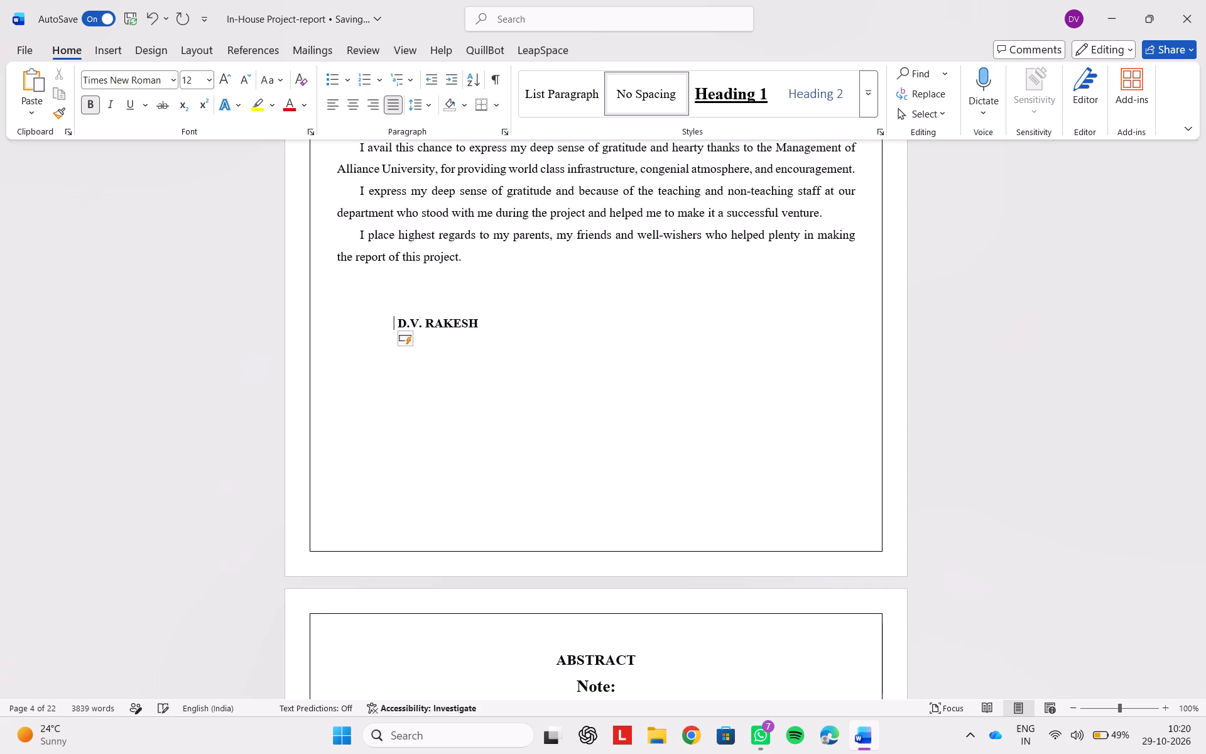
{"action": "key", "text": "Tab"}
{"action": "key", "text": "Tab"}
{"action": "key", "text": "Tab"}
{"action": "key", "text": "Tab"}
{"action": "key", "text": "Tab"}
{"action": "key", "text": "Tab"}
{"action": "key", "text": "Tab"}
{"action": "key", "text": "Tab"}
{"action": "key", "text": "Tab"}
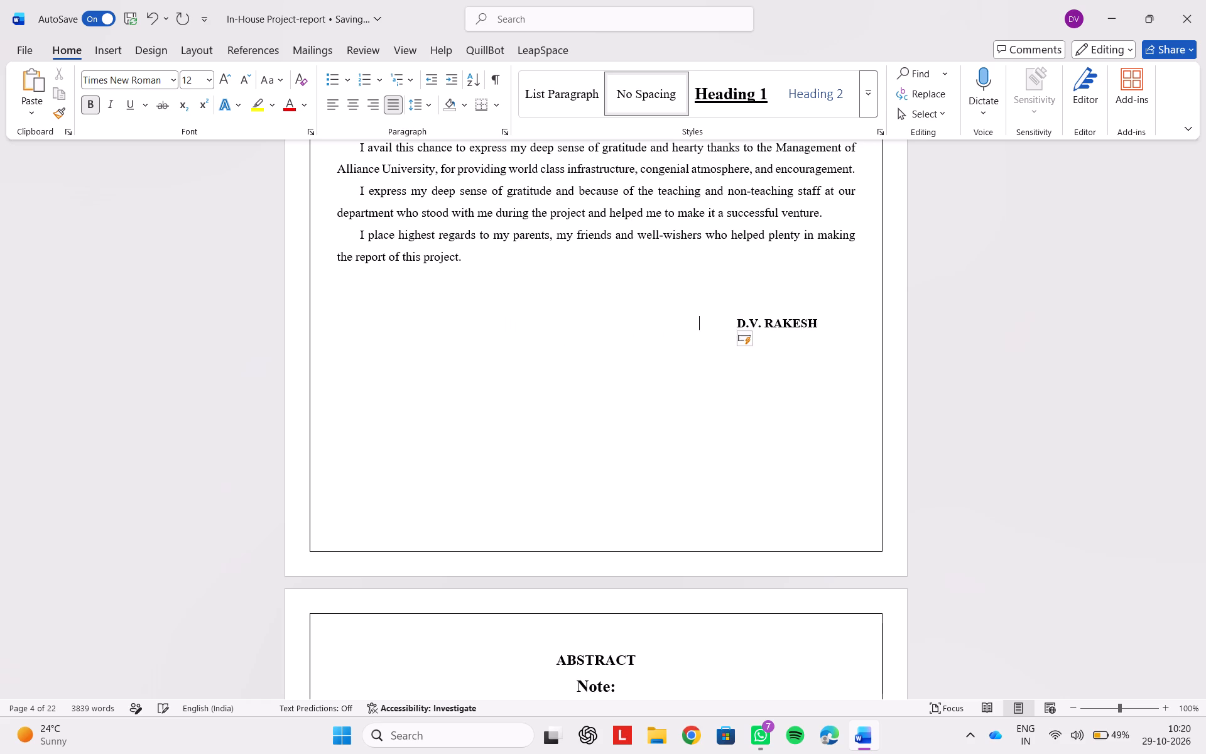
{"action": "key", "text": "Tab"}
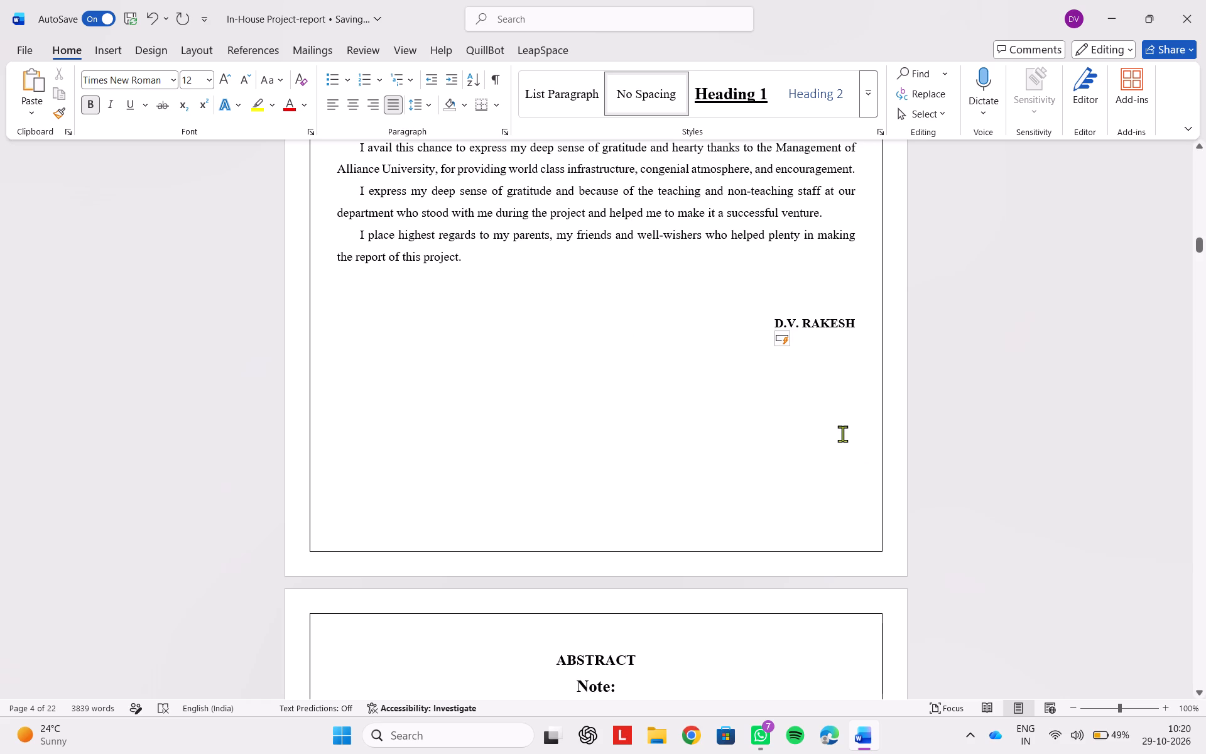
{"action": "key", "text": "BackSpace"}
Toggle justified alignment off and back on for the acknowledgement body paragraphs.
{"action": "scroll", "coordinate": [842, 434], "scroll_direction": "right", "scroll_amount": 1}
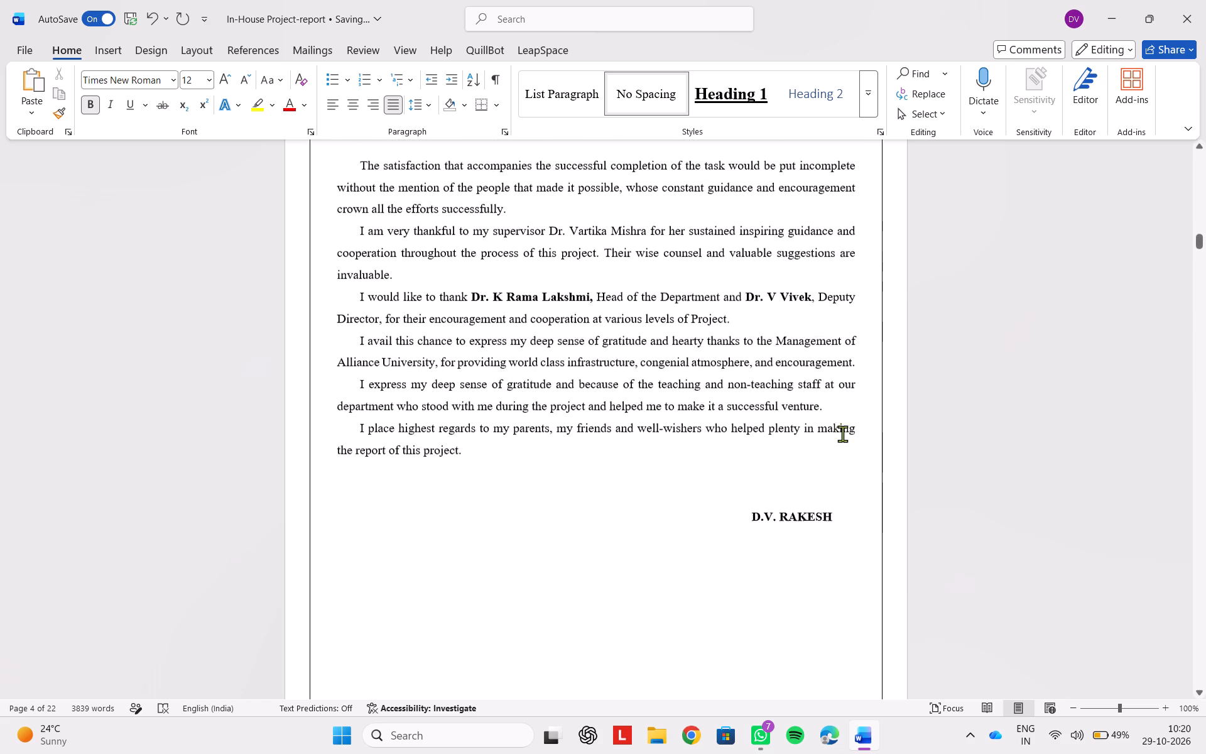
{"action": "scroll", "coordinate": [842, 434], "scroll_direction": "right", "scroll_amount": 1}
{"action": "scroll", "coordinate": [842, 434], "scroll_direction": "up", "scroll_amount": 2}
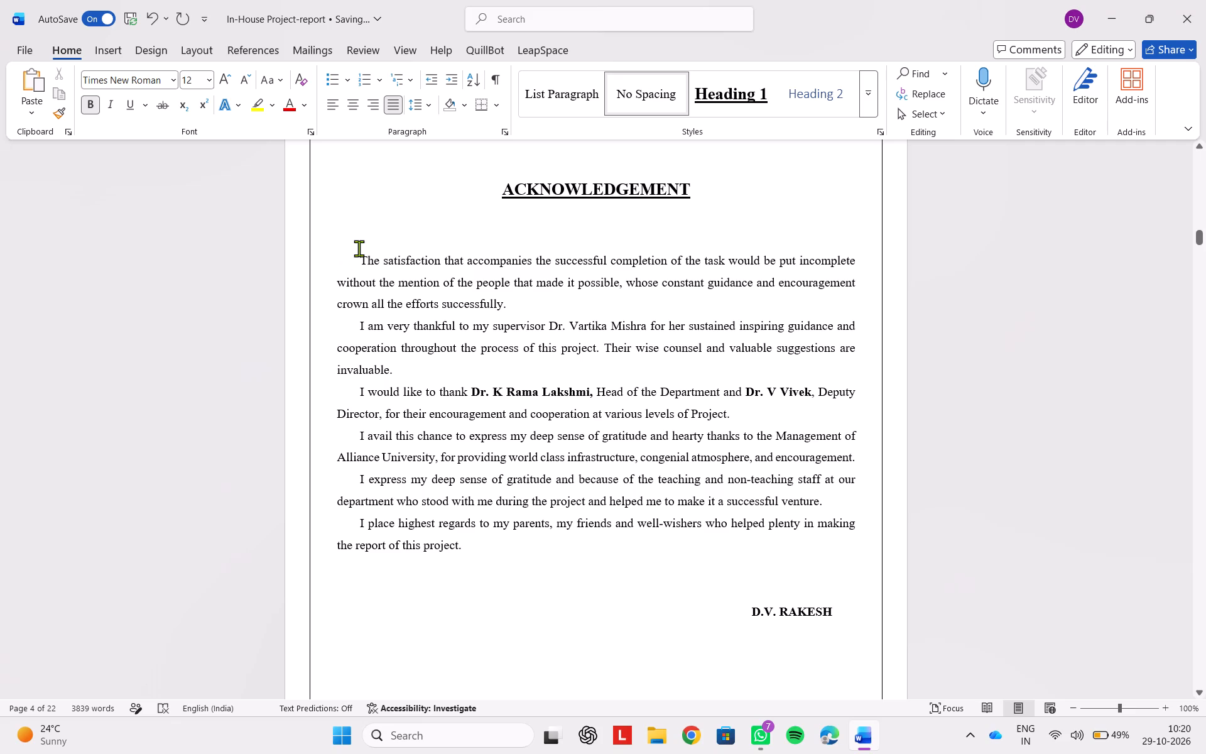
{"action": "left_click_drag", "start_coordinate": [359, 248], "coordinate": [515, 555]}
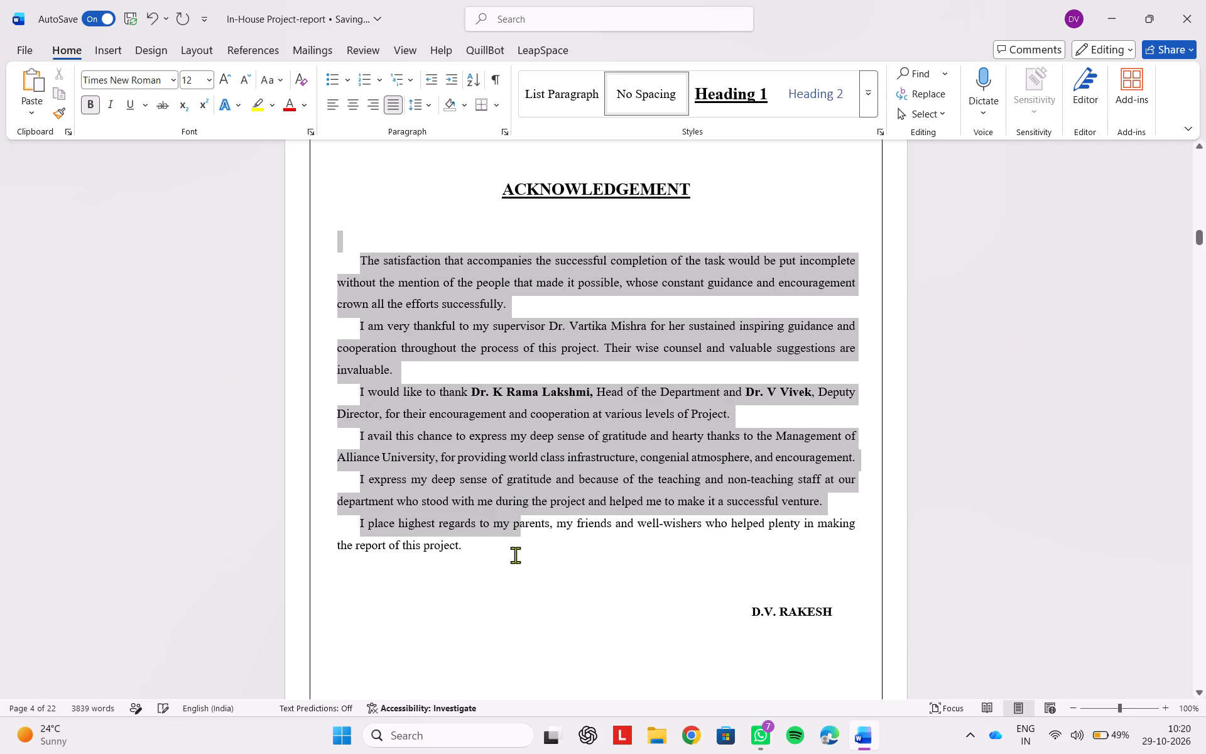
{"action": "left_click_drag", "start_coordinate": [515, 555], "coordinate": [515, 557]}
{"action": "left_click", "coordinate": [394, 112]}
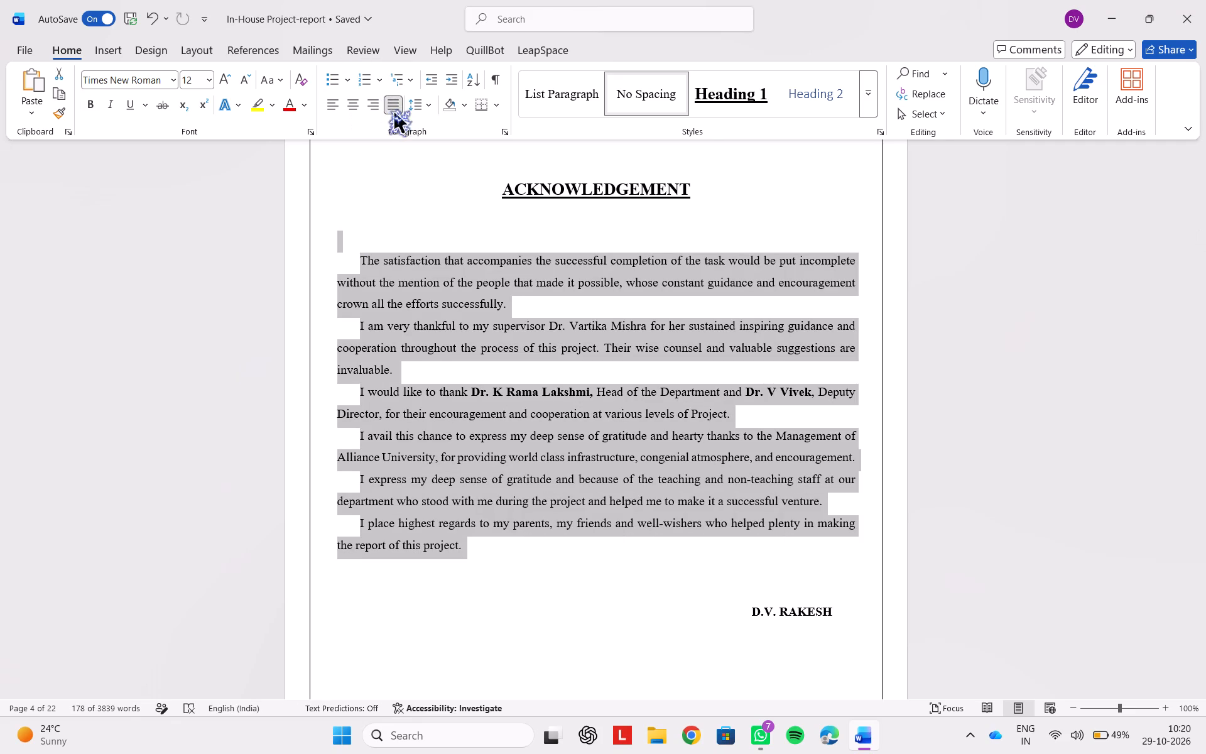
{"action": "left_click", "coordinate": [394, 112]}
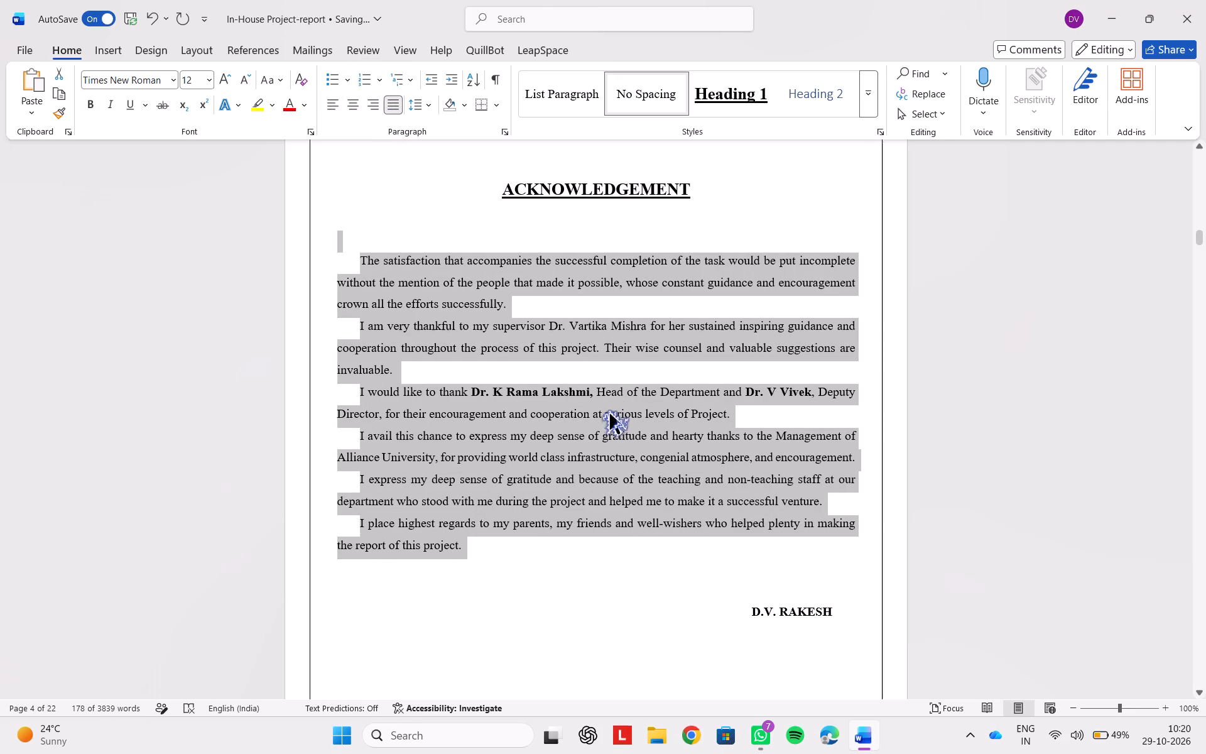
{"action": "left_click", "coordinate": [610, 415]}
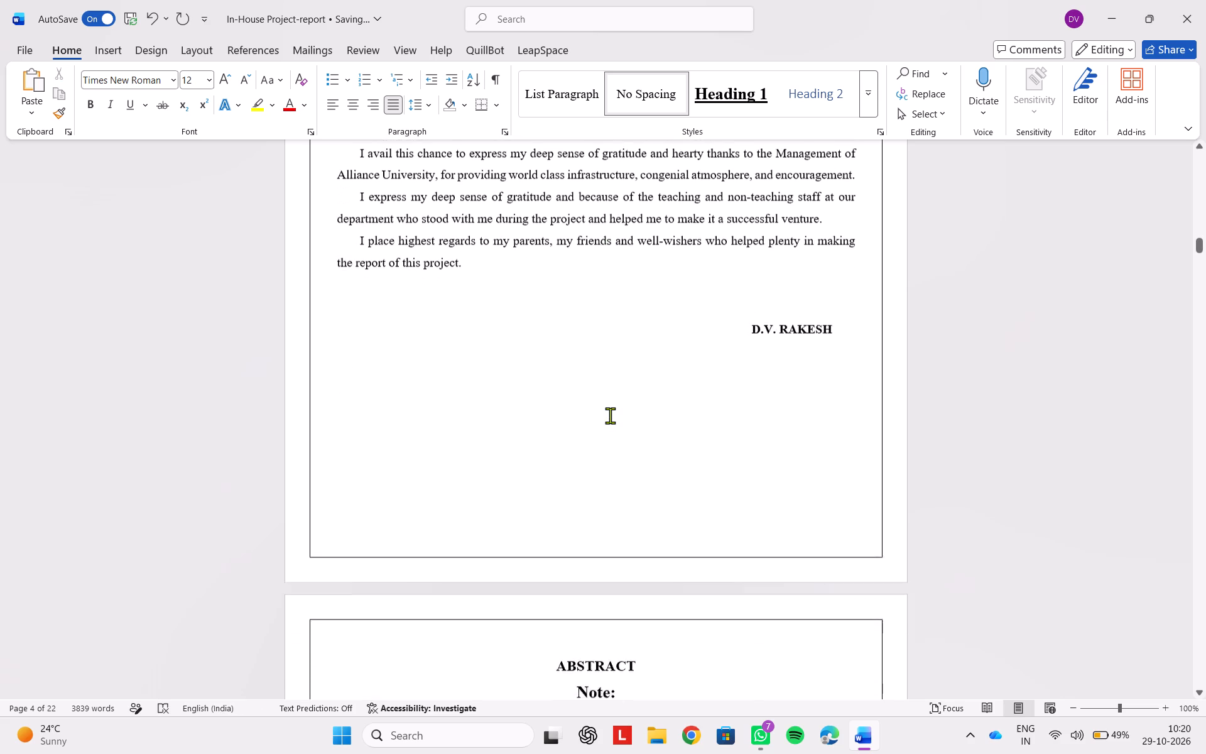
Delete the bold note about font, size and line spacing beneath the ABSTRACT heading.
{"action": "scroll", "coordinate": [610, 415], "scroll_direction": "up", "scroll_amount": 1}
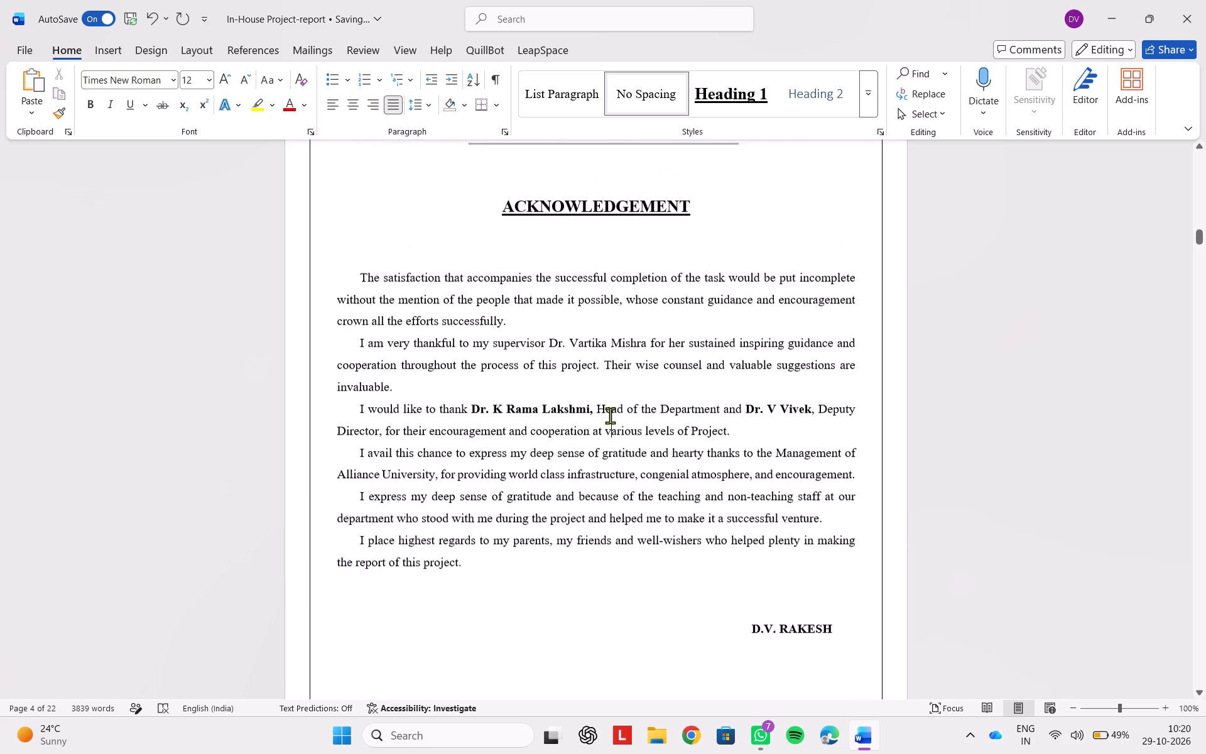
{"action": "scroll", "coordinate": [610, 415], "scroll_direction": "up", "scroll_amount": 1}
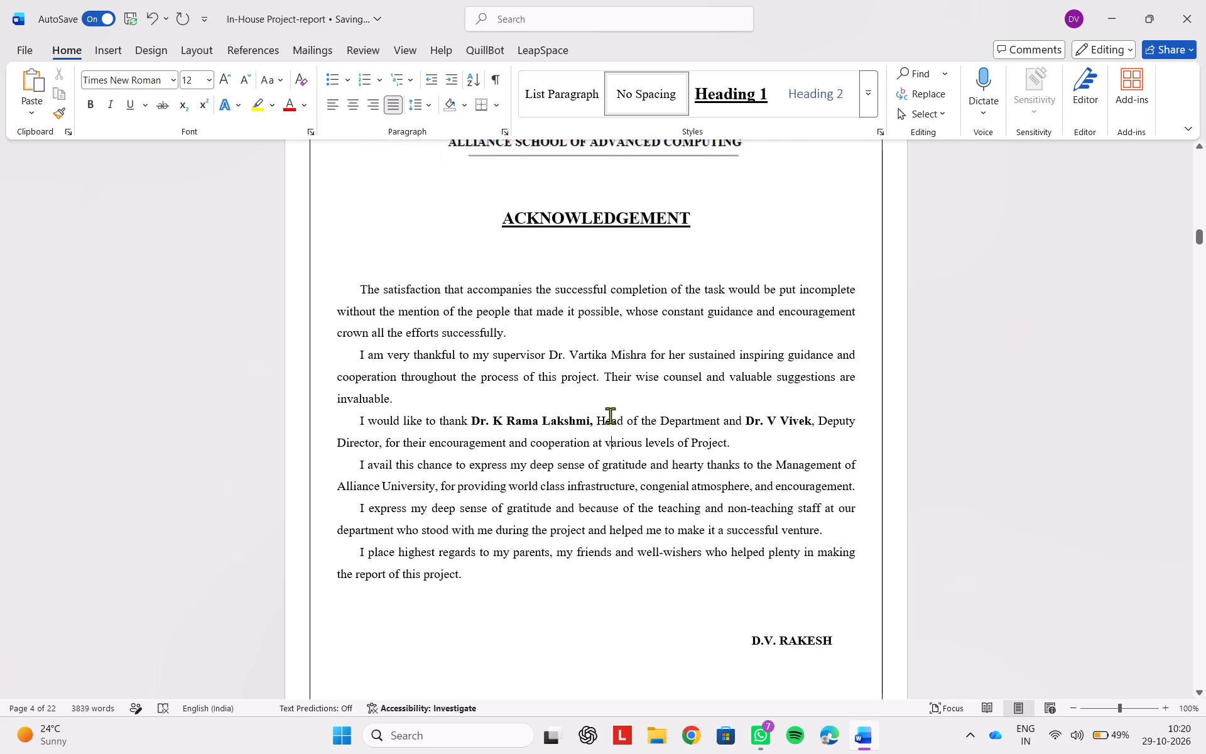
{"action": "scroll", "coordinate": [610, 415], "scroll_direction": "down", "scroll_amount": 1}
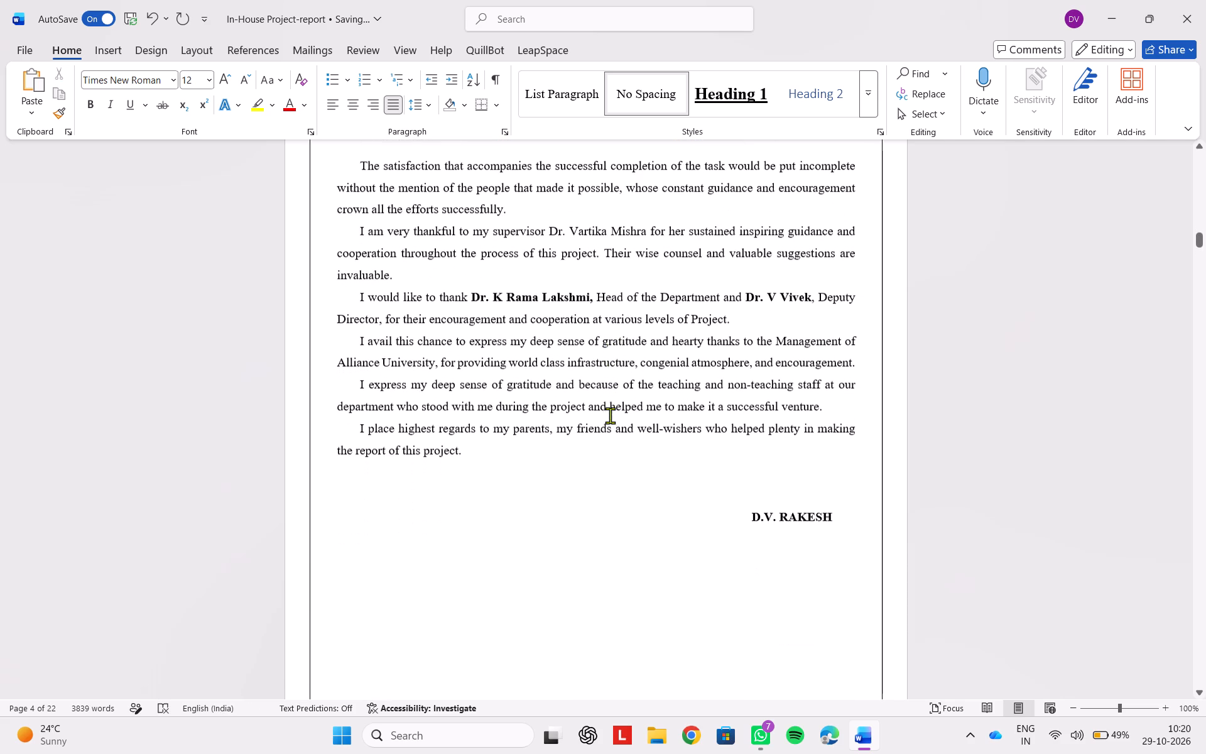
{"action": "scroll", "coordinate": [610, 415], "scroll_direction": "down", "scroll_amount": 1}
{"action": "scroll", "coordinate": [610, 415], "scroll_direction": "up", "scroll_amount": 1}
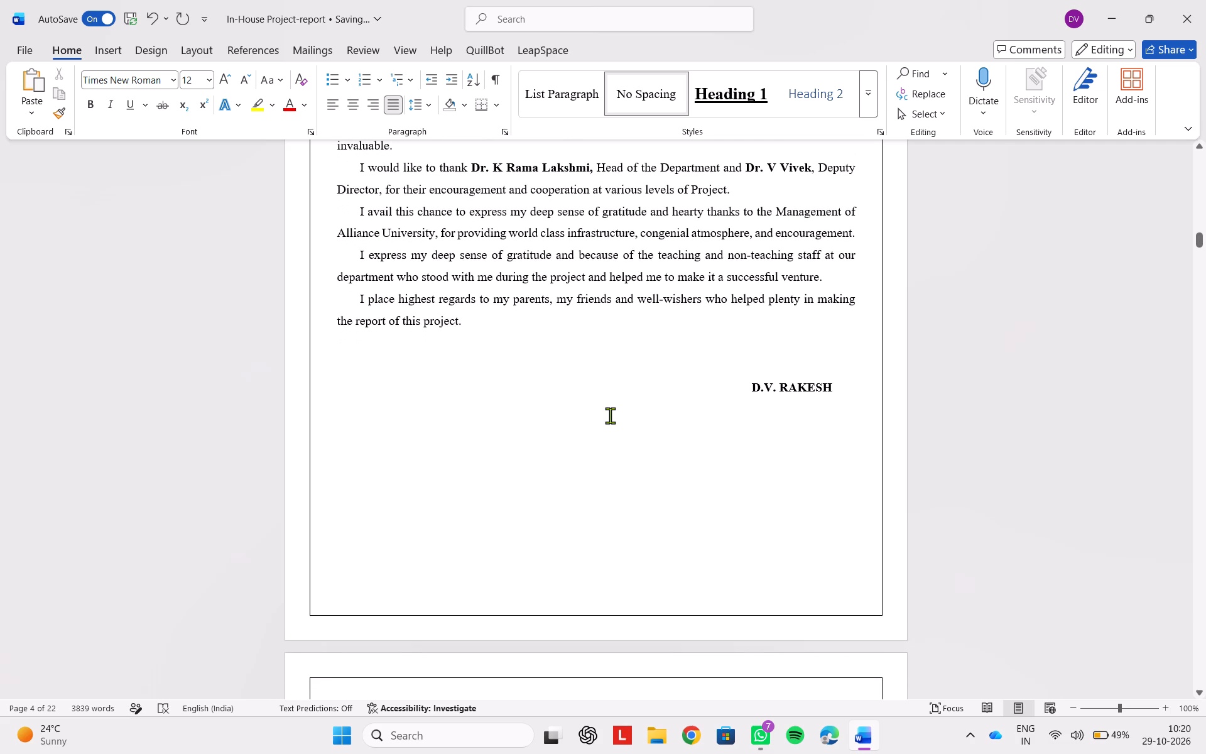
{"action": "scroll", "coordinate": [610, 415], "scroll_direction": "up", "scroll_amount": 1}
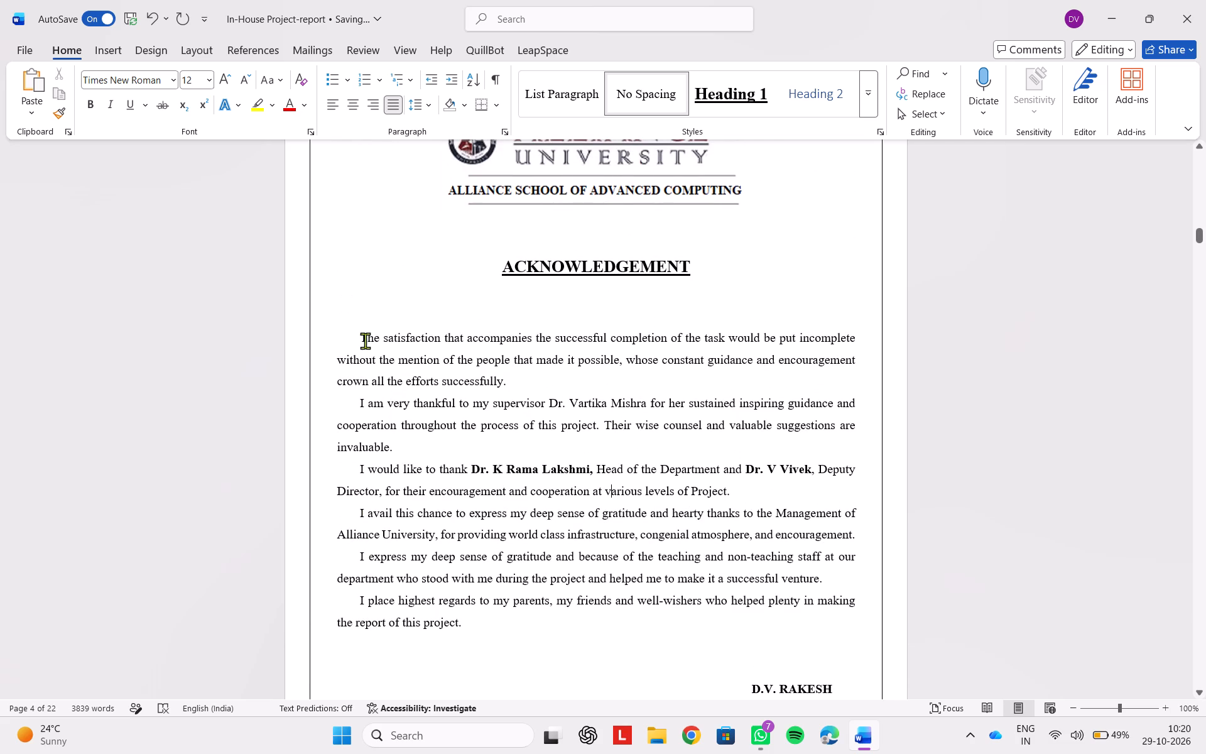
{"action": "scroll", "coordinate": [527, 507], "scroll_direction": "down", "scroll_amount": 3}
{"action": "scroll", "coordinate": [527, 507], "scroll_direction": "up", "scroll_amount": 1}
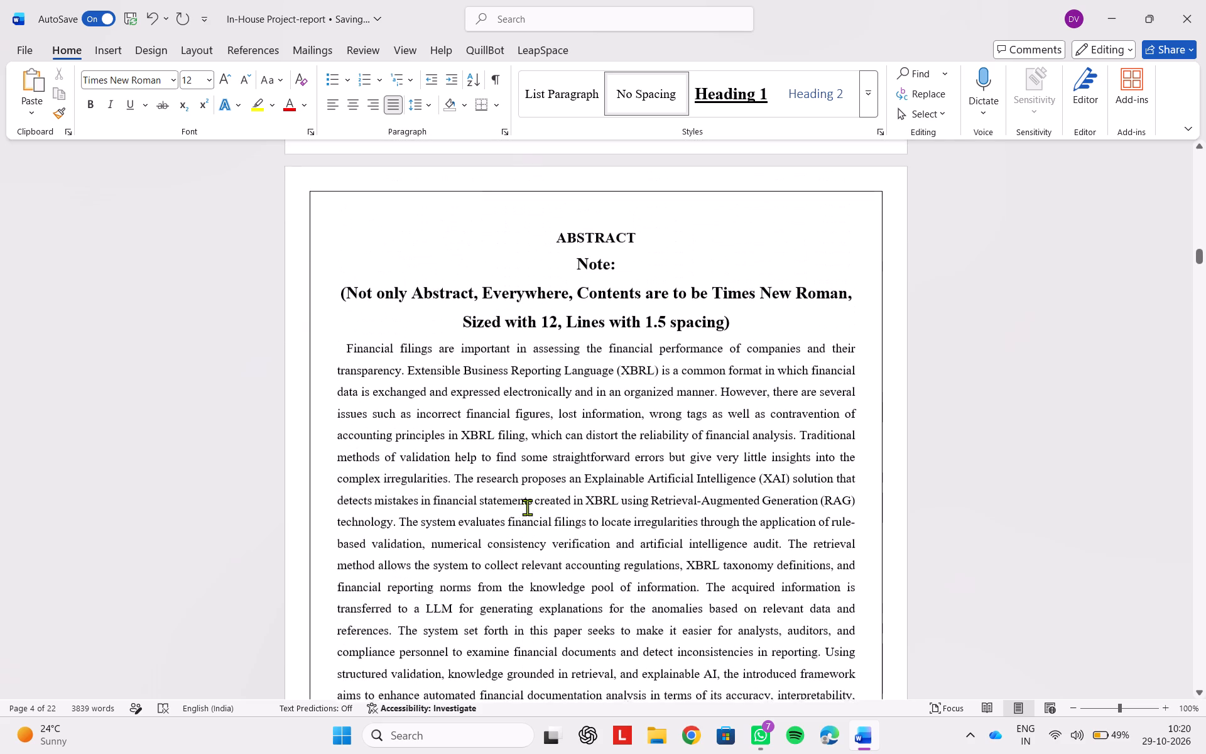
{"action": "left_click_drag", "start_coordinate": [560, 263], "coordinate": [768, 327]}
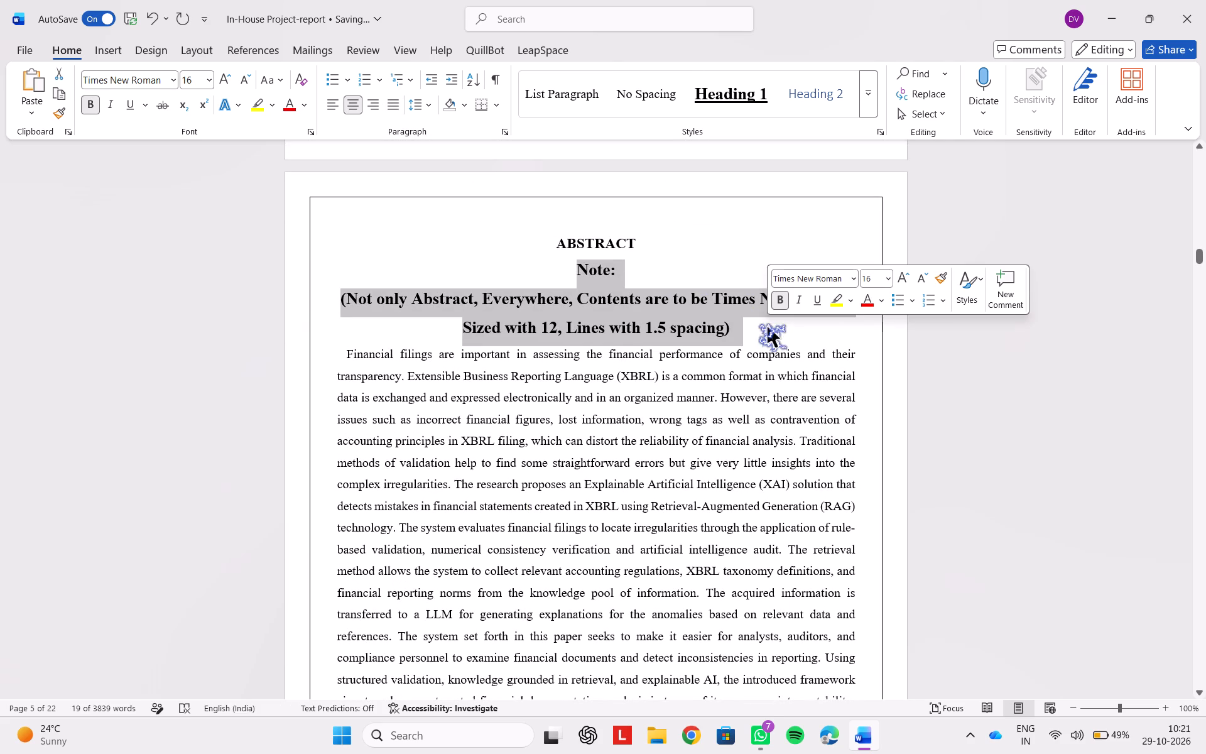
{"action": "left_click", "coordinate": [768, 327]}
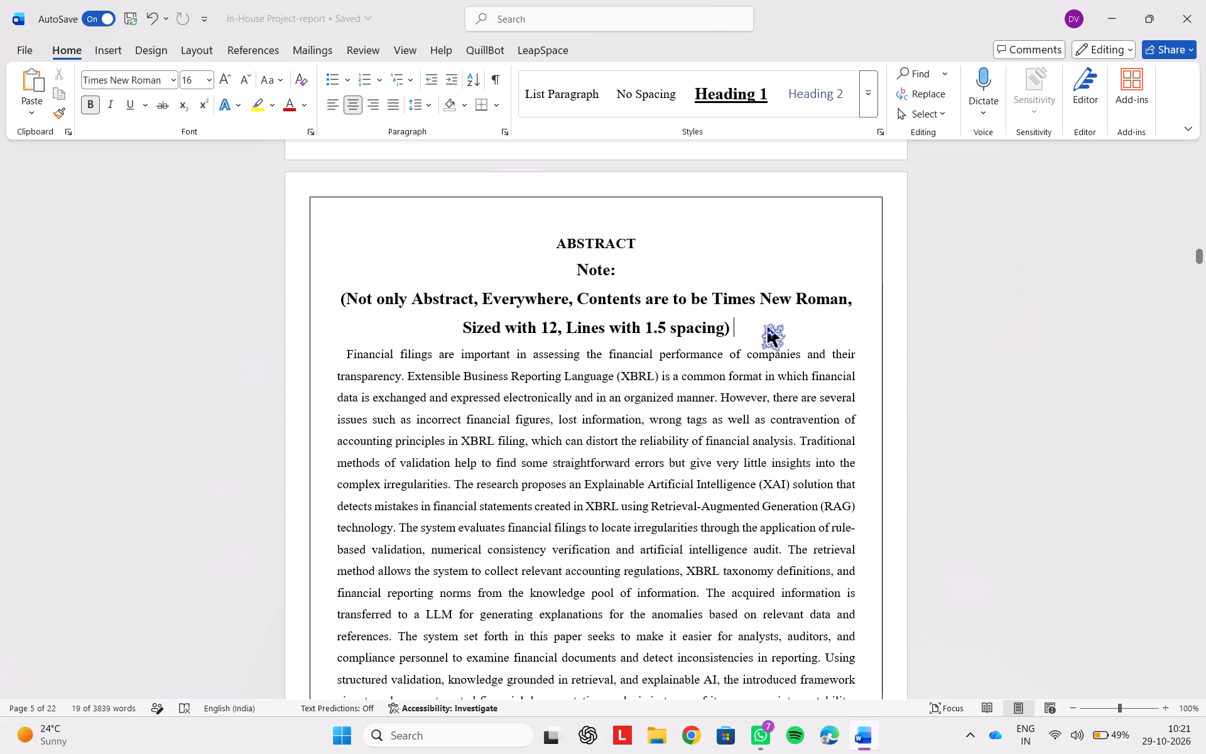
{"action": "left_click_drag", "start_coordinate": [768, 327], "coordinate": [572, 276]}
{"action": "key", "text": "BackSpace"}
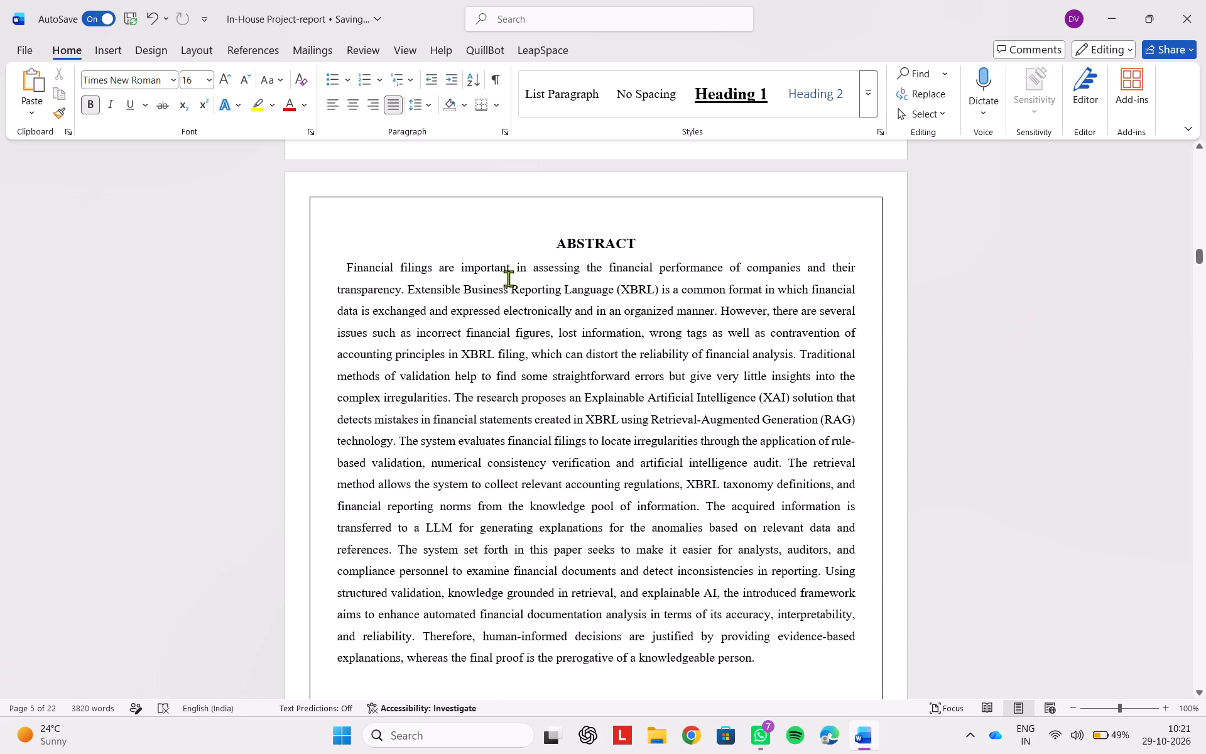
Set the font of the entire document to Times New Roman.
{"action": "key", "text": "ctrl+a"}
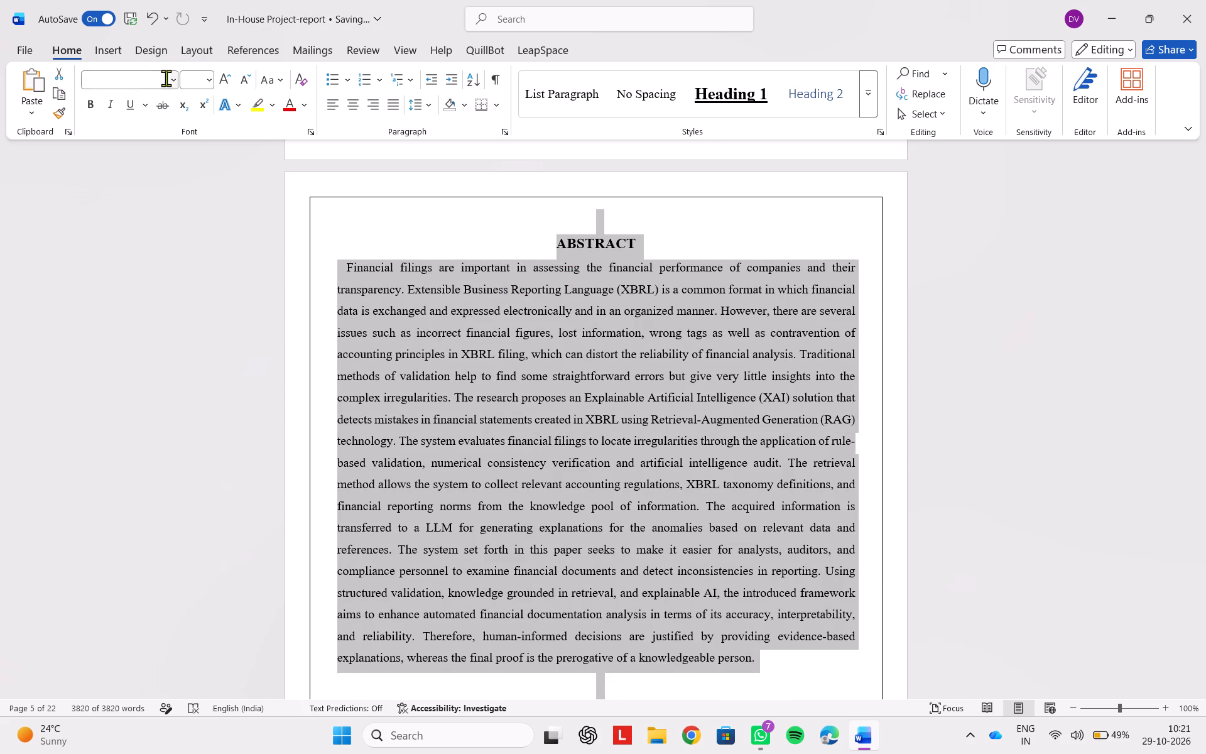
{"action": "left_click", "coordinate": [172, 82]}
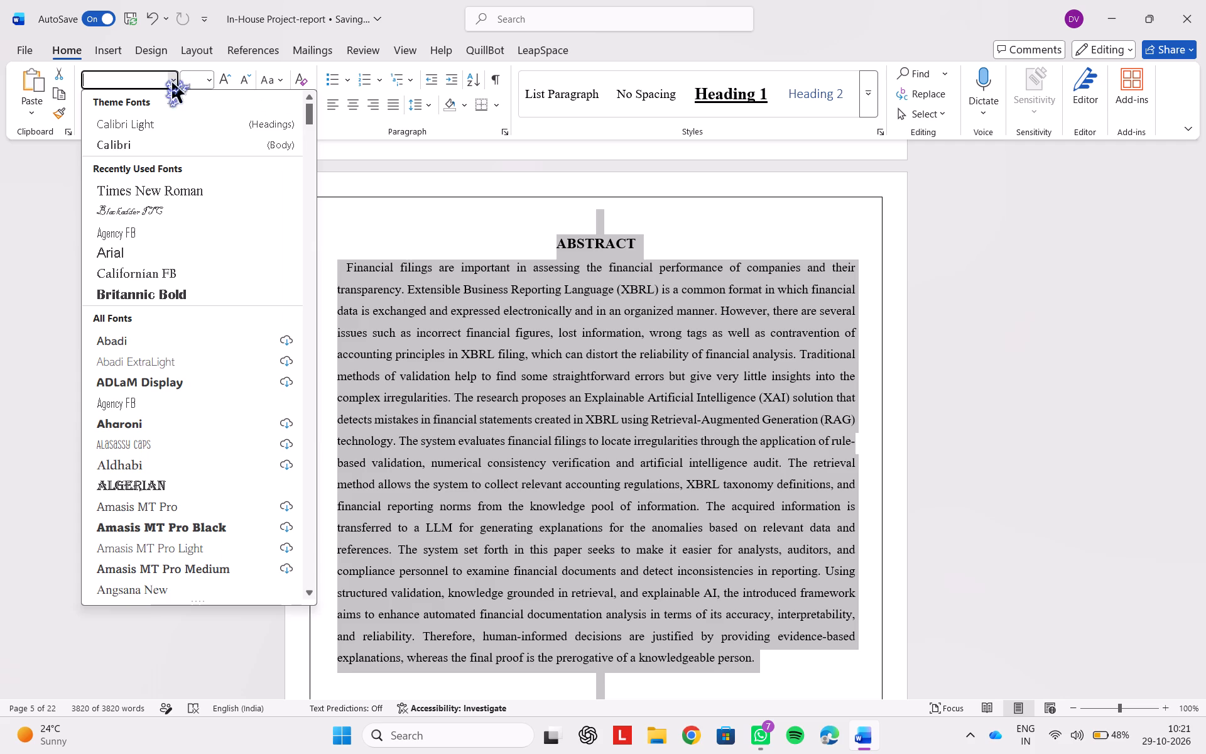
{"action": "left_click", "coordinate": [219, 184]}
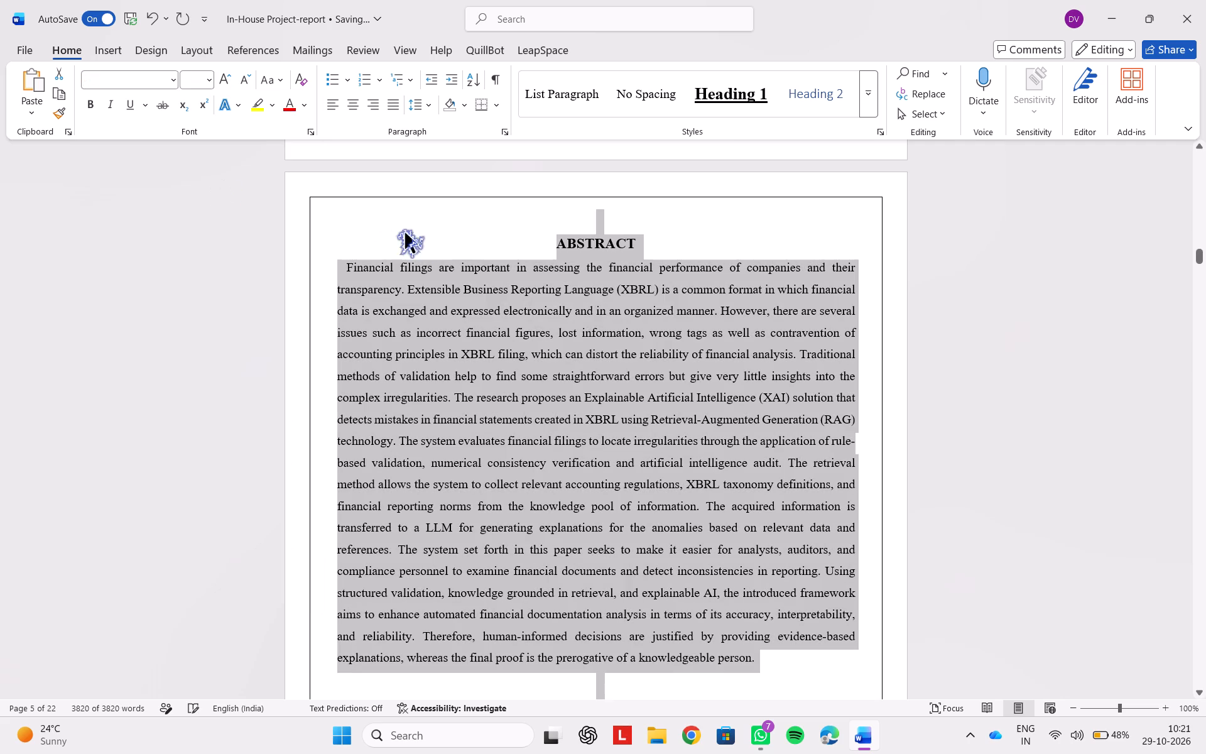
Insert three blank lines before the LIST OF SYMBOLS & ABBREVIATIONS heading so that it starts on a new page.
{"action": "left_click", "coordinate": [467, 250]}
{"action": "scroll", "coordinate": [595, 361], "scroll_direction": "down", "scroll_amount": 1}
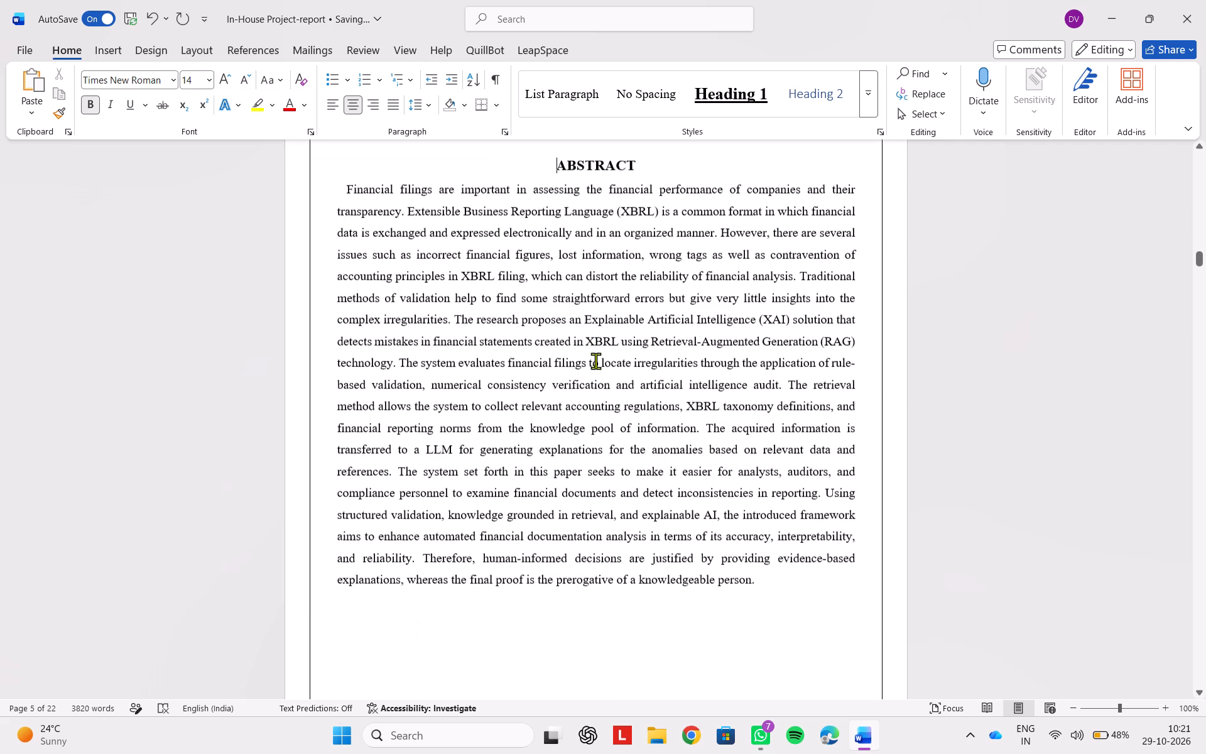
{"action": "scroll", "coordinate": [595, 361], "scroll_direction": "down", "scroll_amount": 2}
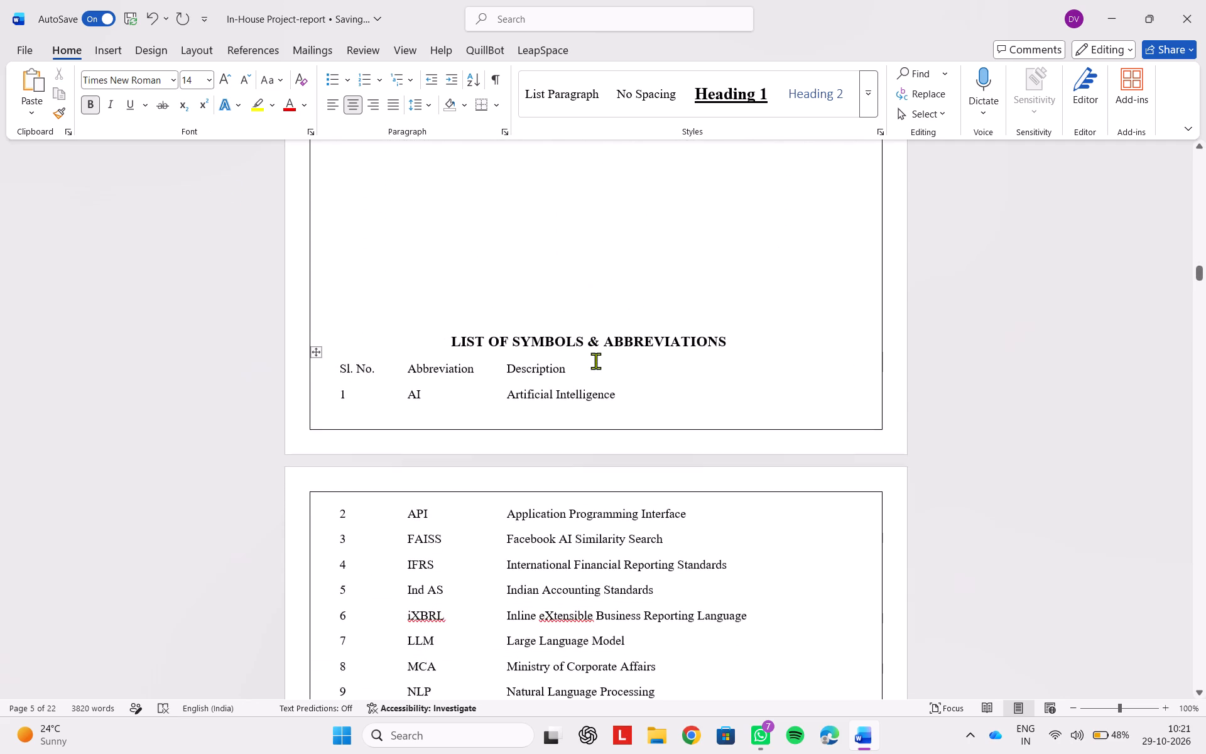
{"action": "left_click", "coordinate": [448, 329]}
{"action": "key", "text": "Return"}
{"action": "key", "text": "Return"}
{"action": "key", "text": "Return"}
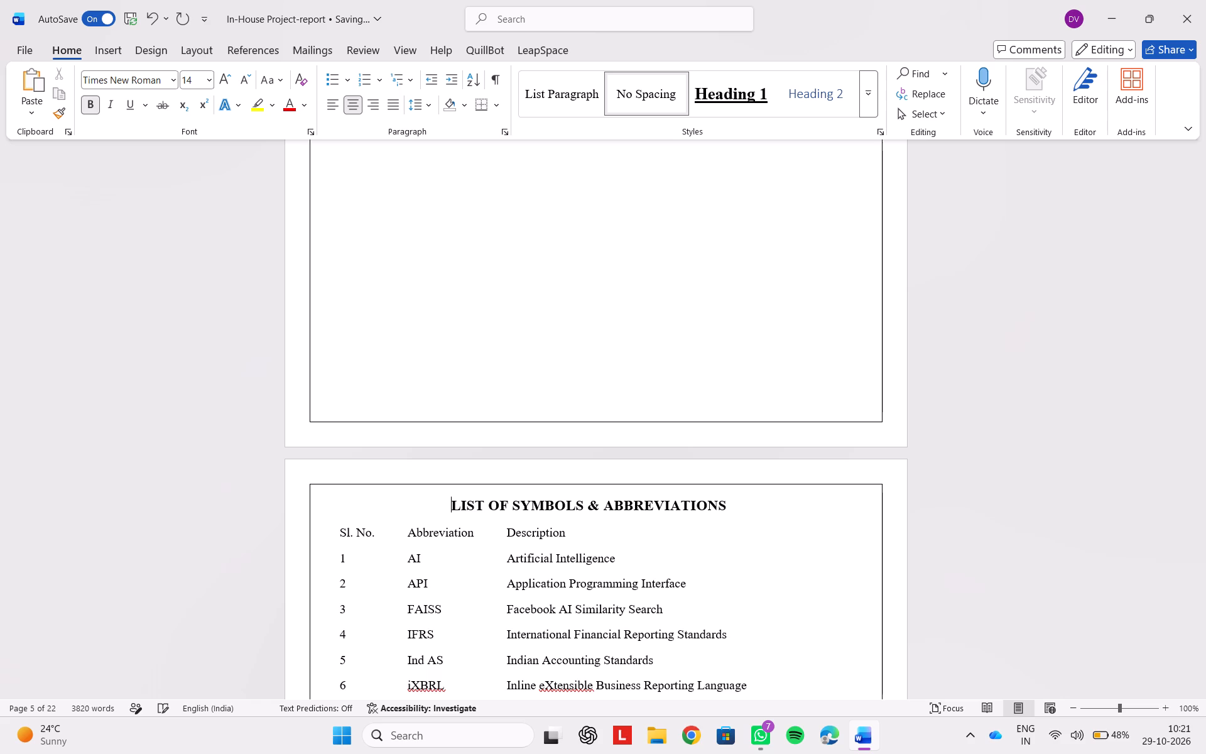
Add a blank line between the ABSTRACT heading and its body paragraph.
{"action": "scroll", "coordinate": [448, 329], "scroll_direction": "up", "scroll_amount": 3}
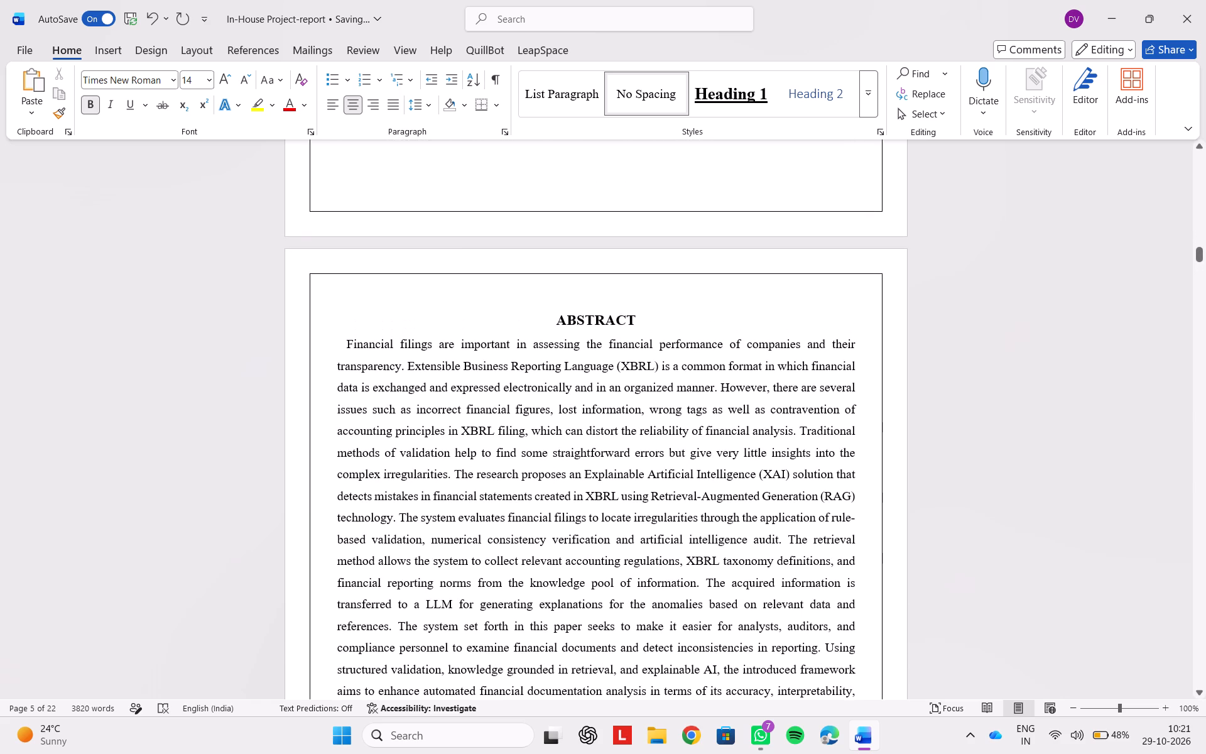
{"action": "left_click", "coordinate": [661, 324]}
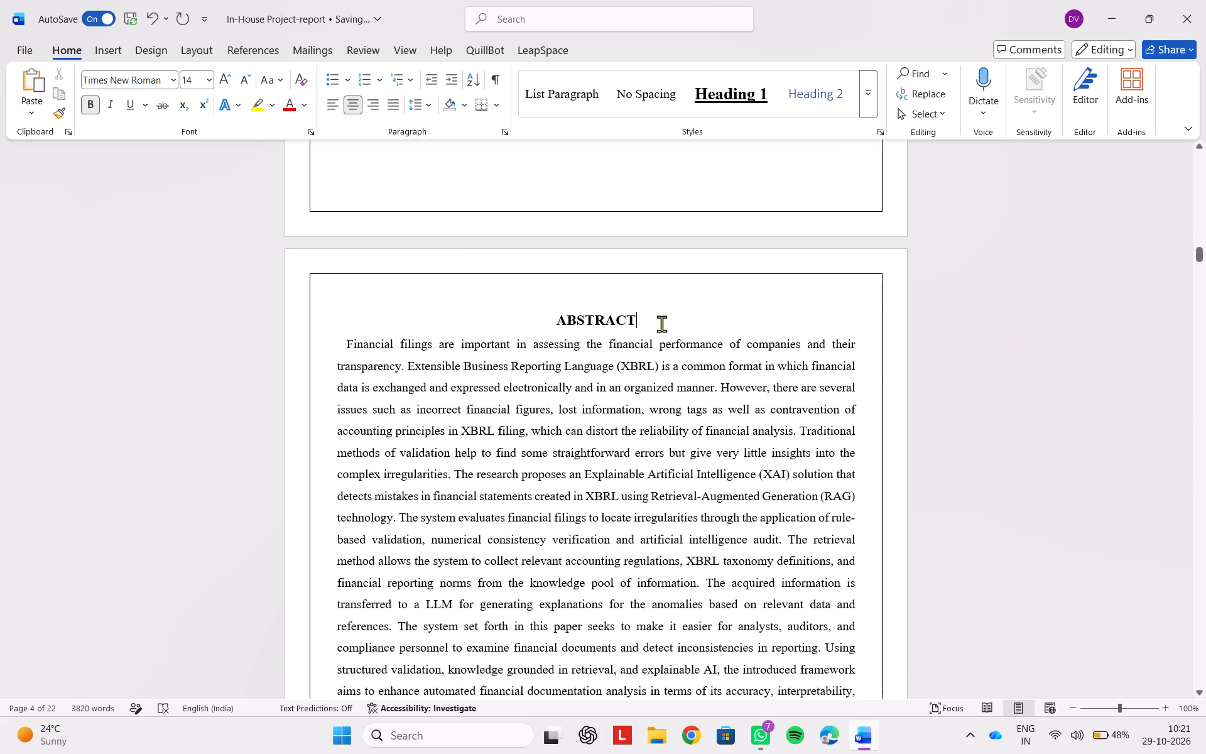
{"action": "key", "text": "Return"}
Replace the leading spaces of the abstract's body paragraph with a tab indent.
{"action": "scroll", "coordinate": [661, 324], "scroll_direction": "down", "scroll_amount": 1}
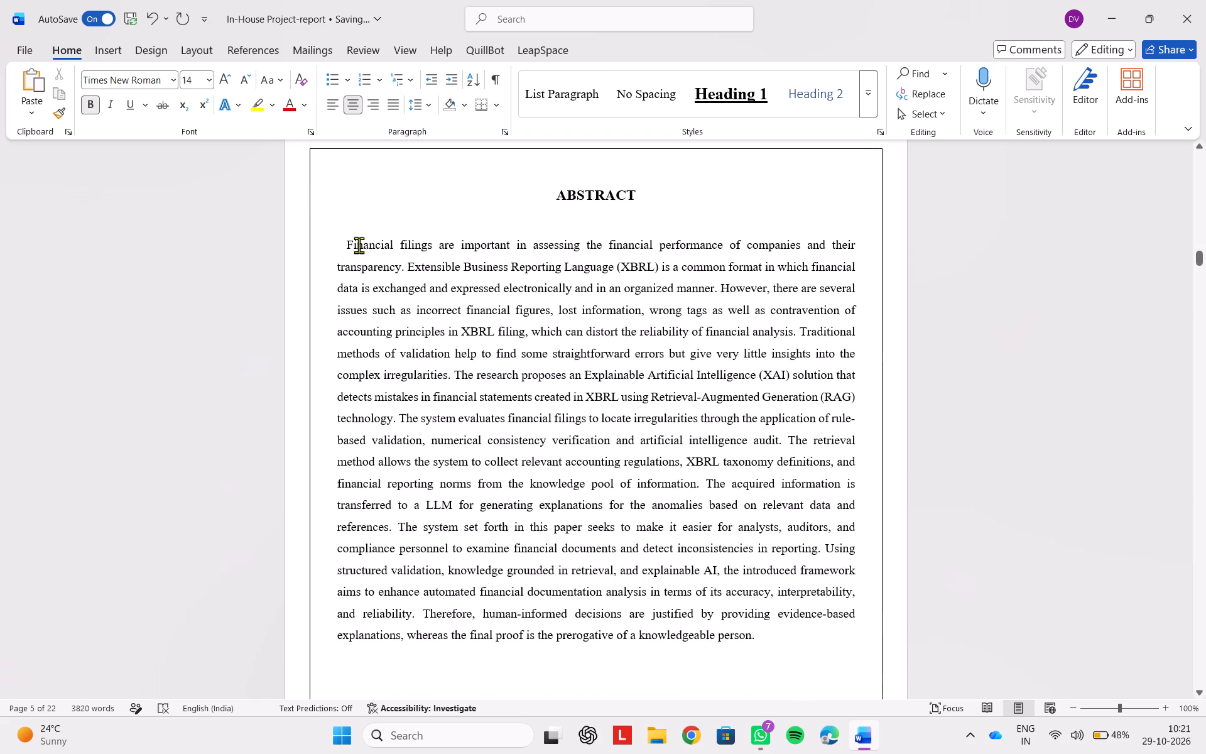
{"action": "left_click", "coordinate": [349, 241]}
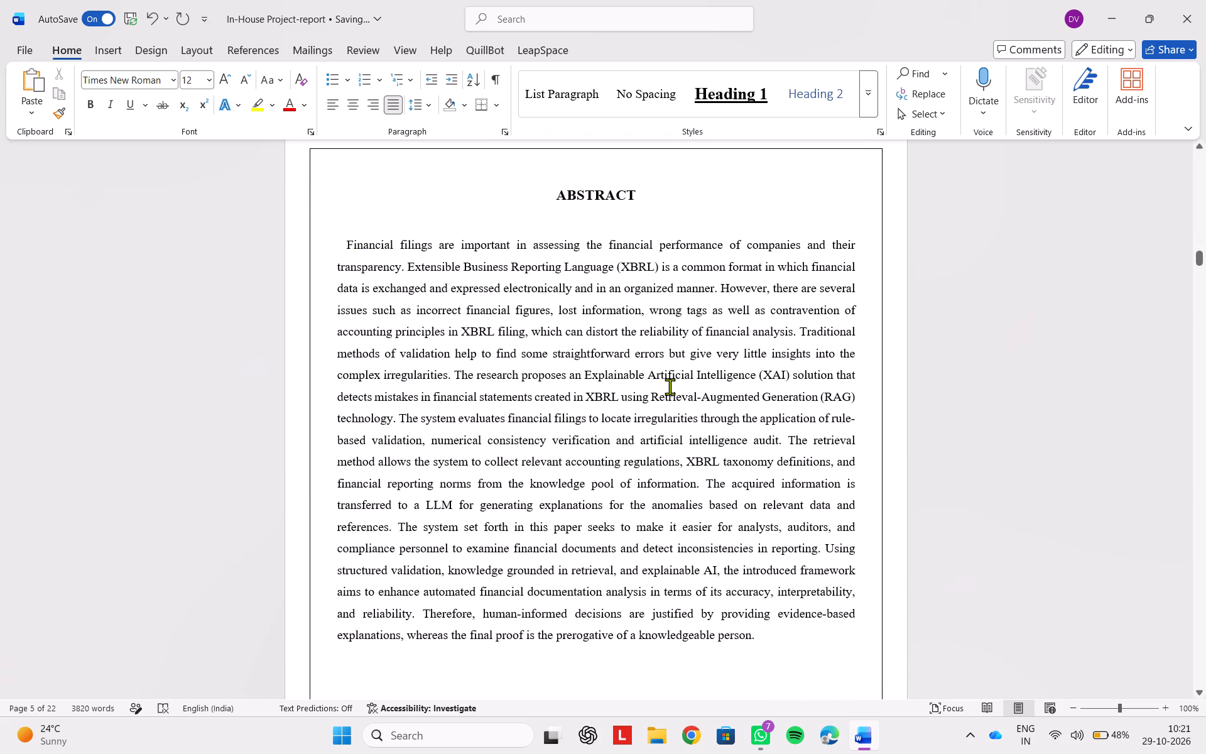
{"action": "key", "text": "BackSpace"}
{"action": "key", "text": "BackSpace"}
{"action": "key", "text": "BackSpace"}
{"action": "key", "text": "Tab"}
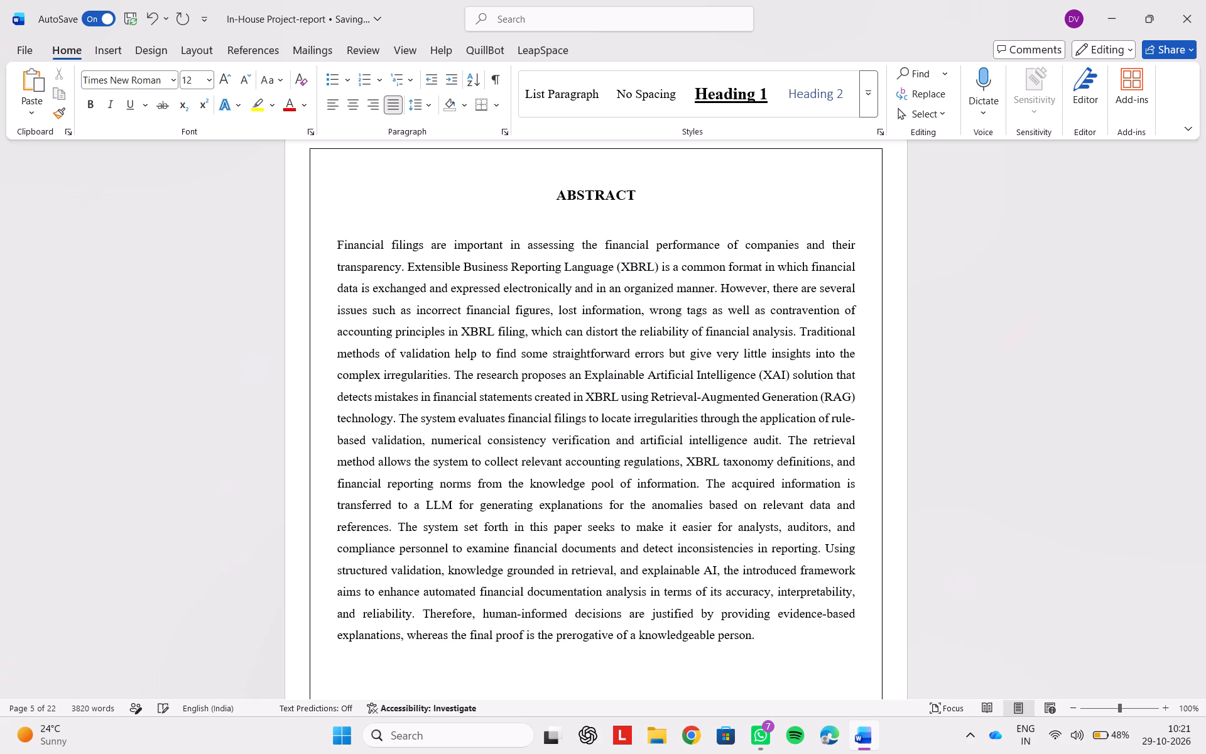
{"action": "left_click", "coordinate": [716, 498]}
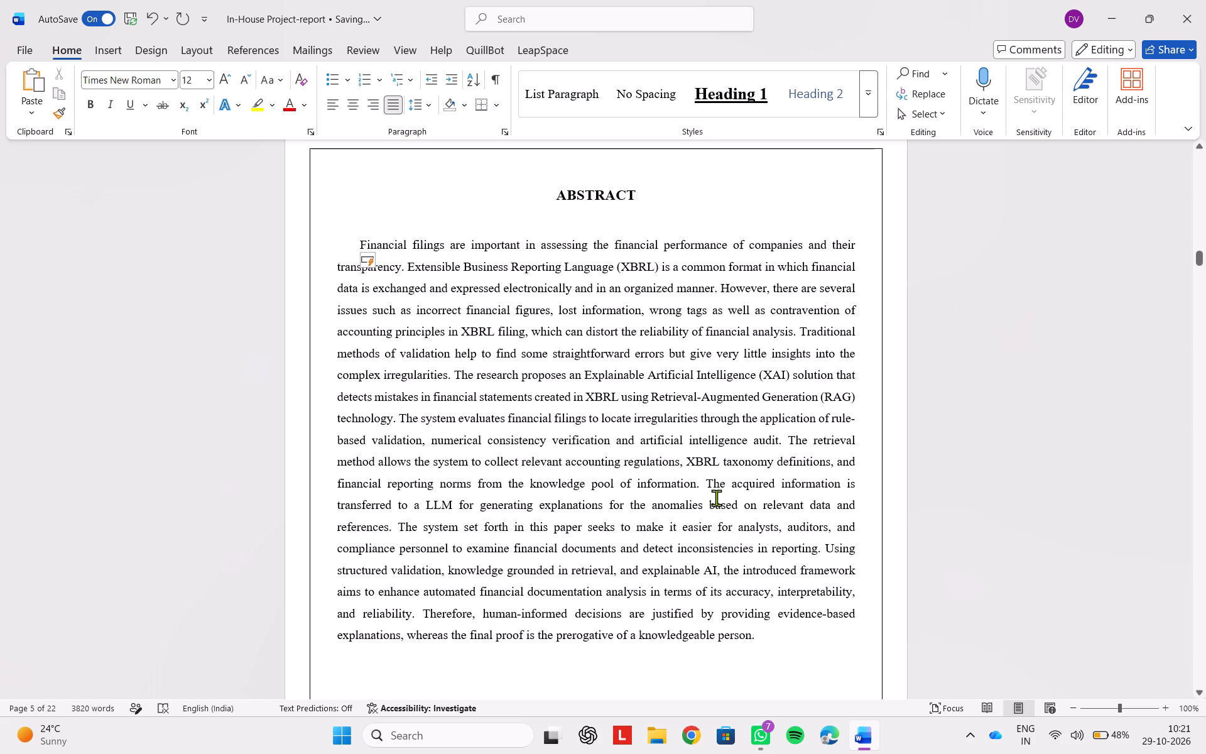
Review the layout of the abbreviation and symbol tables, contents page, introduction and literature review pages.
{"action": "scroll", "coordinate": [716, 498], "scroll_direction": "down", "scroll_amount": 3}
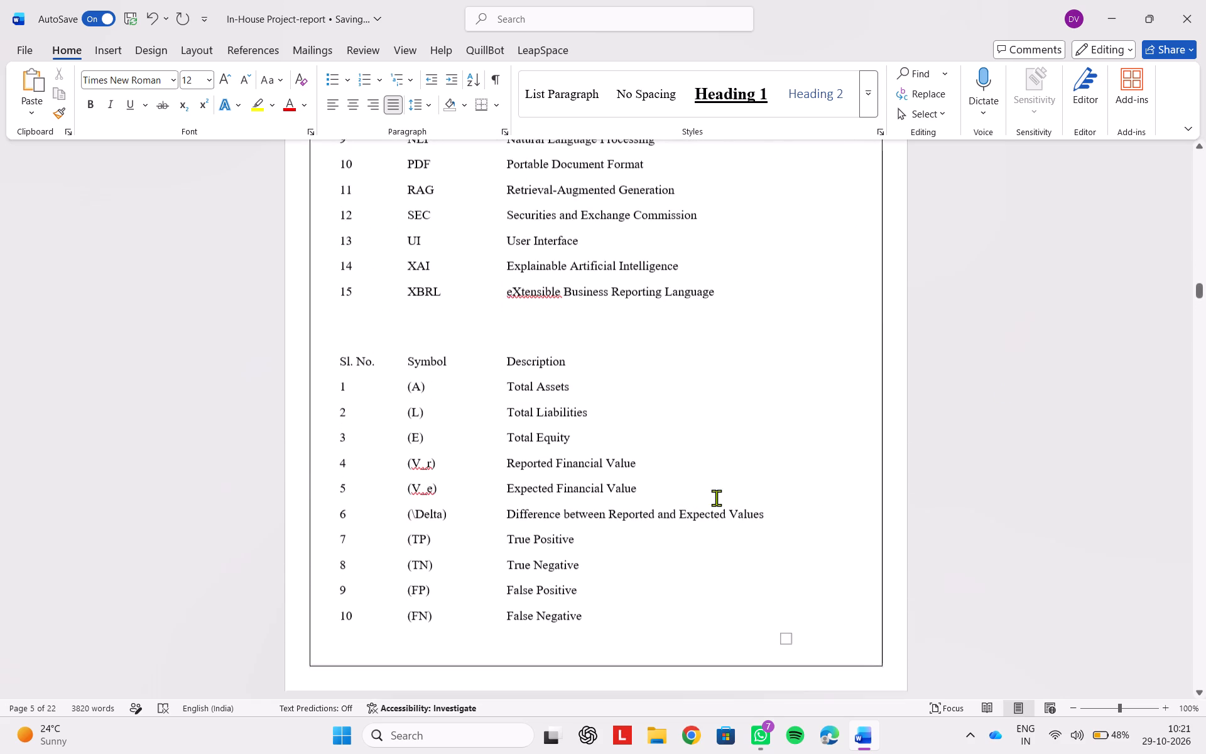
{"action": "scroll", "coordinate": [657, 469], "scroll_direction": "up", "scroll_amount": 1}
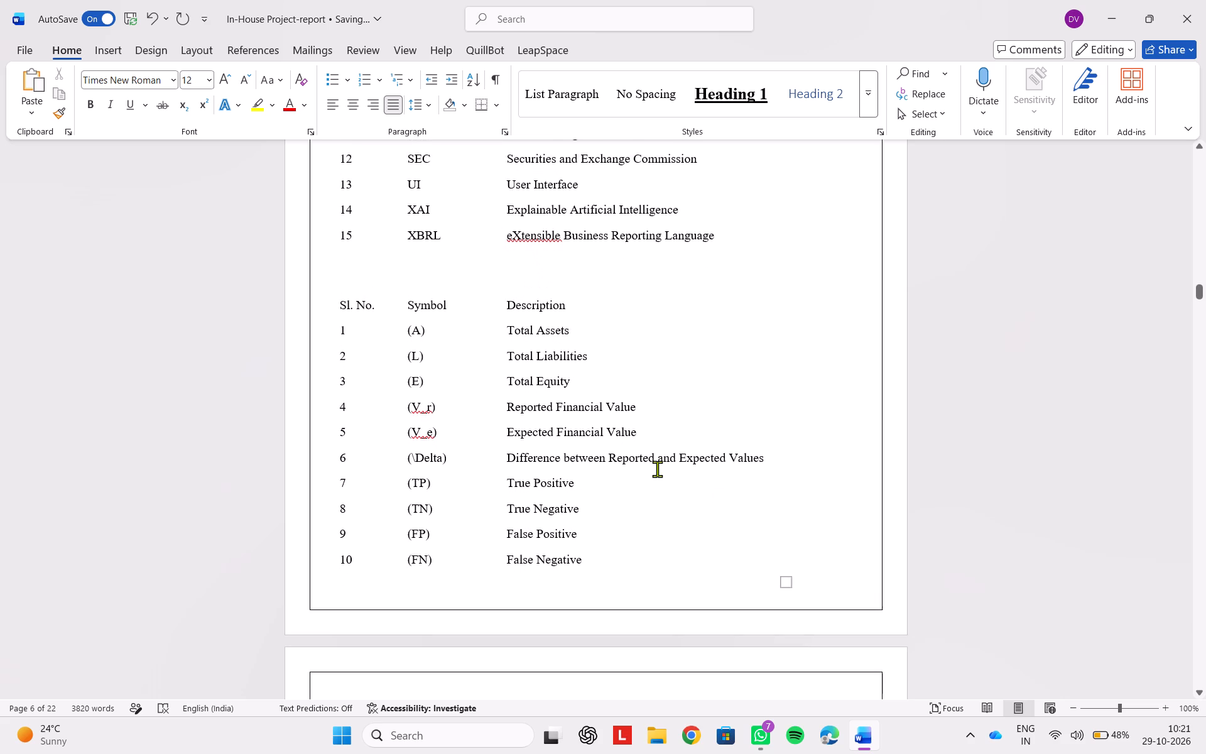
{"action": "scroll", "coordinate": [657, 469], "scroll_direction": "up", "scroll_amount": 2}
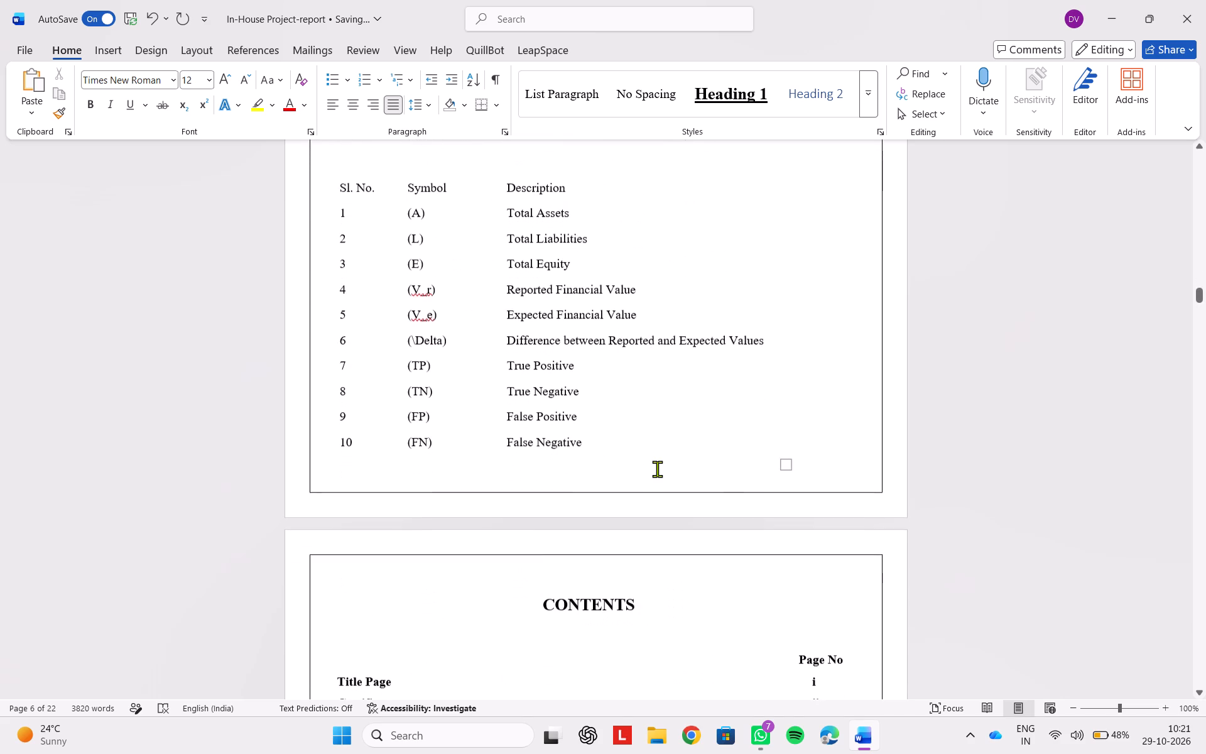
{"action": "scroll", "coordinate": [657, 469], "scroll_direction": "down", "scroll_amount": 3}
{"action": "scroll", "coordinate": [657, 469], "scroll_direction": "up", "scroll_amount": 7}
{"action": "scroll", "coordinate": [657, 469], "scroll_direction": "down", "scroll_amount": 1}
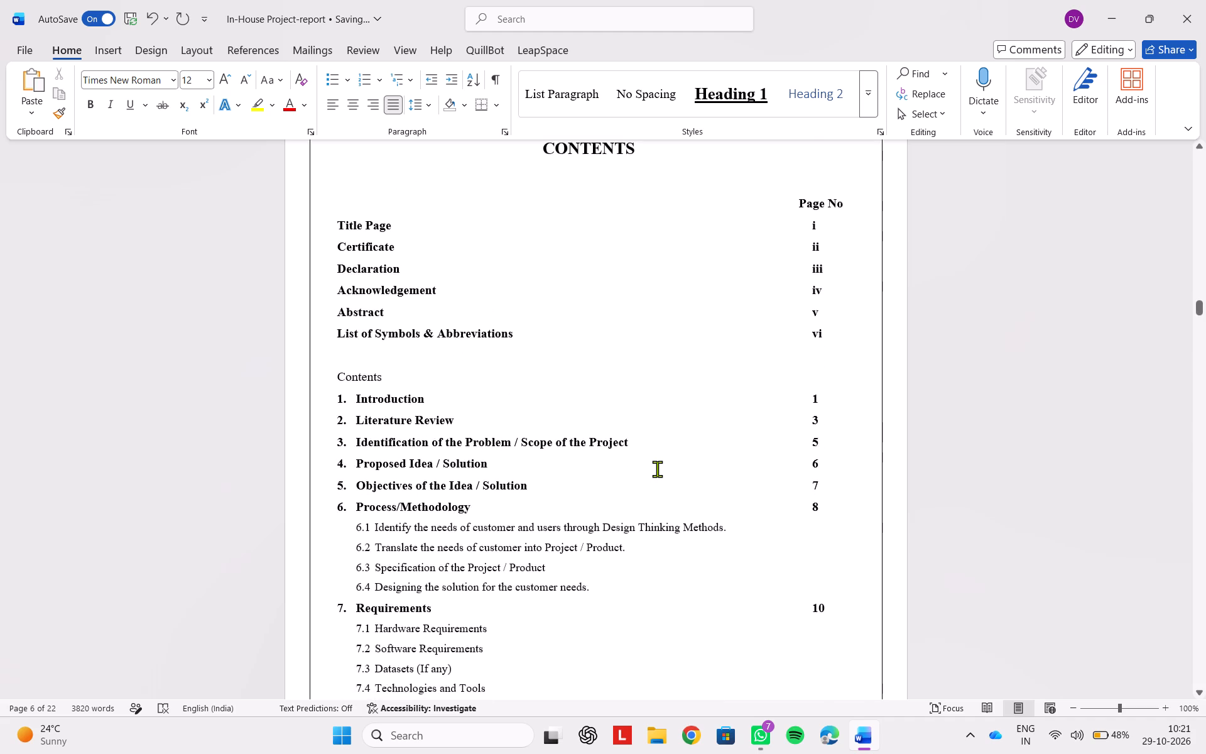
{"action": "scroll", "coordinate": [657, 469], "scroll_direction": "up", "scroll_amount": 1}
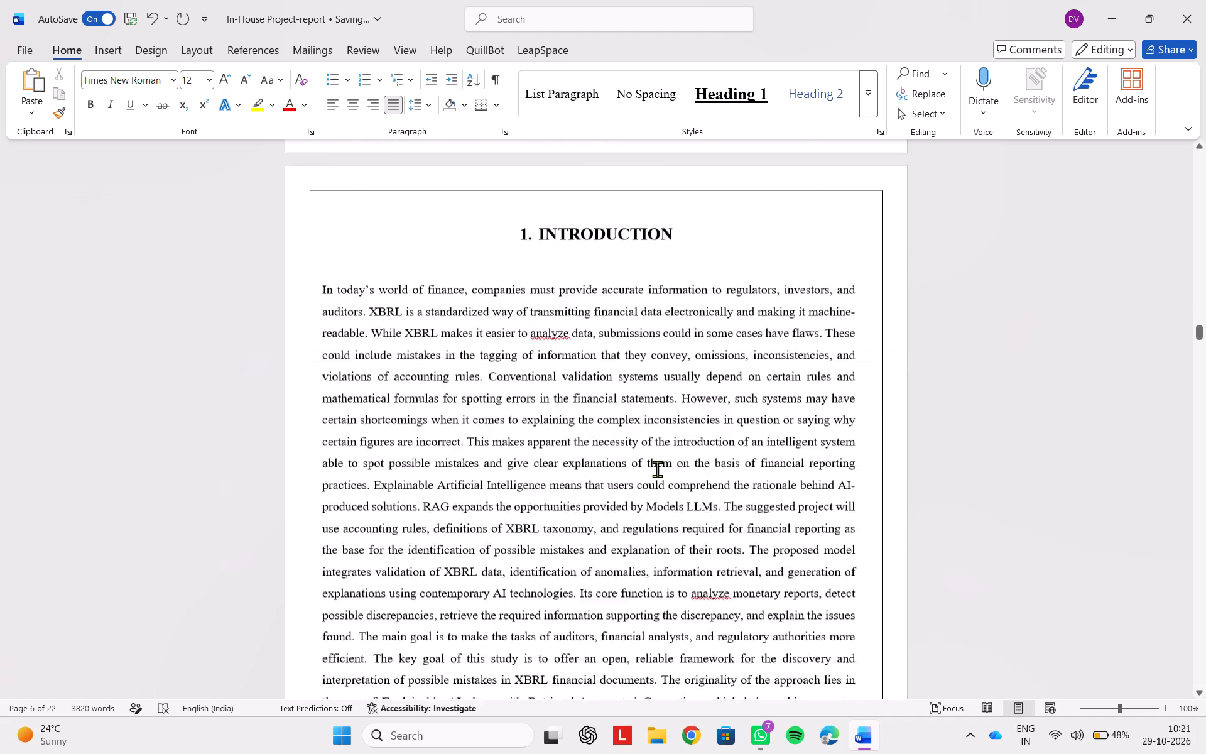
{"action": "scroll", "coordinate": [657, 469], "scroll_direction": "up", "scroll_amount": 1}
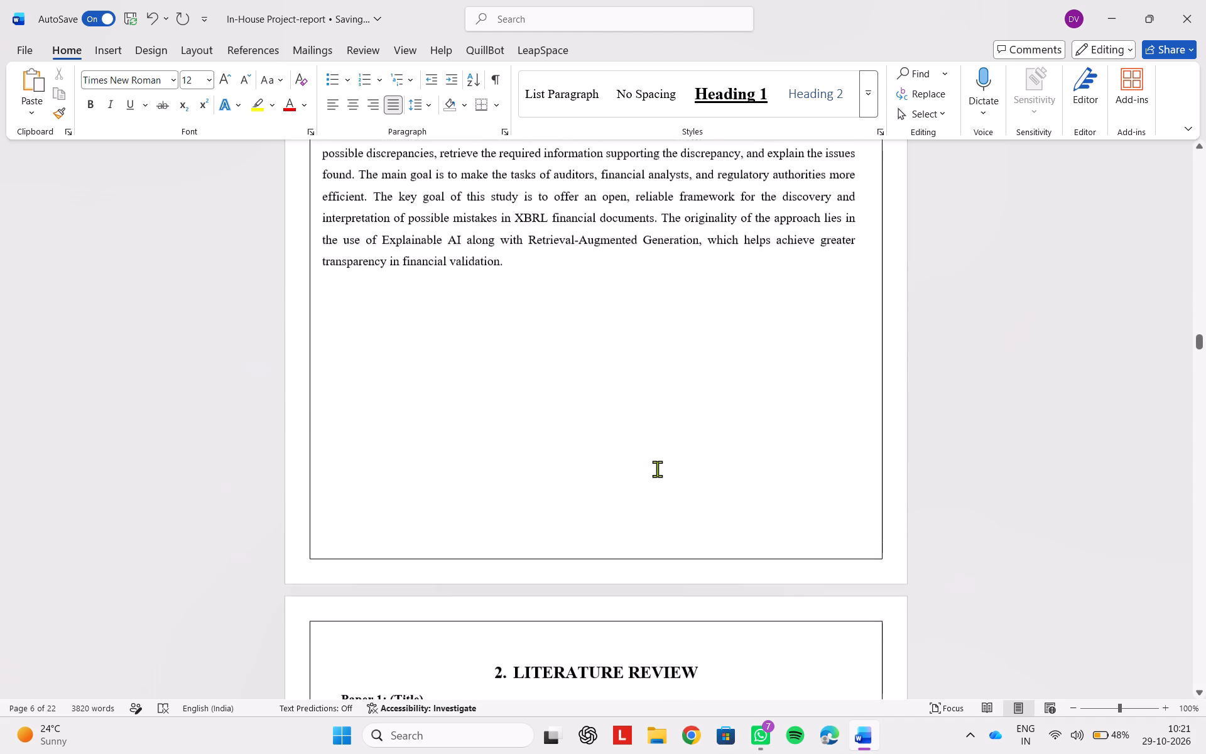
{"action": "scroll", "coordinate": [657, 469], "scroll_direction": "up", "scroll_amount": 2}
{"action": "scroll", "coordinate": [657, 469], "scroll_direction": "down", "scroll_amount": 1}
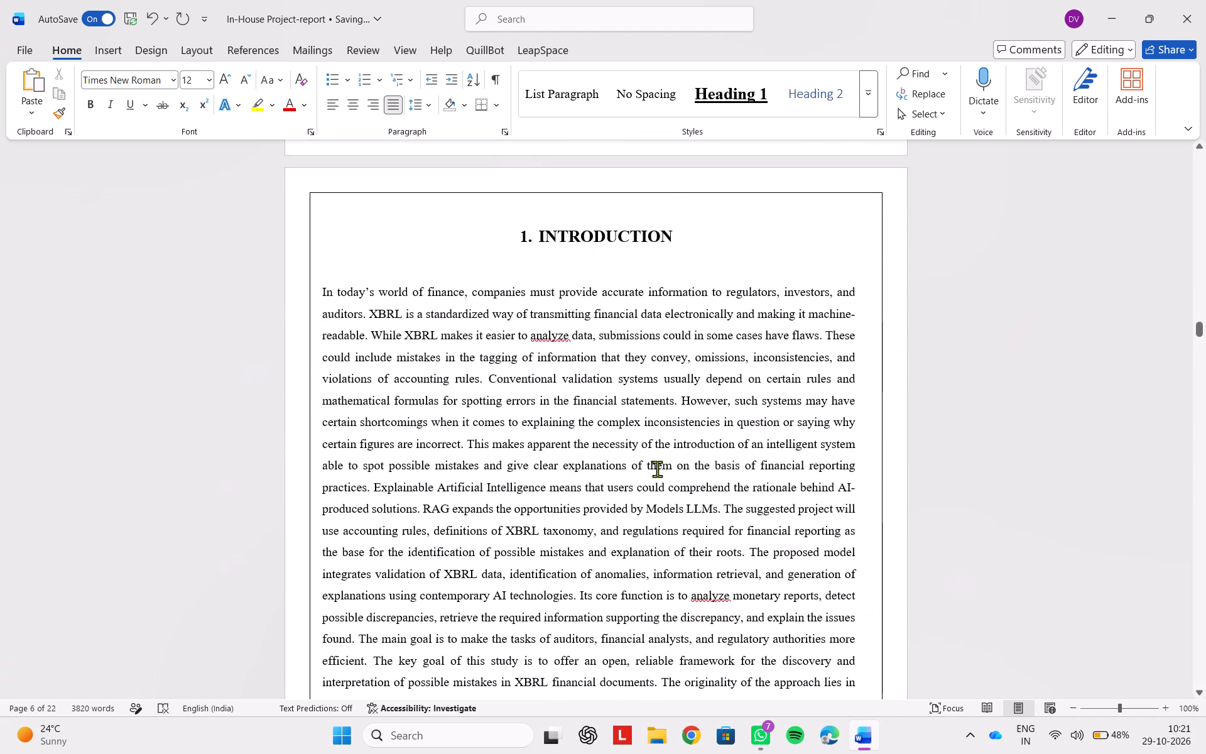
{"action": "scroll", "coordinate": [657, 469], "scroll_direction": "down", "scroll_amount": 2}
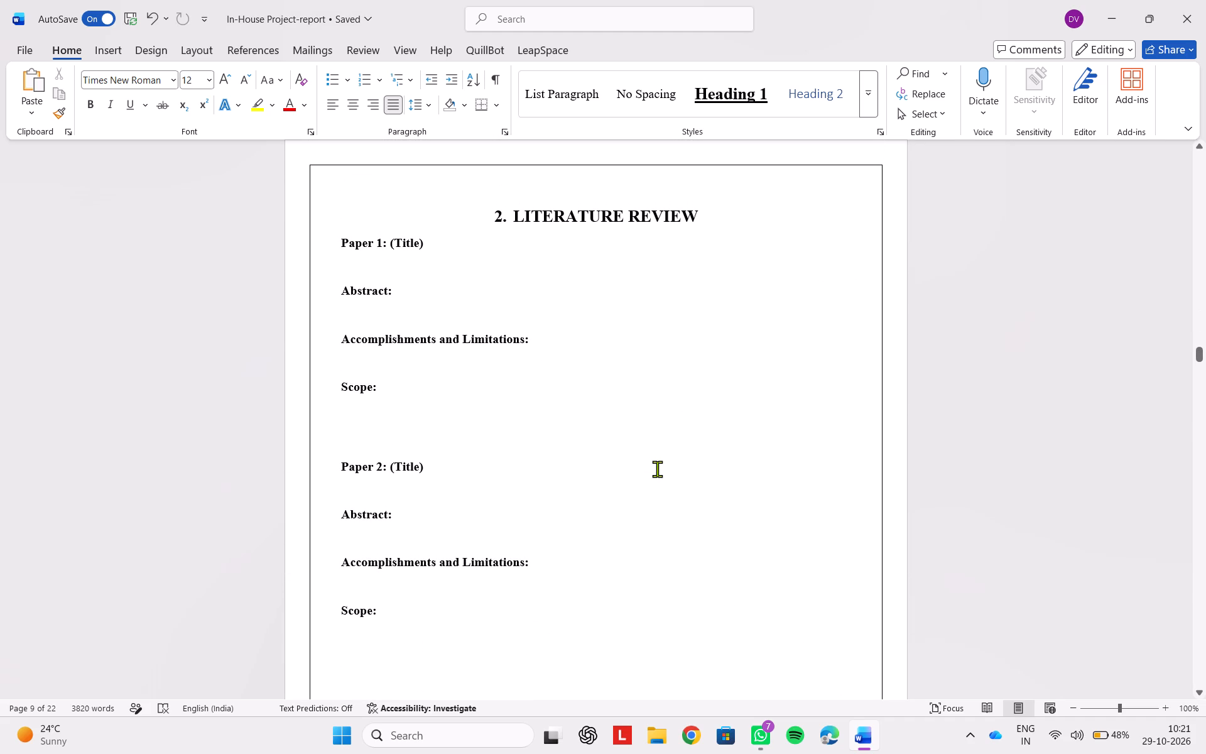
{"action": "scroll", "coordinate": [657, 469], "scroll_direction": "down", "scroll_amount": 1}
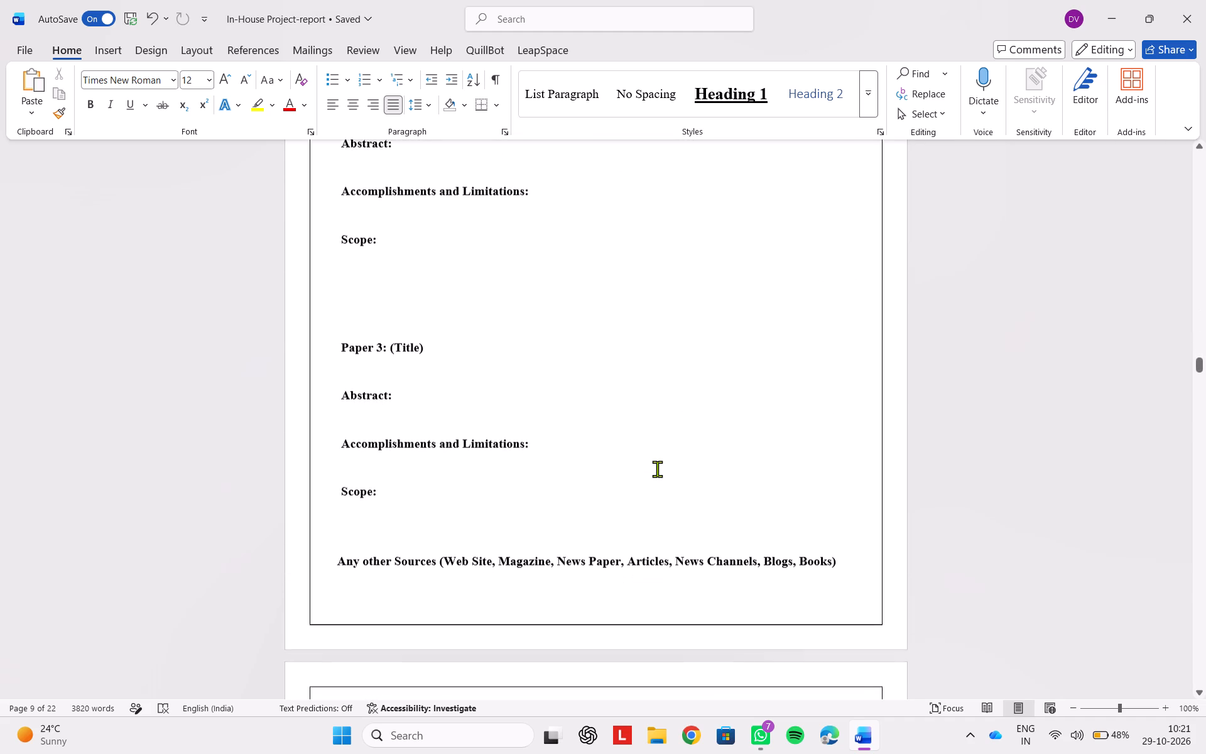
{"action": "scroll", "coordinate": [657, 469], "scroll_direction": "down", "scroll_amount": 2}
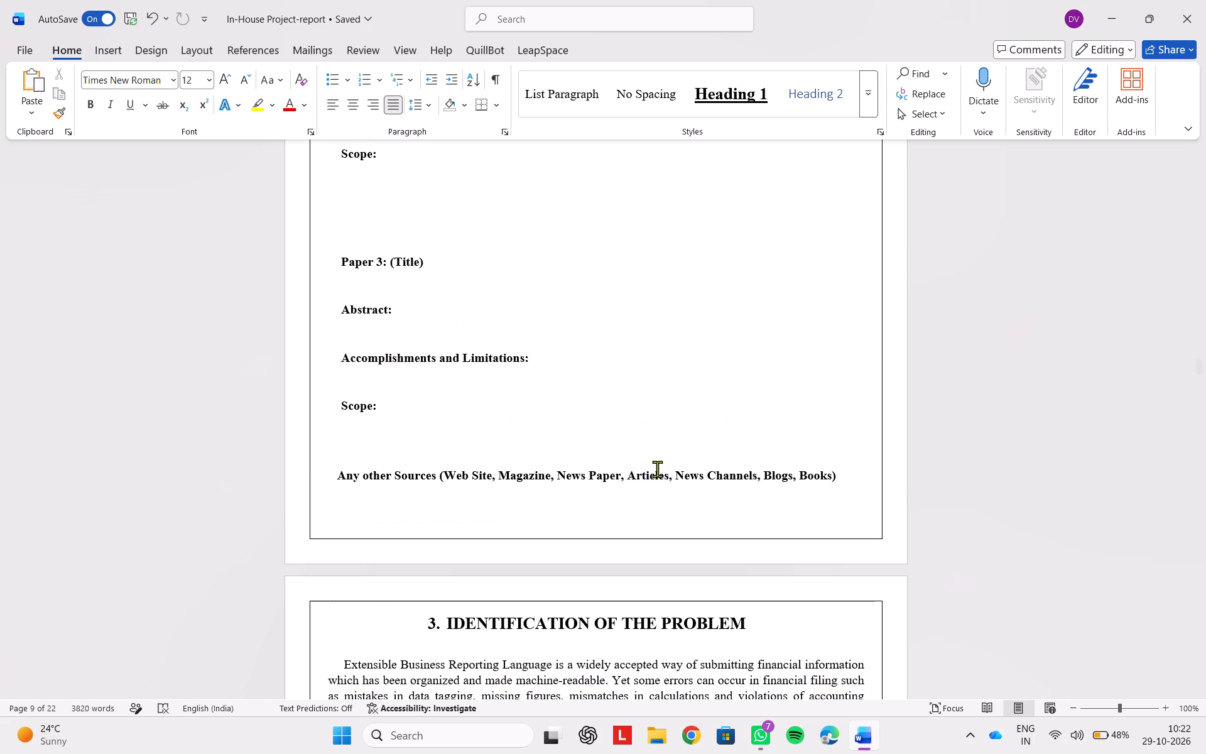
{"action": "scroll", "coordinate": [657, 469], "scroll_direction": "up", "scroll_amount": 1}
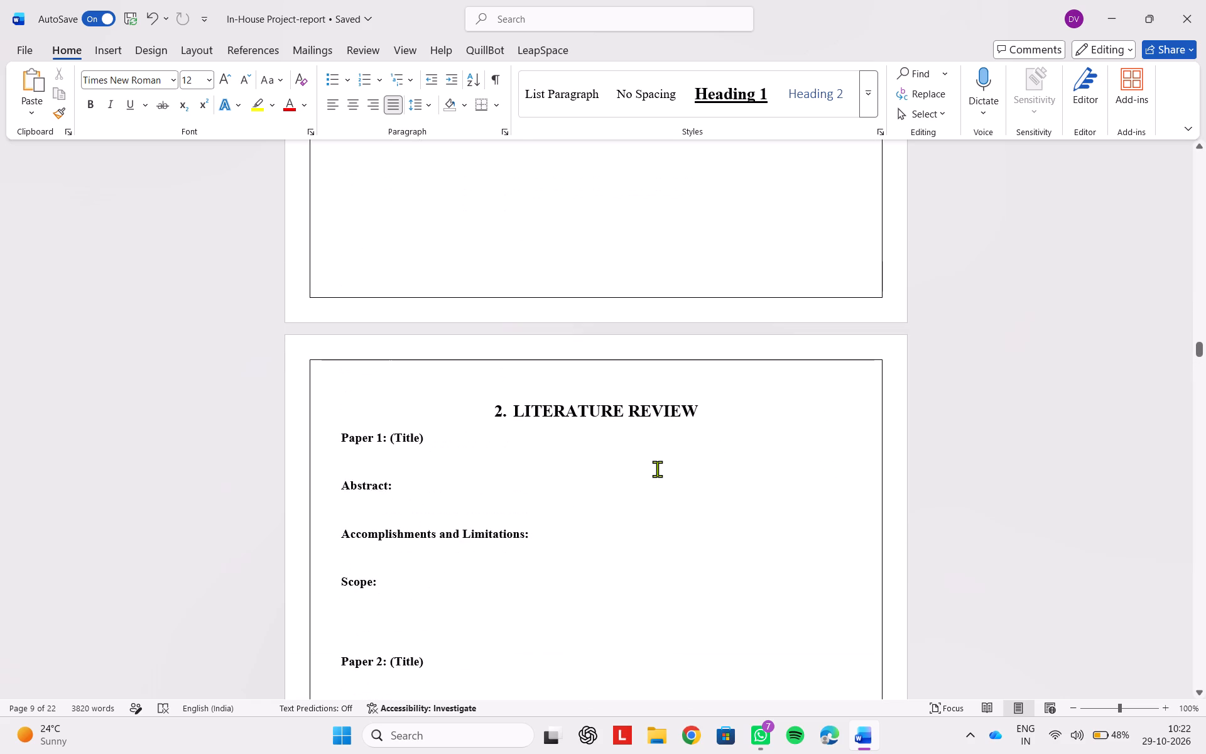
{"action": "scroll", "coordinate": [657, 469], "scroll_direction": "down", "scroll_amount": 1}
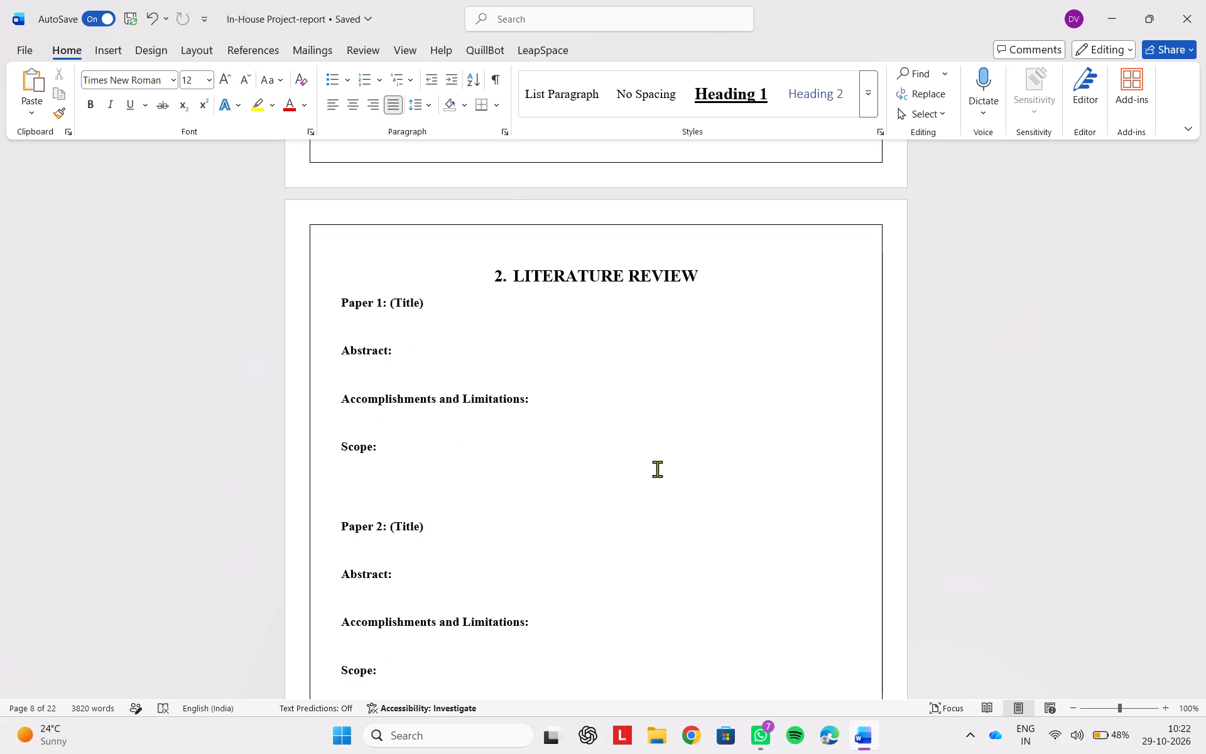
{"action": "scroll", "coordinate": [657, 469], "scroll_direction": "down", "scroll_amount": 1}
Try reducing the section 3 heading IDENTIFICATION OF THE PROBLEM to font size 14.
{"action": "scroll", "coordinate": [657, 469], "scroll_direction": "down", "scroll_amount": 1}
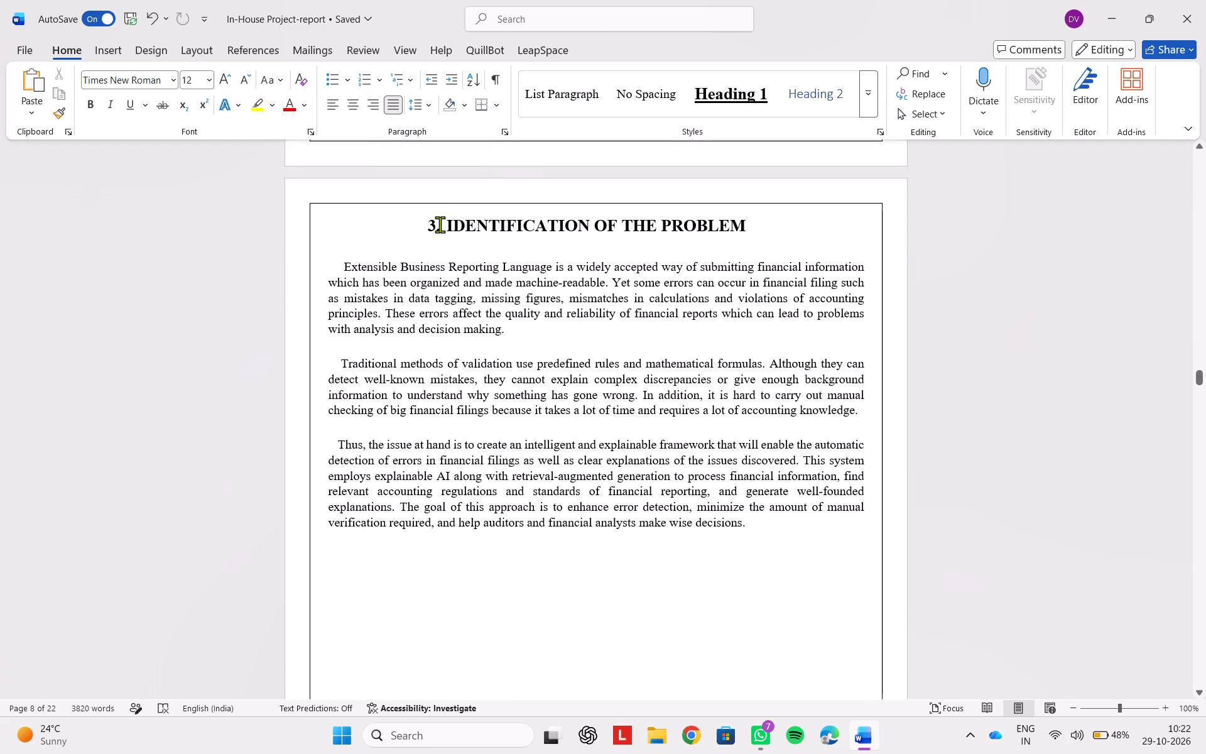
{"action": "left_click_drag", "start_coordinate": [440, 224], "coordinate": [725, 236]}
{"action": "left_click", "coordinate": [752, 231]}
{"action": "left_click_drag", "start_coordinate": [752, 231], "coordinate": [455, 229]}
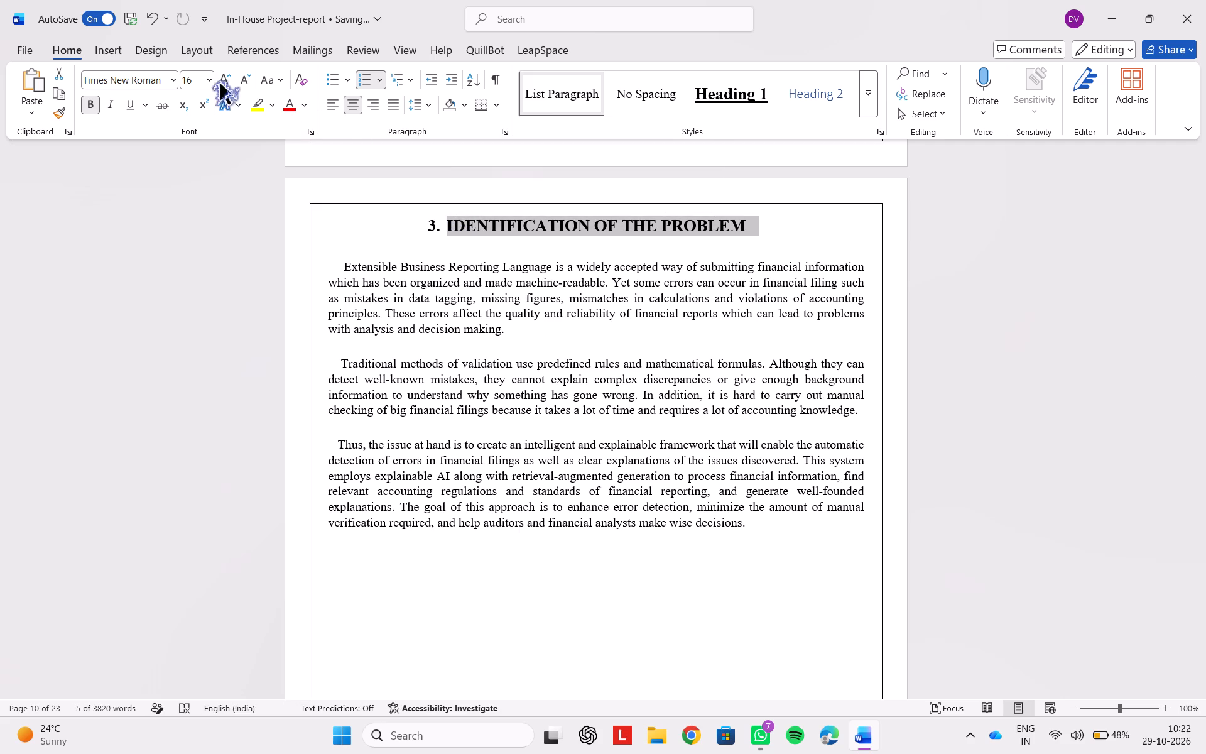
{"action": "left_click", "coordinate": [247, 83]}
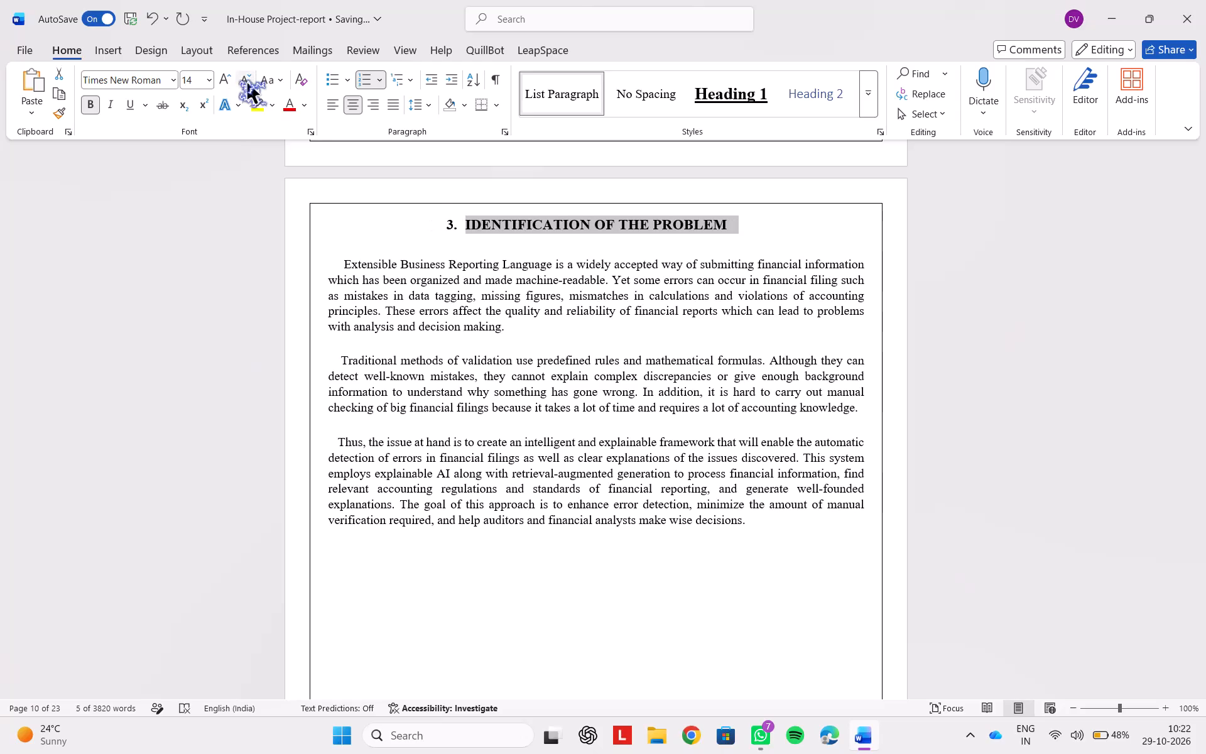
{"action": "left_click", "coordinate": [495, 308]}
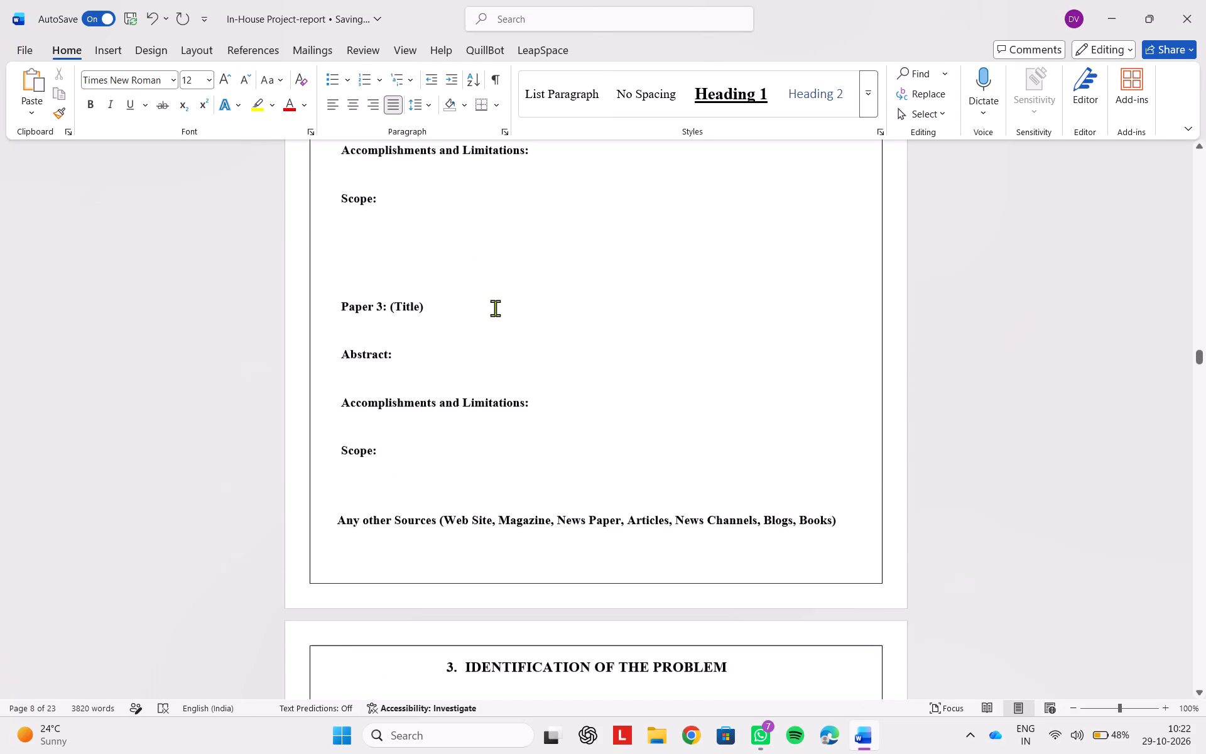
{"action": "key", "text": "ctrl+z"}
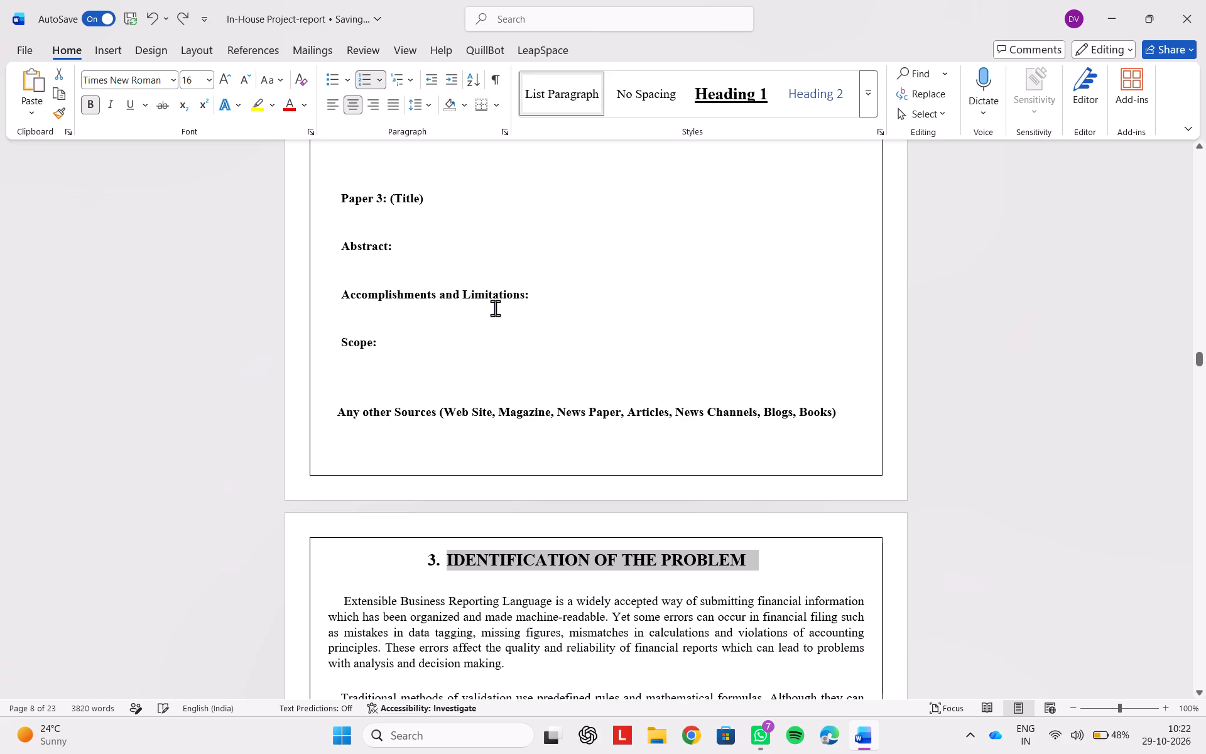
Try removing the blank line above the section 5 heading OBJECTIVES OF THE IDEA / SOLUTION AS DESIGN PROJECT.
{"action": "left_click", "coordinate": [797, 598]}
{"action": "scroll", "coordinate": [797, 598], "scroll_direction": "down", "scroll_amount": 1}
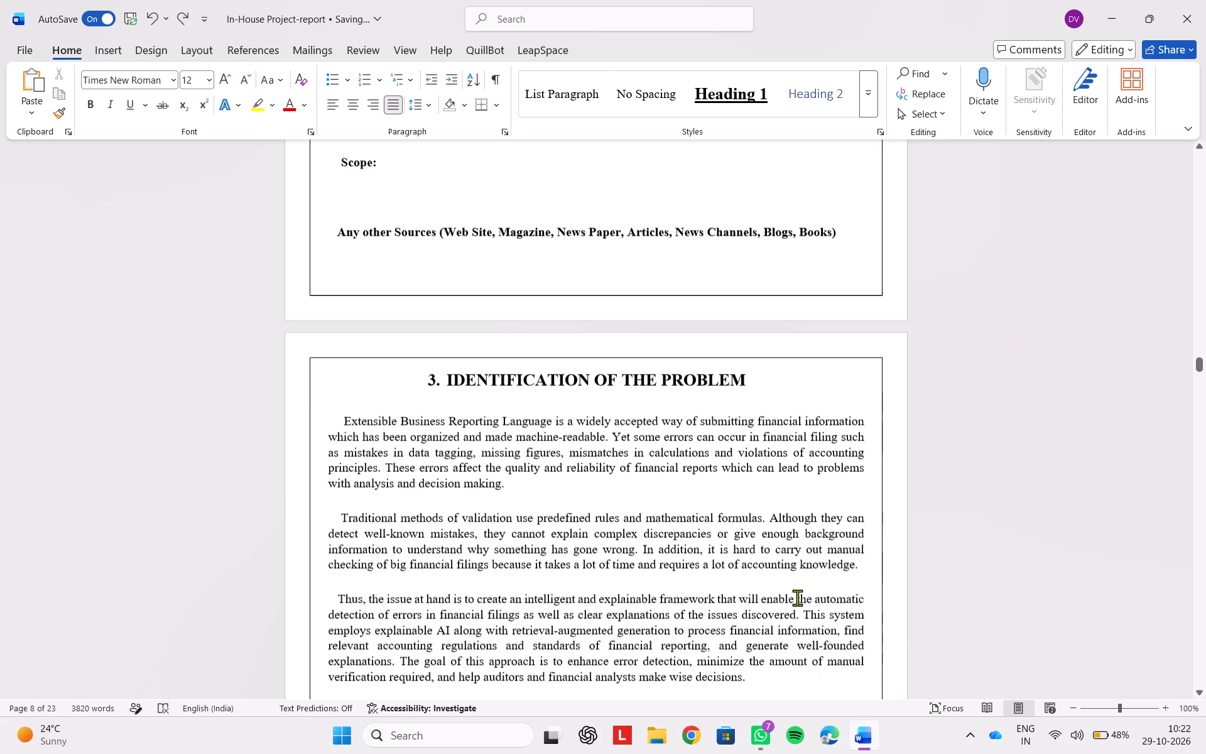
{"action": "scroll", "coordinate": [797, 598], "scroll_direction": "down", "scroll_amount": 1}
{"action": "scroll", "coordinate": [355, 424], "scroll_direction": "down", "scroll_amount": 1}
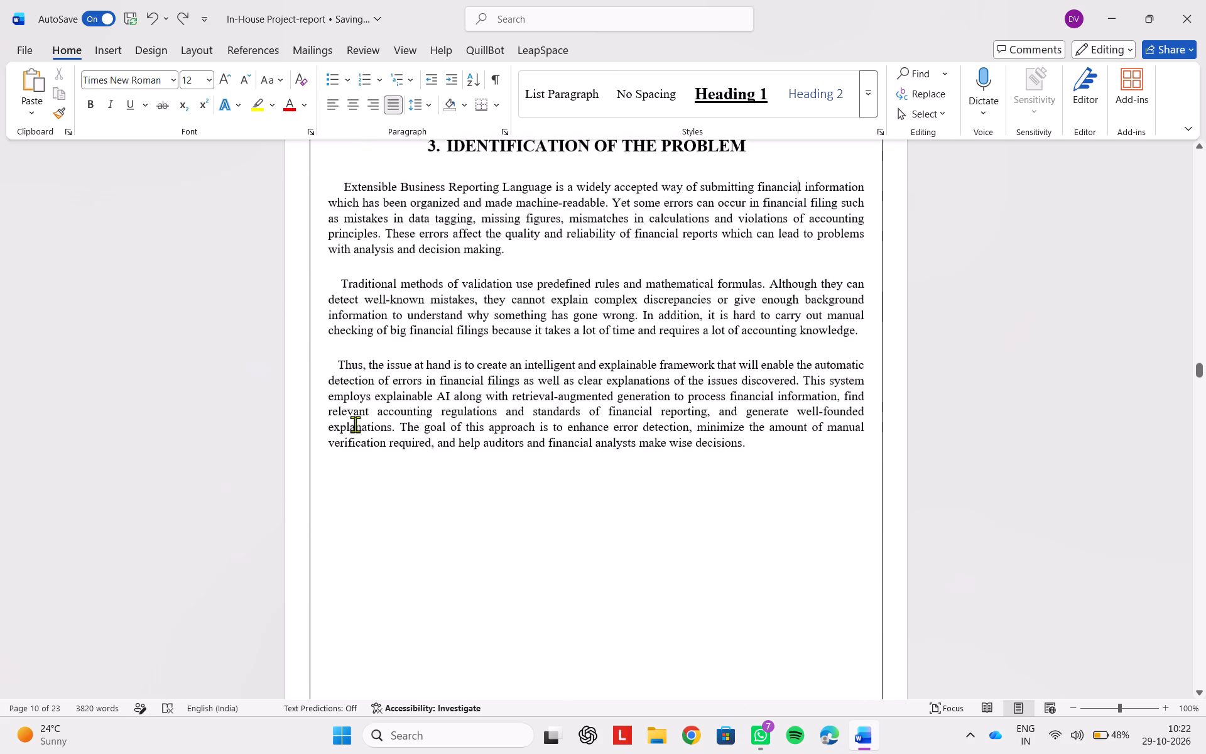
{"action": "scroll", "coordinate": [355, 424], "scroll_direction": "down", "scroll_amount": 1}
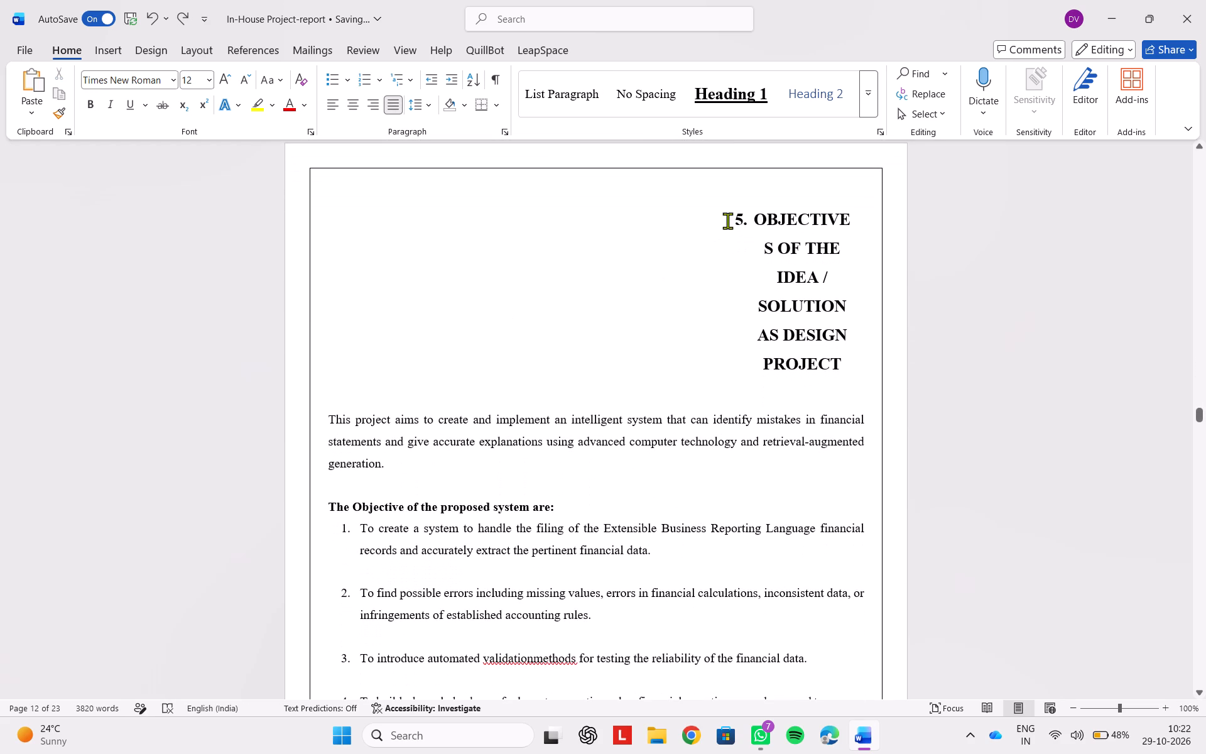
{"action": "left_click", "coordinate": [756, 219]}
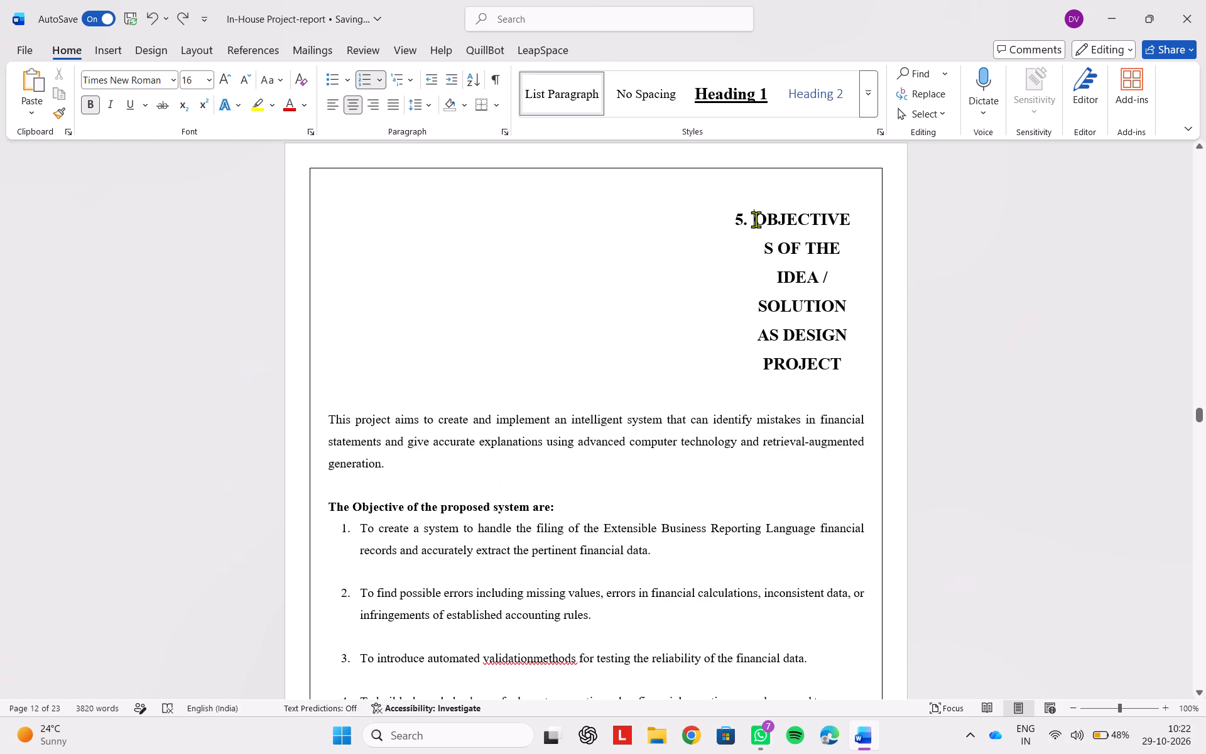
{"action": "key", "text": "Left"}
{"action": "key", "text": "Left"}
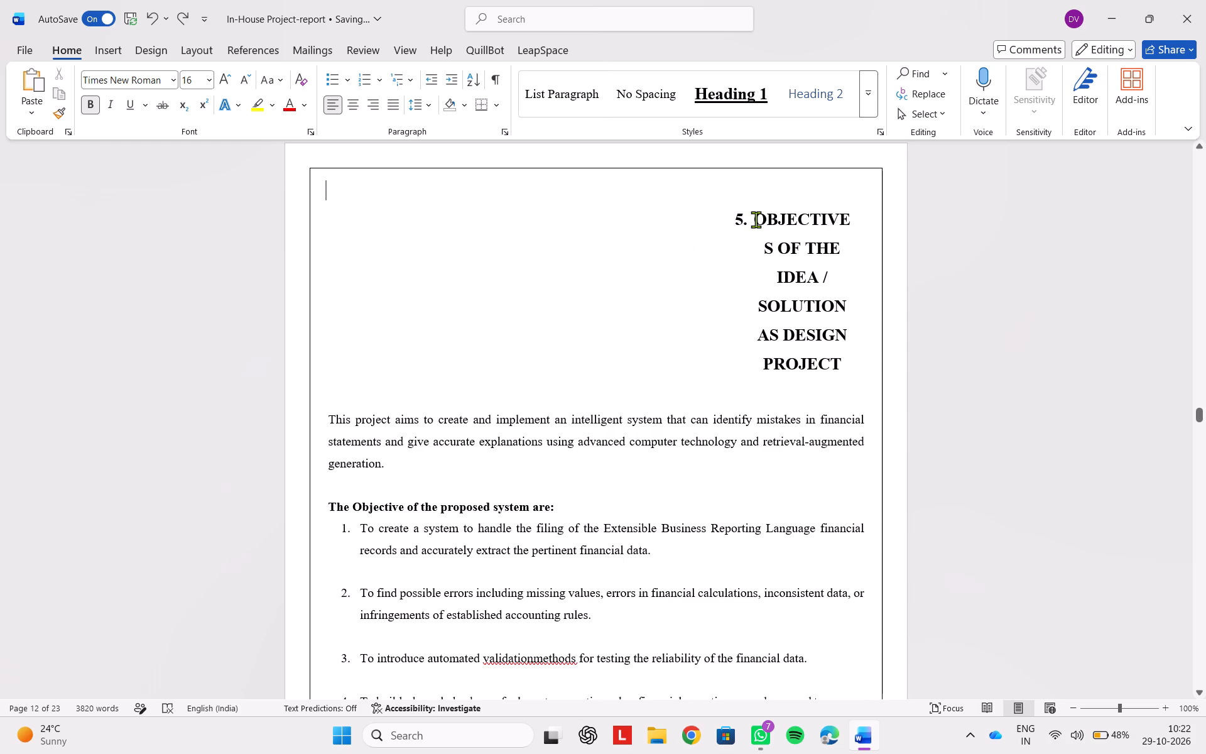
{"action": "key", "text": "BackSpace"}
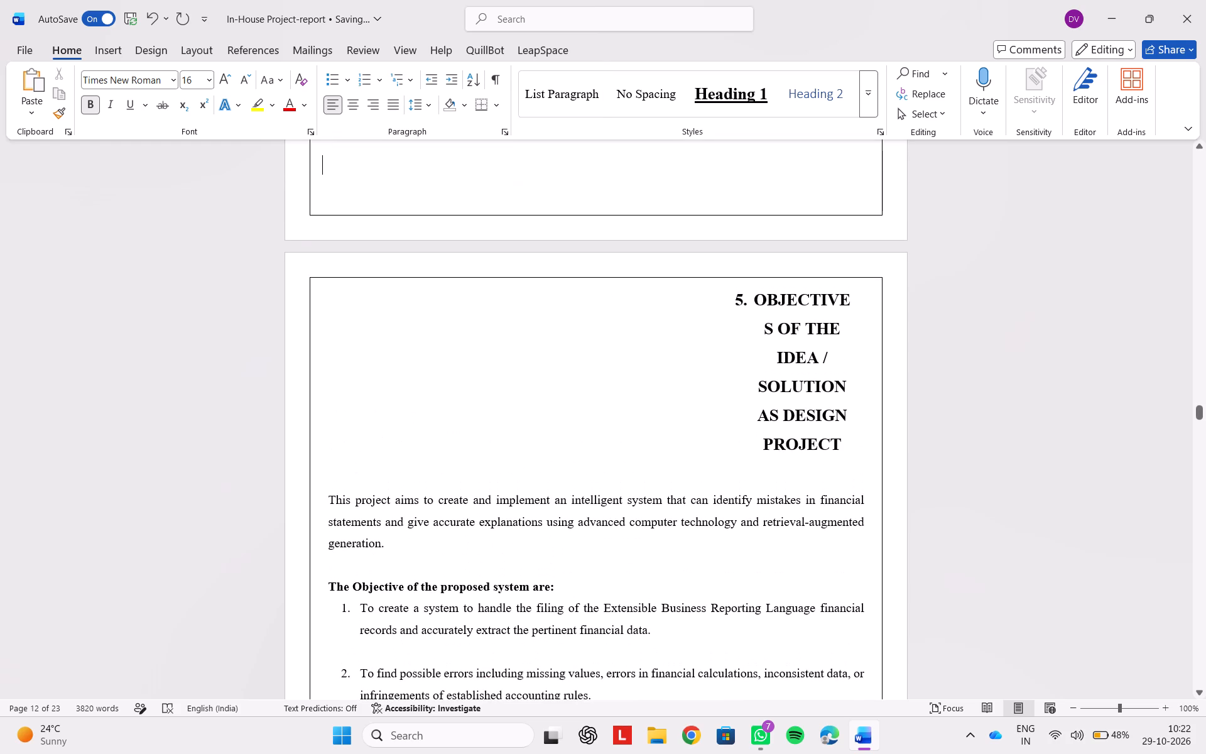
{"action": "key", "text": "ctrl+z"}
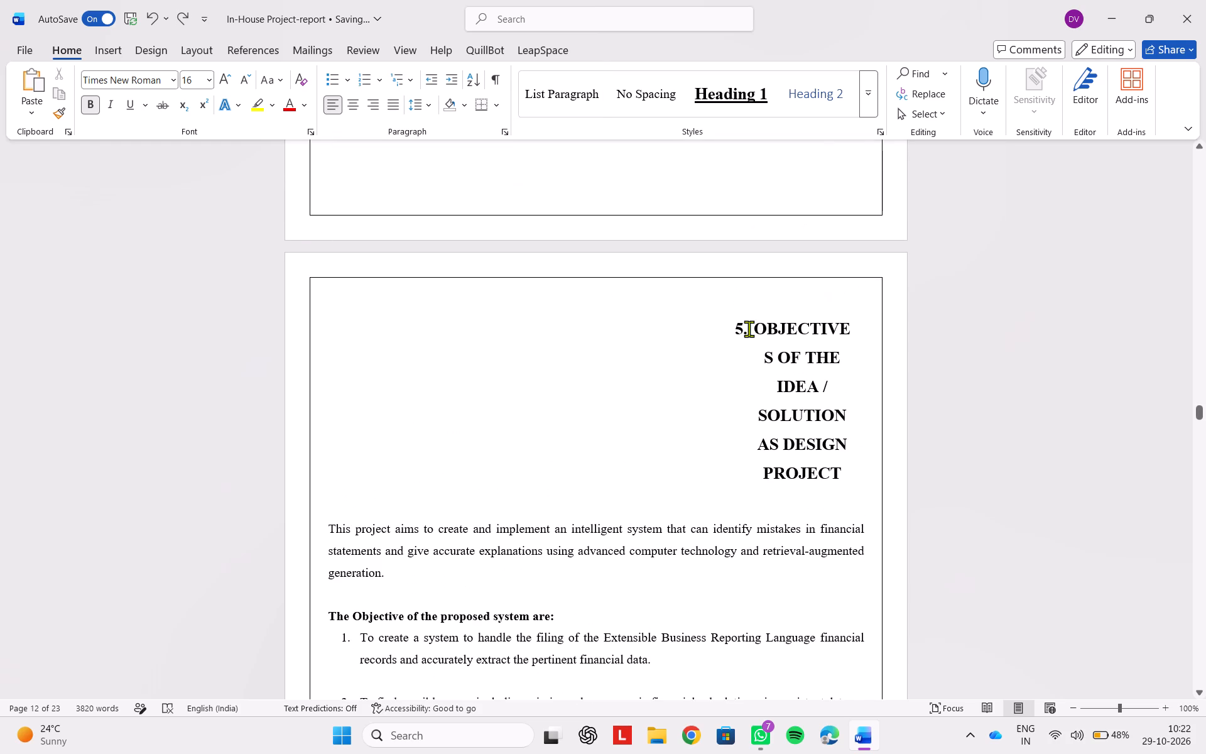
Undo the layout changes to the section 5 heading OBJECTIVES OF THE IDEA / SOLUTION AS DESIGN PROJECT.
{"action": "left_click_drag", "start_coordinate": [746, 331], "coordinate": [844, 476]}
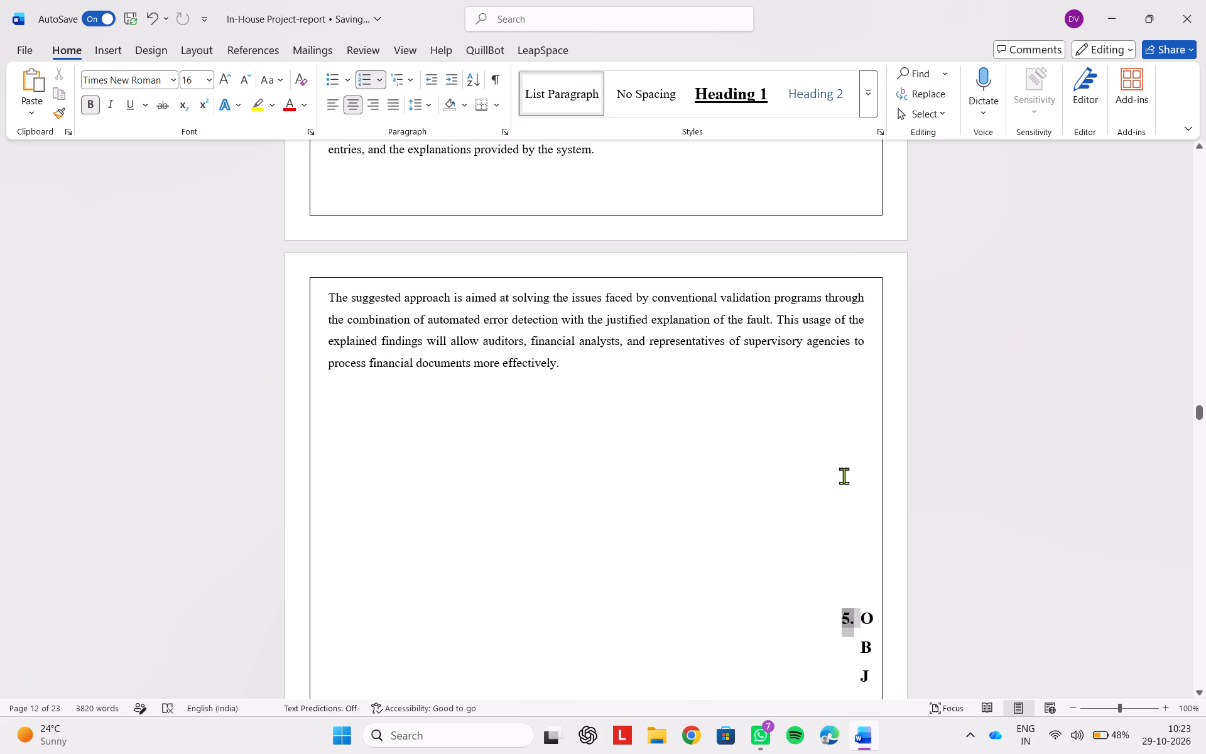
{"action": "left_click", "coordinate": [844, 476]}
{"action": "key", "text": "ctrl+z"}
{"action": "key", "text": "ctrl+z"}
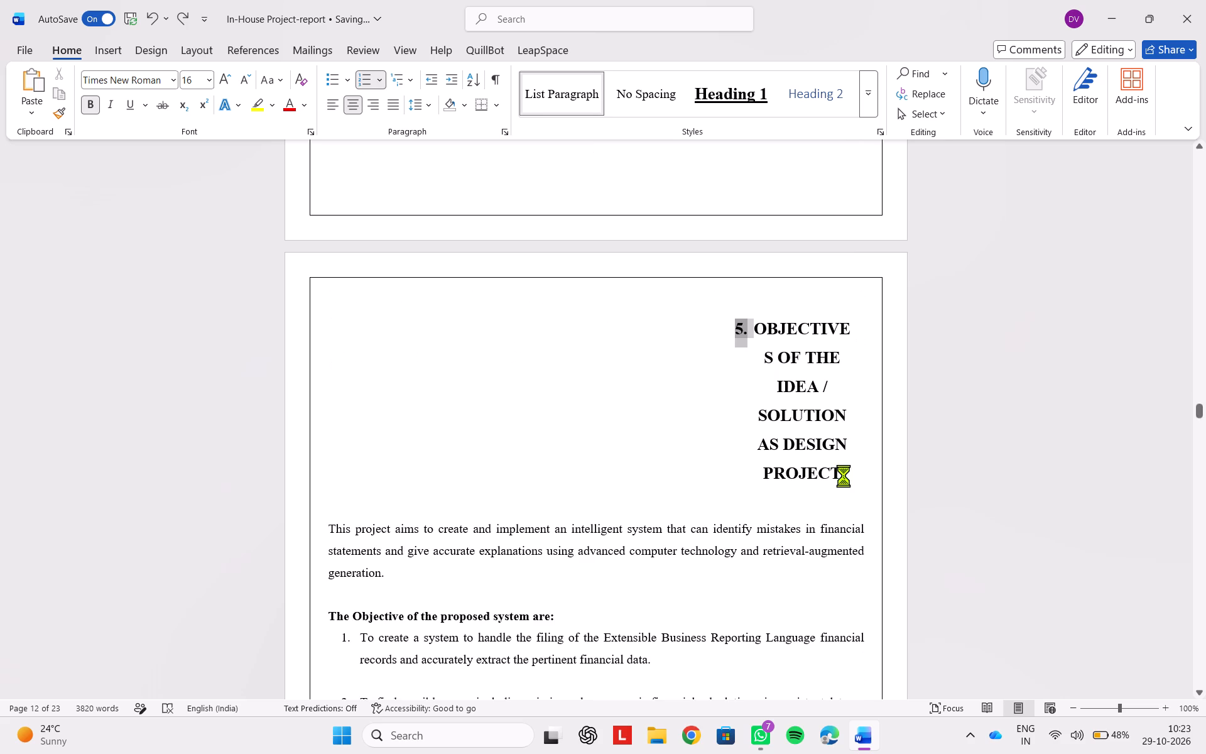
Examine heading placement and spacing on the literature review, PROPOSED IDEA, OBJECTIVES and following section pages.
{"action": "scroll", "coordinate": [844, 476], "scroll_direction": "down", "scroll_amount": 1}
{"action": "scroll", "coordinate": [844, 476], "scroll_direction": "up", "scroll_amount": 1}
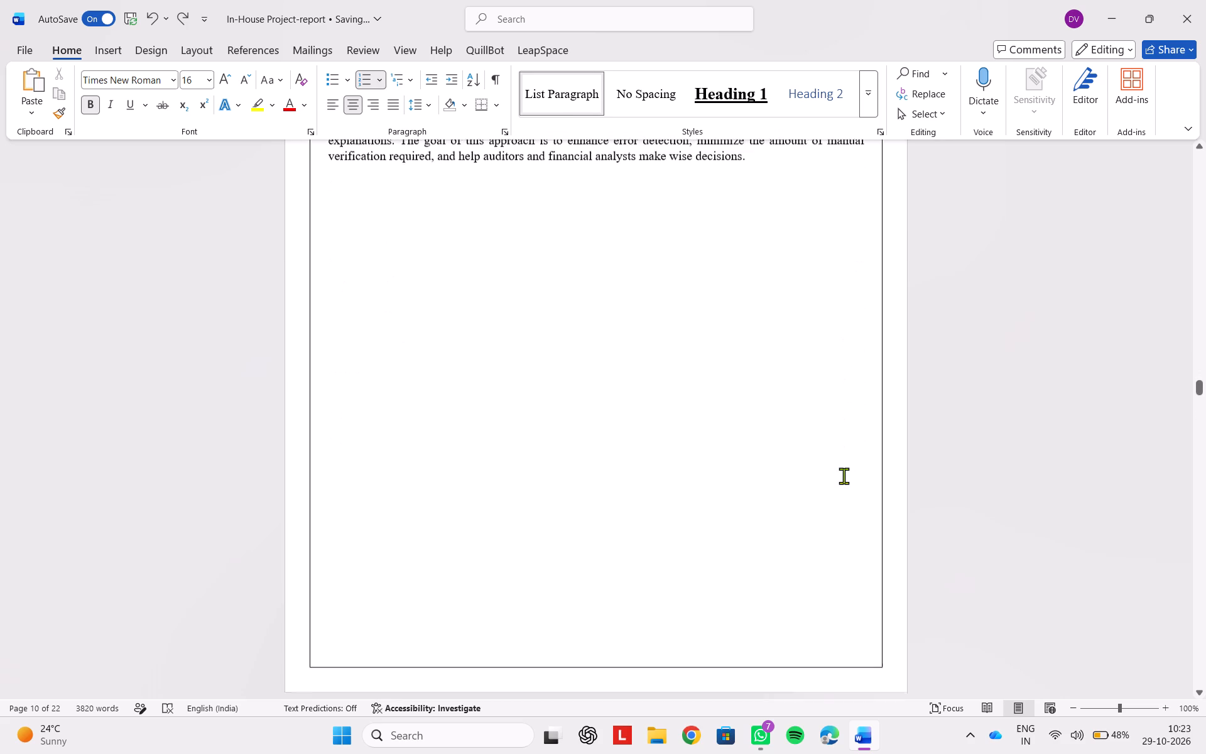
{"action": "scroll", "coordinate": [844, 476], "scroll_direction": "up", "scroll_amount": 1}
{"action": "scroll", "coordinate": [844, 476], "scroll_direction": "down", "scroll_amount": 1}
{"action": "scroll", "coordinate": [844, 476], "scroll_direction": "up", "scroll_amount": 1}
{"action": "scroll", "coordinate": [844, 476], "scroll_direction": "down", "scroll_amount": 1}
{"action": "scroll", "coordinate": [844, 476], "scroll_direction": "up", "scroll_amount": 1}
{"action": "scroll", "coordinate": [844, 476], "scroll_direction": "down", "scroll_amount": 2}
{"action": "scroll", "coordinate": [844, 476], "scroll_direction": "up", "scroll_amount": 1}
{"action": "scroll", "coordinate": [844, 476], "scroll_direction": "down", "scroll_amount": 1}
{"action": "scroll", "coordinate": [844, 476], "scroll_direction": "up", "scroll_amount": 2}
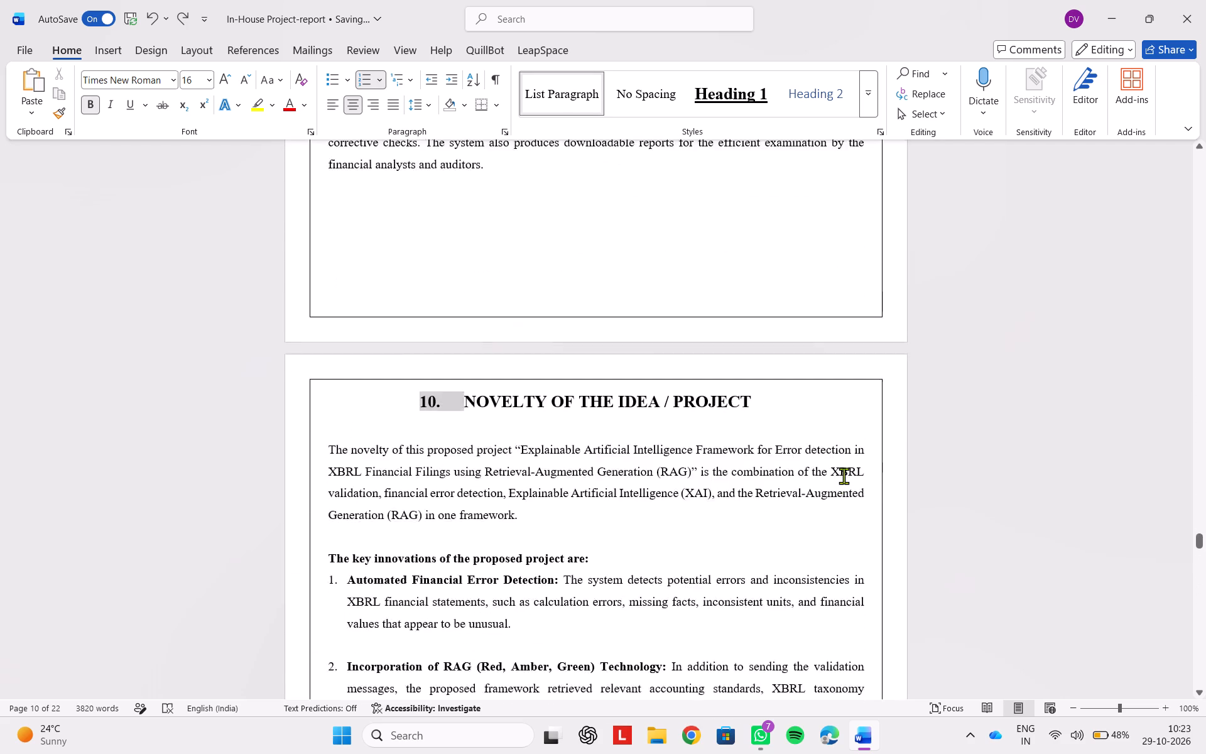
{"action": "scroll", "coordinate": [844, 476], "scroll_direction": "up", "scroll_amount": 4}
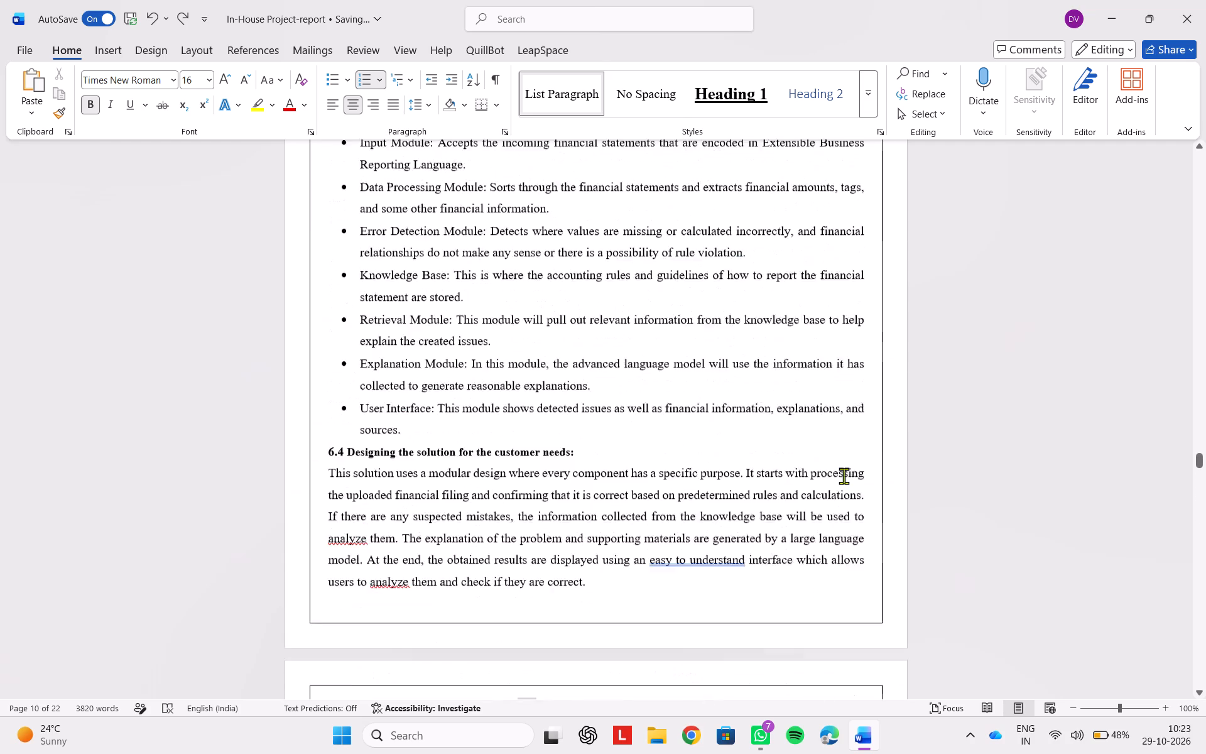
{"action": "scroll", "coordinate": [844, 476], "scroll_direction": "up", "scroll_amount": 4}
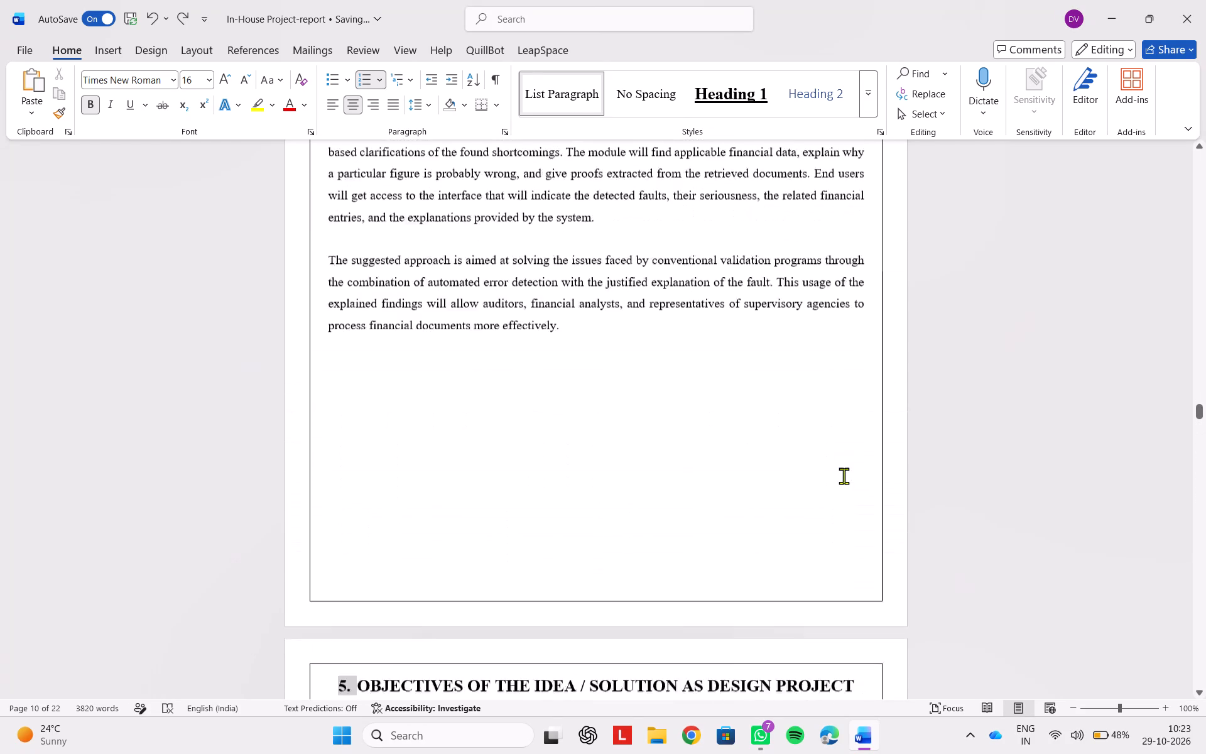
{"action": "scroll", "coordinate": [844, 476], "scroll_direction": "up", "scroll_amount": 1}
{"action": "left_click", "coordinate": [702, 407]}
{"action": "scroll", "coordinate": [702, 407], "scroll_direction": "up", "scroll_amount": 1}
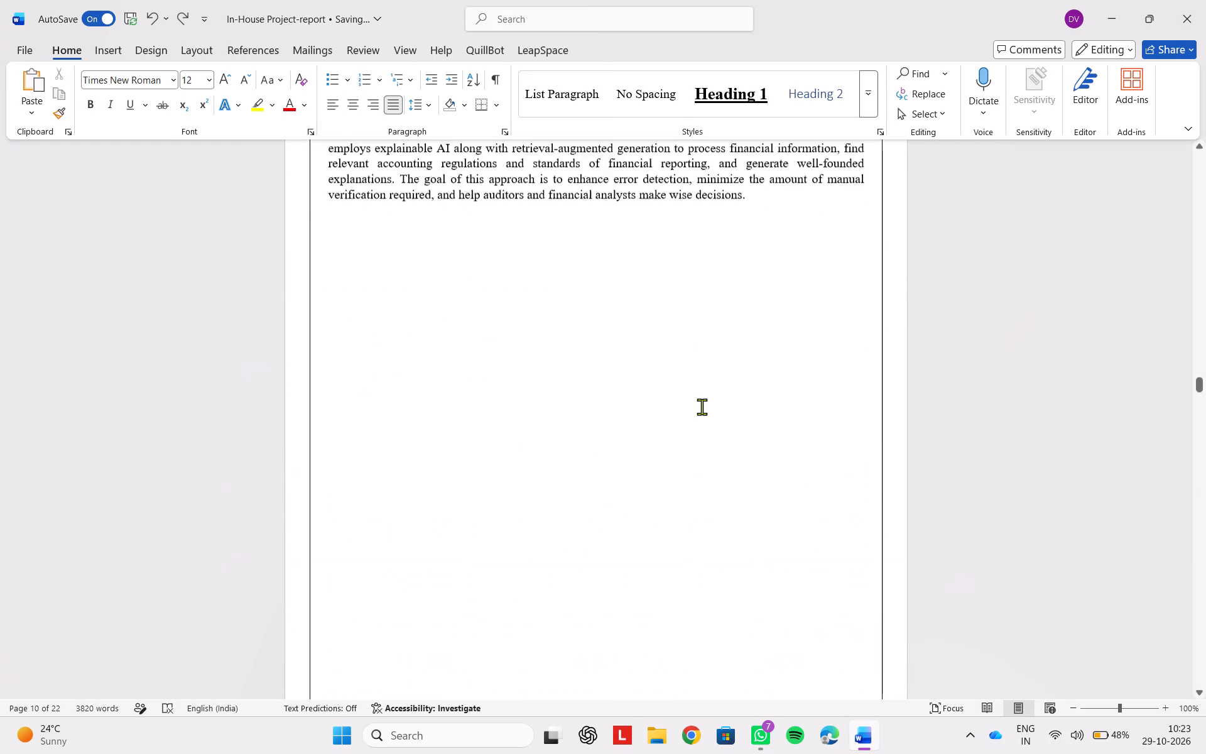
{"action": "scroll", "coordinate": [702, 407], "scroll_direction": "up", "scroll_amount": 1}
{"action": "scroll", "coordinate": [702, 407], "scroll_direction": "down", "scroll_amount": 1}
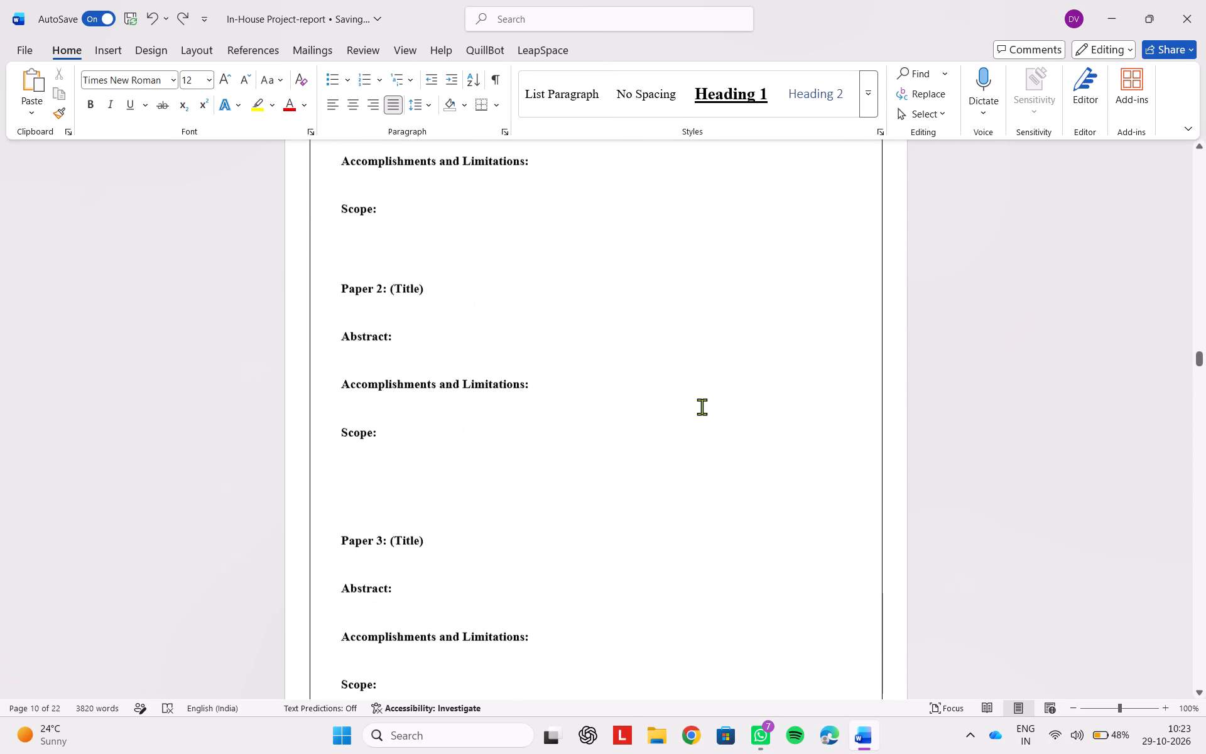
{"action": "scroll", "coordinate": [702, 407], "scroll_direction": "down", "scroll_amount": 1}
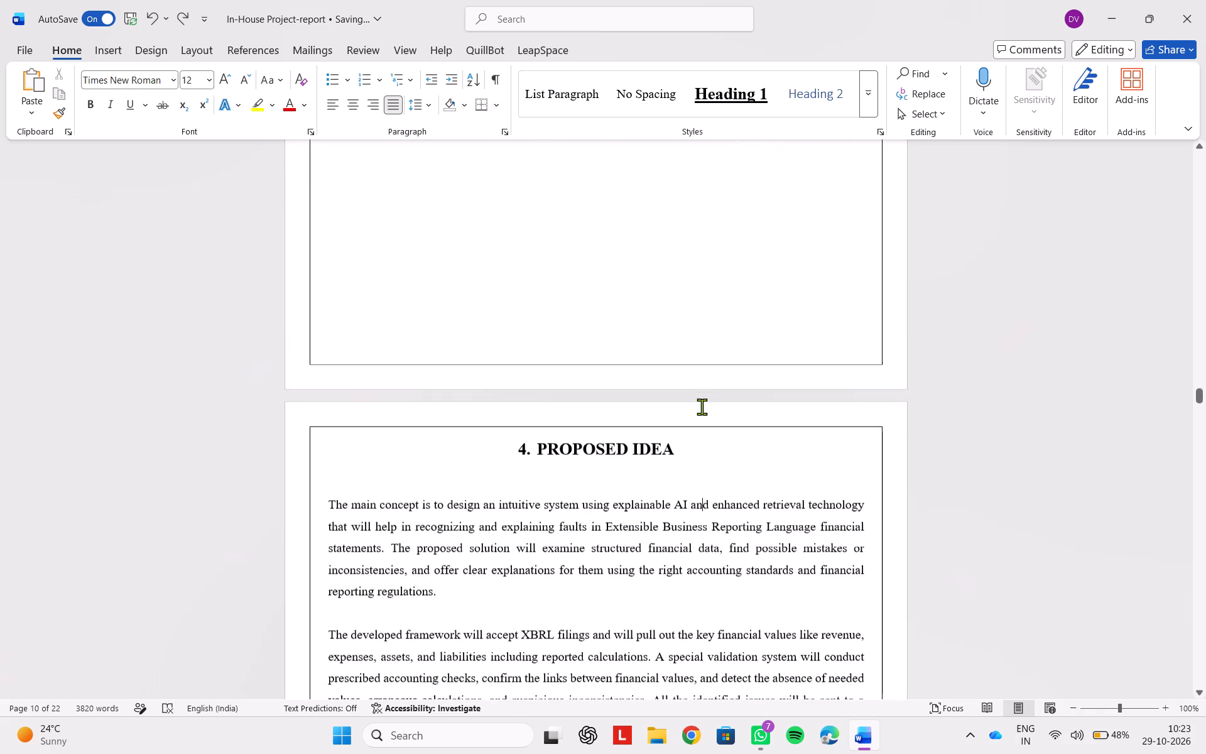
{"action": "scroll", "coordinate": [702, 407], "scroll_direction": "down", "scroll_amount": 1}
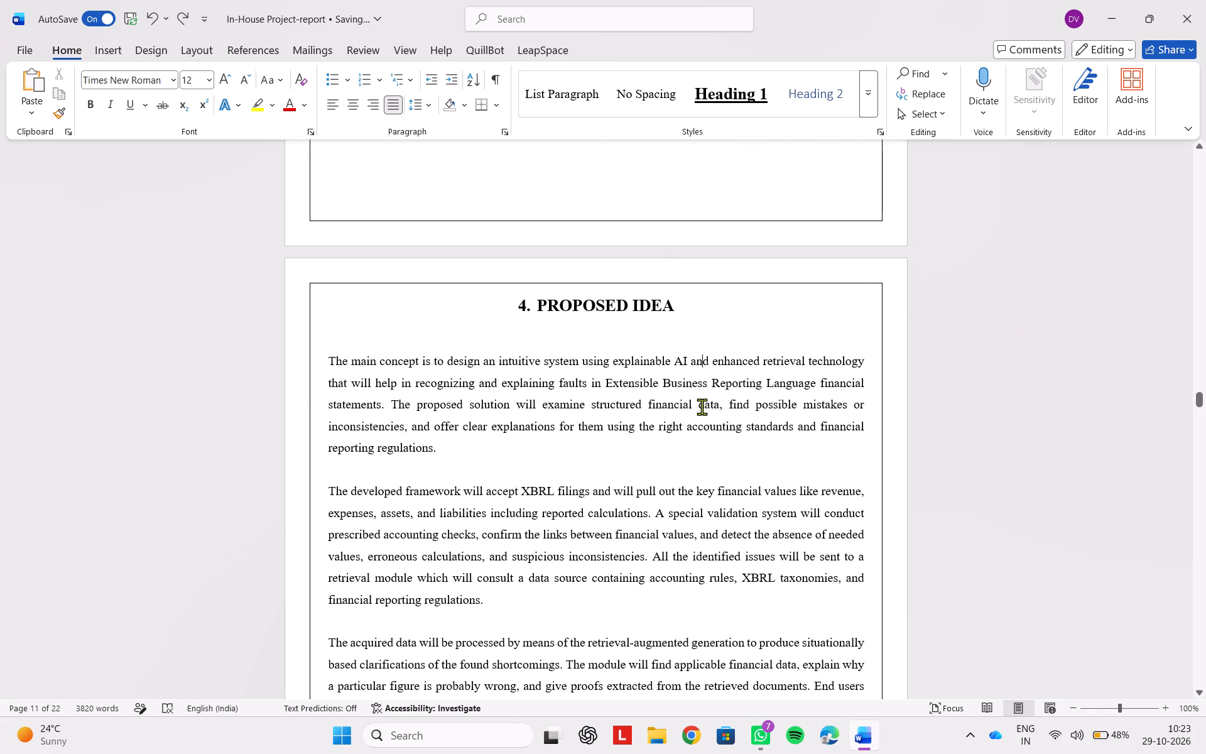
{"action": "scroll", "coordinate": [702, 407], "scroll_direction": "down", "scroll_amount": 1}
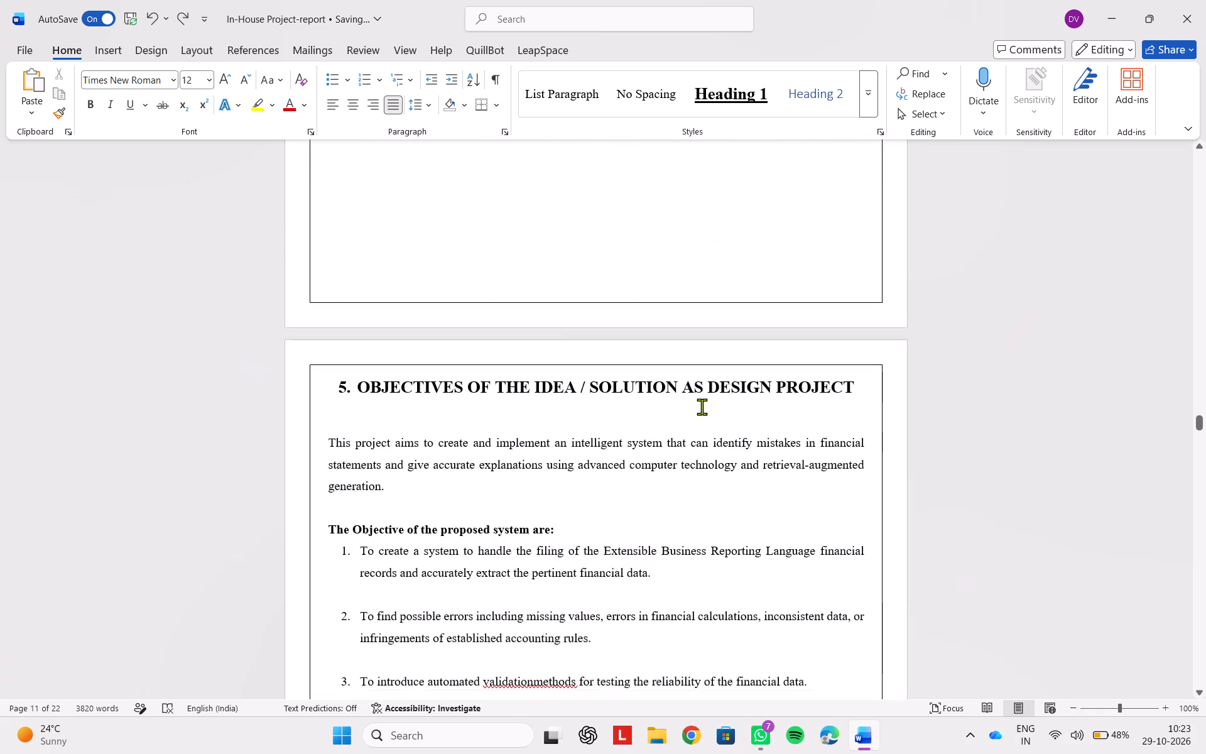
{"action": "scroll", "coordinate": [702, 407], "scroll_direction": "up", "scroll_amount": 3}
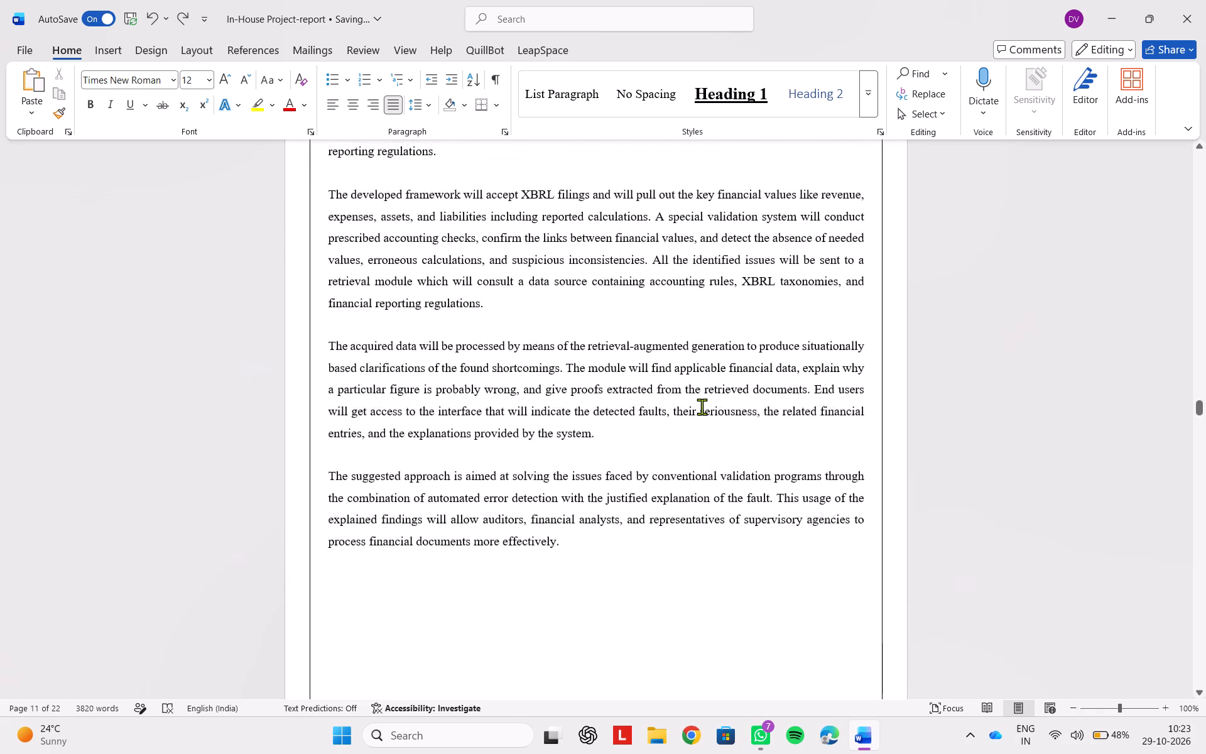
{"action": "scroll", "coordinate": [702, 407], "scroll_direction": "up", "scroll_amount": 2}
{"action": "scroll", "coordinate": [702, 407], "scroll_direction": "down", "scroll_amount": 1}
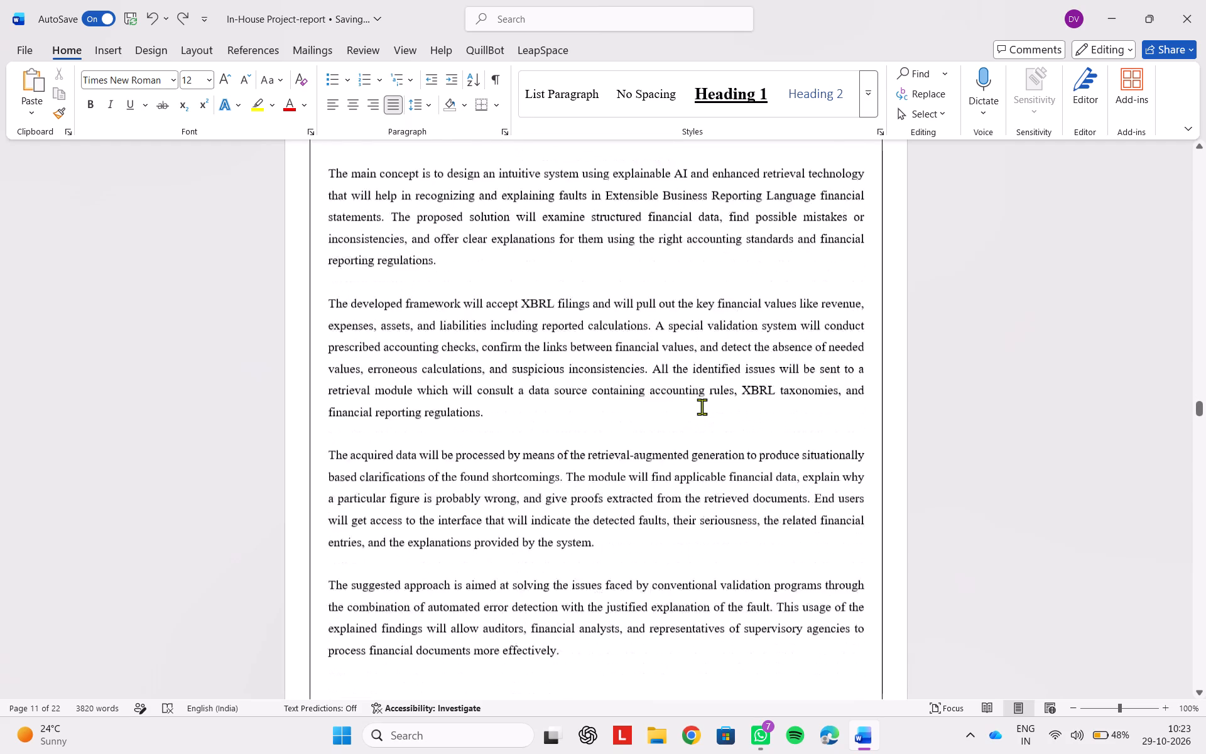
{"action": "scroll", "coordinate": [702, 407], "scroll_direction": "down", "scroll_amount": 1}
{"action": "scroll", "coordinate": [702, 407], "scroll_direction": "up", "scroll_amount": 1}
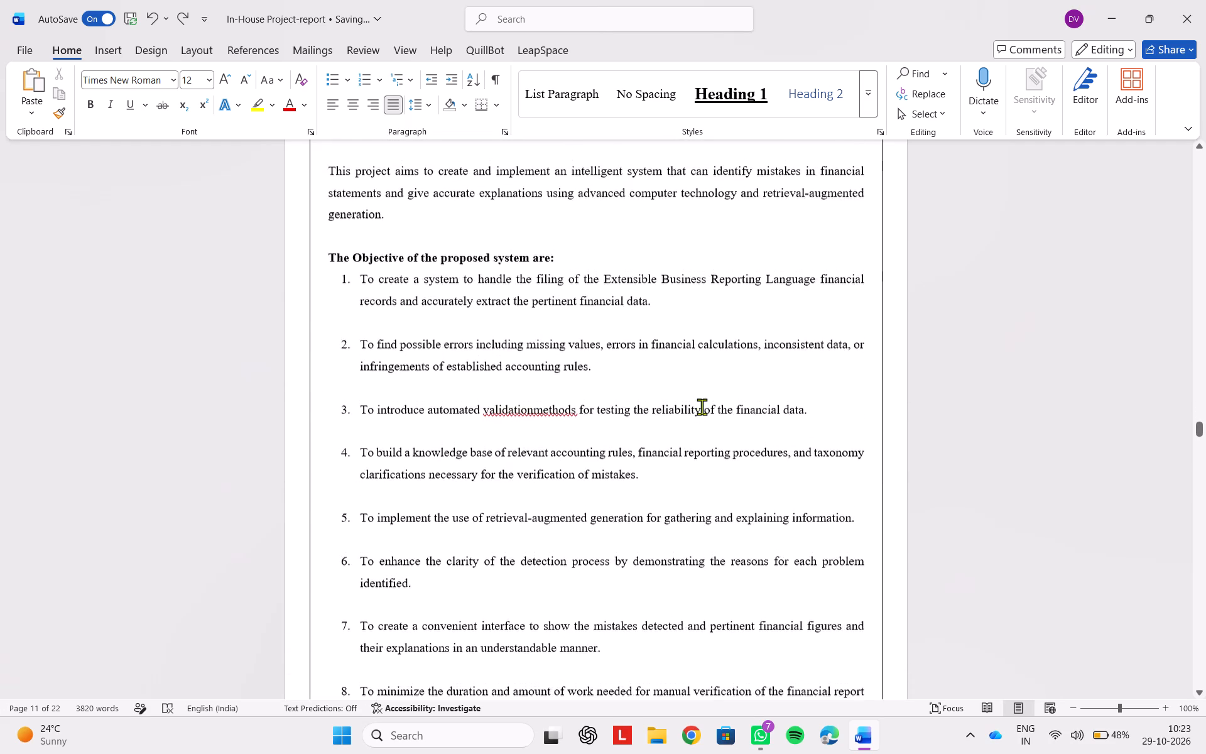
{"action": "scroll", "coordinate": [702, 407], "scroll_direction": "up", "scroll_amount": 1}
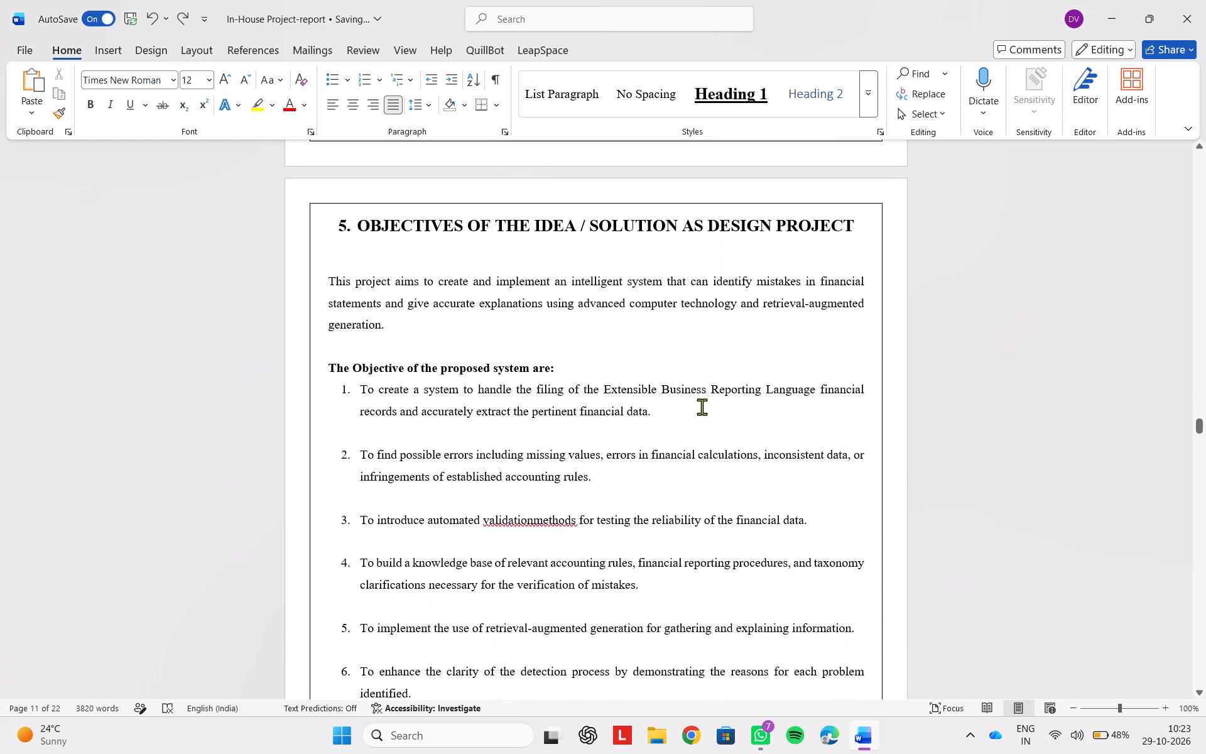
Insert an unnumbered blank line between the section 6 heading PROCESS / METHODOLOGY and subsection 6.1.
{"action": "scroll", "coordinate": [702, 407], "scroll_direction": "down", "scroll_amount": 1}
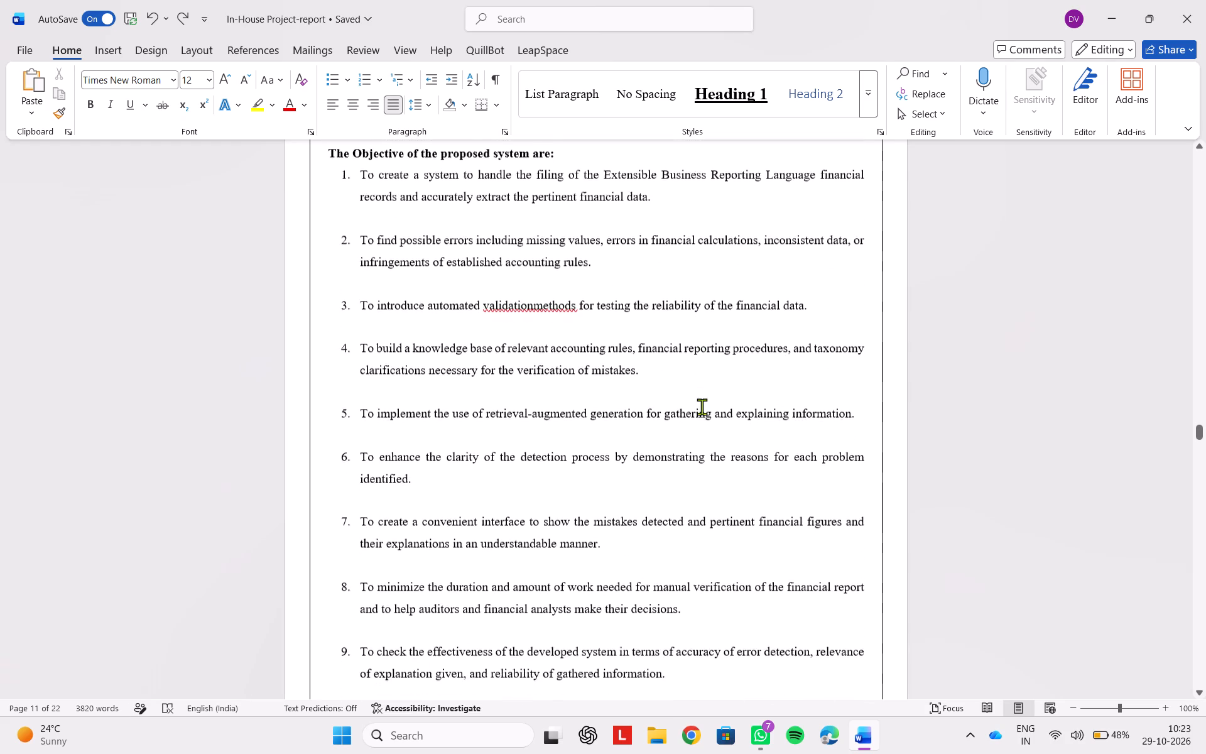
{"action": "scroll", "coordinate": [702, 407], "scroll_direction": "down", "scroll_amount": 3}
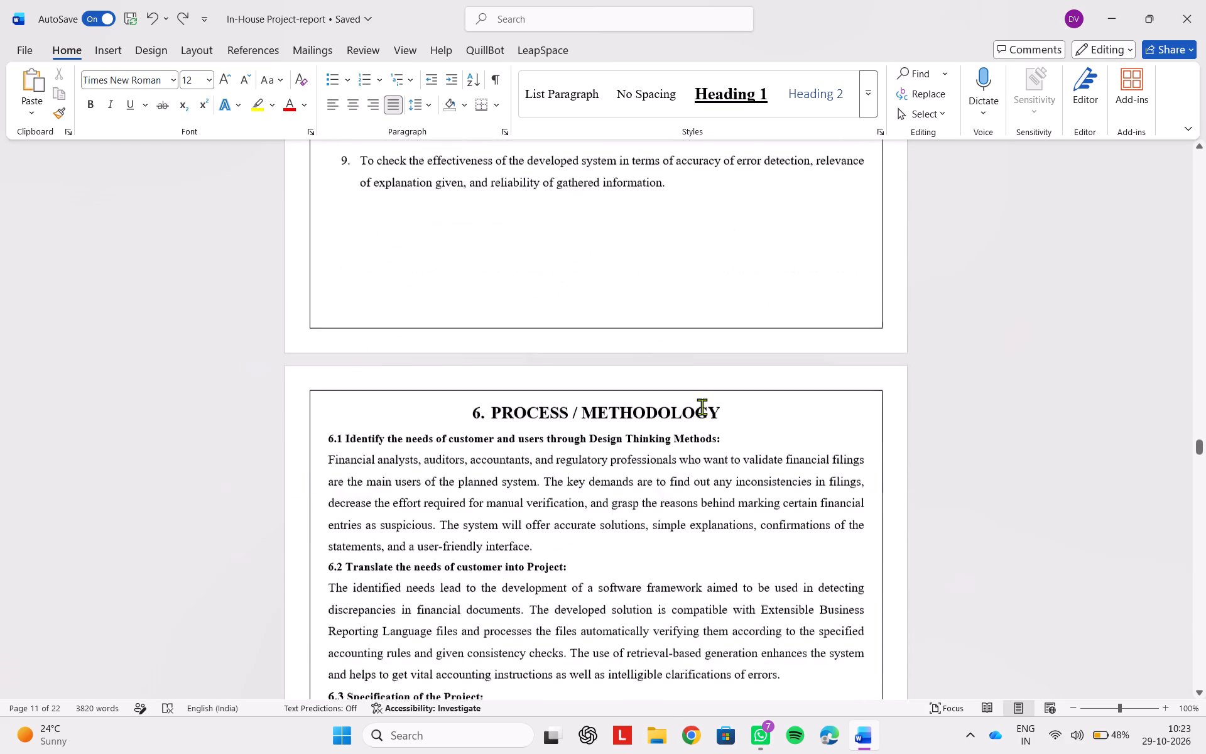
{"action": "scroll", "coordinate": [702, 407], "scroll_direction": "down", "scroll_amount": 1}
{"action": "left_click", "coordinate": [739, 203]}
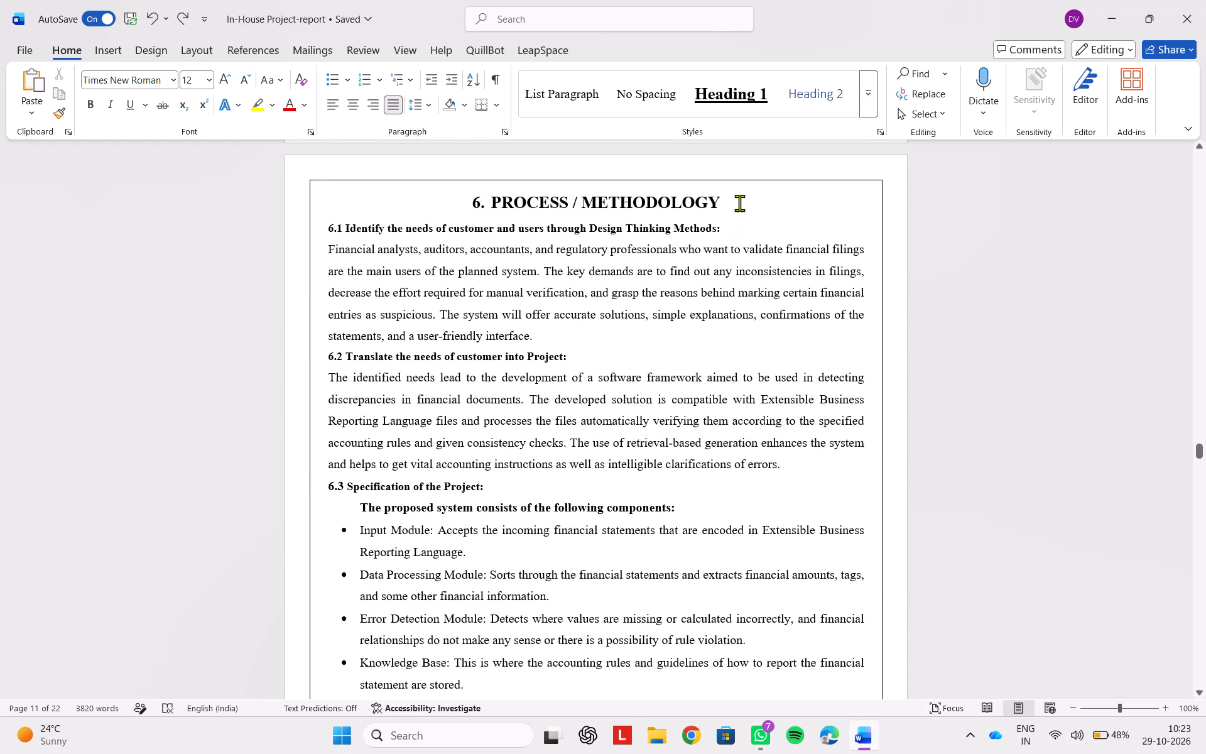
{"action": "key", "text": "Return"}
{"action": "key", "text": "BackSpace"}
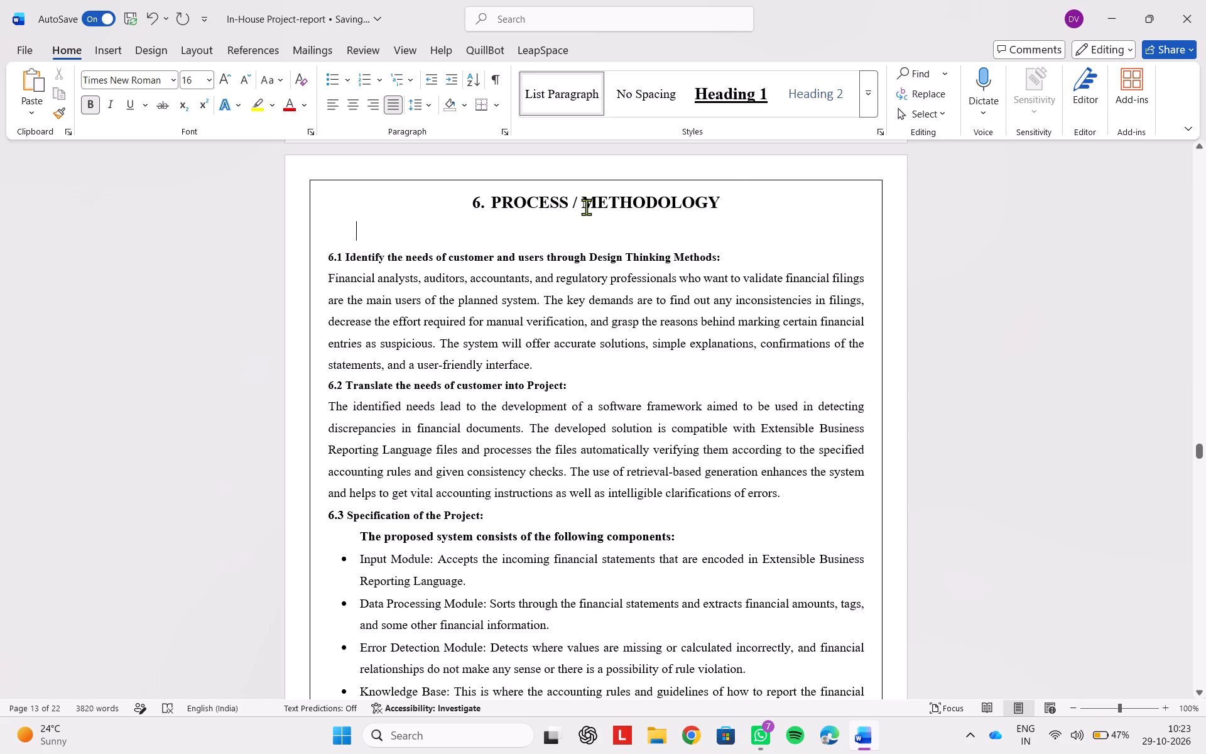
Shorten the section 6 heading to METHODOLOGY.
{"action": "left_click_drag", "start_coordinate": [580, 200], "coordinate": [578, 199]}
{"action": "left_click_drag", "start_coordinate": [578, 199], "coordinate": [533, 195]}
{"action": "key", "text": "BackSpace"}
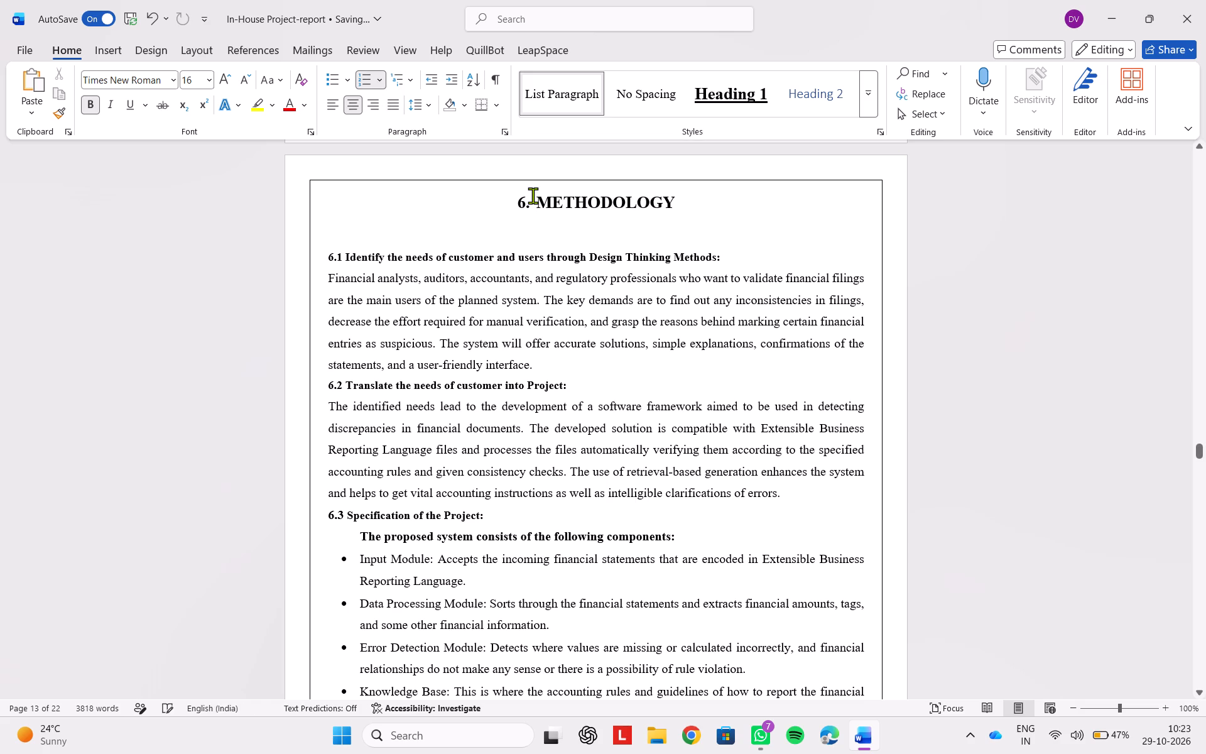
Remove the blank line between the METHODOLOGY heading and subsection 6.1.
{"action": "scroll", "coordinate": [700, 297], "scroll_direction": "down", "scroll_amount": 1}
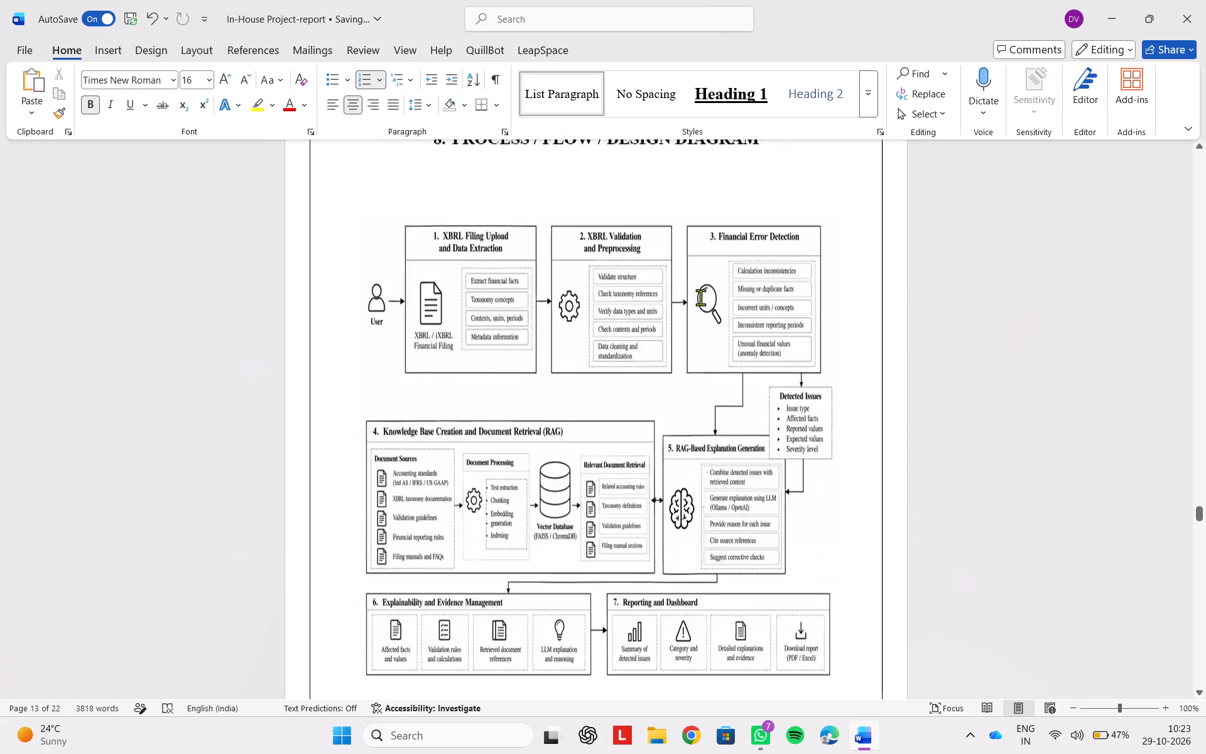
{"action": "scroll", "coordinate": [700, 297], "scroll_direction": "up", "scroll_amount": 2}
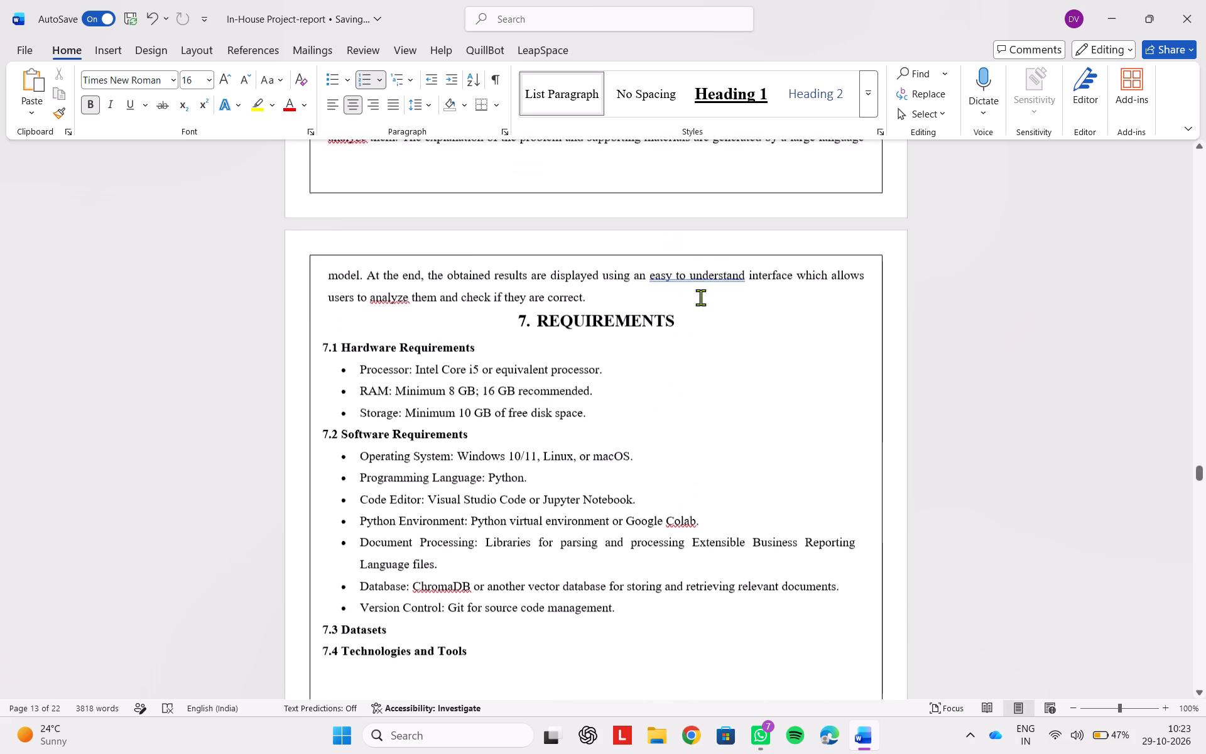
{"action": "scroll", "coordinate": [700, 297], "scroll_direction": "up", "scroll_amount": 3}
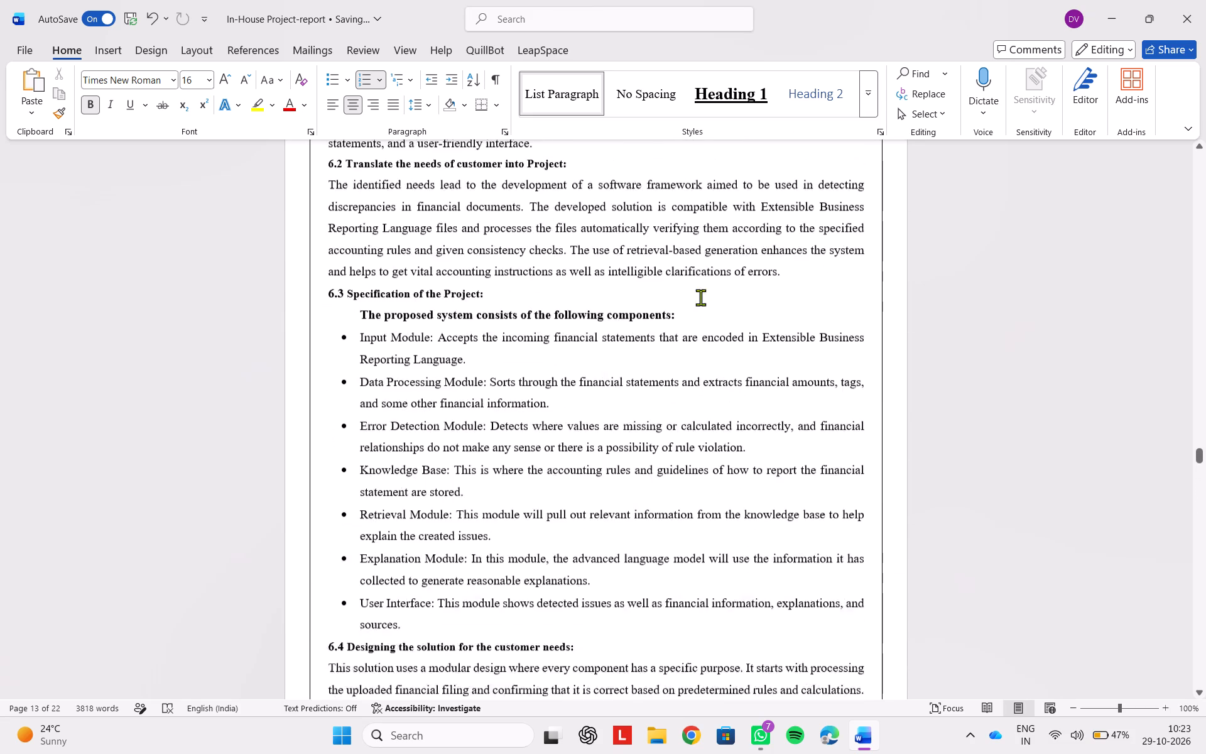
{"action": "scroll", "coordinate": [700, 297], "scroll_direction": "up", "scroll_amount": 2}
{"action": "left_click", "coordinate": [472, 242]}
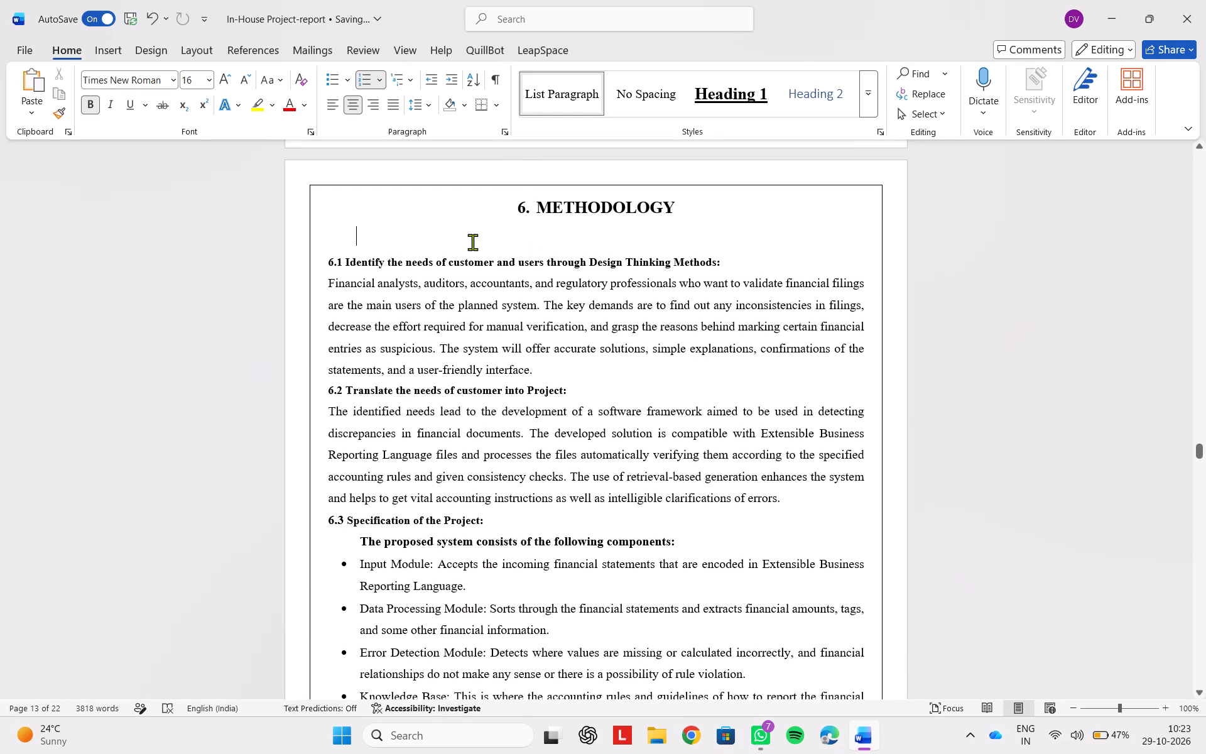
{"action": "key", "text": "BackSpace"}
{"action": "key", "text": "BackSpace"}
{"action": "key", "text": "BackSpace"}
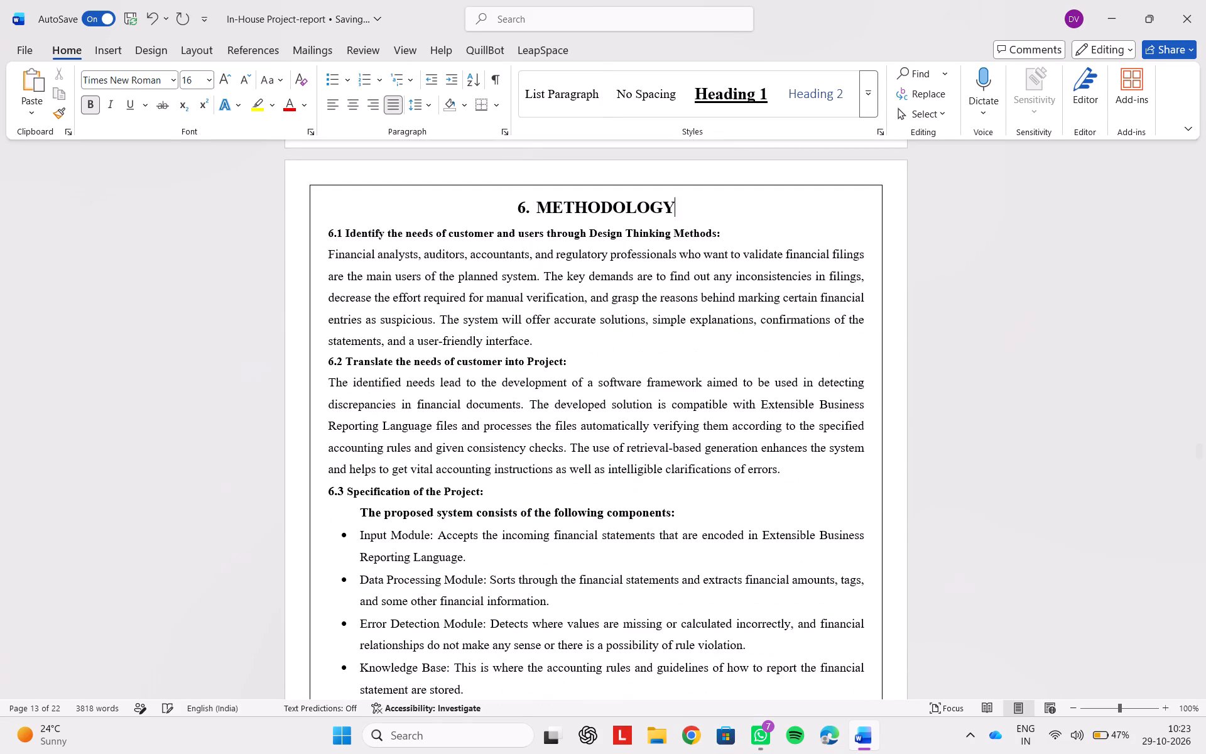
Shorten the section 8 heading to DESIGN DIAGRAM by deleting the words PROCESS / FLOW /.
{"action": "scroll", "coordinate": [589, 396], "scroll_direction": "down", "scroll_amount": 2}
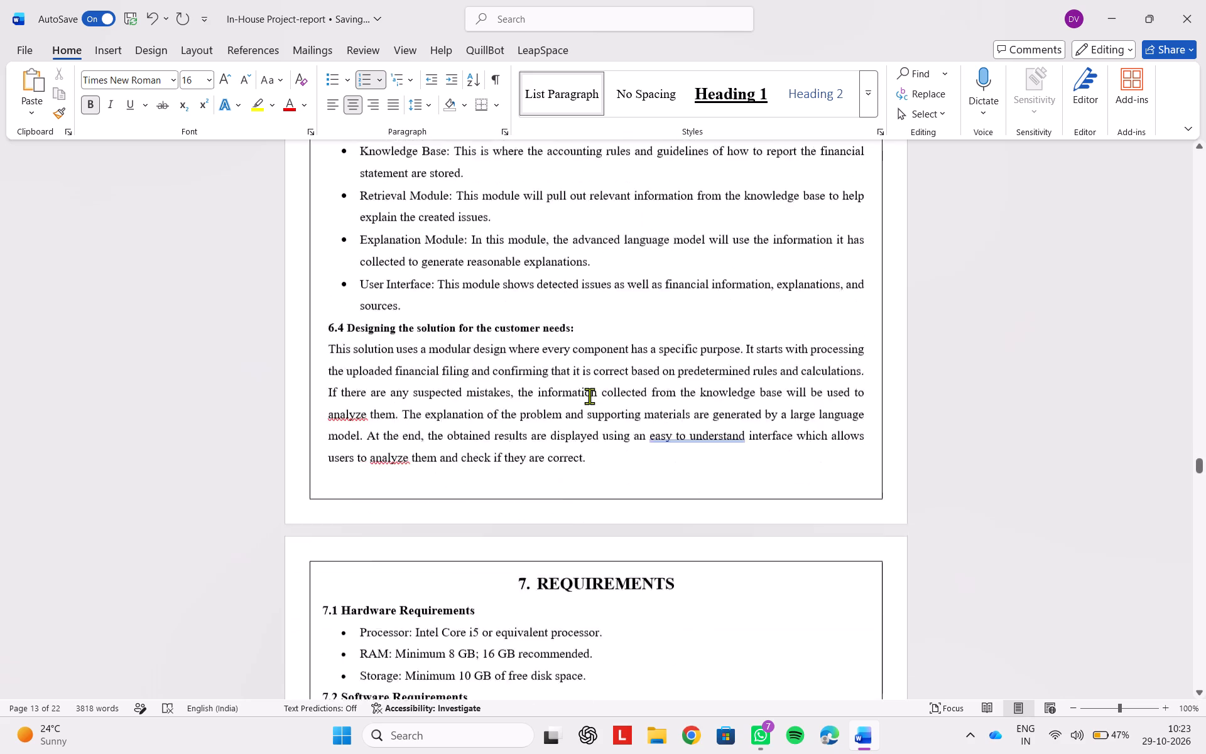
{"action": "scroll", "coordinate": [589, 396], "scroll_direction": "down", "scroll_amount": 2}
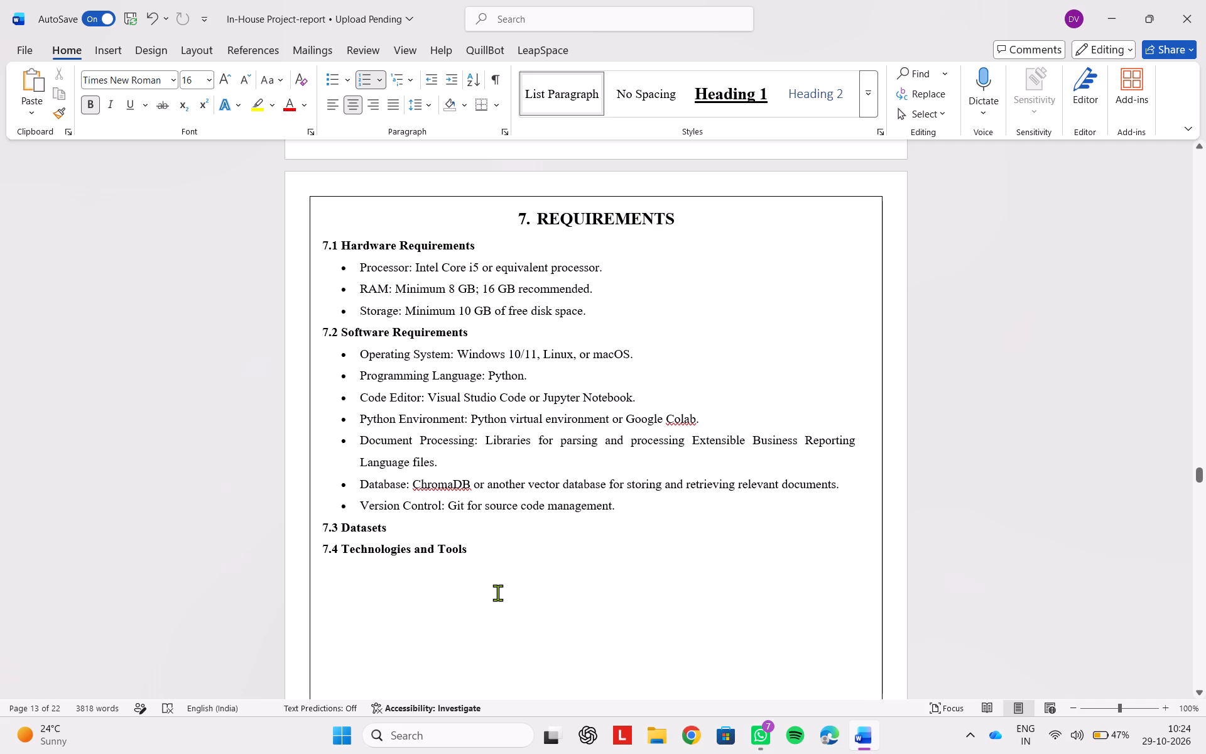
{"action": "scroll", "coordinate": [497, 593], "scroll_direction": "down", "scroll_amount": 2}
{"action": "scroll", "coordinate": [497, 593], "scroll_direction": "up", "scroll_amount": 1}
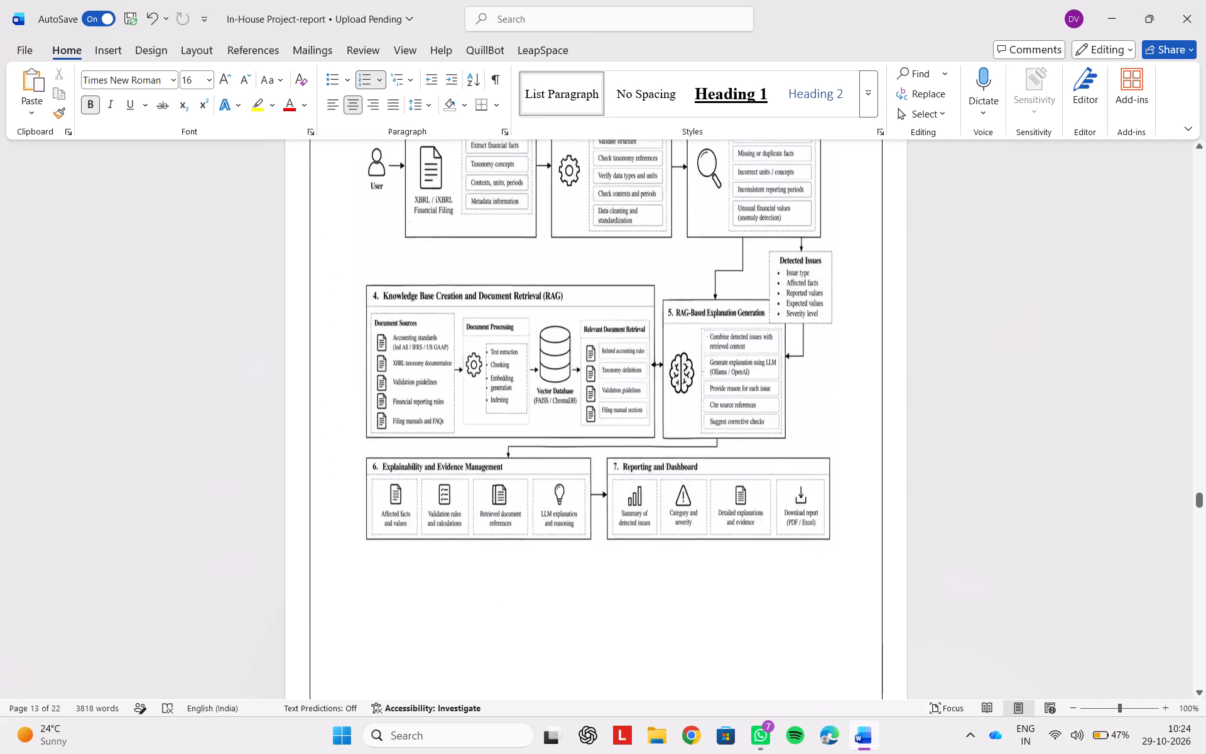
{"action": "scroll", "coordinate": [497, 593], "scroll_direction": "up", "scroll_amount": 1}
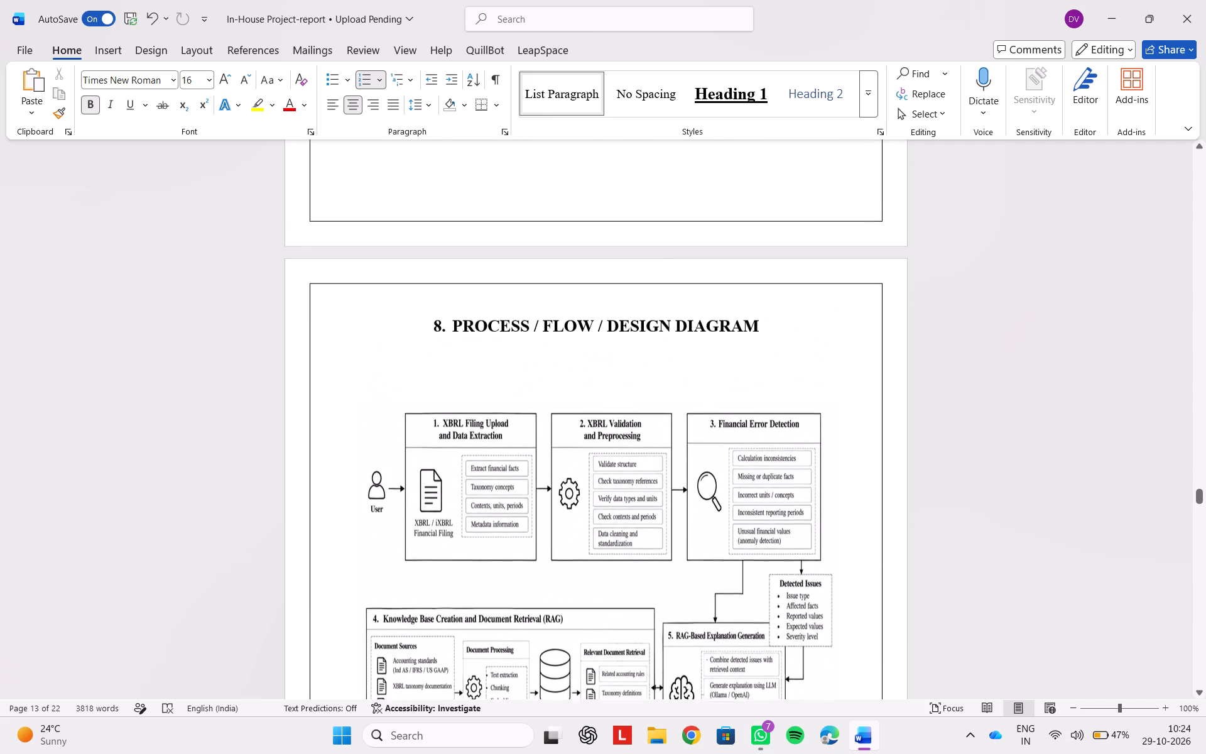
{"action": "left_click", "coordinate": [606, 331]}
{"action": "left_click_drag", "start_coordinate": [606, 331], "coordinate": [494, 334]}
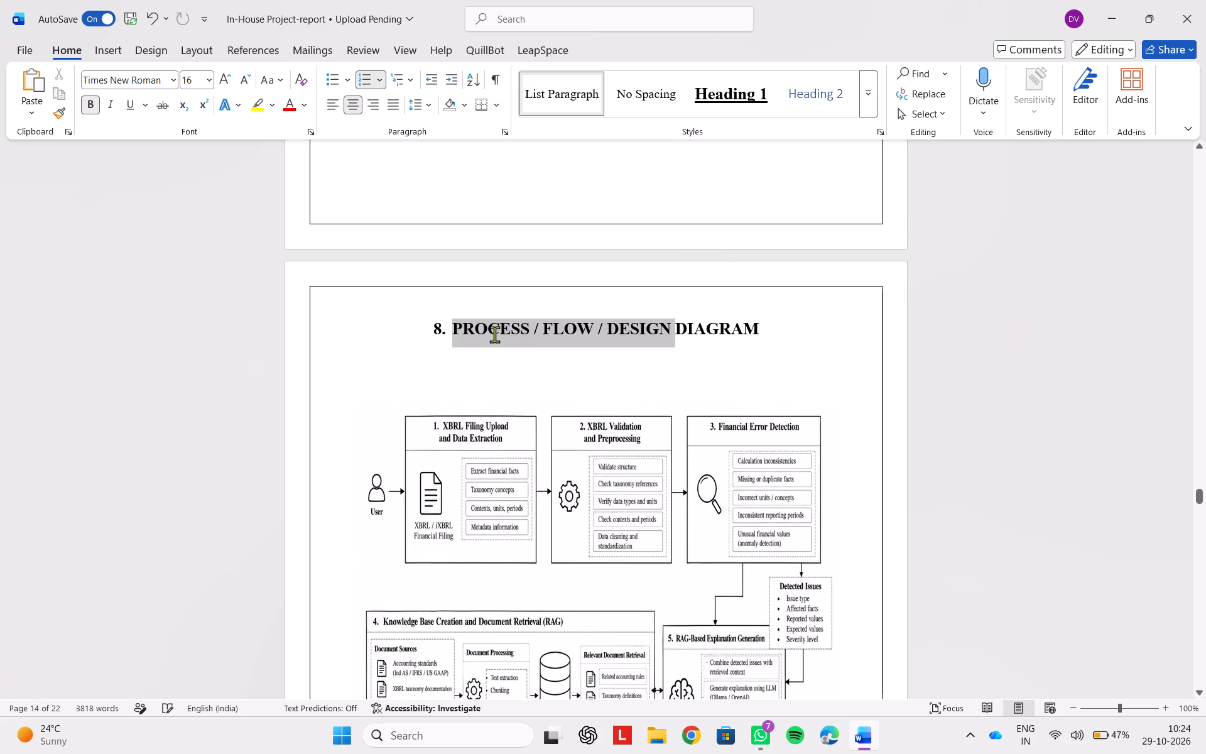
{"action": "left_click_drag", "start_coordinate": [494, 334], "coordinate": [499, 331]}
{"action": "left_click", "coordinate": [499, 331]}
{"action": "left_click_drag", "start_coordinate": [605, 337], "coordinate": [486, 333]}
{"action": "key", "text": "BackSpace"}
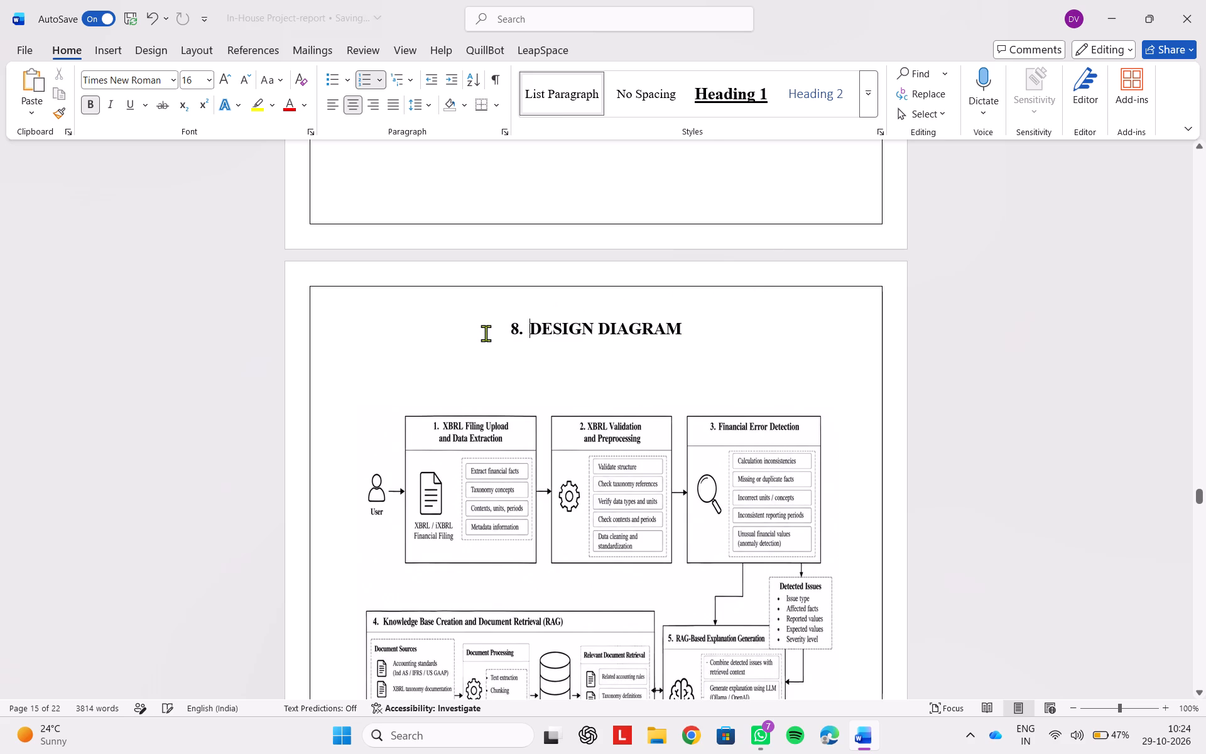
Widen the design diagram picture in section 8 to about 17.6 cm, keeping its height.
{"action": "scroll", "coordinate": [761, 457], "scroll_direction": "down", "scroll_amount": 1}
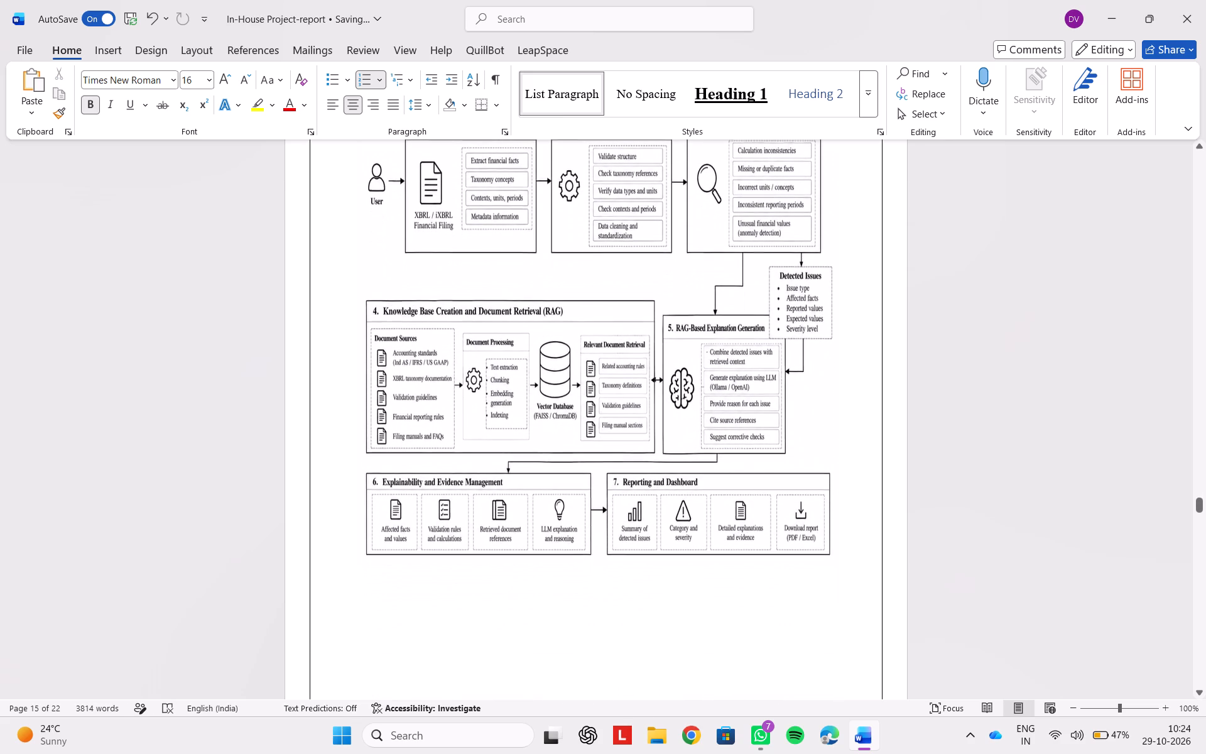
{"action": "scroll", "coordinate": [761, 457], "scroll_direction": "down", "scroll_amount": 2}
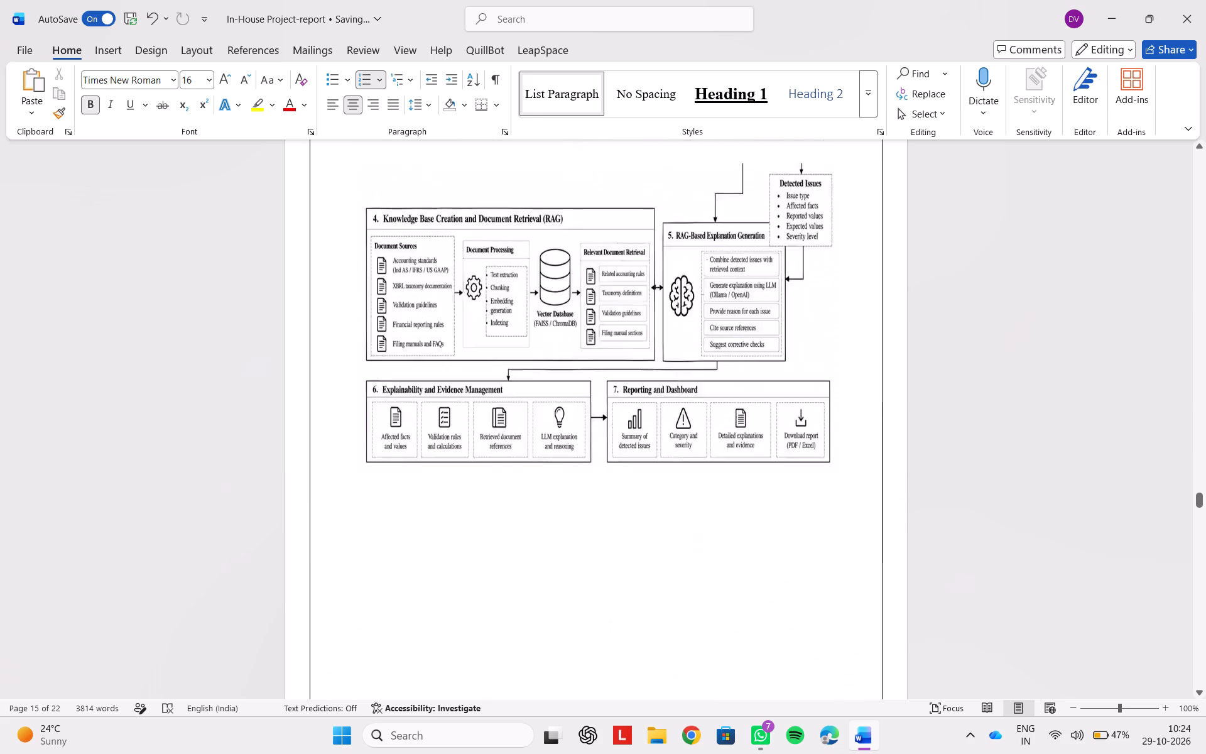
{"action": "left_click", "coordinate": [668, 426]}
{"action": "scroll", "coordinate": [668, 426], "scroll_direction": "up", "scroll_amount": 1}
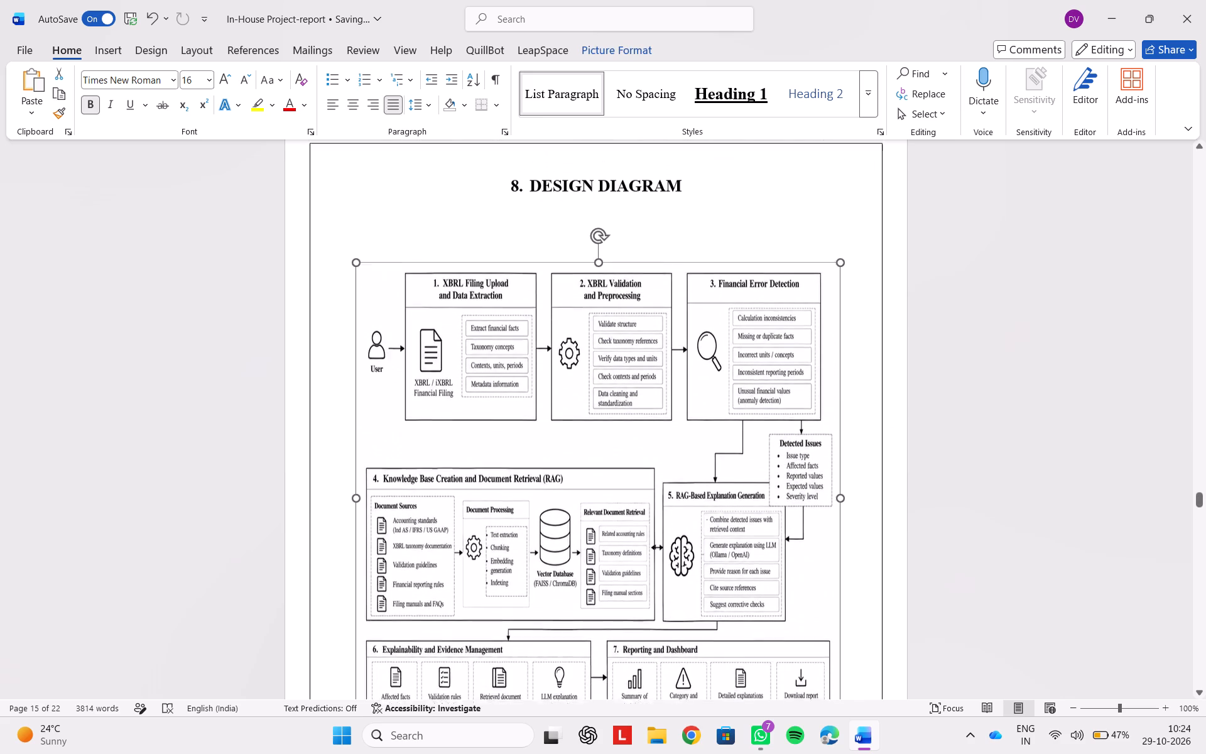
{"action": "scroll", "coordinate": [668, 426], "scroll_direction": "up", "scroll_amount": 2}
{"action": "left_click_drag", "start_coordinate": [842, 561], "coordinate": [864, 557]}
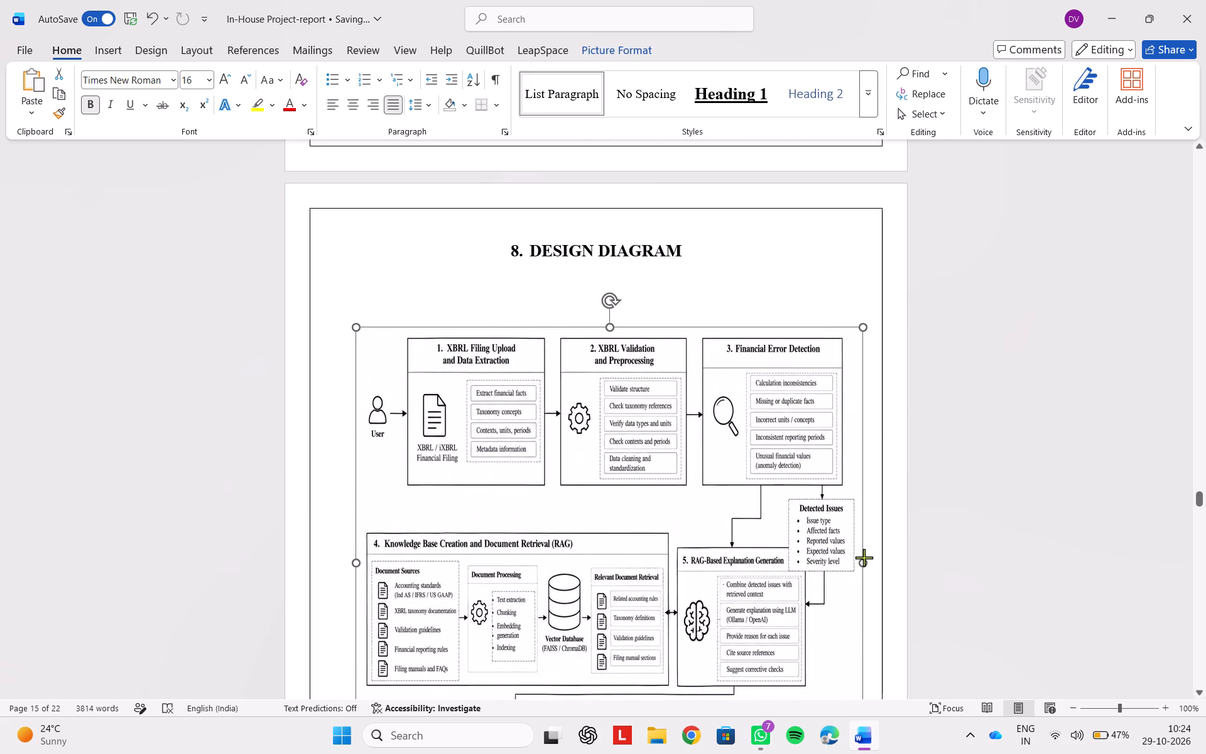
{"action": "left_click_drag", "start_coordinate": [864, 557], "coordinate": [877, 554]}
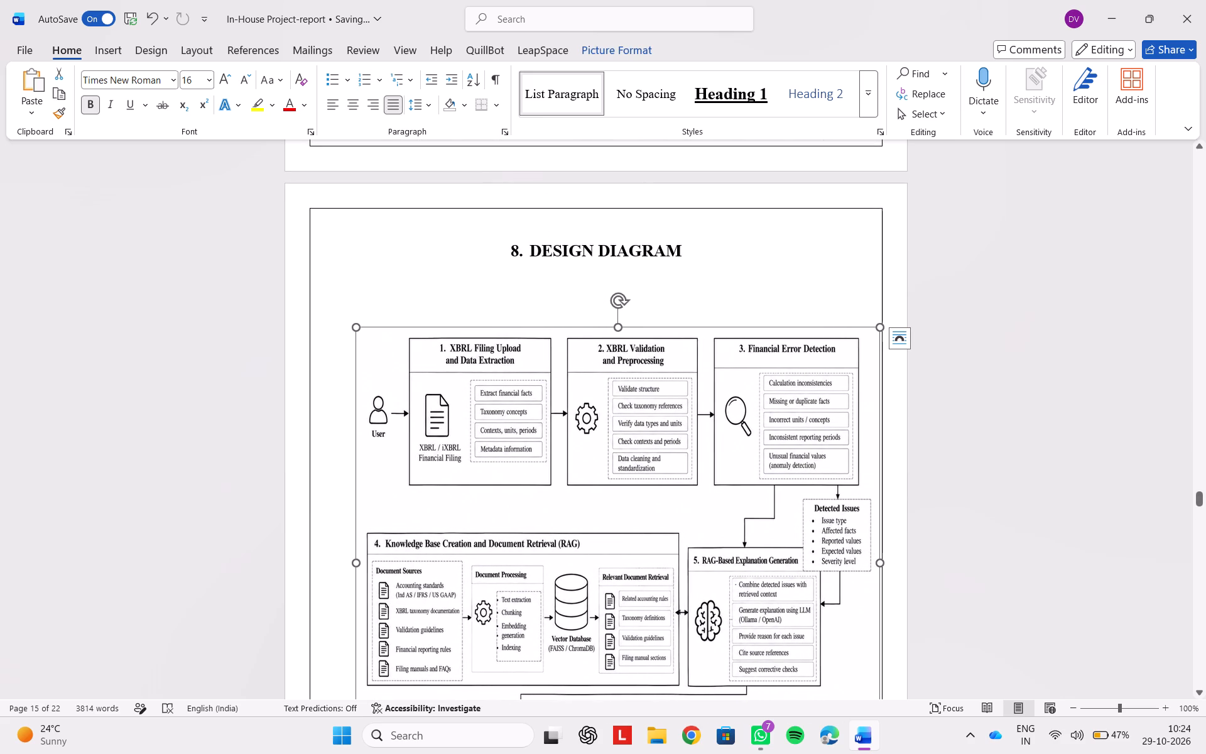
Centre-align the design diagram picture under the section 8 heading.
{"action": "left_click_drag", "start_coordinate": [391, 553], "coordinate": [343, 553]}
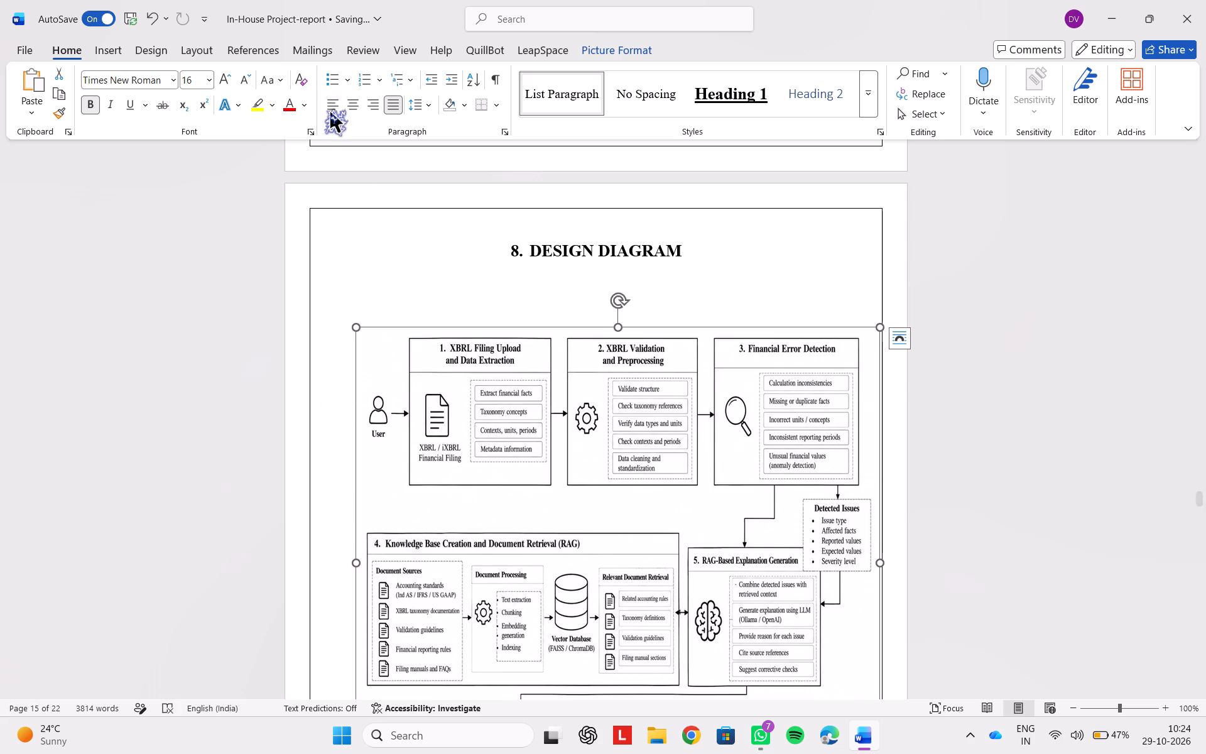
{"action": "left_click", "coordinate": [330, 102]}
{"action": "left_click", "coordinate": [330, 102]}
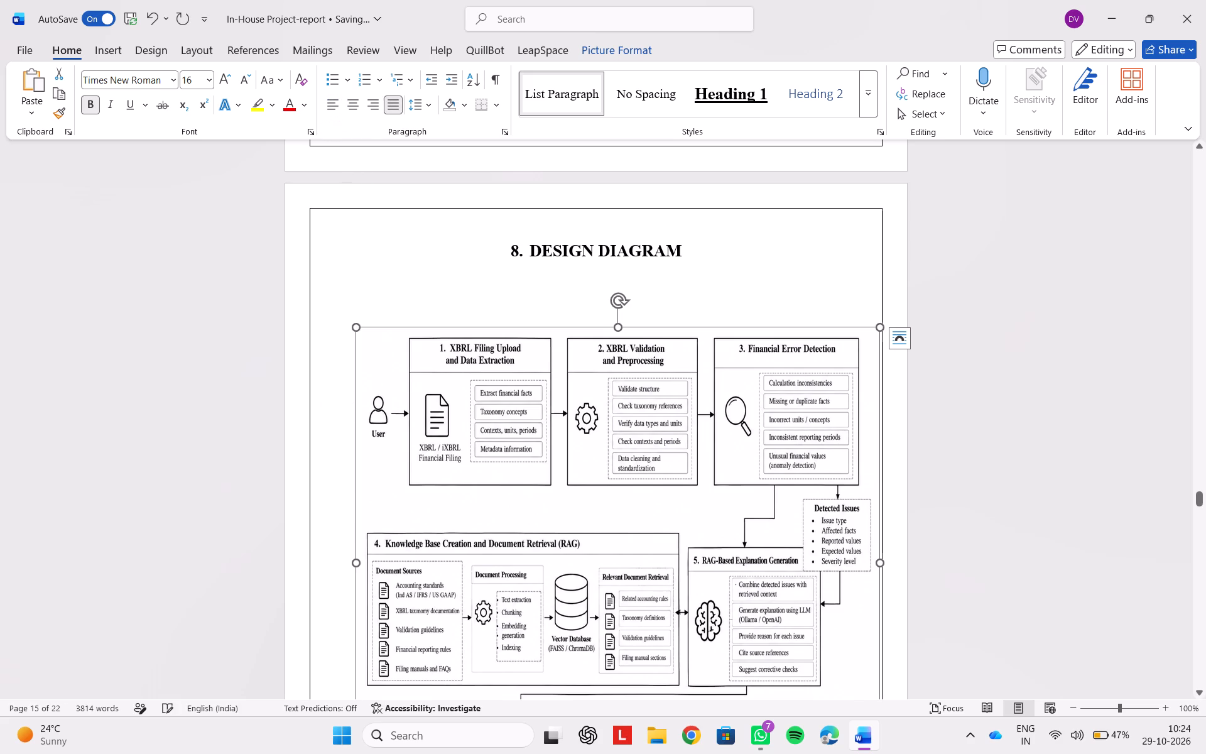
{"action": "left_click", "coordinate": [520, 377]}
{"action": "left_click", "coordinate": [329, 114]}
{"action": "left_click", "coordinate": [329, 108]}
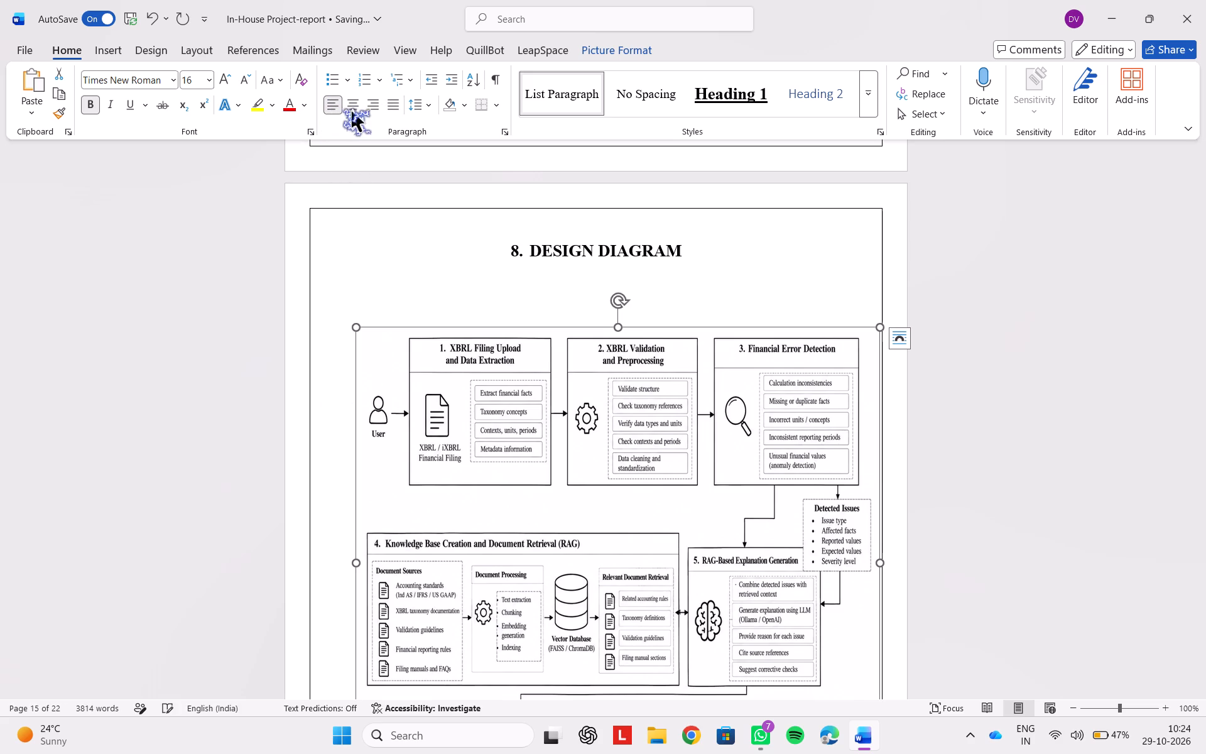
{"action": "left_click", "coordinate": [356, 111]}
{"action": "left_click", "coordinate": [1087, 377]}
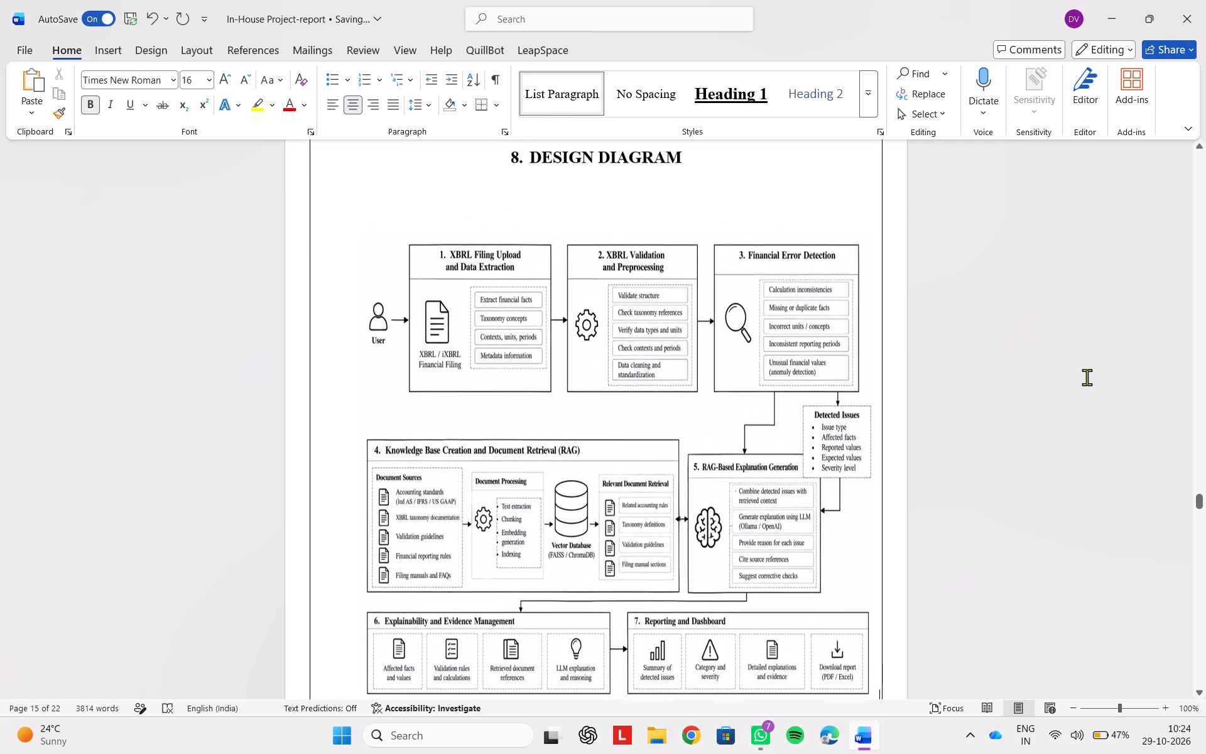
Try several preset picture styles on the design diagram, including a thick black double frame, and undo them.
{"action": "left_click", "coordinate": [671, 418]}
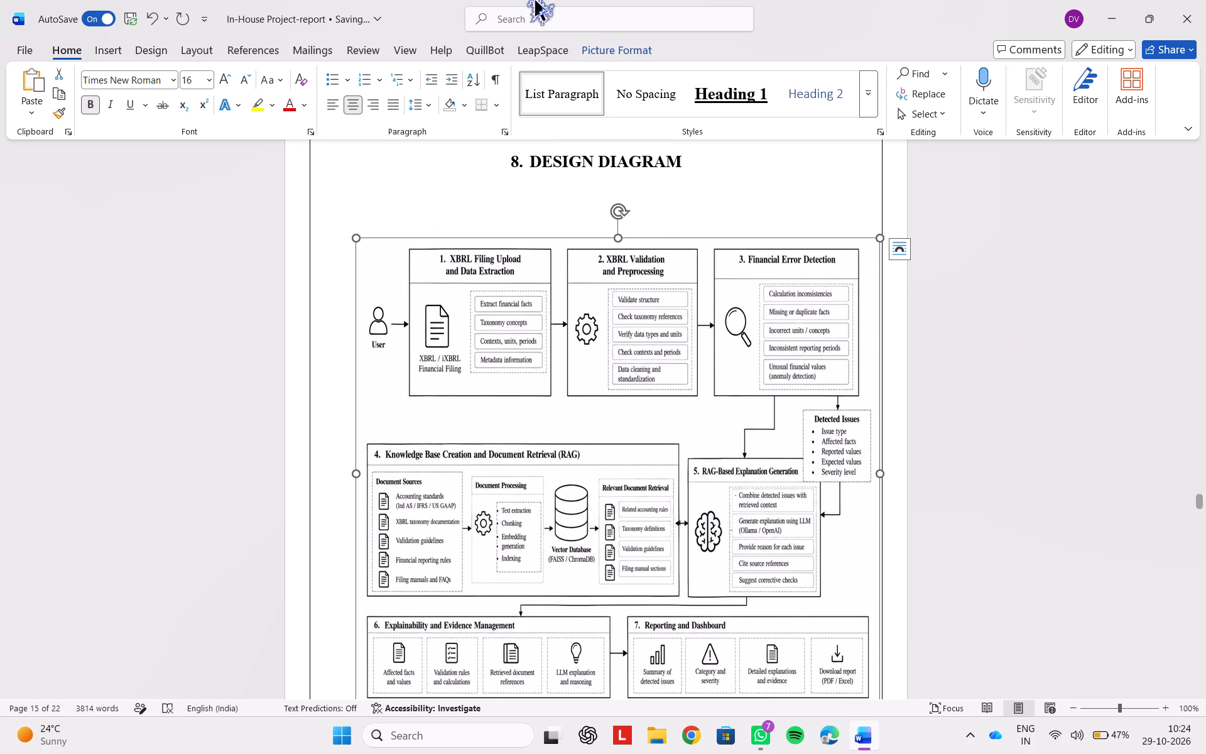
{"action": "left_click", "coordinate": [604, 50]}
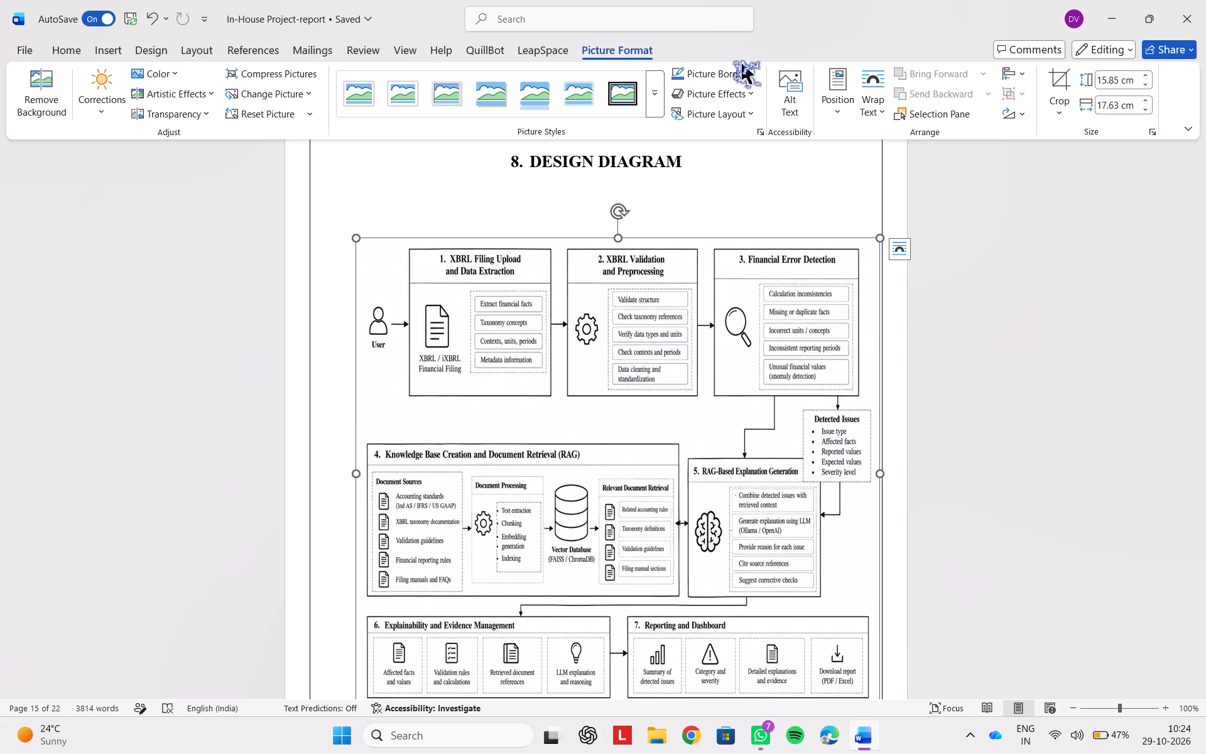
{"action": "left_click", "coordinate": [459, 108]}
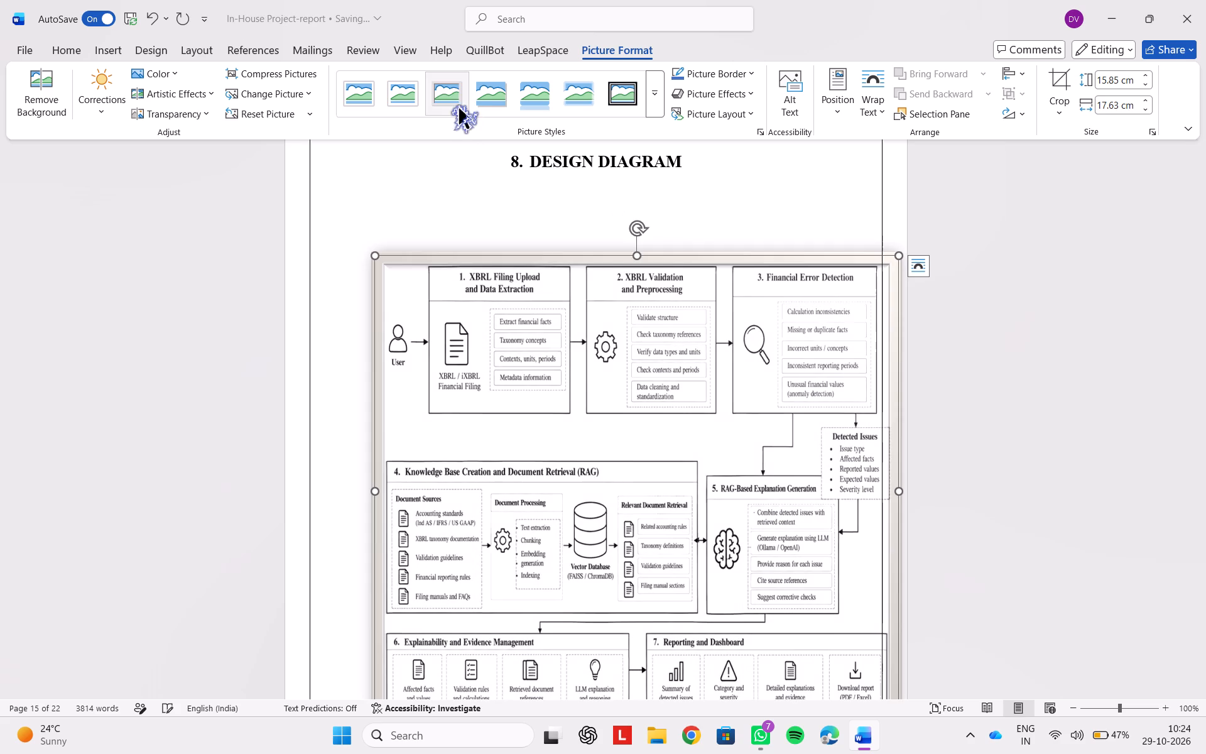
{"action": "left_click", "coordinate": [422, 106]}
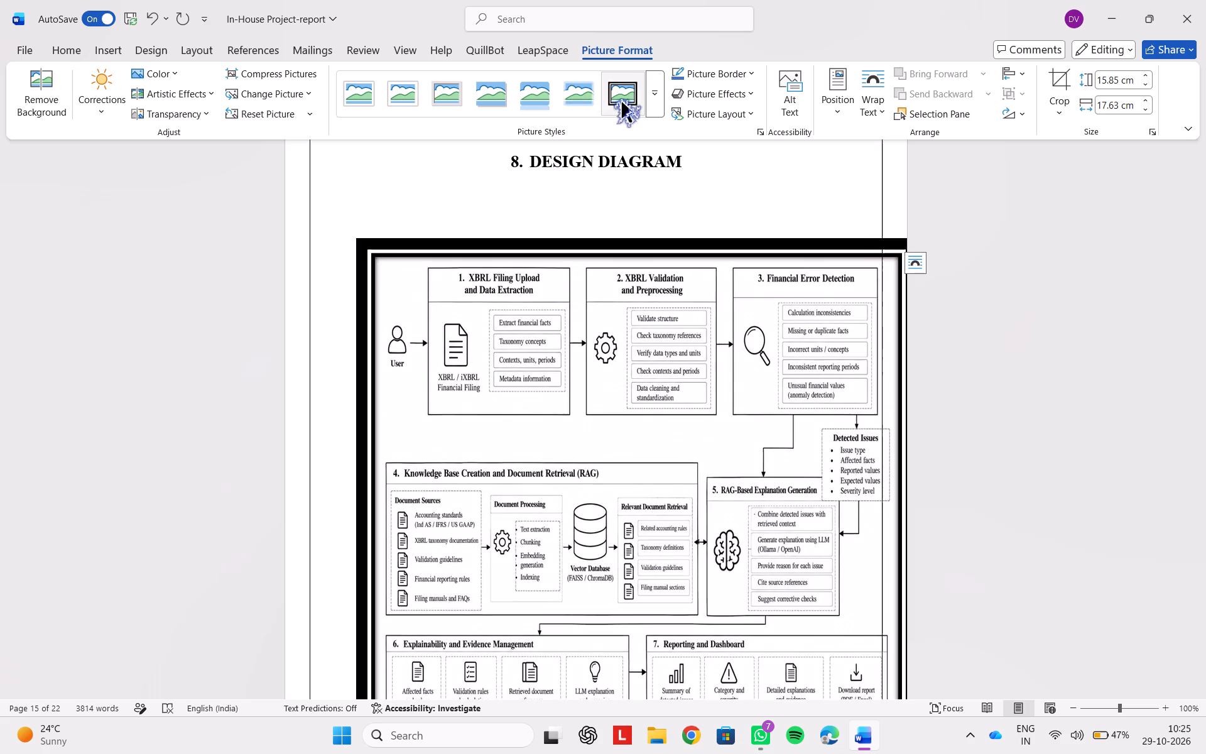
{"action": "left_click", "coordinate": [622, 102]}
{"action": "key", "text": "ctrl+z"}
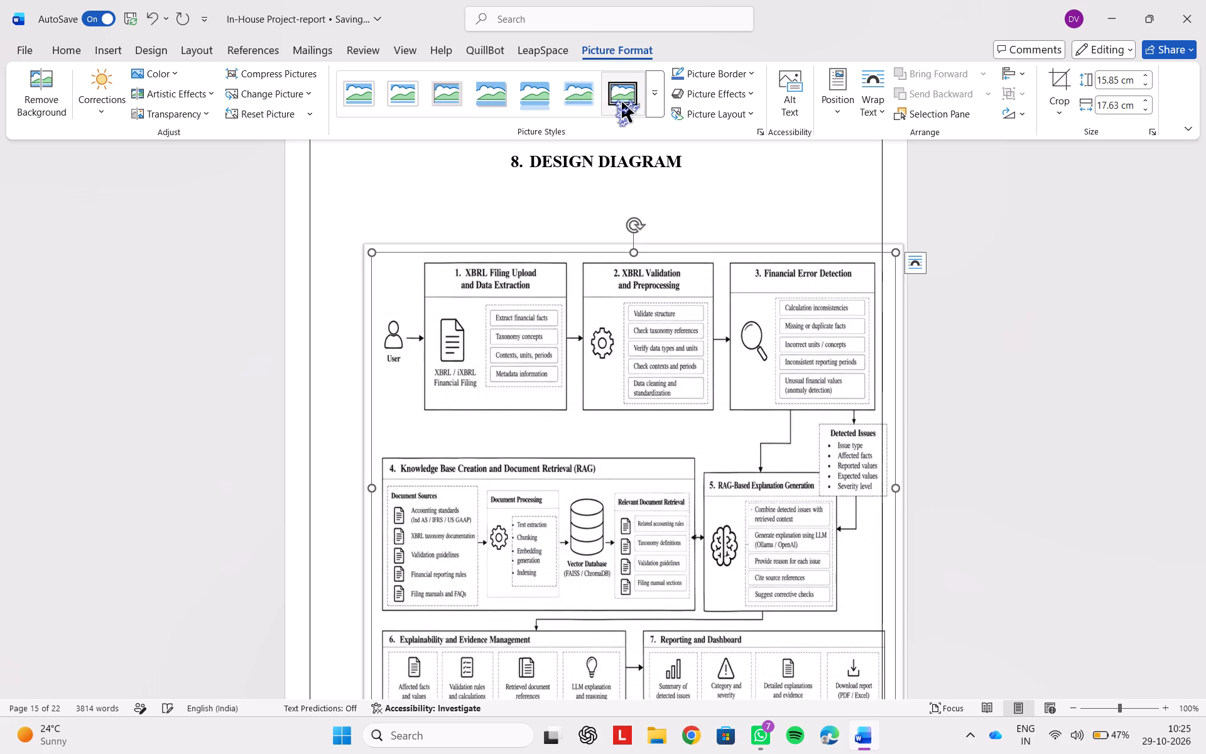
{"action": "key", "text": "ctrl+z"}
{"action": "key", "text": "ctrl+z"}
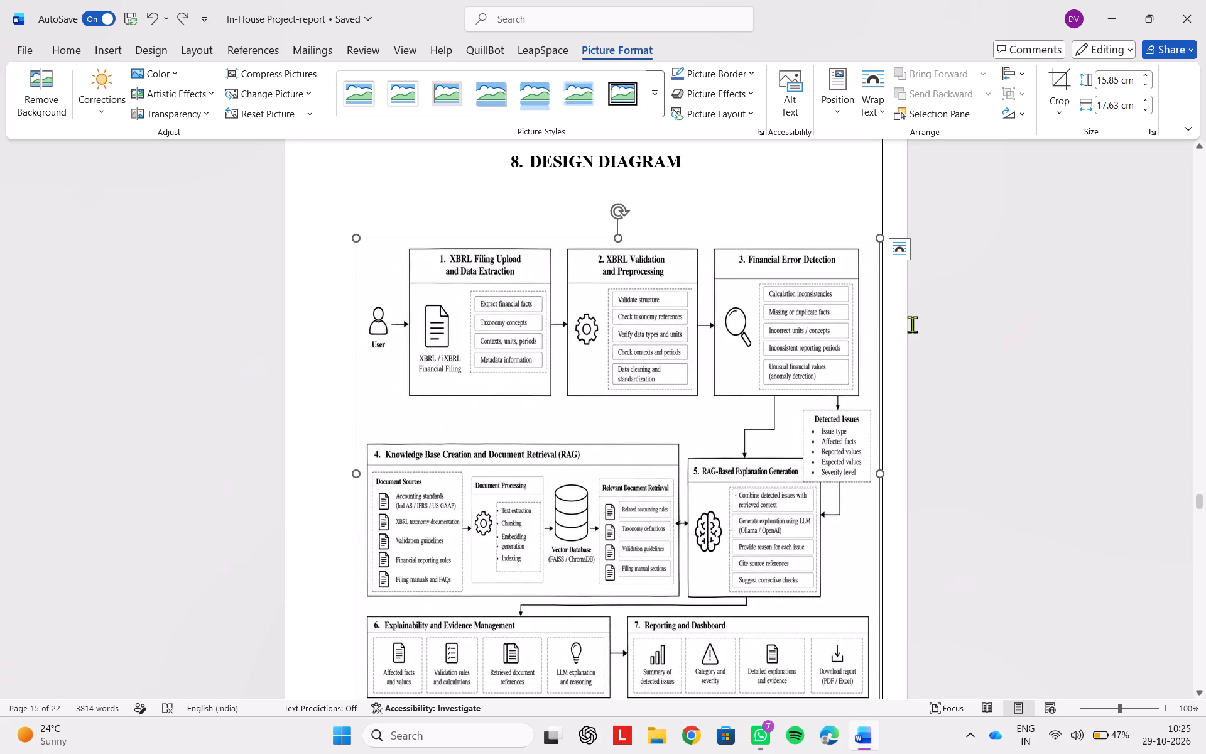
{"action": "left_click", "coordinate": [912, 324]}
Look through the report's closing pages, from the publication proof back through references, conclusion and novelty to the design diagram.
{"action": "scroll", "coordinate": [912, 324], "scroll_direction": "down", "scroll_amount": 1}
{"action": "scroll", "coordinate": [912, 324], "scroll_direction": "up", "scroll_amount": 2}
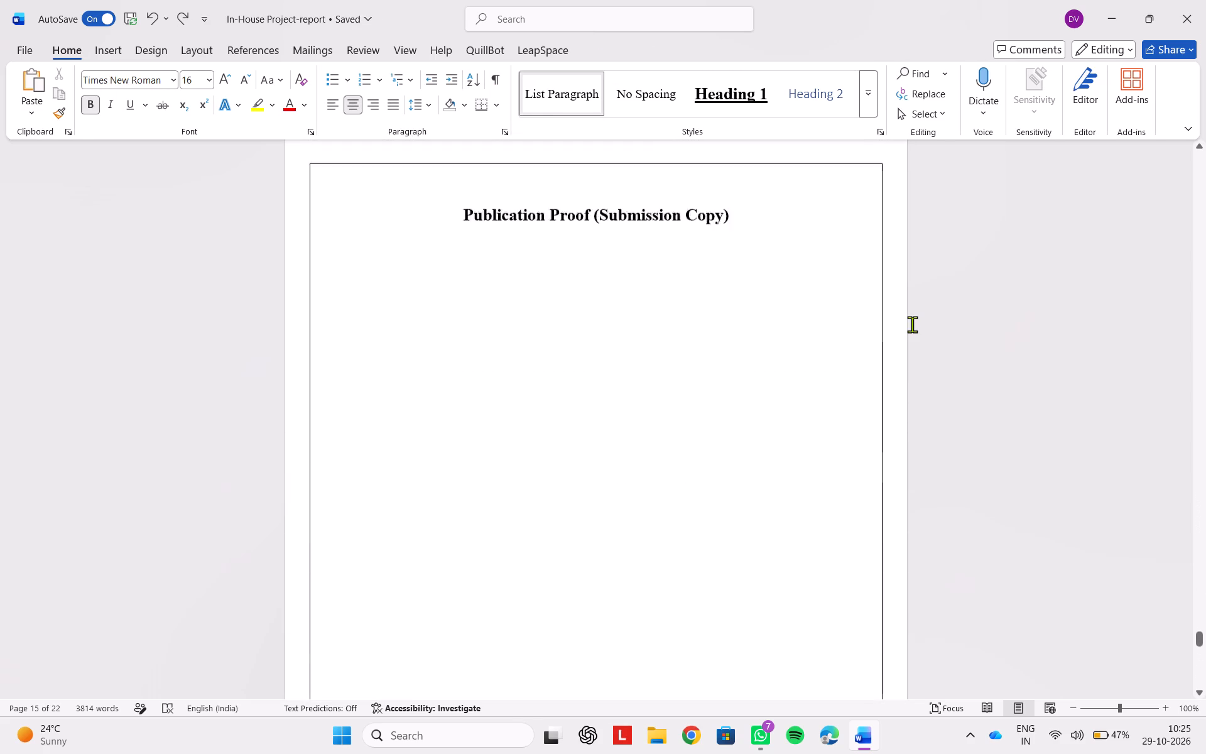
{"action": "scroll", "coordinate": [912, 324], "scroll_direction": "up", "scroll_amount": 3}
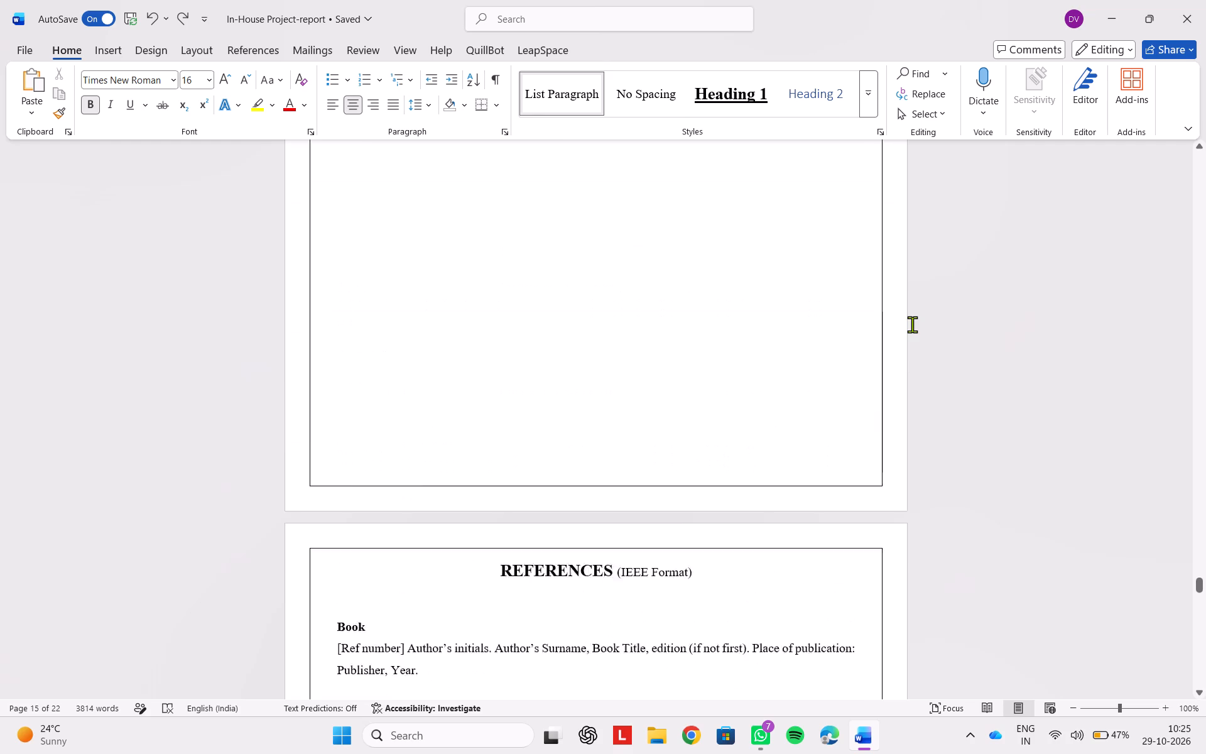
{"action": "scroll", "coordinate": [912, 324], "scroll_direction": "up", "scroll_amount": 2}
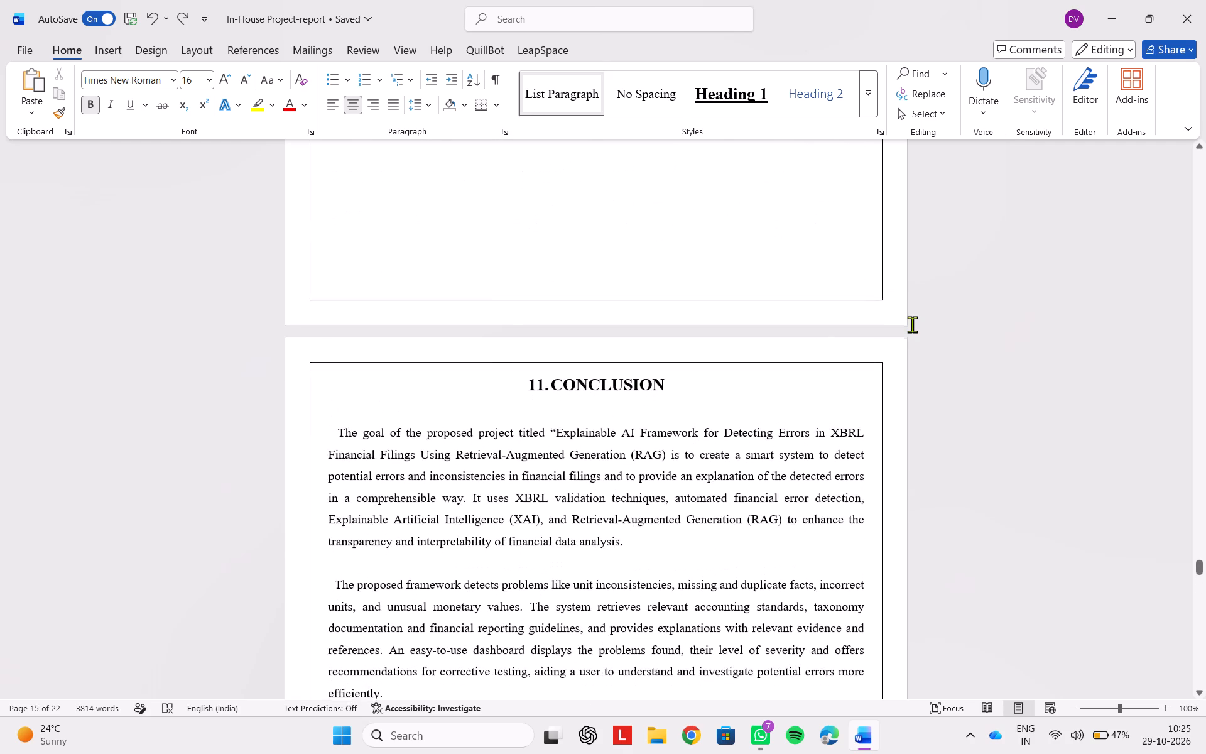
{"action": "scroll", "coordinate": [912, 324], "scroll_direction": "up", "scroll_amount": 3}
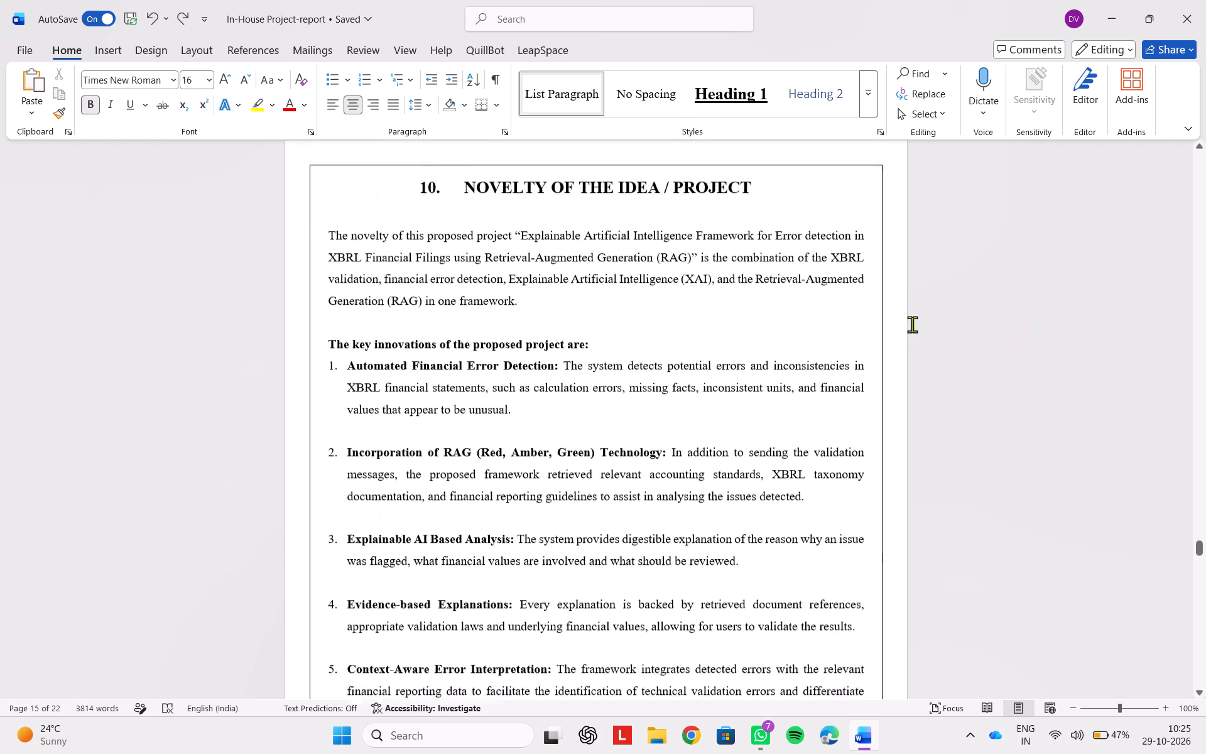
{"action": "scroll", "coordinate": [912, 324], "scroll_direction": "up", "scroll_amount": 1}
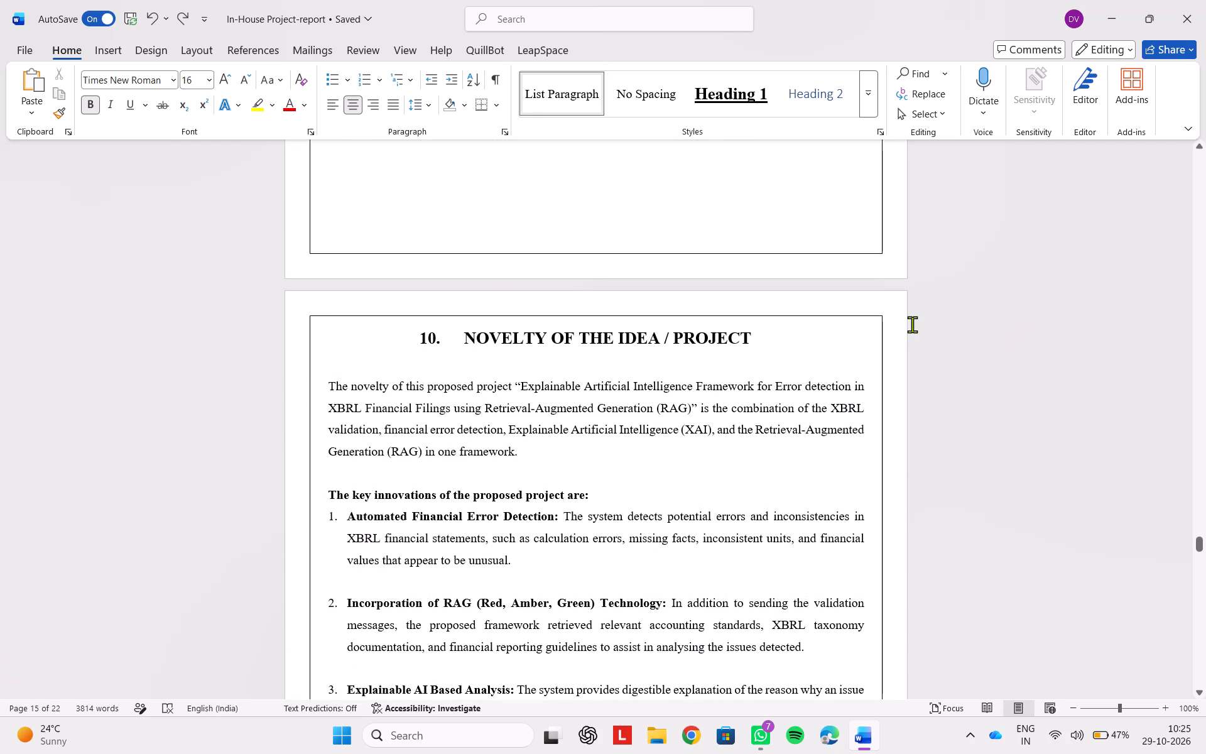
{"action": "scroll", "coordinate": [912, 324], "scroll_direction": "up", "scroll_amount": 4}
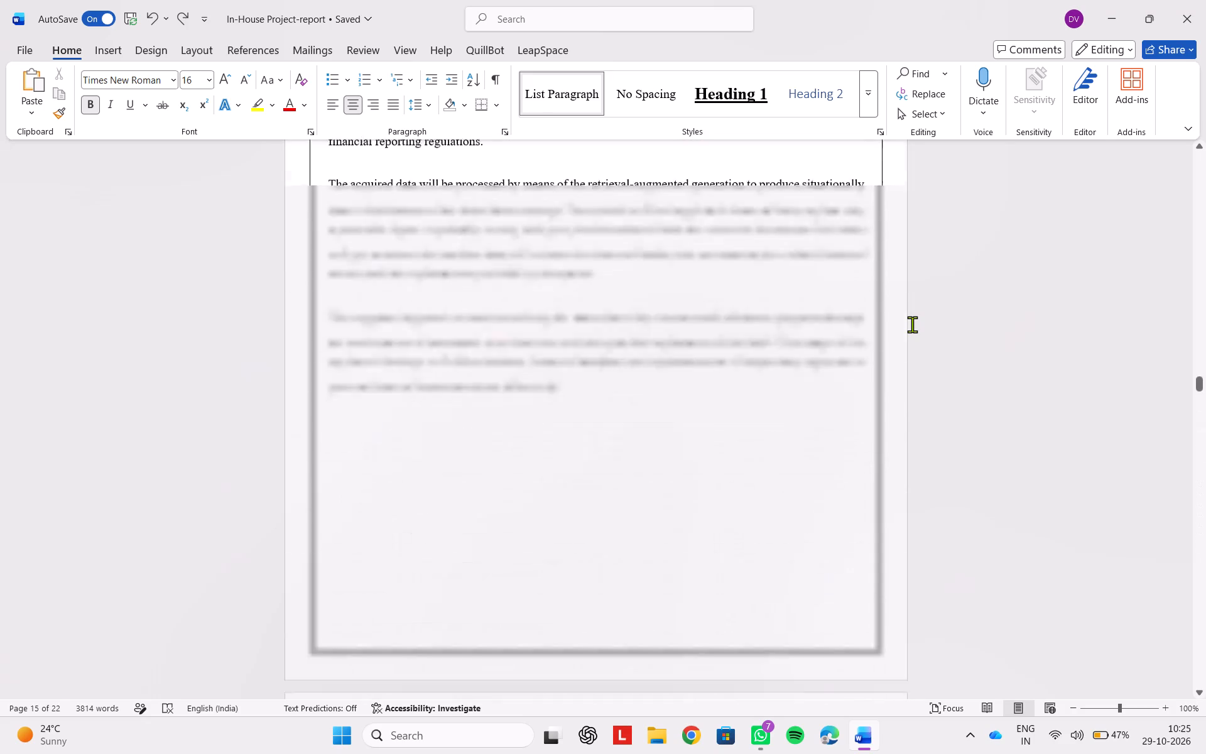
{"action": "scroll", "coordinate": [912, 324], "scroll_direction": "down", "scroll_amount": 8}
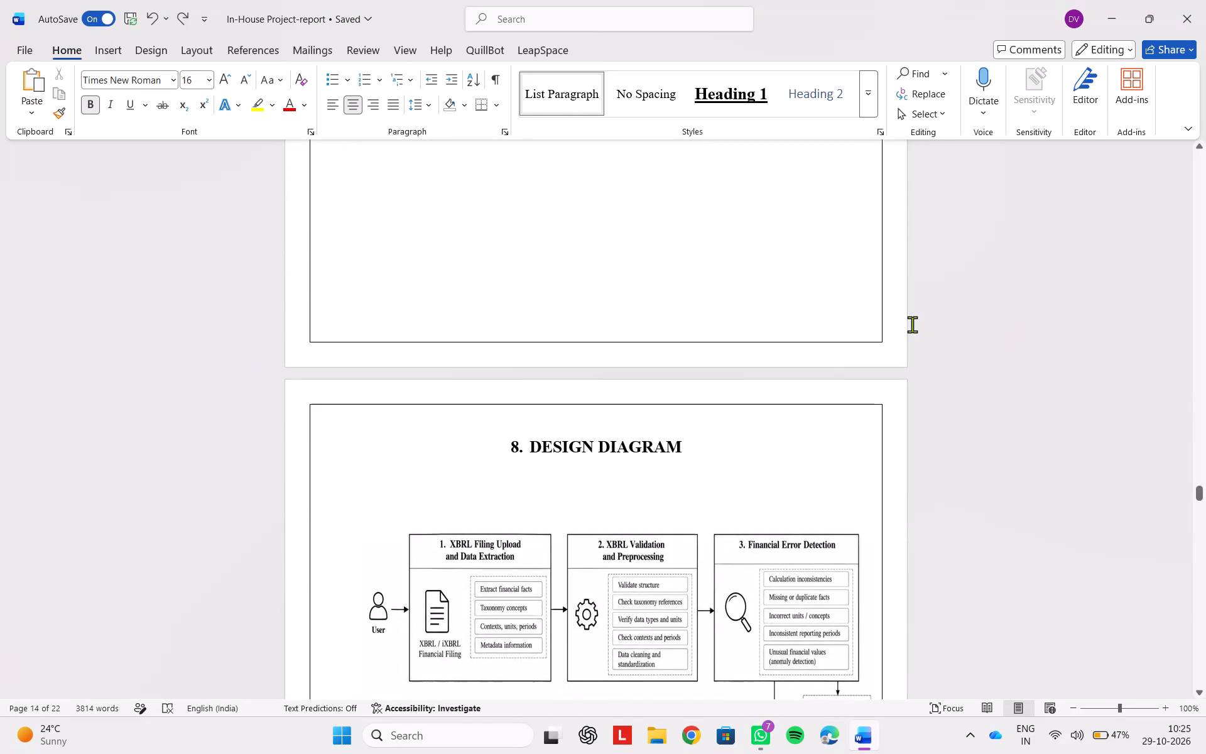
{"action": "scroll", "coordinate": [876, 389], "scroll_direction": "down", "scroll_amount": 1}
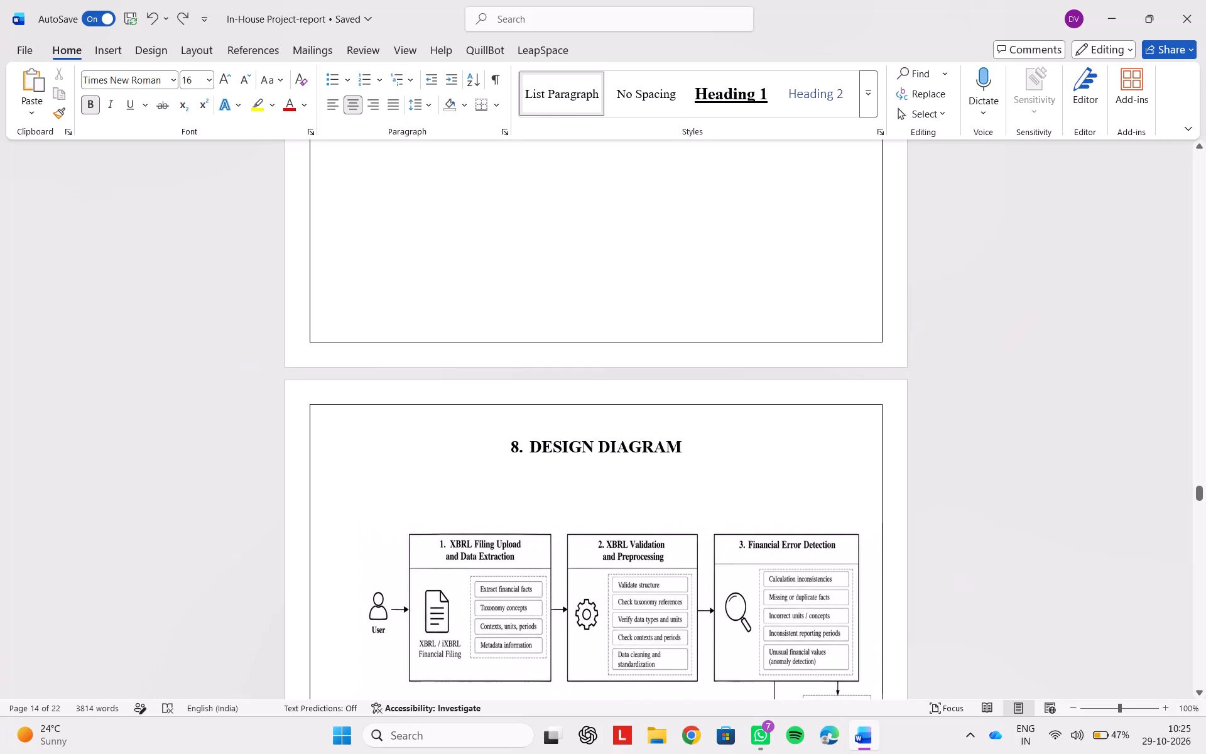
Copy the whole section 2 LITERATURE REVIEW template, from its heading through the Any other Sources line.
{"action": "scroll", "coordinate": [836, 258], "scroll_direction": "up", "scroll_amount": 4}
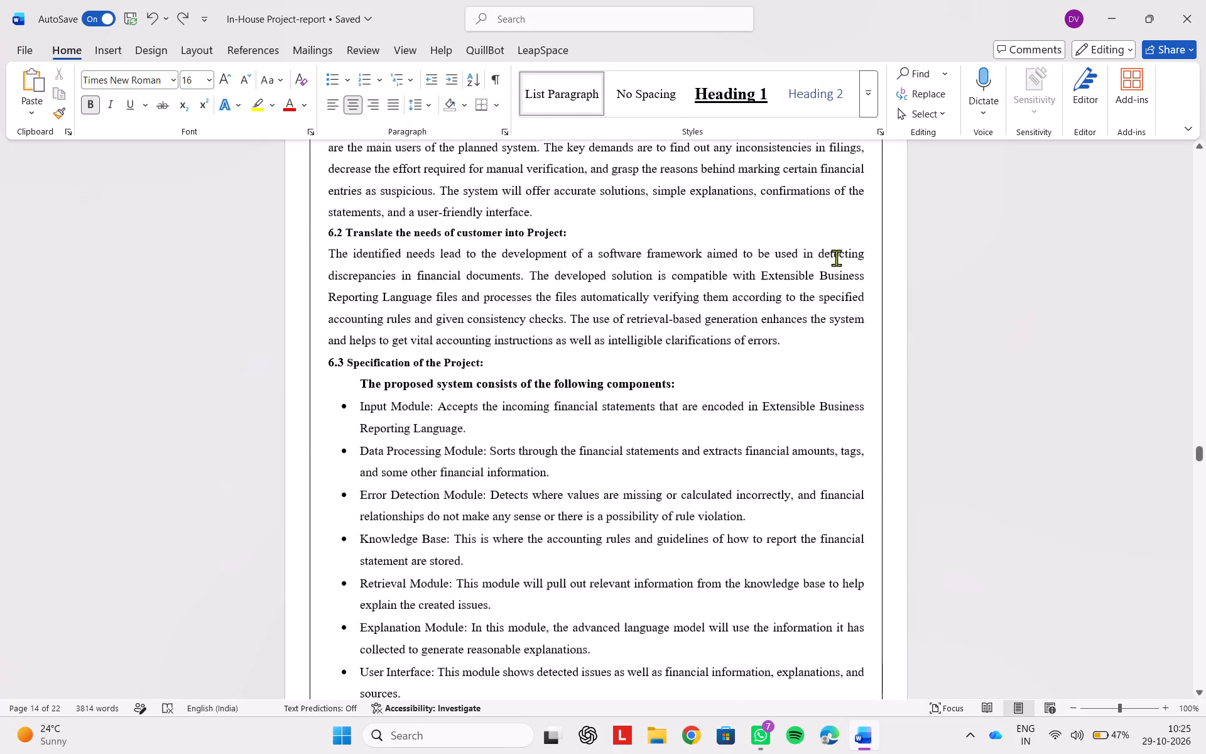
{"action": "scroll", "coordinate": [836, 258], "scroll_direction": "up", "scroll_amount": 3}
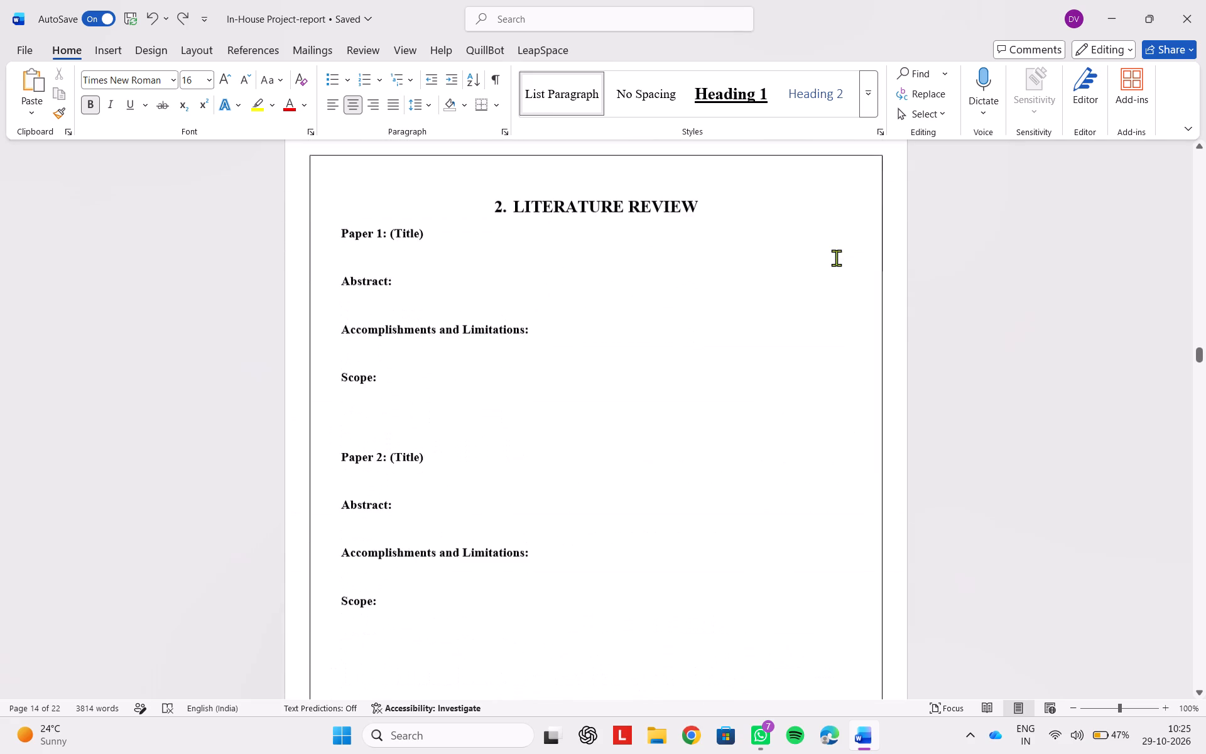
{"action": "left_click_drag", "start_coordinate": [484, 180], "coordinate": [549, 506]}
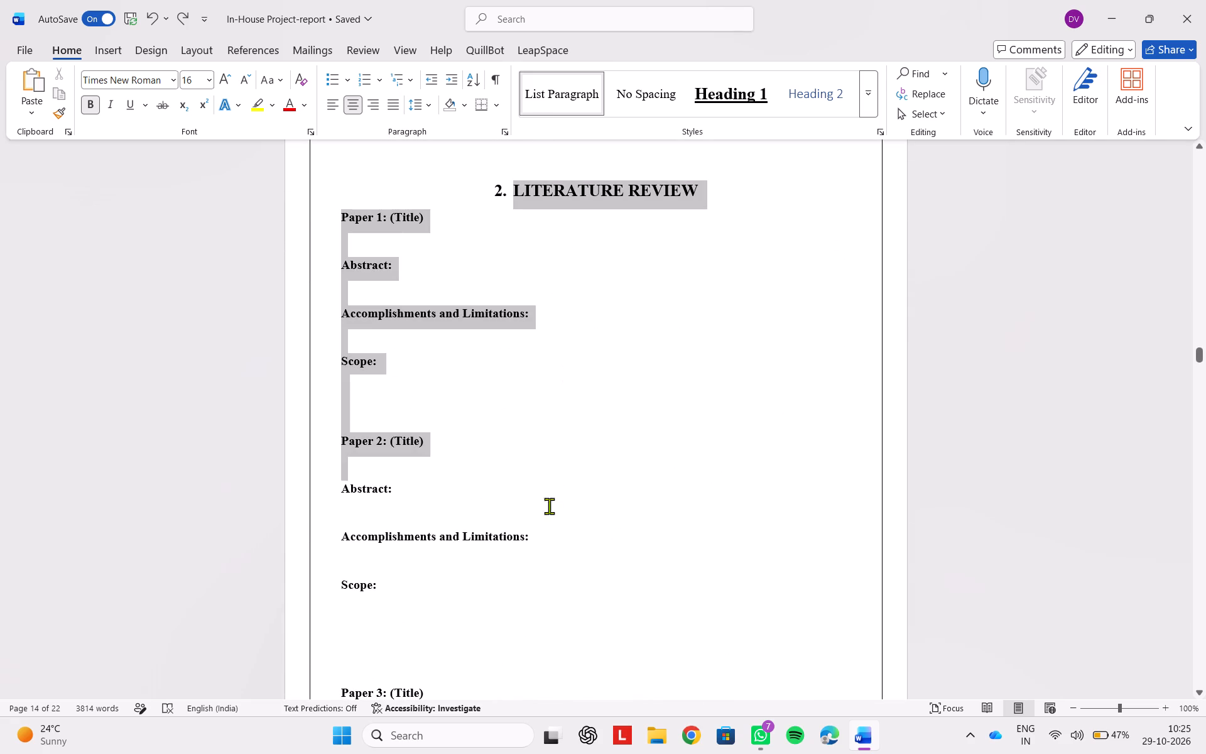
{"action": "left_click_drag", "start_coordinate": [549, 506], "coordinate": [775, 415]}
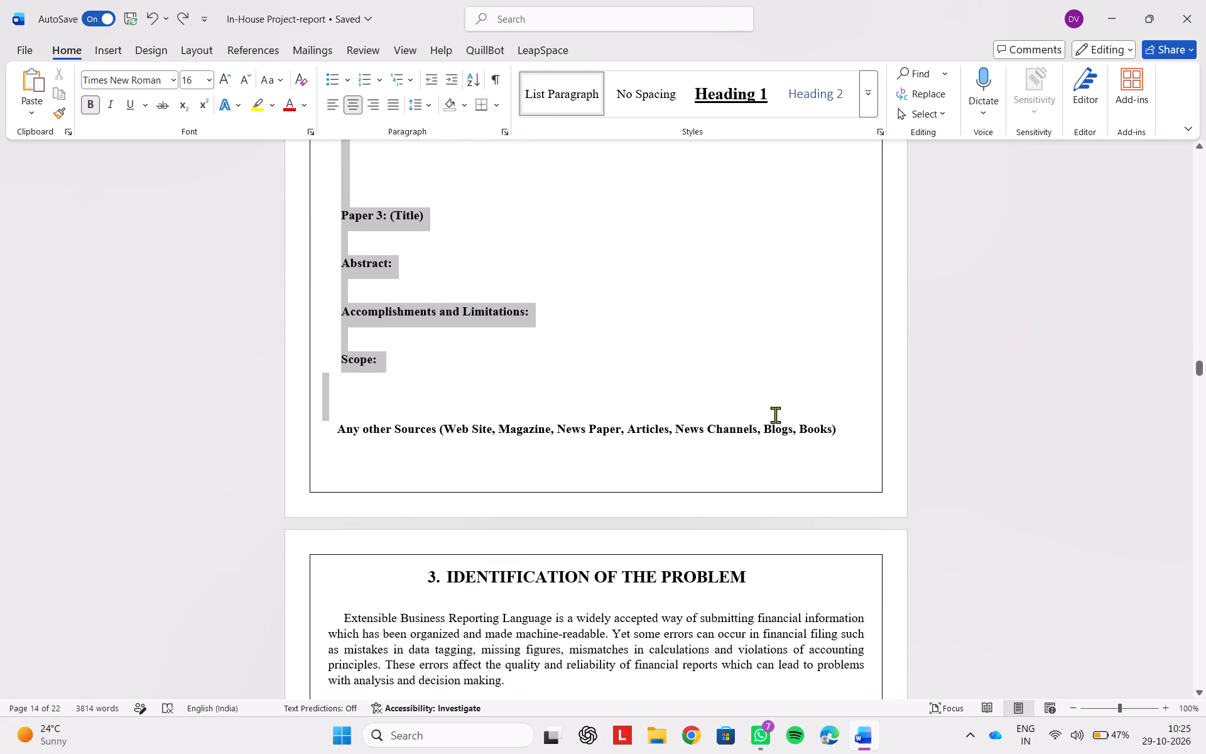
{"action": "left_click_drag", "start_coordinate": [775, 415], "coordinate": [842, 433]}
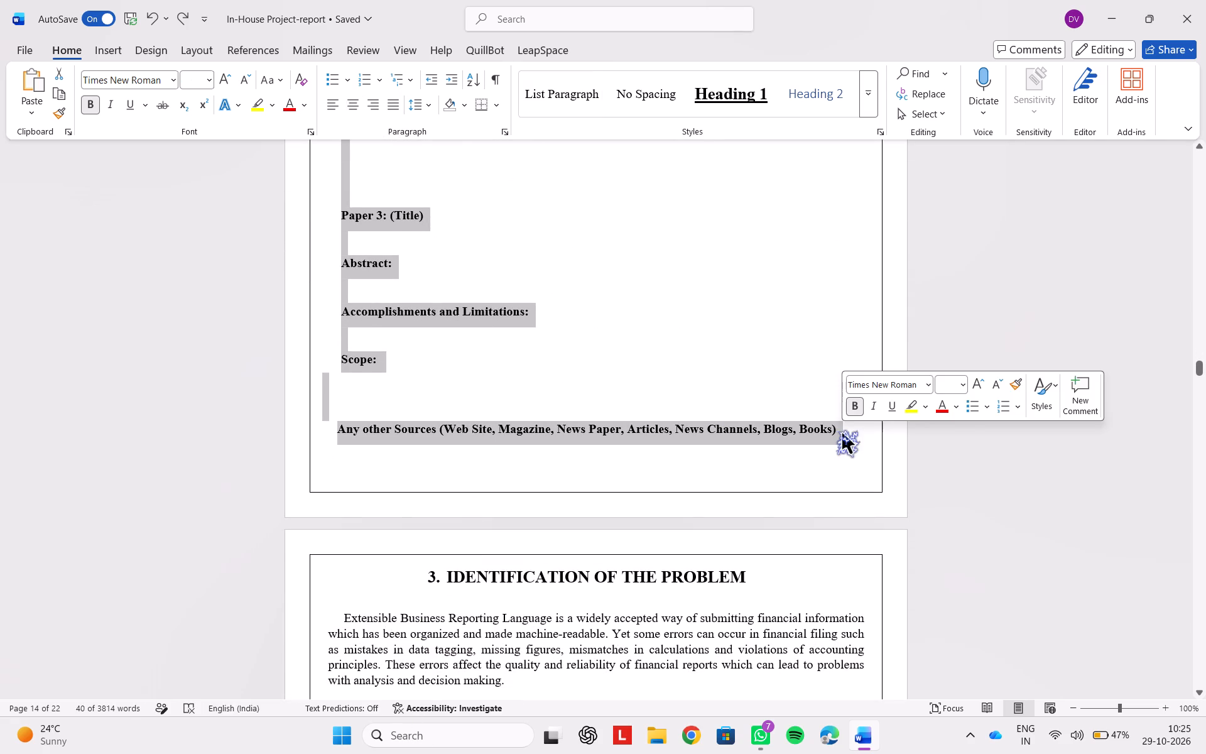
{"action": "key", "text": "ctrl+c"}
{"action": "key", "text": "ctrl+c"}
{"action": "key", "text": "ctrl+c"}
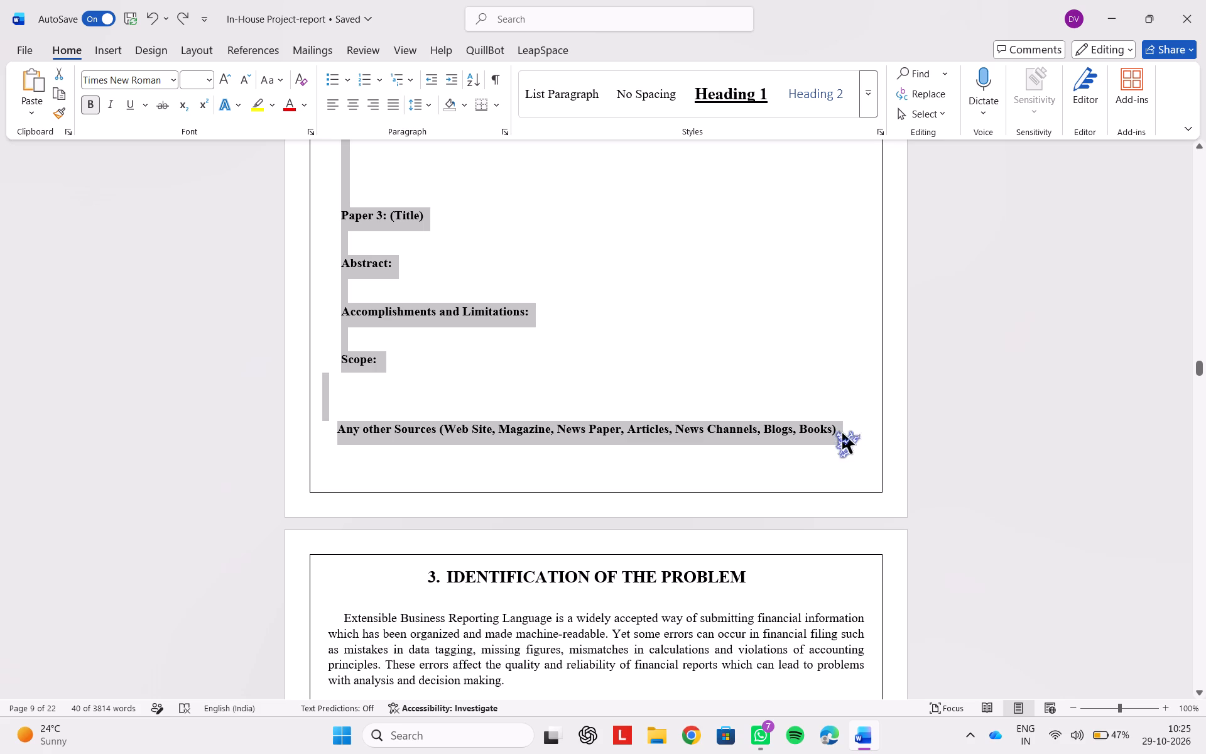
{"action": "key", "text": "ctrl+c"}
{"action": "key", "text": "ctrl+c"}
{"action": "left_click", "coordinate": [842, 433]}
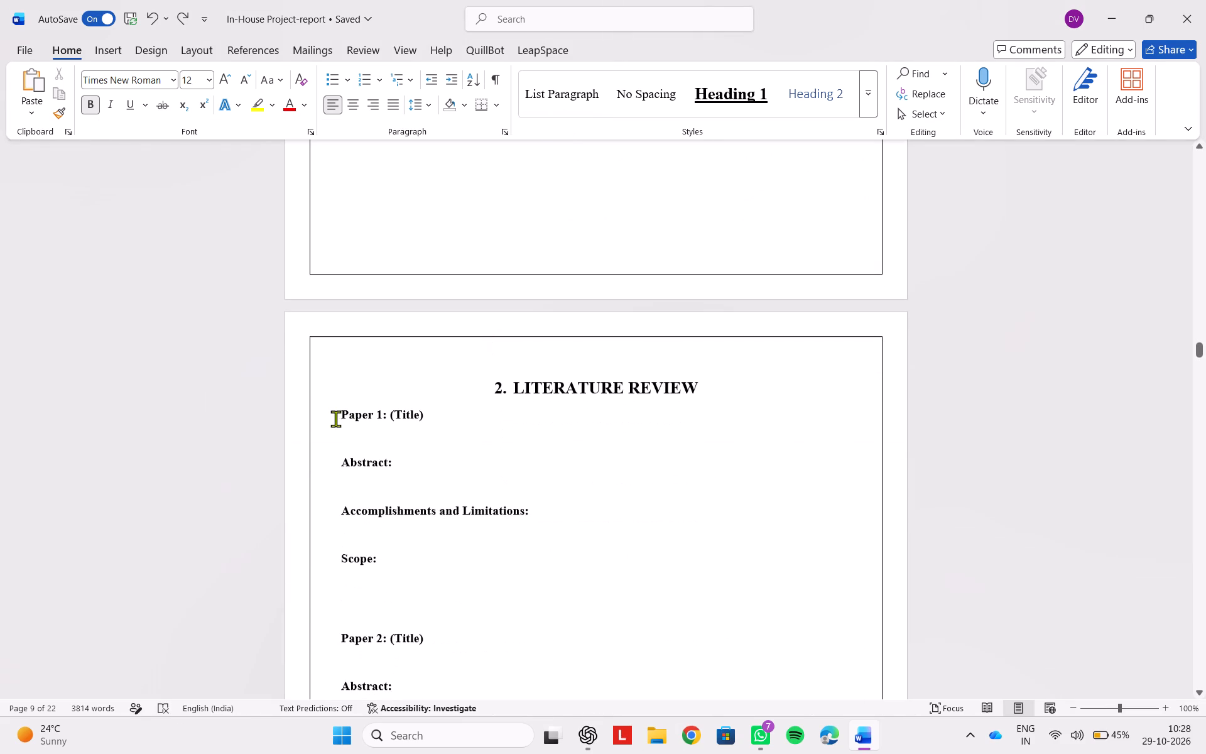
{"action": "left_click", "coordinate": [342, 415]}
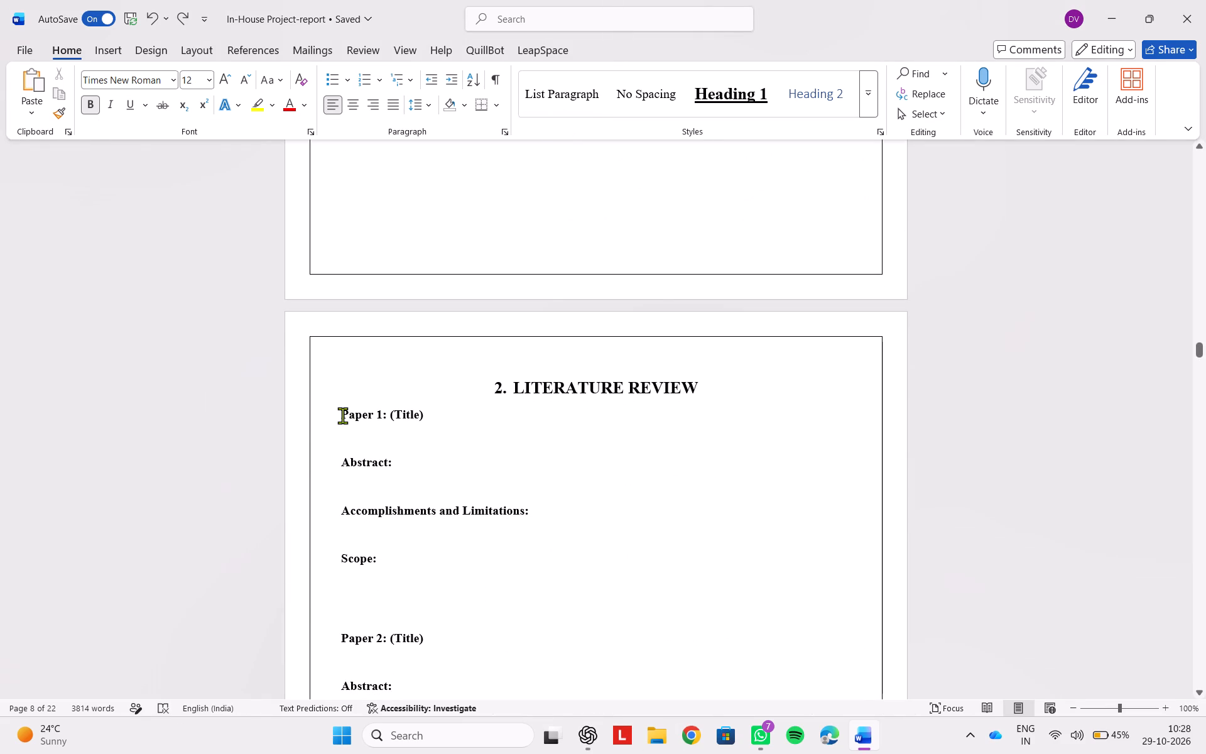
{"action": "key", "text": "ctrl+b"}
{"action": "key", "text": "ctrl+v"}
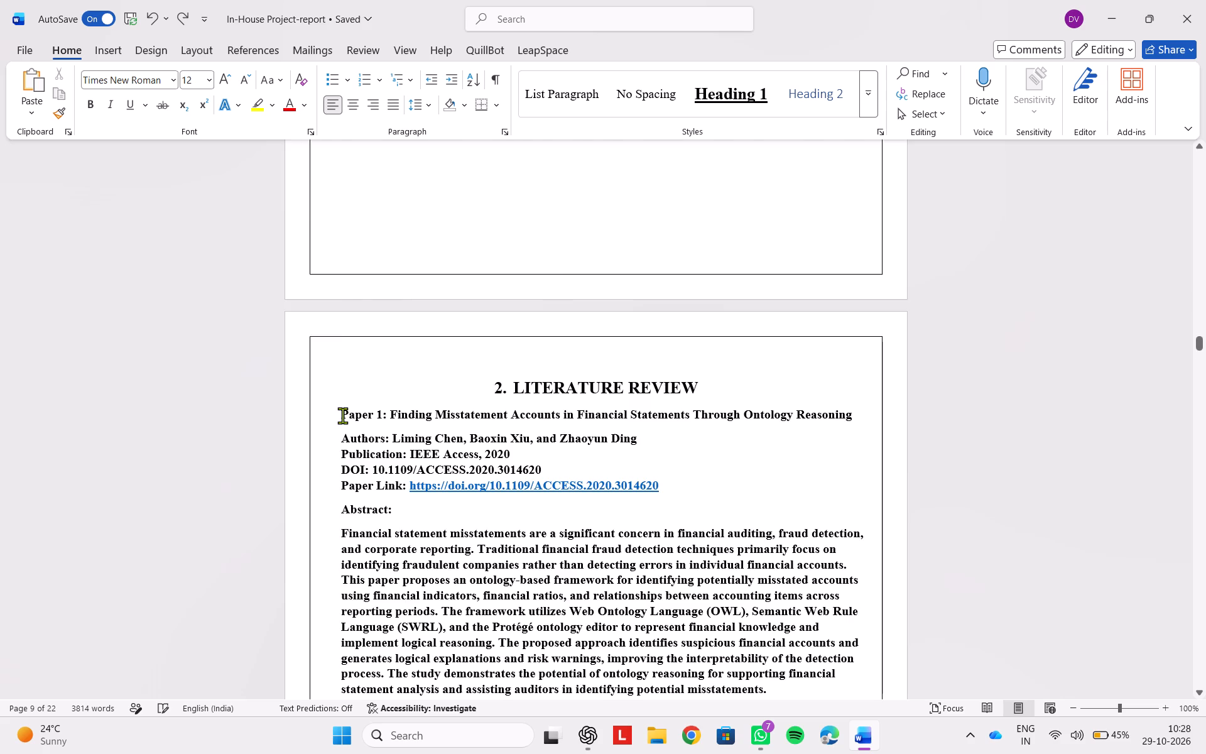
Remove bold from all the pasted Paper 1 text, from the title through the end of the Scope paragraph.
{"action": "scroll", "coordinate": [524, 459], "scroll_direction": "up", "scroll_amount": 1}
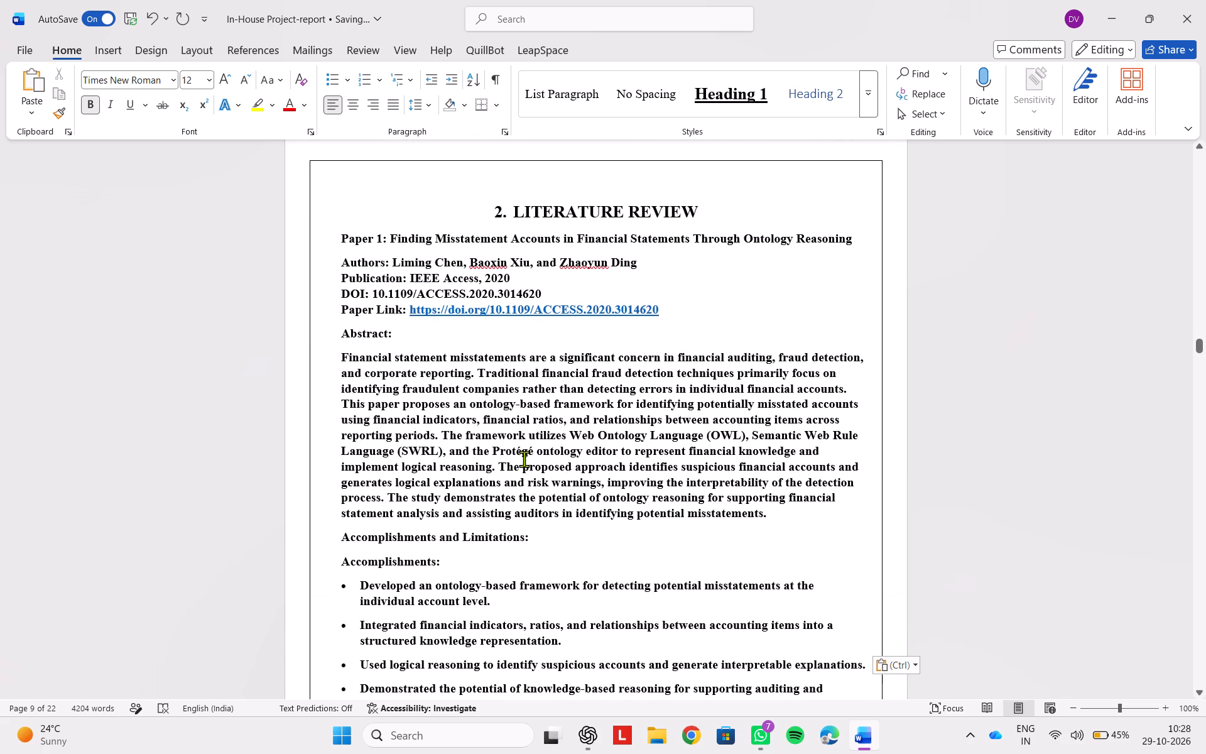
{"action": "left_click_drag", "start_coordinate": [327, 238], "coordinate": [530, 562]}
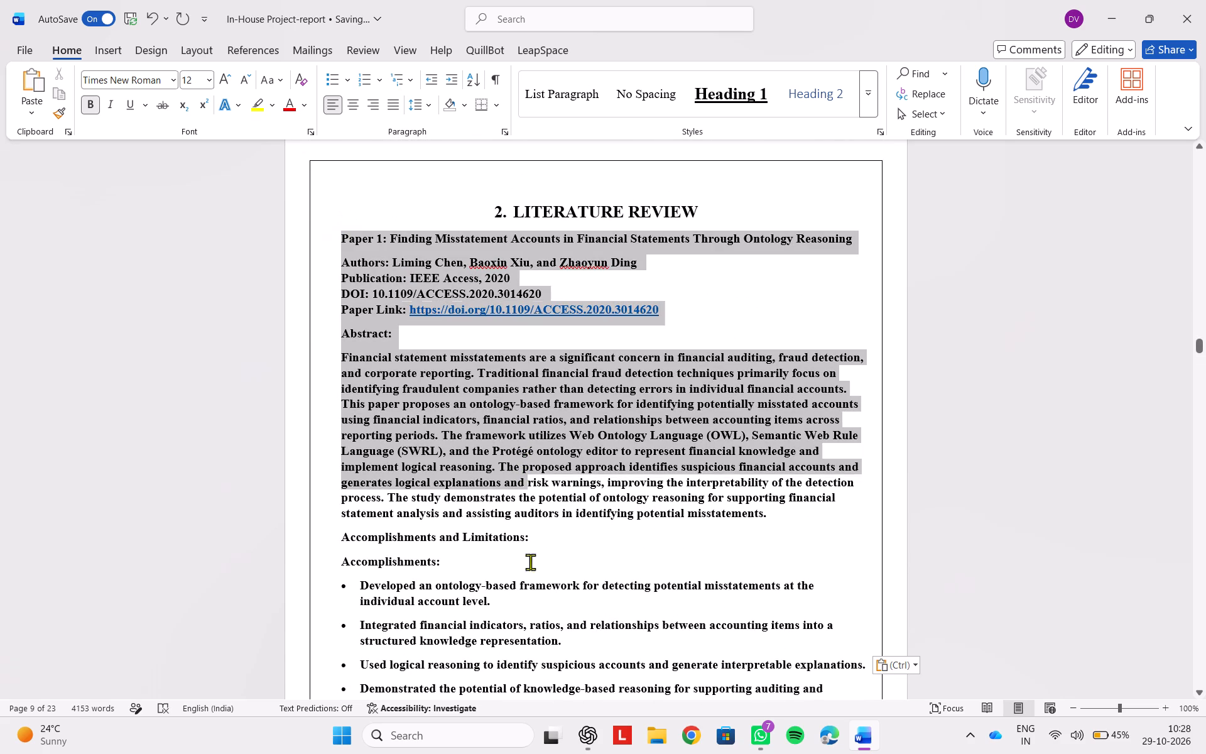
{"action": "left_click_drag", "start_coordinate": [530, 562], "coordinate": [761, 617]}
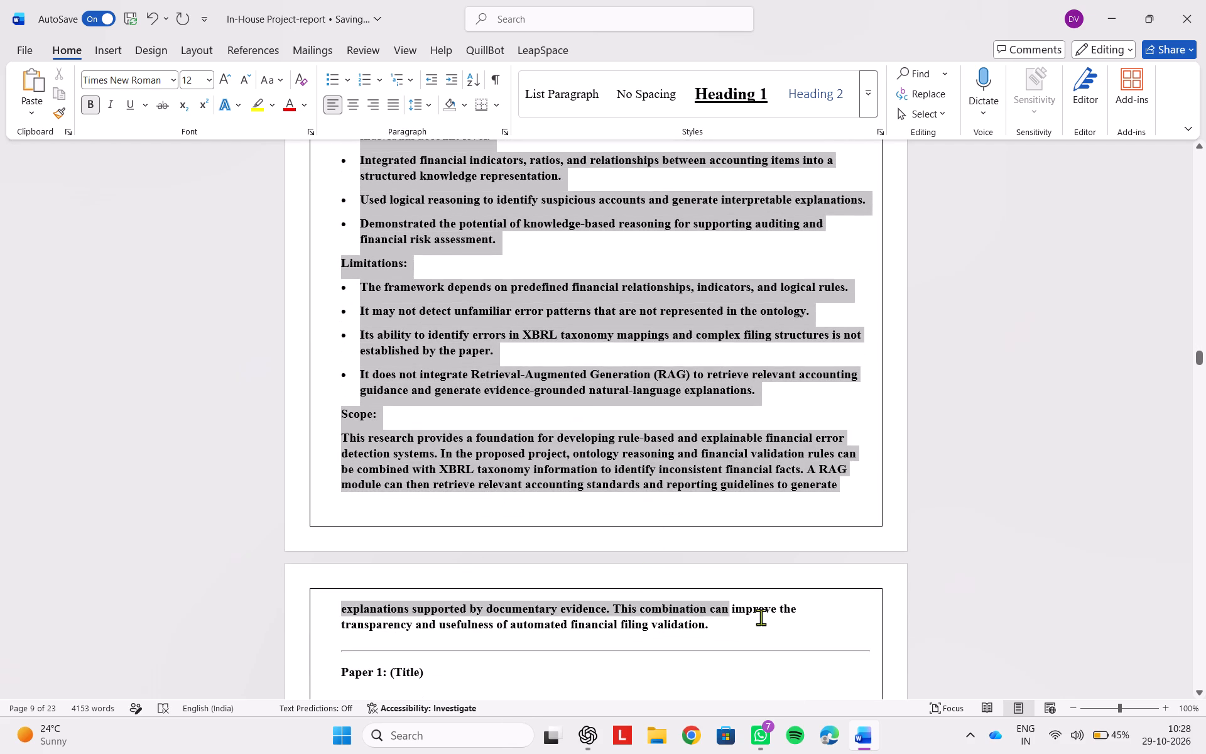
{"action": "left_click_drag", "start_coordinate": [761, 617], "coordinate": [719, 624]}
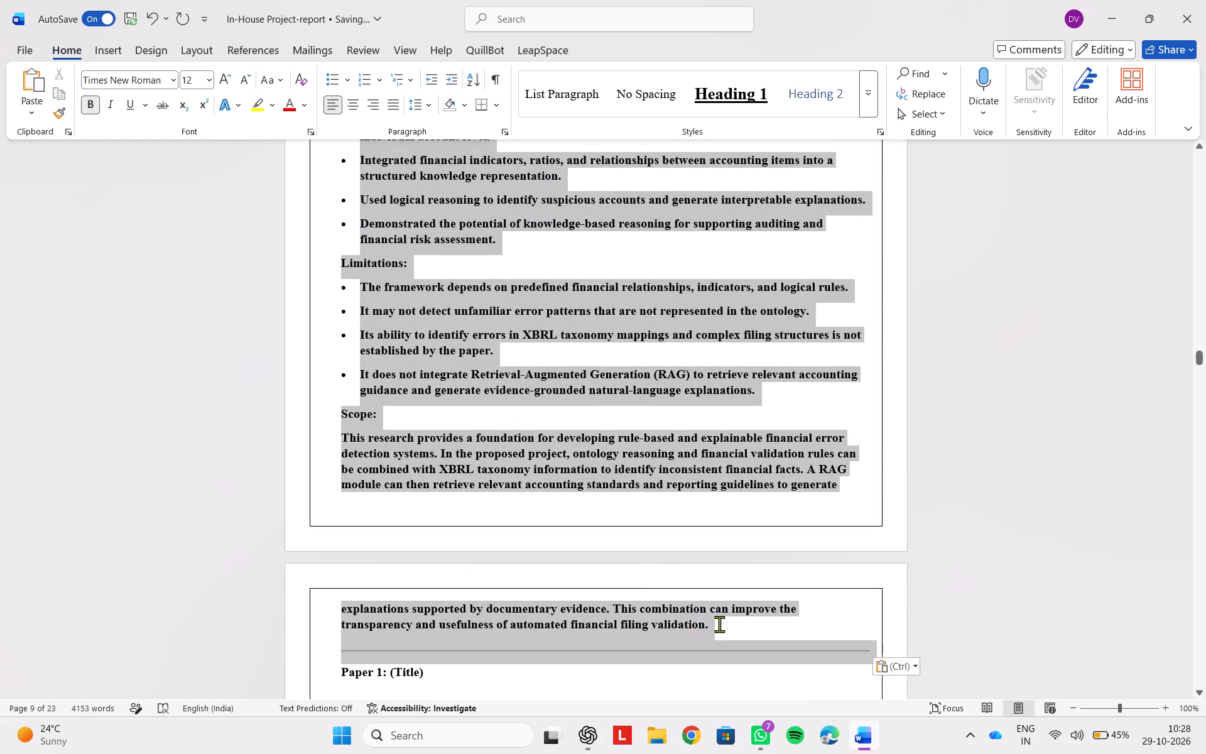
{"action": "left_click_drag", "start_coordinate": [719, 624], "coordinate": [716, 619]}
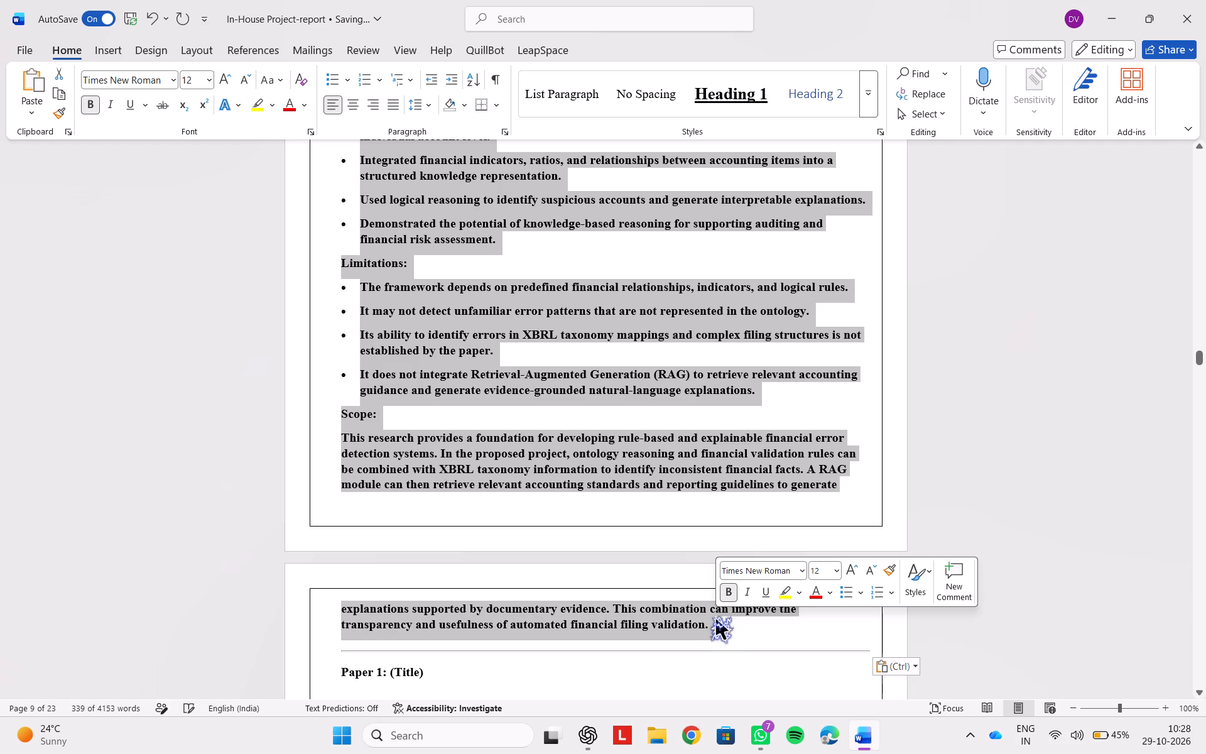
{"action": "left_click", "coordinate": [722, 591]}
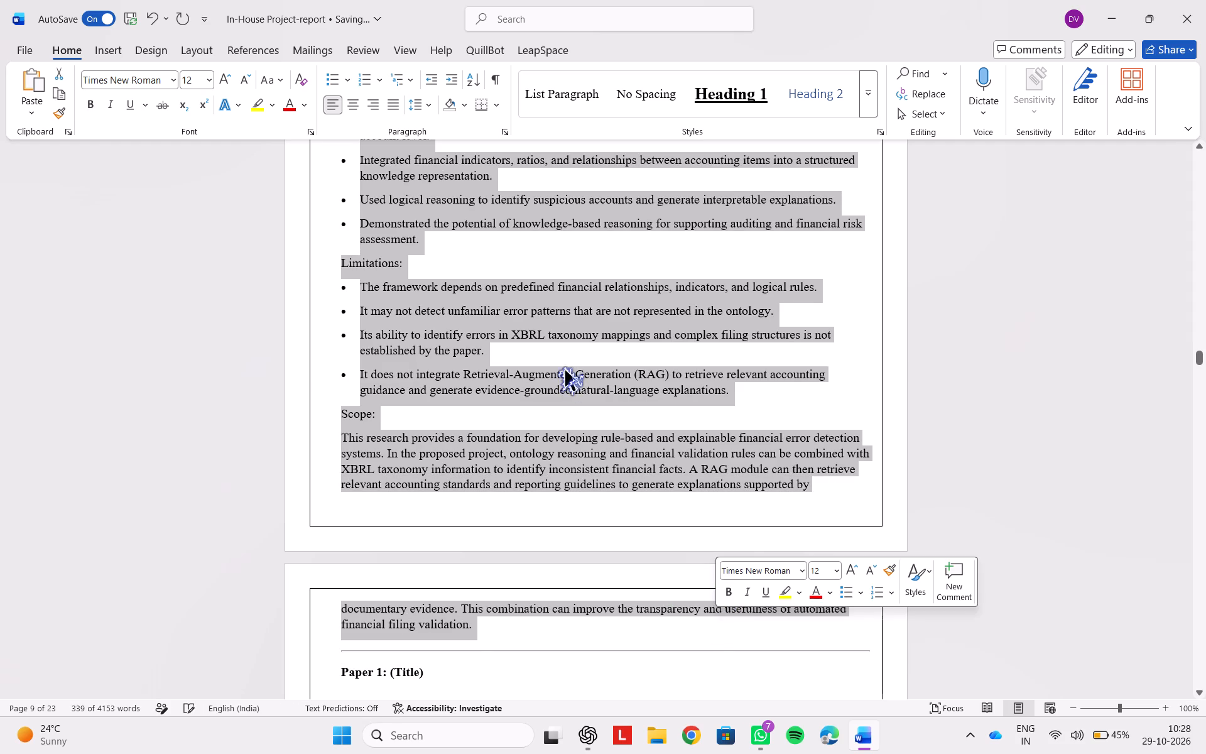
{"action": "left_click", "coordinate": [565, 370]}
Make the title line "Paper 1: Finding Misstatement Accounts in Financial Statements Through Ontology Reasoning" bold.
{"action": "scroll", "coordinate": [565, 370], "scroll_direction": "up", "scroll_amount": 1}
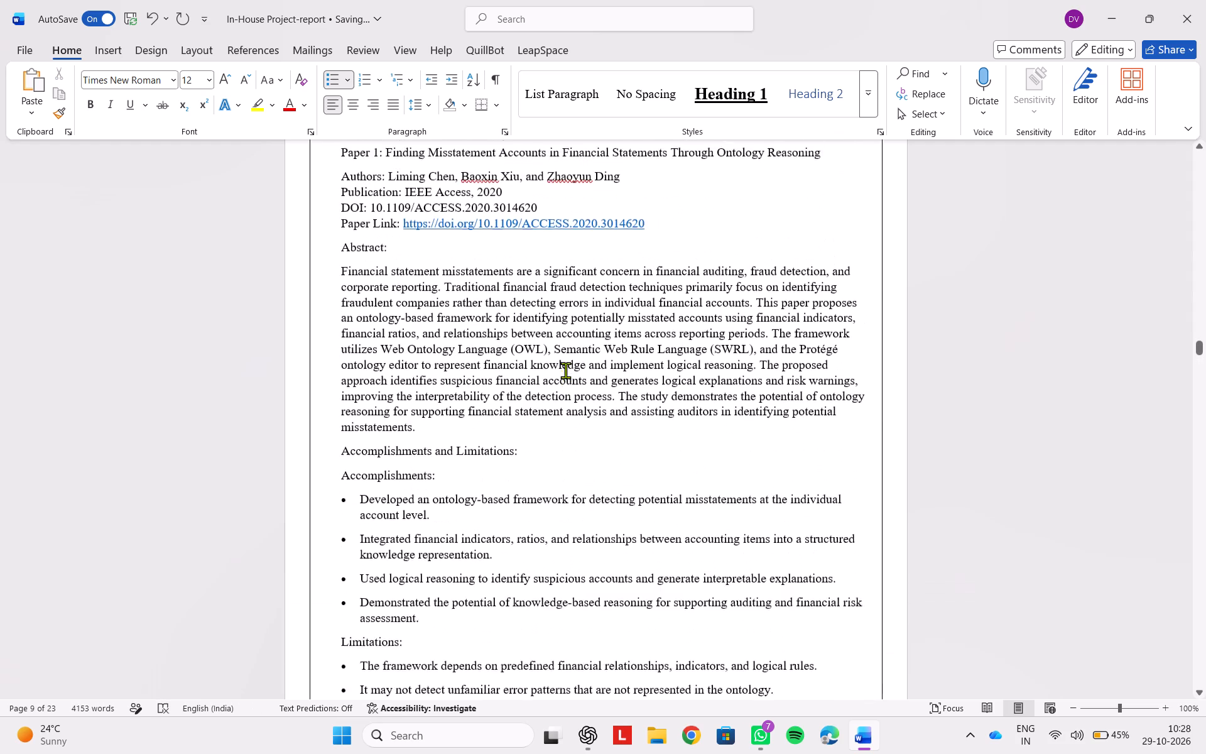
{"action": "scroll", "coordinate": [565, 370], "scroll_direction": "up", "scroll_amount": 1}
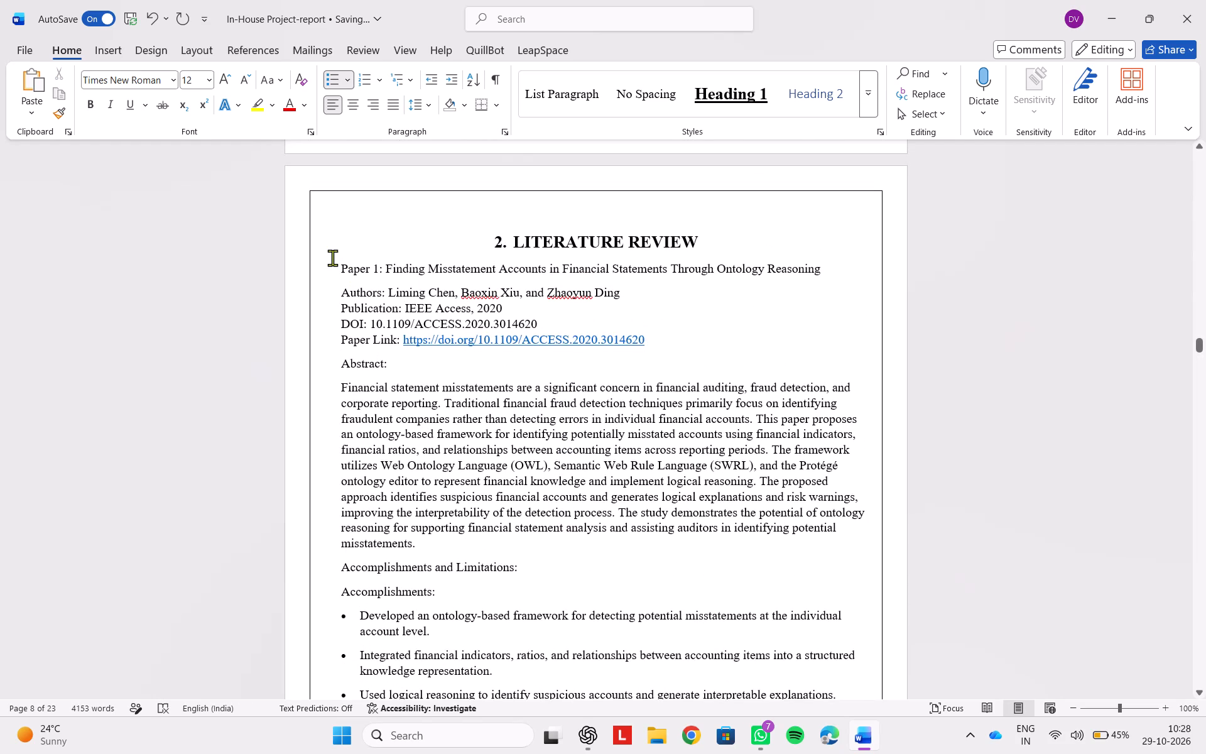
{"action": "left_click_drag", "start_coordinate": [337, 266], "coordinate": [790, 266]}
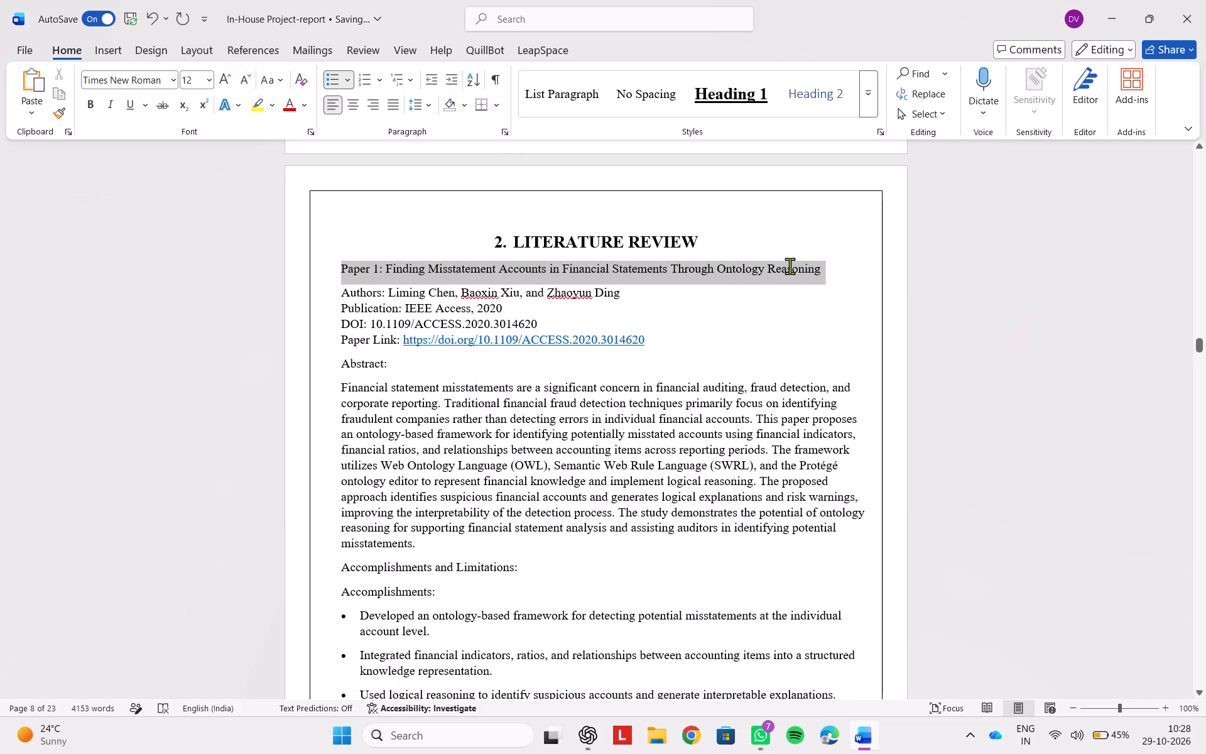
{"action": "left_click_drag", "start_coordinate": [790, 266], "coordinate": [803, 266]}
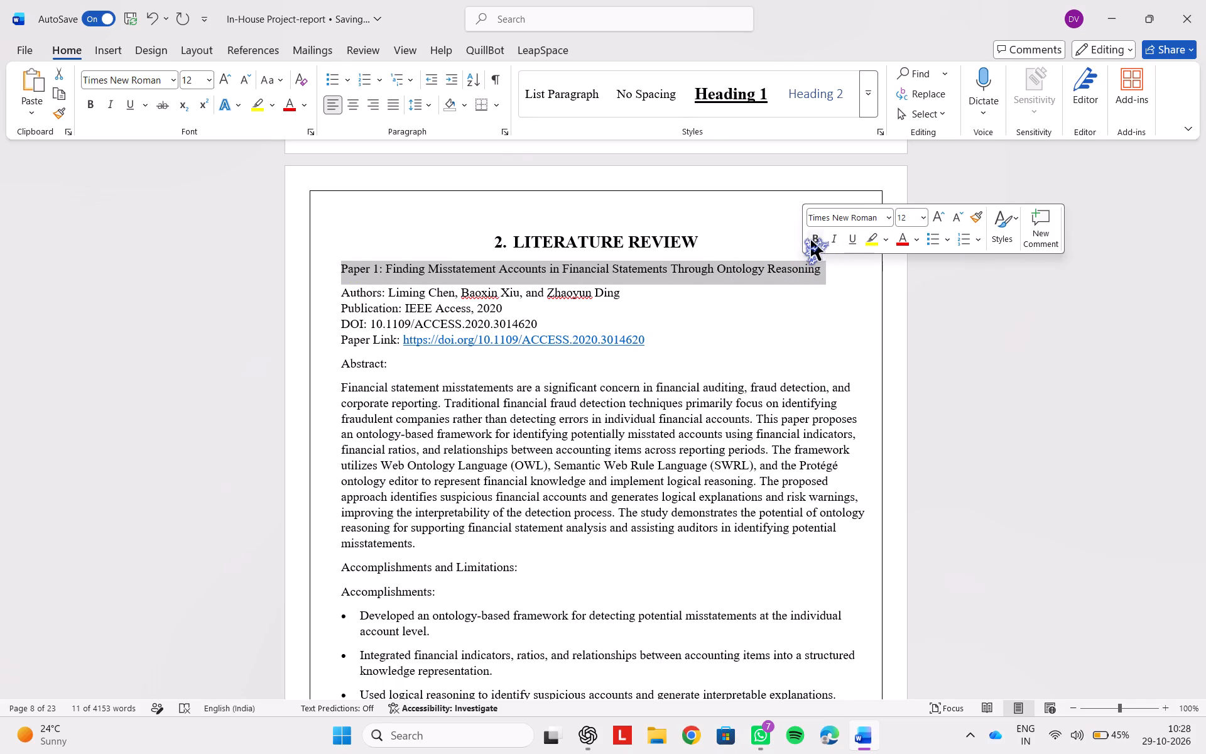
{"action": "left_click", "coordinate": [811, 240]}
{"action": "left_click", "coordinate": [690, 348]}
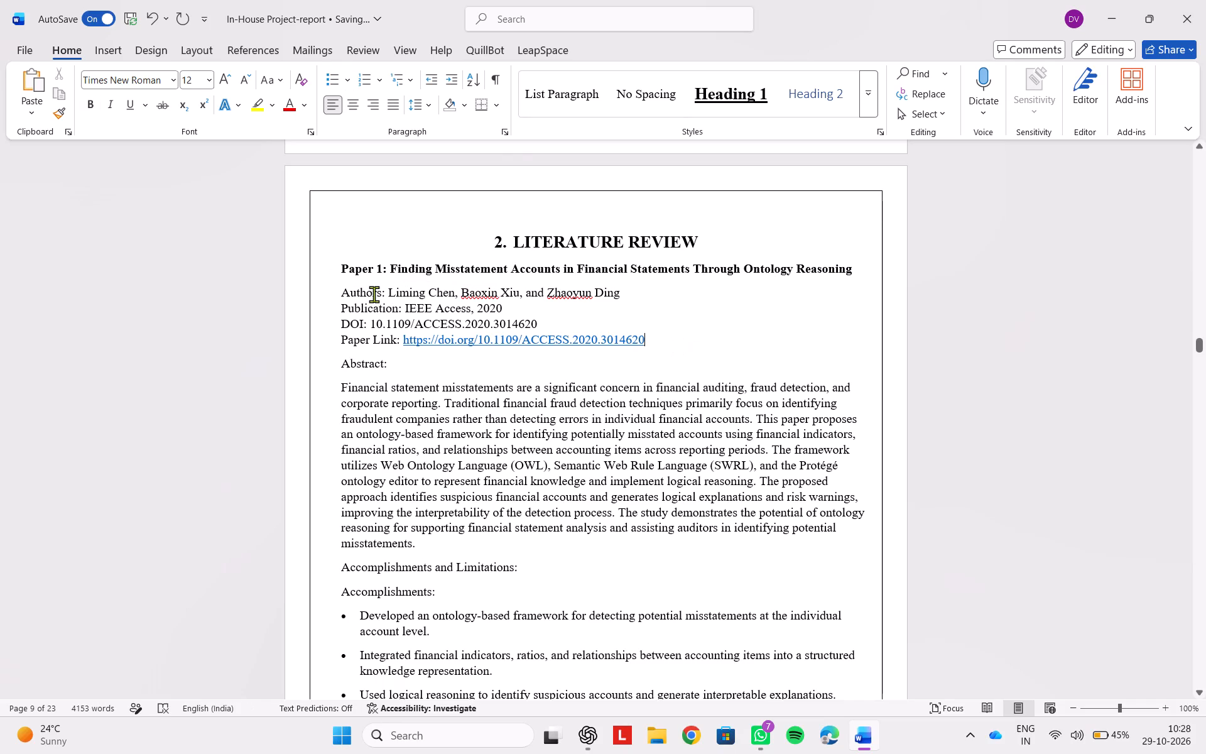
Make the Authors, Publication, DOI and Paper Link labels below the Paper 1 title bold, leaving their values regular.
{"action": "left_click_drag", "start_coordinate": [339, 293], "coordinate": [382, 293]}
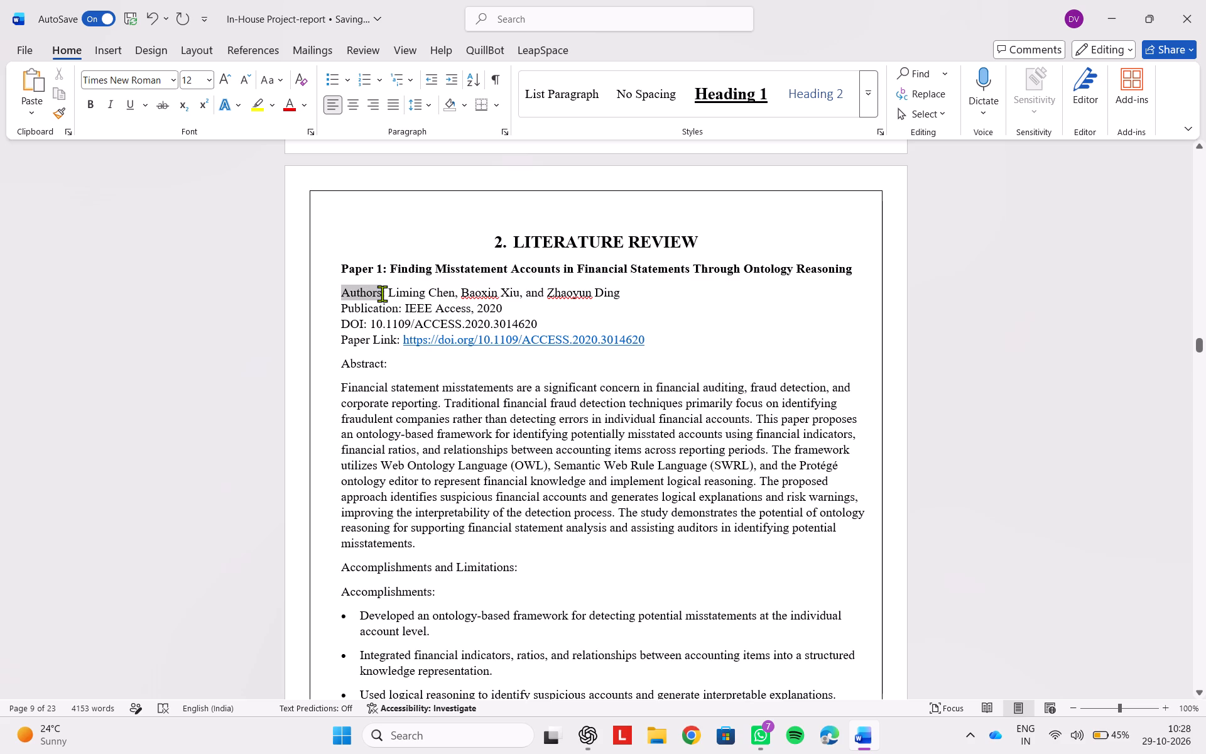
{"action": "left_click_drag", "start_coordinate": [382, 293], "coordinate": [386, 293]}
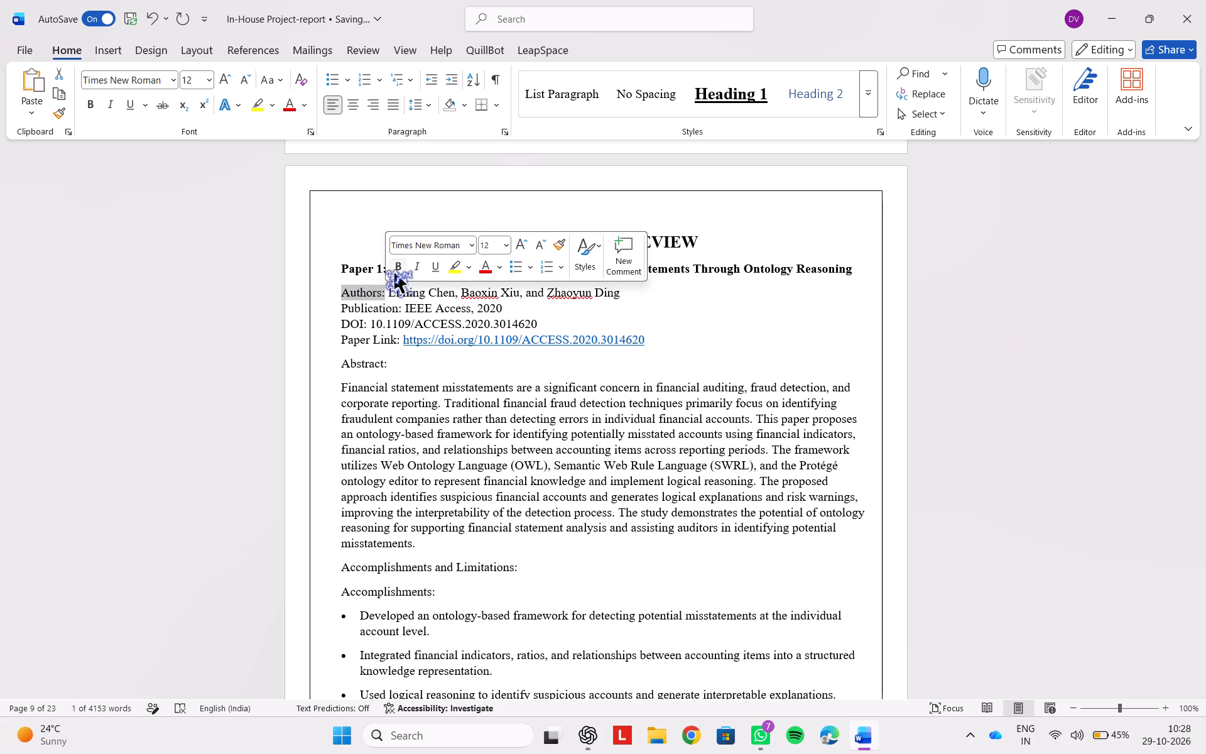
{"action": "left_click", "coordinate": [394, 273]}
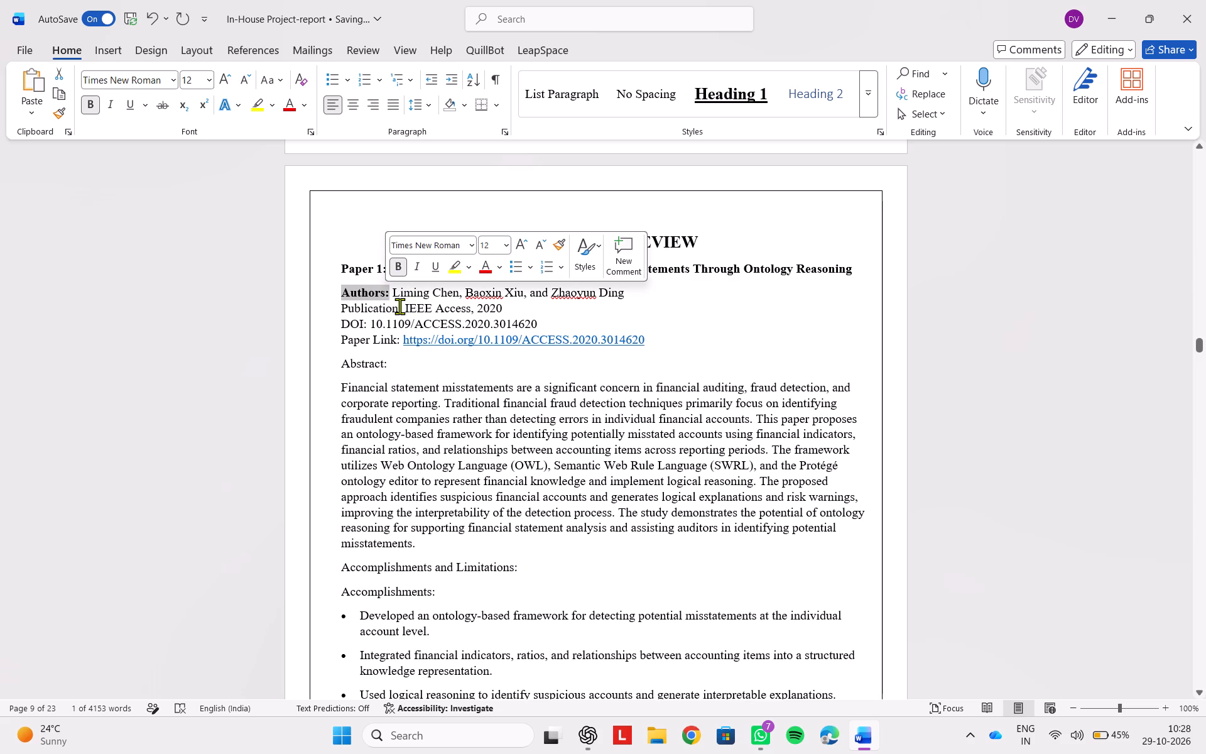
{"action": "left_click_drag", "start_coordinate": [399, 306], "coordinate": [344, 314]}
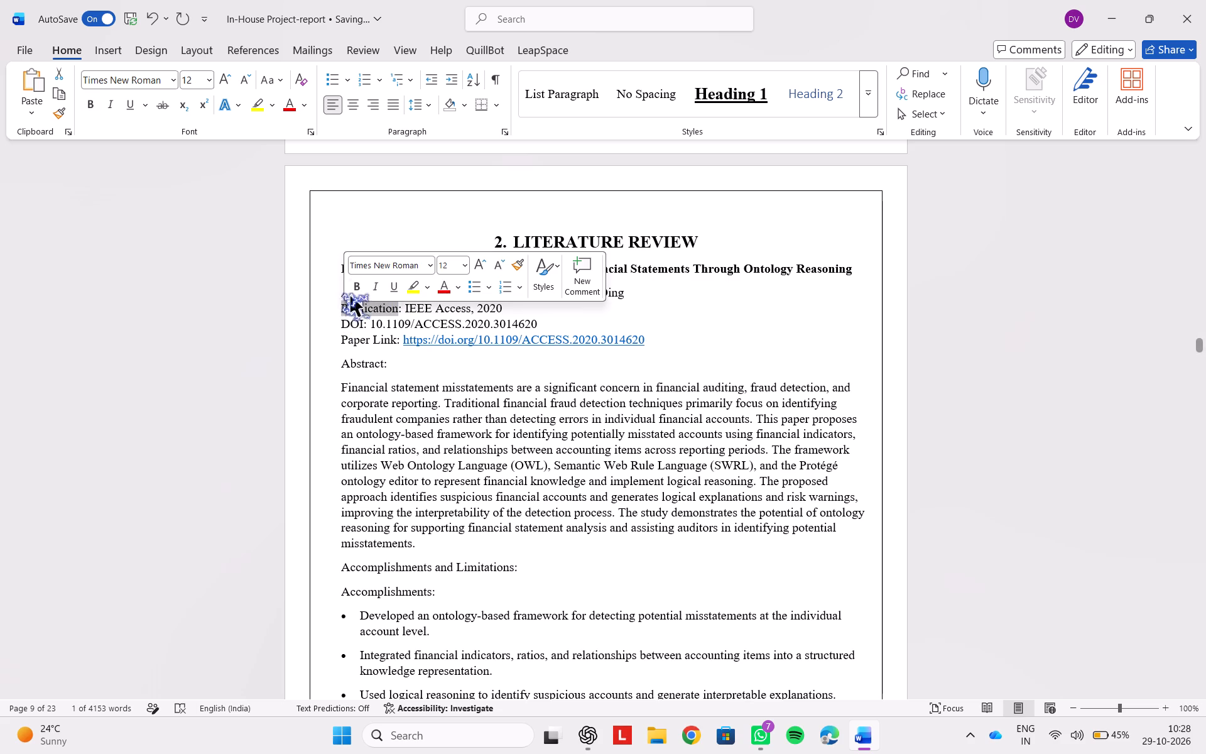
{"action": "left_click", "coordinate": [352, 290]}
{"action": "left_click_drag", "start_coordinate": [367, 320], "coordinate": [340, 330]}
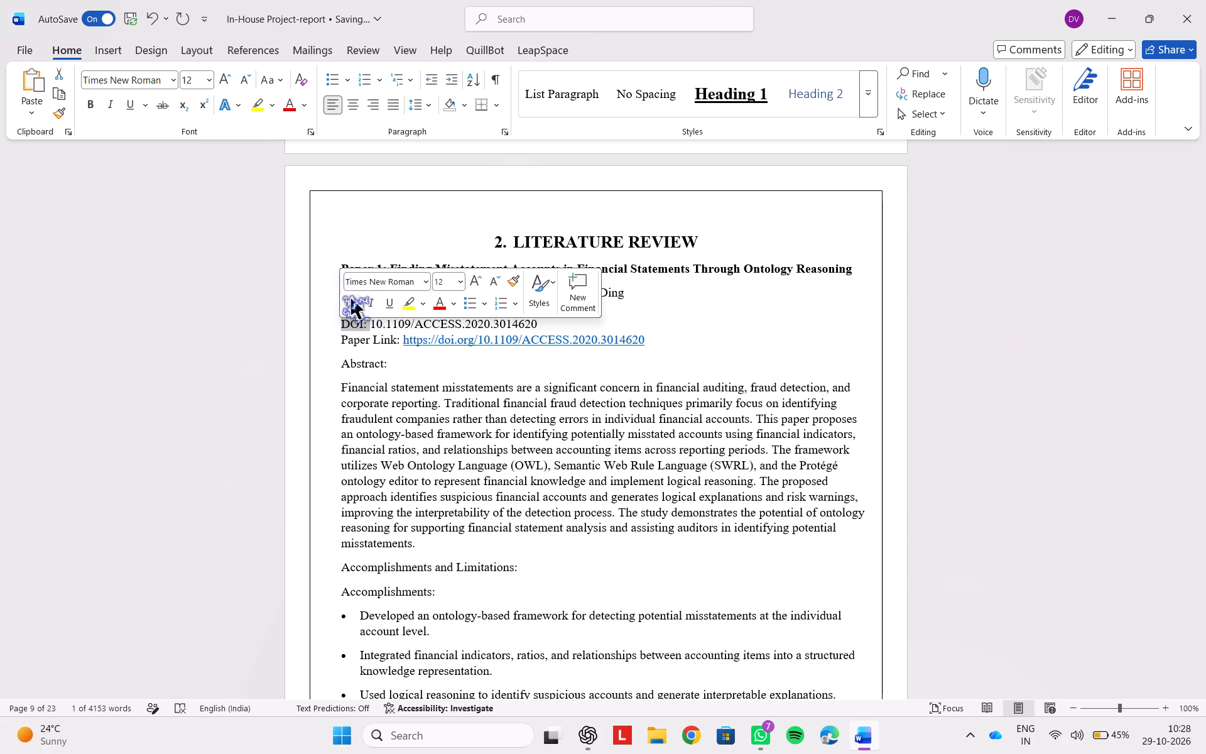
{"action": "left_click", "coordinate": [351, 298]}
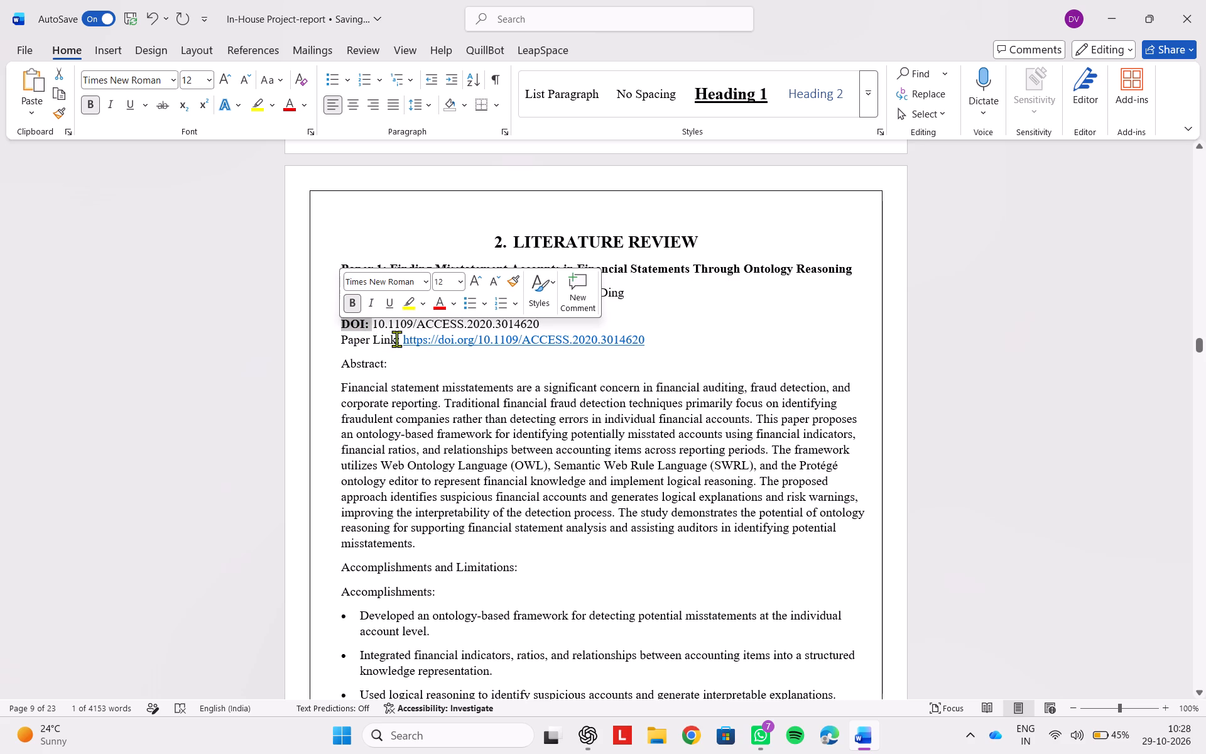
{"action": "left_click", "coordinate": [403, 341]}
{"action": "left_click_drag", "start_coordinate": [403, 341], "coordinate": [351, 344]}
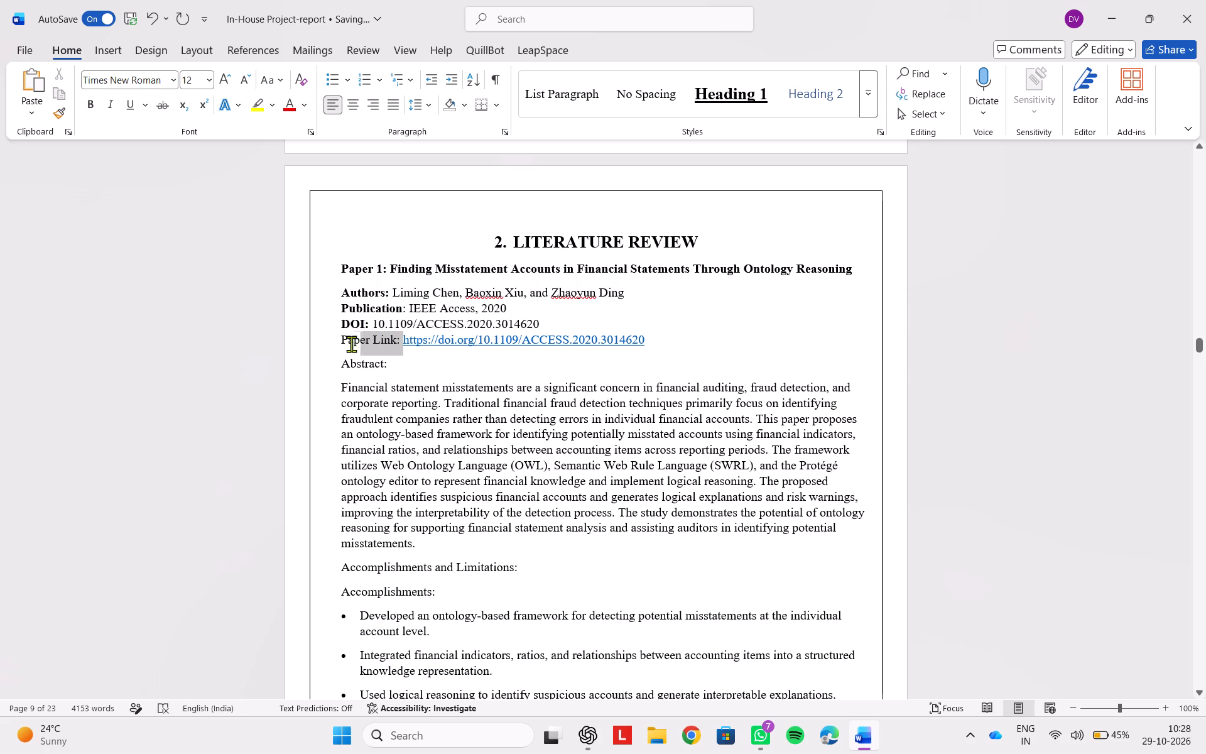
{"action": "left_click_drag", "start_coordinate": [351, 344], "coordinate": [337, 346]}
{"action": "left_click", "coordinate": [347, 324]}
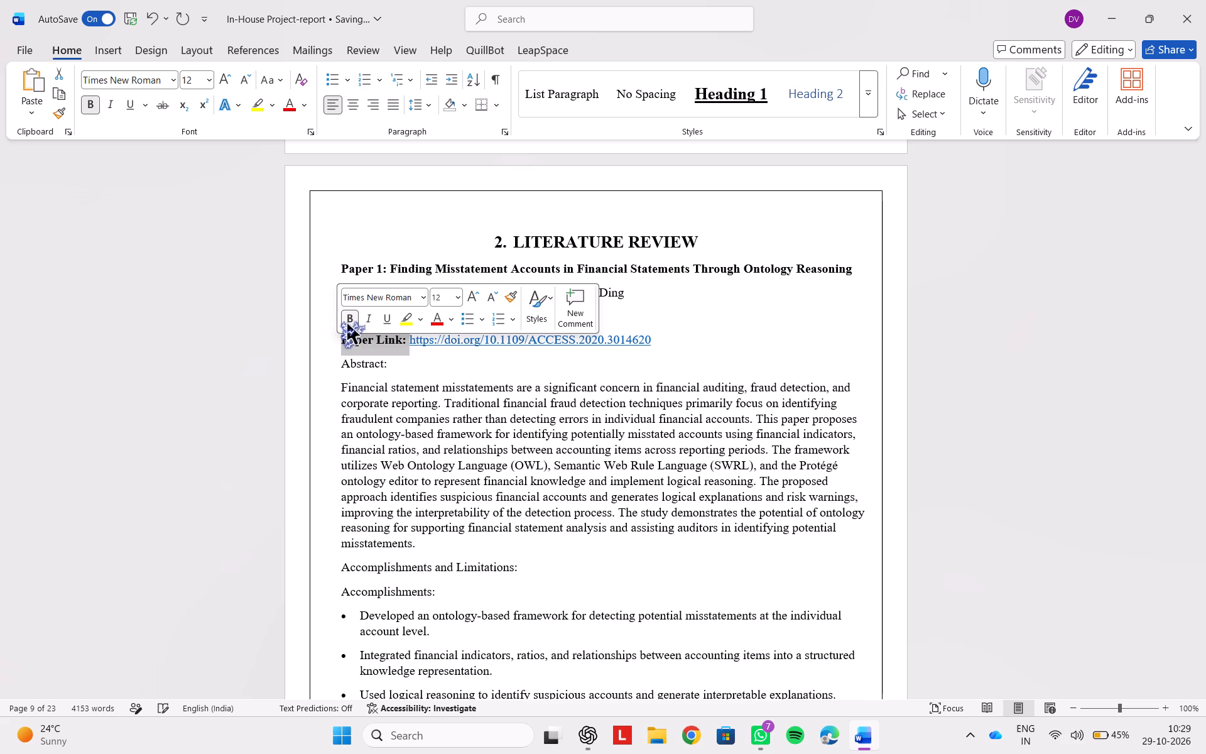
{"action": "left_click", "coordinate": [711, 323]}
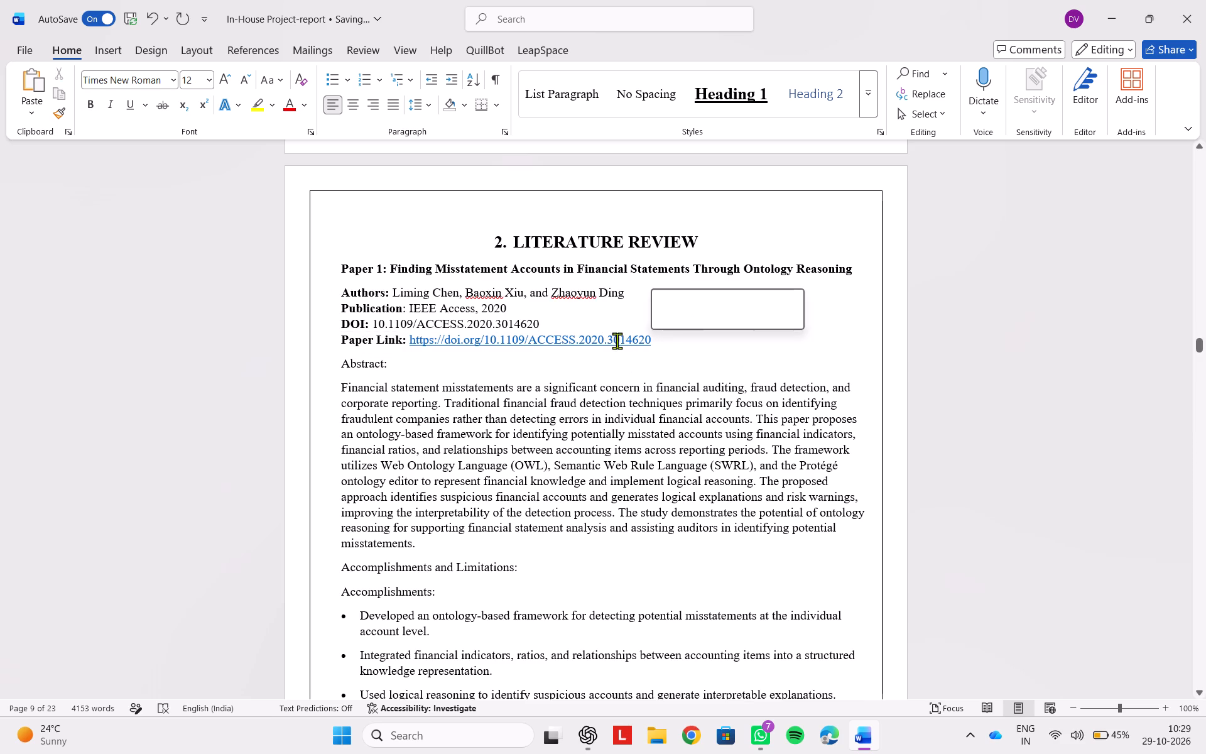
Open Paper 1's DOI link from the report to check the paper's page in the browser.
{"action": "left_click", "coordinate": [617, 341], "text": "ctrl"}
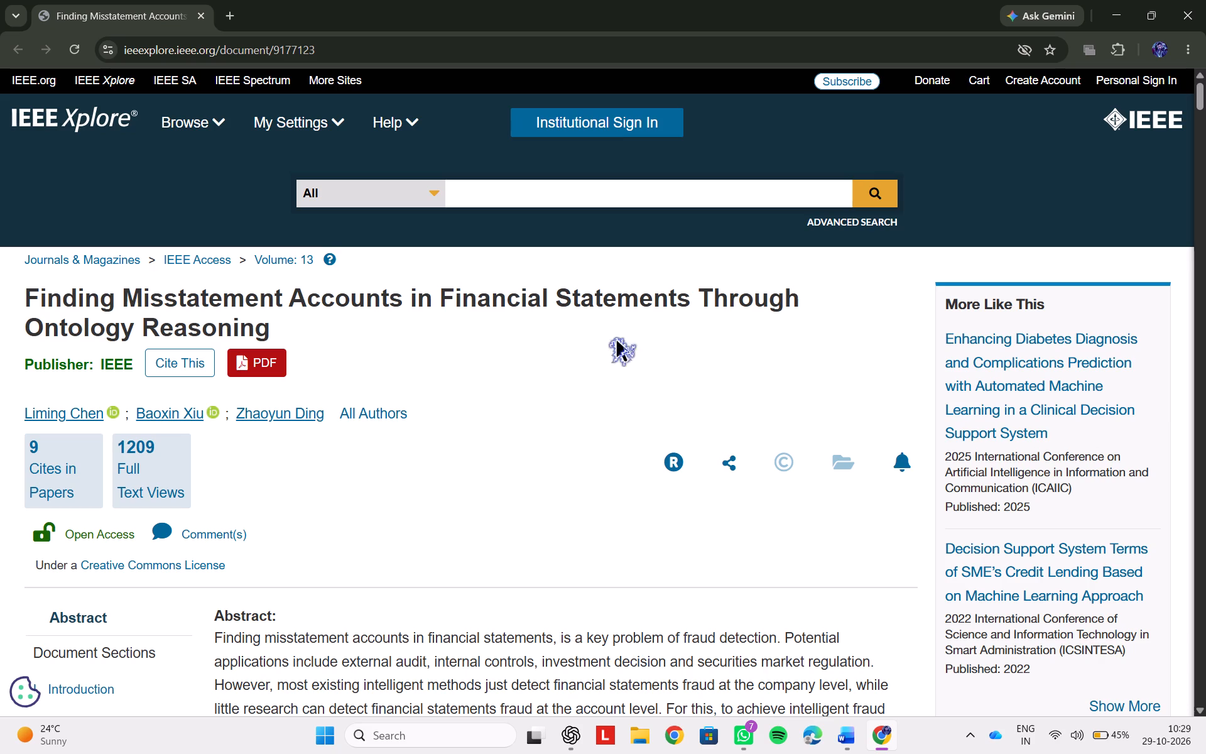
Close Paper 1's web page and return to the report in Word.
{"action": "left_click", "coordinate": [205, 18]}
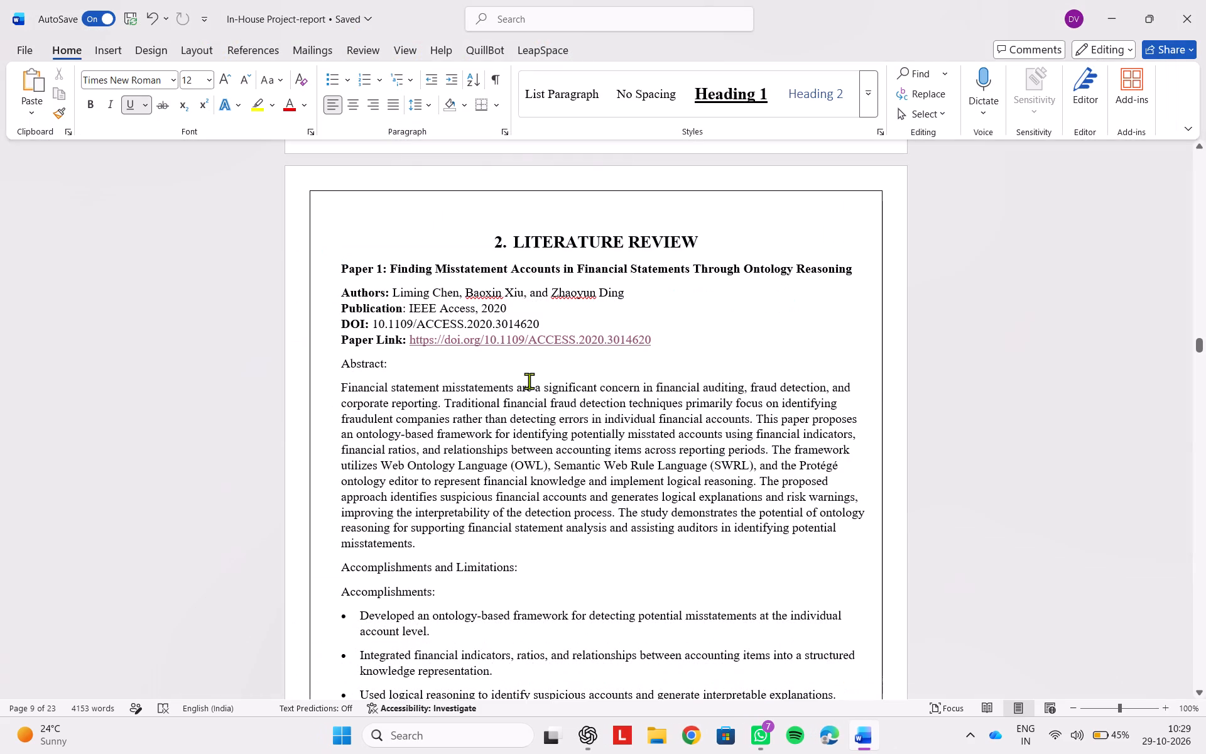
Format the Abstract heading of Paper 1 as bold, 14 pt.
{"action": "scroll", "coordinate": [529, 381], "scroll_direction": "down", "scroll_amount": 1}
{"action": "scroll", "coordinate": [529, 381], "scroll_direction": "up", "scroll_amount": 1}
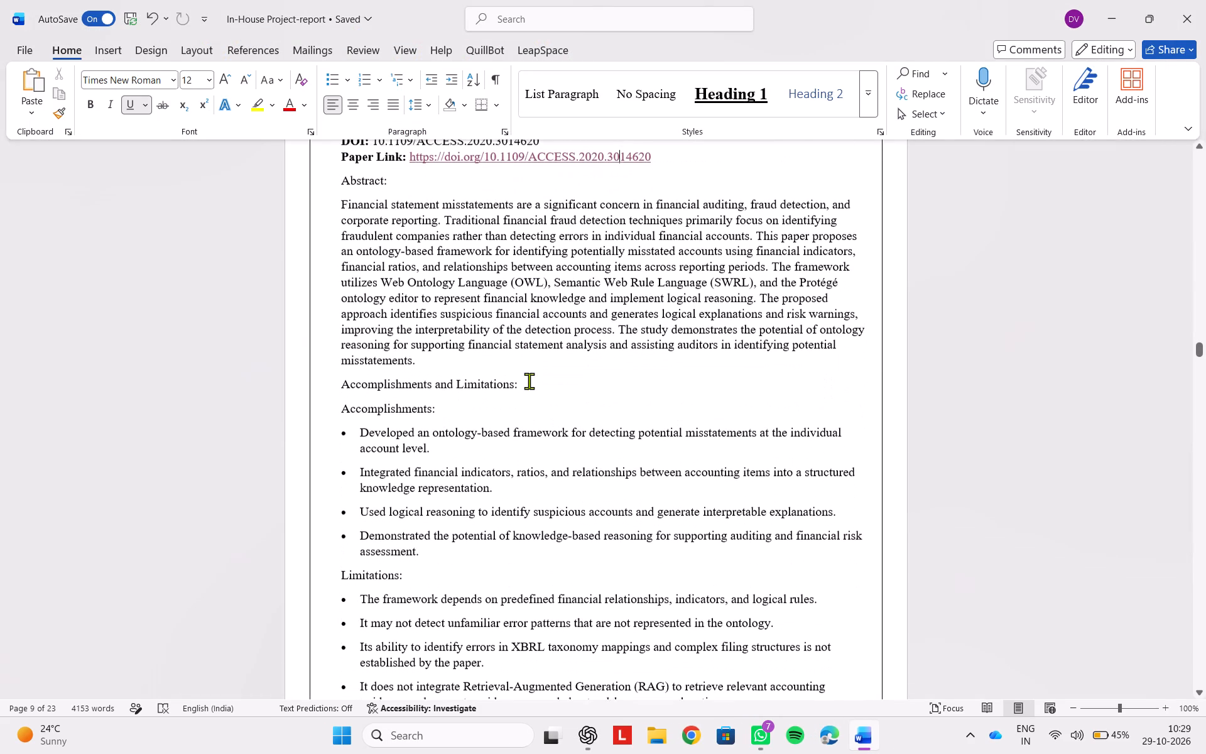
{"action": "scroll", "coordinate": [529, 381], "scroll_direction": "up", "scroll_amount": 1}
{"action": "left_click", "coordinate": [340, 304]}
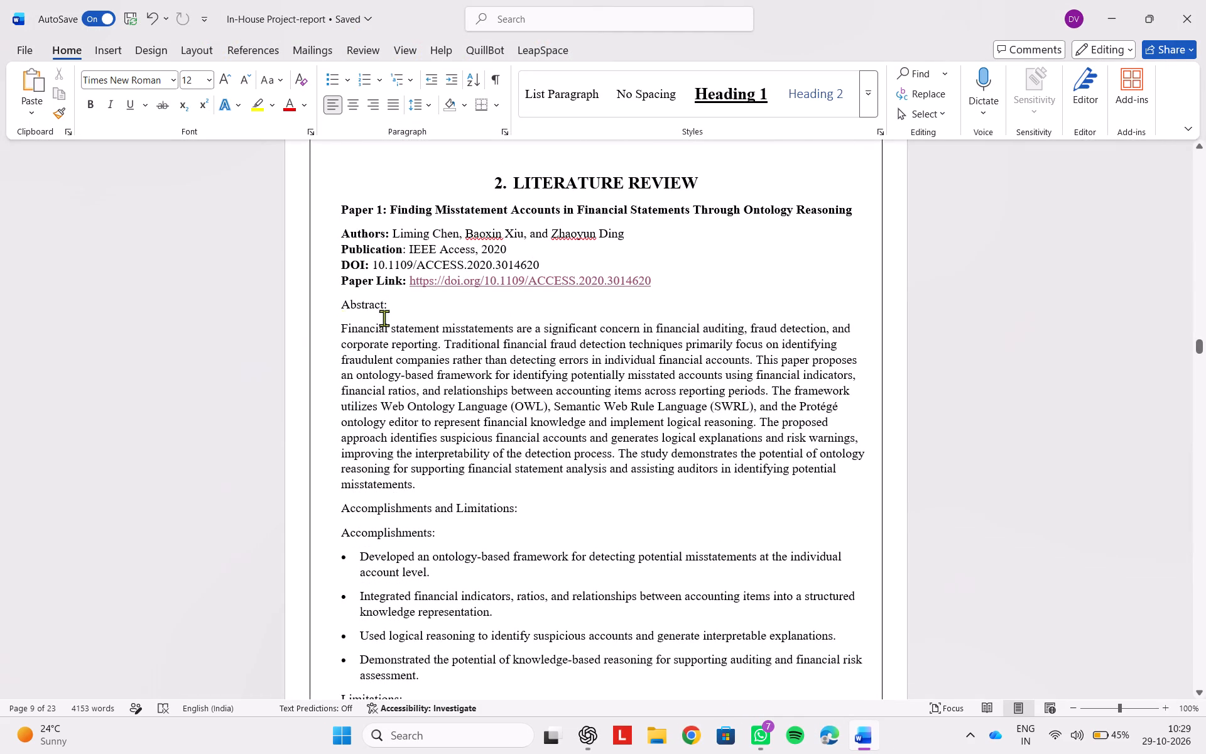
{"action": "left_click_drag", "start_coordinate": [337, 304], "coordinate": [398, 304]}
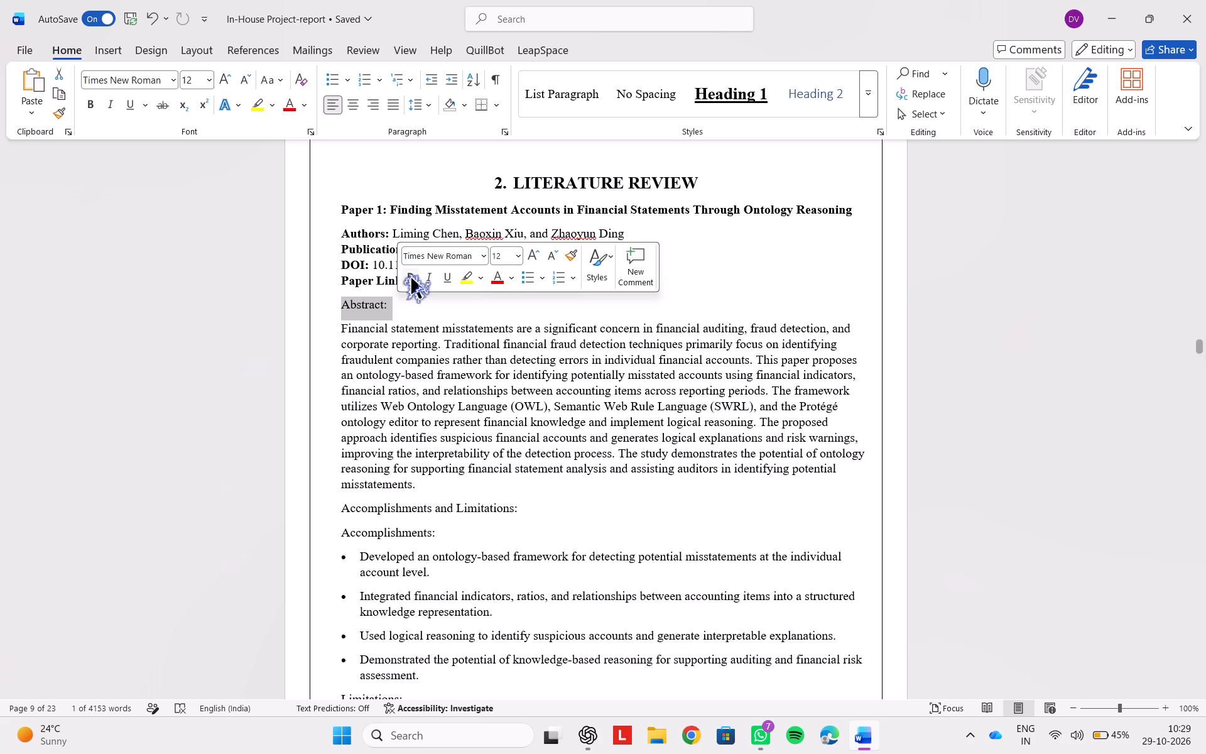
{"action": "left_click", "coordinate": [411, 278]}
{"action": "left_click", "coordinate": [470, 307]}
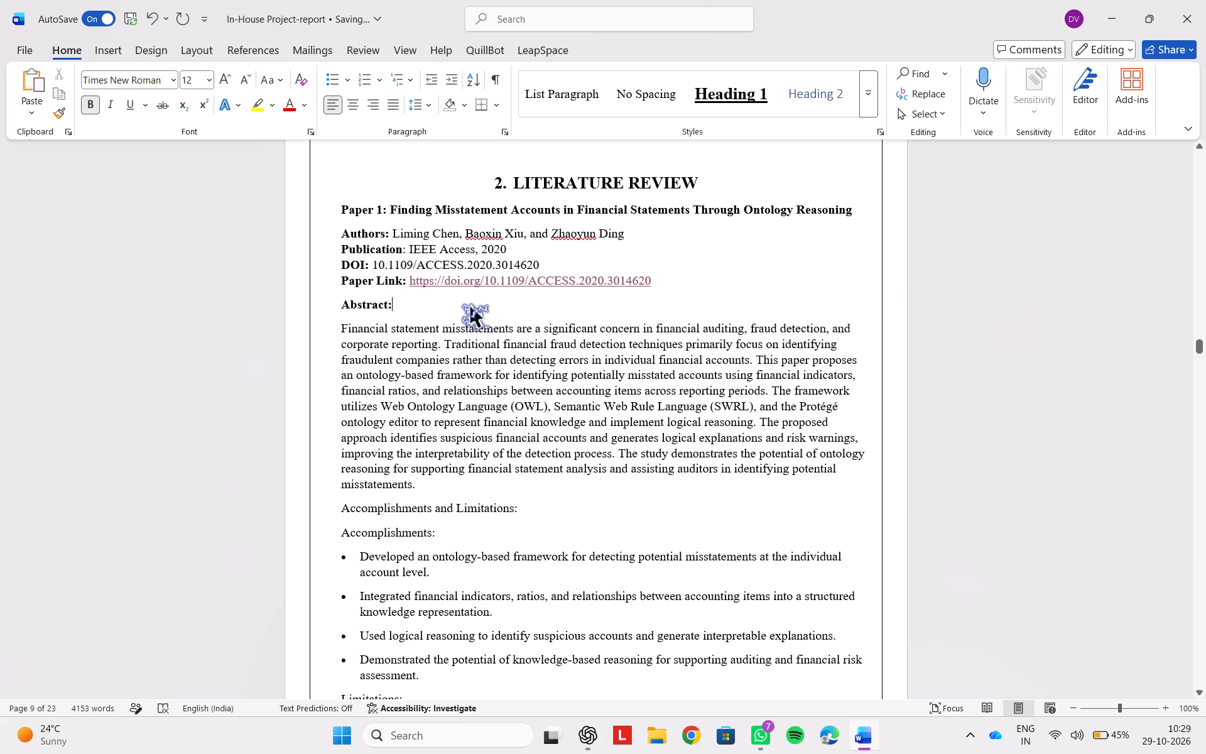
{"action": "left_click_drag", "start_coordinate": [402, 298], "coordinate": [338, 313]}
{"action": "left_click", "coordinate": [226, 80]}
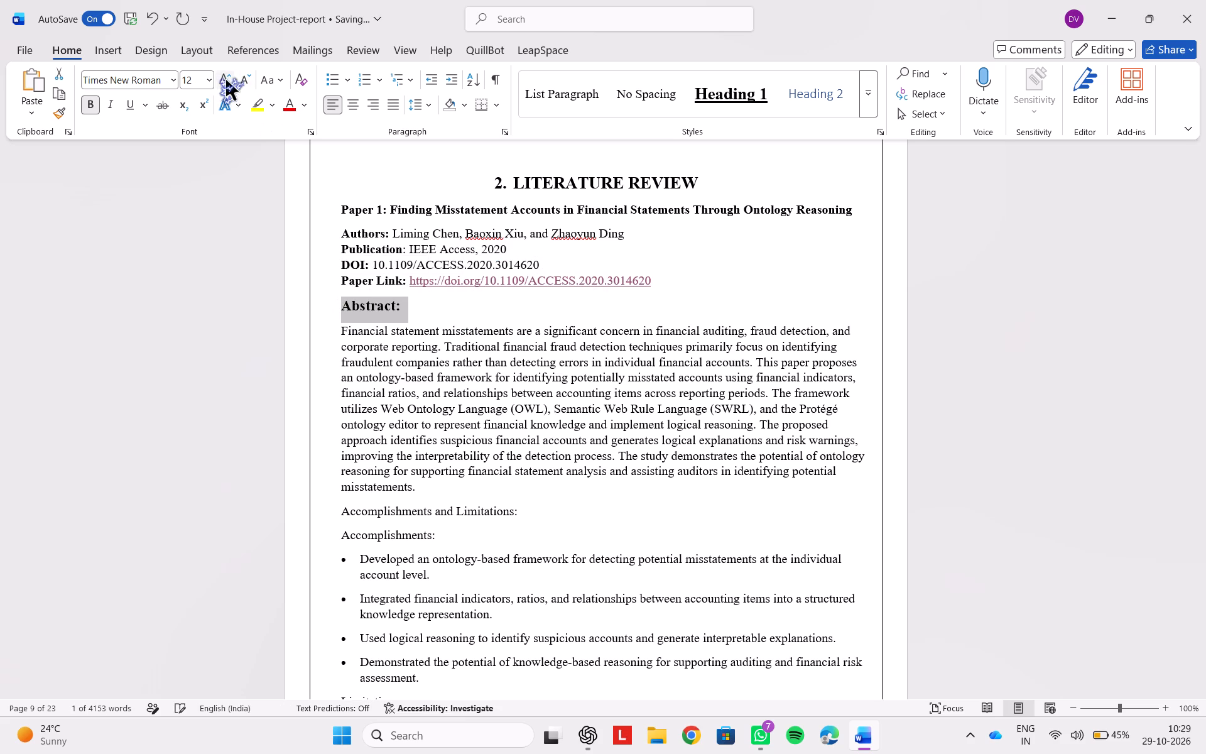
{"action": "left_click", "coordinate": [499, 305]}
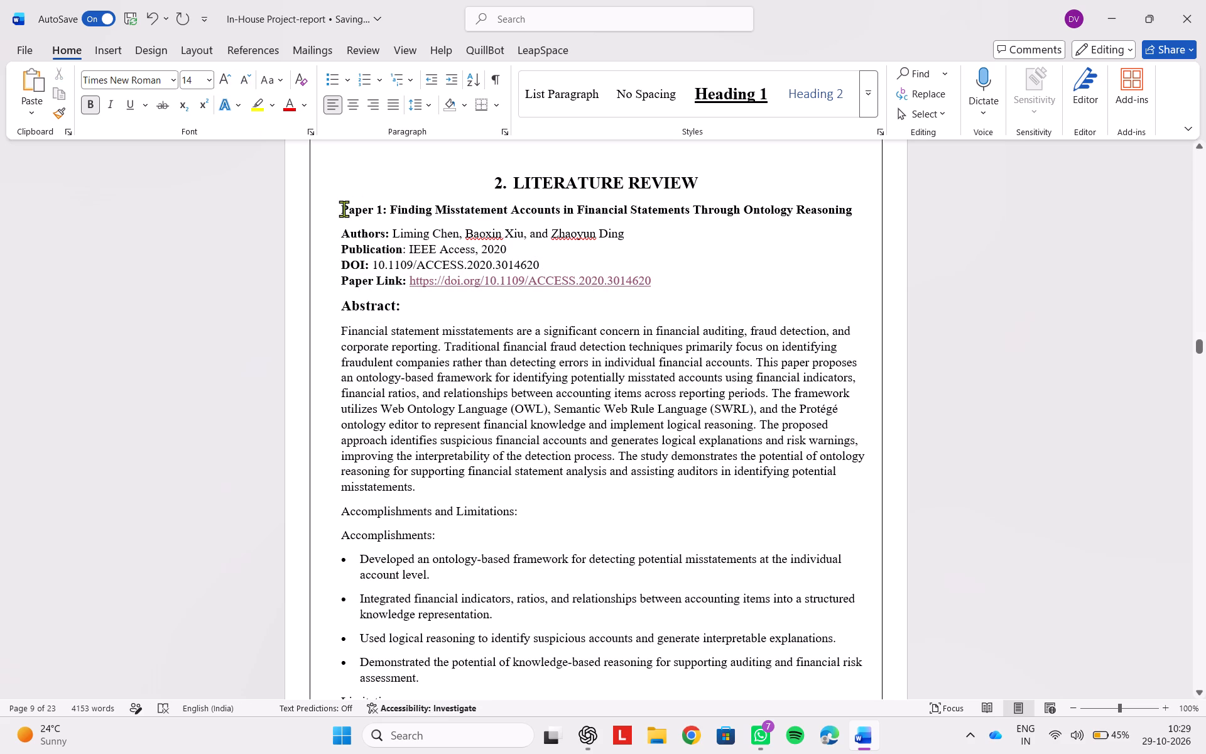
Increase the Paper 1 title line to 14 pt.
{"action": "left_click", "coordinate": [344, 209]}
{"action": "left_click_drag", "start_coordinate": [344, 209], "coordinate": [847, 222]}
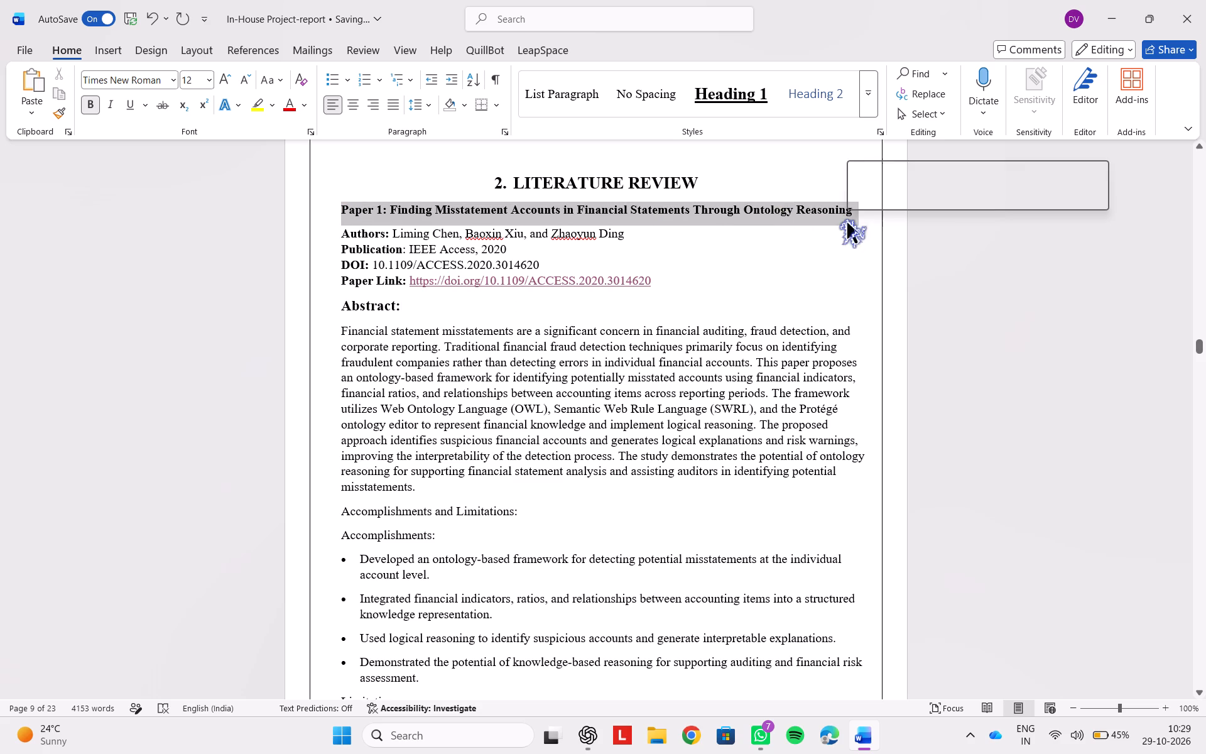
{"action": "left_click", "coordinate": [230, 79]}
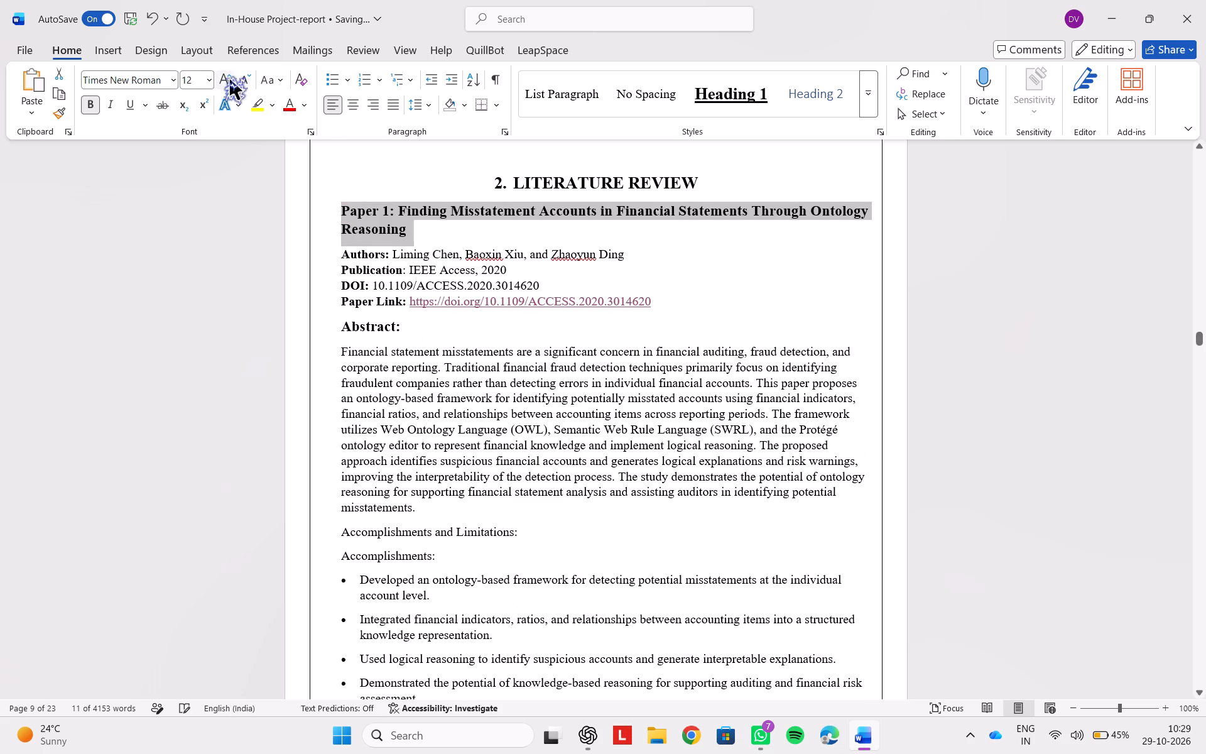
Insert an unnumbered blank line between the Literature Review heading and the Paper 1 title.
{"action": "left_click", "coordinate": [715, 187]}
{"action": "key", "text": "Return"}
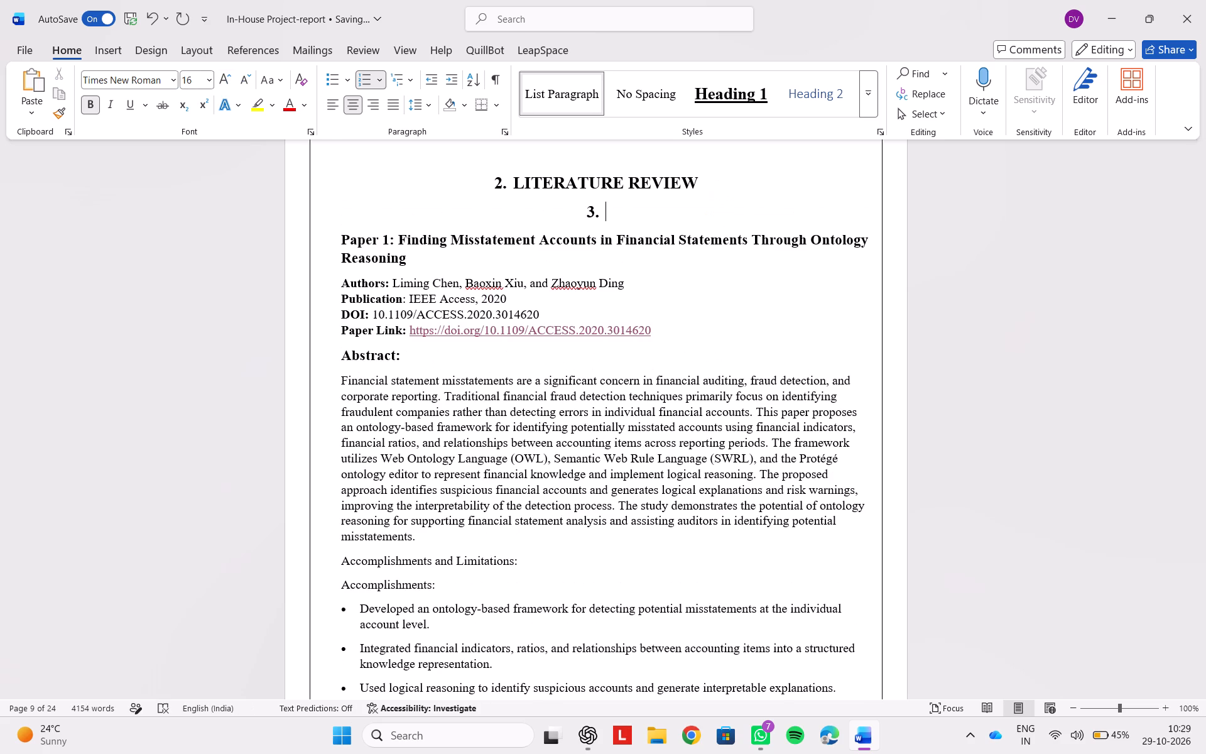
{"action": "key", "text": "BackSpace"}
Look through the report's earlier pages, from the acknowledgement to the literature review, to check their layout.
{"action": "scroll", "coordinate": [715, 187], "scroll_direction": "up", "scroll_amount": 2}
{"action": "scroll", "coordinate": [715, 187], "scroll_direction": "down", "scroll_amount": 1}
{"action": "scroll", "coordinate": [715, 187], "scroll_direction": "up", "scroll_amount": 2}
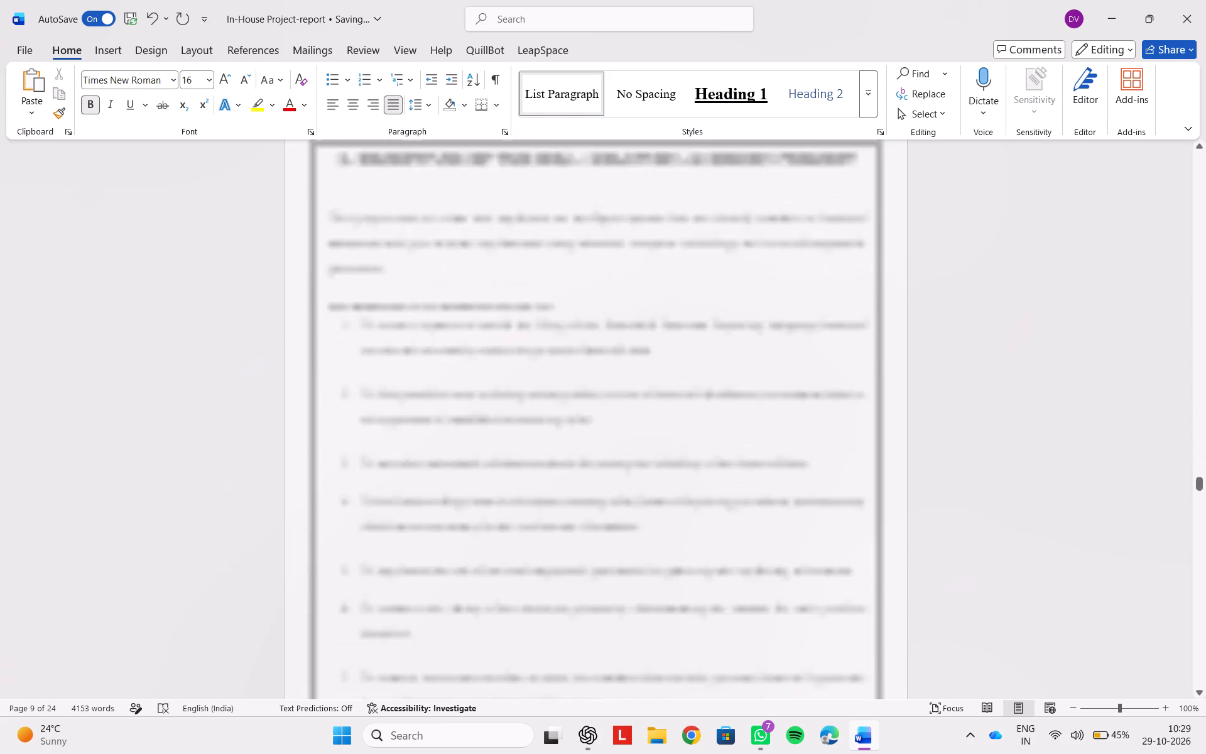
{"action": "scroll", "coordinate": [715, 187], "scroll_direction": "up", "scroll_amount": 12}
{"action": "scroll", "coordinate": [715, 187], "scroll_direction": "down", "scroll_amount": 6}
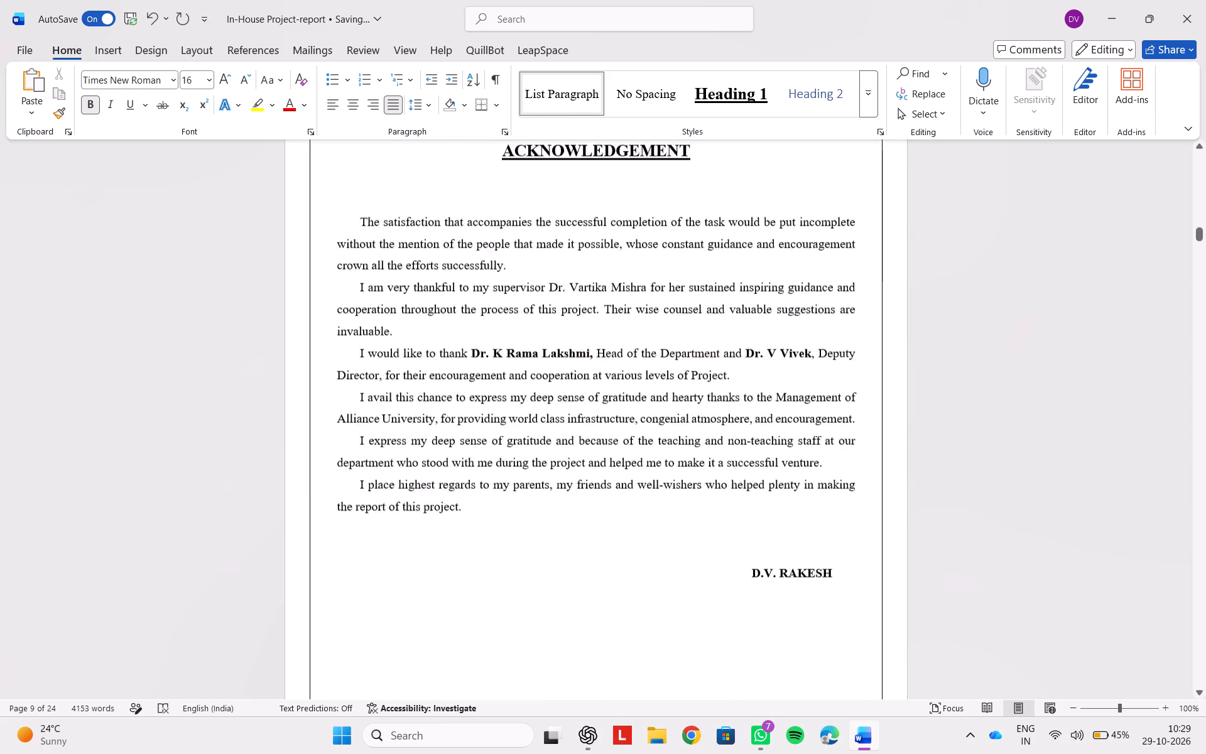
{"action": "scroll", "coordinate": [715, 187], "scroll_direction": "down", "scroll_amount": 4}
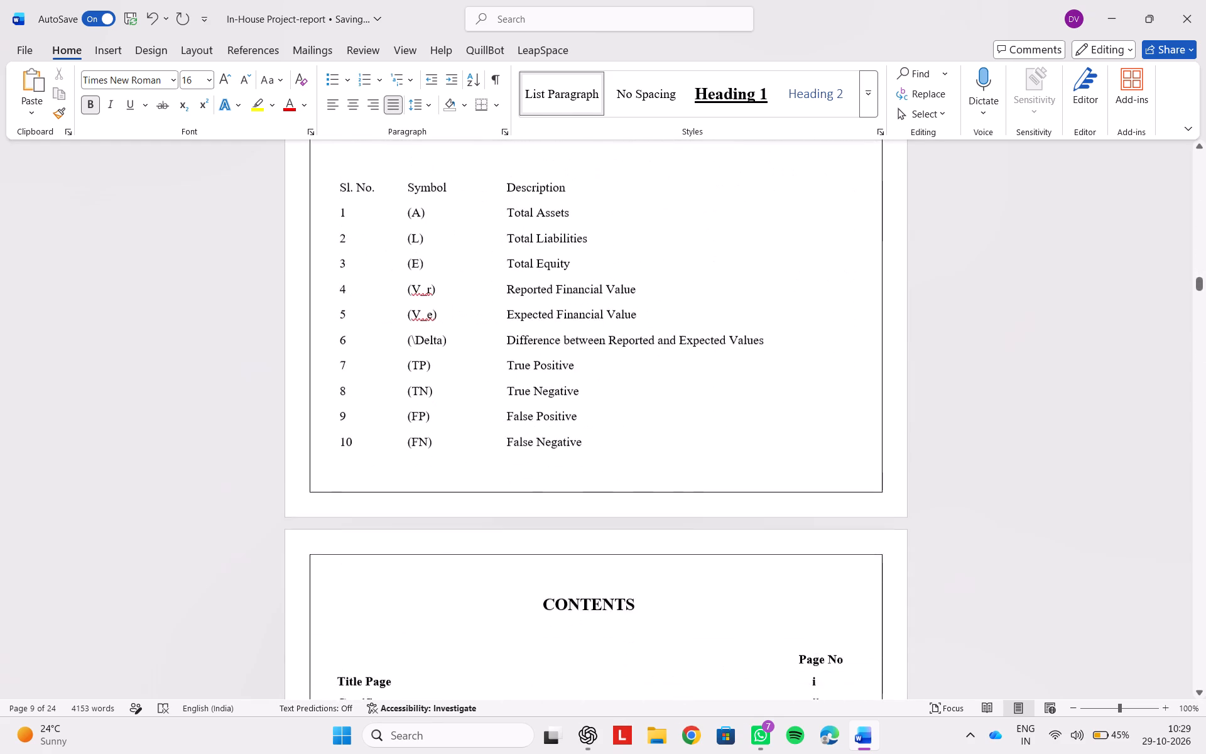
{"action": "scroll", "coordinate": [715, 187], "scroll_direction": "down", "scroll_amount": 2}
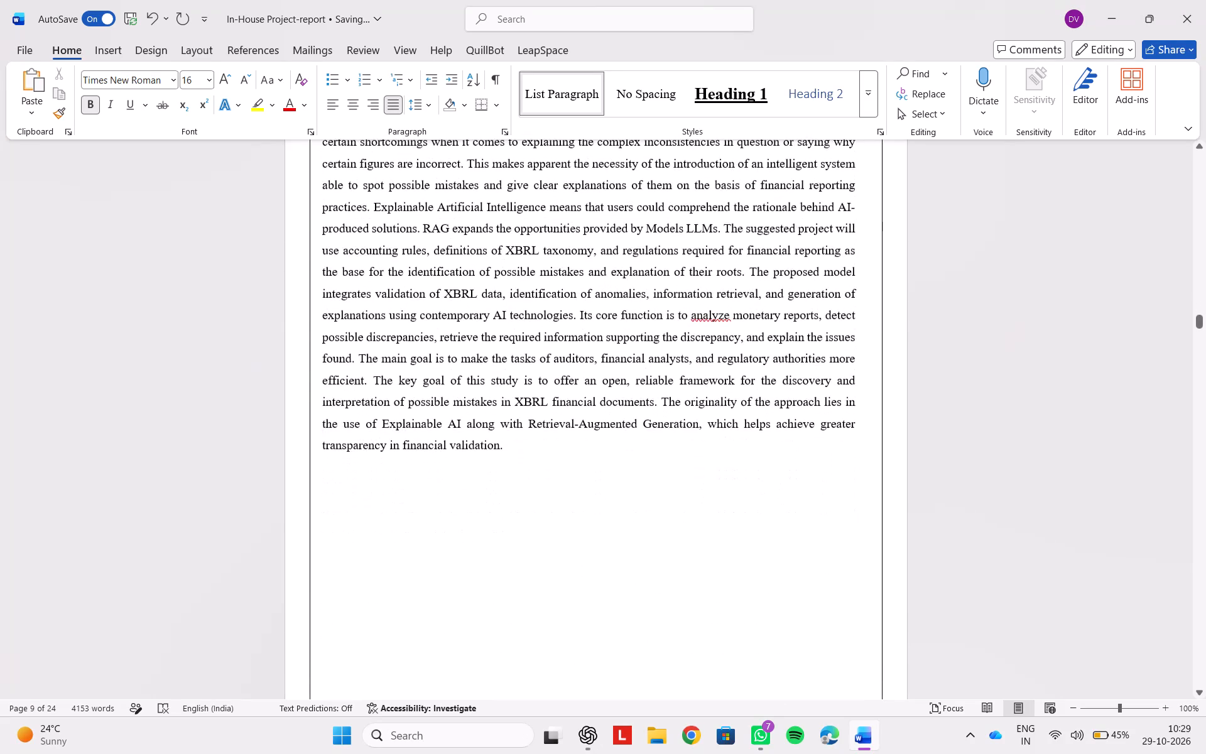
{"action": "scroll", "coordinate": [715, 187], "scroll_direction": "down", "scroll_amount": 3}
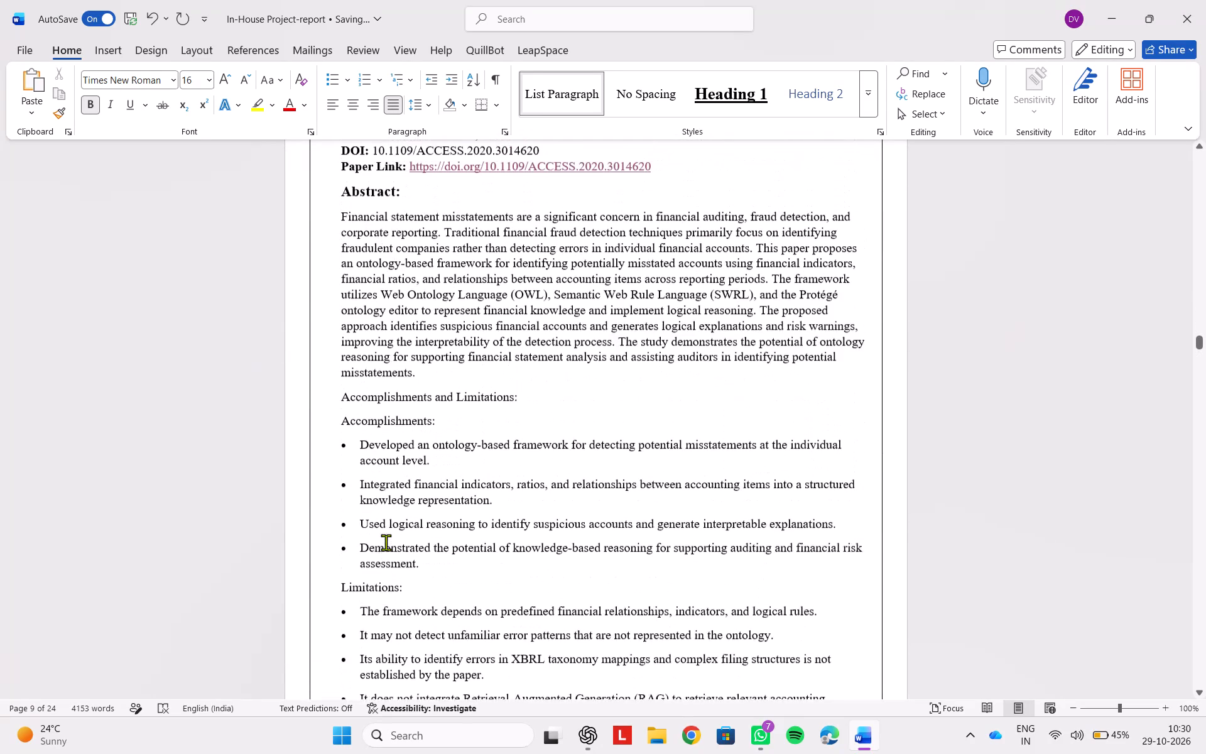
Indent the first line of Paper 1's Abstract paragraph.
{"action": "left_click", "coordinate": [340, 256]}
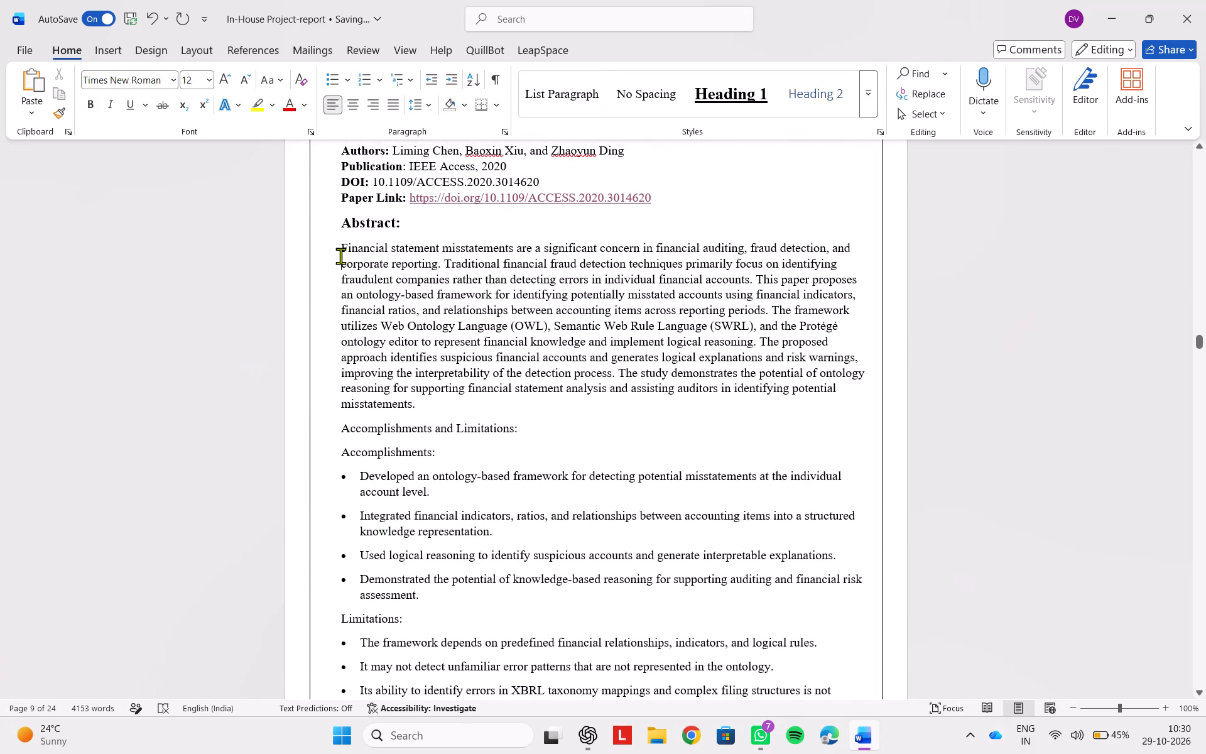
{"action": "left_click", "coordinate": [340, 248]}
{"action": "key", "text": "Tab"}
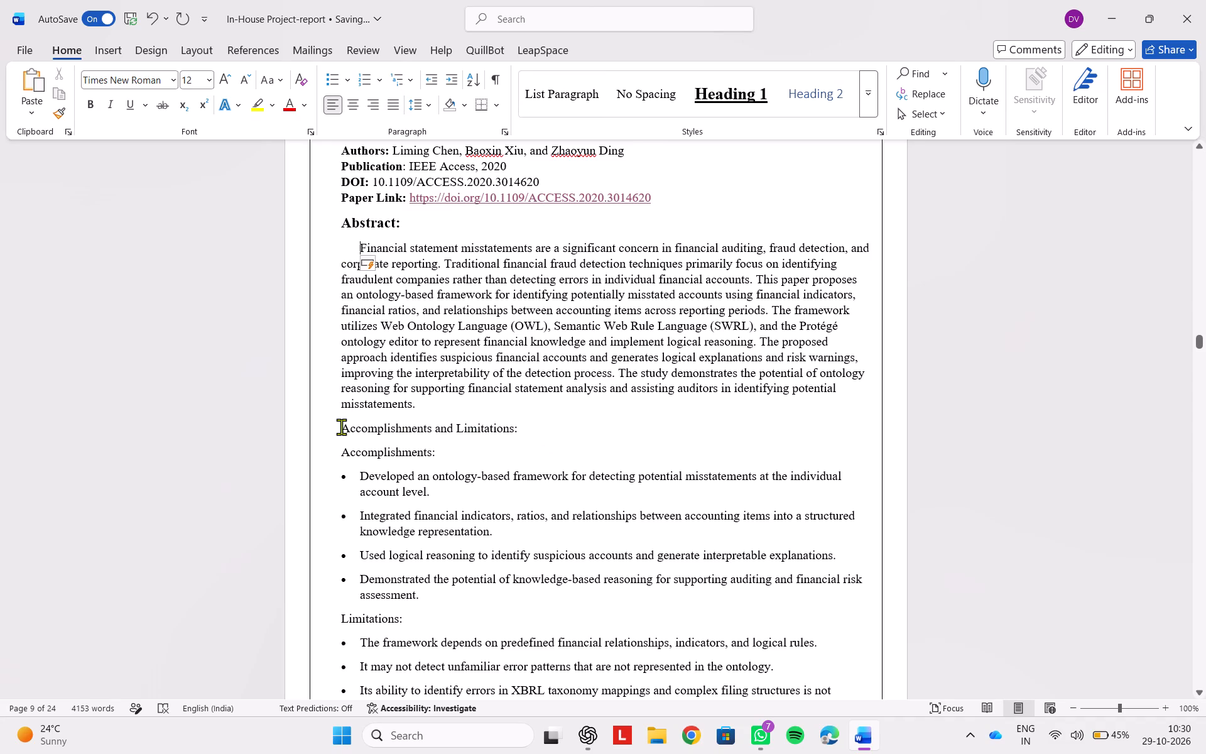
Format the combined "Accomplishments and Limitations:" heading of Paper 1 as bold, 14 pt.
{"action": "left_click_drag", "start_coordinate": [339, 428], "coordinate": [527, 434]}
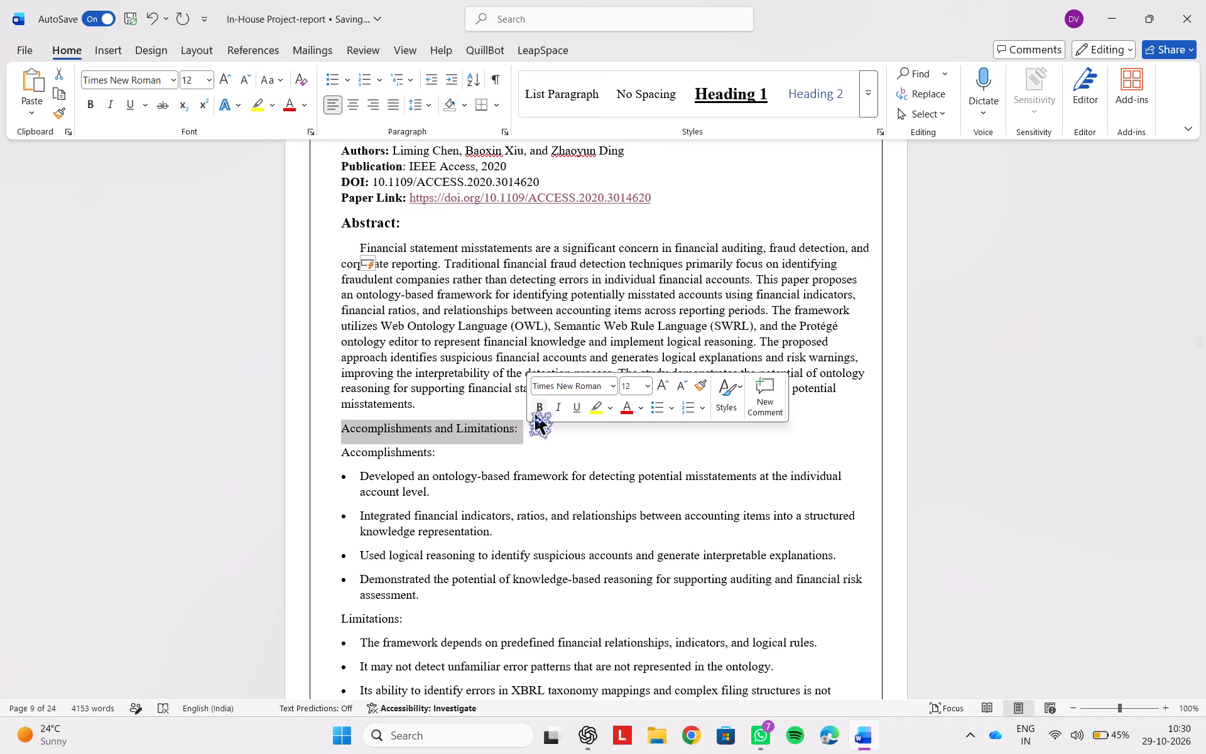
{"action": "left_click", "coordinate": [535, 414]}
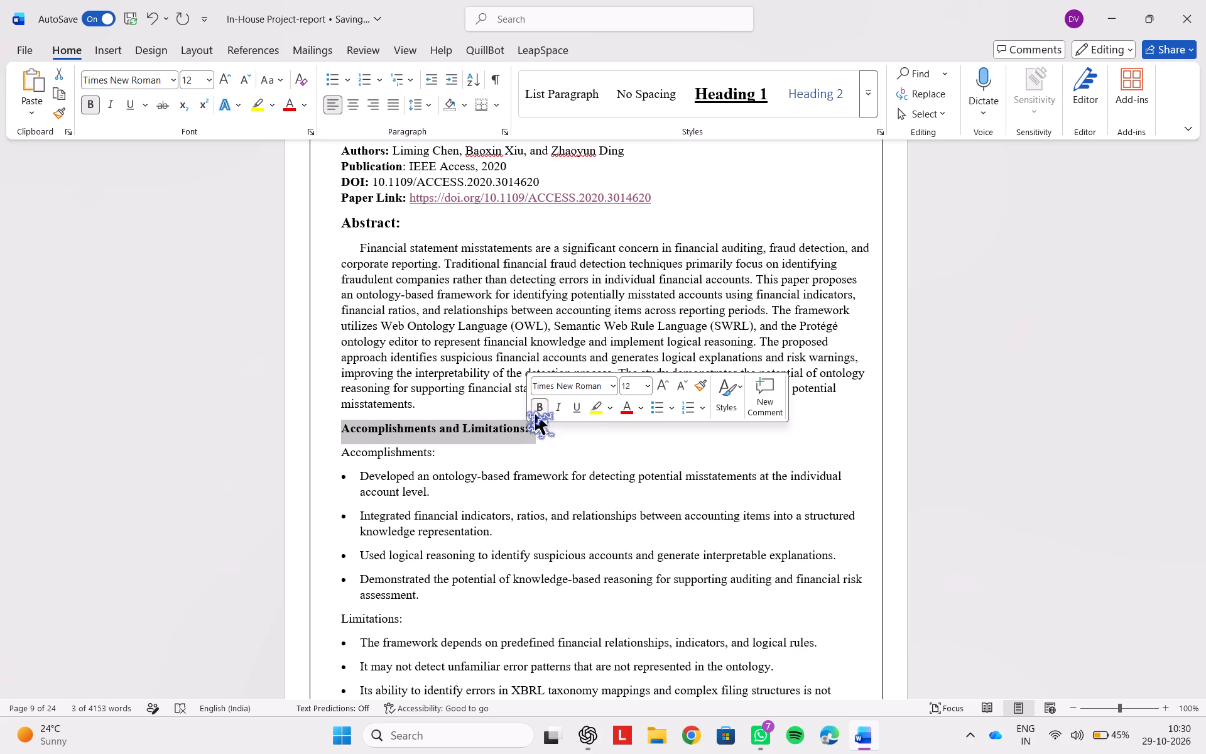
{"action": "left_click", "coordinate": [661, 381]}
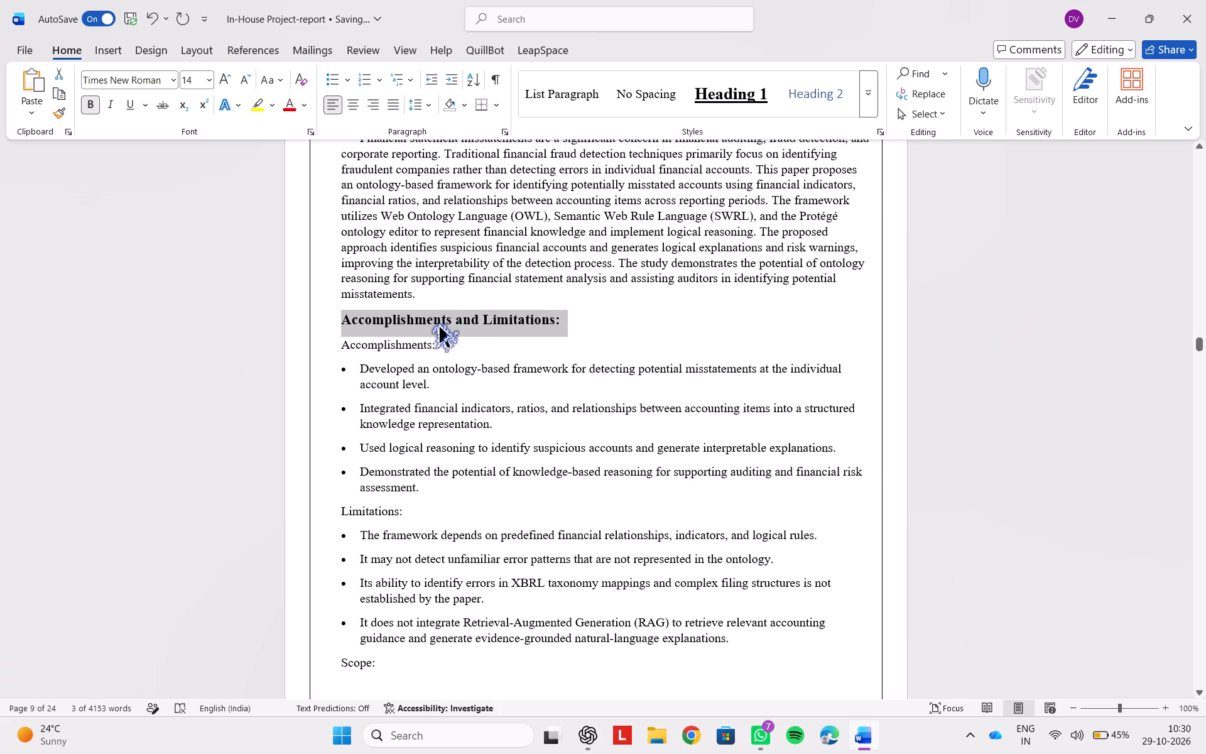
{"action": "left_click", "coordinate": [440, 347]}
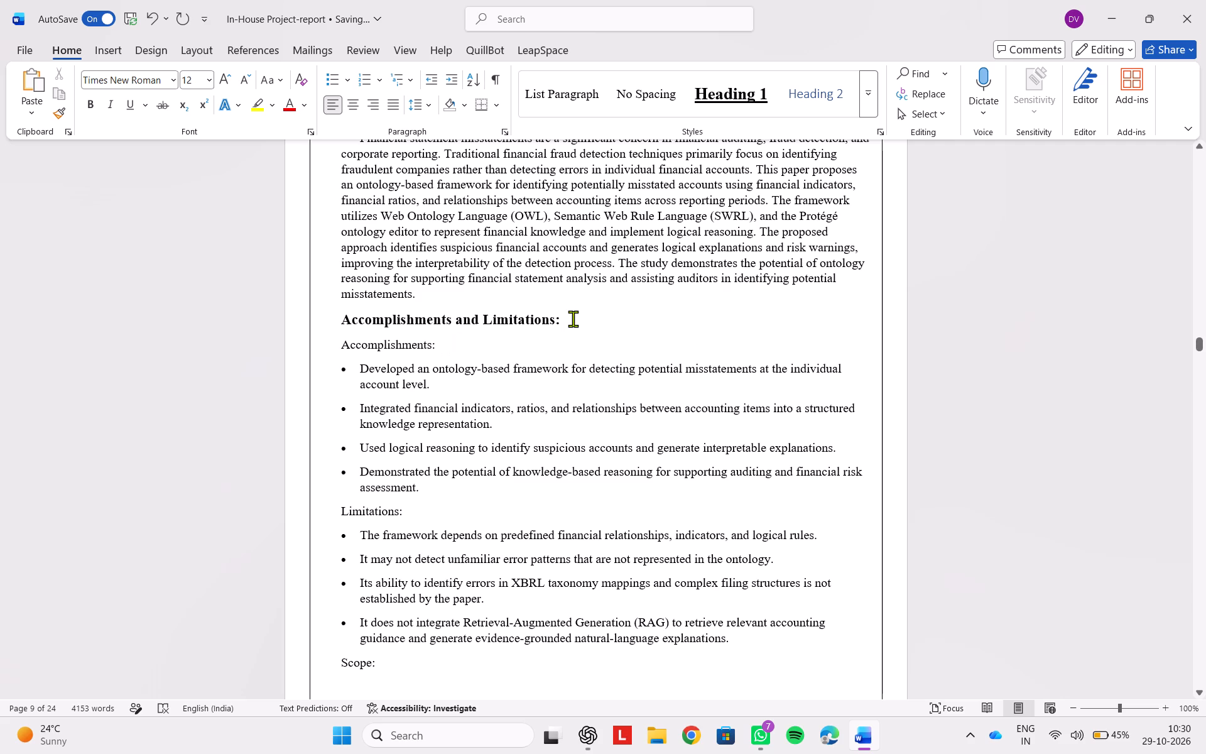
Delete the combined "Accomplishments and Limitations:" heading line from Paper 1.
{"action": "left_click_drag", "start_coordinate": [573, 319], "coordinate": [357, 322]}
{"action": "key", "text": "BackSpace"}
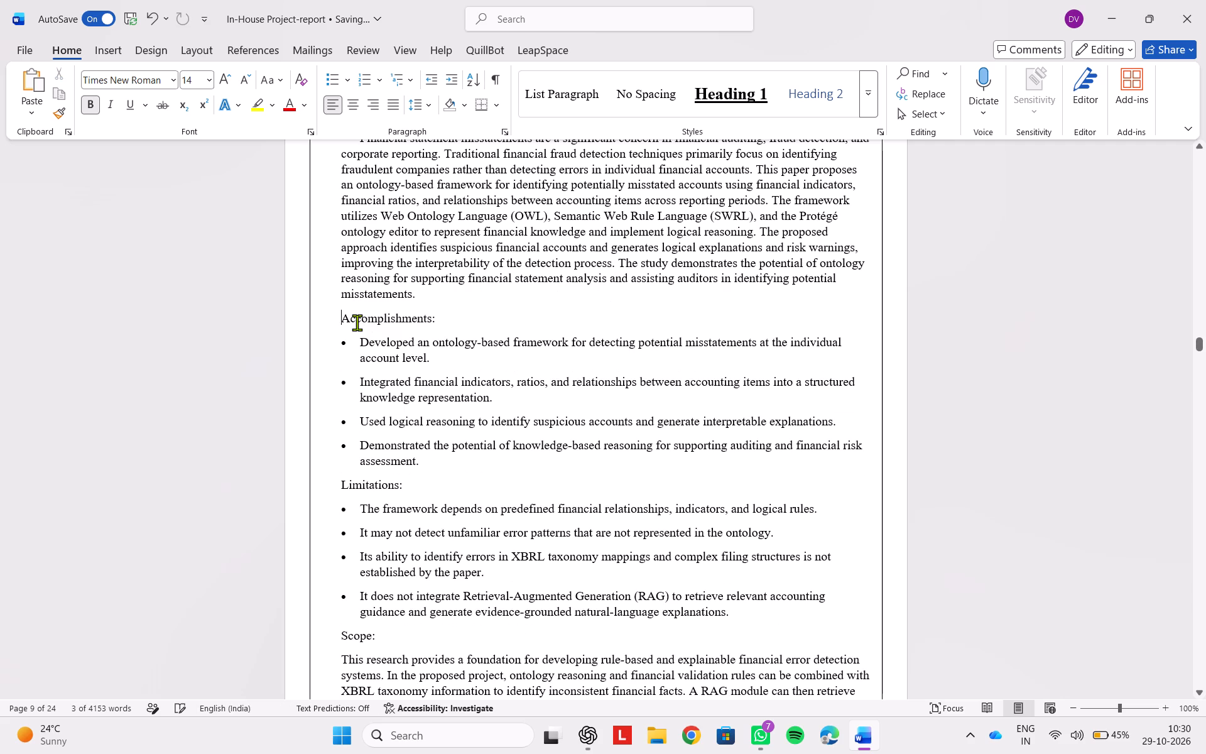
Format the separate Accomplishments and Limitations headings of Paper 1 as bold, 14 pt.
{"action": "left_click_drag", "start_coordinate": [335, 320], "coordinate": [452, 321]}
{"action": "left_click", "coordinate": [465, 290]}
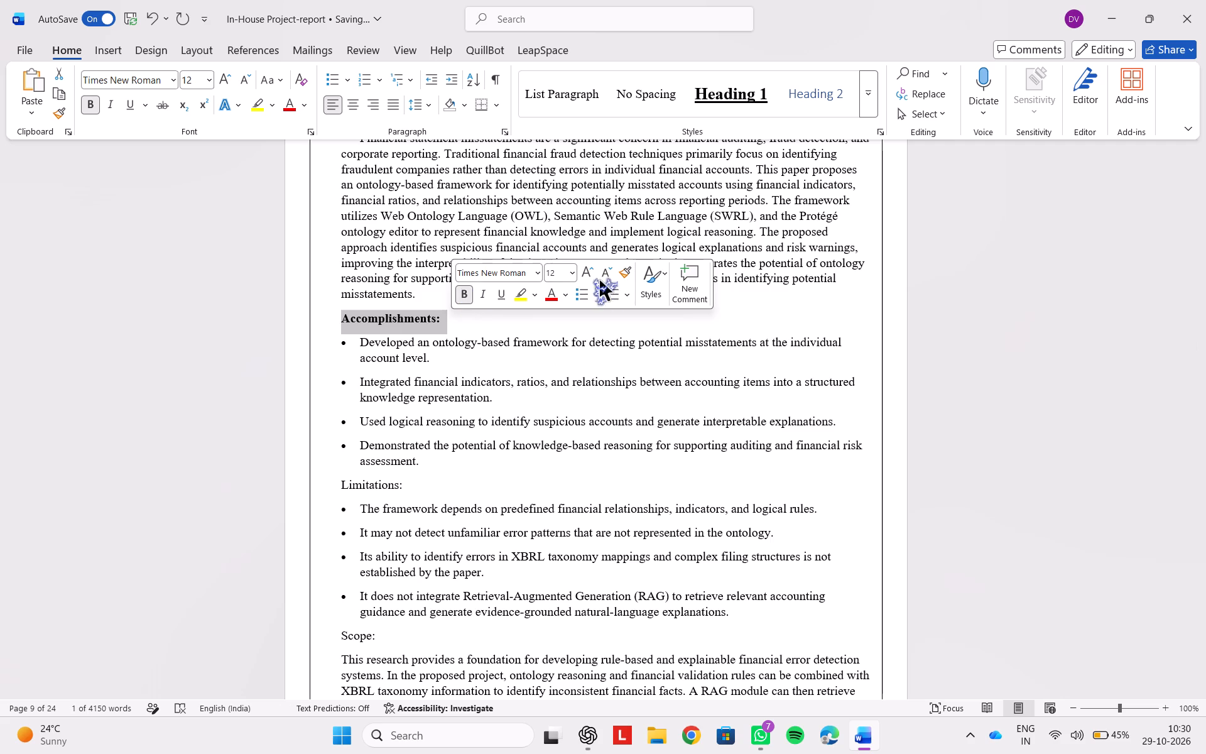
{"action": "left_click", "coordinate": [589, 275]}
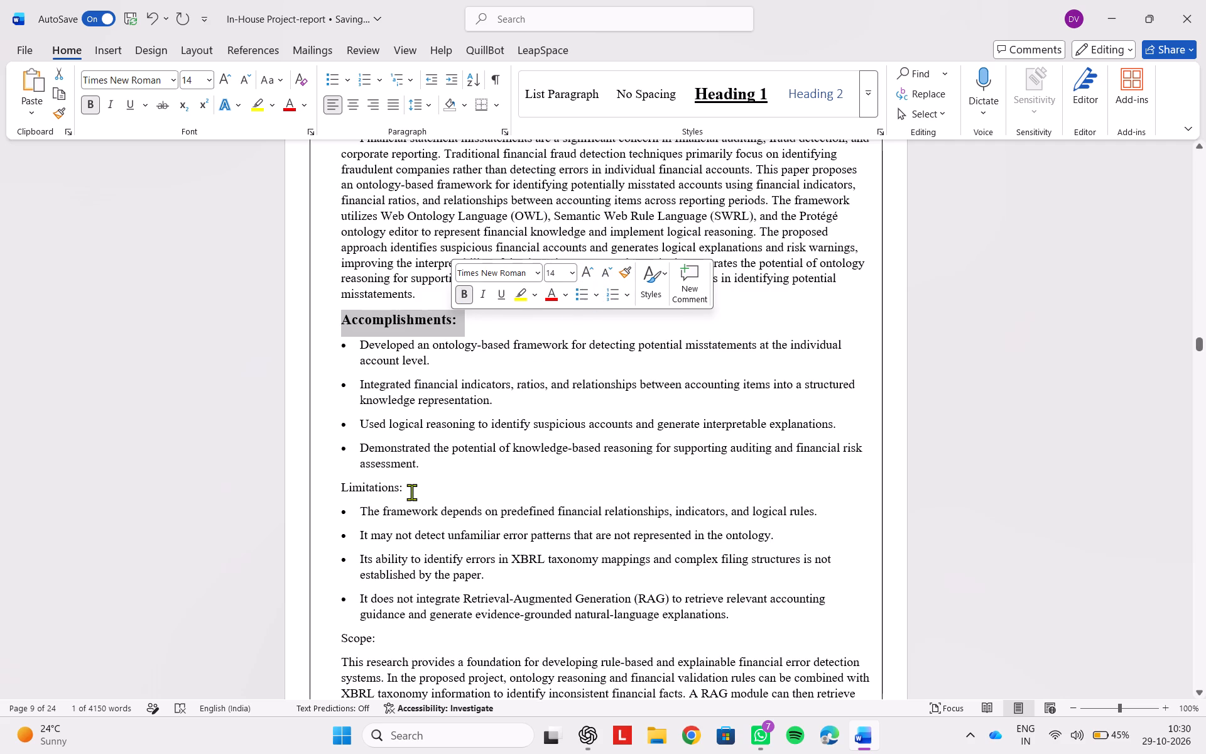
{"action": "left_click_drag", "start_coordinate": [411, 492], "coordinate": [329, 486]}
{"action": "left_click", "coordinate": [464, 440]}
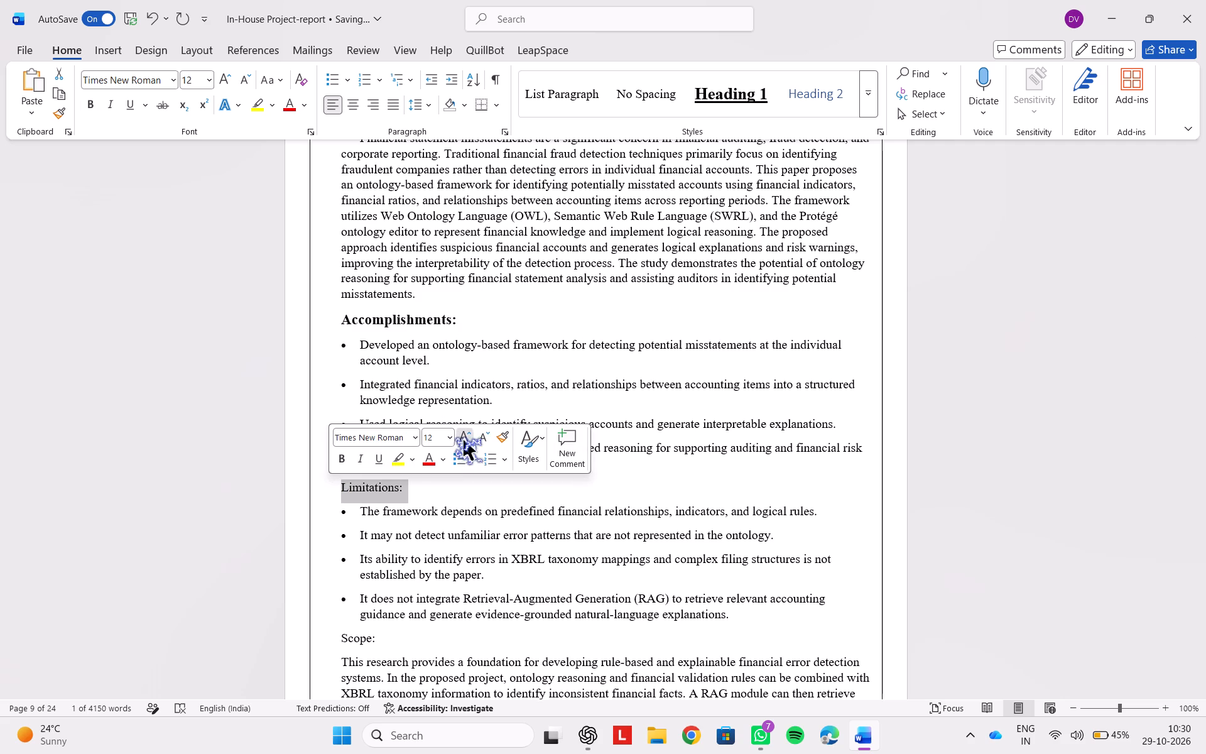
{"action": "left_click", "coordinate": [334, 457]}
{"action": "left_click", "coordinate": [475, 481]}
Format the Scope heading of Paper 1 as bold, 14 pt.
{"action": "scroll", "coordinate": [475, 481], "scroll_direction": "down", "scroll_amount": 1}
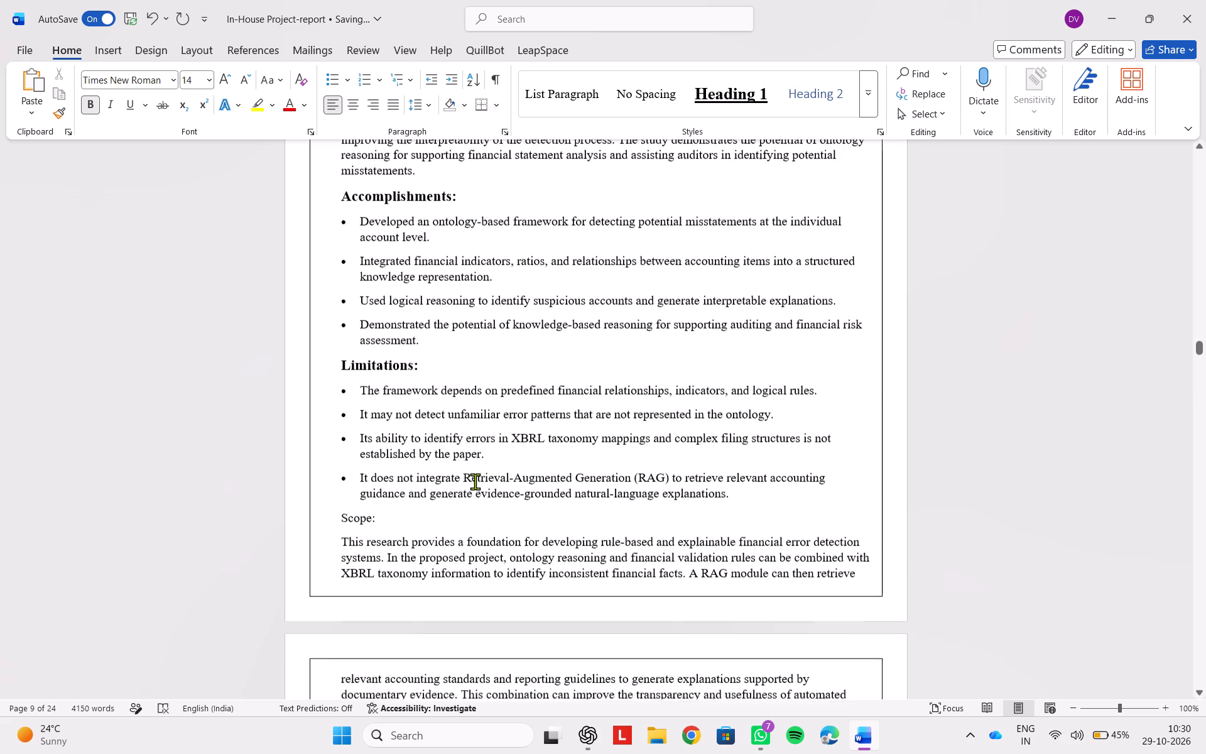
{"action": "scroll", "coordinate": [475, 481], "scroll_direction": "down", "scroll_amount": 1}
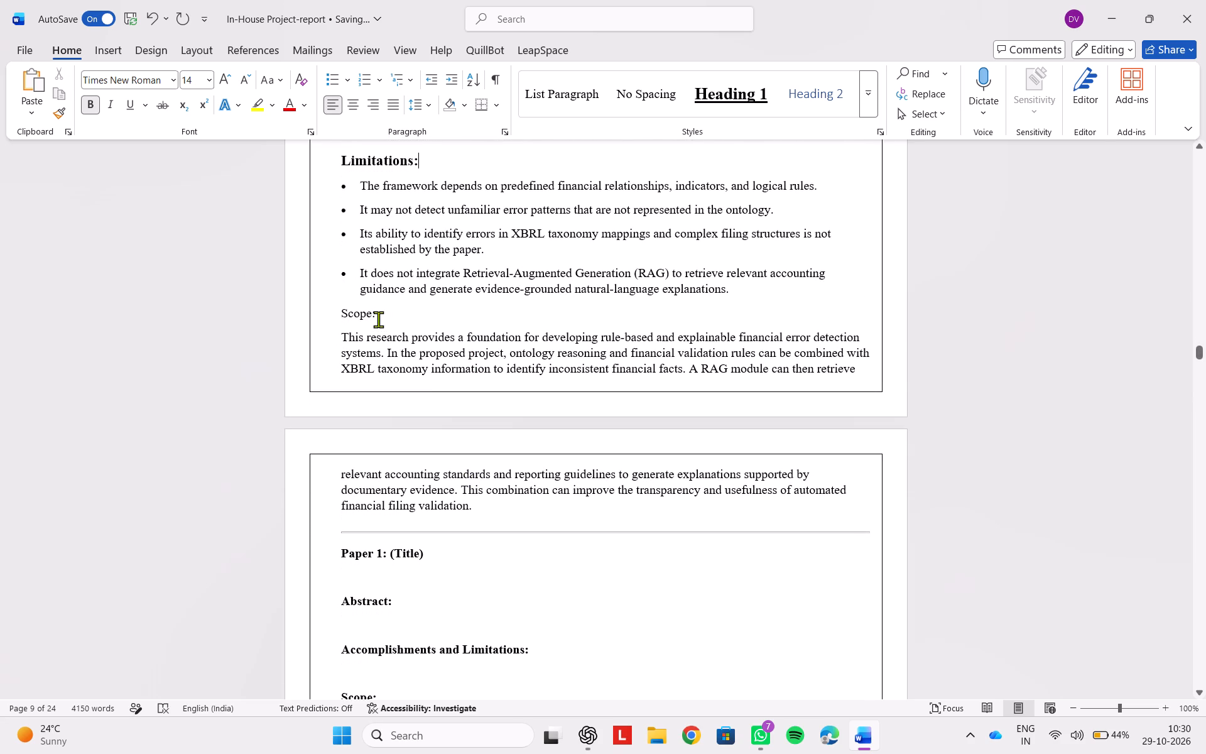
{"action": "left_click_drag", "start_coordinate": [379, 317], "coordinate": [337, 318]}
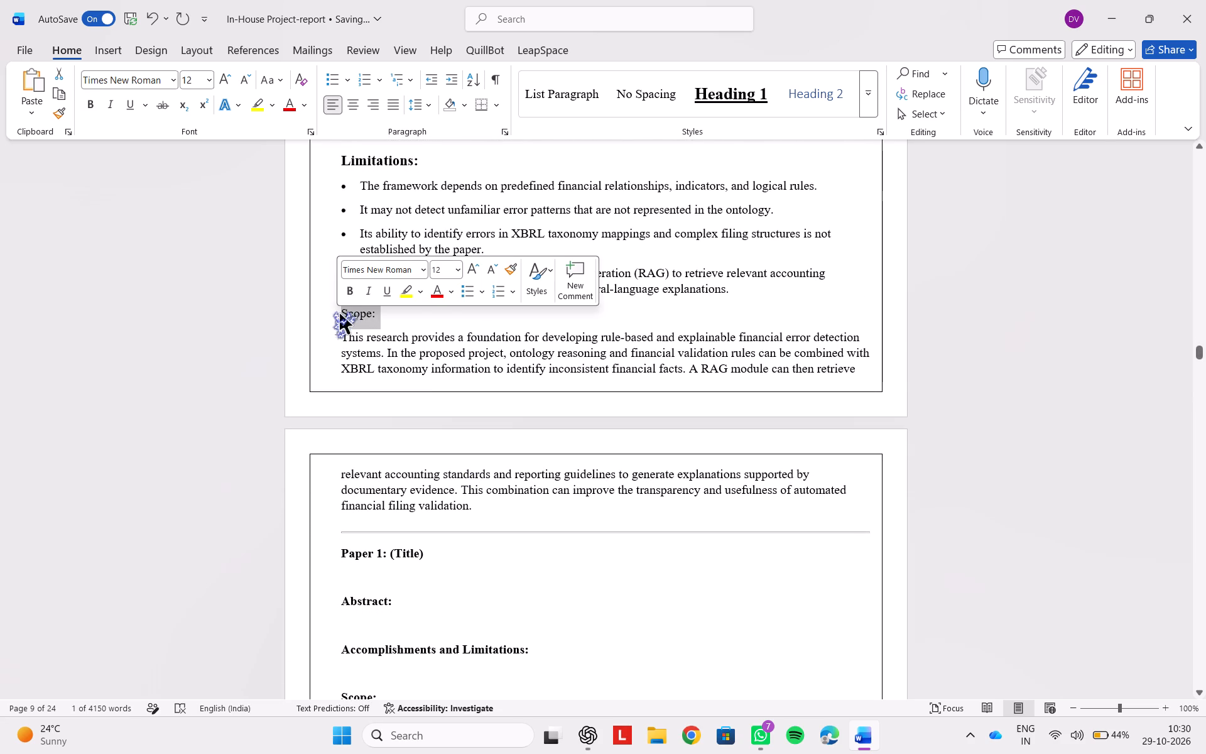
{"action": "left_click", "coordinate": [351, 287]}
{"action": "left_click", "coordinate": [473, 271]}
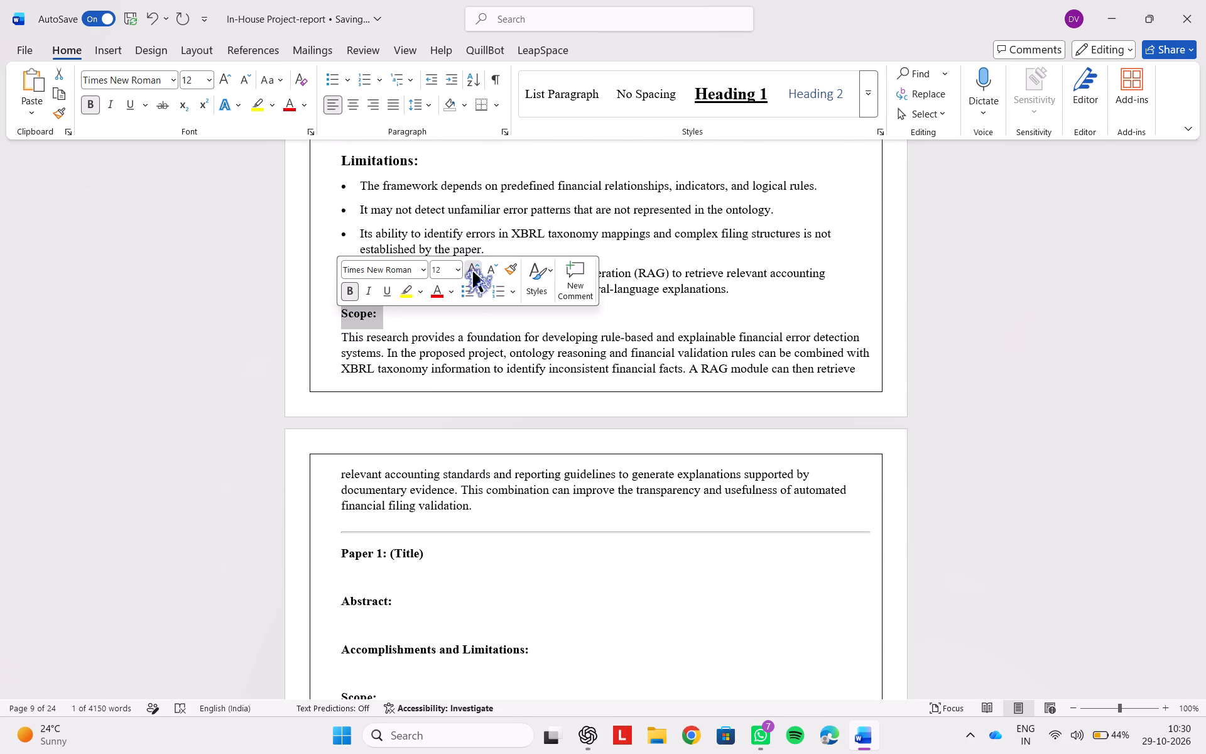
{"action": "left_click", "coordinate": [546, 322]}
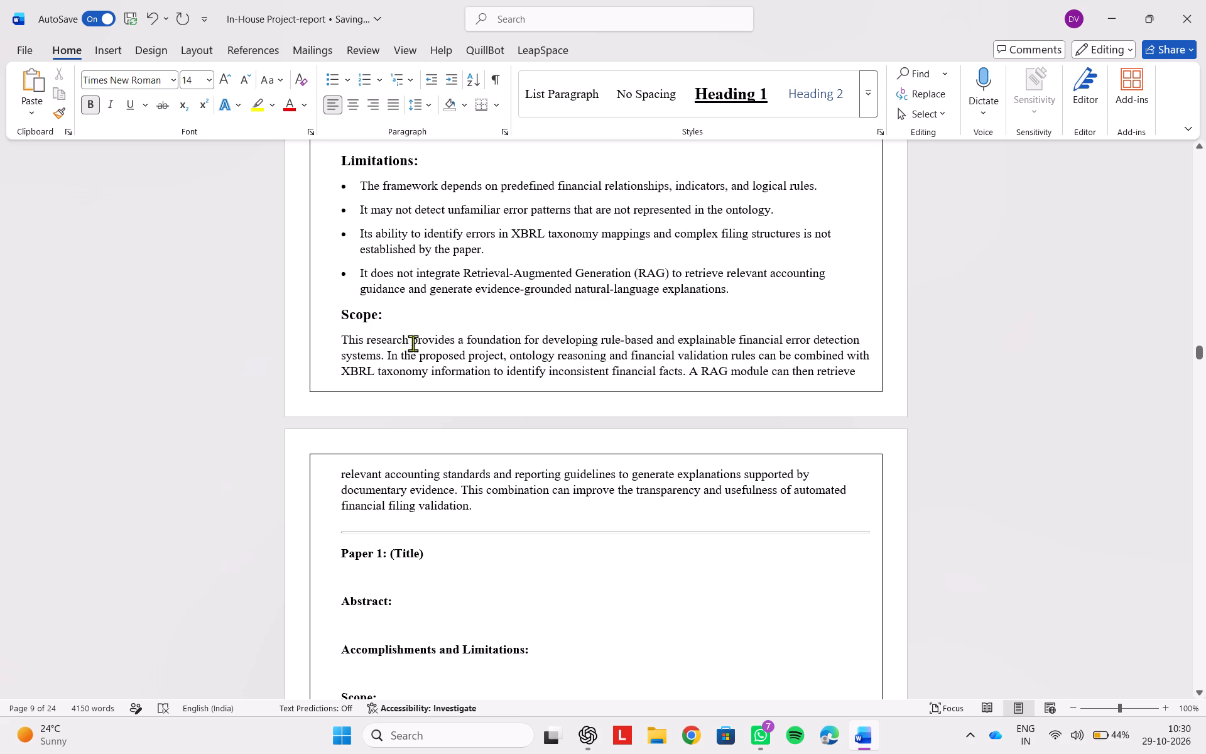
Indent the first line of Paper 1's Scope paragraph.
{"action": "left_click", "coordinate": [340, 341]}
{"action": "key", "text": "Tab"}
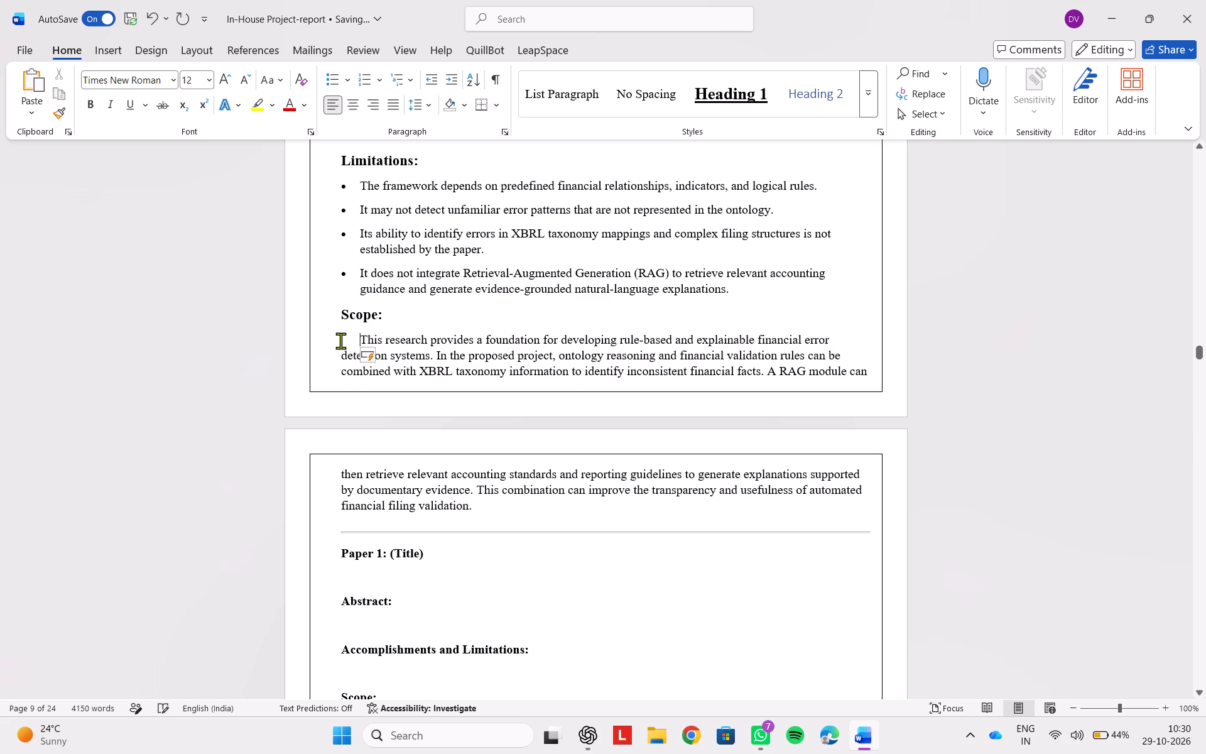
Delete the horizontal separator line between Paper 1's Scope paragraph and the "Paper 1: (Title)" template.
{"action": "left_click", "coordinate": [558, 529]}
{"action": "key", "text": "BackSpace"}
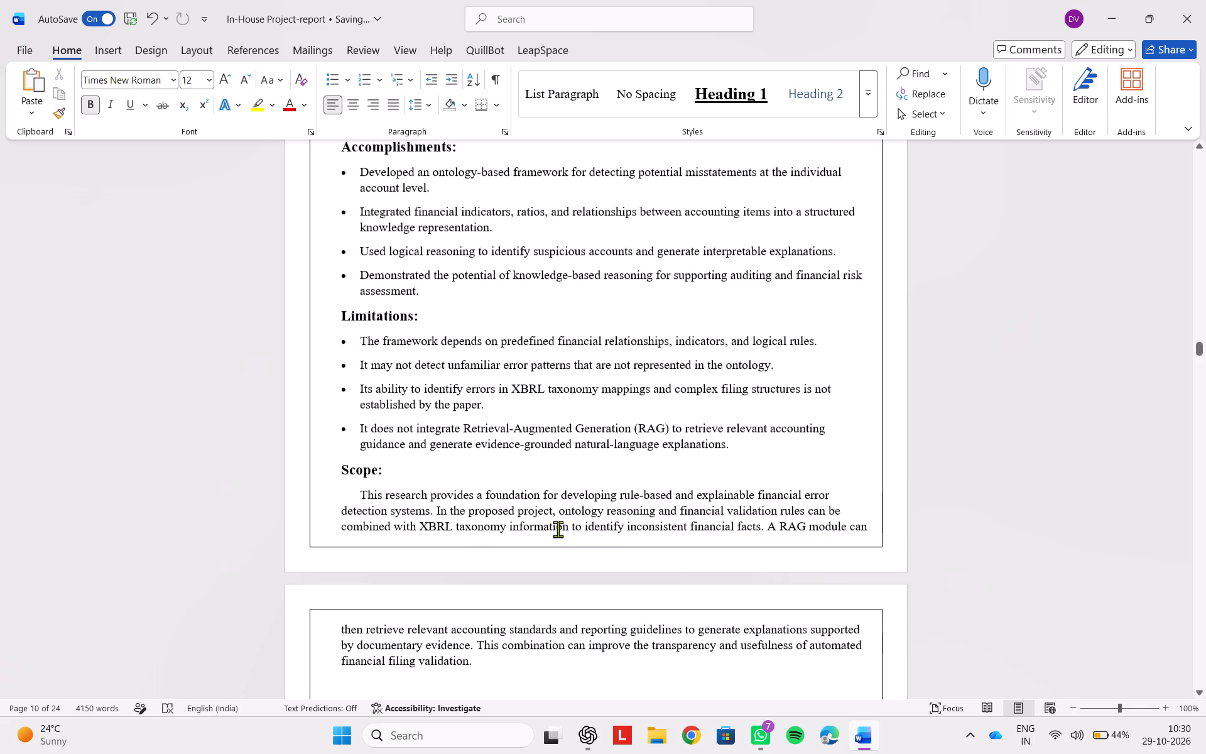
Justify the Abstract paragraph of Paper 1 in the Literature Review.
{"action": "scroll", "coordinate": [558, 529], "scroll_direction": "up", "scroll_amount": 1}
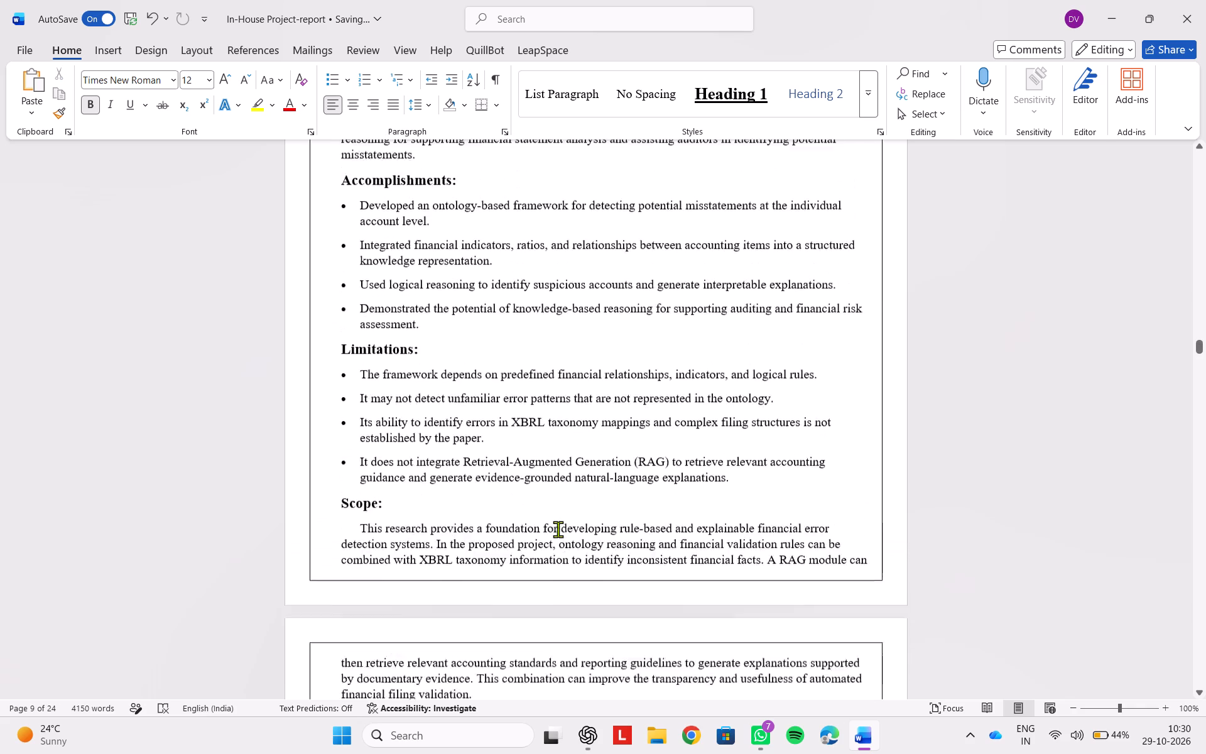
{"action": "scroll", "coordinate": [558, 529], "scroll_direction": "up", "scroll_amount": 1}
{"action": "scroll", "coordinate": [558, 529], "scroll_direction": "down", "scroll_amount": 1, "text": "ctrl"}
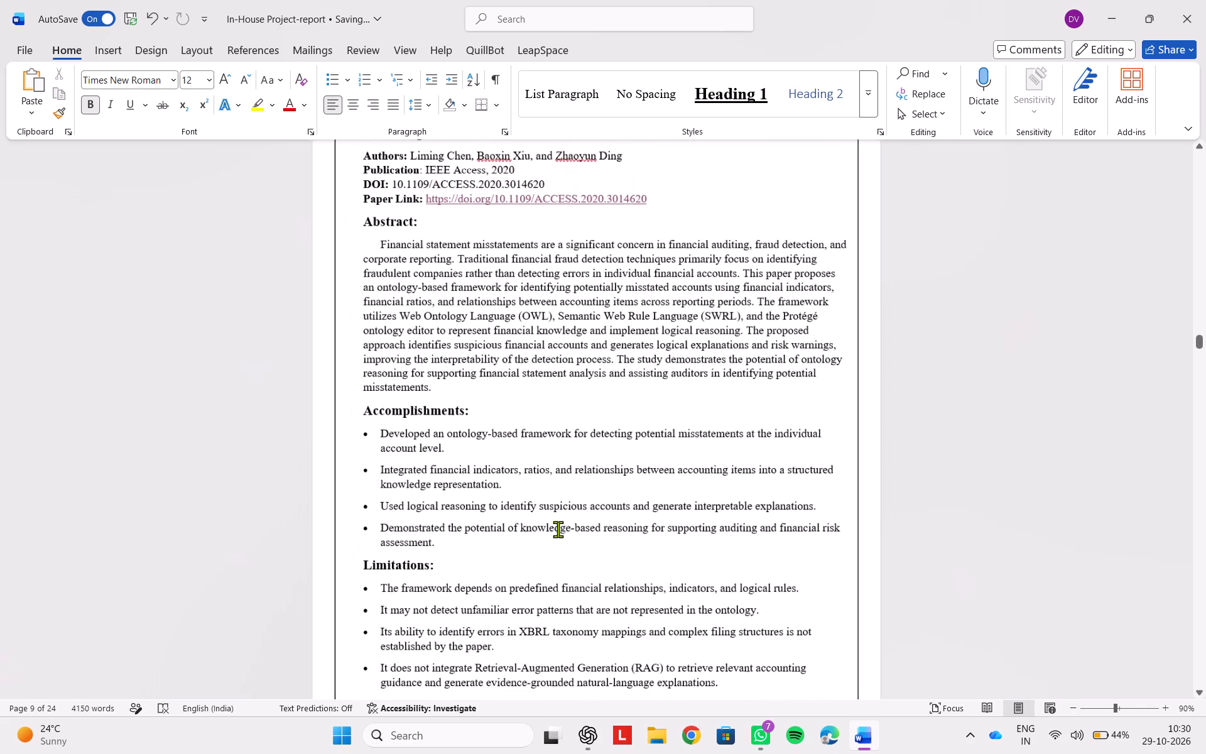
{"action": "scroll", "coordinate": [558, 529], "scroll_direction": "down", "scroll_amount": 1}
{"action": "scroll", "coordinate": [558, 529], "scroll_direction": "up", "scroll_amount": 1}
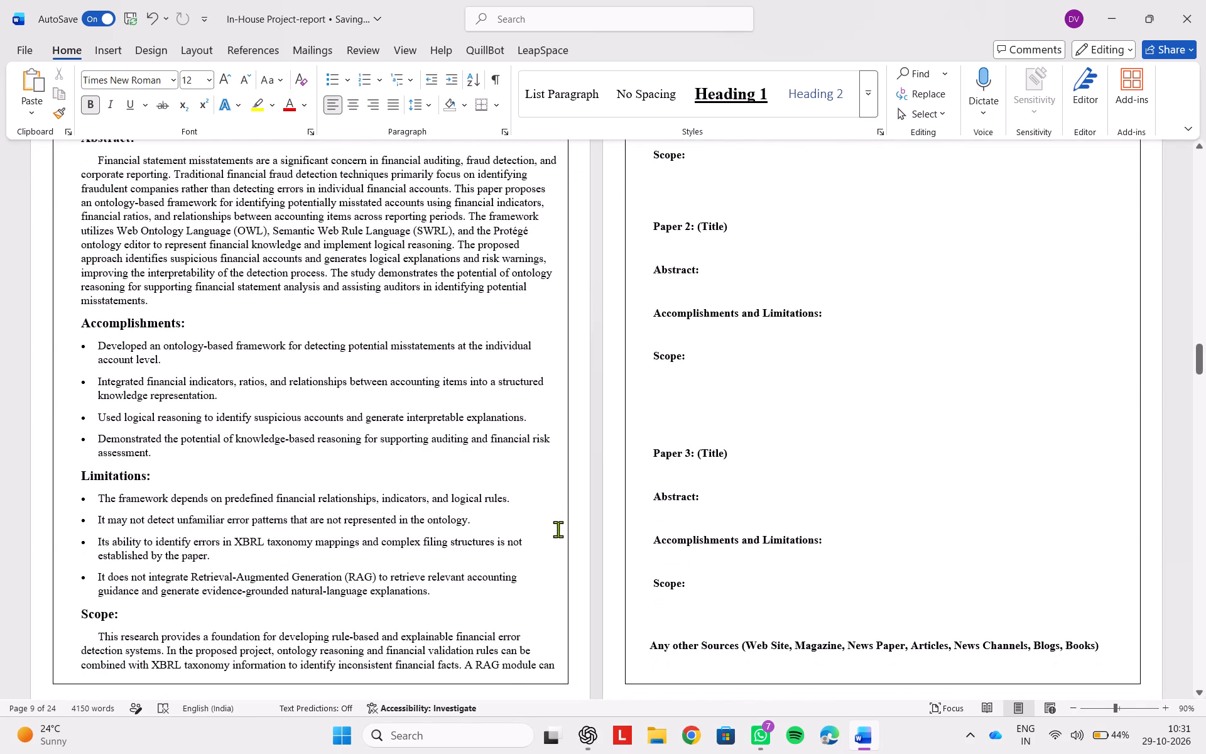
{"action": "scroll", "coordinate": [558, 529], "scroll_direction": "up", "scroll_amount": 3}
{"action": "scroll", "coordinate": [558, 529], "scroll_direction": "down", "scroll_amount": 1}
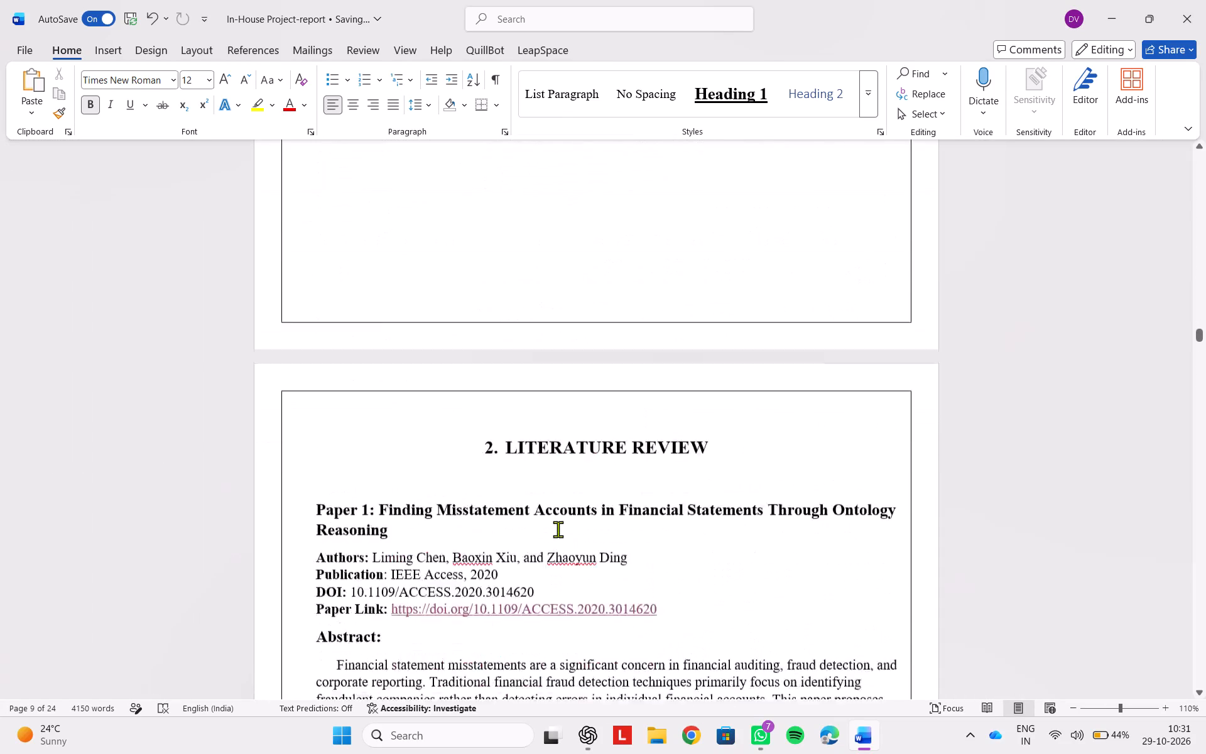
{"action": "scroll", "coordinate": [558, 529], "scroll_direction": "down", "scroll_amount": 1}
{"action": "left_click_drag", "start_coordinate": [334, 383], "coordinate": [434, 540]}
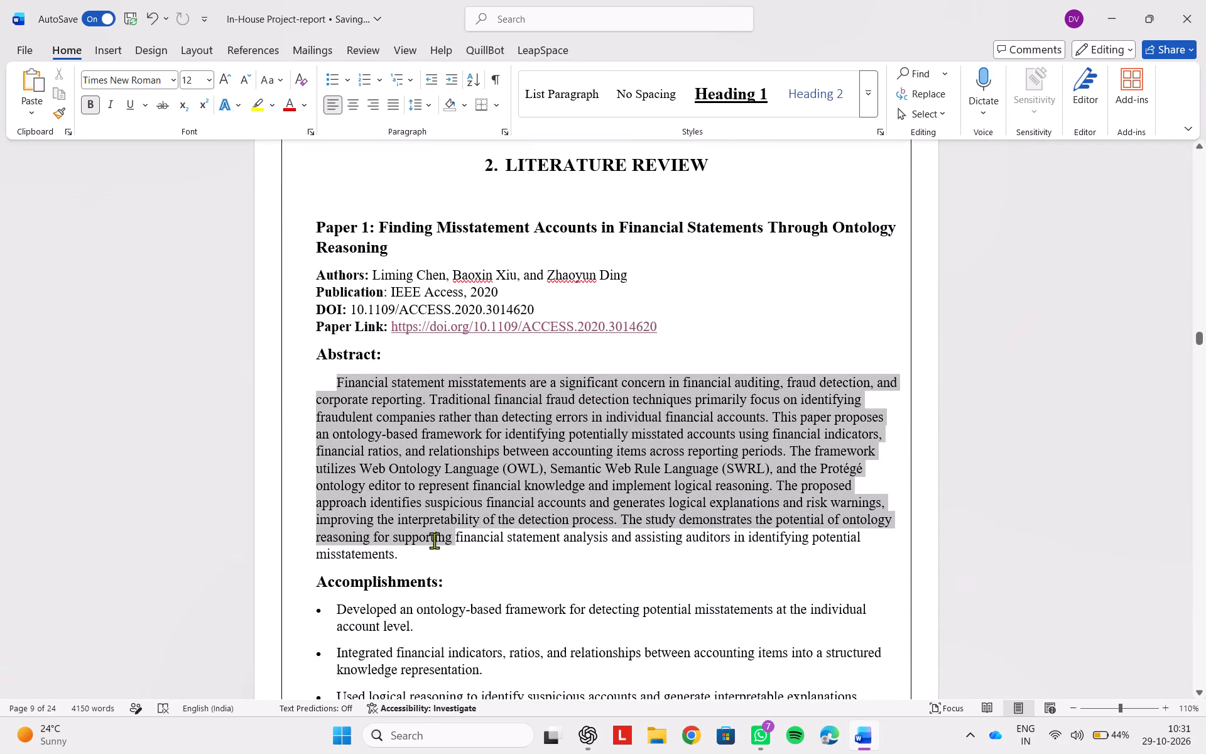
{"action": "left_click_drag", "start_coordinate": [434, 540], "coordinate": [433, 568]}
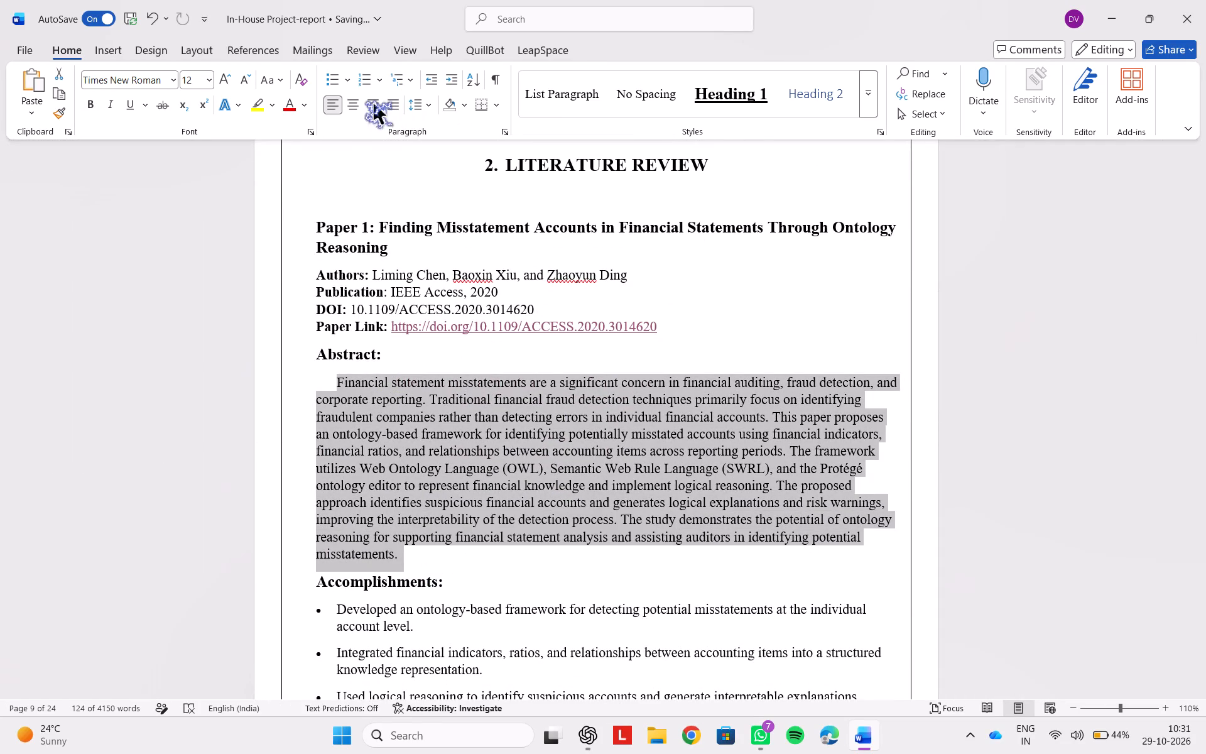
{"action": "left_click", "coordinate": [385, 104]}
{"action": "left_click", "coordinate": [582, 481]}
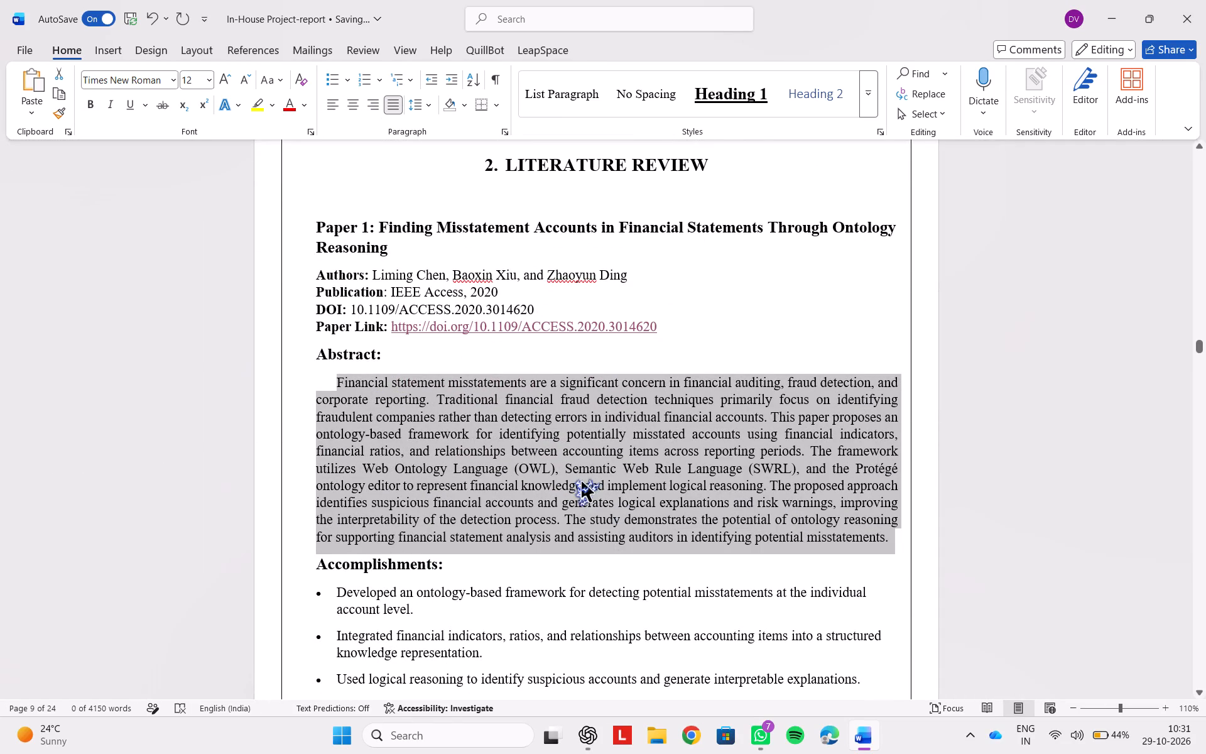
Change the bullets of Paper 1's Accomplishments list to the arrowhead style.
{"action": "scroll", "coordinate": [582, 481], "scroll_direction": "down", "scroll_amount": 1}
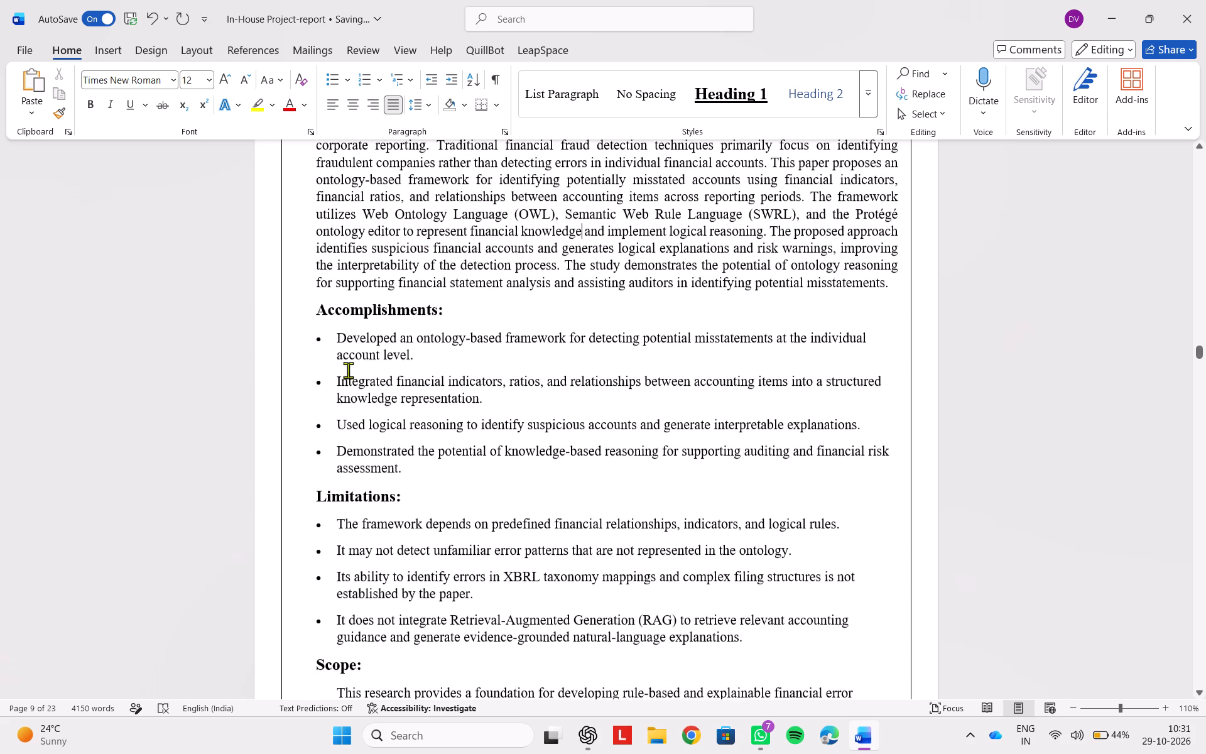
{"action": "left_click_drag", "start_coordinate": [329, 337], "coordinate": [454, 464]}
{"action": "left_click", "coordinate": [354, 81]}
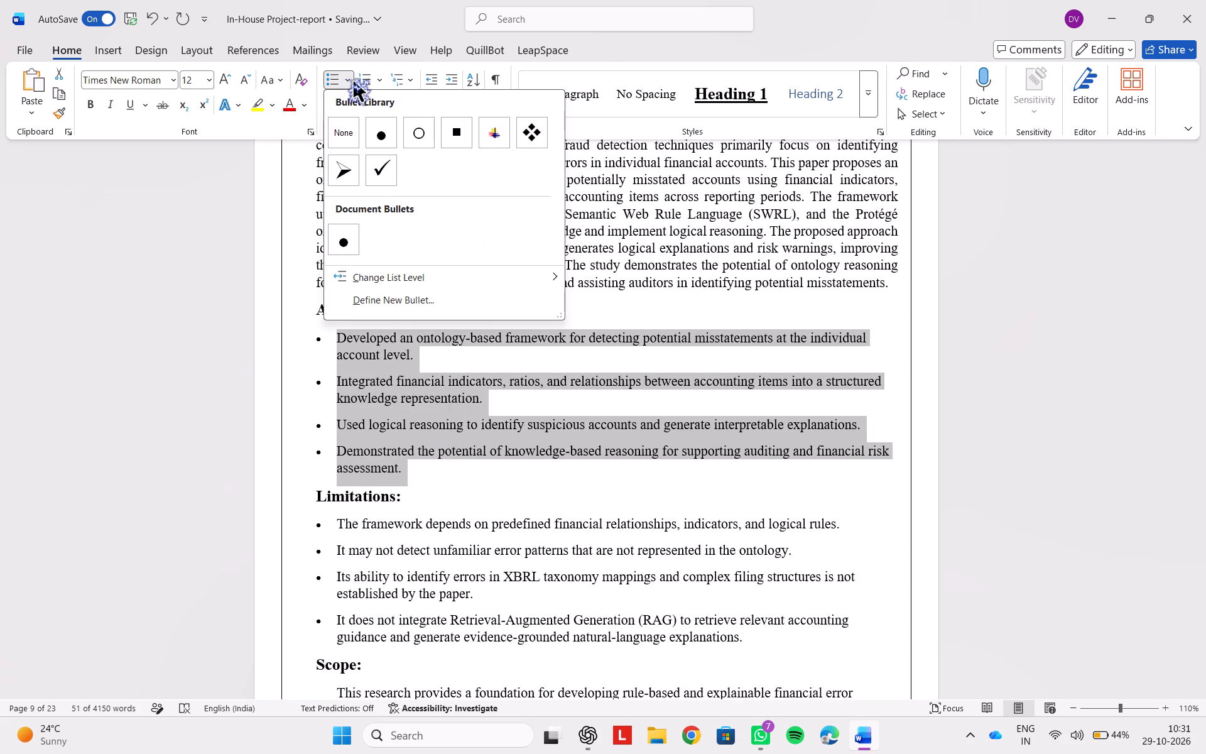
{"action": "left_click", "coordinate": [347, 173]}
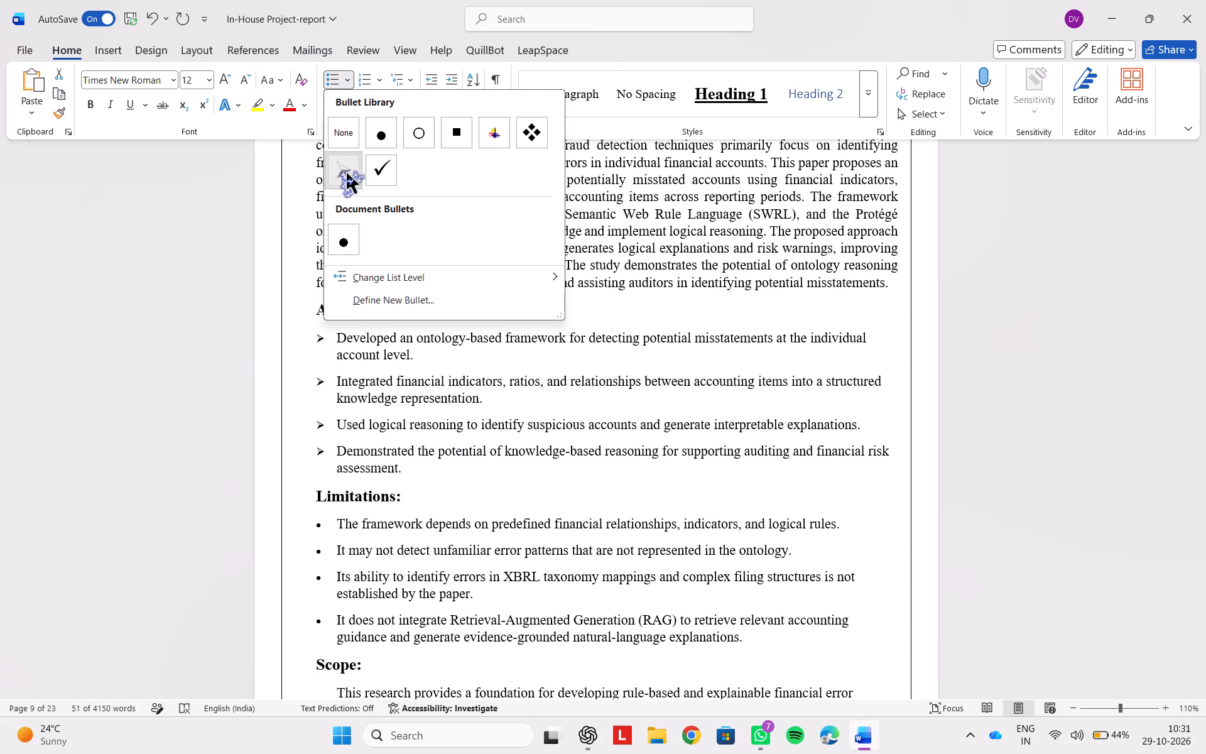
{"action": "left_click", "coordinate": [599, 480]}
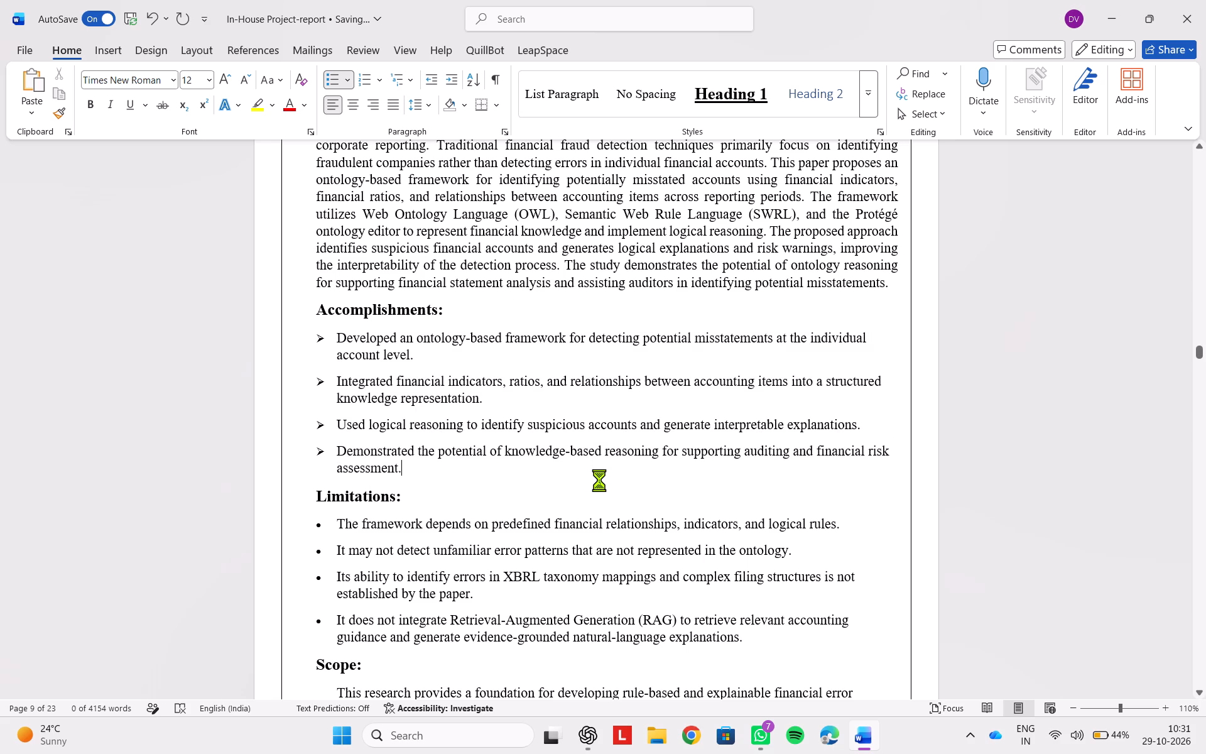
Change the bullets of Paper 1's Limitations list to the same arrowhead style.
{"action": "scroll", "coordinate": [599, 480], "scroll_direction": "down", "scroll_amount": 1}
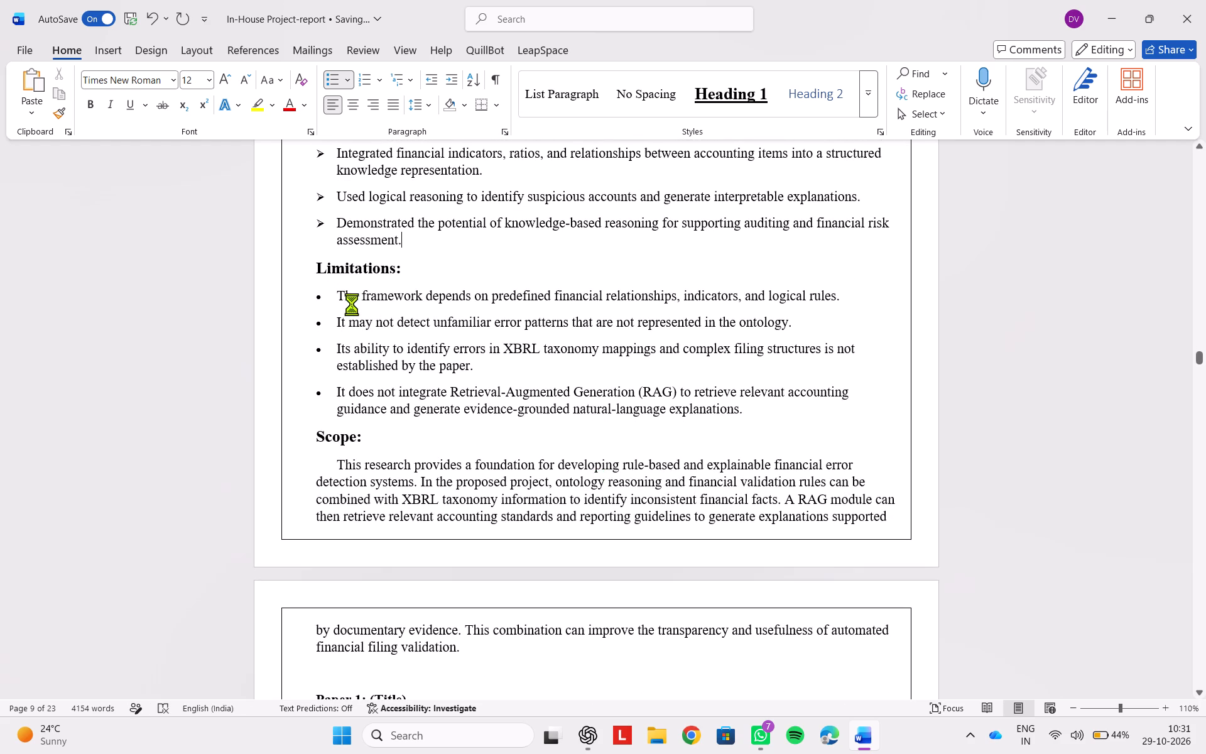
{"action": "left_click_drag", "start_coordinate": [332, 294], "coordinate": [736, 408]}
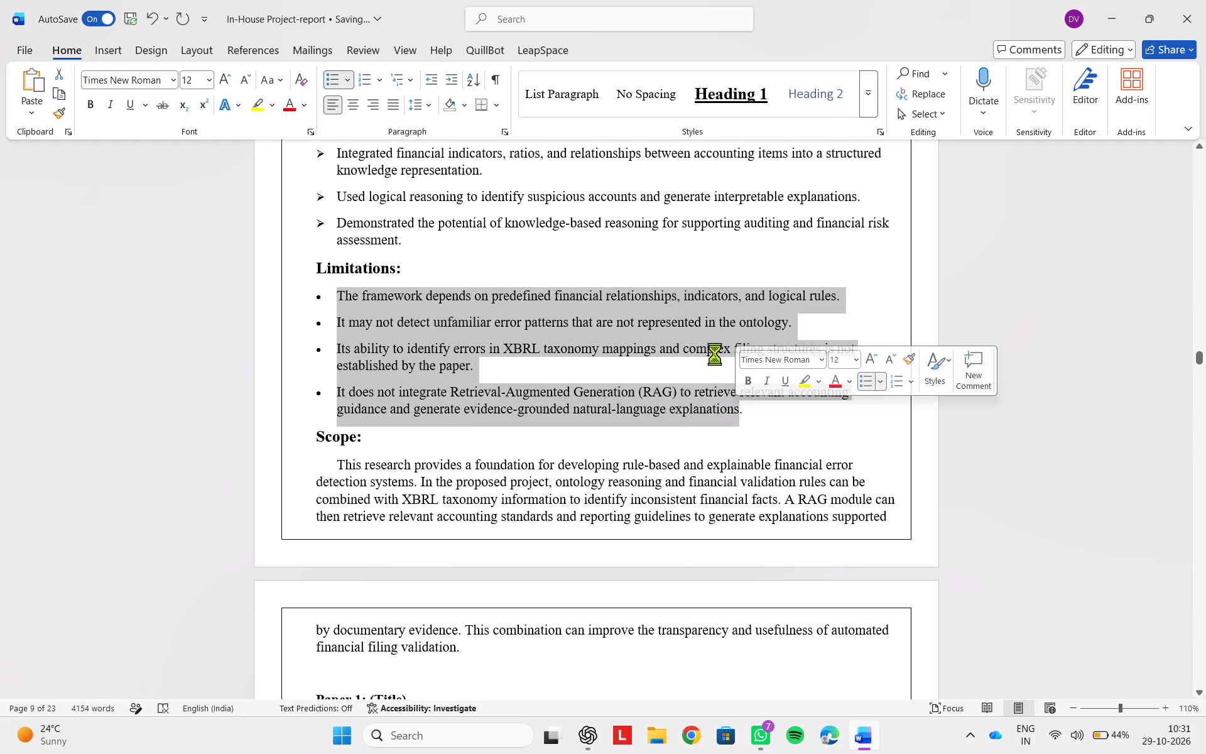
{"action": "left_click", "coordinate": [345, 79]}
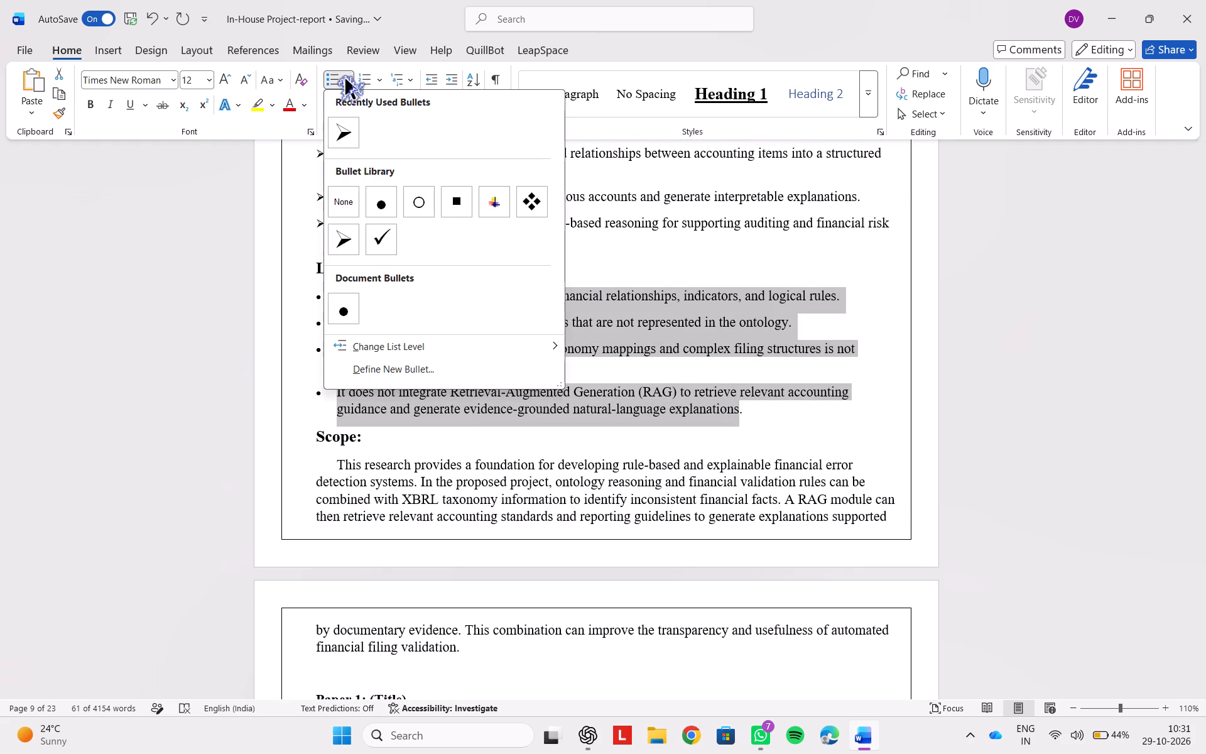
{"action": "left_click", "coordinate": [344, 140]}
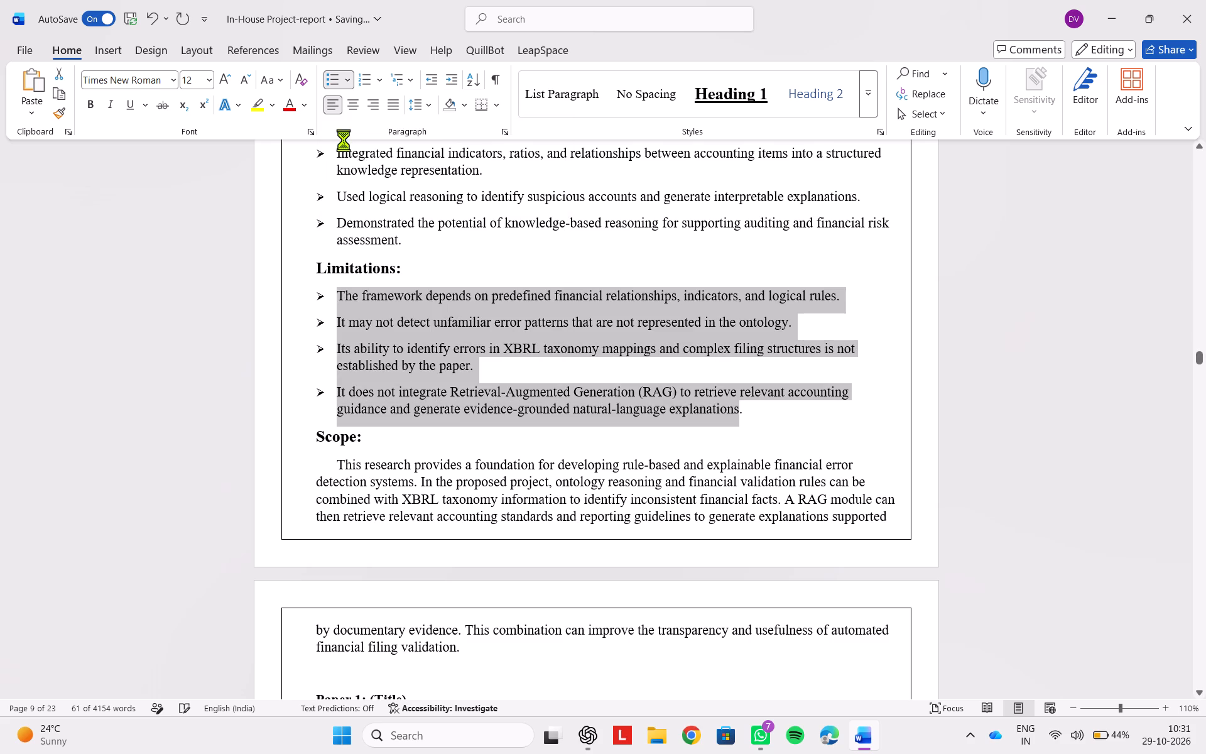
{"action": "left_click", "coordinate": [511, 401]}
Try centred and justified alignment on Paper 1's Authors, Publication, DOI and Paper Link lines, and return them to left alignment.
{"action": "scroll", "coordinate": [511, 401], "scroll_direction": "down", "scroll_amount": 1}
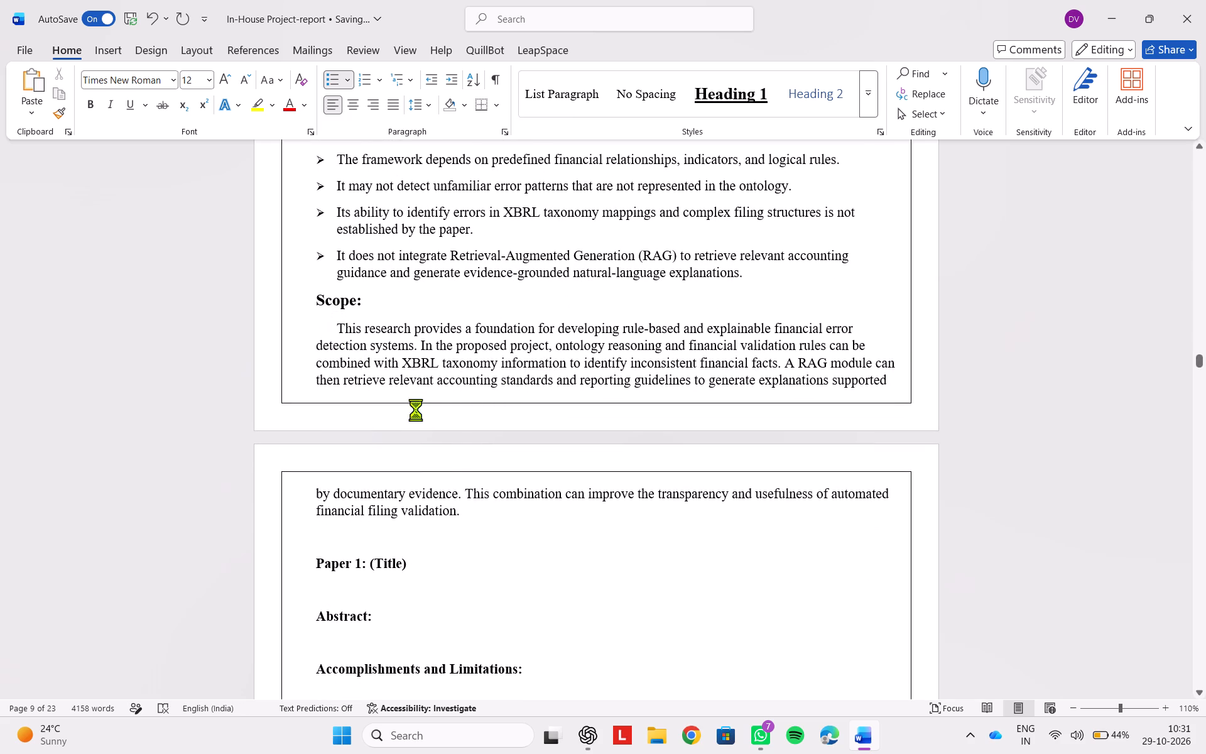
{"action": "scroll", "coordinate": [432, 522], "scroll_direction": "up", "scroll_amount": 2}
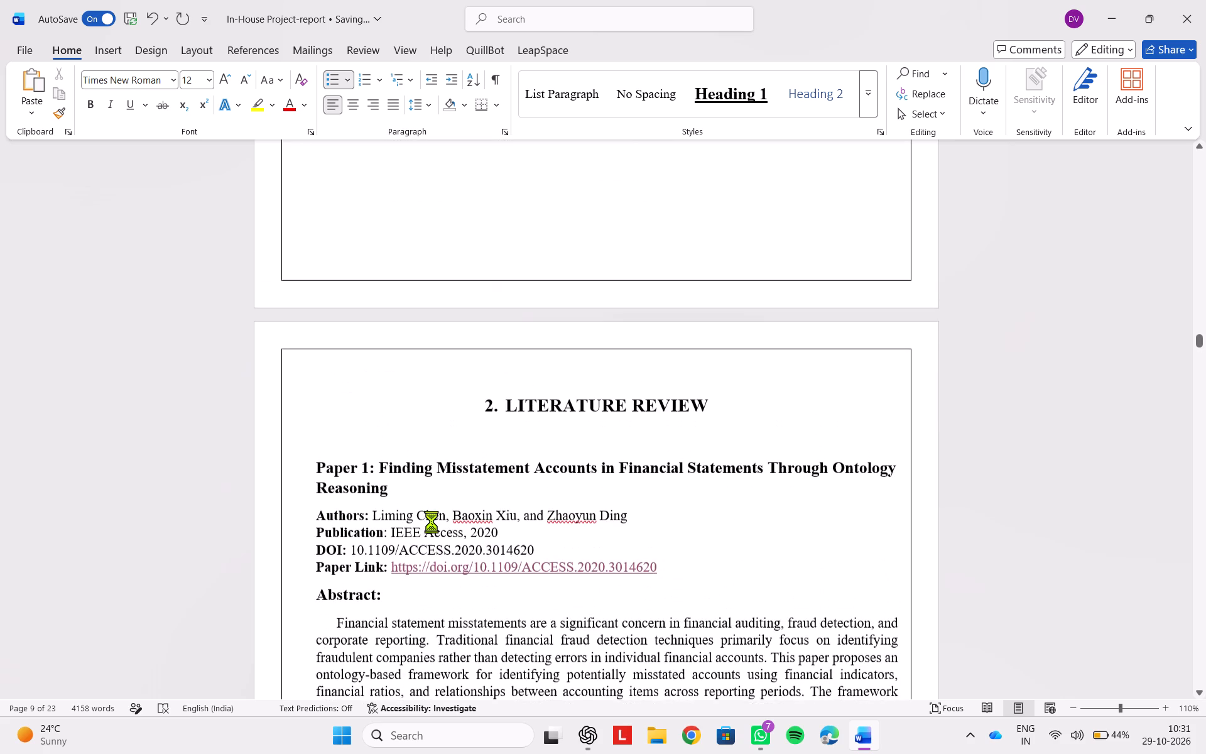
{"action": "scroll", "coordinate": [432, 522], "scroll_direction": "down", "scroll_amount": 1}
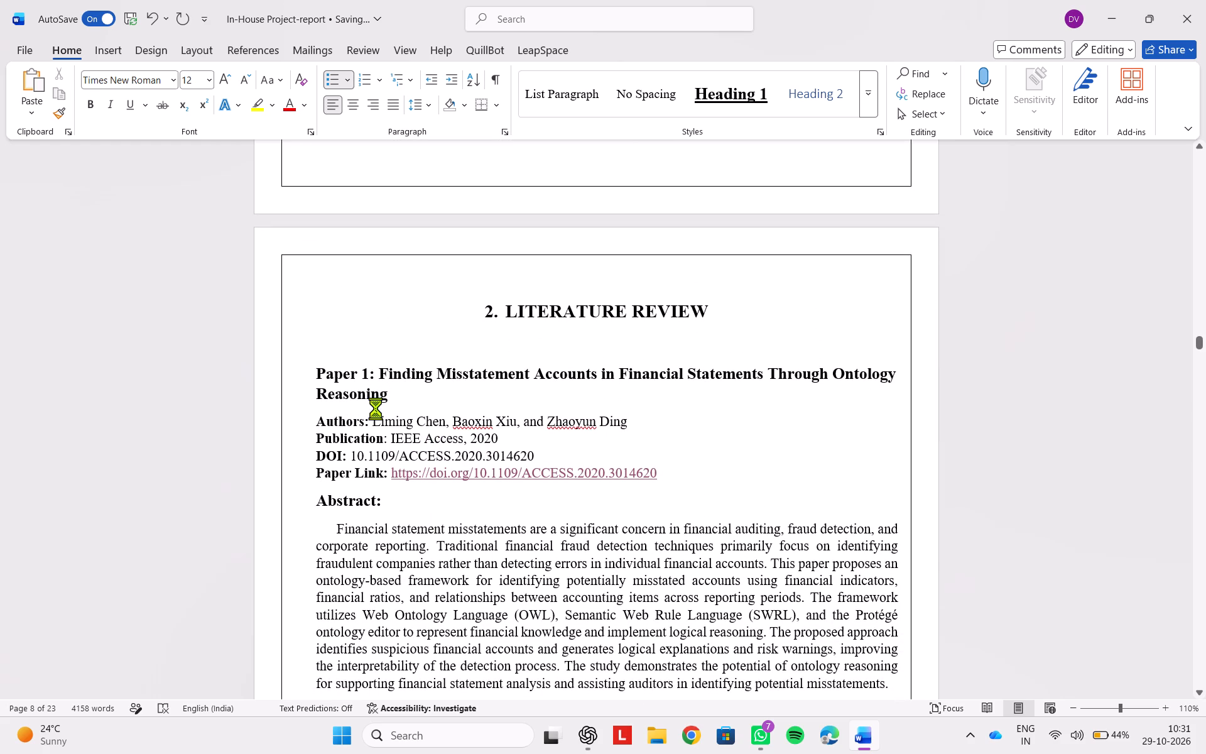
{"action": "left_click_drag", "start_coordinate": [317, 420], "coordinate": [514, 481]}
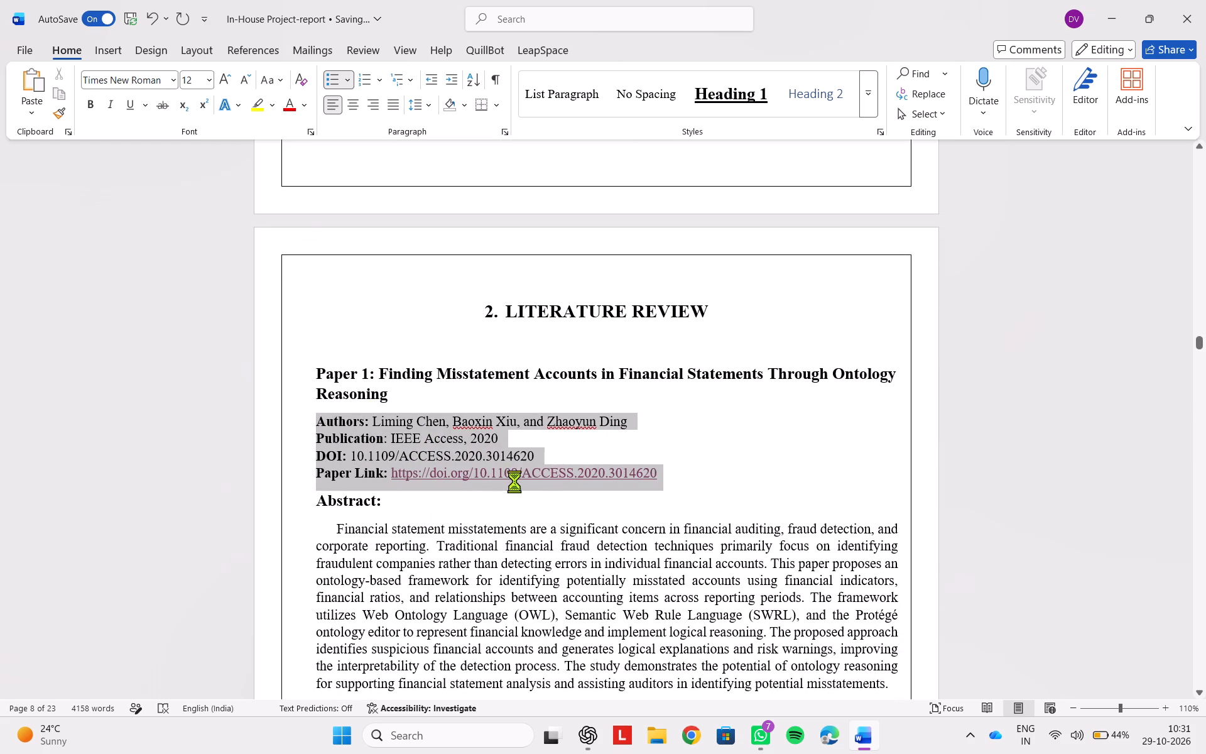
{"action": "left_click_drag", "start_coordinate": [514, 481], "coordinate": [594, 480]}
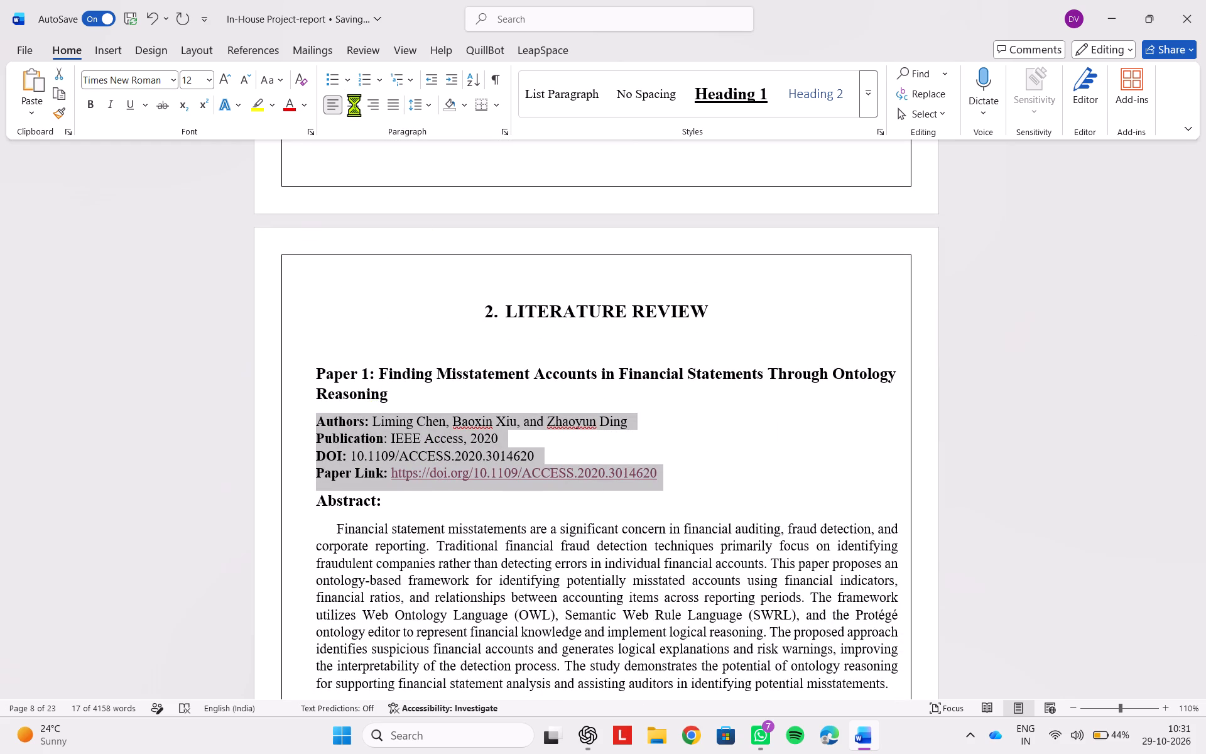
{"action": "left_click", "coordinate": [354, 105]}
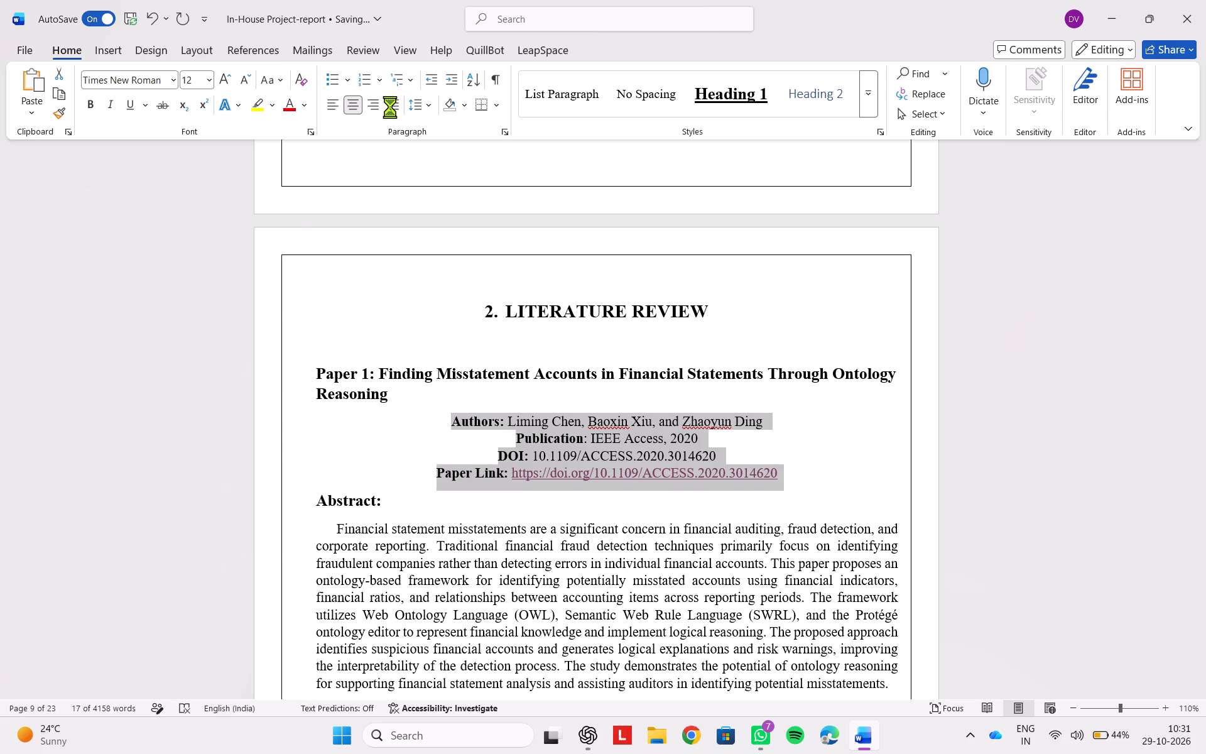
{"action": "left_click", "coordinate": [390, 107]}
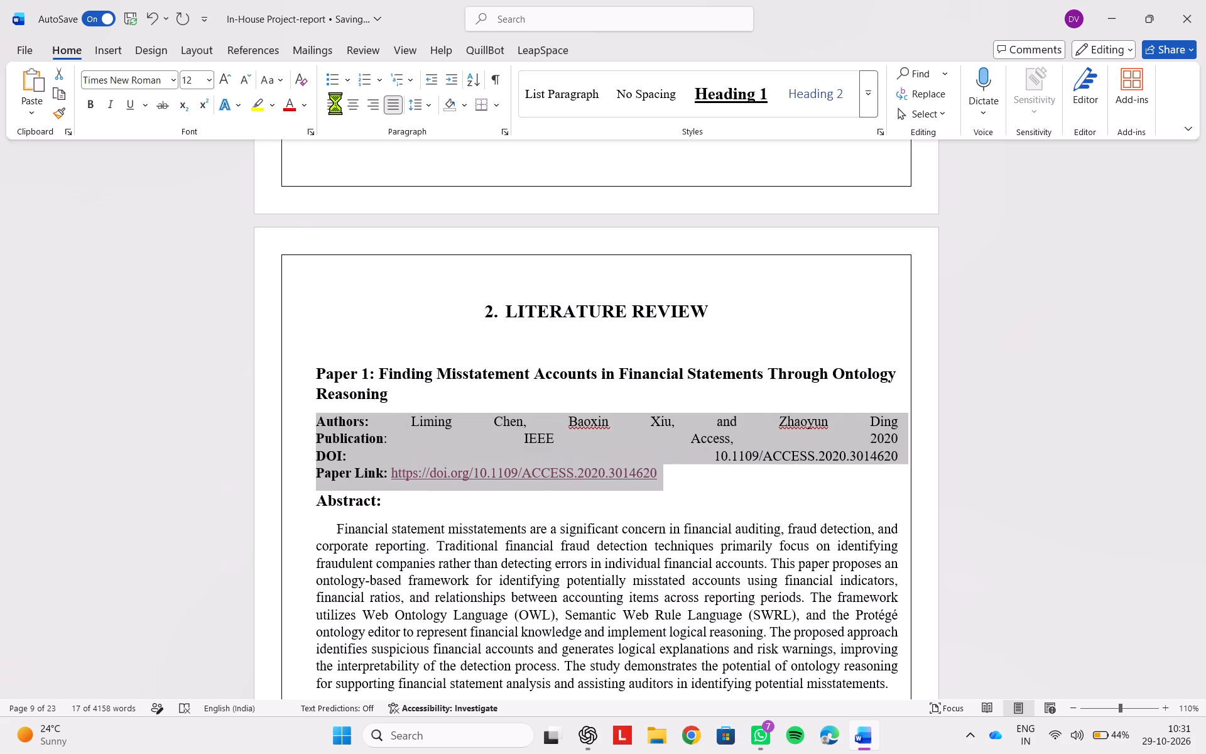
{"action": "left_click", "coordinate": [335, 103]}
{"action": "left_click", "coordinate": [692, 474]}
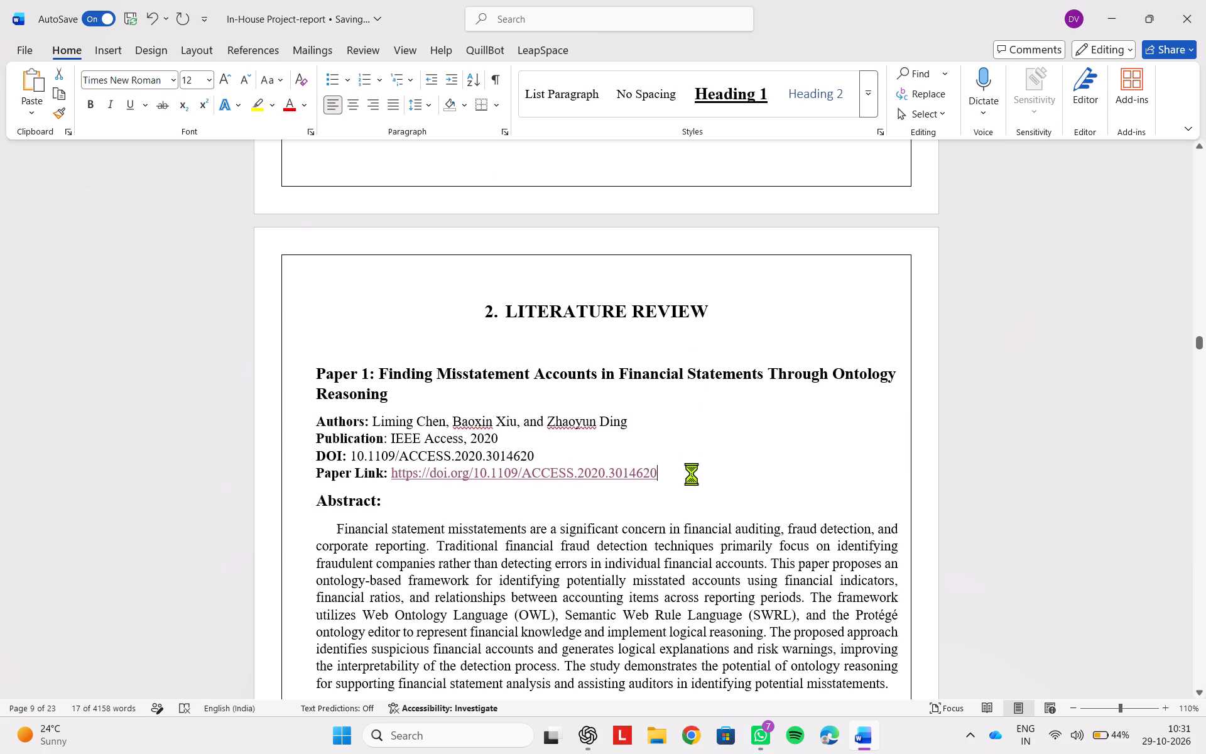
Remove bold from the paper's title text following the "Paper 1:" label, leaving the label bold.
{"action": "scroll", "coordinate": [692, 474], "scroll_direction": "down", "scroll_amount": 1}
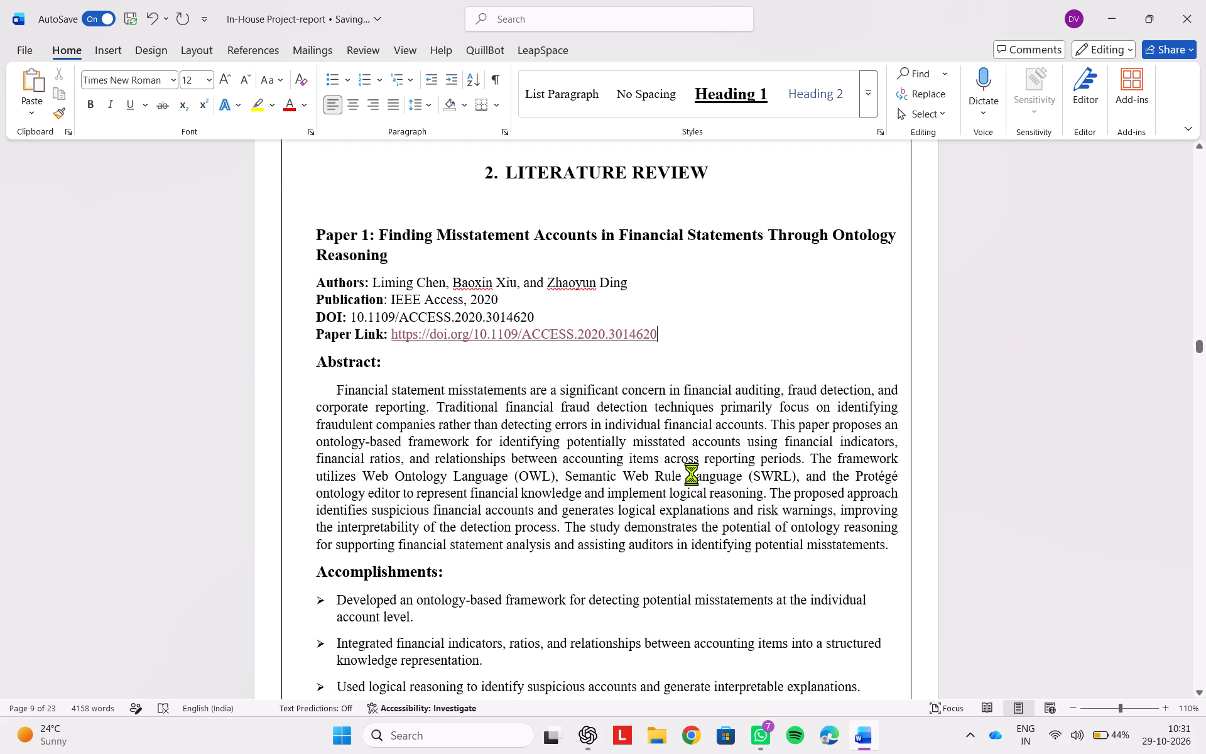
{"action": "scroll", "coordinate": [692, 474], "scroll_direction": "down", "scroll_amount": 1}
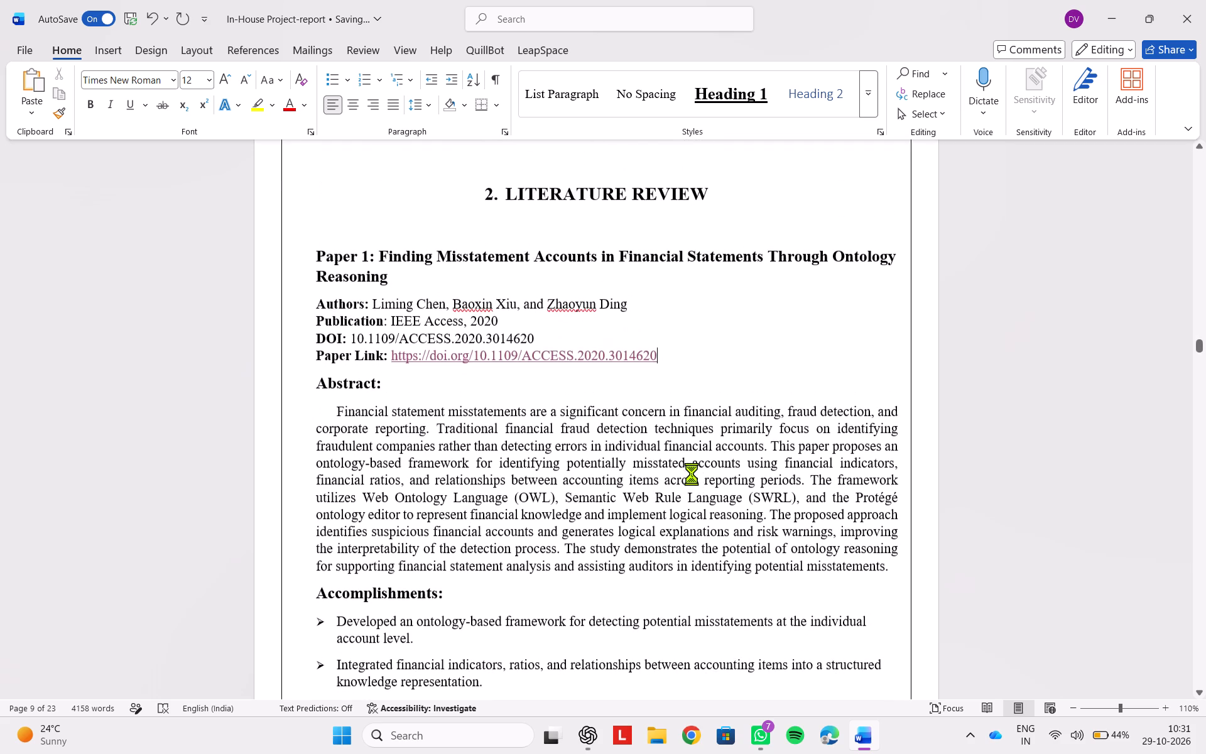
{"action": "left_click_drag", "start_coordinate": [378, 249], "coordinate": [416, 286]}
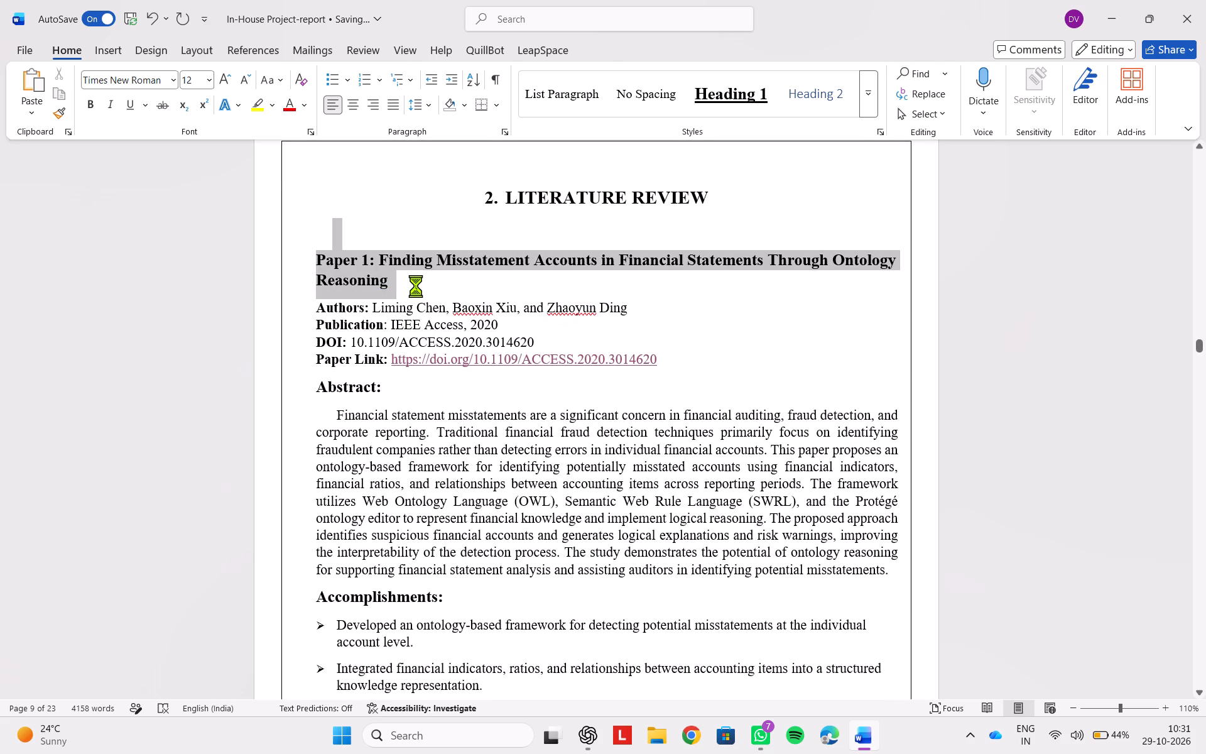
{"action": "left_click_drag", "start_coordinate": [416, 286], "coordinate": [411, 283]}
{"action": "left_click", "coordinate": [411, 283]}
{"action": "left_click_drag", "start_coordinate": [411, 283], "coordinate": [372, 259]}
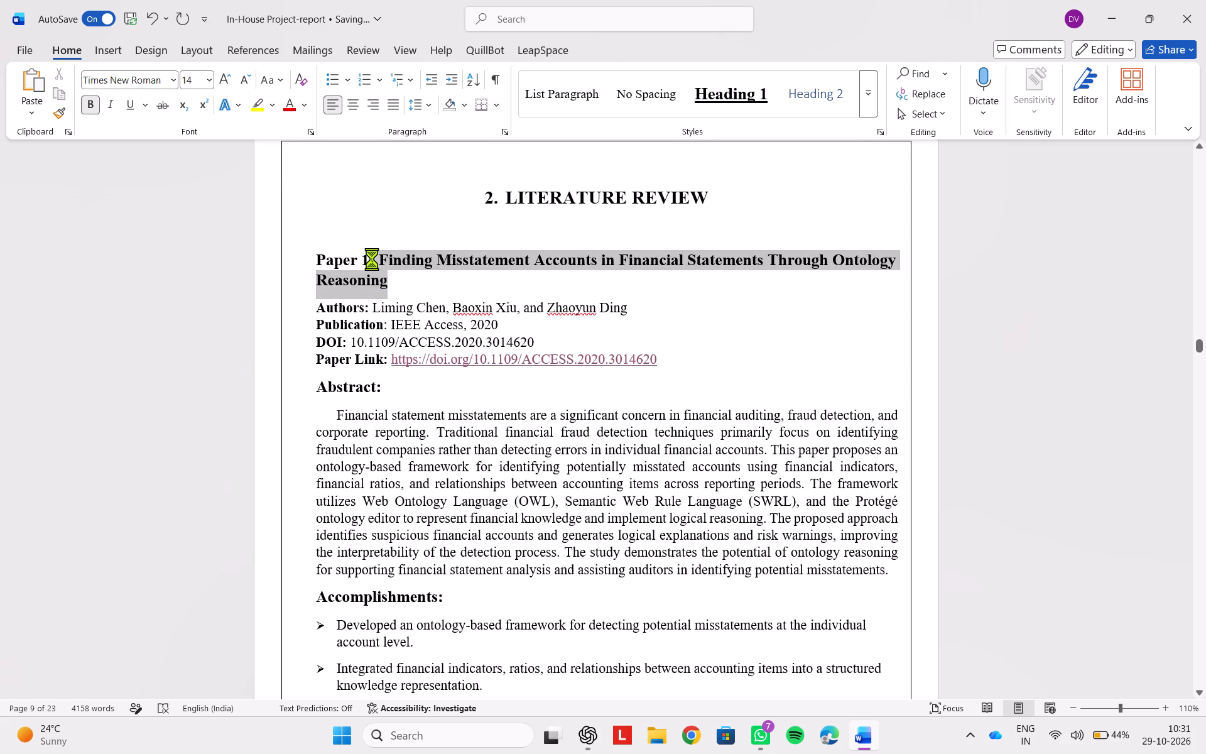
{"action": "left_click_drag", "start_coordinate": [372, 259], "coordinate": [375, 259]}
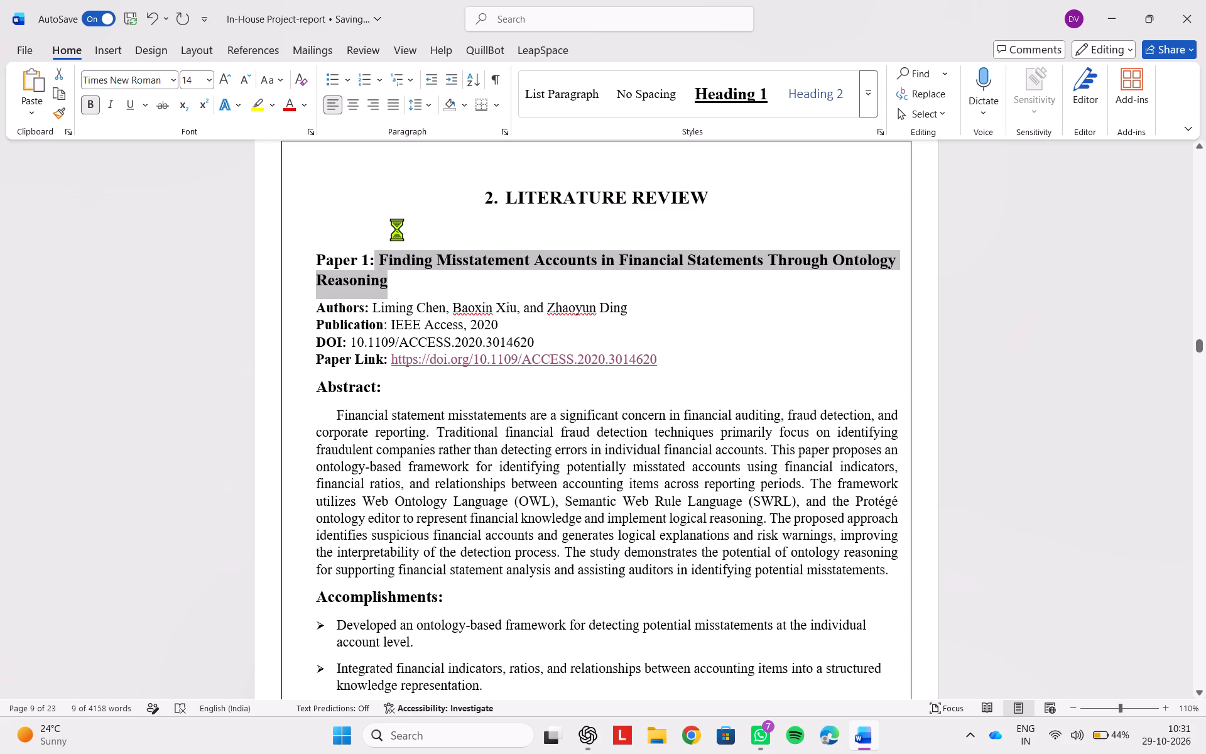
{"action": "left_click", "coordinate": [82, 107]}
{"action": "left_click", "coordinate": [655, 349]}
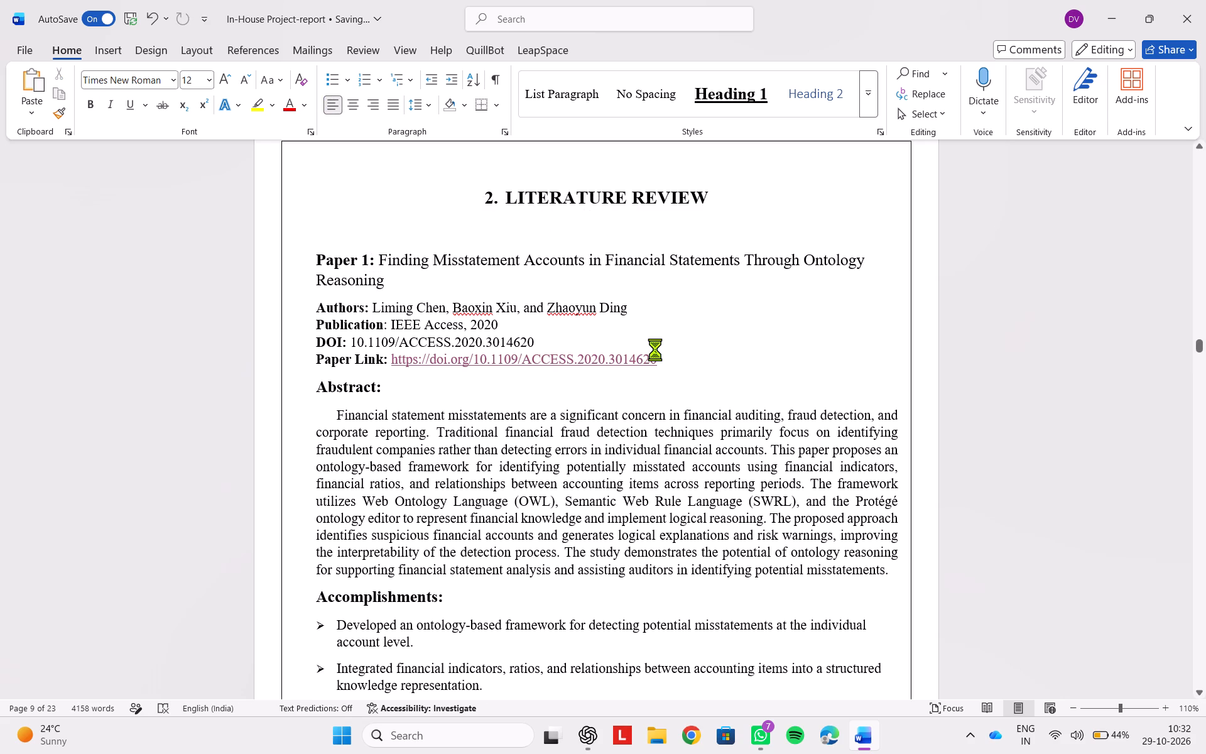
Review the formatting of Paper 1's whole section and the empty Paper 1 and Paper 2 templates that follow it.
{"action": "scroll", "coordinate": [655, 349], "scroll_direction": "down", "scroll_amount": 1}
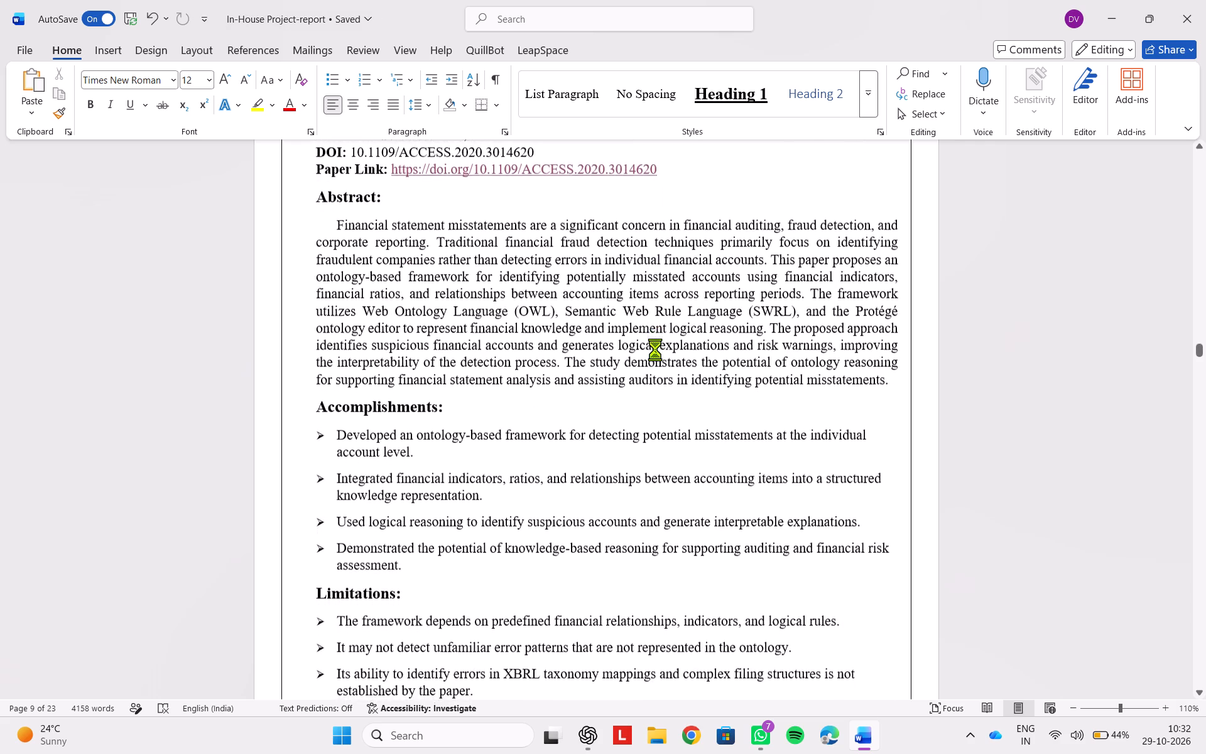
{"action": "scroll", "coordinate": [655, 349], "scroll_direction": "down", "scroll_amount": 1}
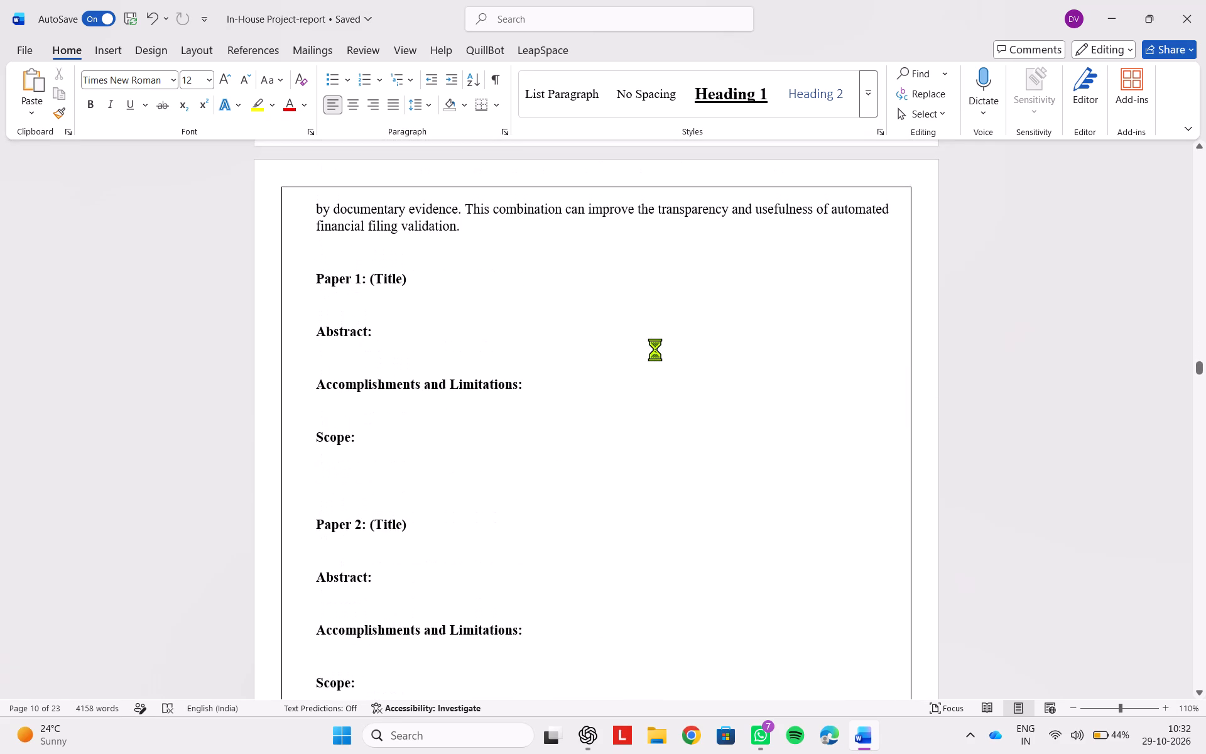
{"action": "scroll", "coordinate": [455, 314], "scroll_direction": "up", "scroll_amount": 1}
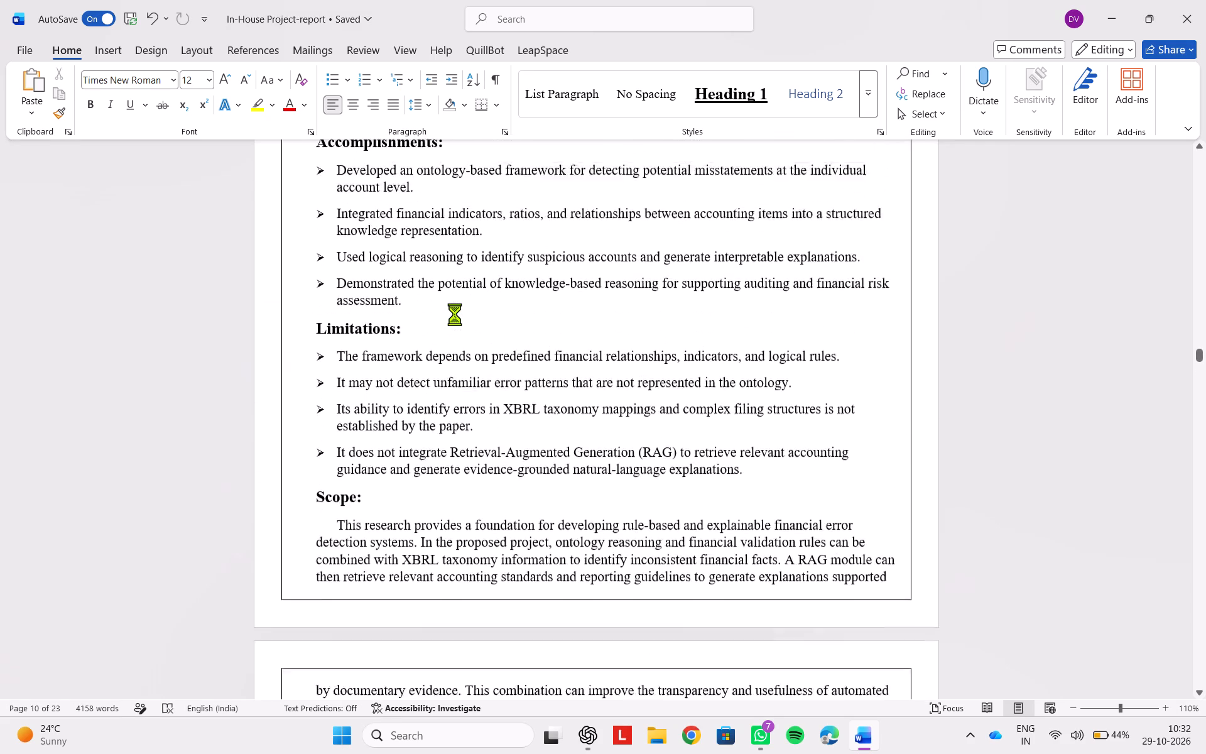
{"action": "scroll", "coordinate": [455, 314], "scroll_direction": "up", "scroll_amount": 3}
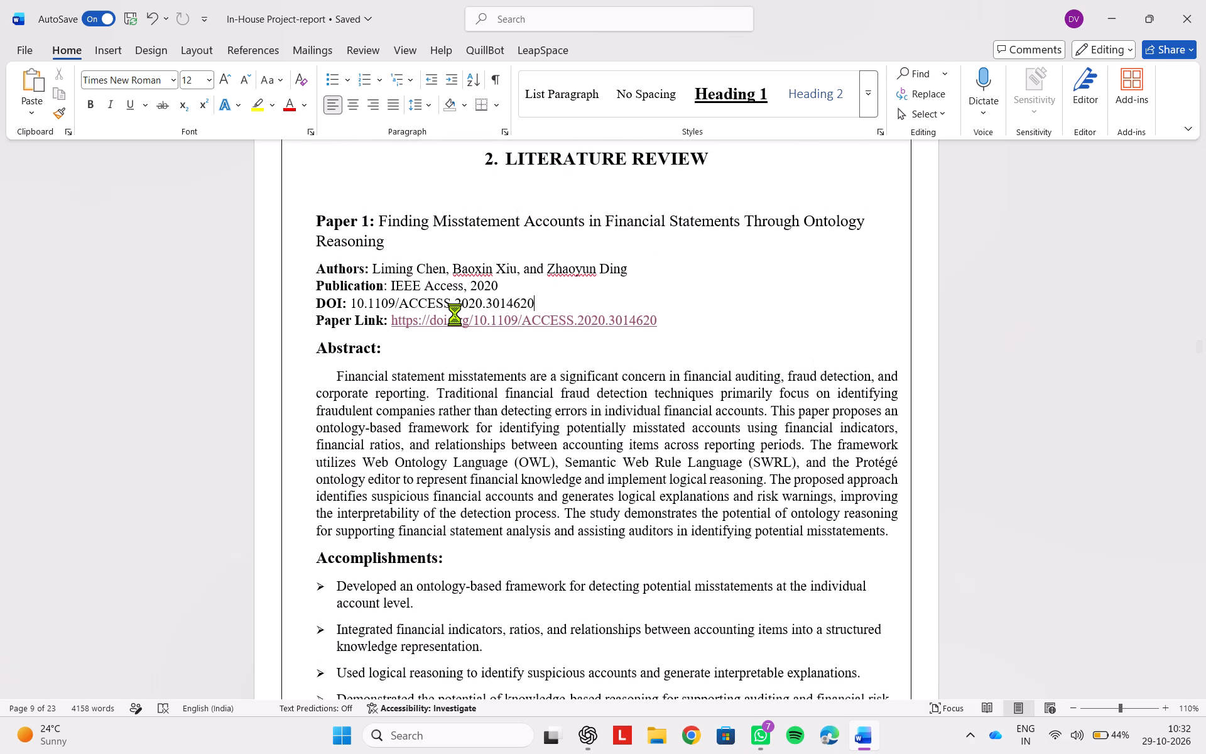
{"action": "scroll", "coordinate": [455, 314], "scroll_direction": "down", "scroll_amount": 2}
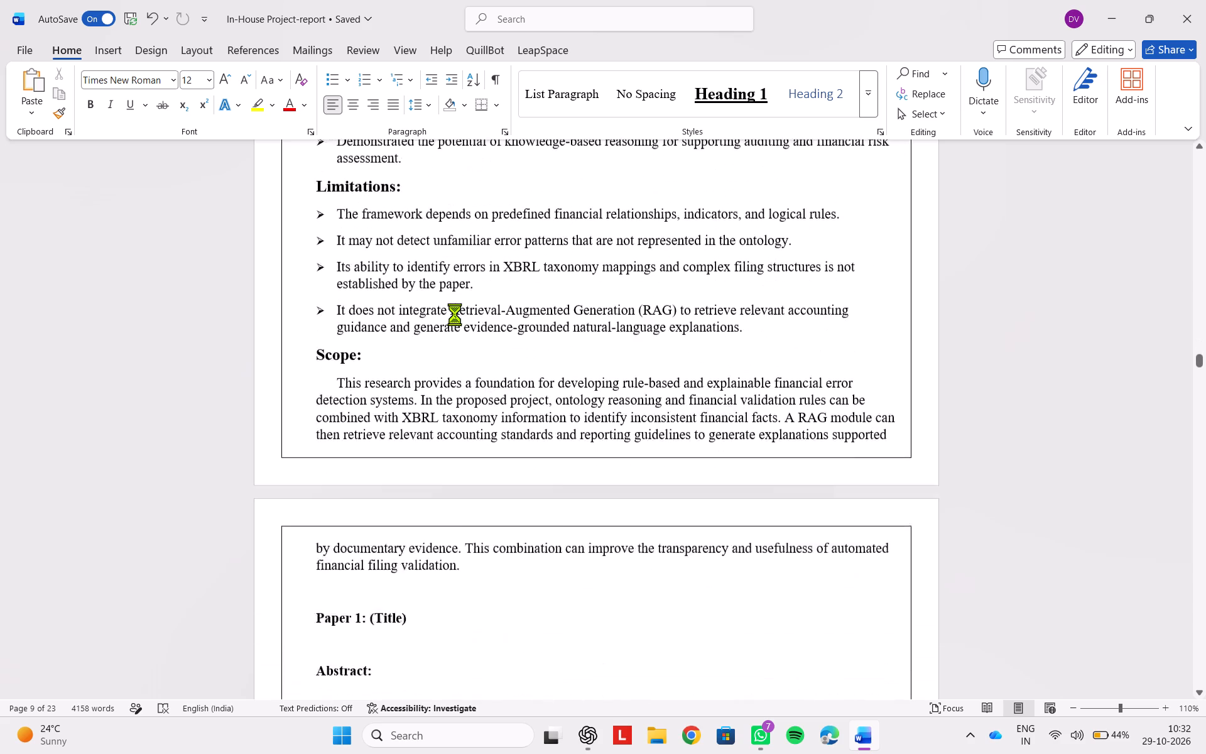
{"action": "scroll", "coordinate": [455, 314], "scroll_direction": "down", "scroll_amount": 3}
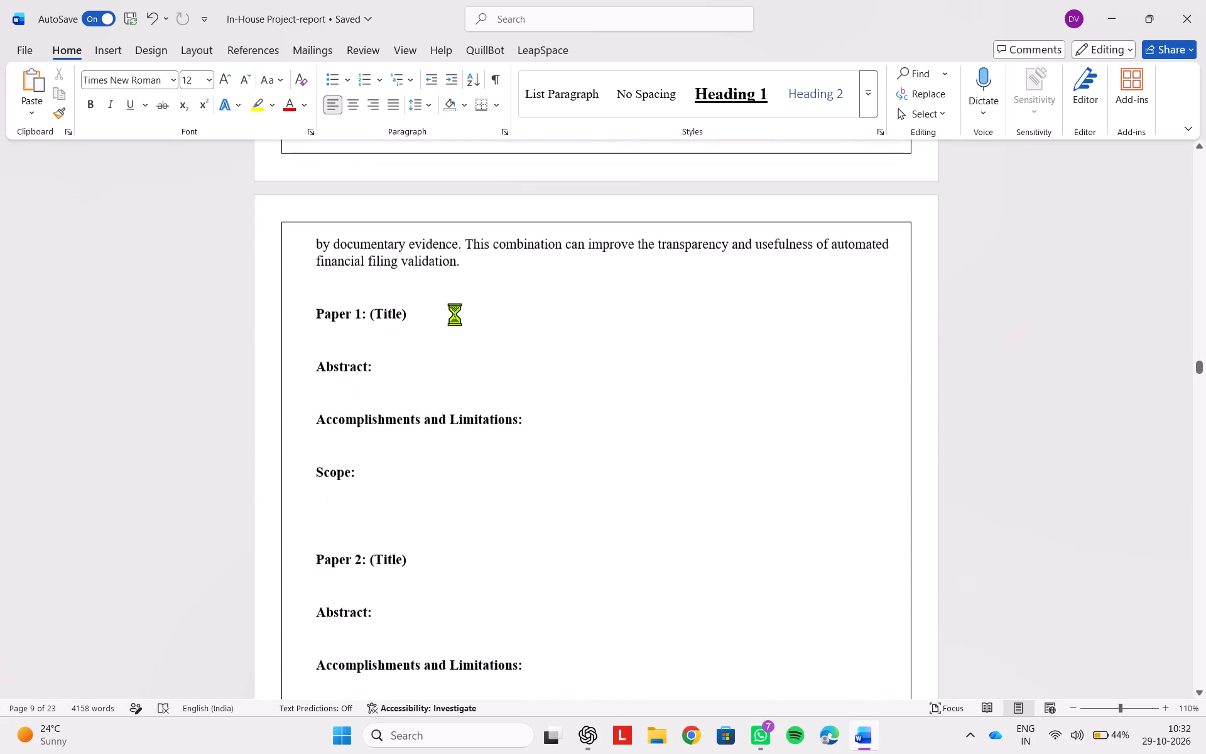
{"action": "scroll", "coordinate": [455, 314], "scroll_direction": "down", "scroll_amount": 1}
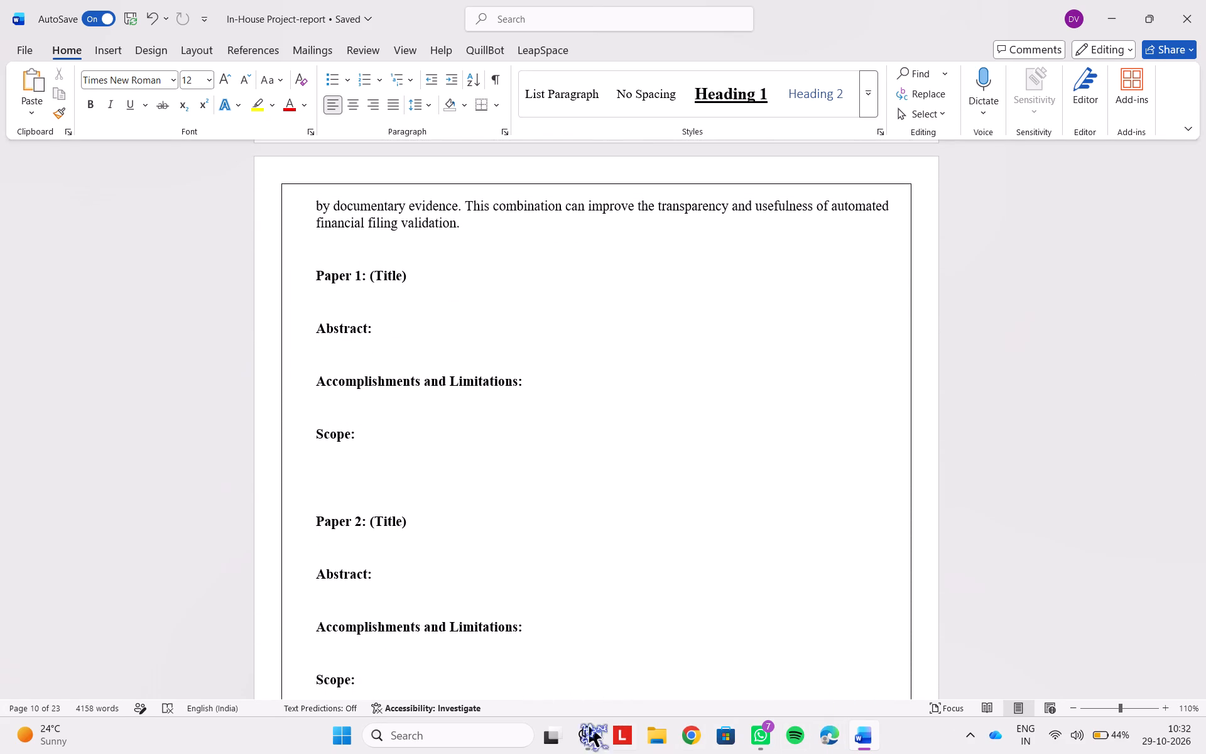
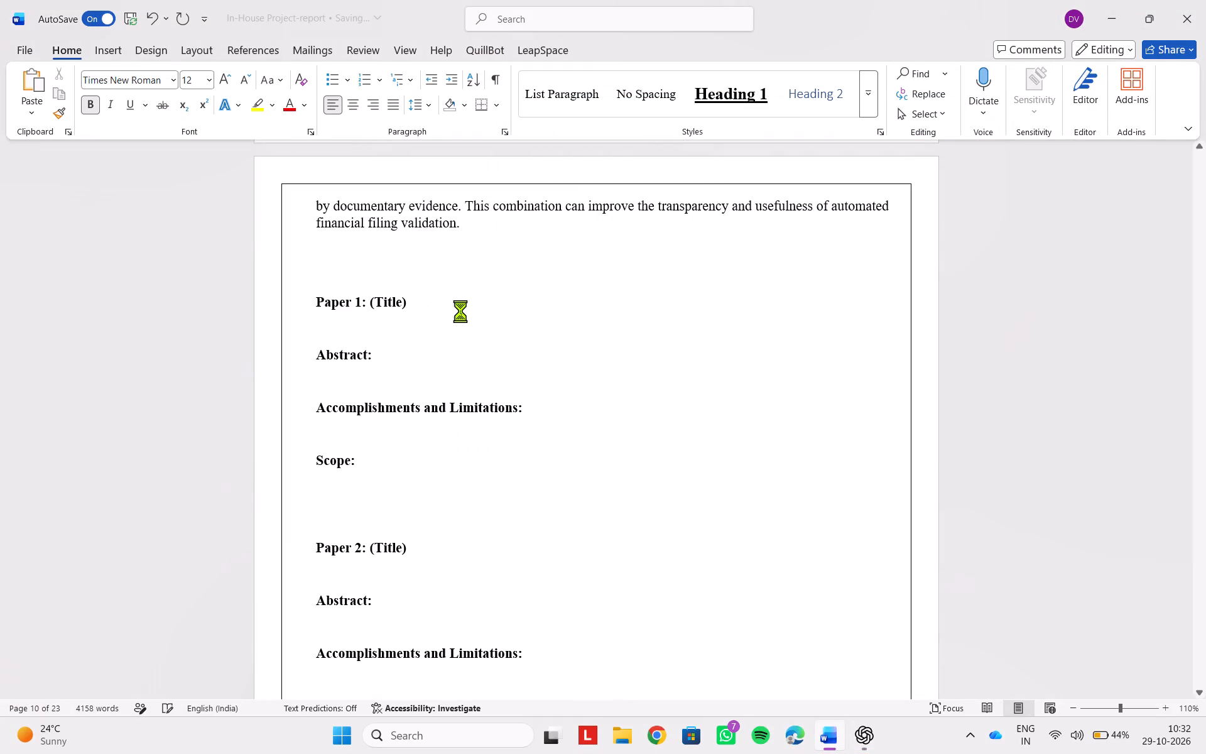
Paste the copied Paper 2 review on intelligent financial statement fraud detection above the empty "Paper 1: (Title)" template.
{"action": "key", "text": "ctrl+v"}
Remove bold from the entire pasted Paper 2 section, from its title line through the last Scope paragraph.
{"action": "scroll", "coordinate": [460, 311], "scroll_direction": "up", "scroll_amount": 1}
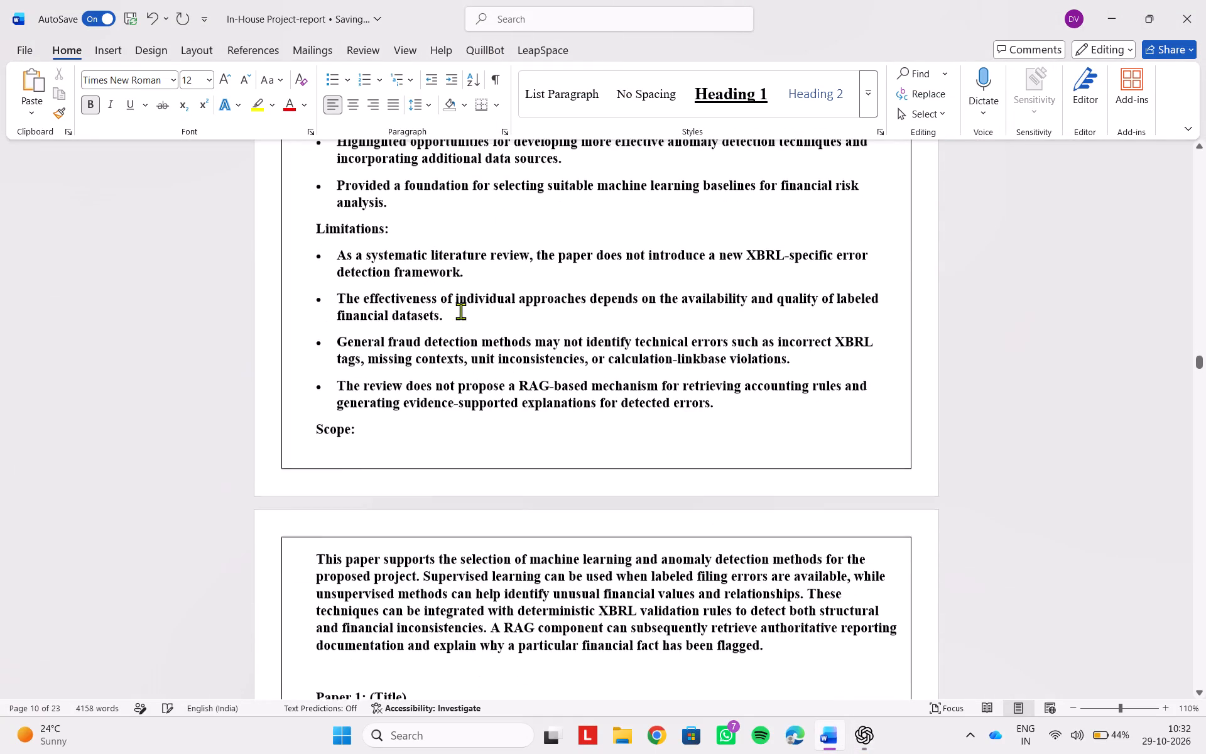
{"action": "scroll", "coordinate": [460, 311], "scroll_direction": "up", "scroll_amount": 2}
{"action": "scroll", "coordinate": [460, 311], "scroll_direction": "down", "scroll_amount": 1, "text": "ctrl"}
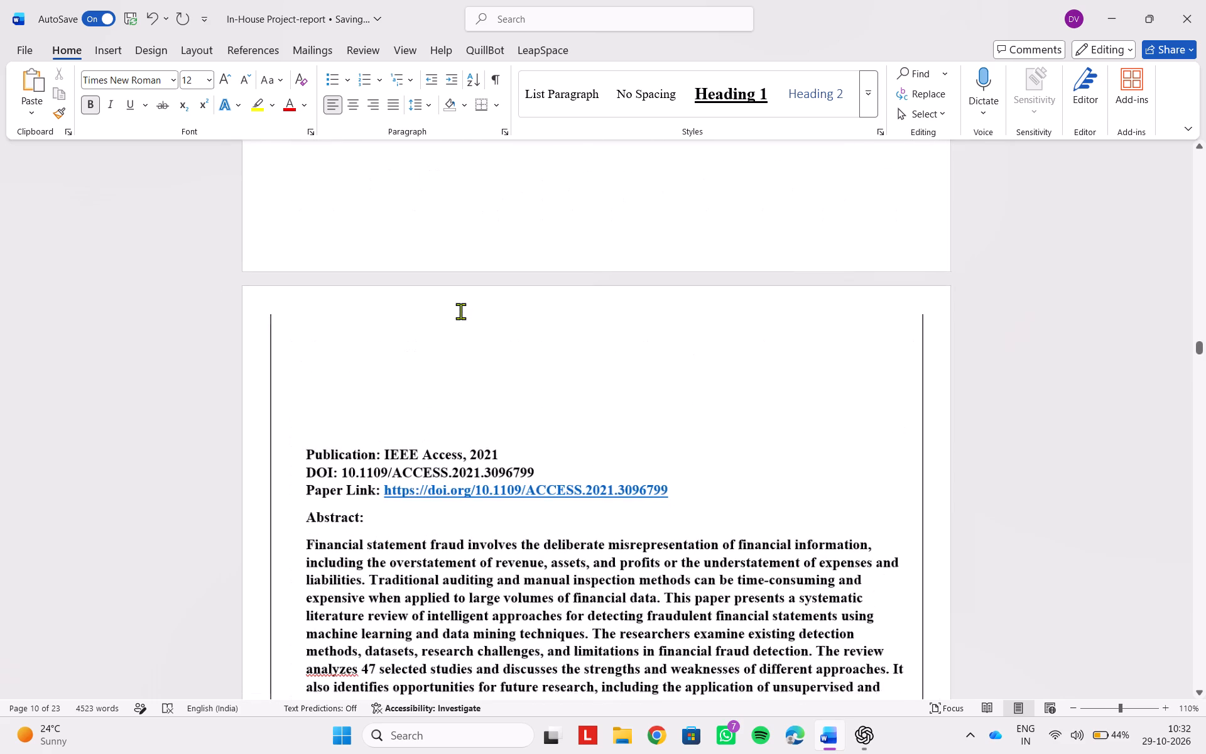
{"action": "left_click_drag", "start_coordinate": [307, 403], "coordinate": [472, 524]}
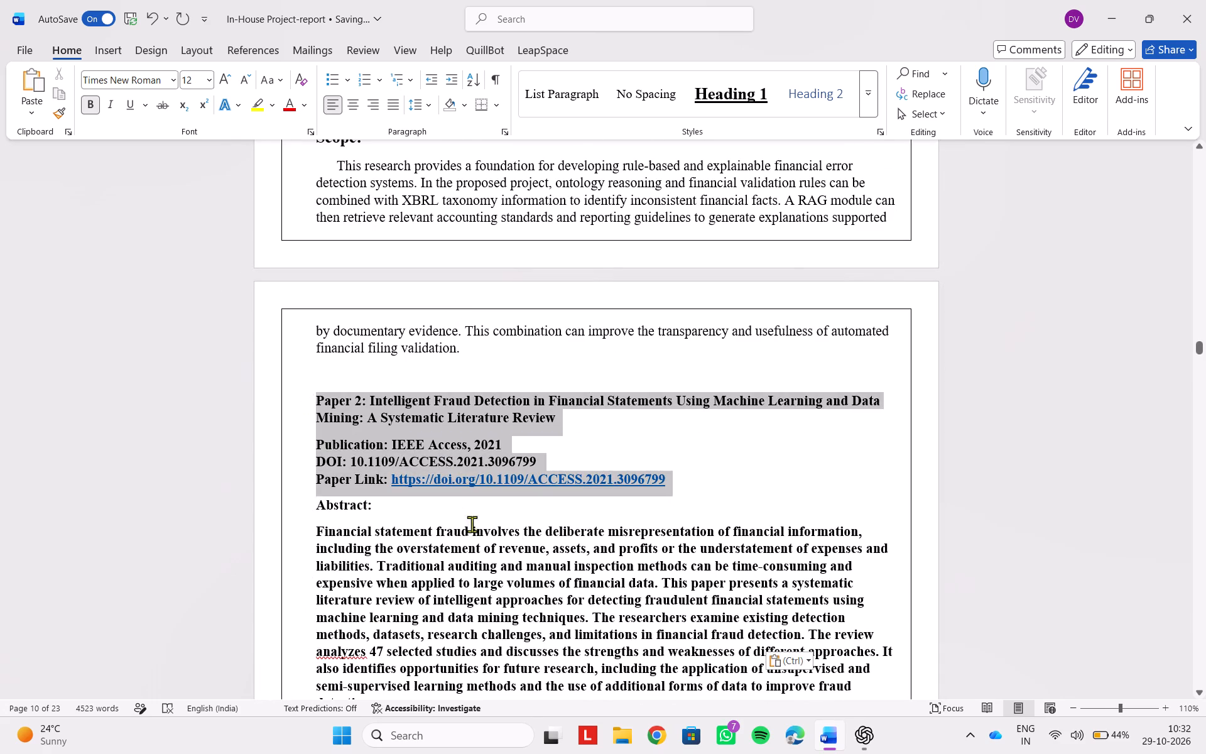
{"action": "left_click_drag", "start_coordinate": [472, 524], "coordinate": [542, 714]}
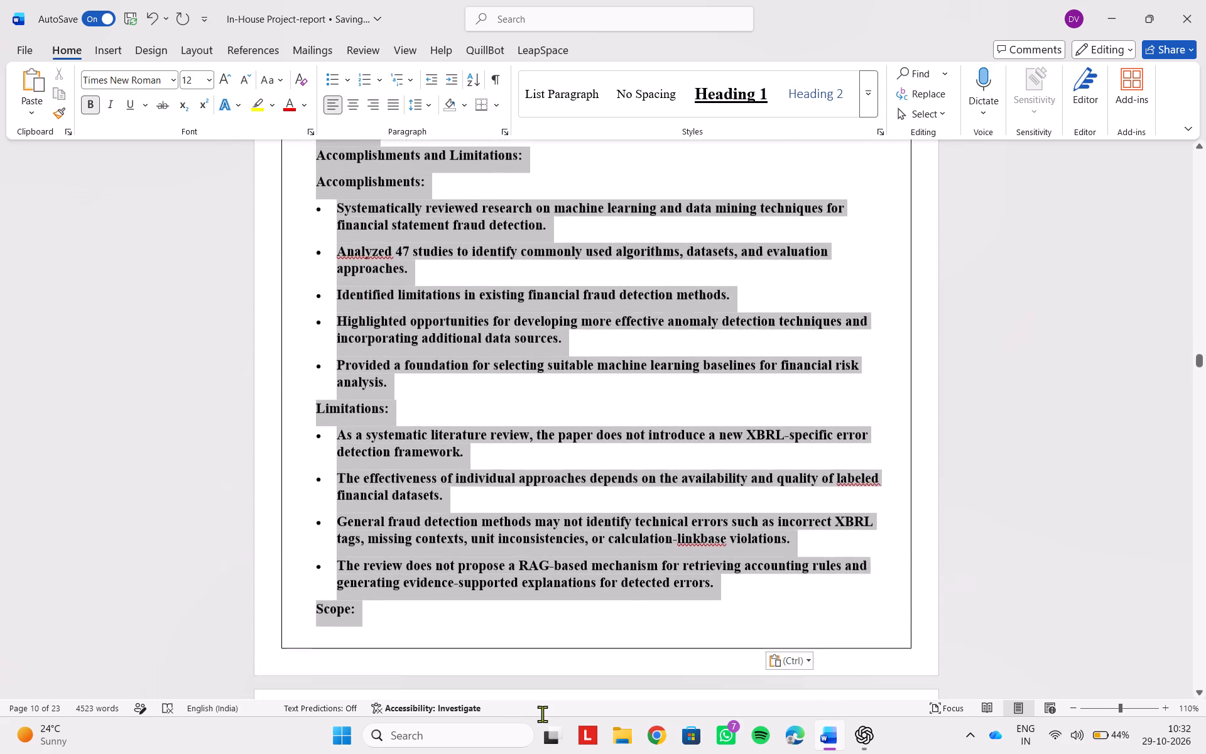
{"action": "left_click_drag", "start_coordinate": [542, 714], "coordinate": [566, 706]}
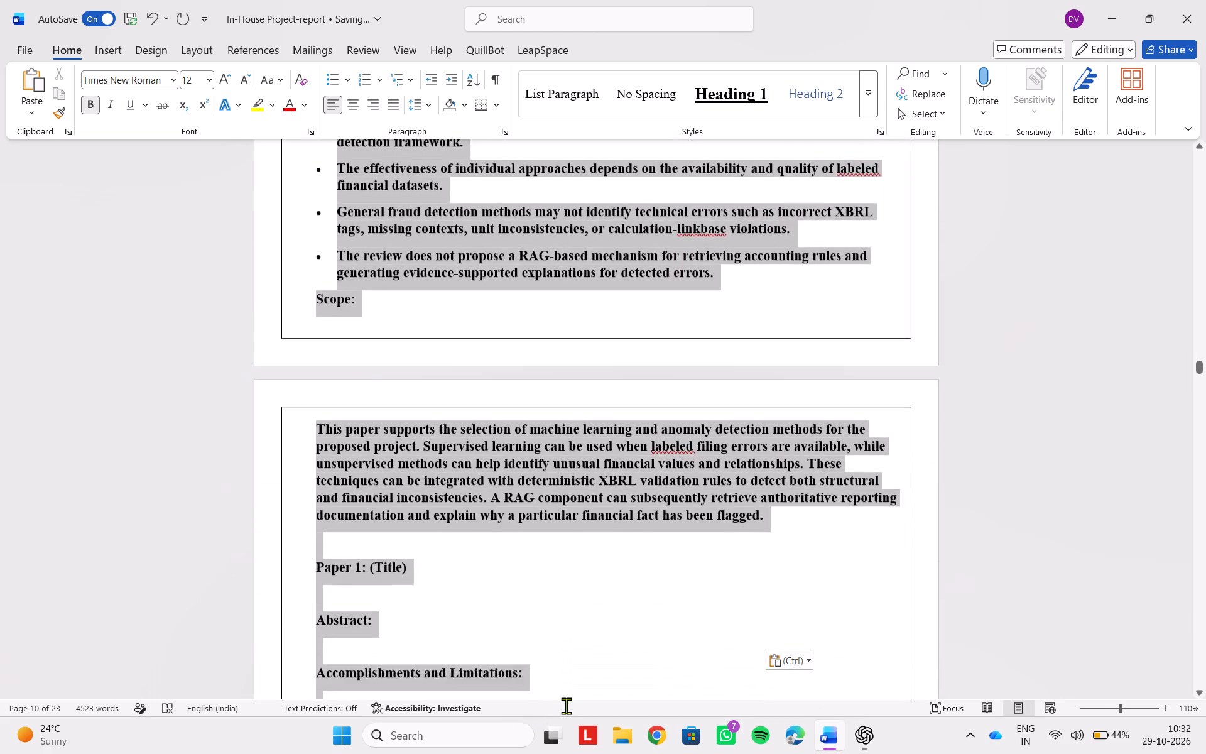
{"action": "left_click_drag", "start_coordinate": [566, 706], "coordinate": [788, 423]}
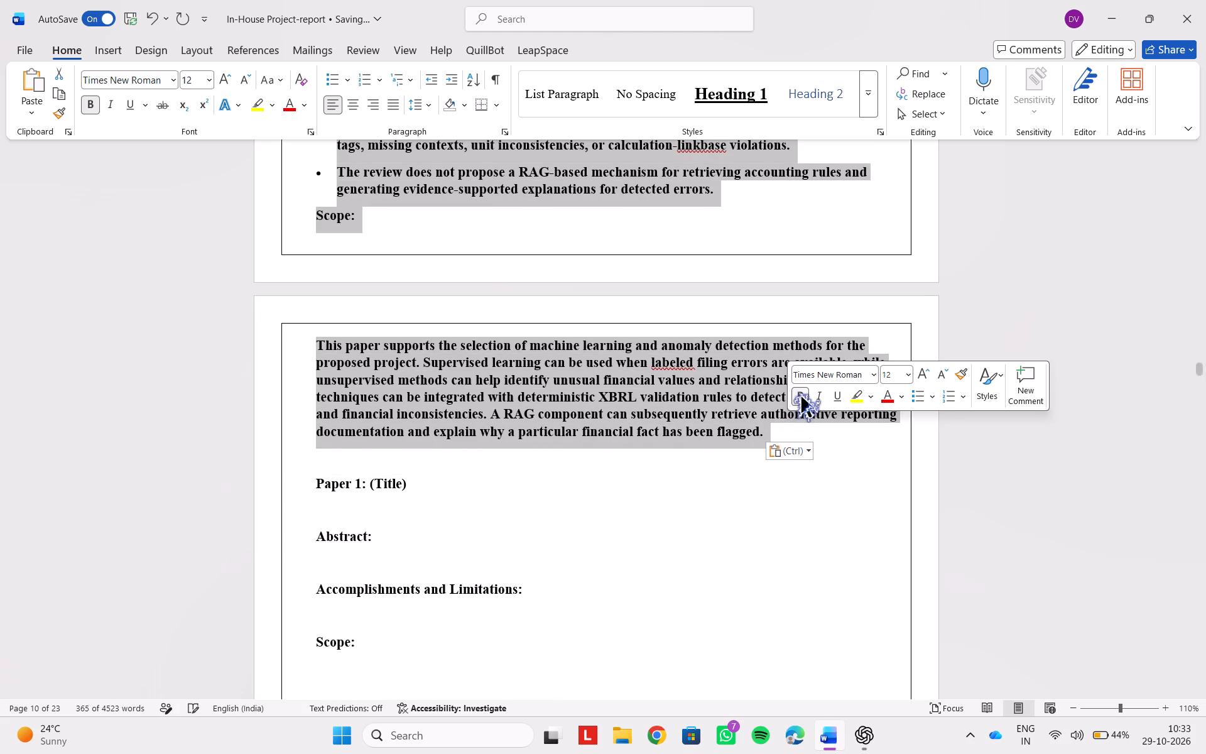
{"action": "left_click", "coordinate": [801, 395]}
{"action": "right_click", "coordinate": [610, 331]}
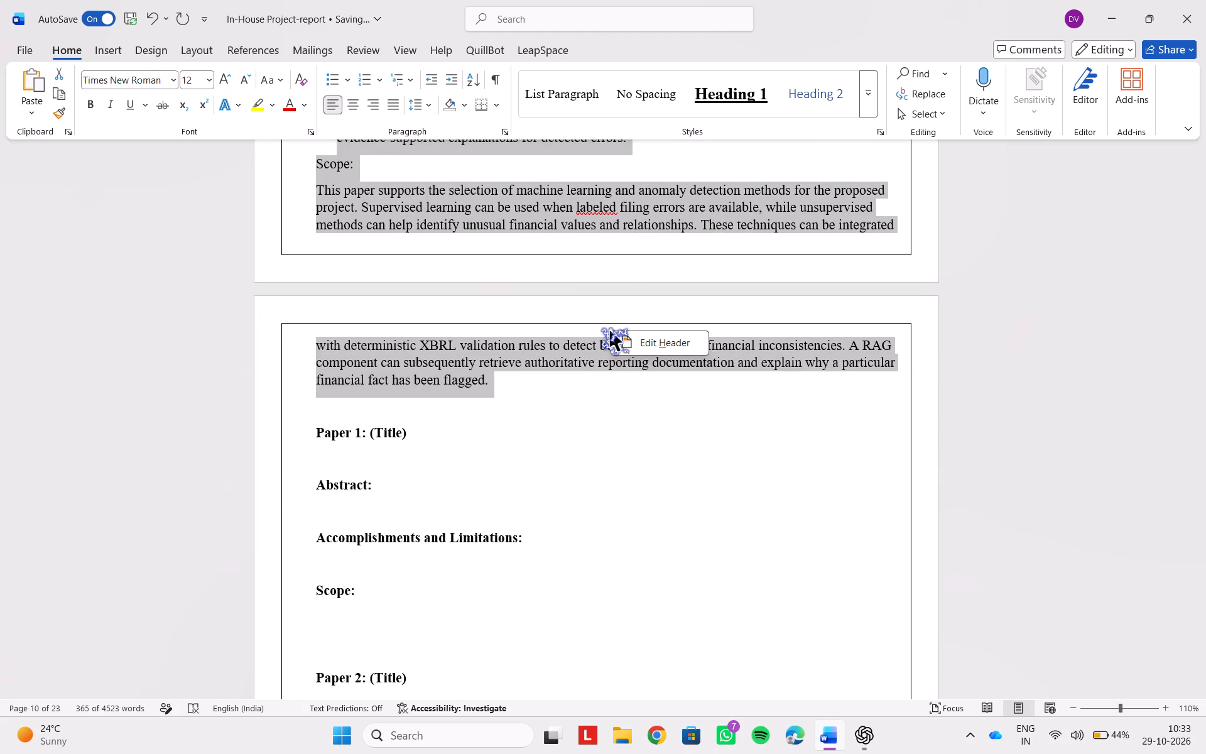
Bold the "Paper 2:" label and enlarge the whole Paper 2 title line by one font size step.
{"action": "left_click", "coordinate": [601, 270]}
{"action": "scroll", "coordinate": [601, 270], "scroll_direction": "up", "scroll_amount": 1}
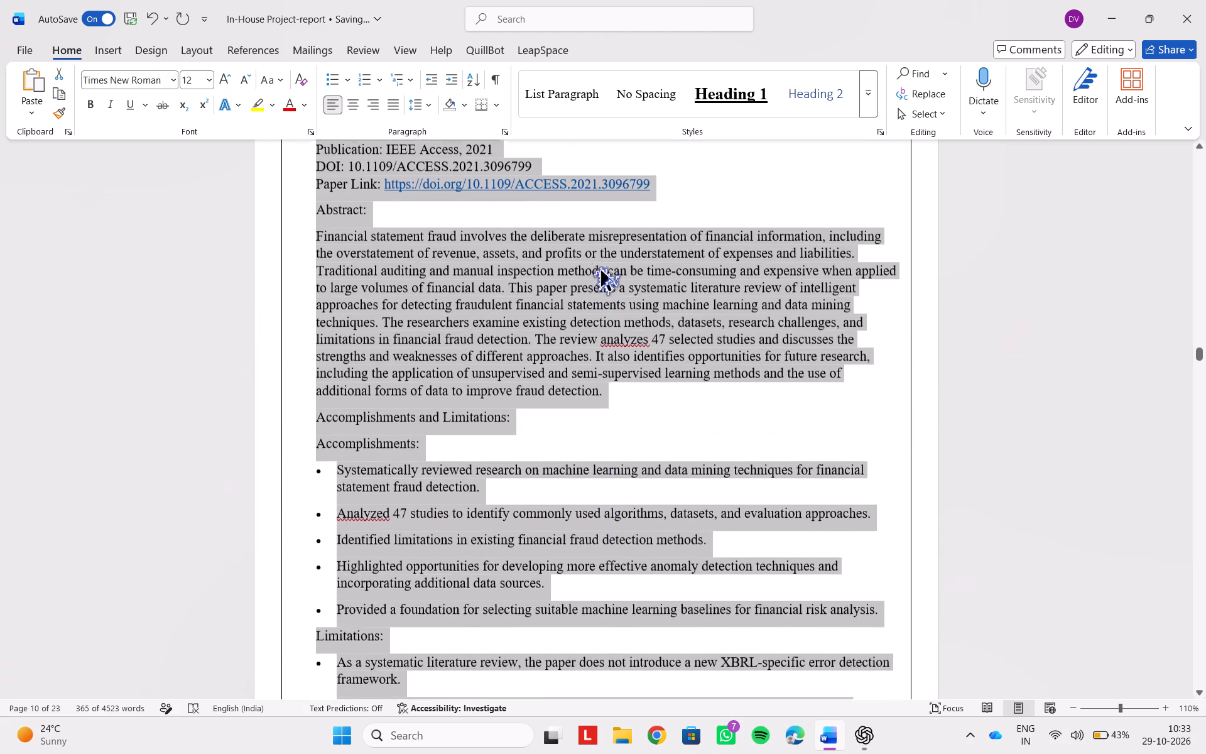
{"action": "scroll", "coordinate": [601, 270], "scroll_direction": "up", "scroll_amount": 1}
{"action": "left_click", "coordinate": [601, 270]}
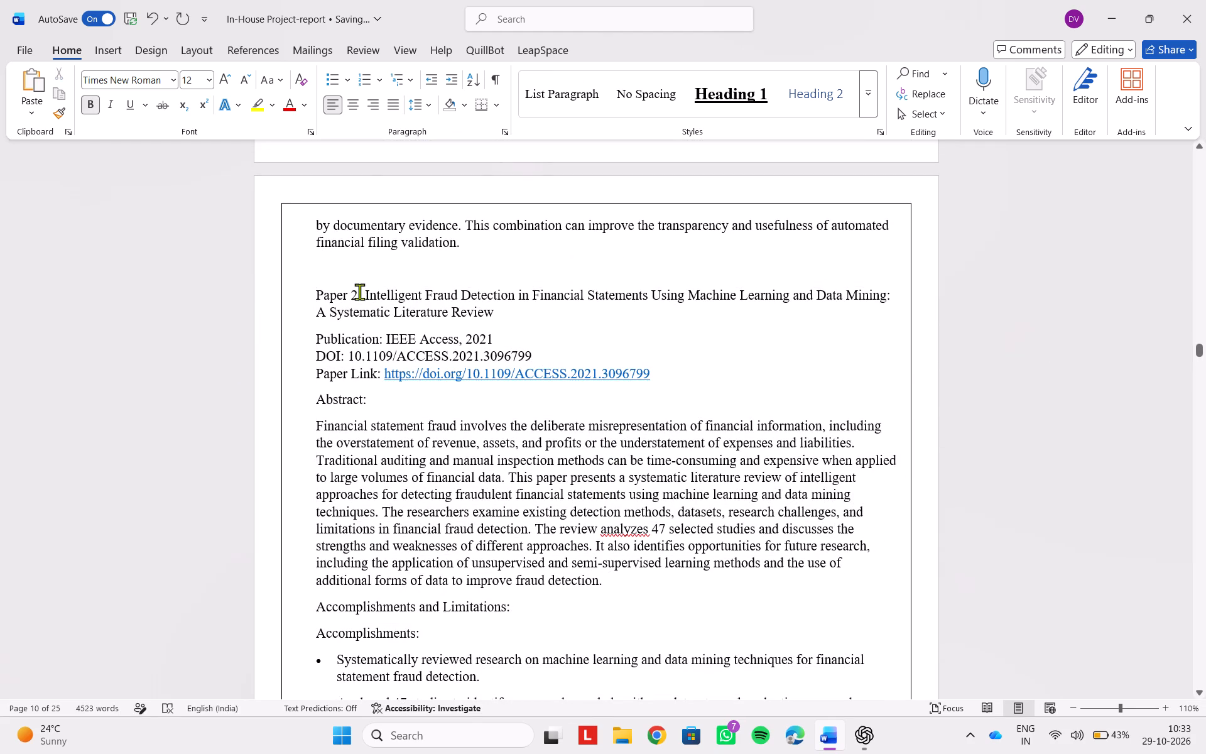
{"action": "left_click", "coordinate": [361, 293]}
{"action": "left_click_drag", "start_coordinate": [361, 293], "coordinate": [324, 299]}
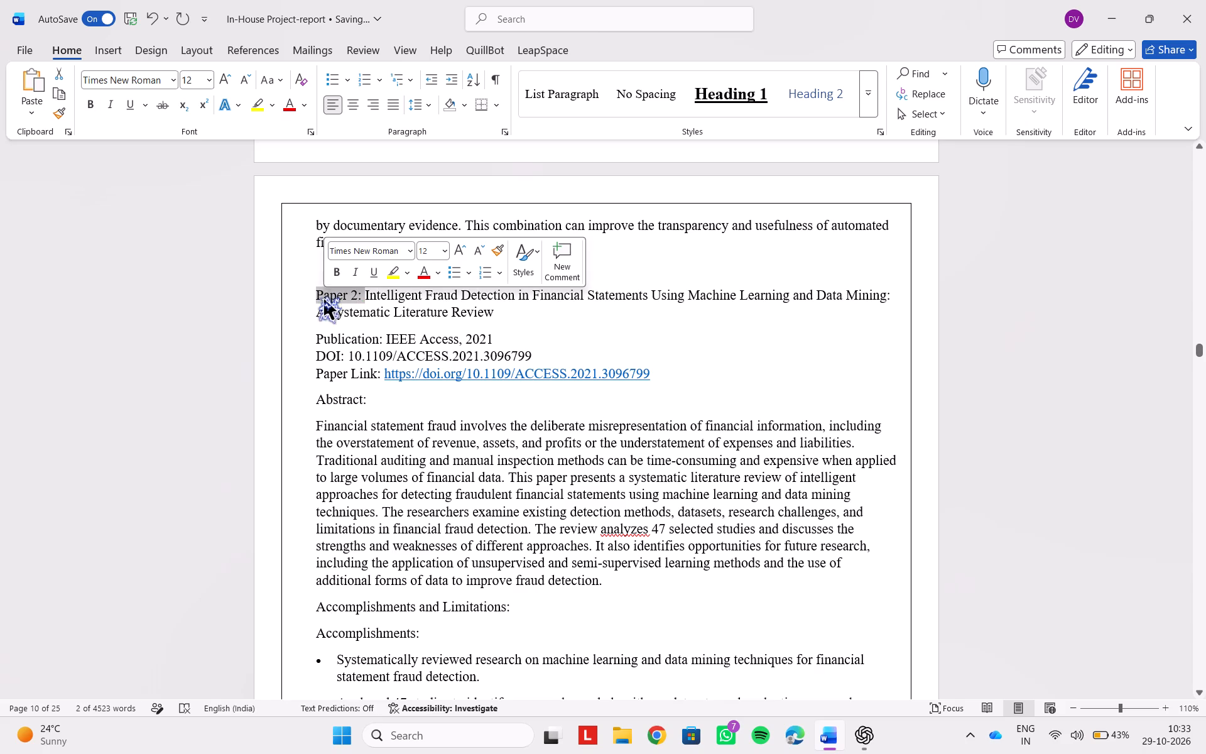
{"action": "left_click", "coordinate": [333, 279]}
{"action": "left_click", "coordinate": [375, 298]}
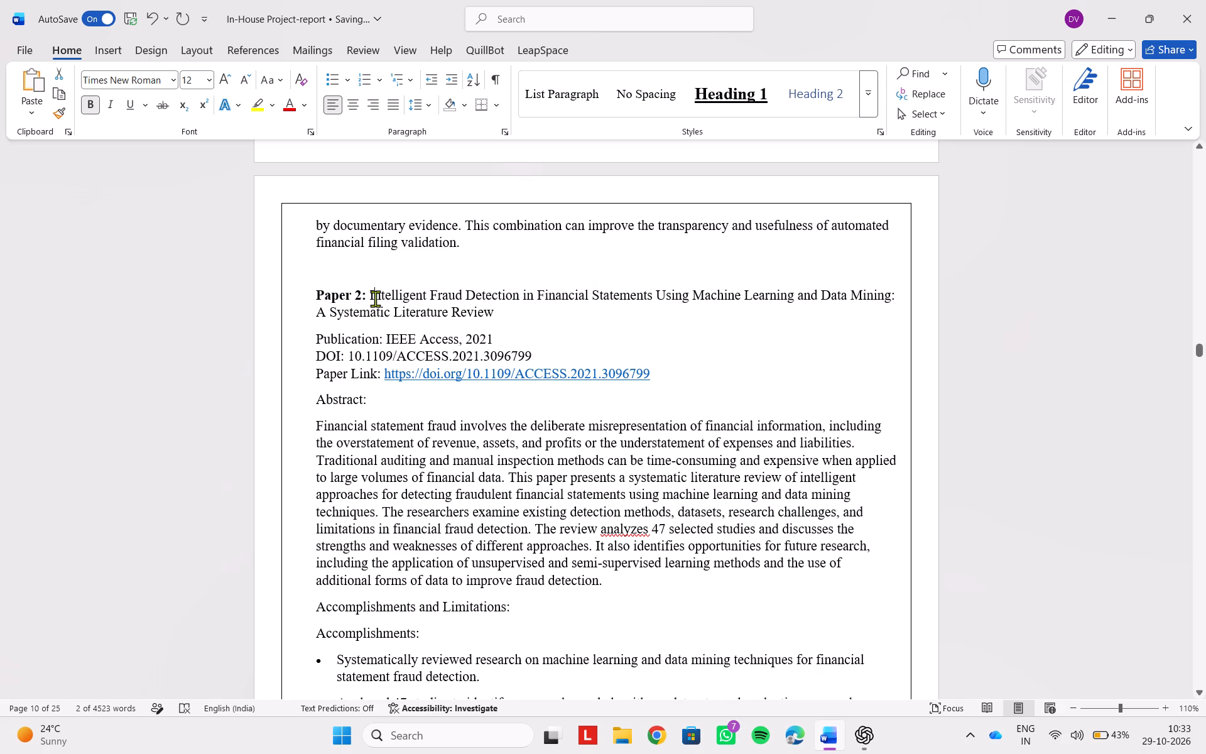
{"action": "left_click_drag", "start_coordinate": [315, 294], "coordinate": [510, 310]}
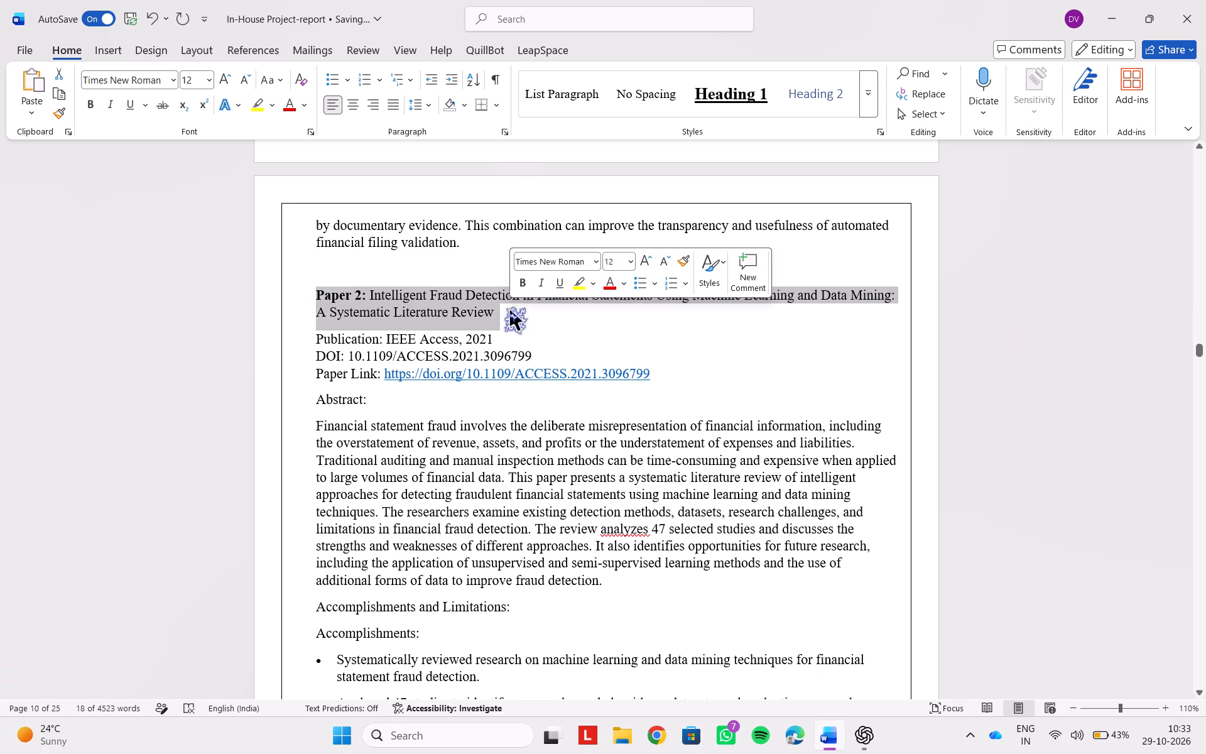
{"action": "left_click", "coordinate": [644, 263]}
{"action": "left_click", "coordinate": [672, 339]}
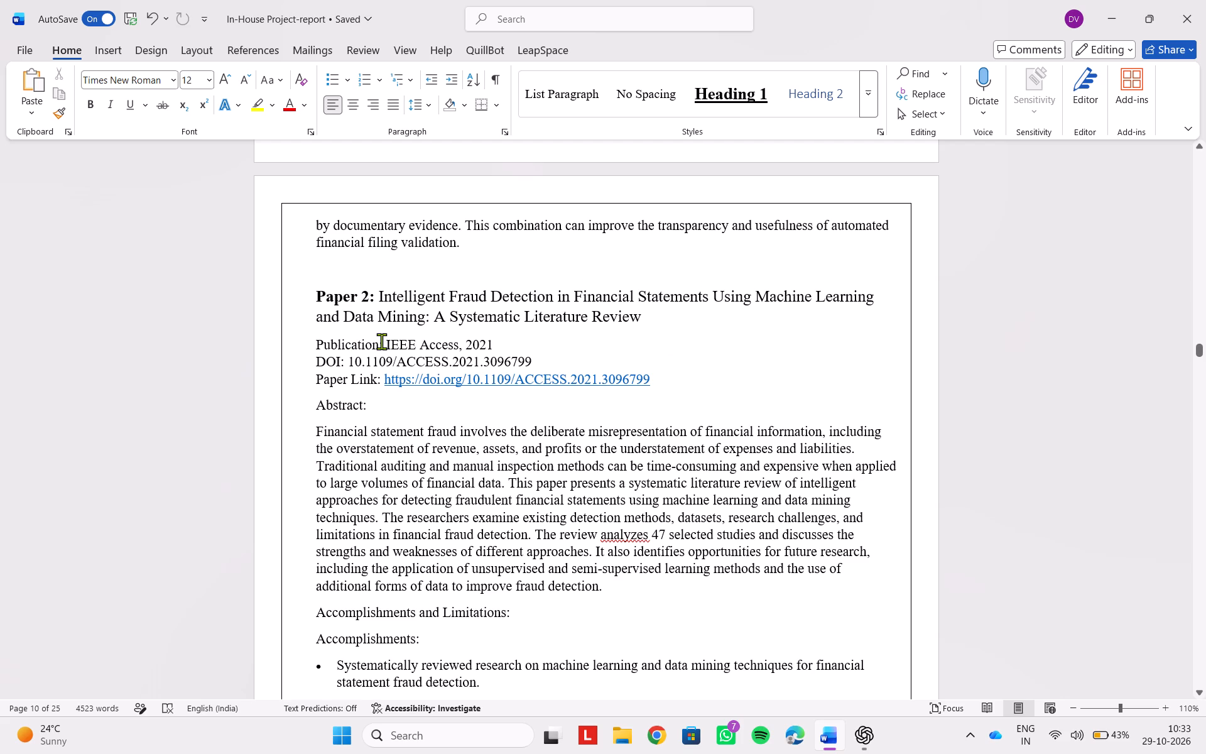
Bold the "Publication:", "DOI:" and "Paper Link:" labels under the Paper 2 title.
{"action": "left_click_drag", "start_coordinate": [381, 341], "coordinate": [313, 351]}
{"action": "left_click", "coordinate": [328, 325]}
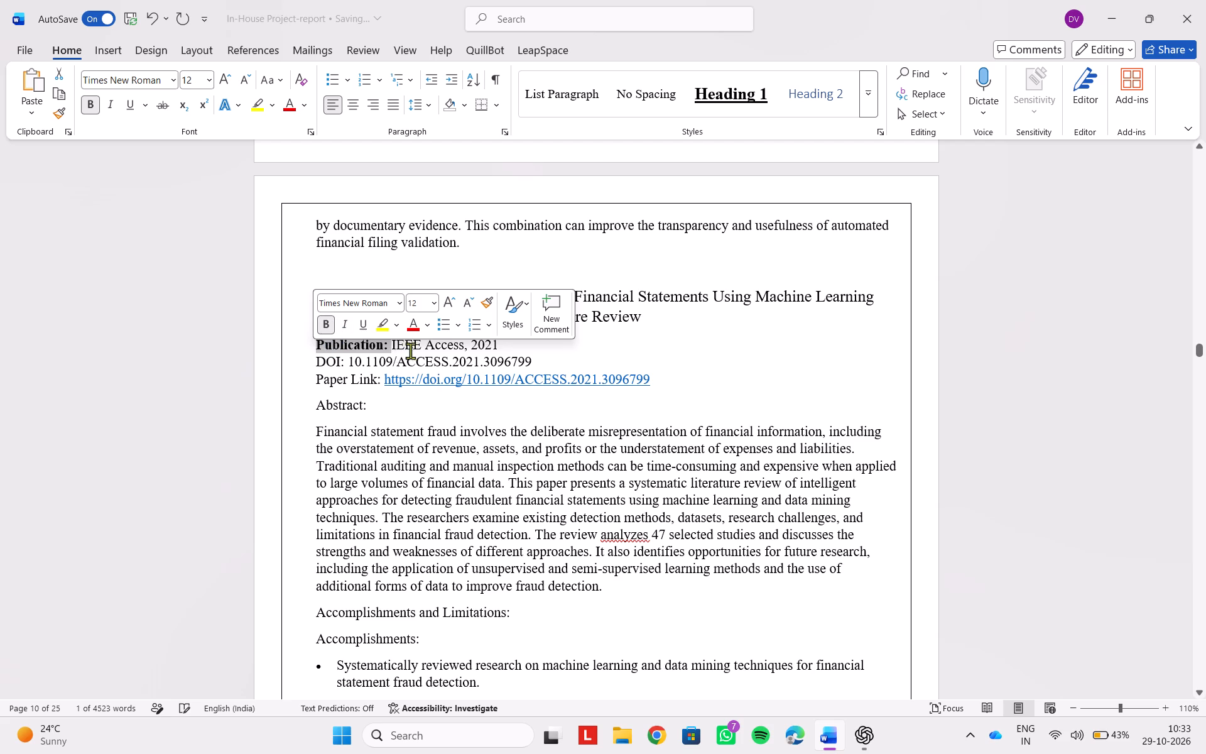
{"action": "left_click", "coordinate": [367, 364]}
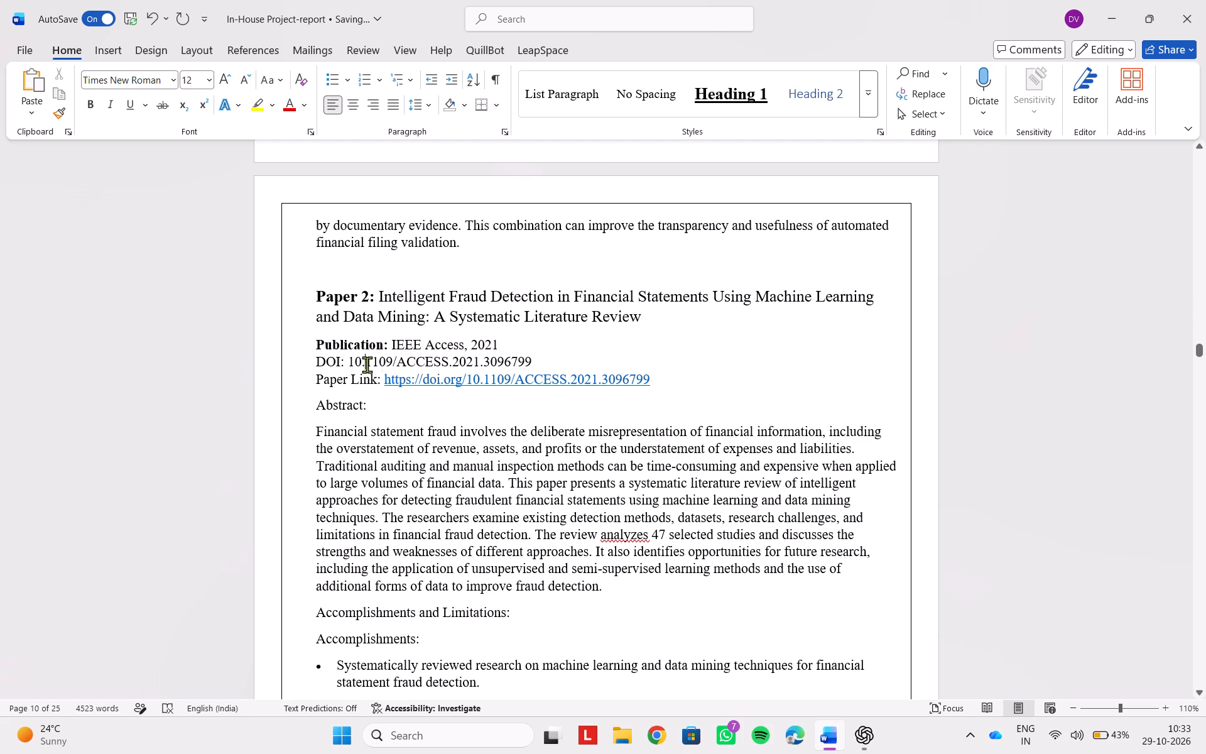
{"action": "left_click_drag", "start_coordinate": [346, 359], "coordinate": [316, 364]}
{"action": "left_click", "coordinate": [320, 344]}
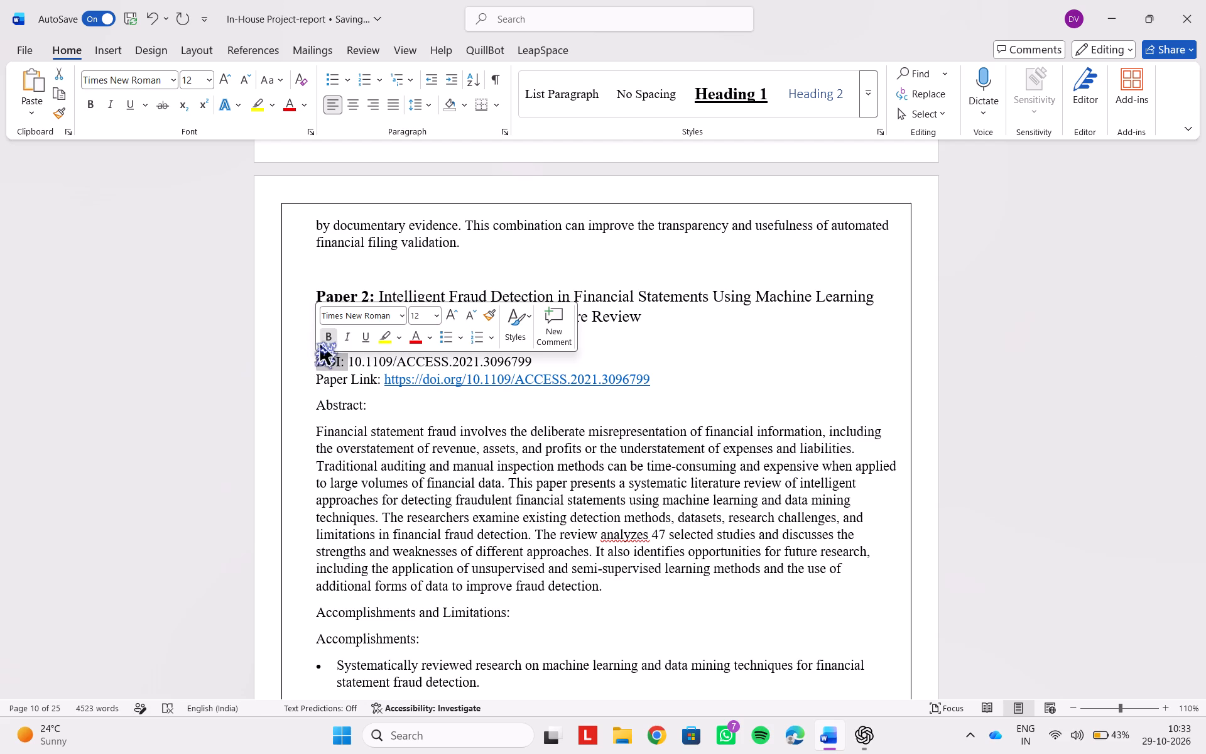
{"action": "left_click_drag", "start_coordinate": [381, 380], "coordinate": [325, 385]}
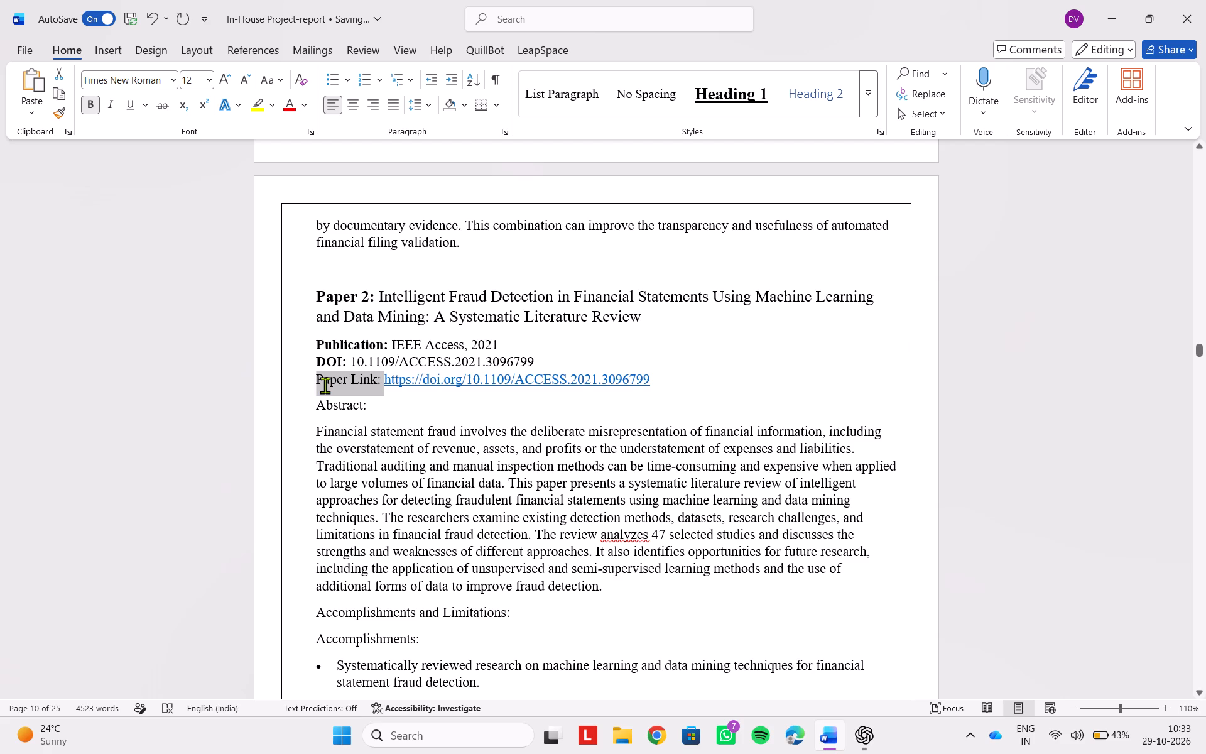
{"action": "left_click", "coordinate": [330, 363]}
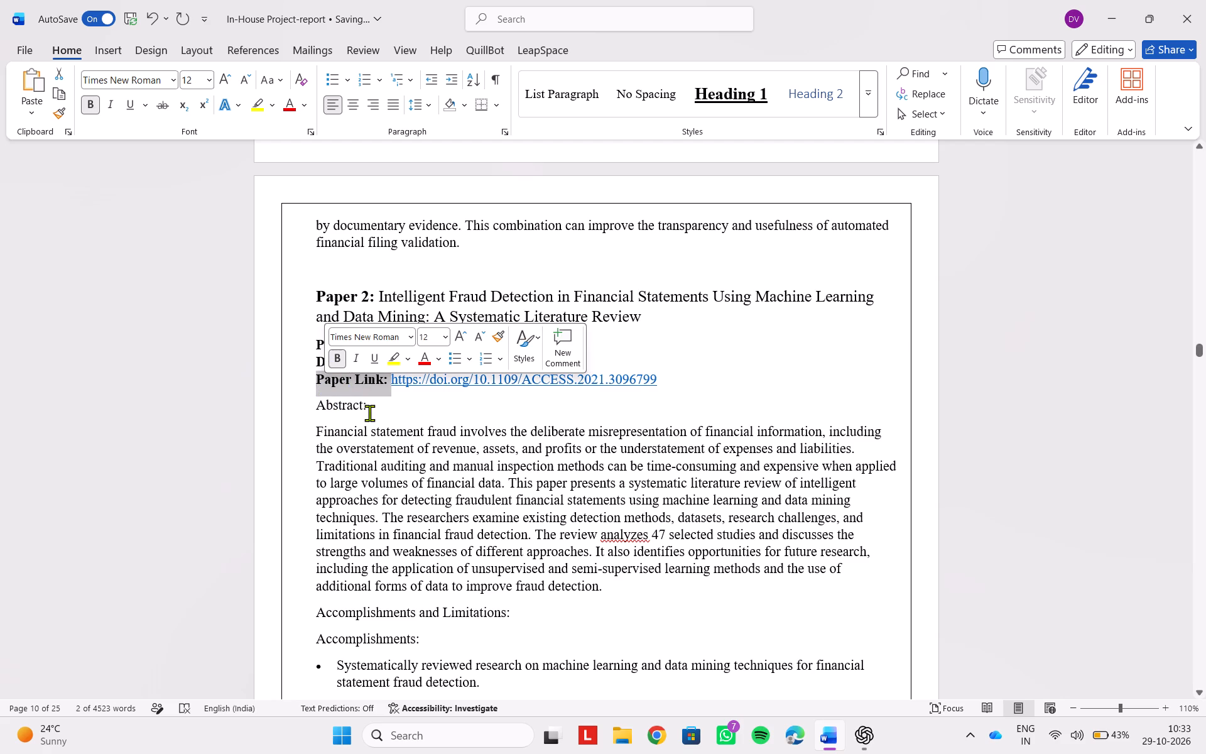
Make Paper 2's "Abstract:" heading bold and enlarge it to 14 pt.
{"action": "left_click", "coordinate": [369, 413]}
{"action": "left_click_drag", "start_coordinate": [369, 413], "coordinate": [327, 414]}
{"action": "left_click", "coordinate": [346, 386]}
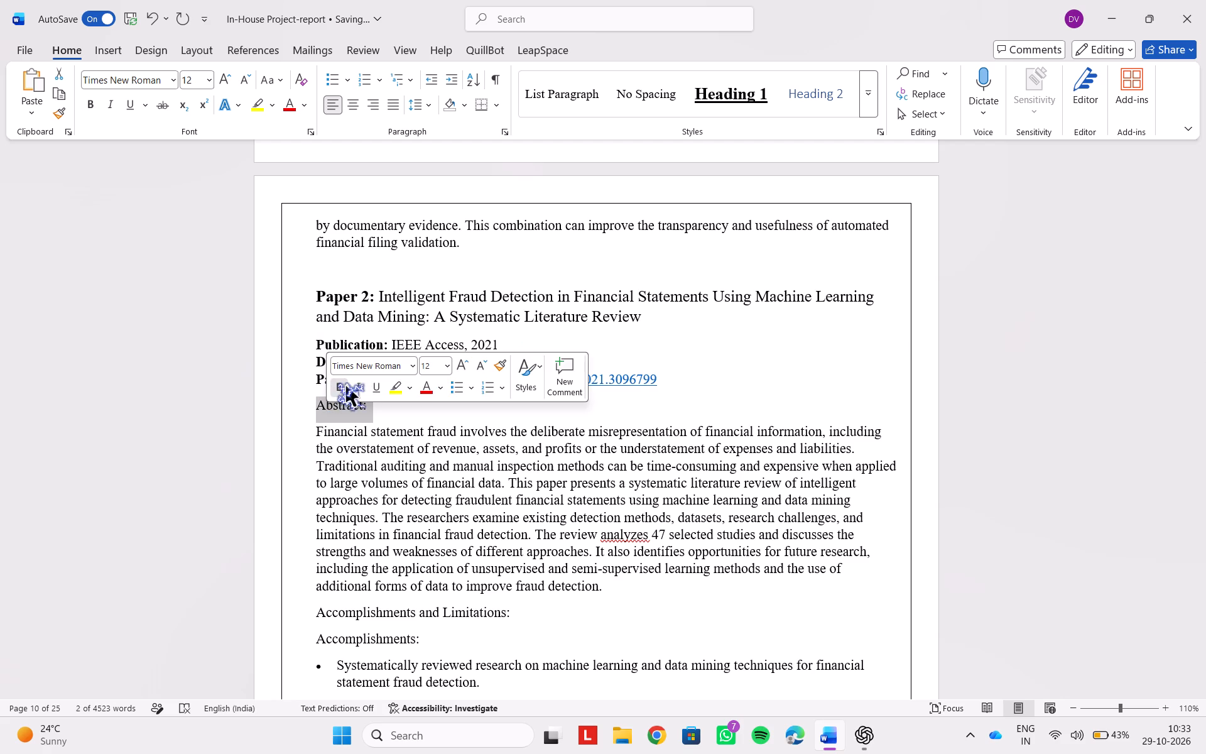
{"action": "left_click", "coordinate": [462, 366]}
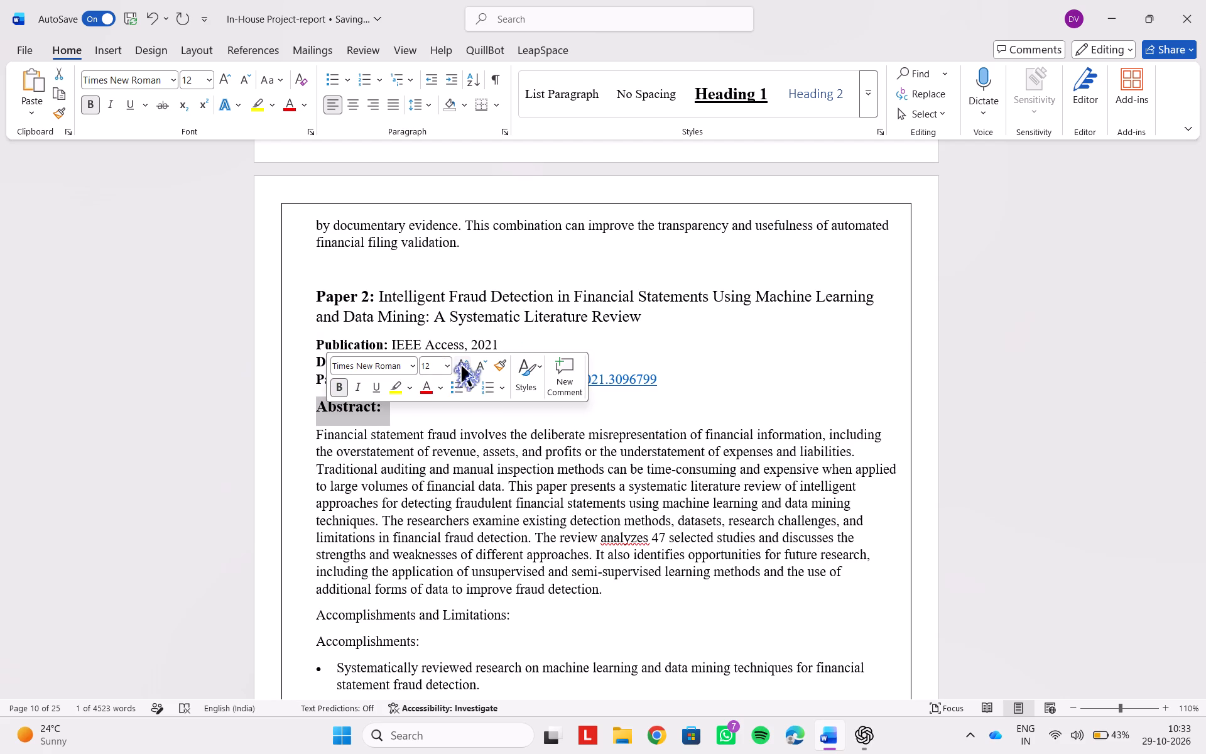
{"action": "left_click", "coordinate": [443, 420]}
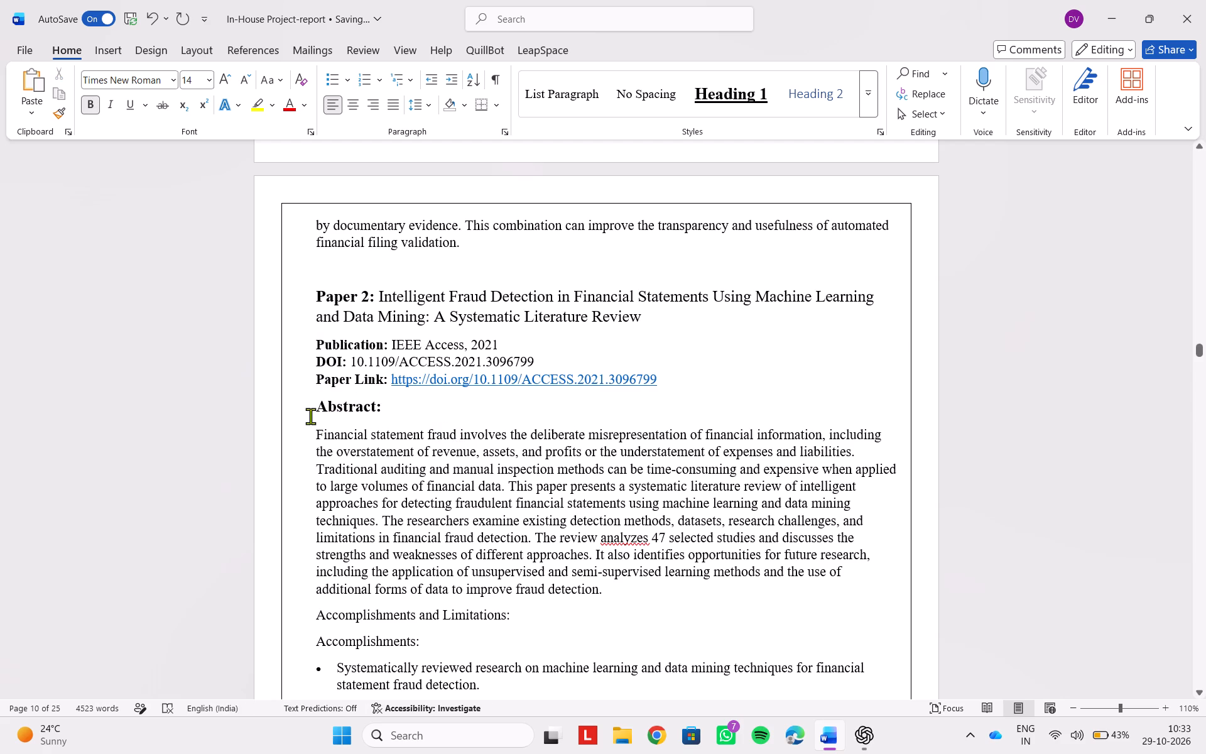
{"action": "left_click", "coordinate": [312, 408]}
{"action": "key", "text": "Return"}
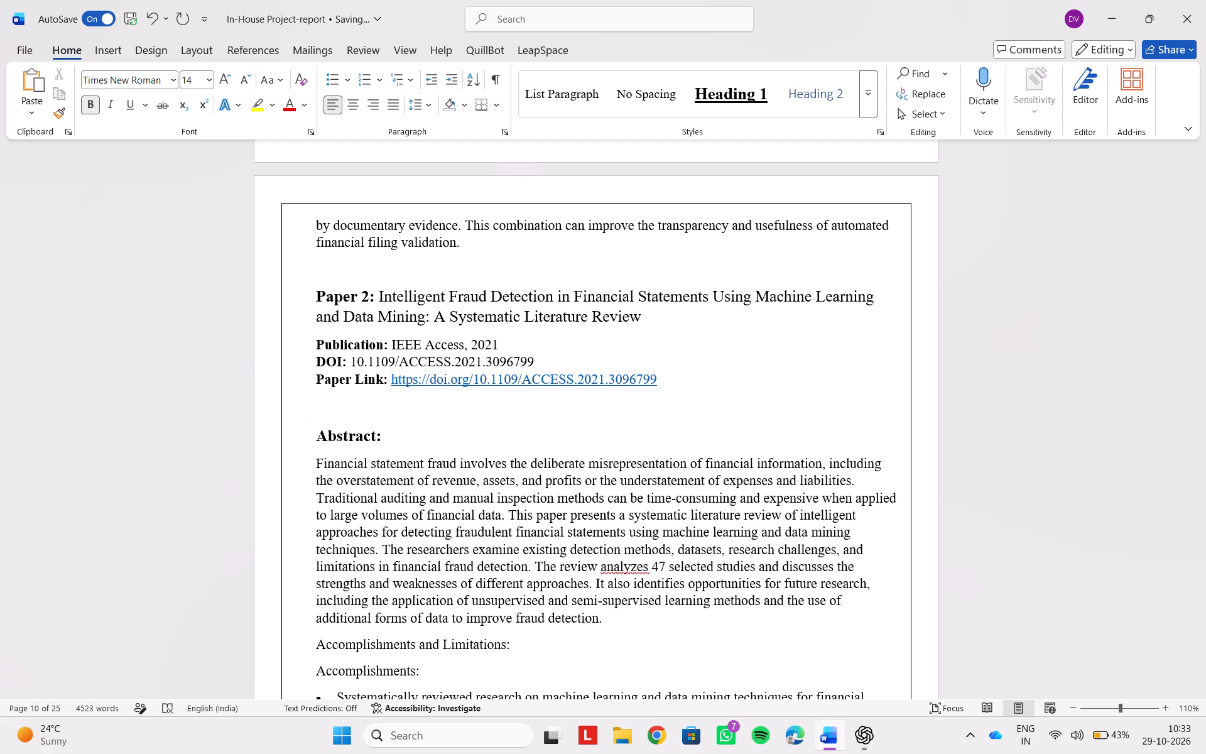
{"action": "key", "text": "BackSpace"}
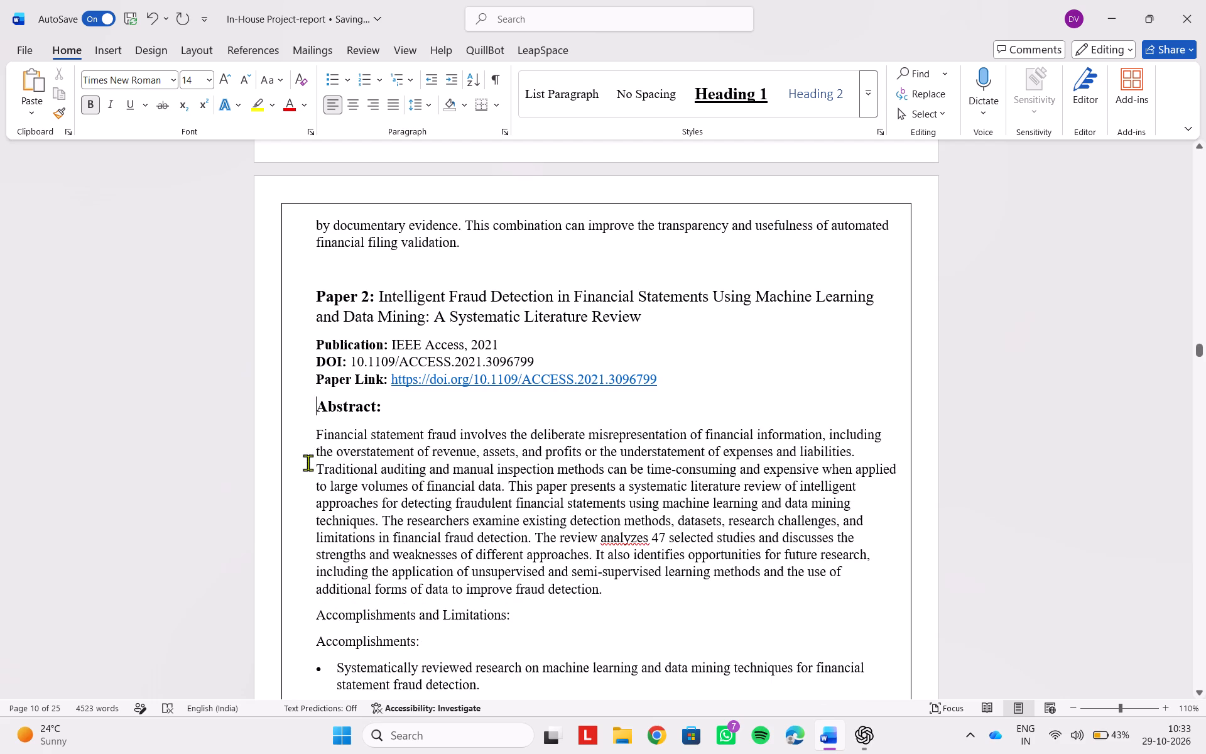
Indent the first line of Paper 2's abstract paragraph and justify the whole paragraph.
{"action": "left_click", "coordinate": [313, 435]}
{"action": "key", "text": "Tab"}
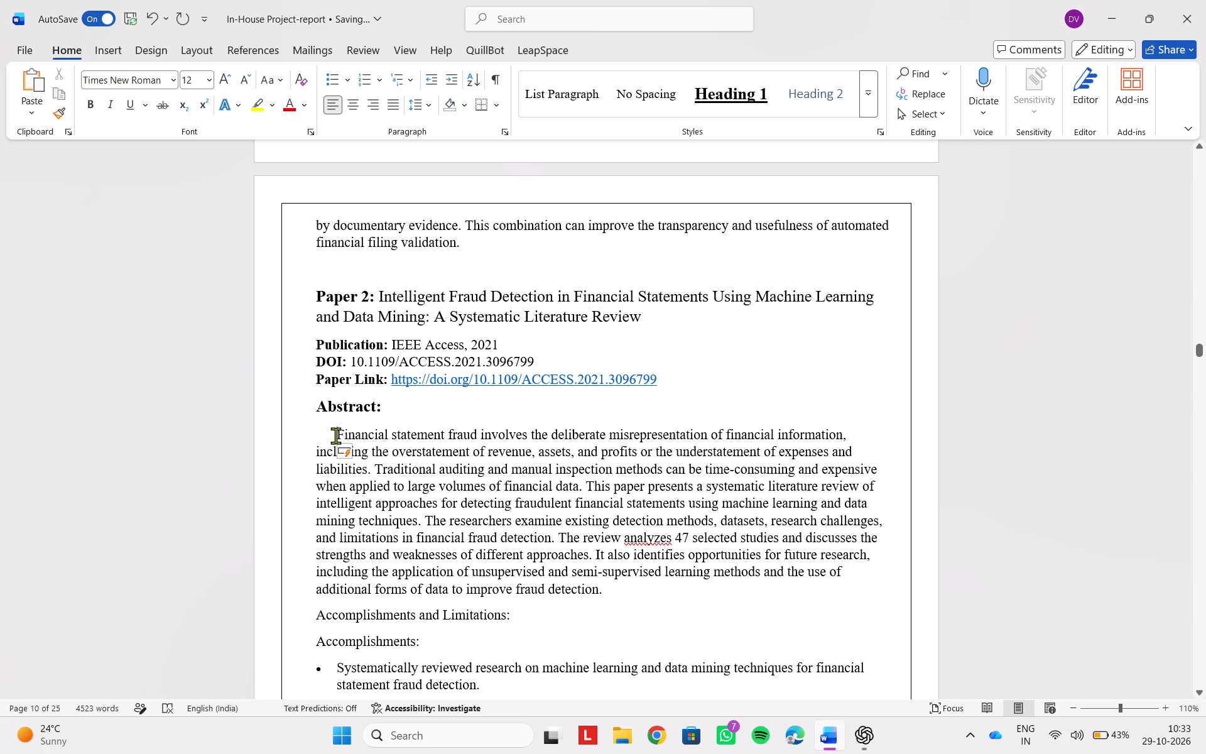
{"action": "left_click_drag", "start_coordinate": [612, 592], "coordinate": [354, 456]}
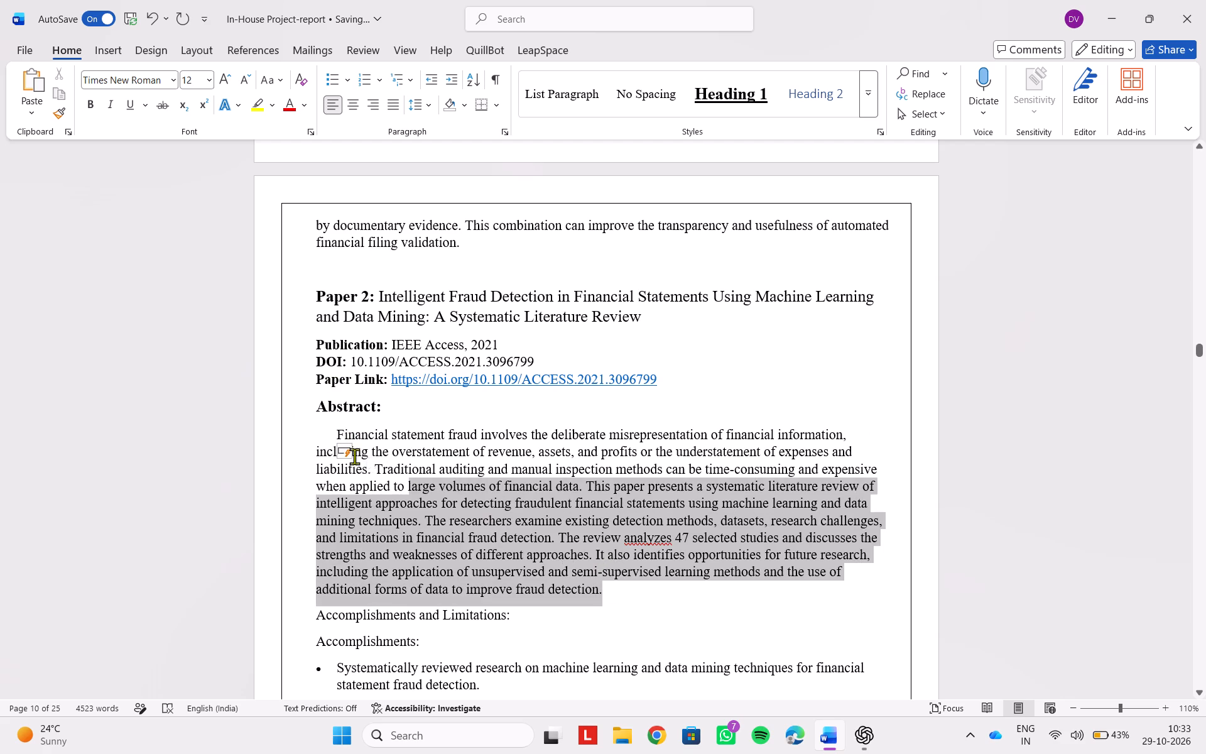
{"action": "left_click_drag", "start_coordinate": [354, 456], "coordinate": [325, 434]}
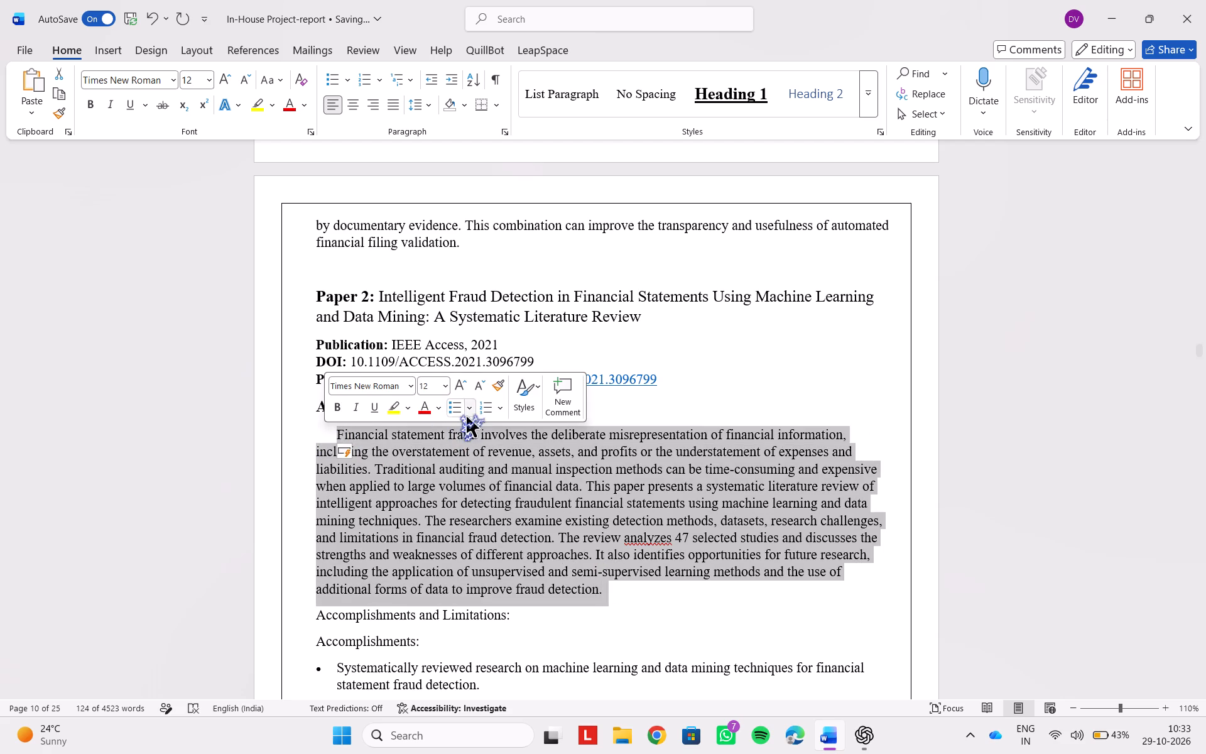
{"action": "left_click", "coordinate": [393, 109]}
{"action": "left_click", "coordinate": [665, 574]}
Delete the "Accomplishments and Limitations:" heading line that follows Paper 2's abstract.
{"action": "scroll", "coordinate": [665, 574], "scroll_direction": "down", "scroll_amount": 1}
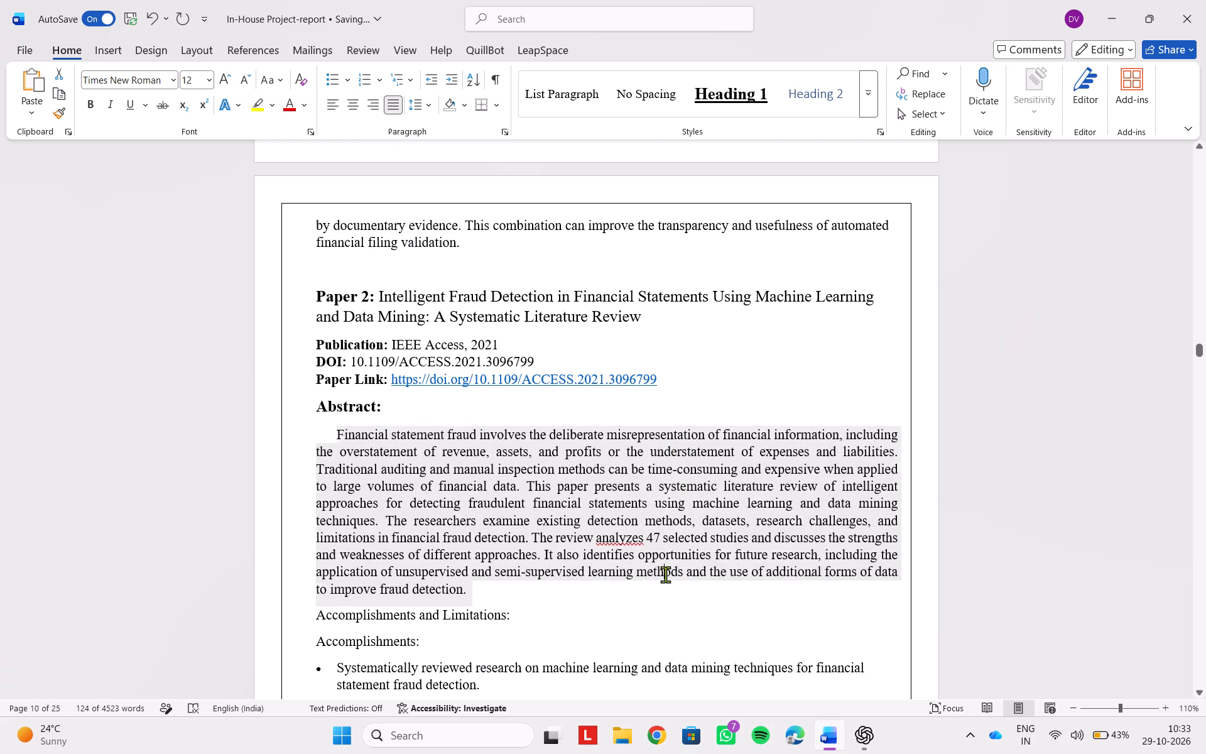
{"action": "scroll", "coordinate": [665, 574], "scroll_direction": "down", "scroll_amount": 2}
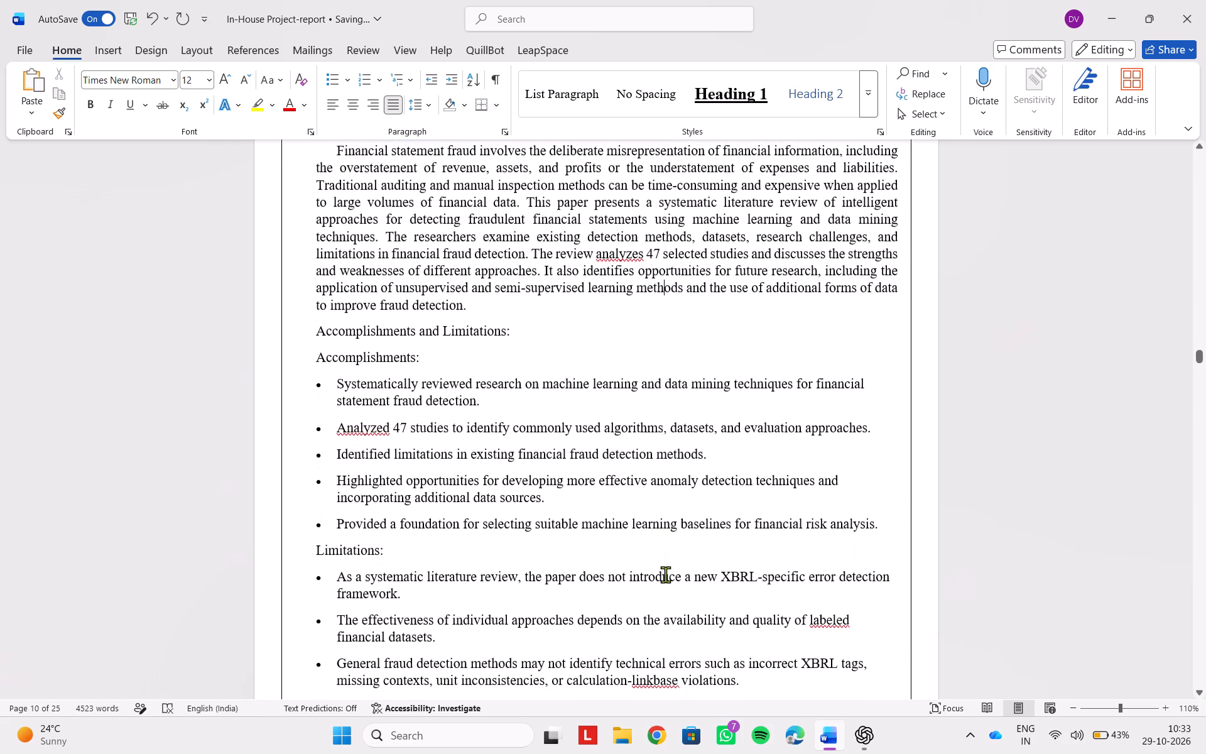
{"action": "left_click_drag", "start_coordinate": [524, 336], "coordinate": [346, 331]}
{"action": "key", "text": "BackSpace"}
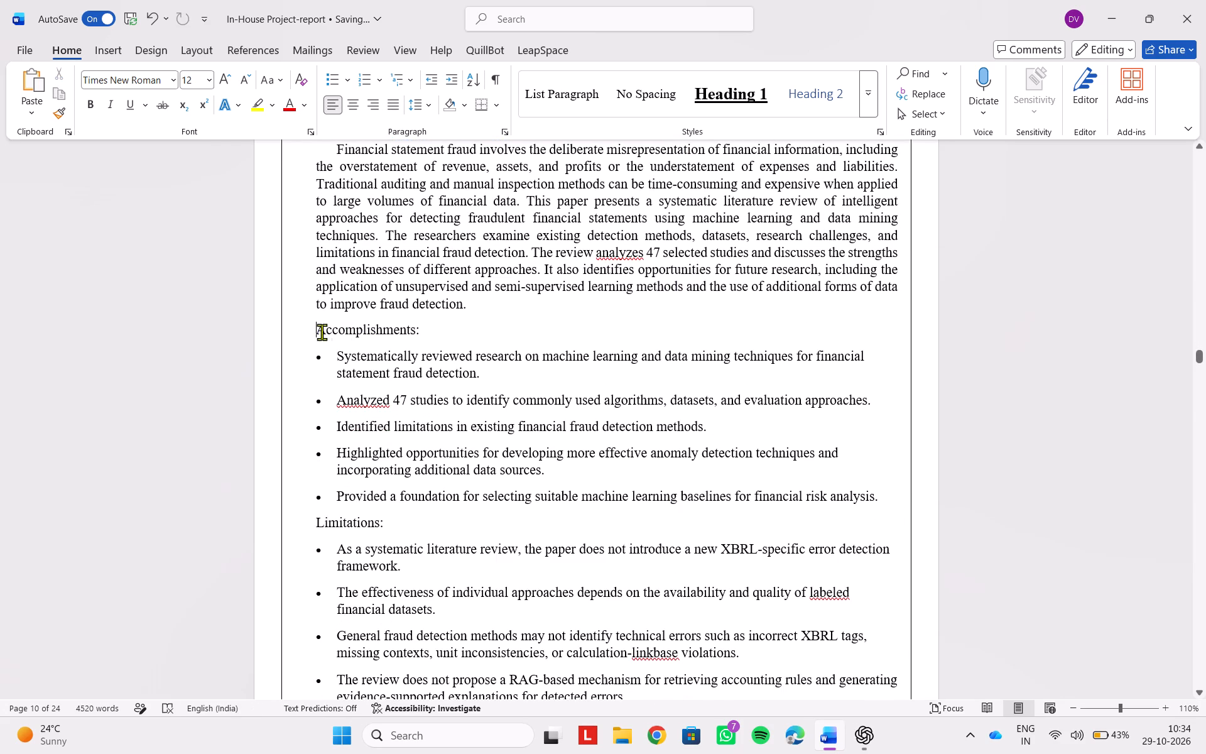
Bold the "Accomplishments:" and "Limitations:" subheadings in Paper 2.
{"action": "left_click_drag", "start_coordinate": [316, 332], "coordinate": [423, 332]}
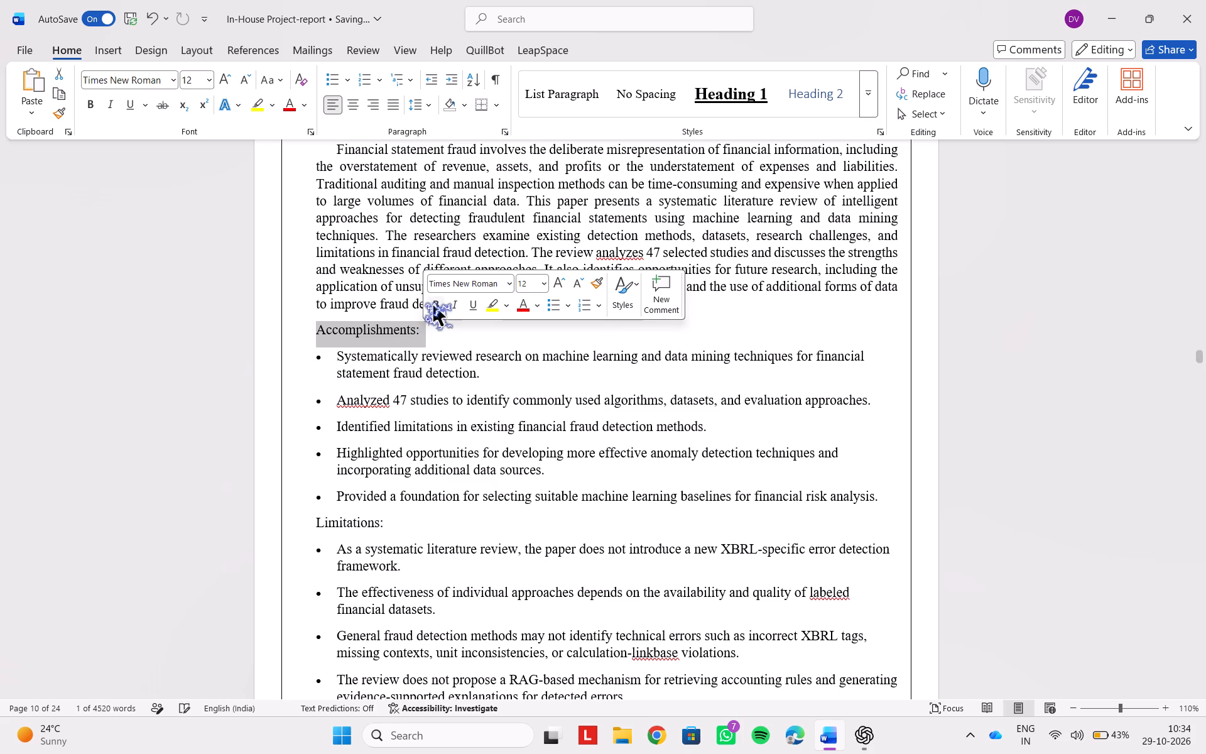
{"action": "left_click", "coordinate": [433, 305]}
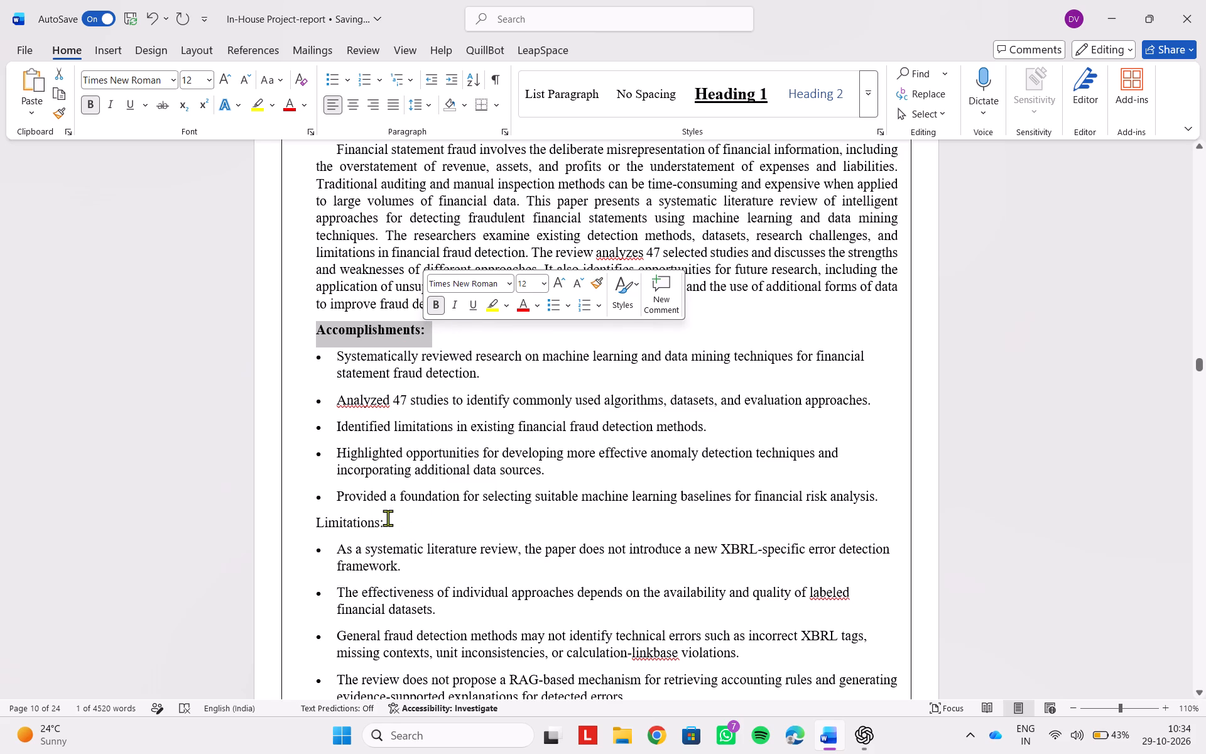
{"action": "left_click_drag", "start_coordinate": [388, 518], "coordinate": [320, 522]}
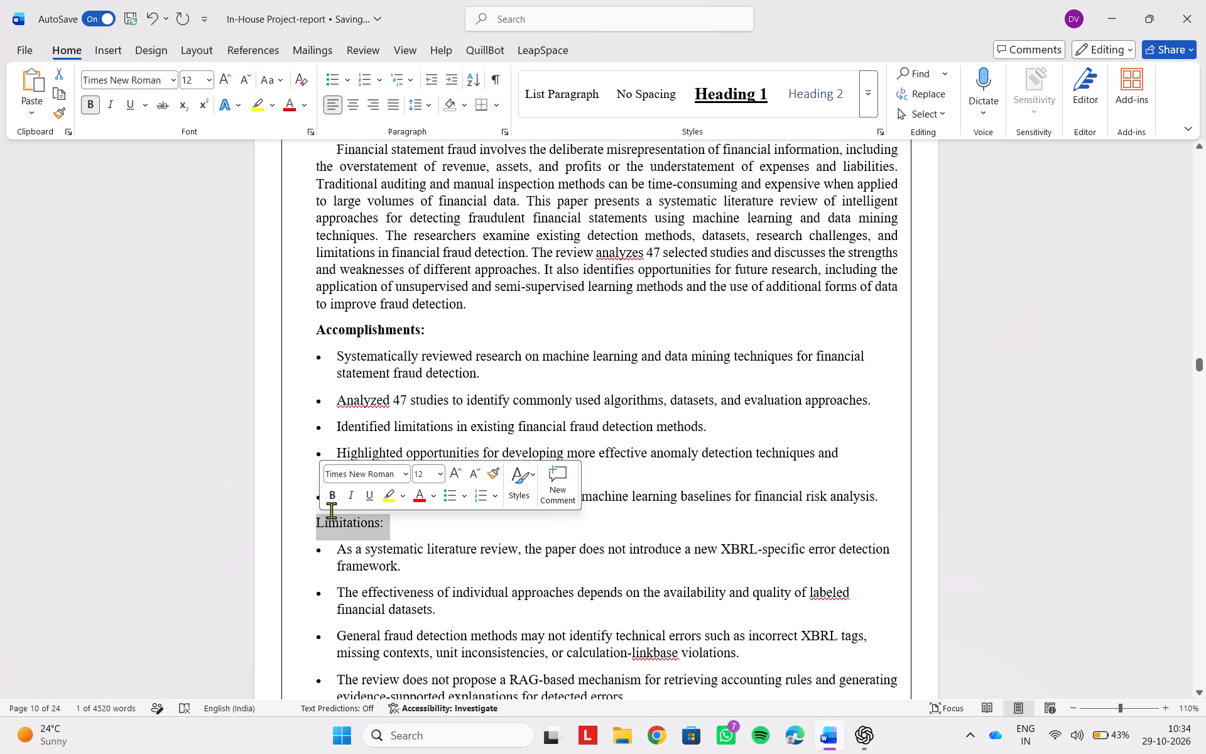
{"action": "left_click", "coordinate": [333, 505]}
{"action": "left_click", "coordinate": [608, 573]}
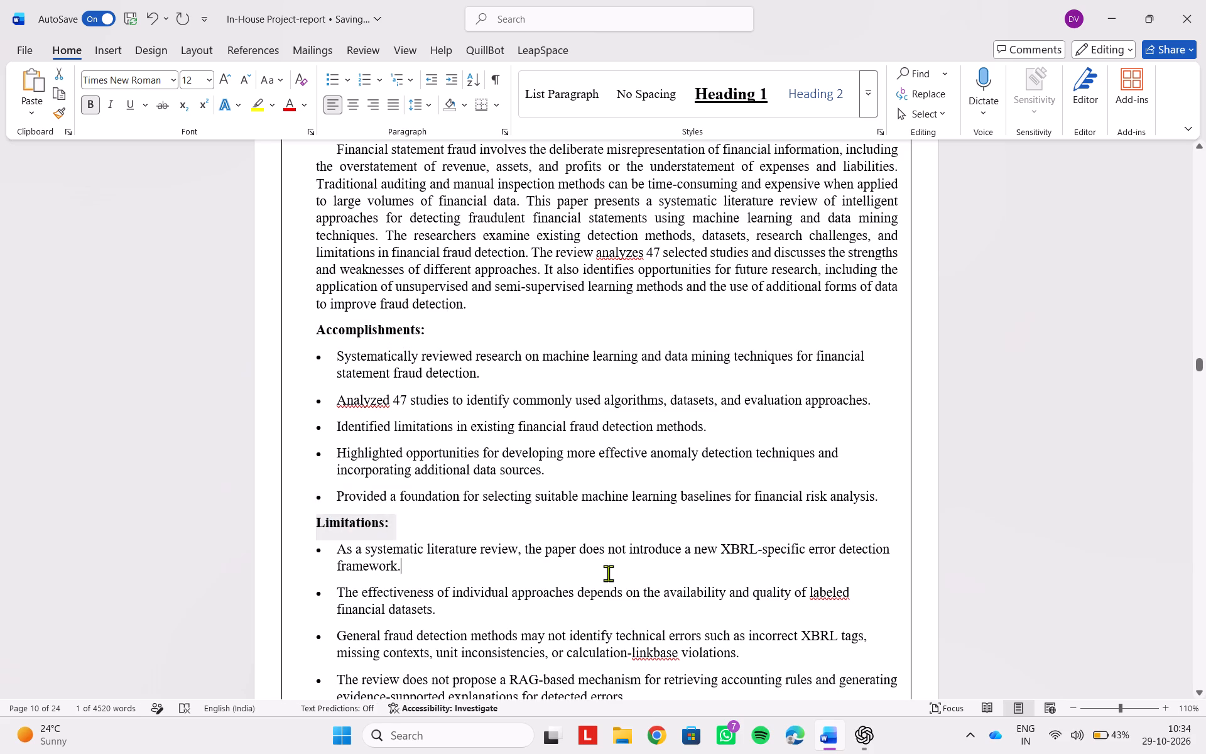
Add an empty line after Paper 2's abstract and another after the last Accomplishments bullet.
{"action": "left_click", "coordinate": [488, 310]}
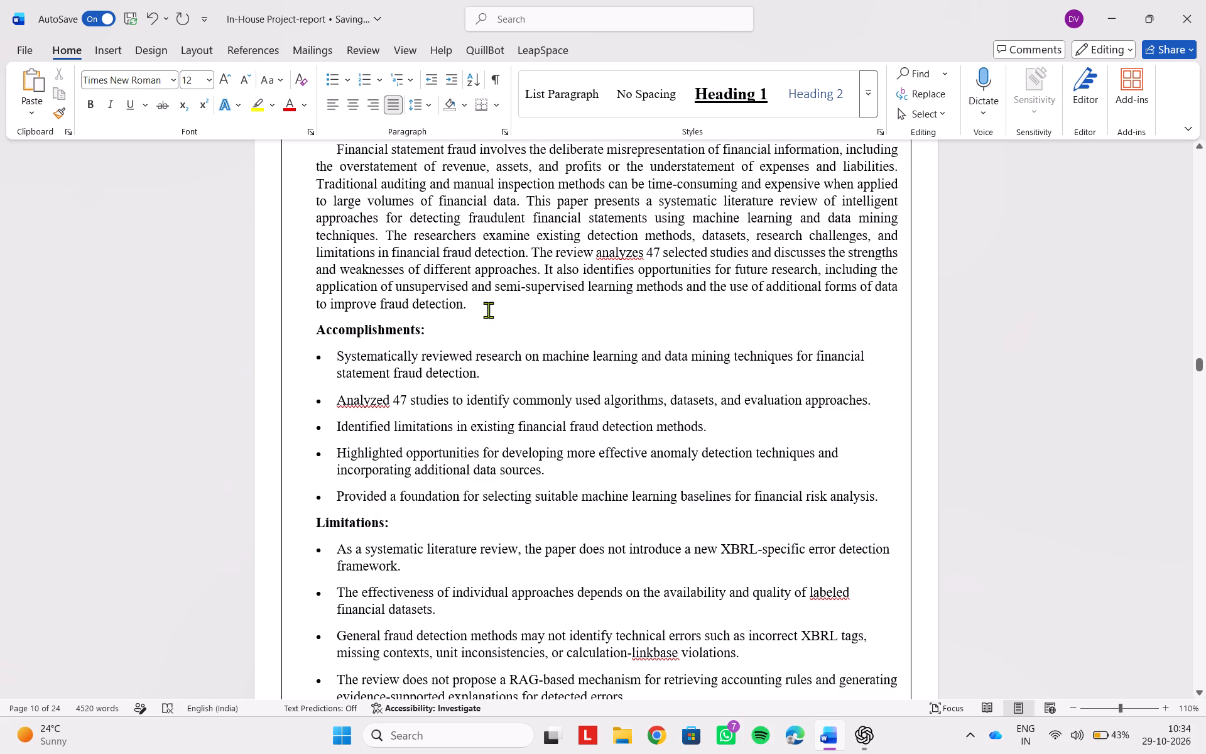
{"action": "key", "text": "Return"}
{"action": "scroll", "coordinate": [488, 310], "scroll_direction": "down", "scroll_amount": 1}
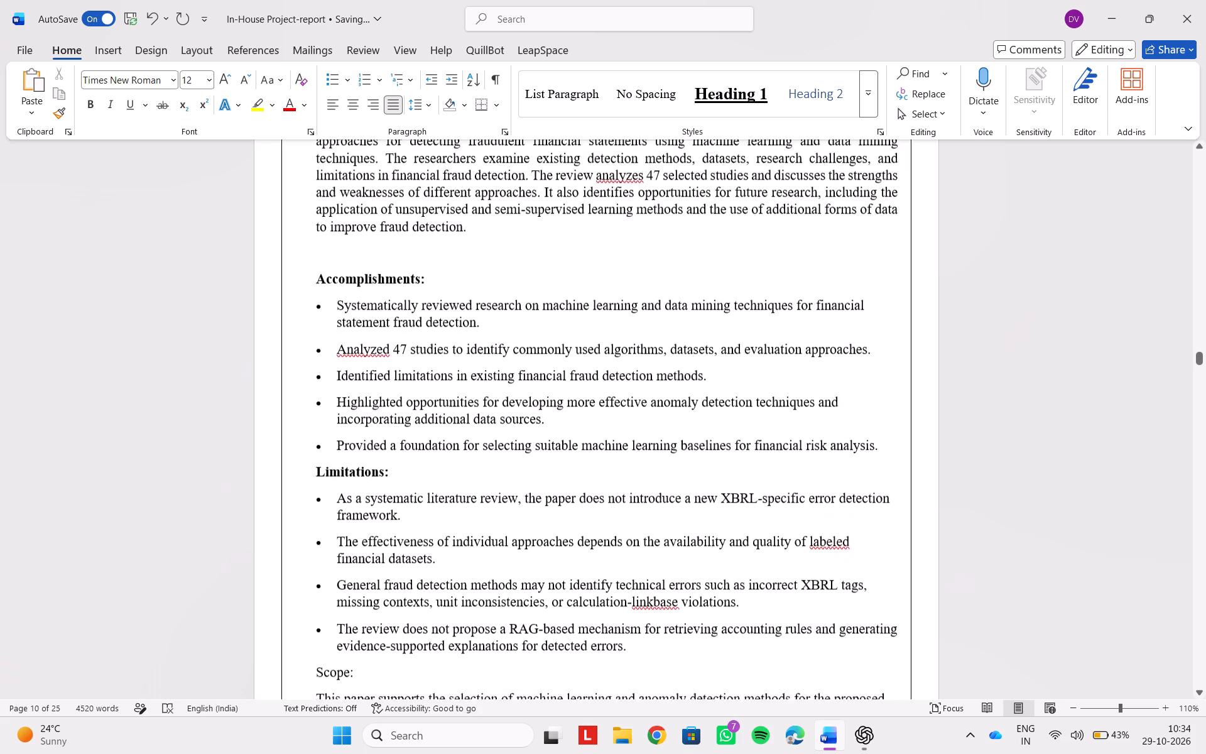
{"action": "scroll", "coordinate": [488, 310], "scroll_direction": "down", "scroll_amount": 1}
{"action": "left_click", "coordinate": [894, 365]}
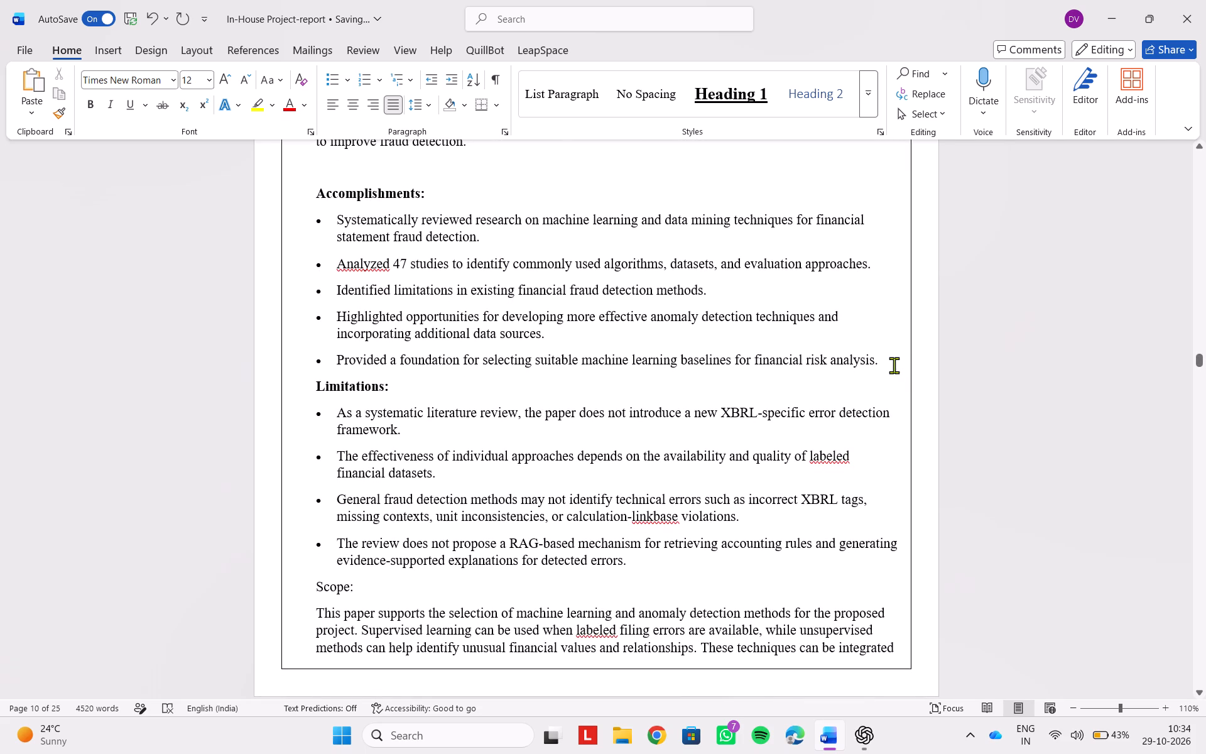
{"action": "key", "text": "Return"}
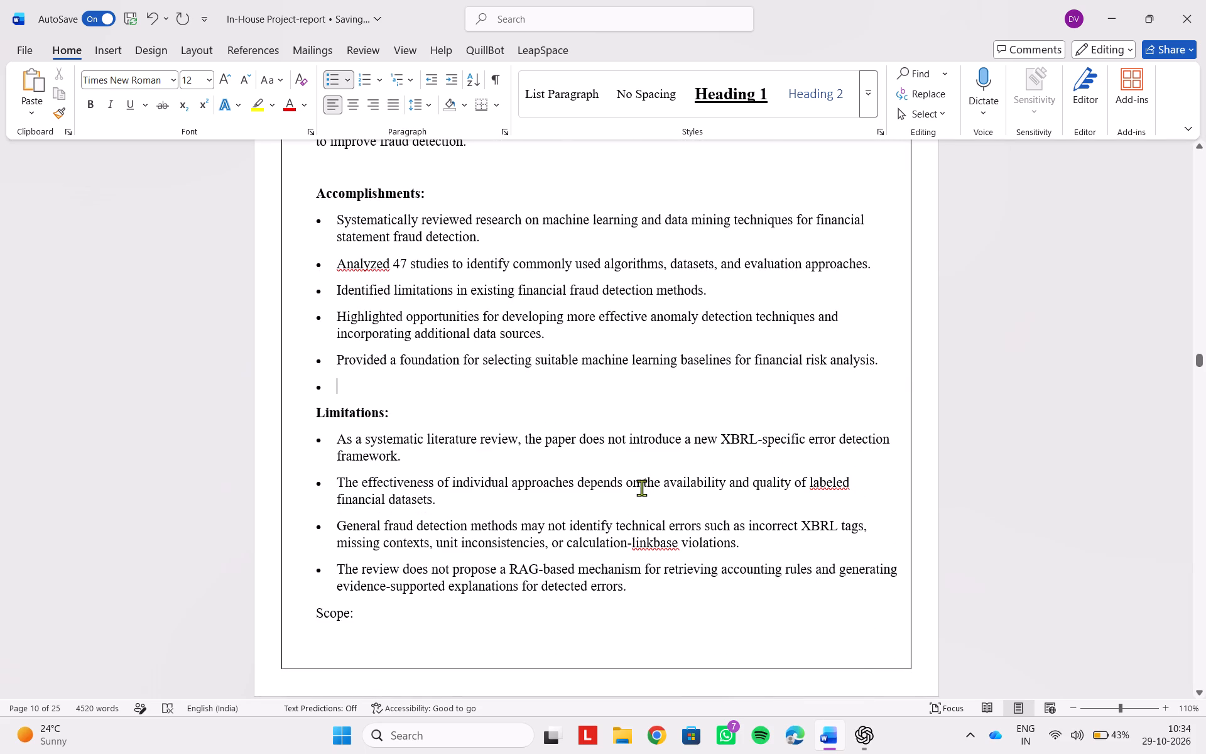
Make Paper 2's "Scope:" heading bold and enlarge it to 14 pt.
{"action": "left_click_drag", "start_coordinate": [364, 610], "coordinate": [305, 616]}
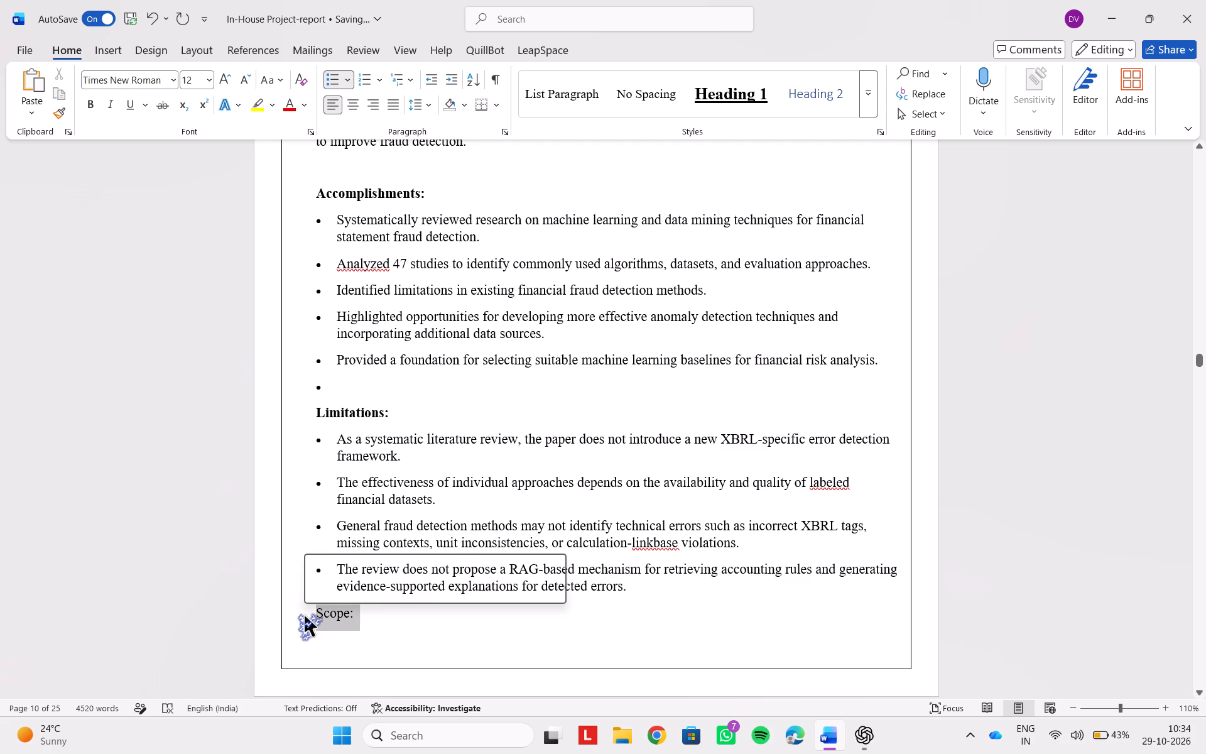
{"action": "left_click", "coordinate": [318, 589]}
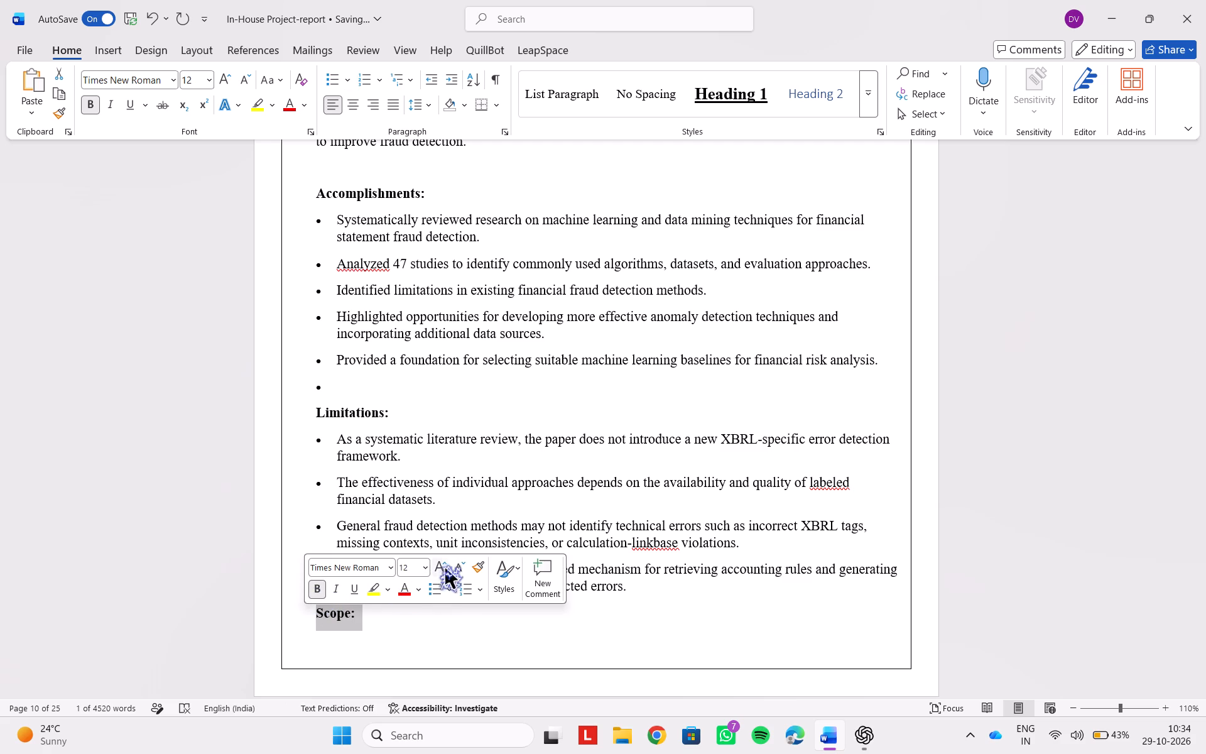
{"action": "left_click", "coordinate": [447, 568]}
{"action": "left_click", "coordinate": [584, 689]}
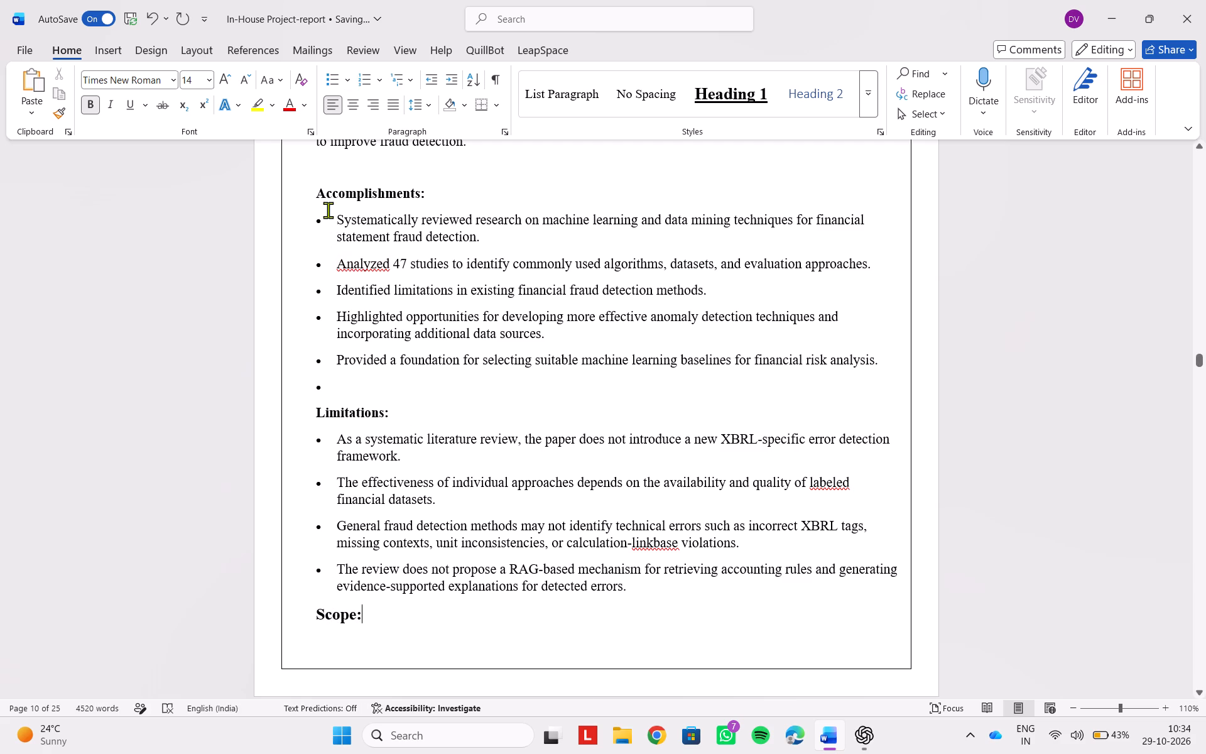
Change the bullets of Paper 2's Accomplishments list to the arrowhead style.
{"action": "left_click_drag", "start_coordinate": [331, 214], "coordinate": [857, 381]}
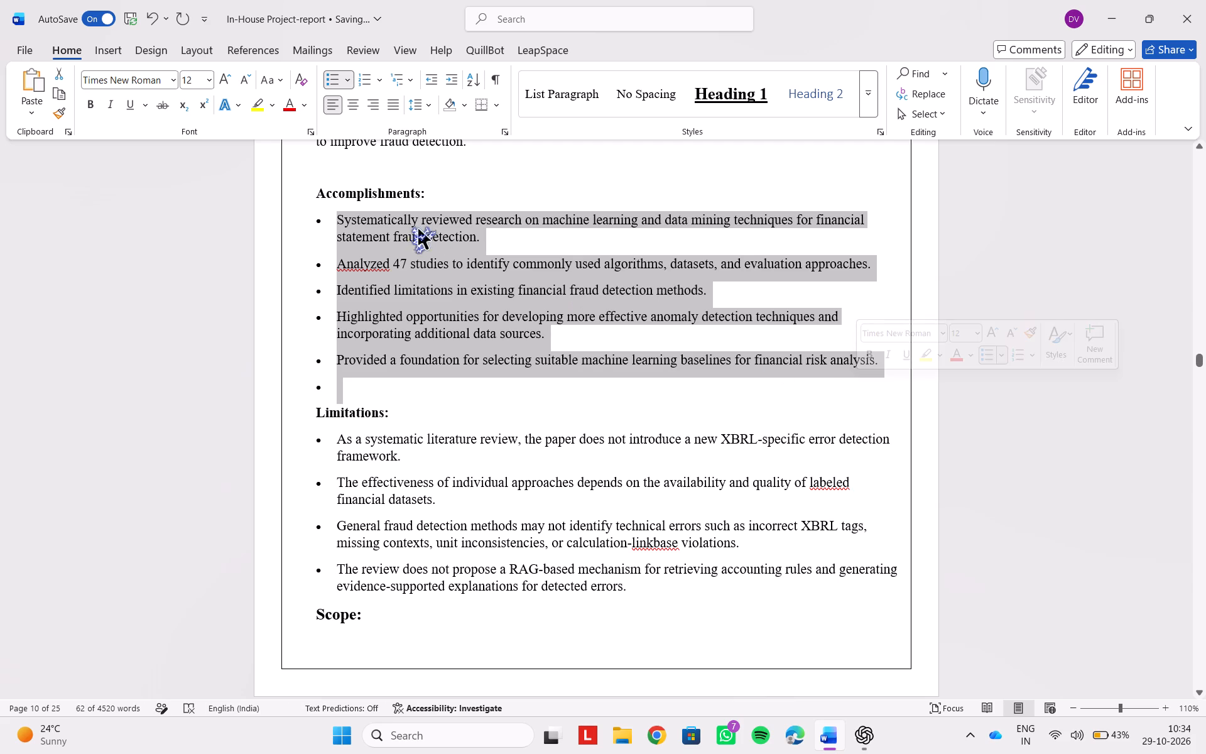
{"action": "left_click", "coordinate": [347, 84]}
{"action": "left_click", "coordinate": [342, 129]}
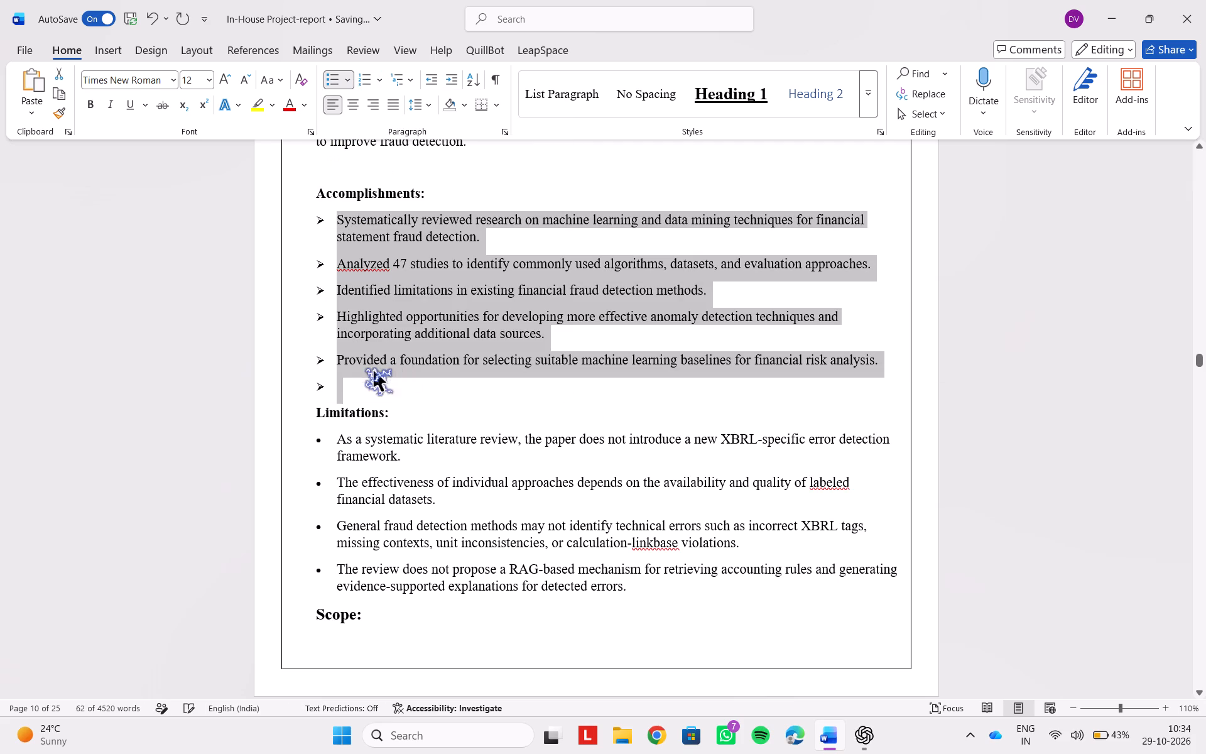
Remove the empty bullet line between Paper 2's last accomplishment and the "Limitations:" heading.
{"action": "left_click", "coordinate": [334, 386]}
{"action": "key", "text": "BackSpace"}
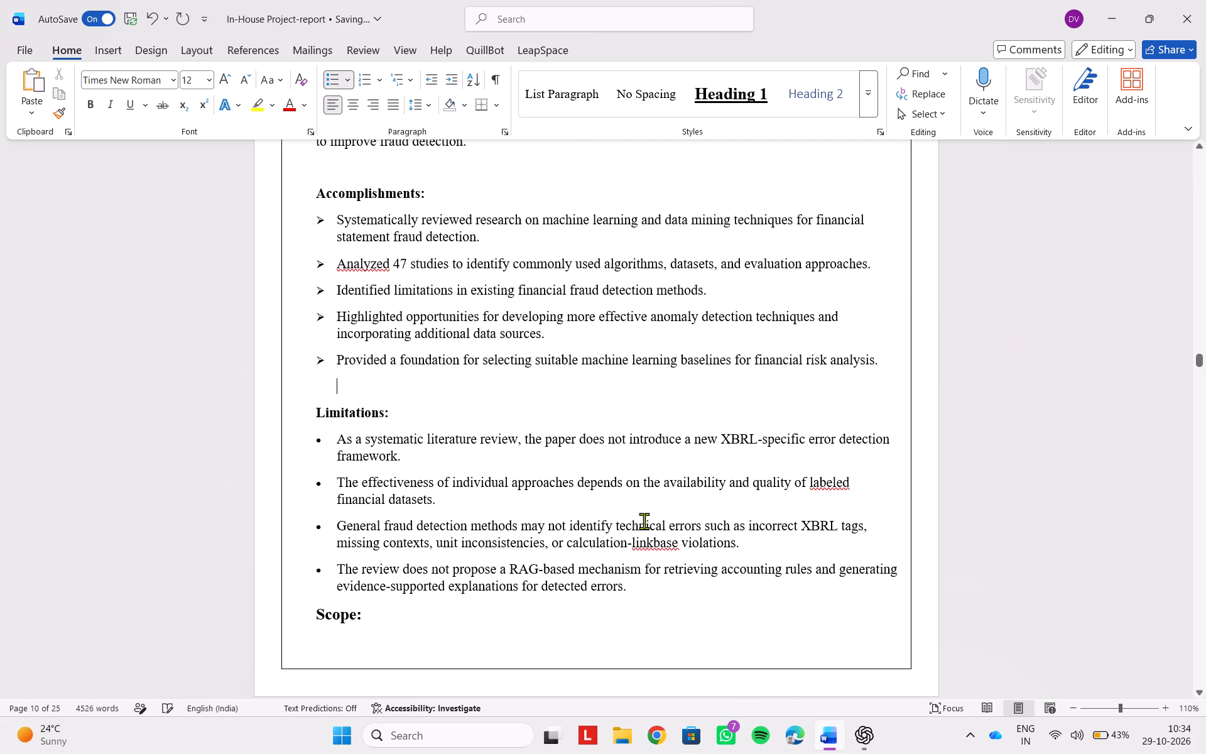
{"action": "key", "text": "BackSpace"}
{"action": "key", "text": "BackSpace"}
{"action": "key", "text": "BackSpace"}
{"action": "key", "text": "BackSpace"}
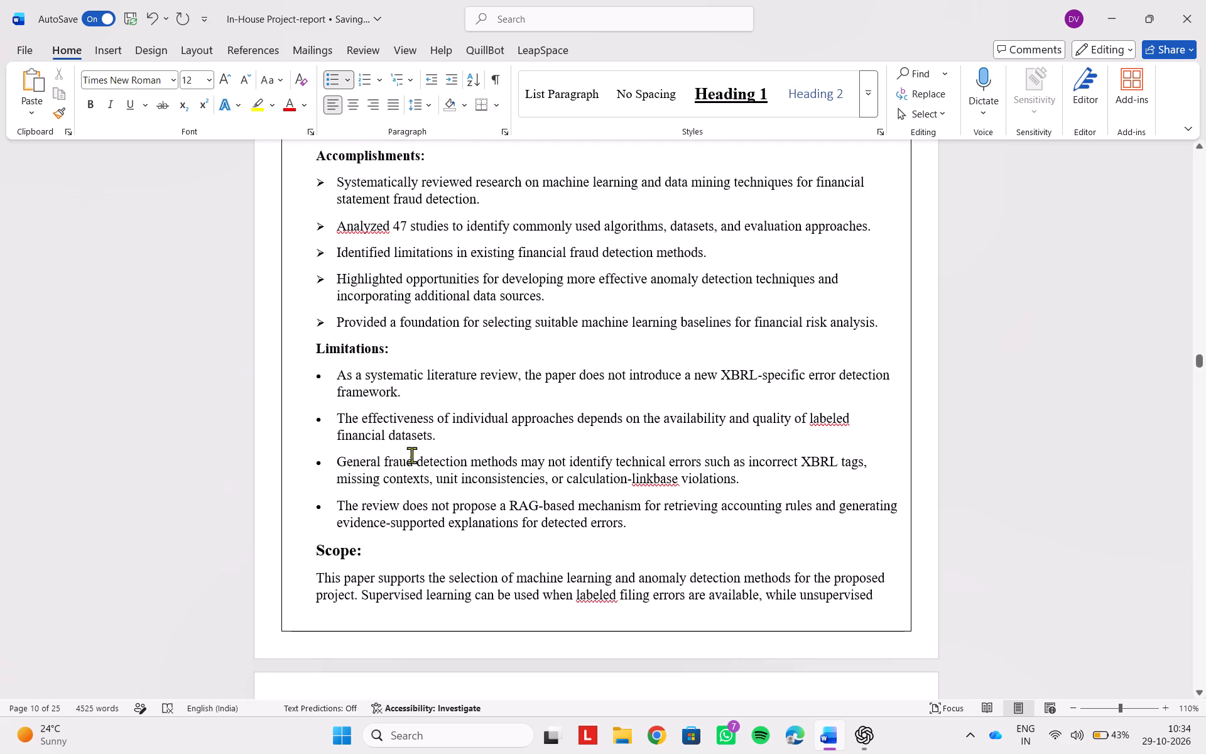
Change the bullets of Paper 2's Limitations list to the same arrowhead style.
{"action": "left_click_drag", "start_coordinate": [334, 374], "coordinate": [638, 539]}
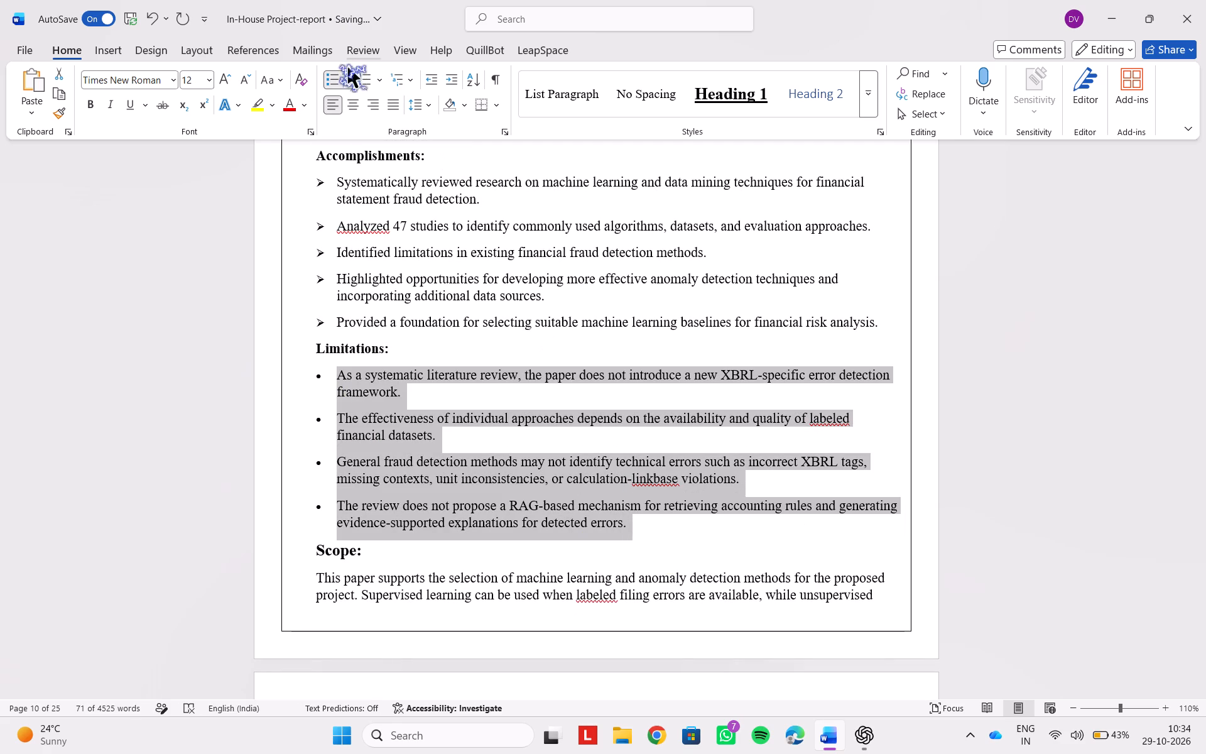
{"action": "left_click", "coordinate": [350, 85]}
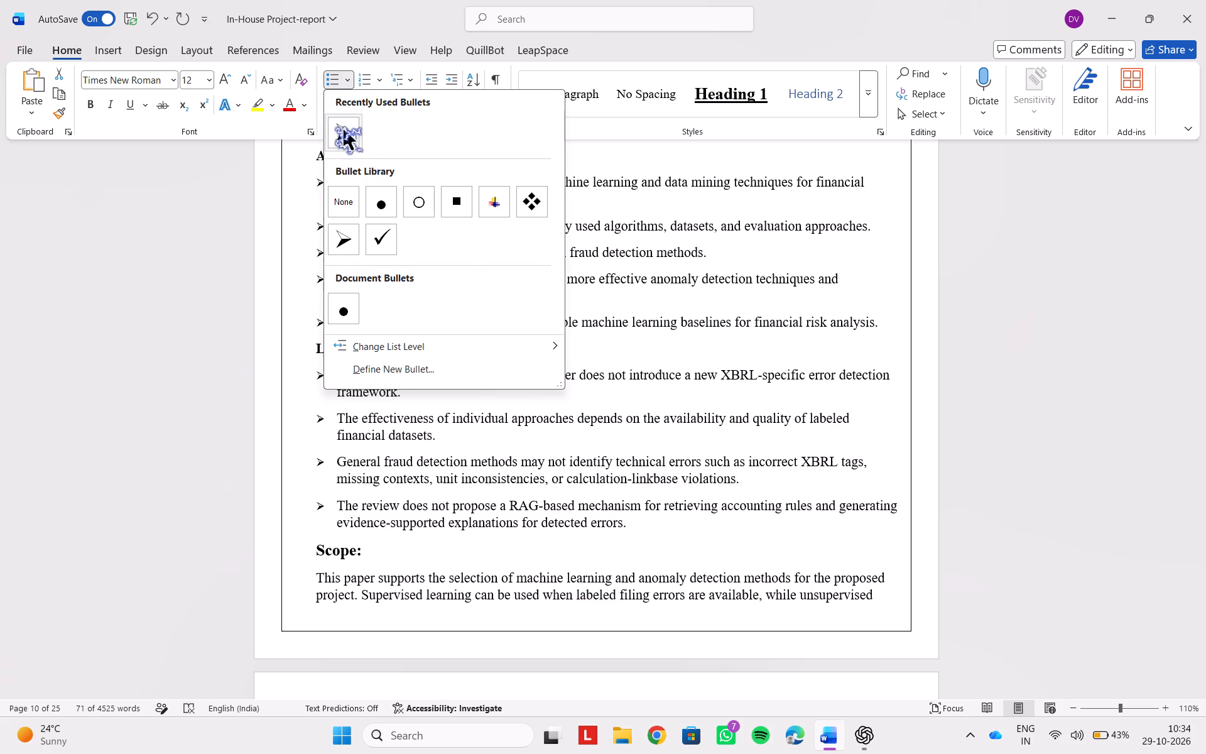
{"action": "left_click", "coordinate": [344, 129]}
{"action": "left_click", "coordinate": [568, 486]}
Justify the paragraph under Paper 2's "Scope:" heading.
{"action": "scroll", "coordinate": [568, 486], "scroll_direction": "down", "scroll_amount": 1}
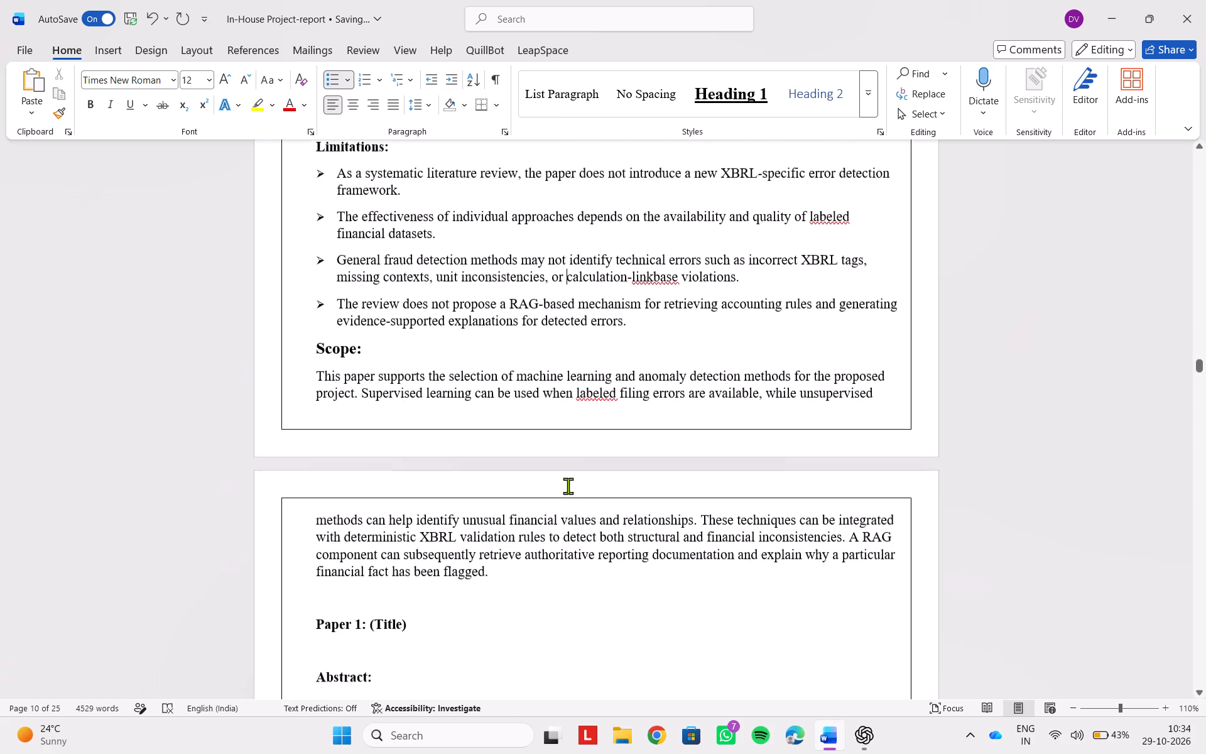
{"action": "scroll", "coordinate": [568, 486], "scroll_direction": "down", "scroll_amount": 2}
{"action": "left_click_drag", "start_coordinate": [306, 331], "coordinate": [569, 538]}
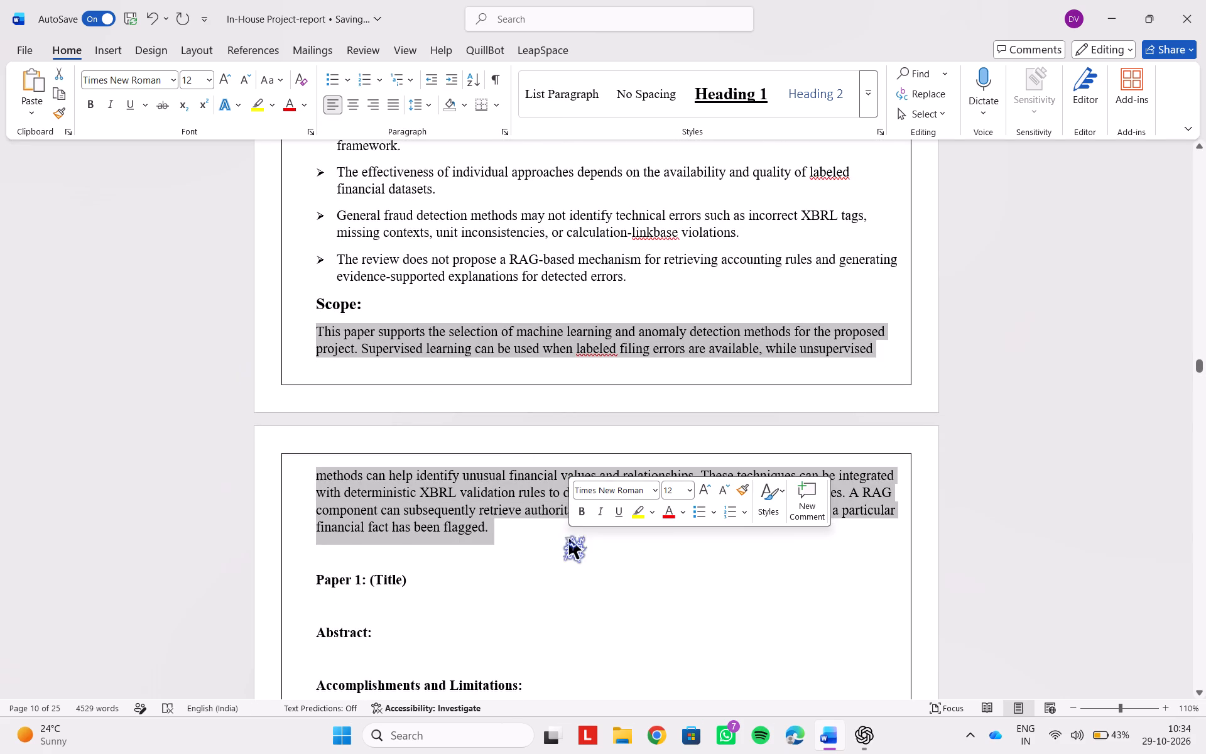
{"action": "left_click", "coordinate": [395, 108]}
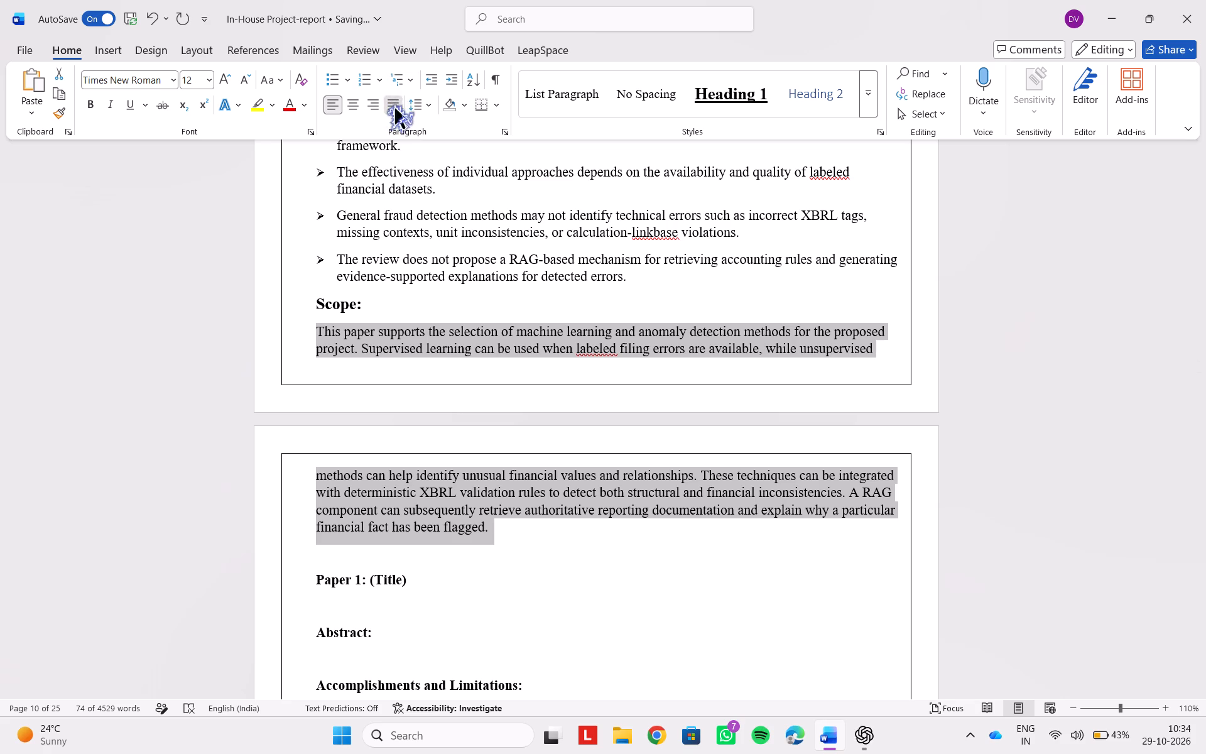
{"action": "left_click", "coordinate": [577, 520]}
Delete the Publication and DOI lines under Paper 2's title, along with the empty line they leave.
{"action": "scroll", "coordinate": [577, 520], "scroll_direction": "down", "scroll_amount": 1}
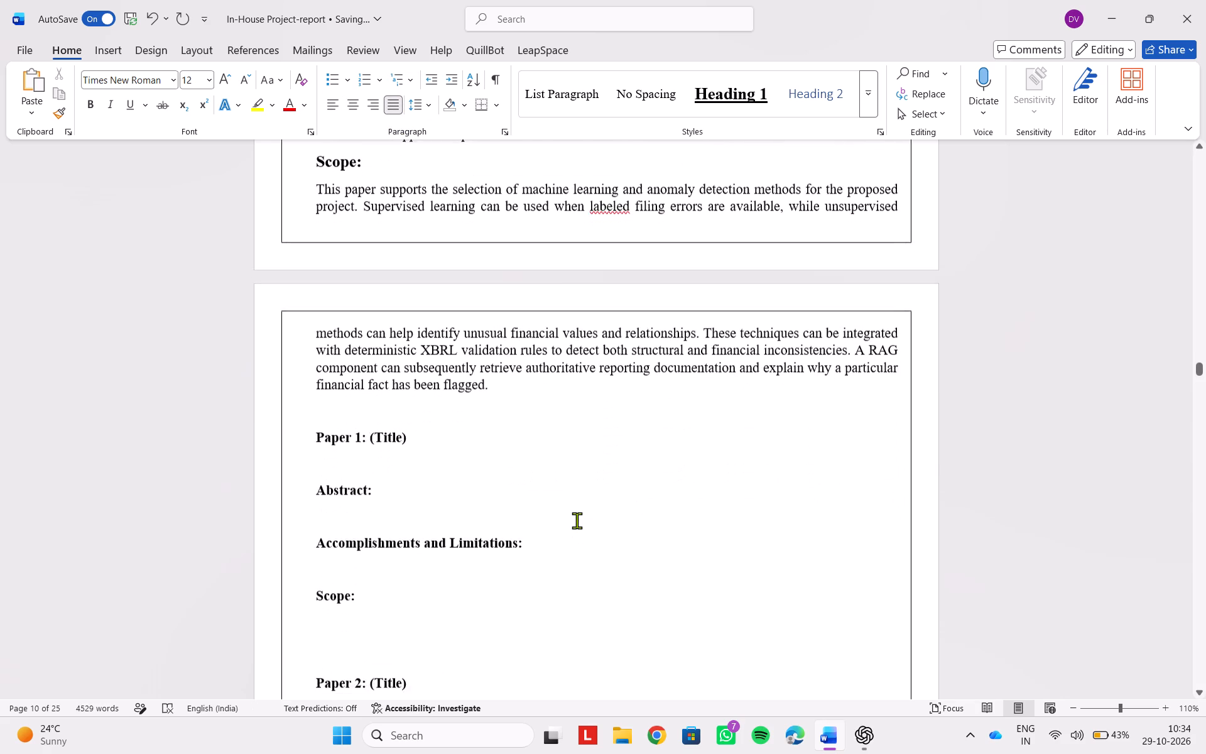
{"action": "scroll", "coordinate": [577, 520], "scroll_direction": "down", "scroll_amount": 1}
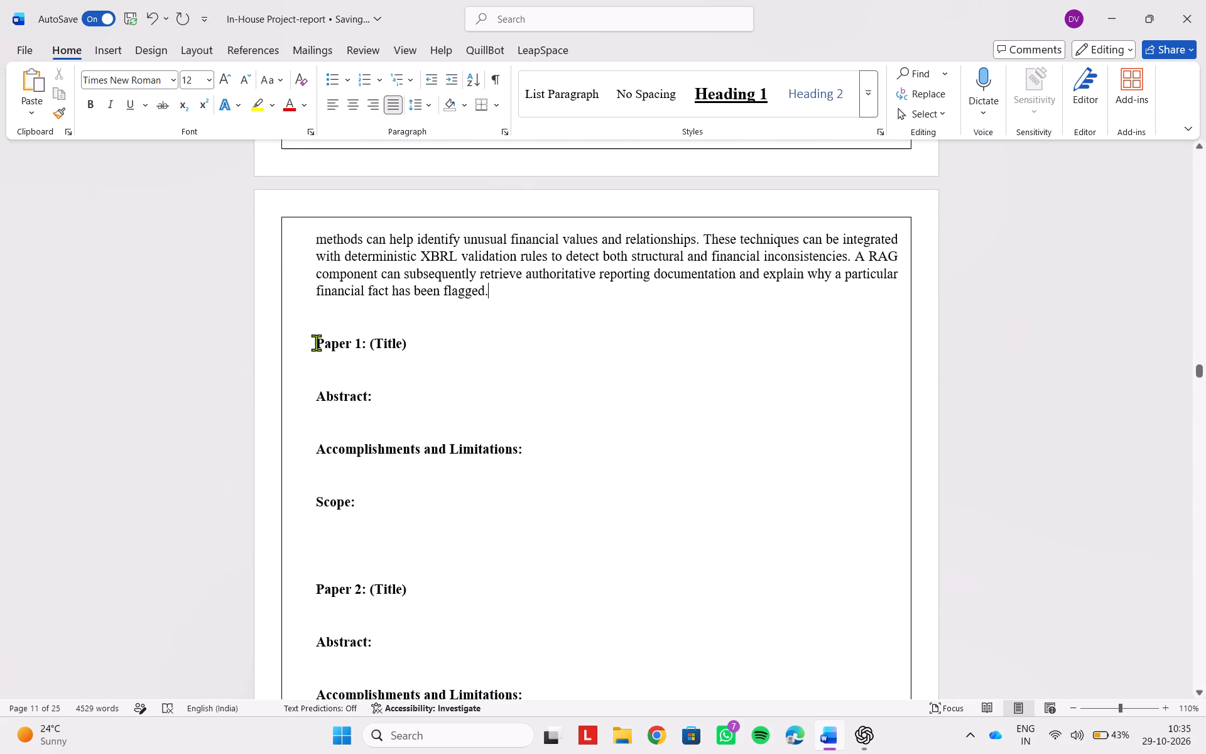
{"action": "scroll", "coordinate": [316, 342], "scroll_direction": "up", "scroll_amount": 4}
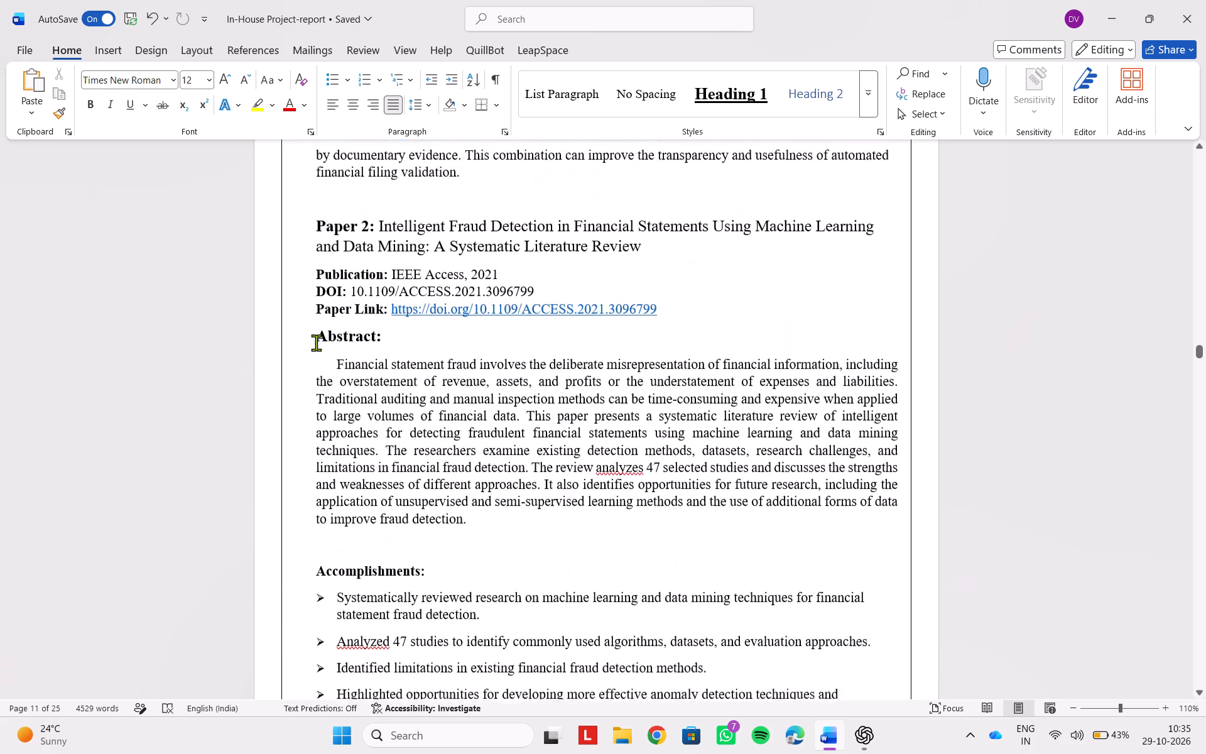
{"action": "scroll", "coordinate": [316, 342], "scroll_direction": "up", "scroll_amount": 1}
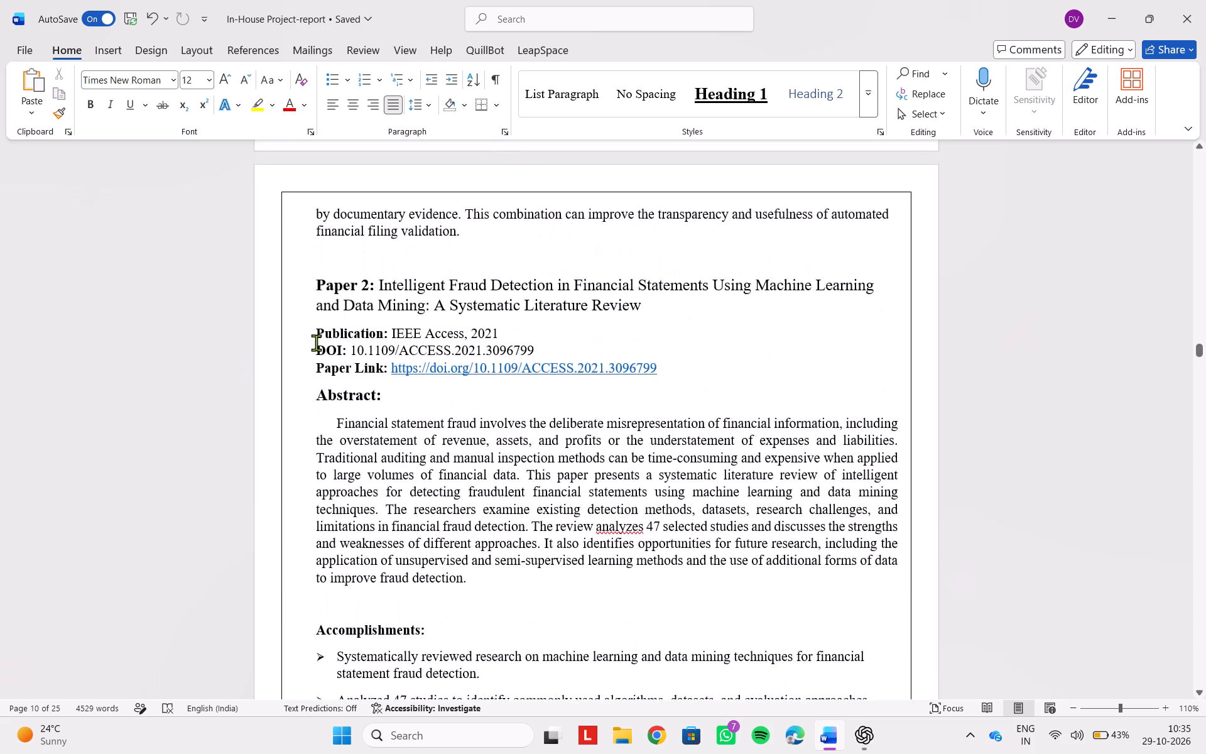
{"action": "left_click_drag", "start_coordinate": [548, 347], "coordinate": [329, 332]}
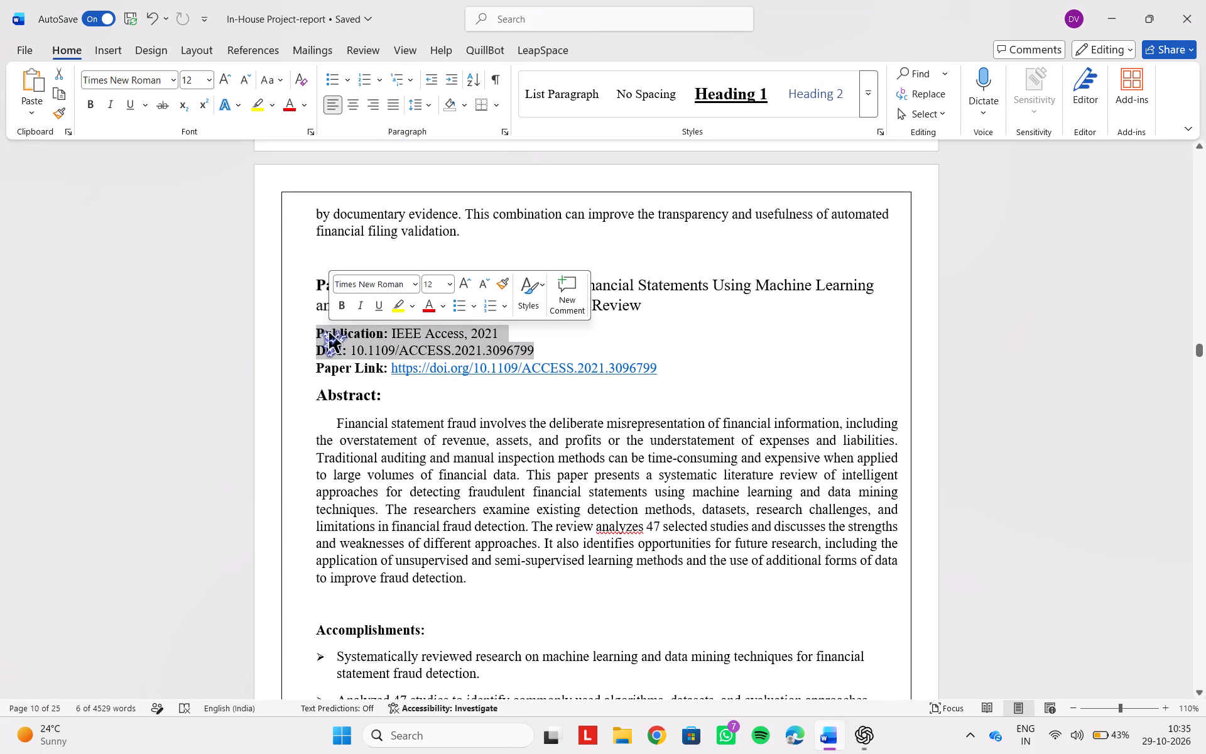
{"action": "key", "text": "BackSpace"}
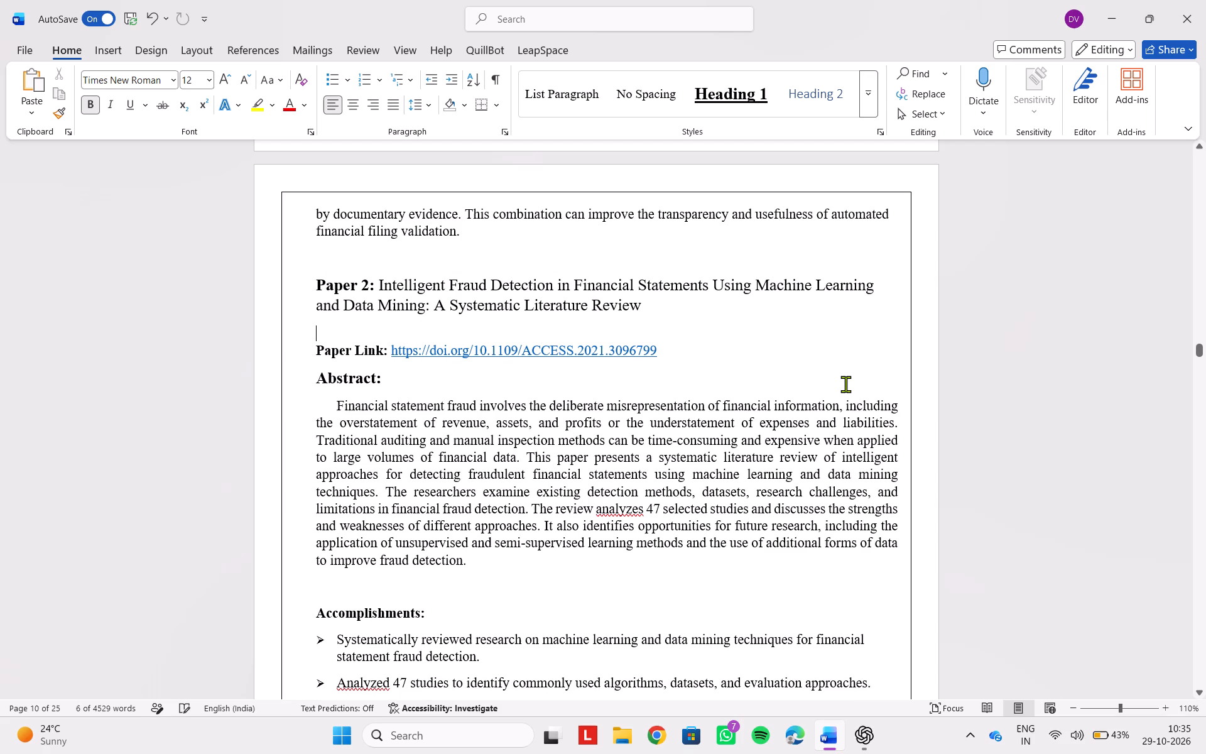
{"action": "key", "text": "BackSpace"}
{"action": "key", "text": "BackSpace"}
{"action": "key", "text": "BackSpace"}
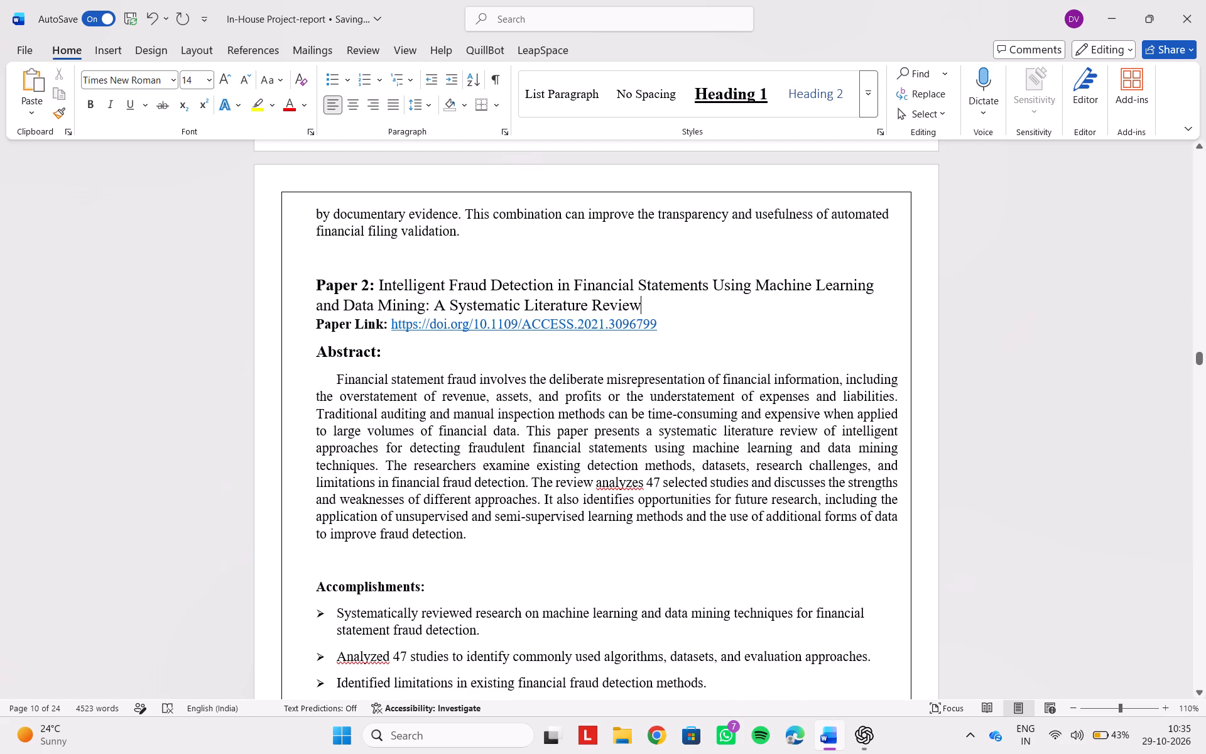
Insert a line break after Paper 2's title to separate it from the Paper Link line.
{"action": "key", "text": "Return"}
{"action": "key", "text": "ctrl+z"}
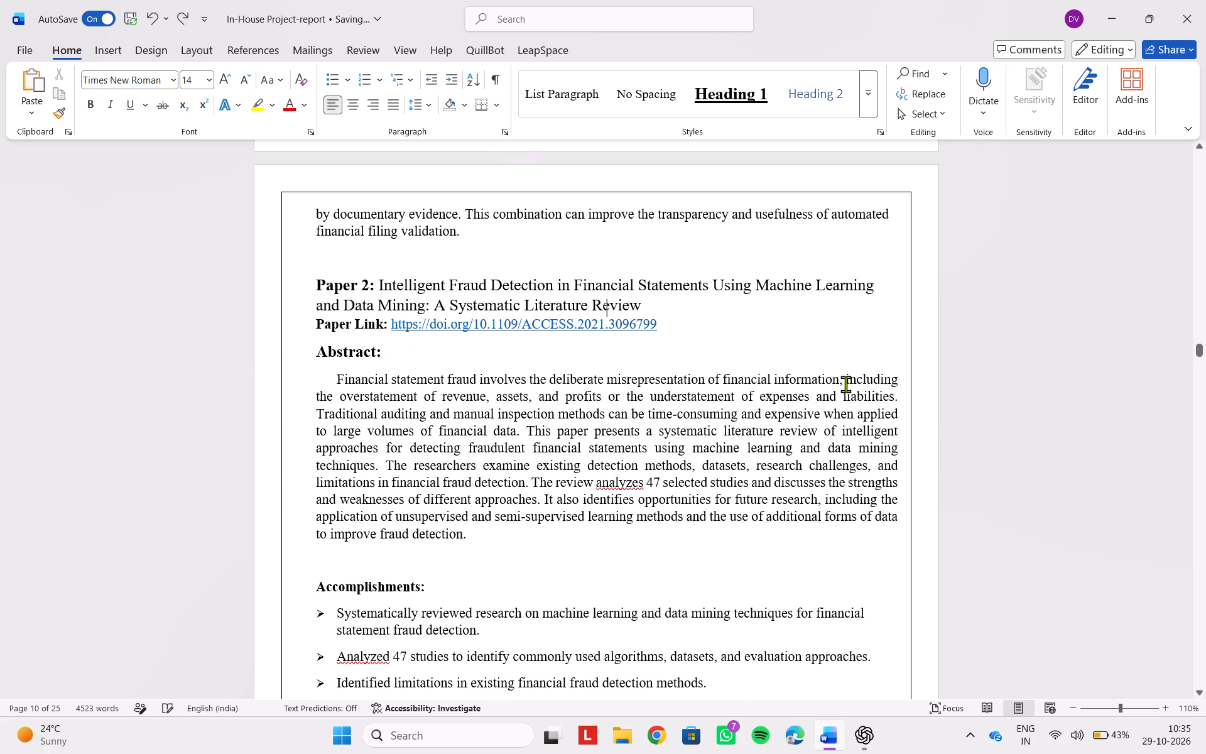
{"action": "left_click", "coordinate": [661, 301]}
{"action": "key", "text": "shift+Return"}
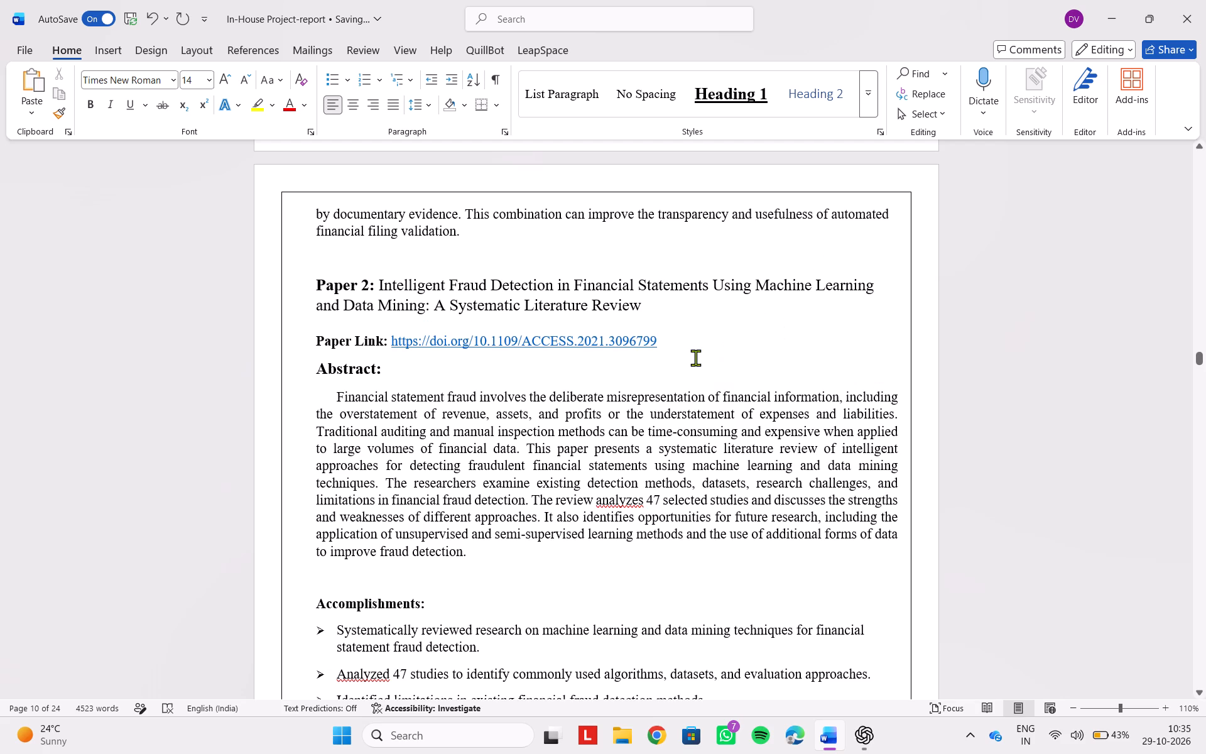
Look back through Paper 1 and the Introduction to the table of contents and examine its listed sections.
{"action": "scroll", "coordinate": [695, 358], "scroll_direction": "down", "scroll_amount": 1}
{"action": "scroll", "coordinate": [695, 358], "scroll_direction": "up", "scroll_amount": 1}
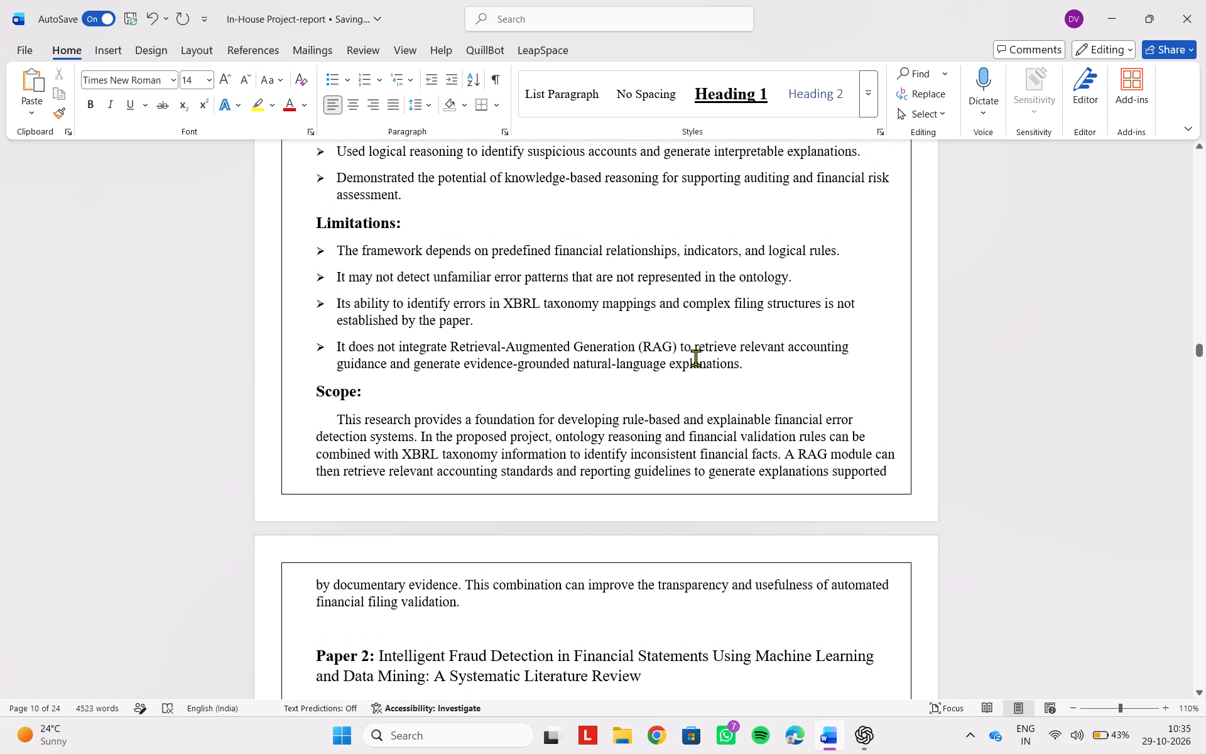
{"action": "scroll", "coordinate": [695, 358], "scroll_direction": "up", "scroll_amount": 3}
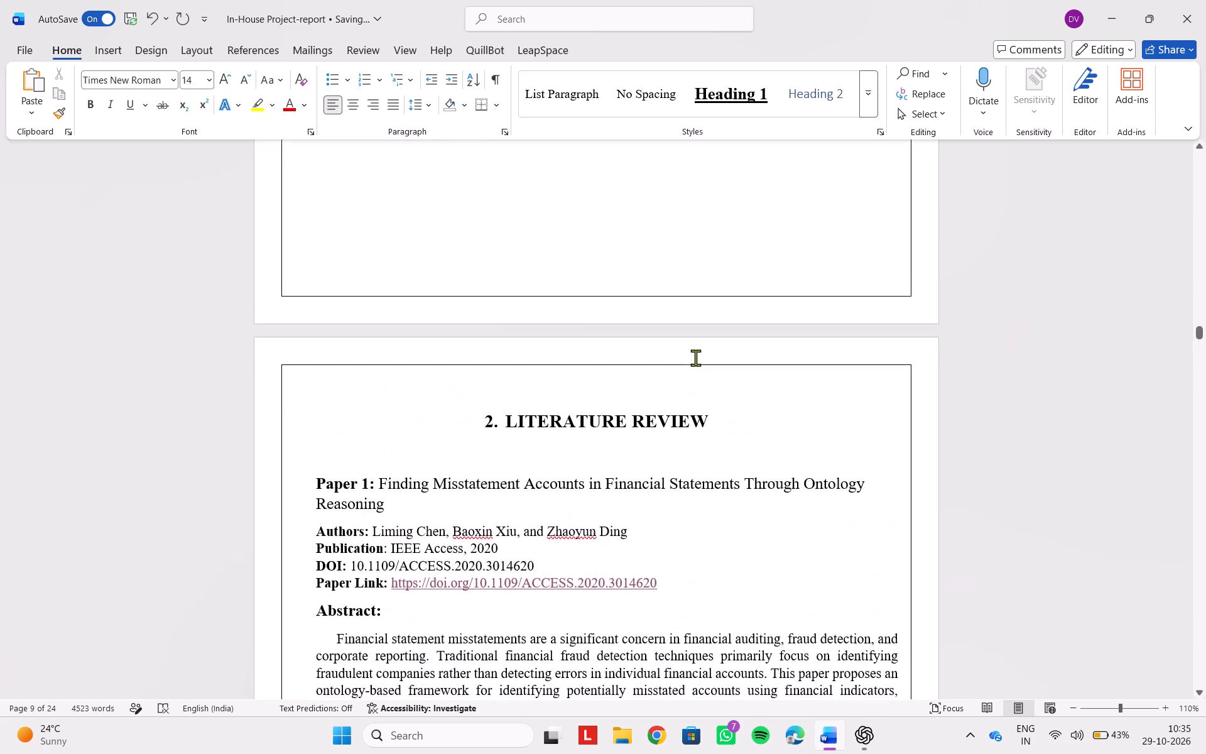
{"action": "scroll", "coordinate": [695, 358], "scroll_direction": "up", "scroll_amount": 2}
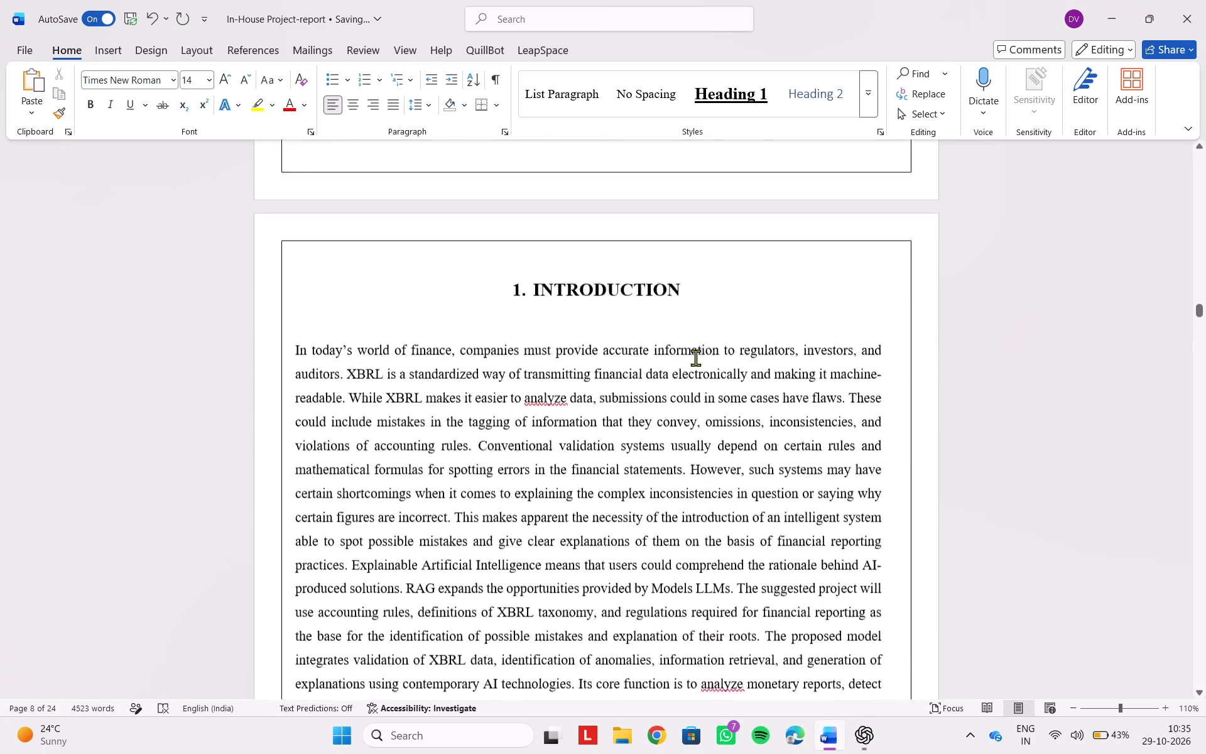
{"action": "scroll", "coordinate": [695, 358], "scroll_direction": "up", "scroll_amount": 1}
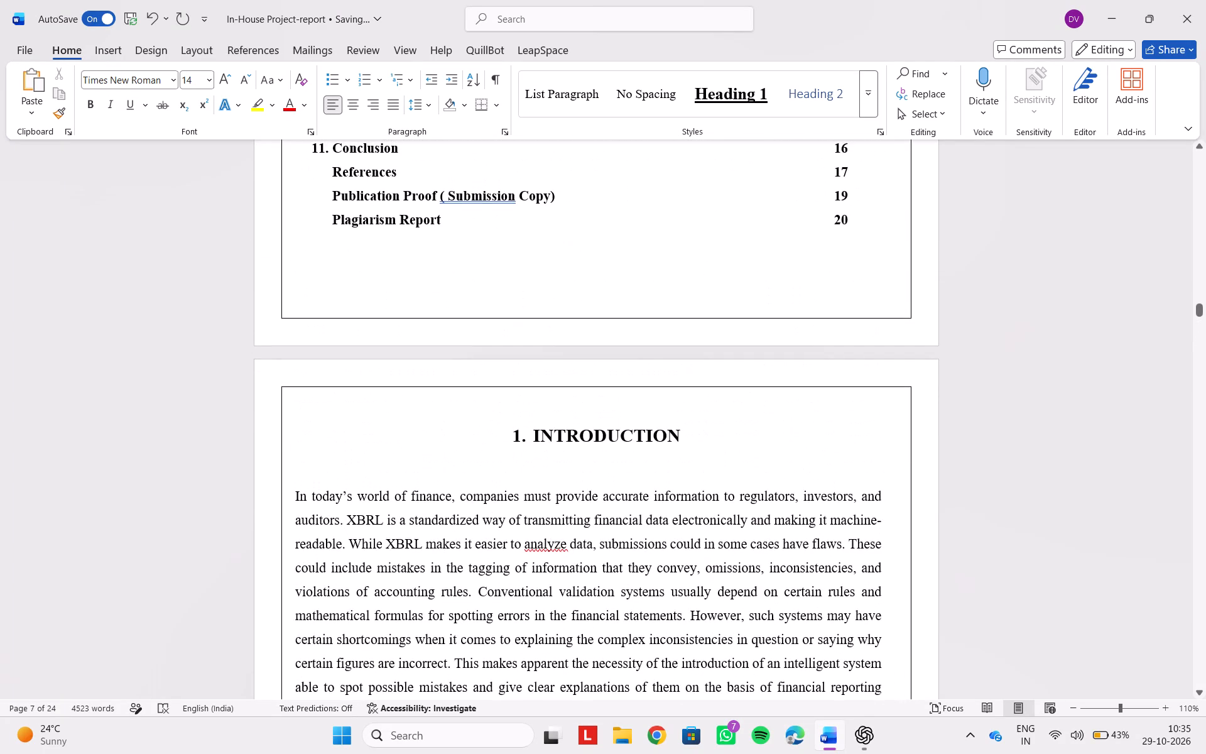
{"action": "scroll", "coordinate": [695, 358], "scroll_direction": "up", "scroll_amount": 1}
{"action": "scroll", "coordinate": [695, 358], "scroll_direction": "down", "scroll_amount": 1}
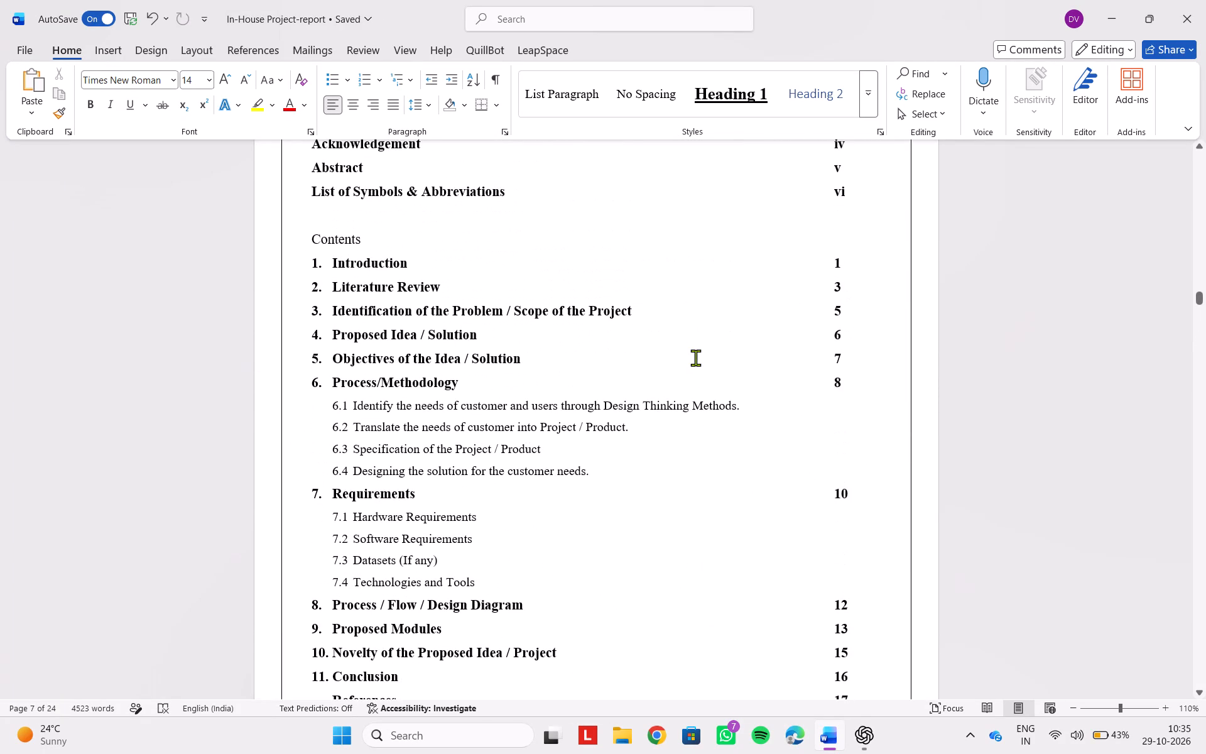
{"action": "scroll", "coordinate": [695, 358], "scroll_direction": "down", "scroll_amount": 2}
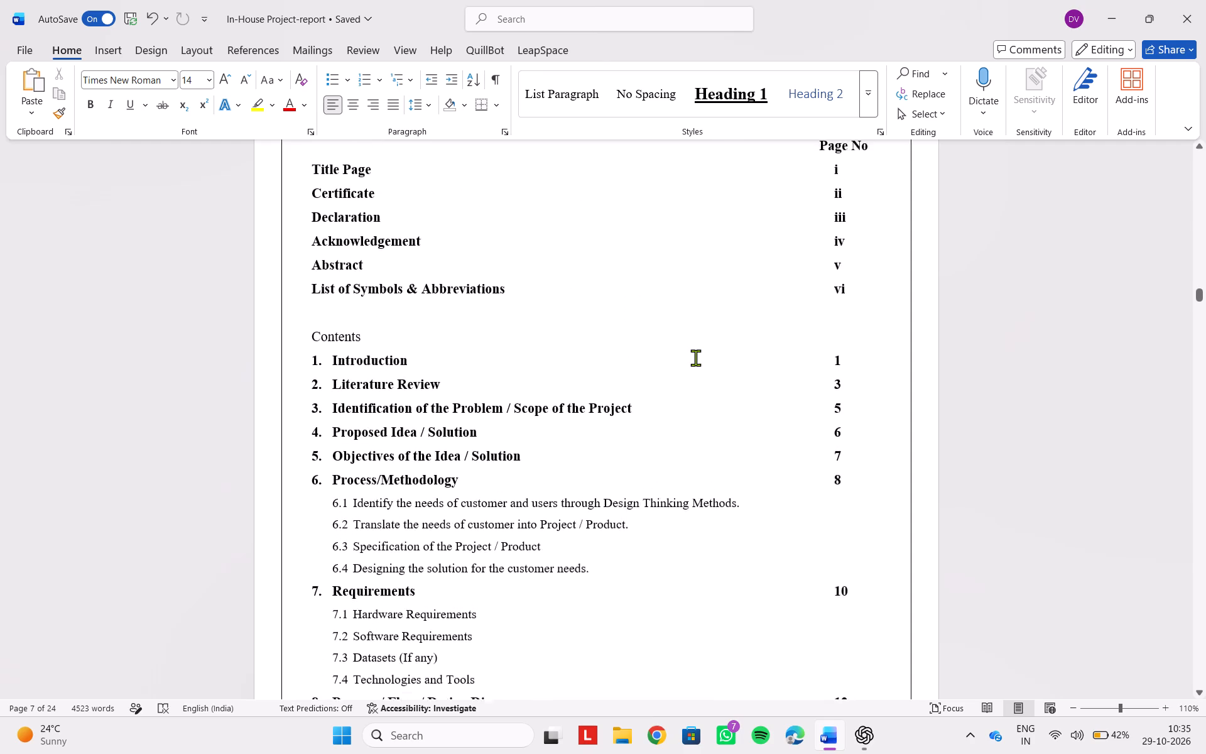
{"action": "scroll", "coordinate": [695, 358], "scroll_direction": "down", "scroll_amount": 2}
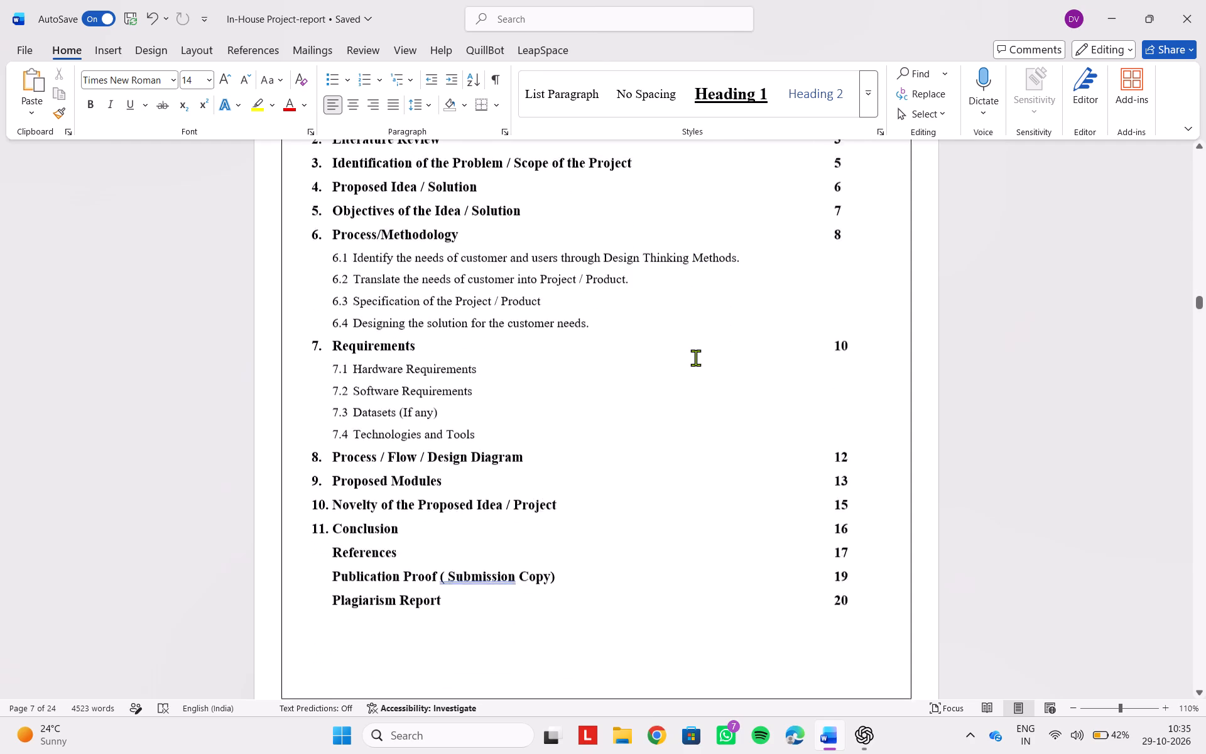
Delete the Authors, Publication and DOI lines under Paper 1's title, keeping only the Paper Link line.
{"action": "scroll", "coordinate": [695, 358], "scroll_direction": "down", "scroll_amount": 2}
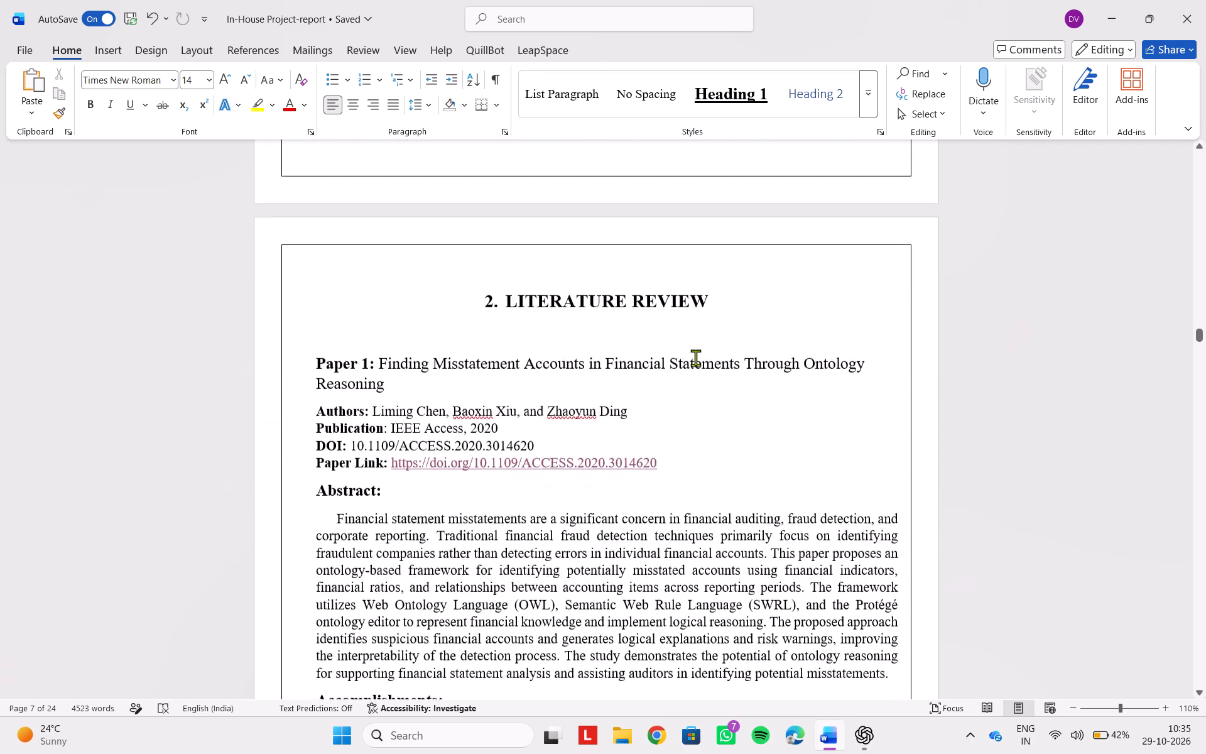
{"action": "scroll", "coordinate": [695, 358], "scroll_direction": "down", "scroll_amount": 1}
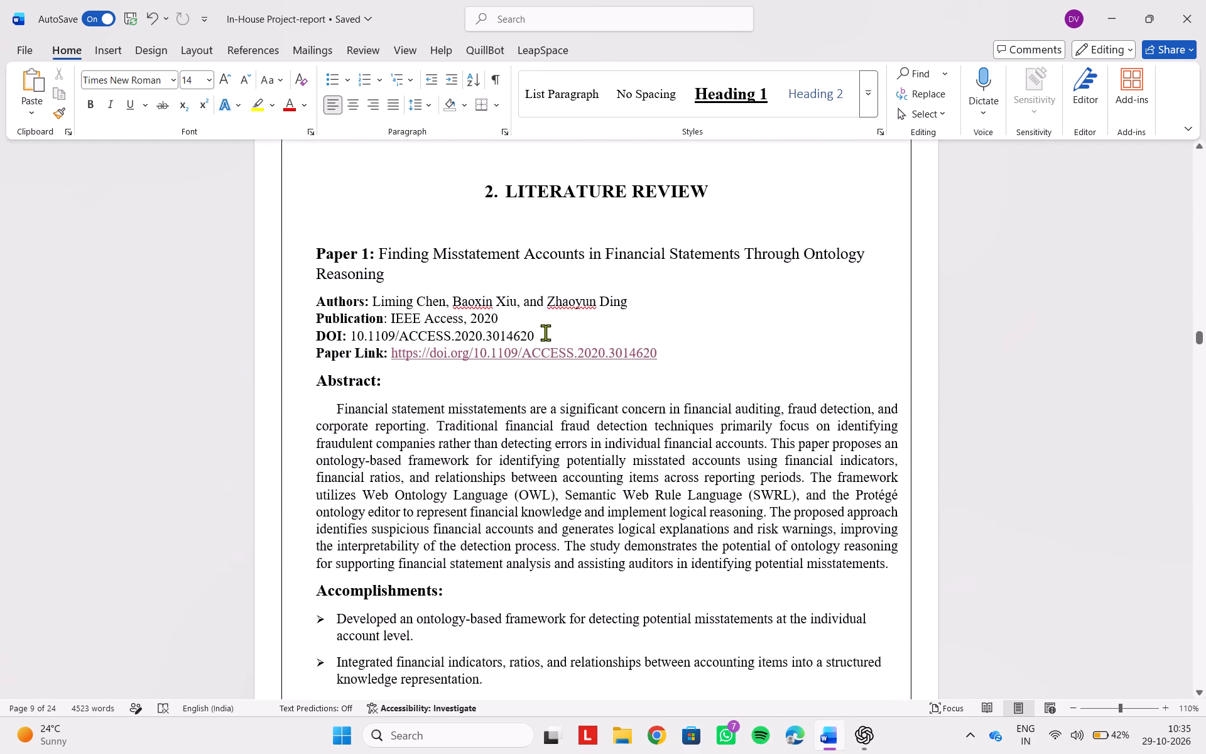
{"action": "left_click_drag", "start_coordinate": [543, 336], "coordinate": [322, 303]}
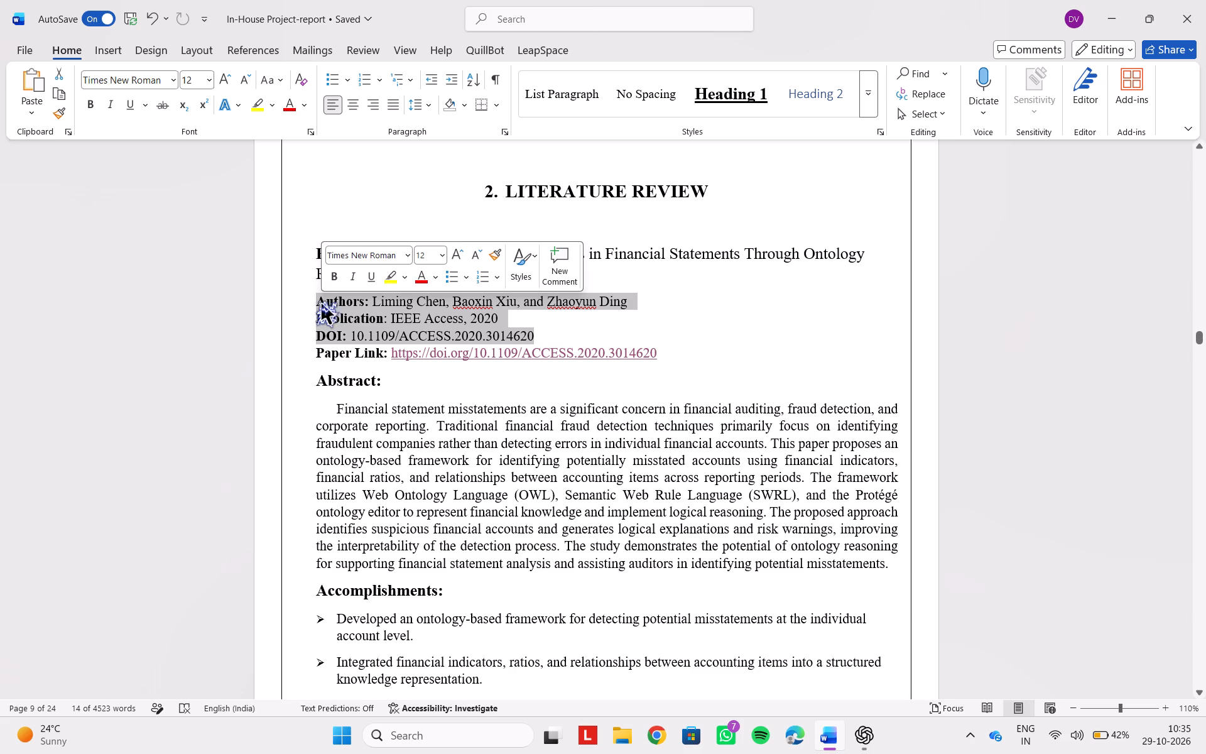
{"action": "left_click", "coordinate": [322, 303]}
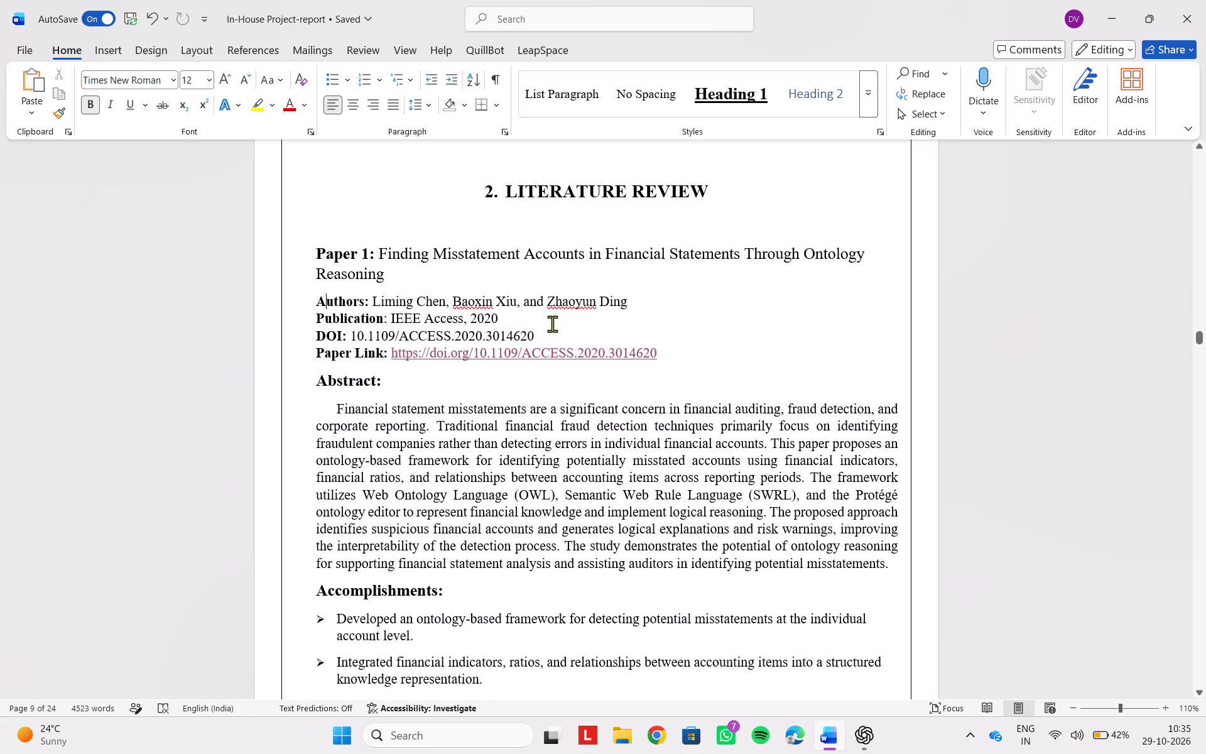
{"action": "left_click", "coordinate": [542, 332]}
{"action": "left_click_drag", "start_coordinate": [542, 332], "coordinate": [330, 304]}
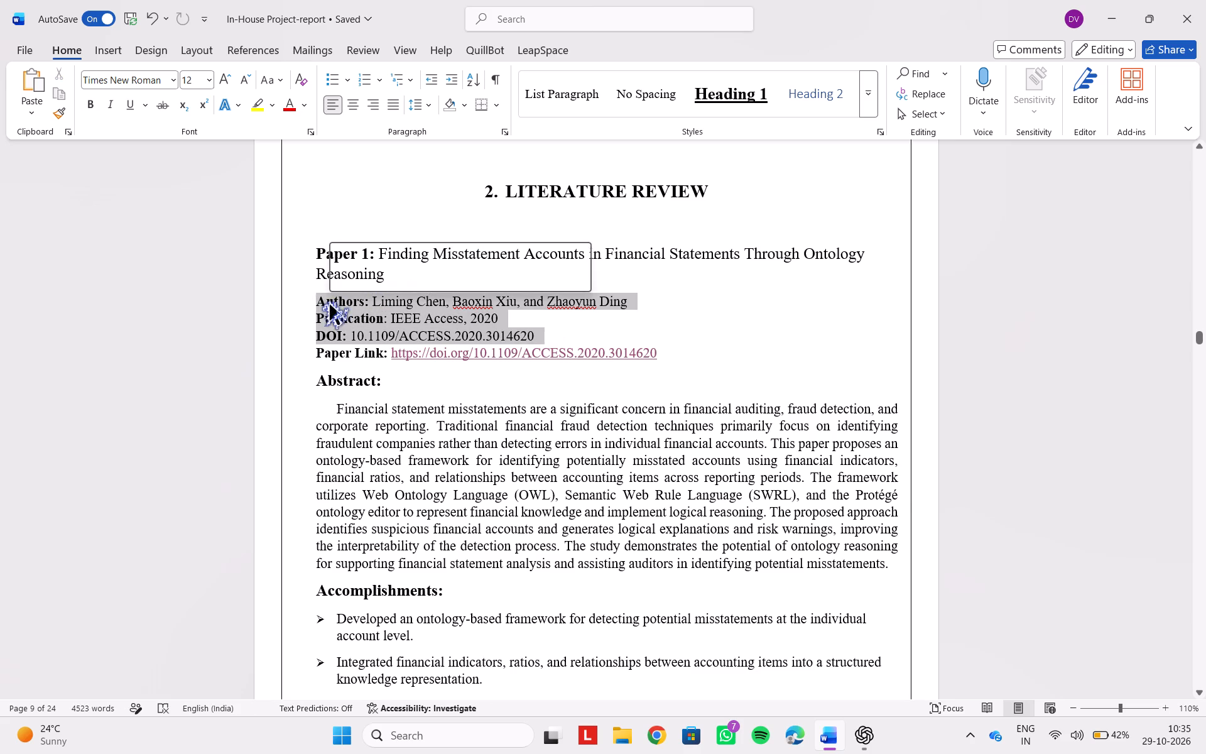
{"action": "key", "text": "BackSpace"}
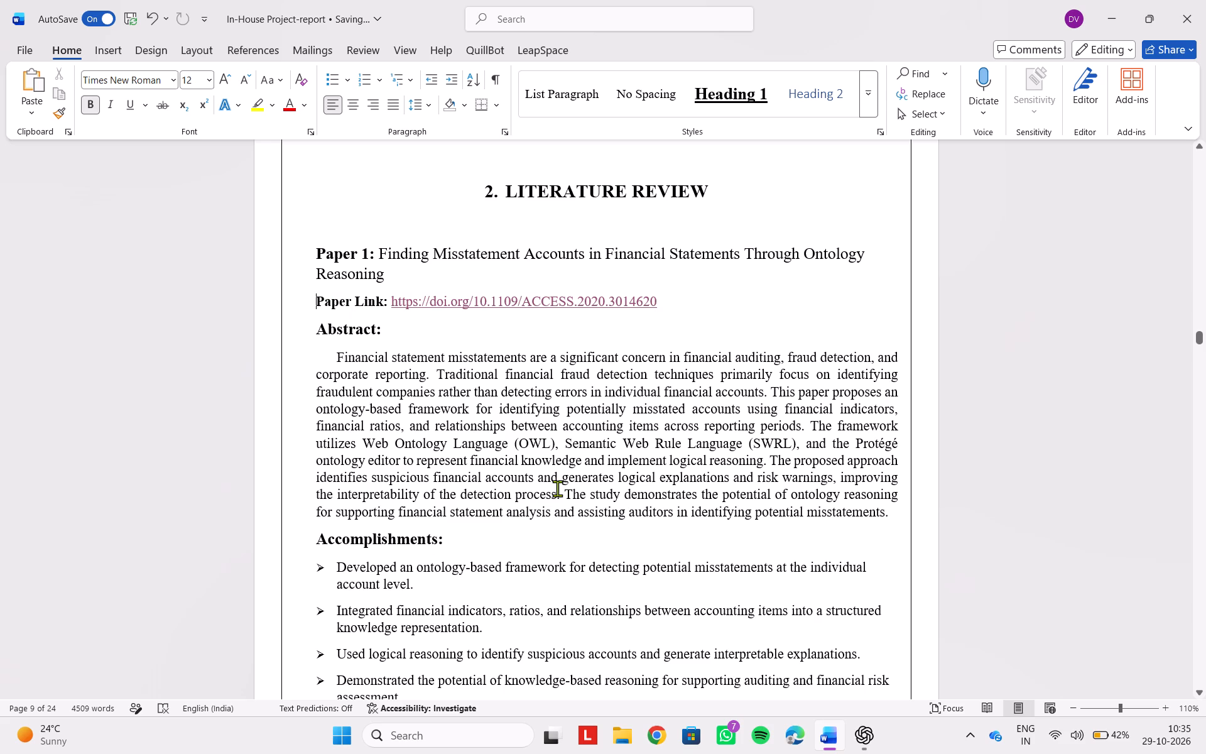
Place the insertion point on the empty line above the "Paper 1: (Title)" placeholder, after Paper 2's Scope section.
{"action": "scroll", "coordinate": [557, 488], "scroll_direction": "down", "scroll_amount": 1}
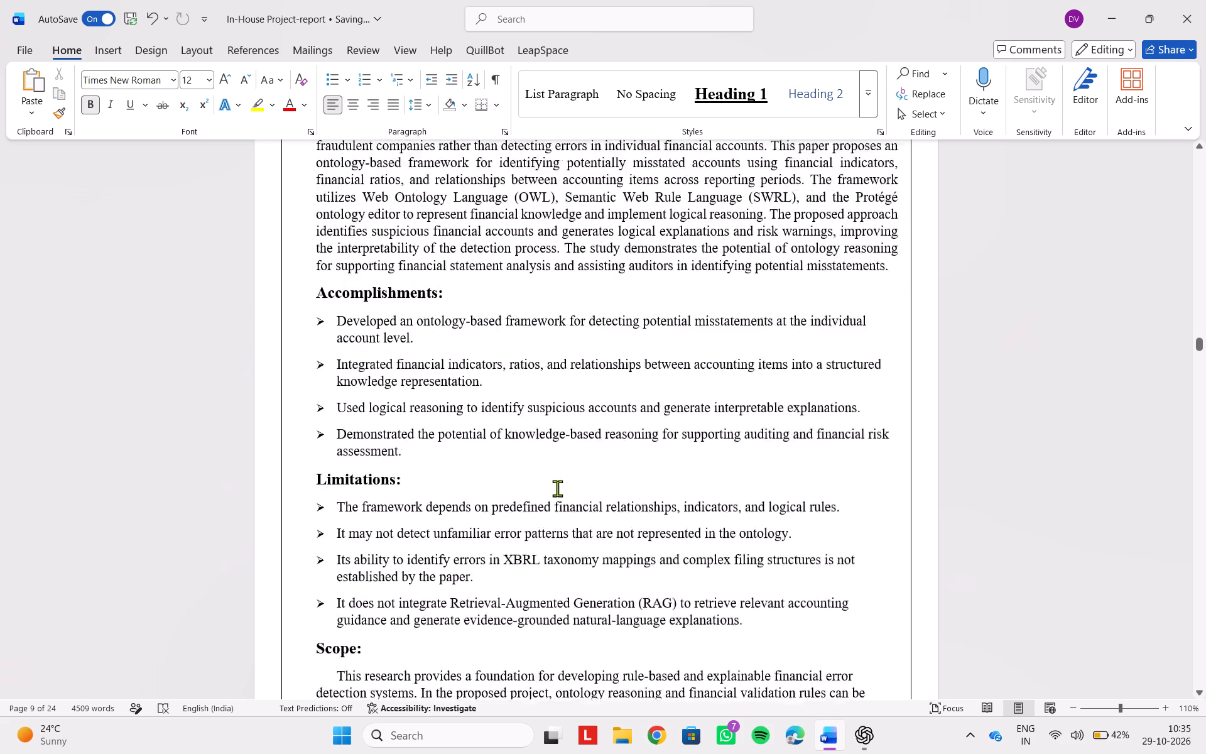
{"action": "scroll", "coordinate": [557, 488], "scroll_direction": "down", "scroll_amount": 3}
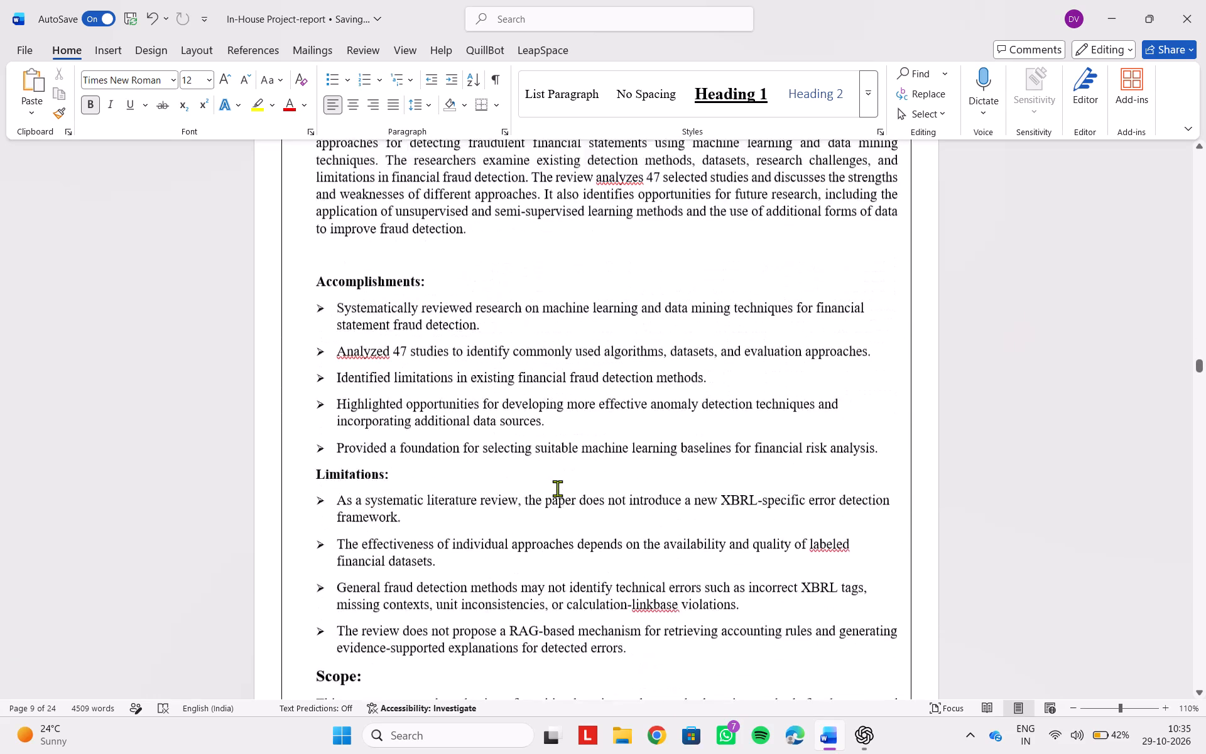
{"action": "scroll", "coordinate": [557, 488], "scroll_direction": "down", "scroll_amount": 3}
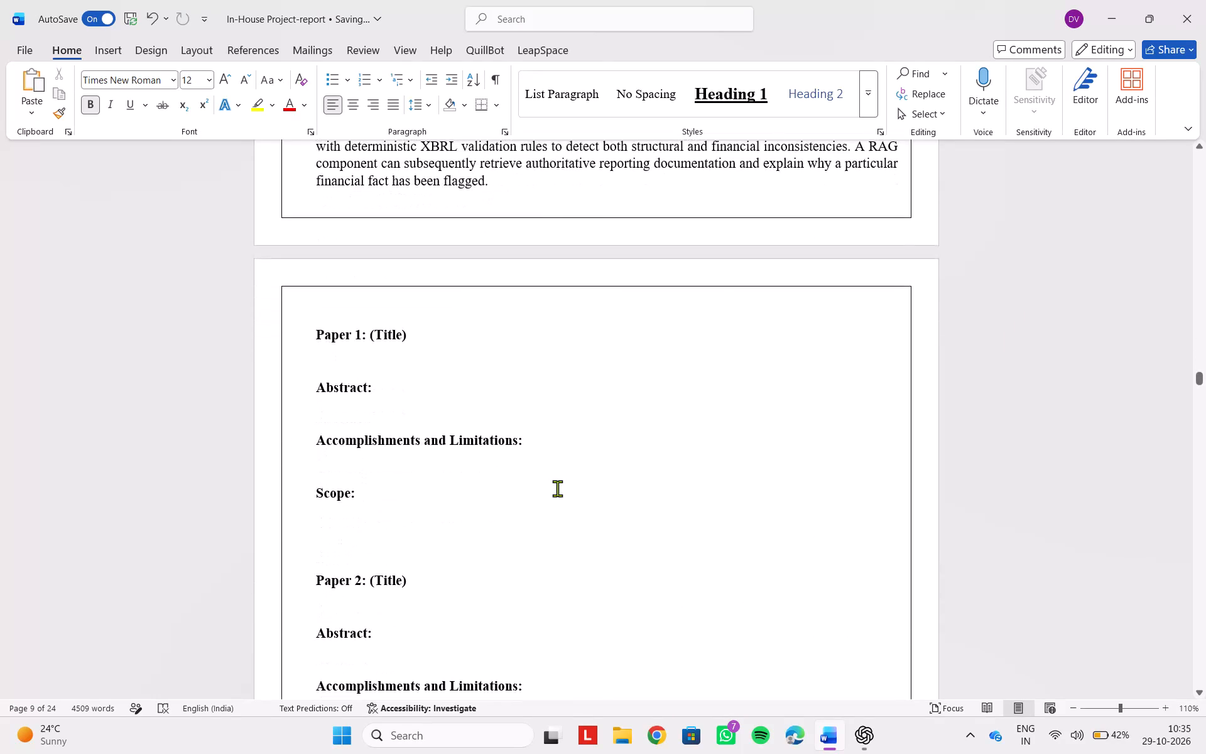
{"action": "left_click", "coordinate": [323, 312]}
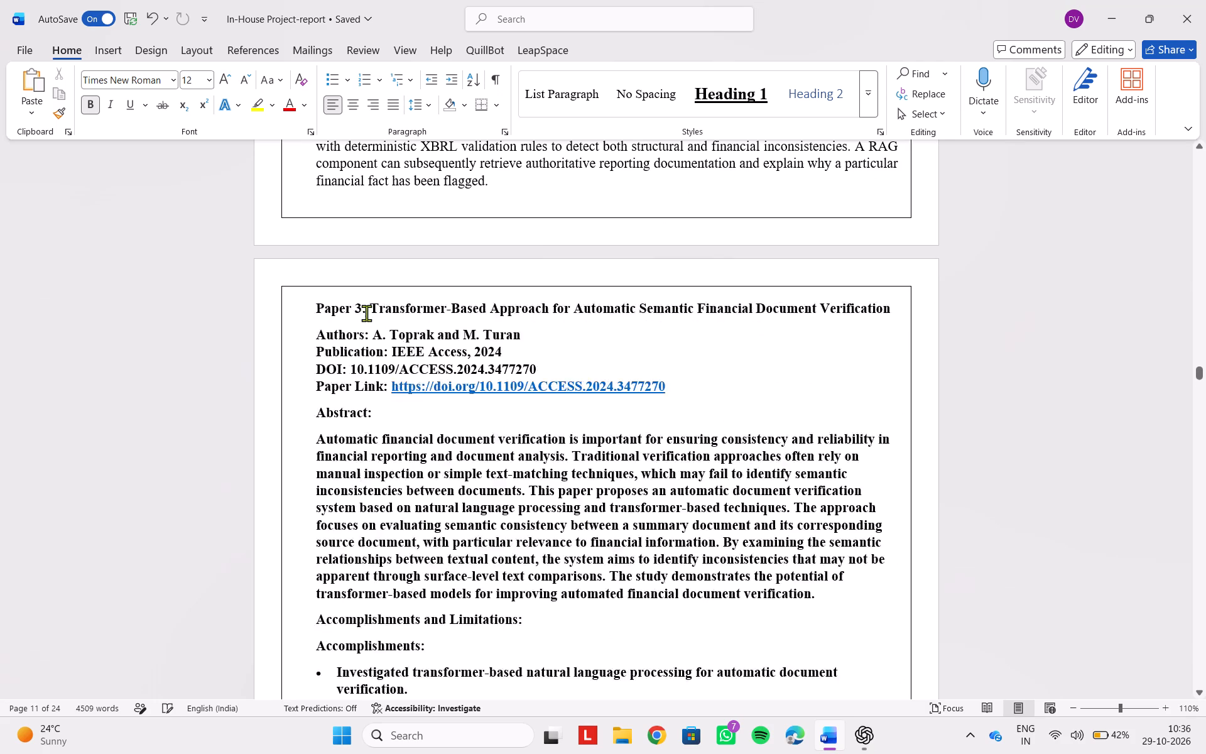
Remove the bold formatting from the whole pasted Paper 3 summary, from its title to the end of Scope.
{"action": "scroll", "coordinate": [390, 320], "scroll_direction": "up", "scroll_amount": 1}
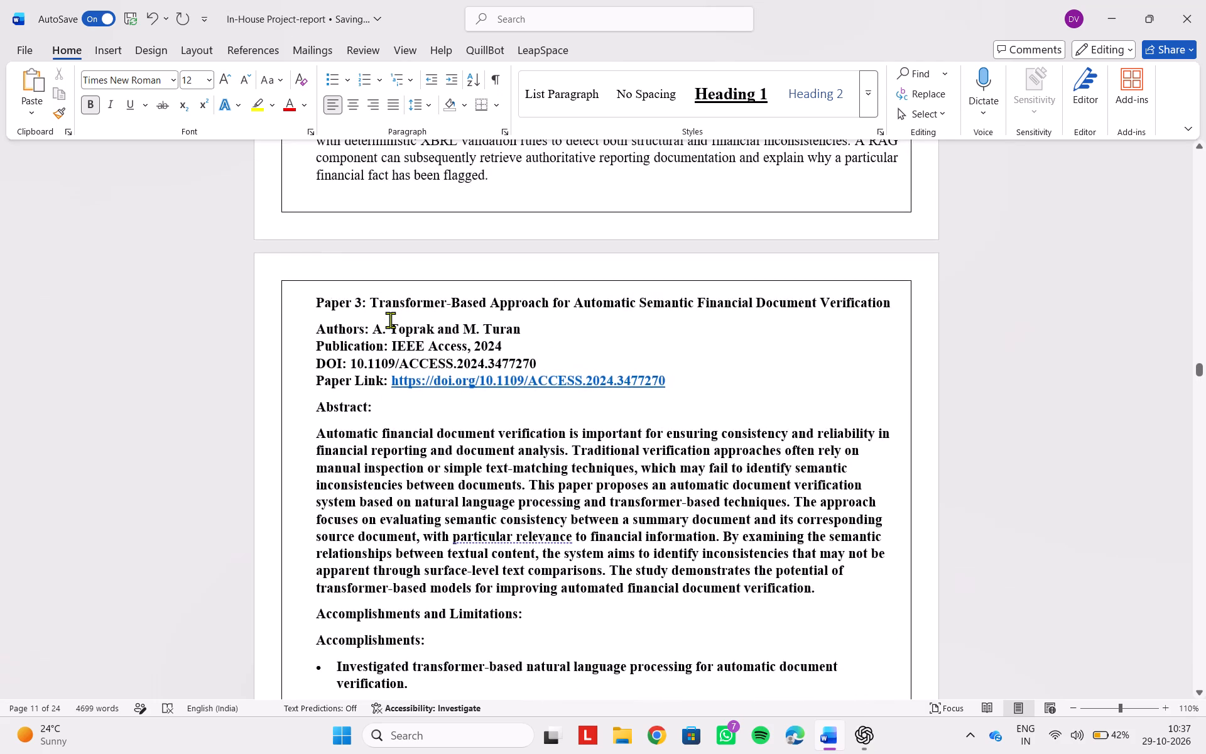
{"action": "left_click_drag", "start_coordinate": [312, 305], "coordinate": [528, 738]}
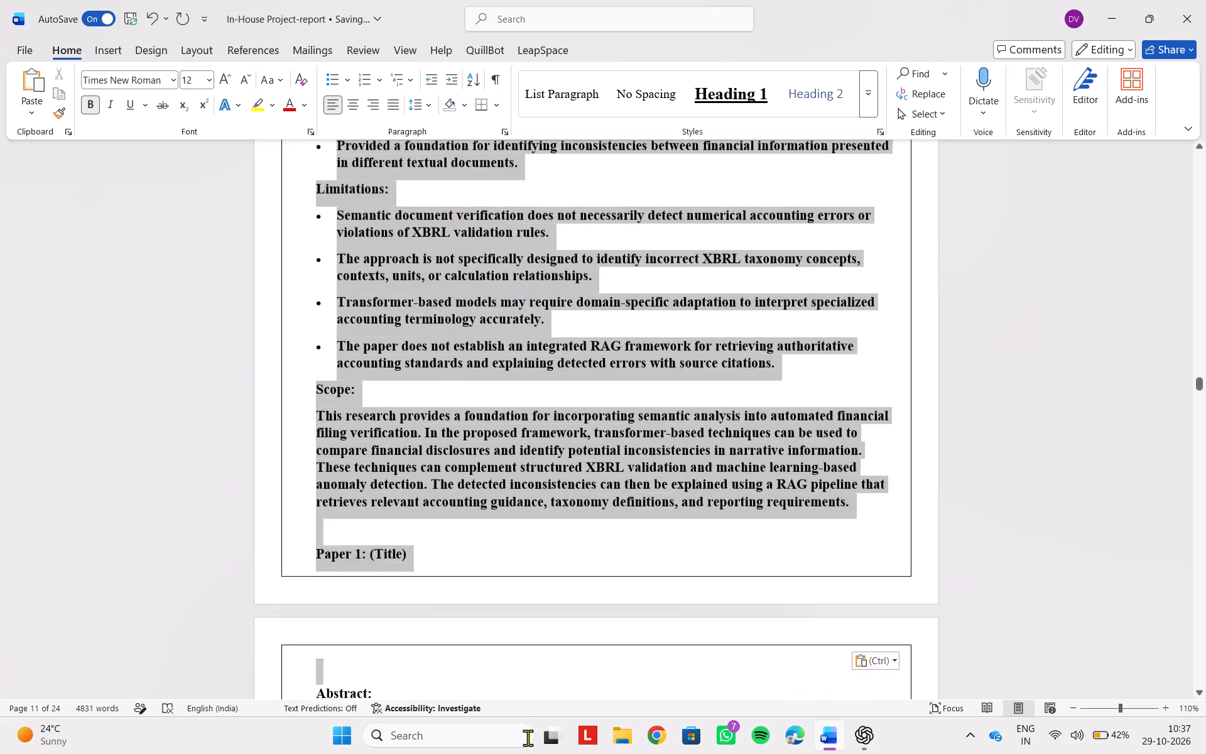
{"action": "left_click_drag", "start_coordinate": [528, 738], "coordinate": [852, 326]}
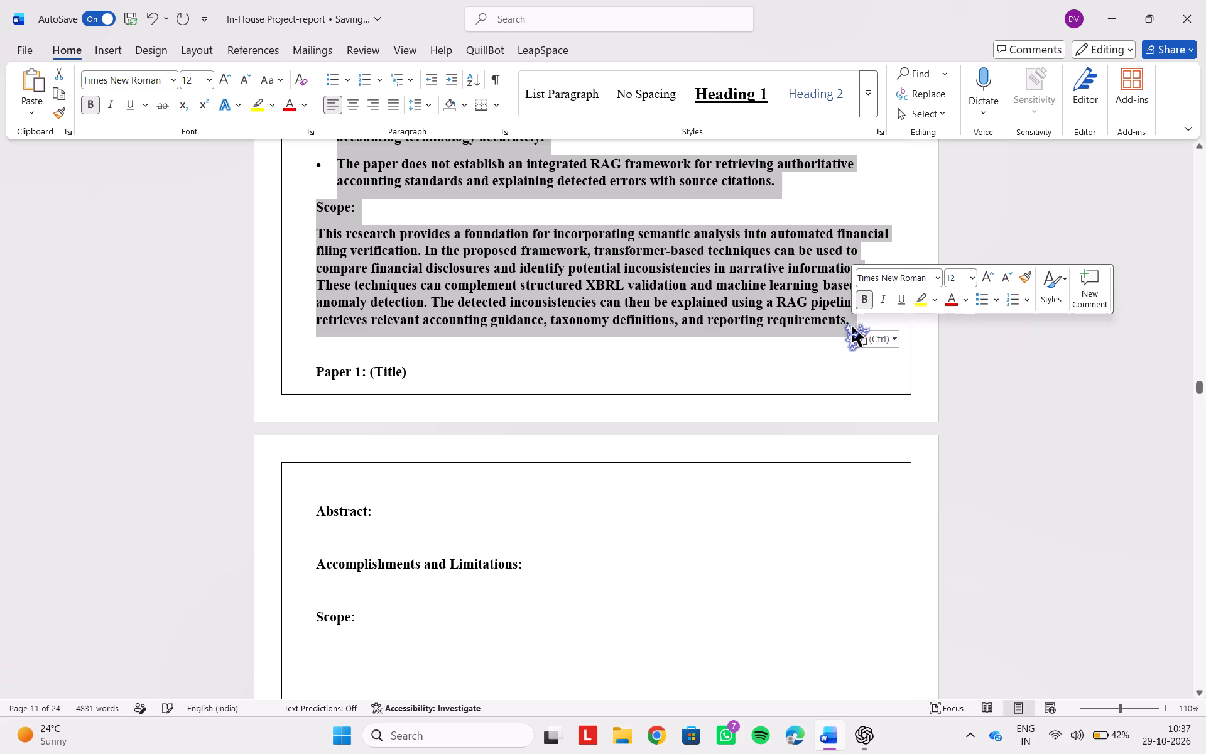
{"action": "left_click", "coordinate": [864, 297]}
{"action": "left_click", "coordinate": [702, 279]}
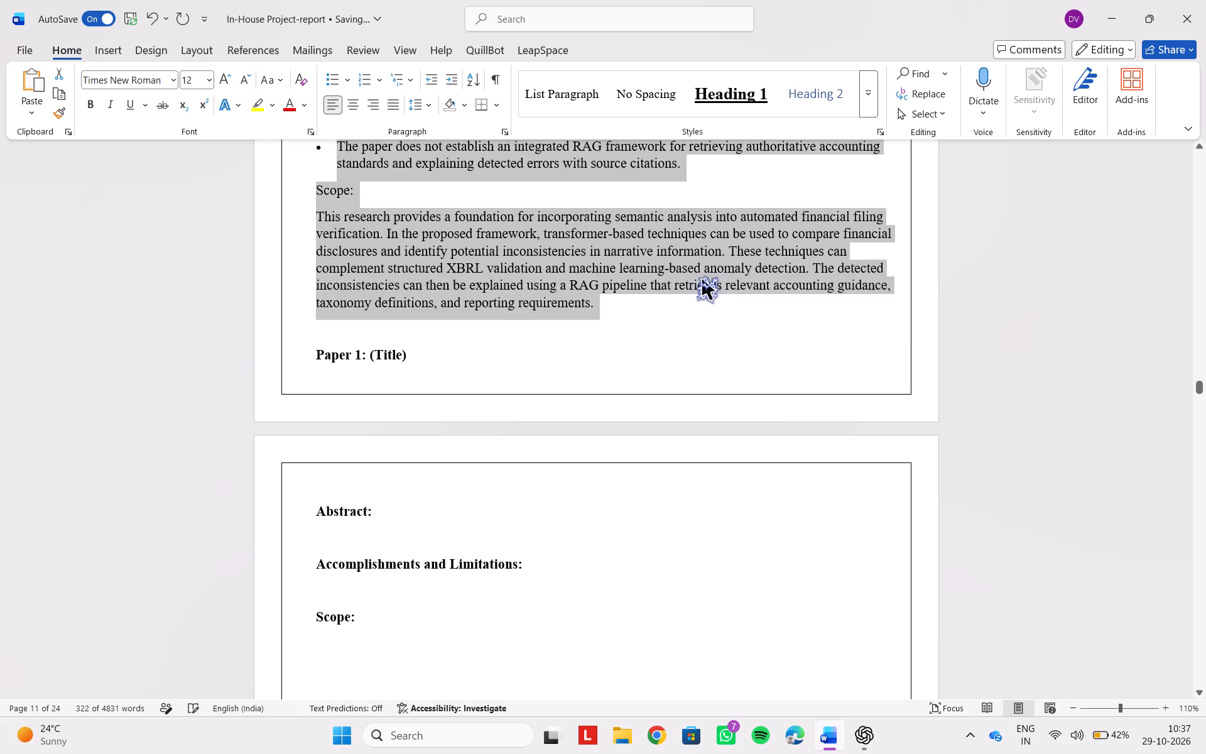
Increase the font size of Paper 3's title line to 14.
{"action": "scroll", "coordinate": [702, 279], "scroll_direction": "up", "scroll_amount": 1}
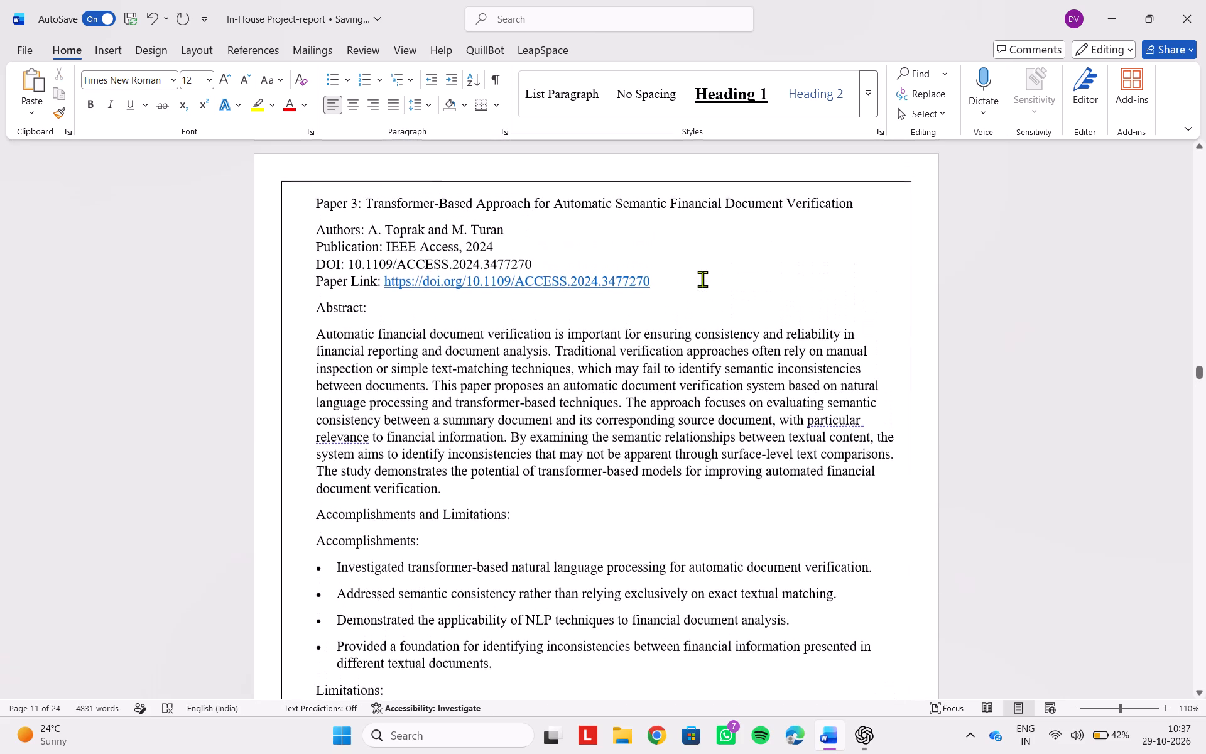
{"action": "scroll", "coordinate": [702, 279], "scroll_direction": "up", "scroll_amount": 1}
{"action": "left_click_drag", "start_coordinate": [312, 214], "coordinate": [598, 204]}
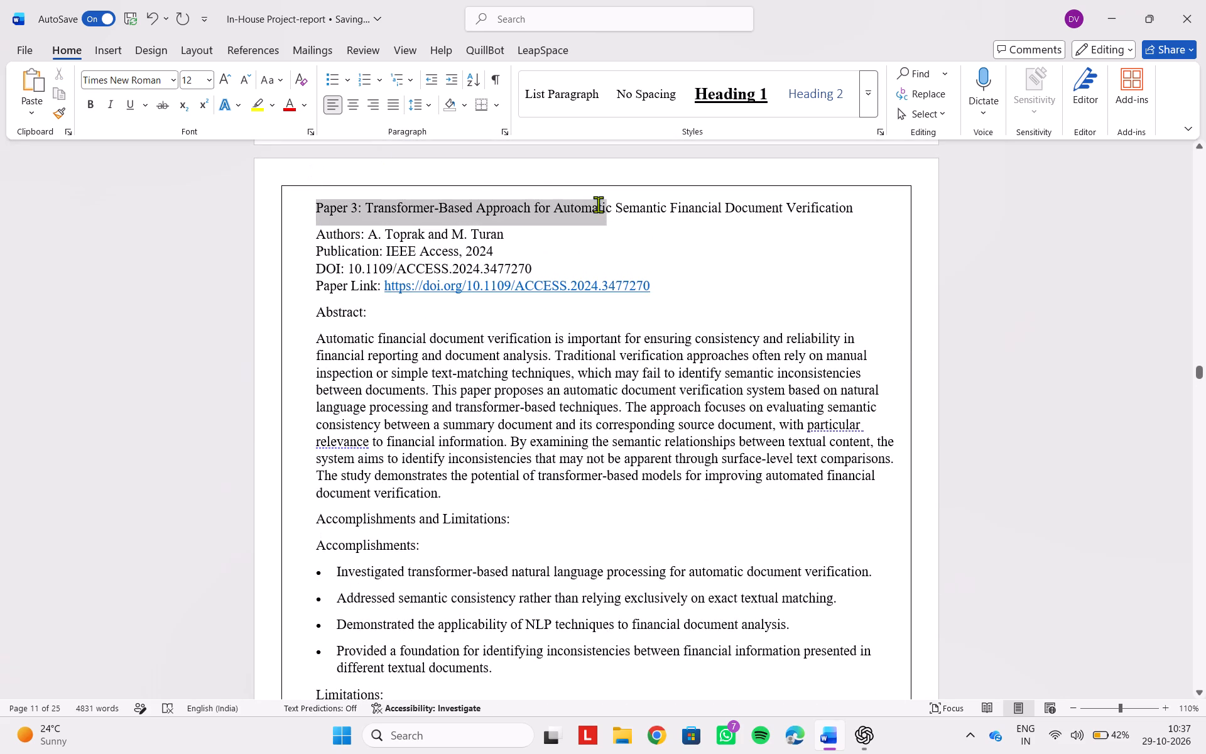
{"action": "left_click_drag", "start_coordinate": [598, 204], "coordinate": [818, 224]}
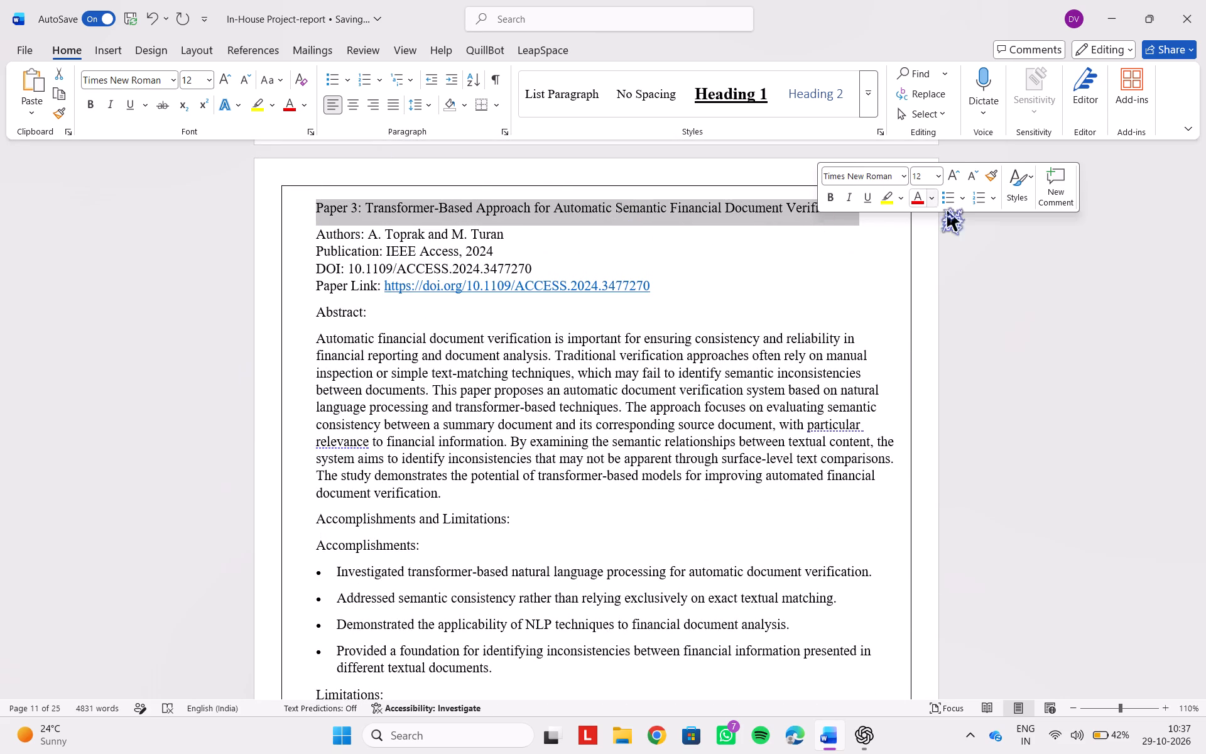
{"action": "left_click", "coordinate": [948, 173]}
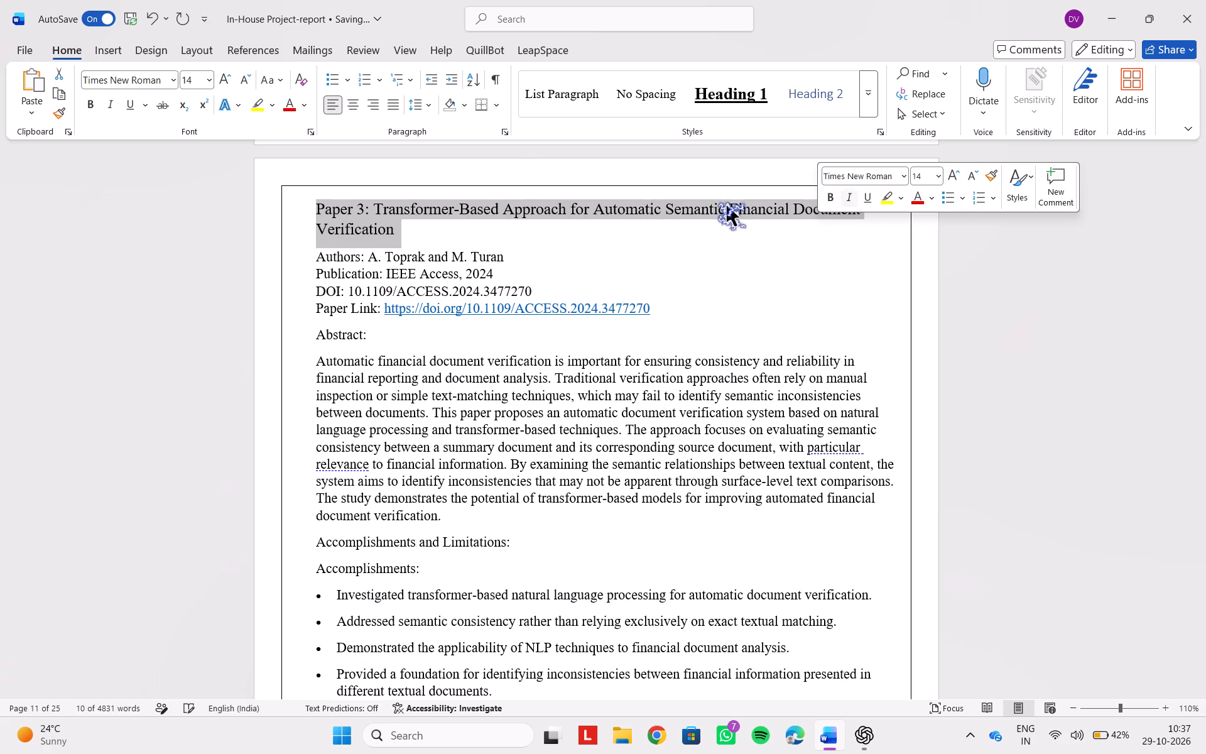
Make the "Paper 3:" label bold, leaving the rest of the title in regular weight.
{"action": "left_click", "coordinate": [369, 222]}
{"action": "left_click_drag", "start_coordinate": [368, 207], "coordinate": [323, 206]}
{"action": "left_click", "coordinate": [337, 180]}
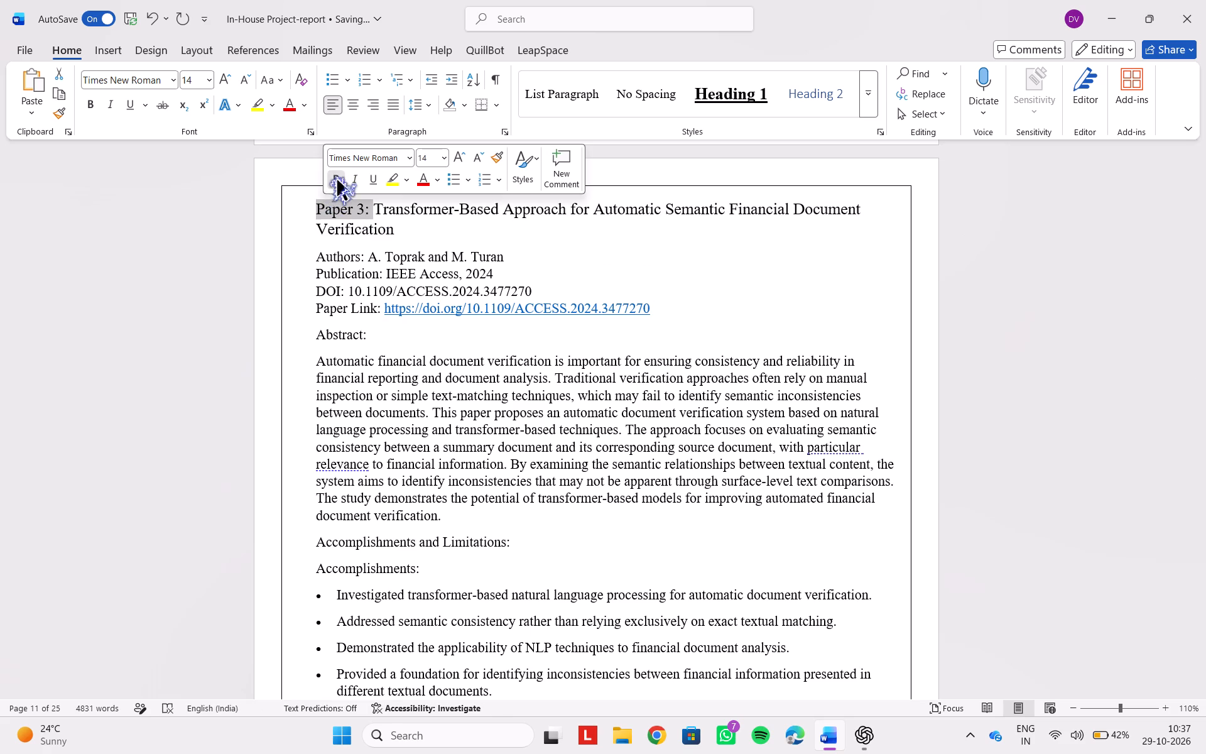
{"action": "left_click", "coordinate": [478, 255]}
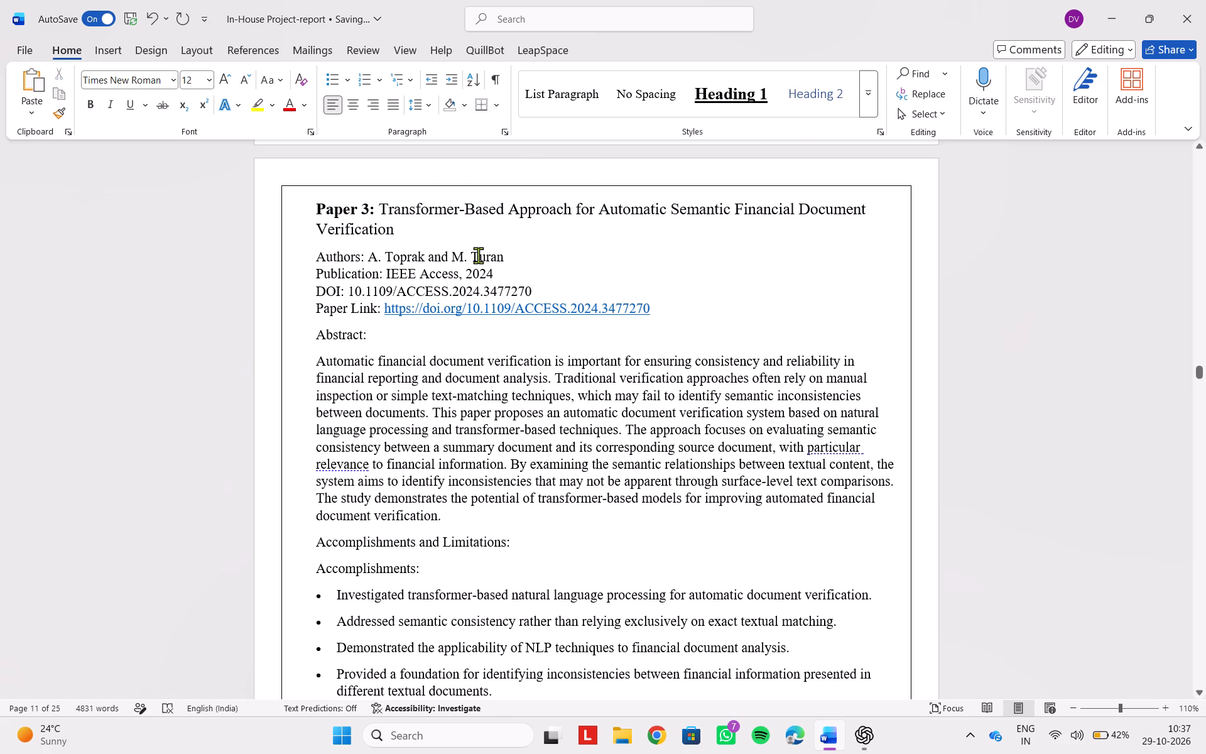
Delete the Authors, Publication and DOI lines beneath Paper 3's title, keeping the Paper Link line.
{"action": "left_click_drag", "start_coordinate": [315, 260], "coordinate": [428, 287]}
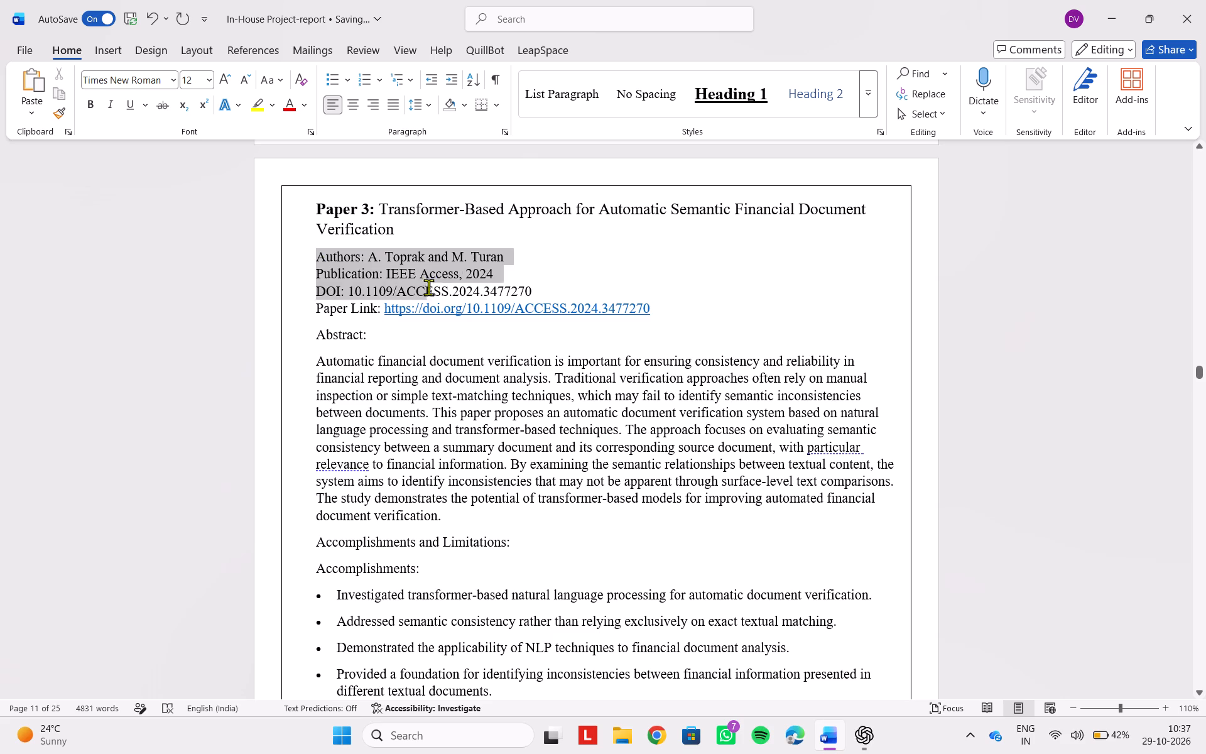
{"action": "left_click_drag", "start_coordinate": [428, 287], "coordinate": [541, 285]}
{"action": "key", "text": "BackSpace"}
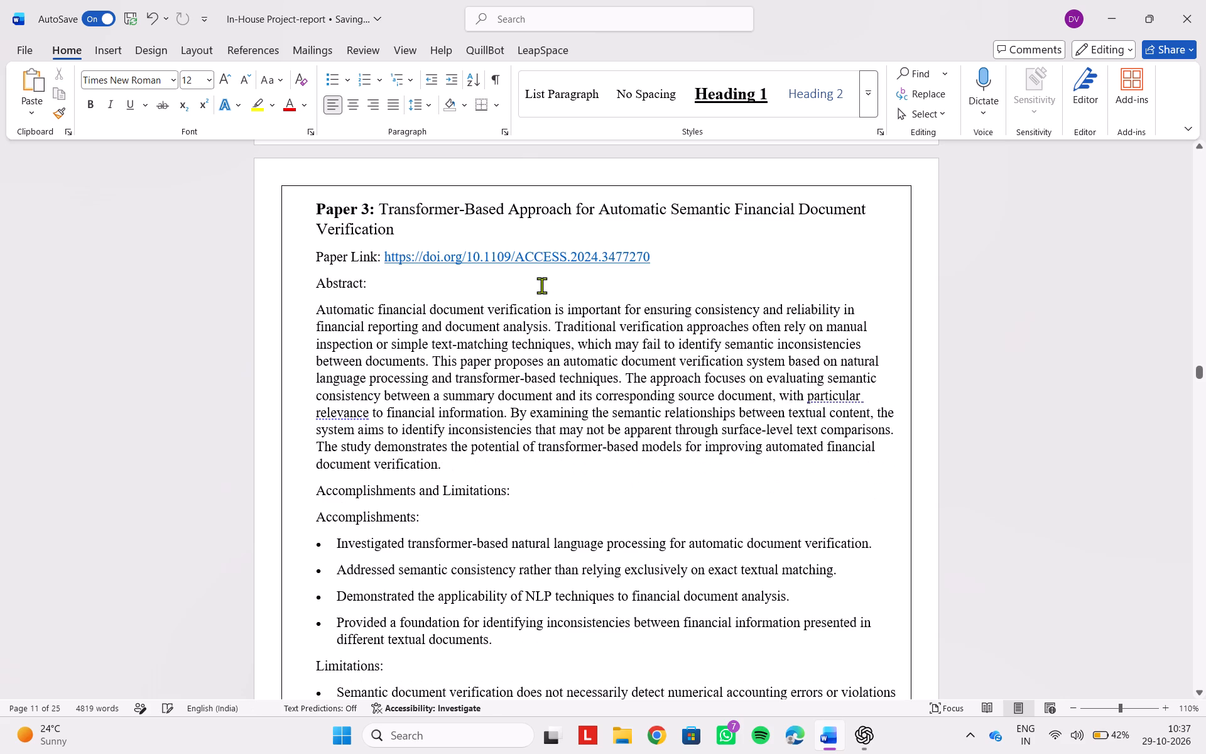
Make Paper 3's "Abstract:" heading bold and increase its font size to 14.
{"action": "left_click_drag", "start_coordinate": [372, 285], "coordinate": [313, 285]}
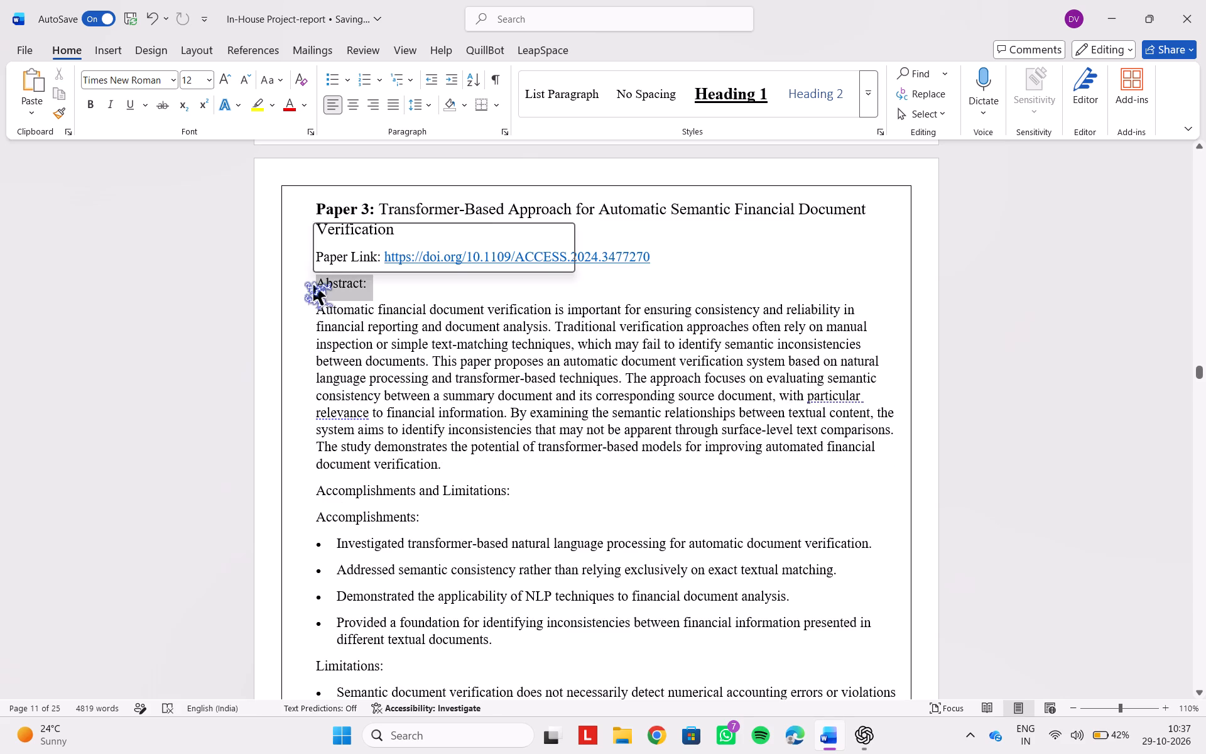
{"action": "left_click", "coordinate": [324, 261]}
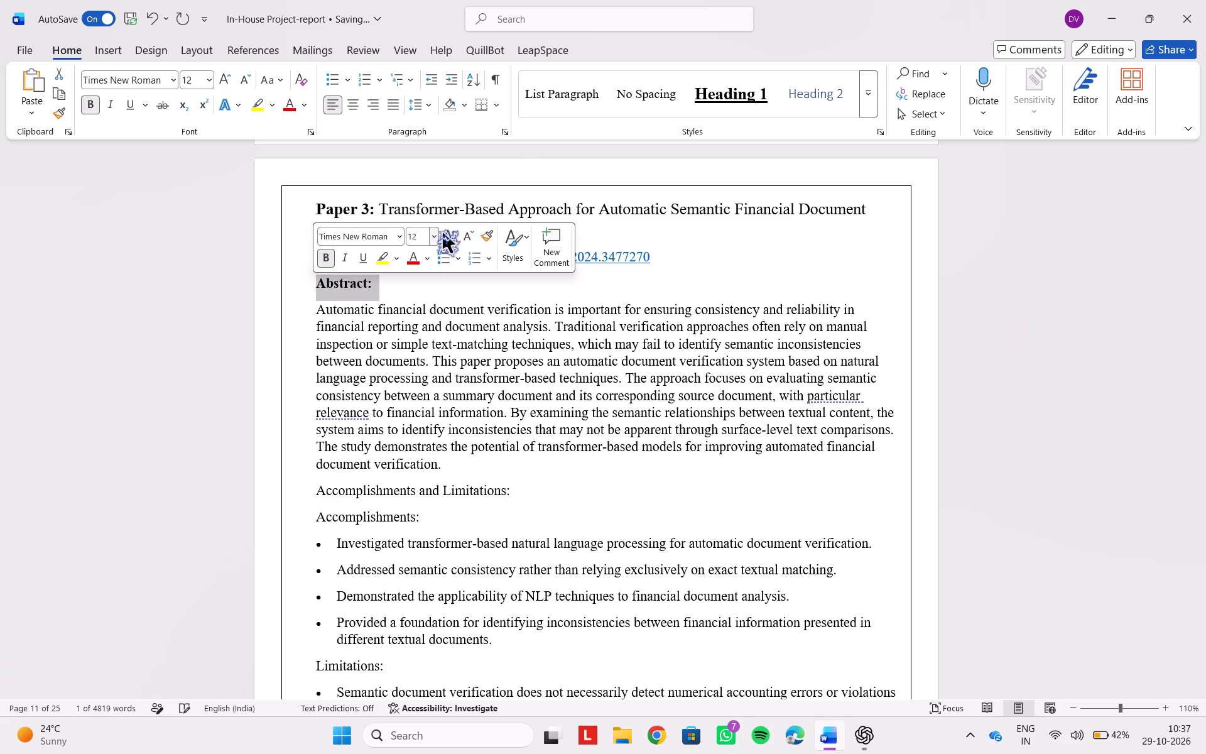
{"action": "left_click", "coordinate": [443, 232]}
{"action": "left_click", "coordinate": [496, 294]}
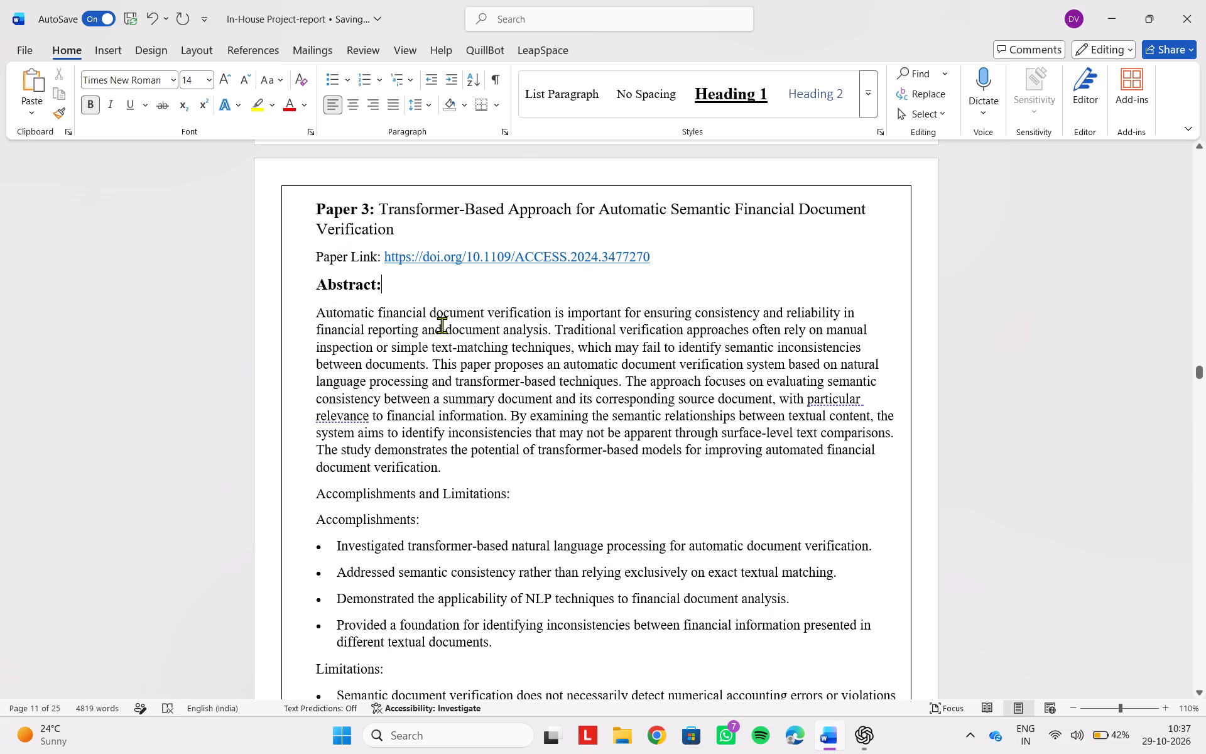
Indent the first line of Paper 3's abstract paragraph.
{"action": "left_click_drag", "start_coordinate": [315, 313], "coordinate": [327, 314]}
{"action": "left_click_drag", "start_coordinate": [327, 314], "coordinate": [545, 471]}
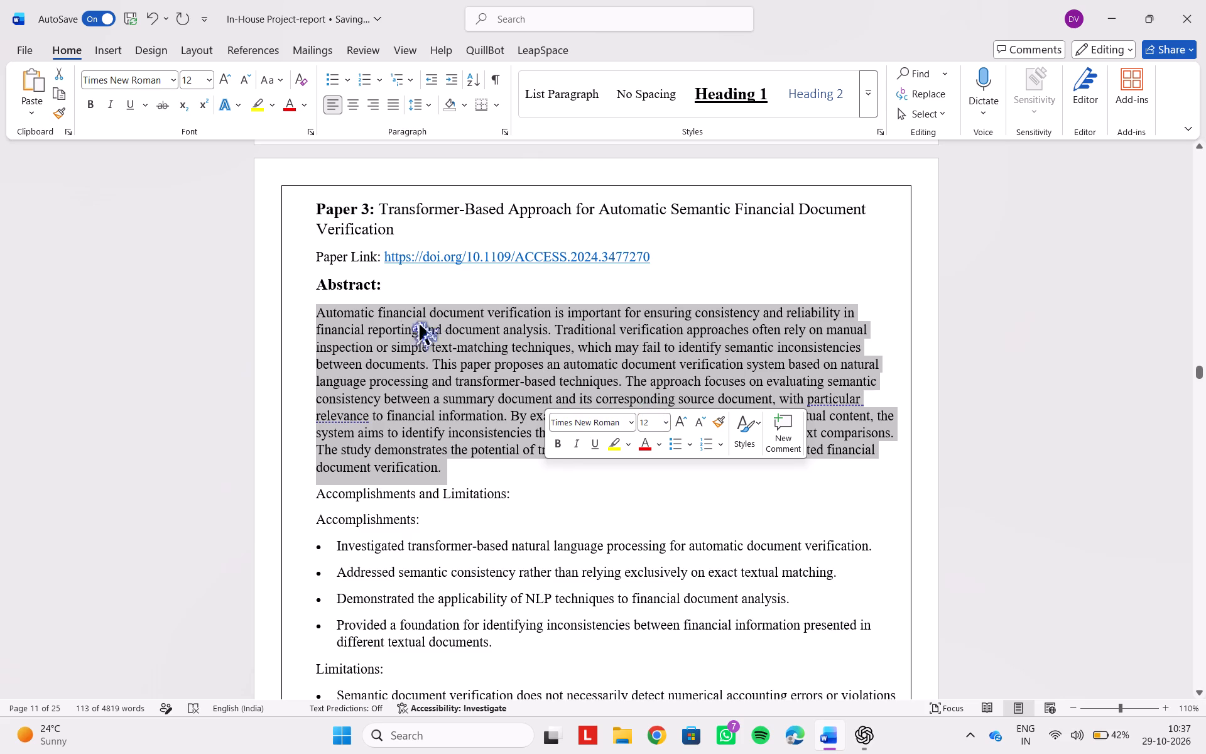
{"action": "left_click", "coordinate": [325, 307]}
{"action": "left_click", "coordinate": [312, 309]}
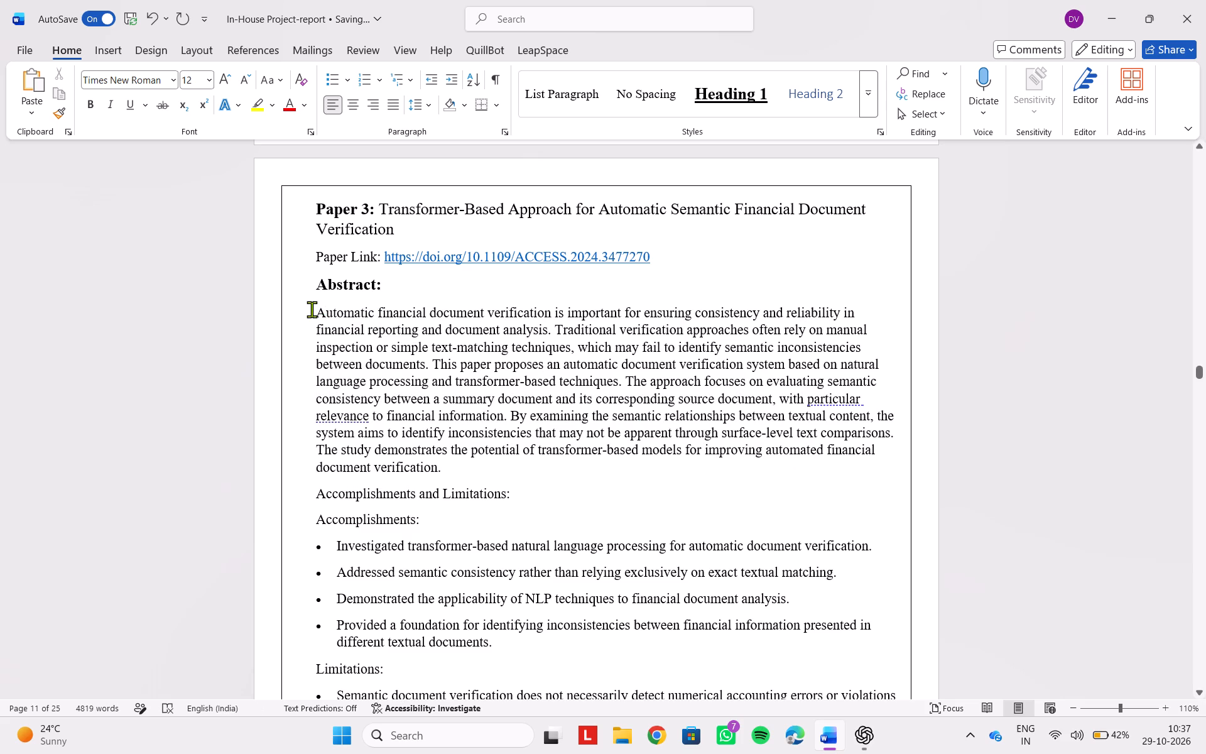
{"action": "key", "text": "Tab"}
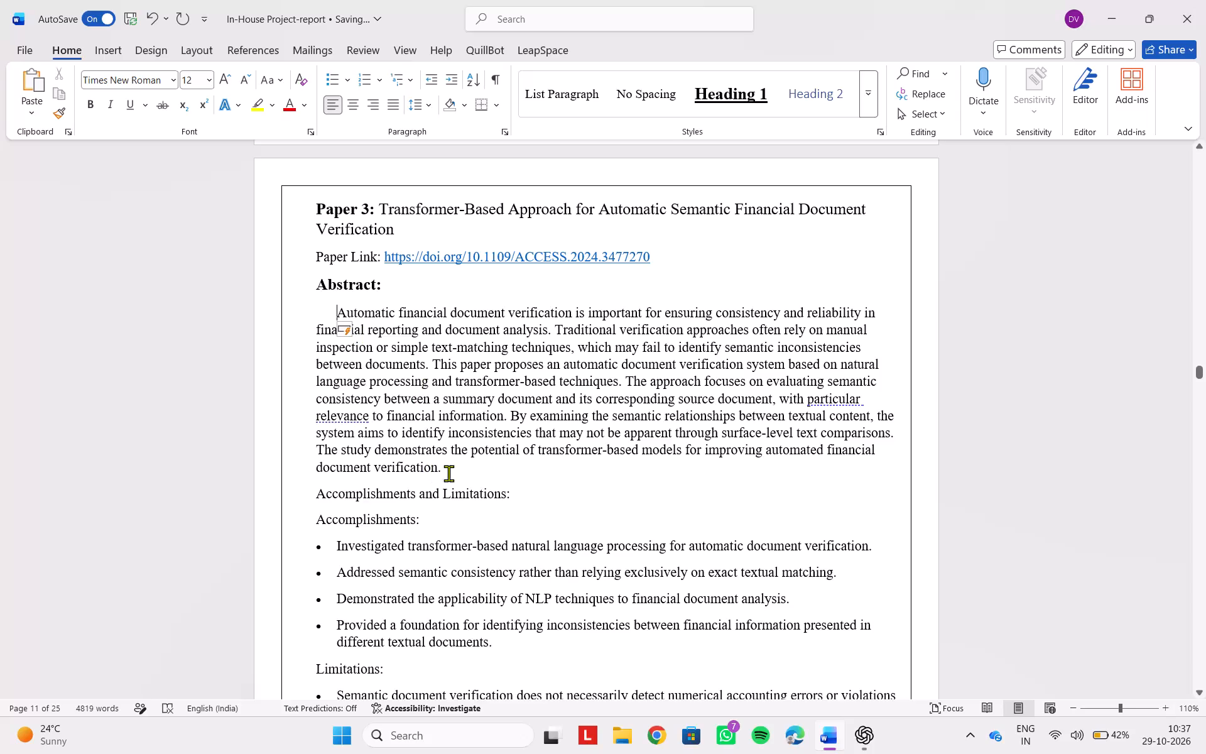
Accept the conciseness suggestion that replaces "particular relevance" with "relevance" in Paper 3's abstract.
{"action": "left_click", "coordinate": [356, 418]}
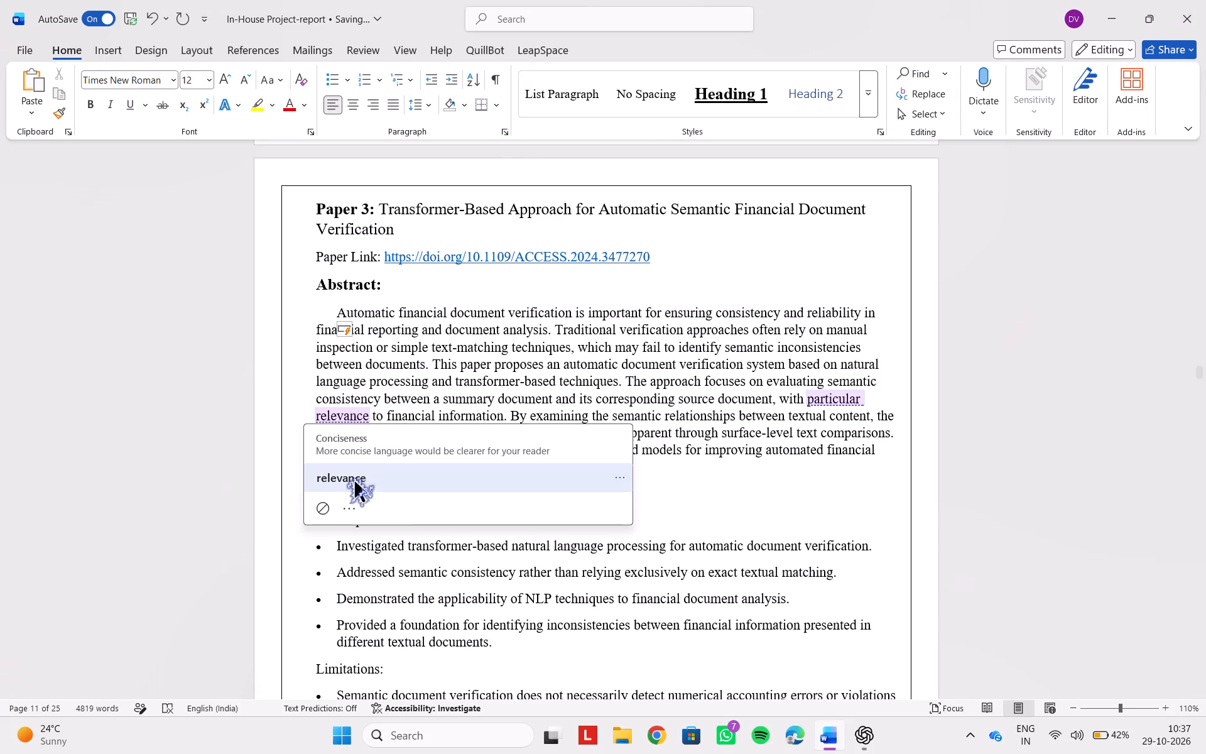
{"action": "left_click", "coordinate": [355, 481]}
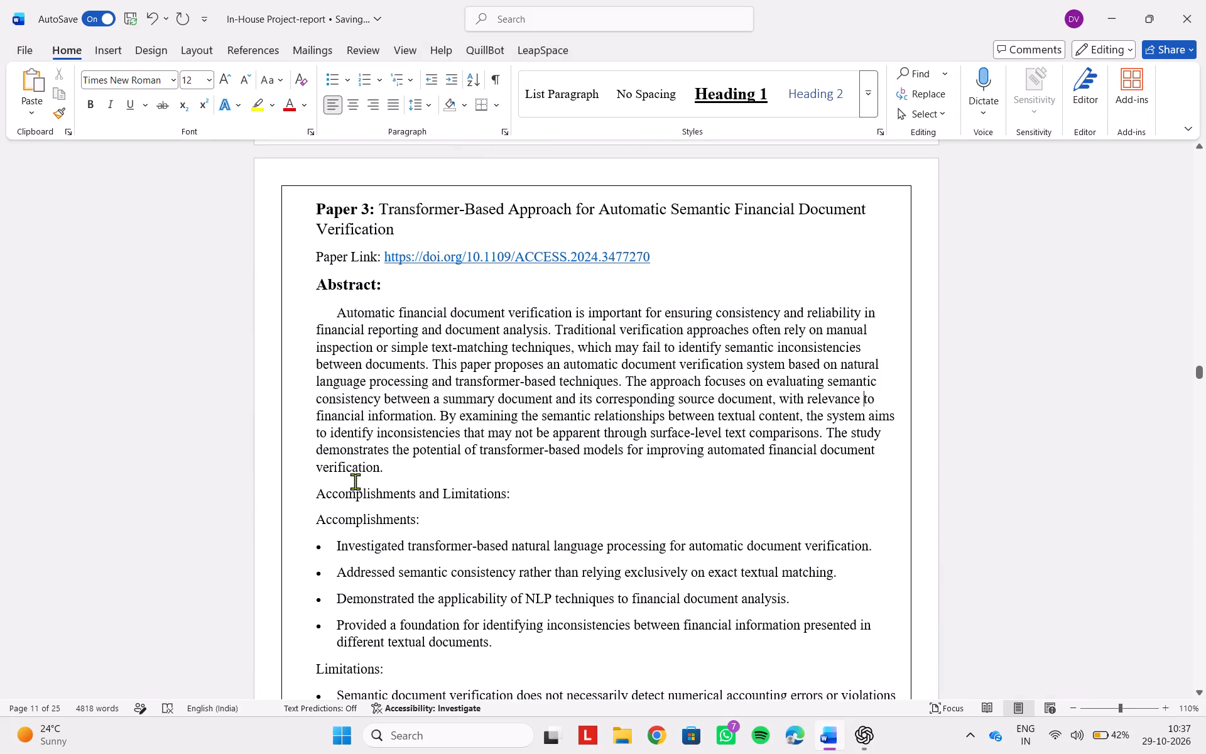
Justify the whole abstract paragraph of Paper 3.
{"action": "left_click_drag", "start_coordinate": [340, 308], "coordinate": [432, 458]}
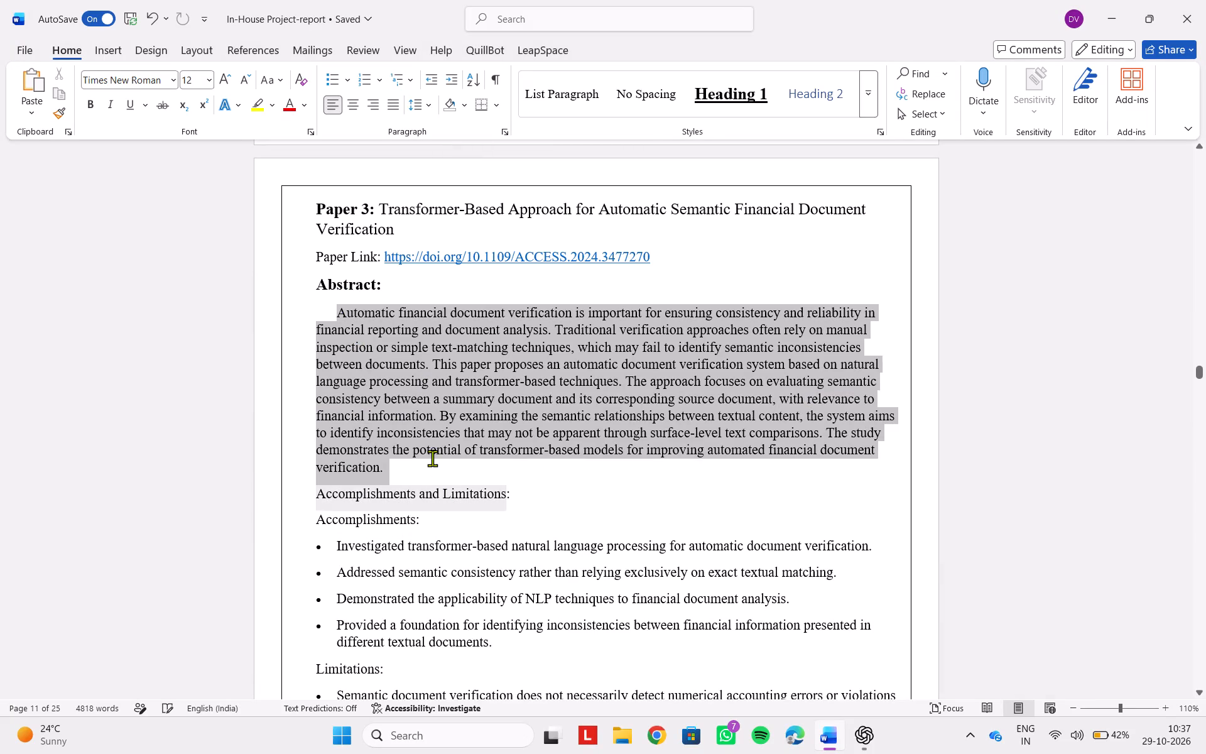
{"action": "left_click_drag", "start_coordinate": [432, 458], "coordinate": [432, 457]}
{"action": "left_click_drag", "start_coordinate": [432, 471], "coordinate": [380, 354]}
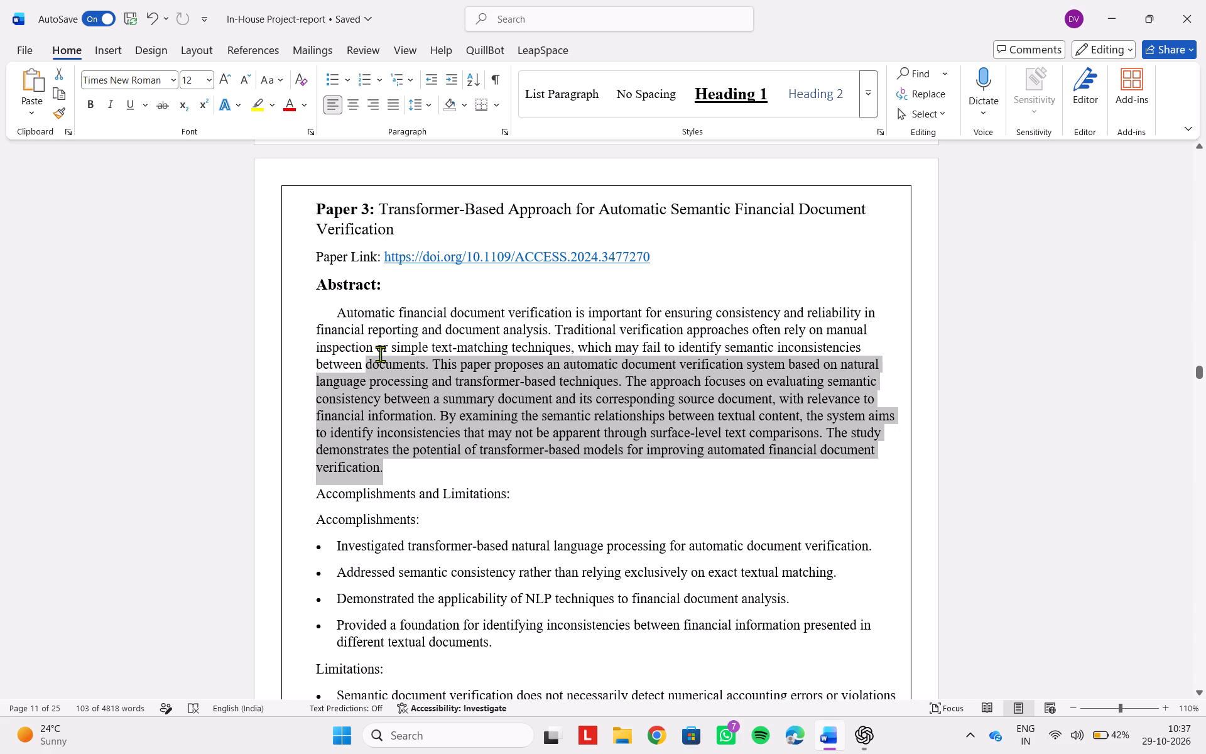
{"action": "left_click_drag", "start_coordinate": [380, 354], "coordinate": [351, 315]}
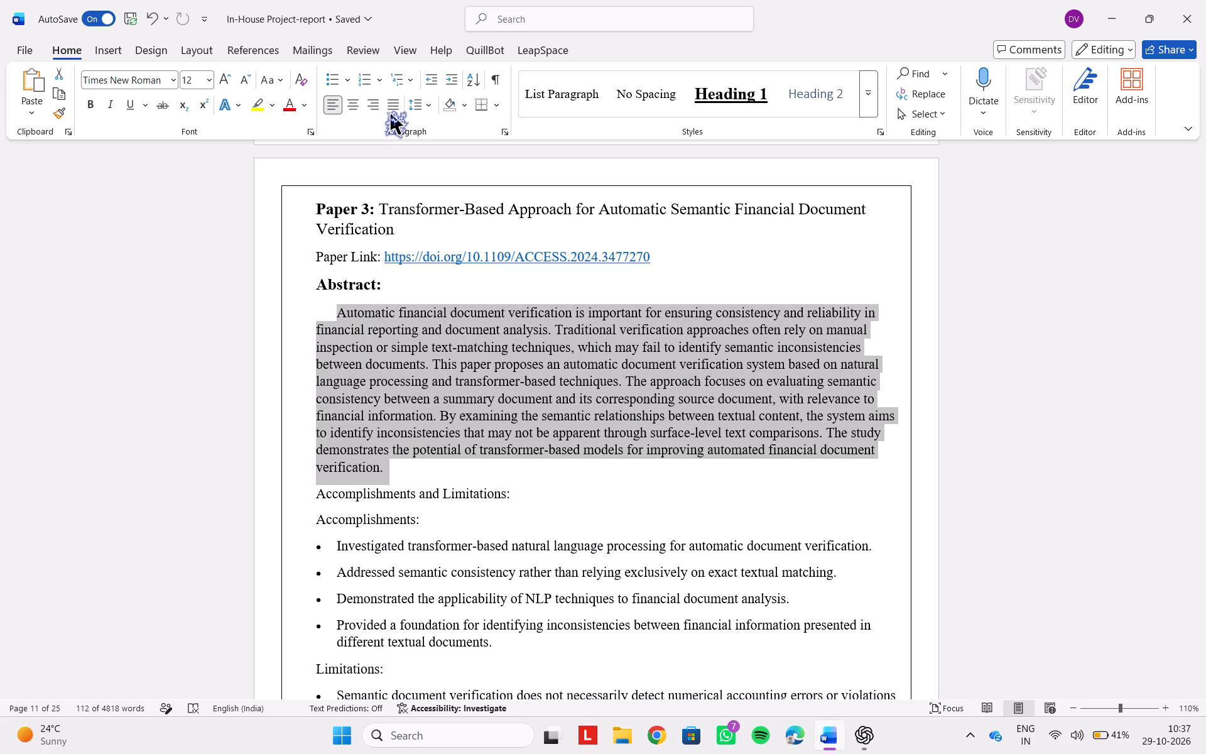
{"action": "left_click", "coordinate": [391, 114]}
{"action": "left_click", "coordinate": [506, 466]}
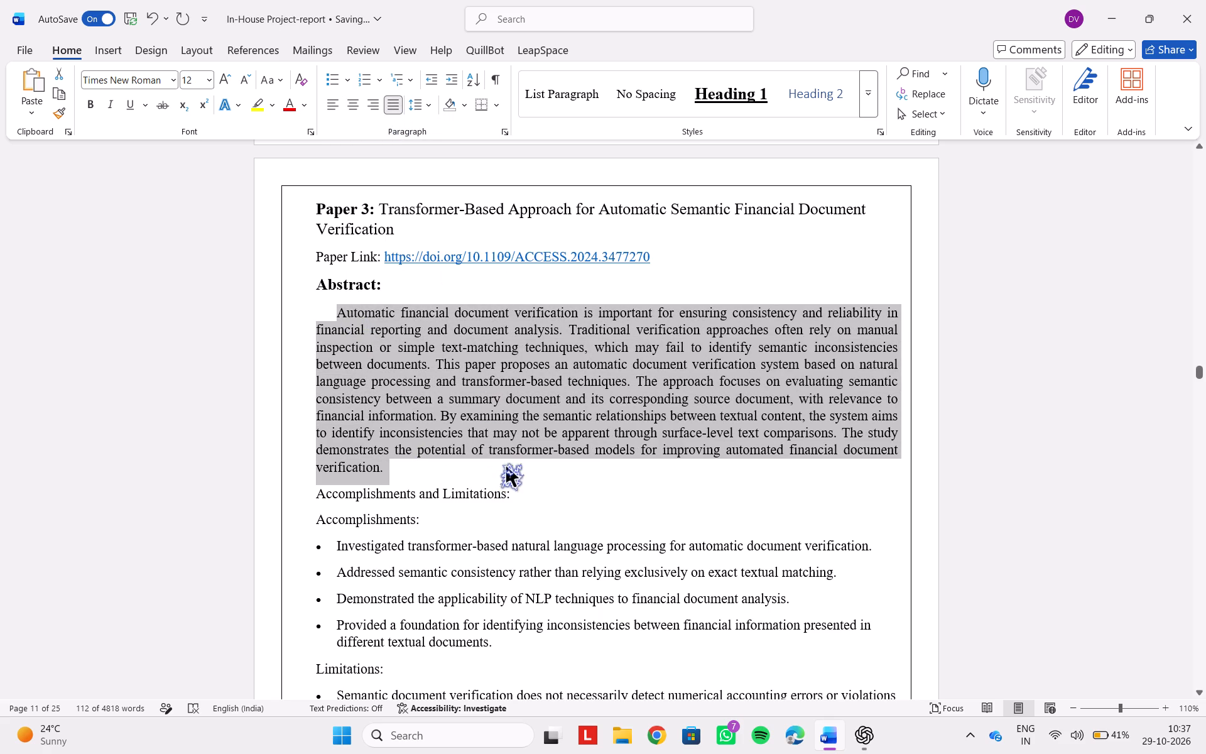
Delete the combined "Accomplishments and Limitations:" heading below Paper 3's abstract.
{"action": "left_click_drag", "start_coordinate": [529, 488], "coordinate": [403, 494]}
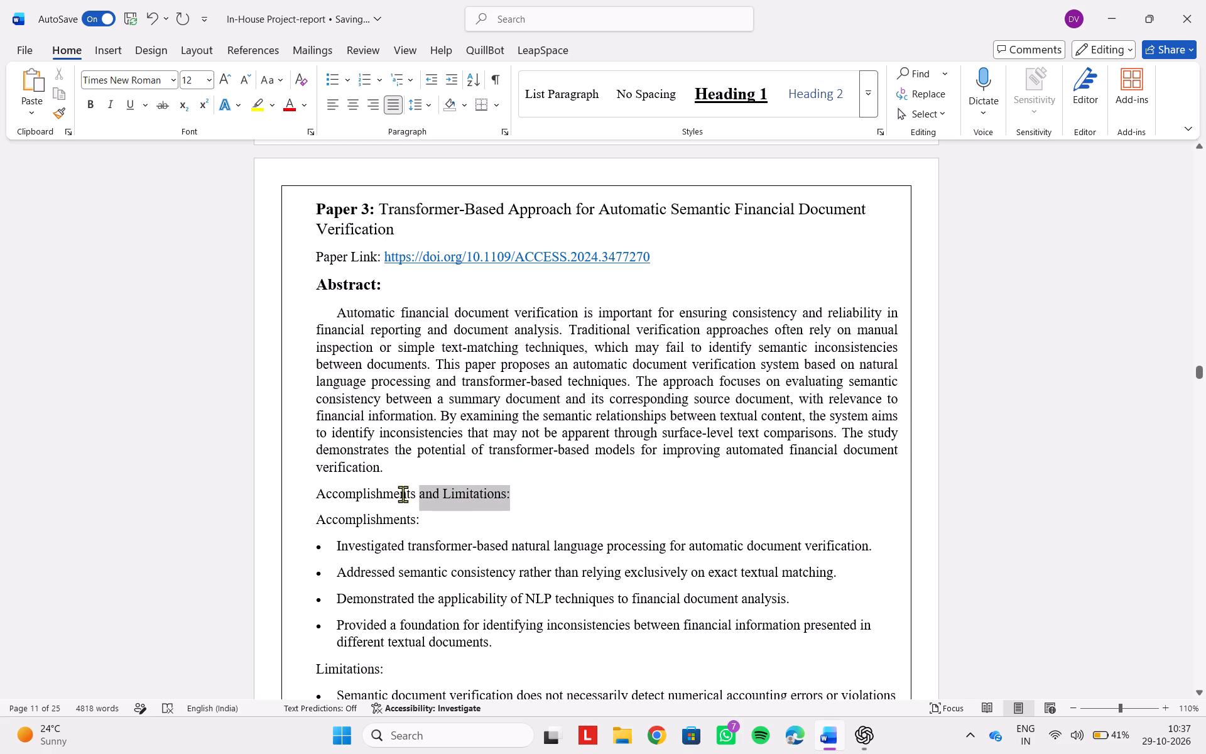
{"action": "left_click_drag", "start_coordinate": [403, 494], "coordinate": [318, 491]}
{"action": "key", "text": "BackSpace"}
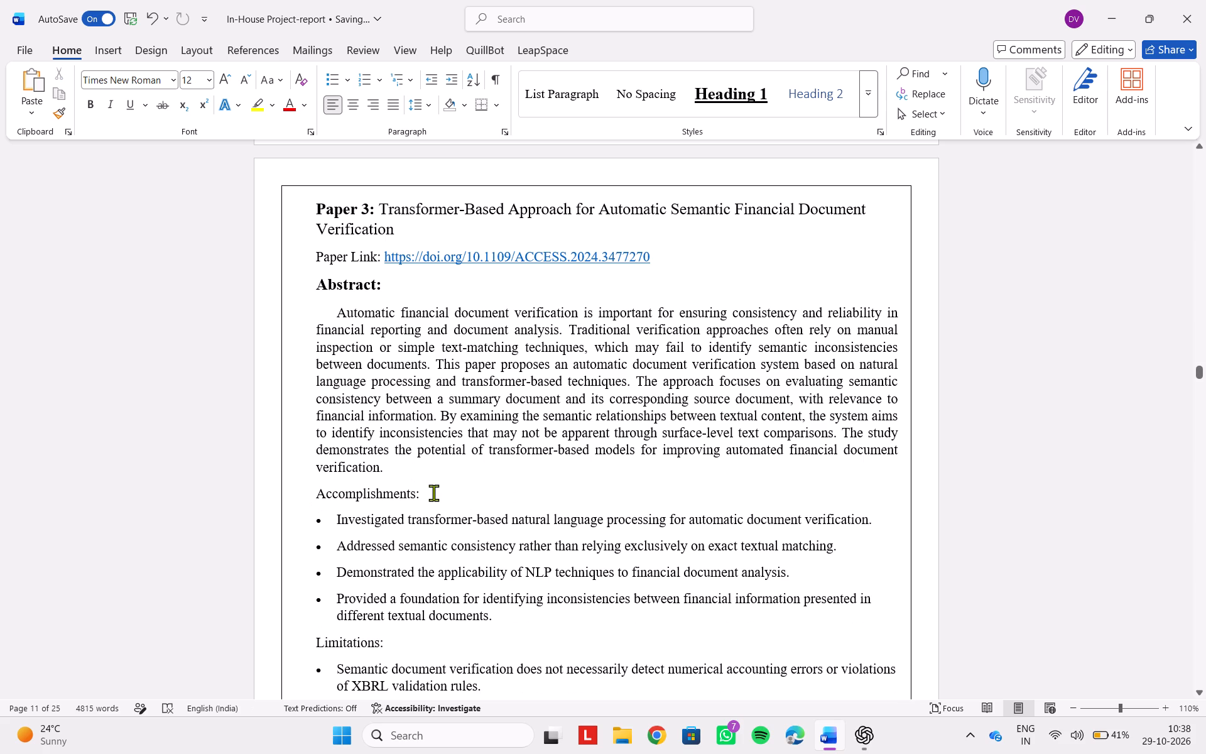
Make Paper 3's separate "Accomplishments:" and "Limitations:" headings bold.
{"action": "left_click_drag", "start_coordinate": [433, 493], "coordinate": [327, 496]}
{"action": "left_click", "coordinate": [339, 467]}
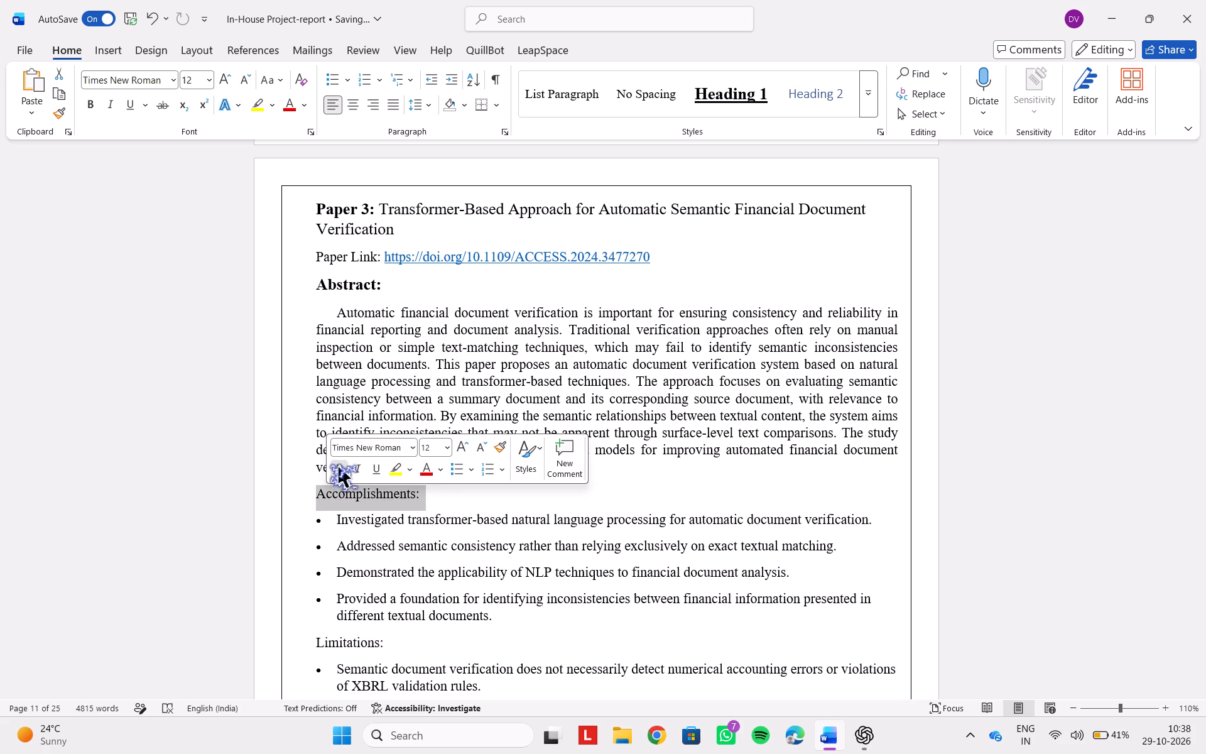
{"action": "left_click", "coordinate": [482, 549]}
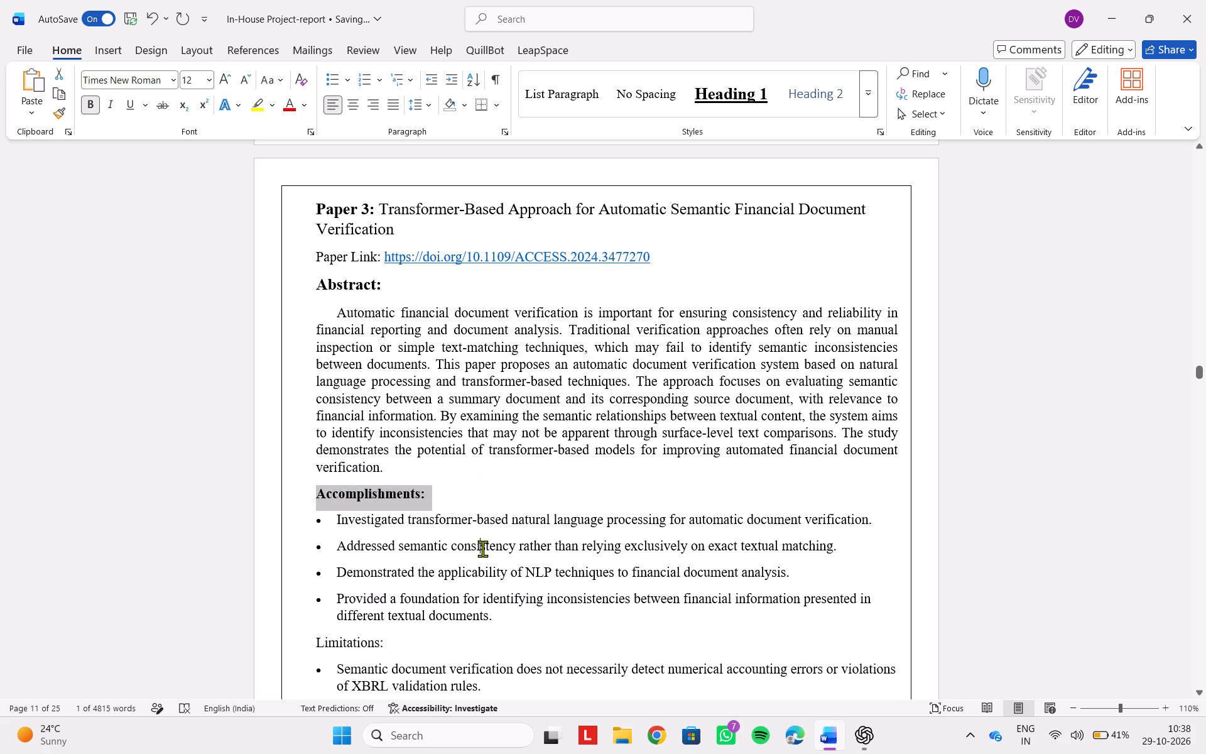
{"action": "scroll", "coordinate": [482, 549], "scroll_direction": "down", "scroll_amount": 1}
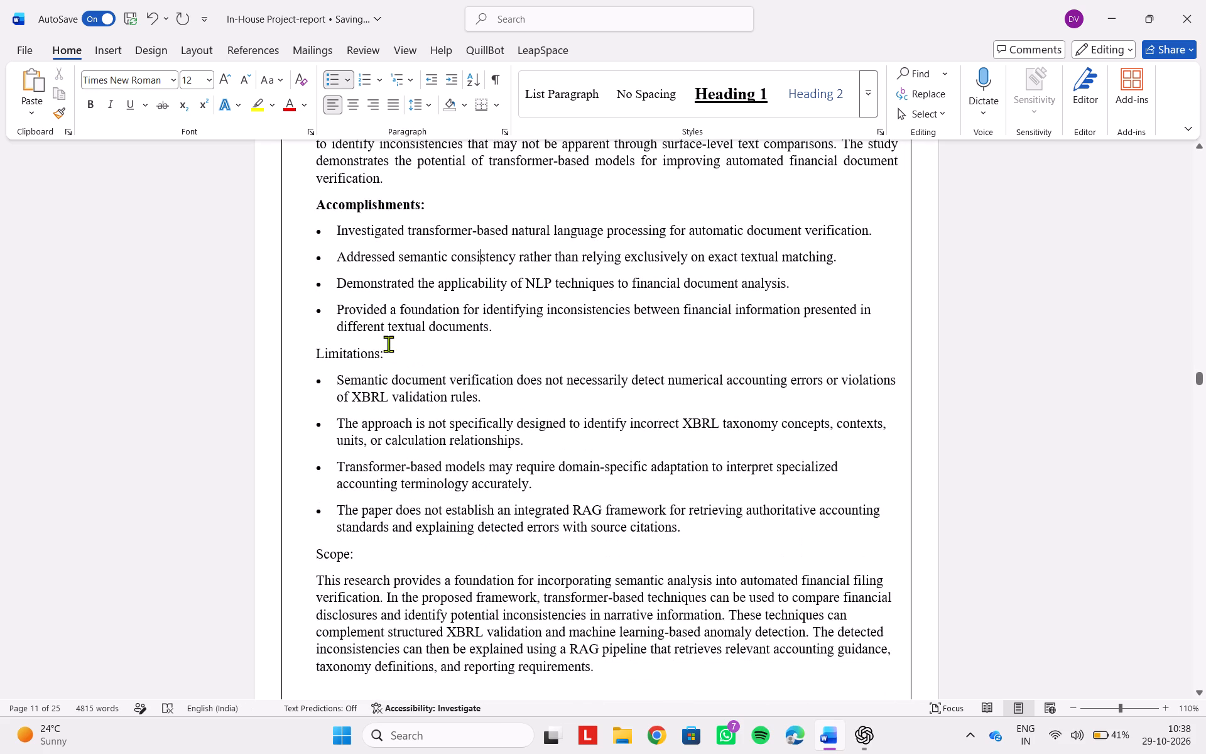
{"action": "left_click_drag", "start_coordinate": [394, 355], "coordinate": [315, 357]}
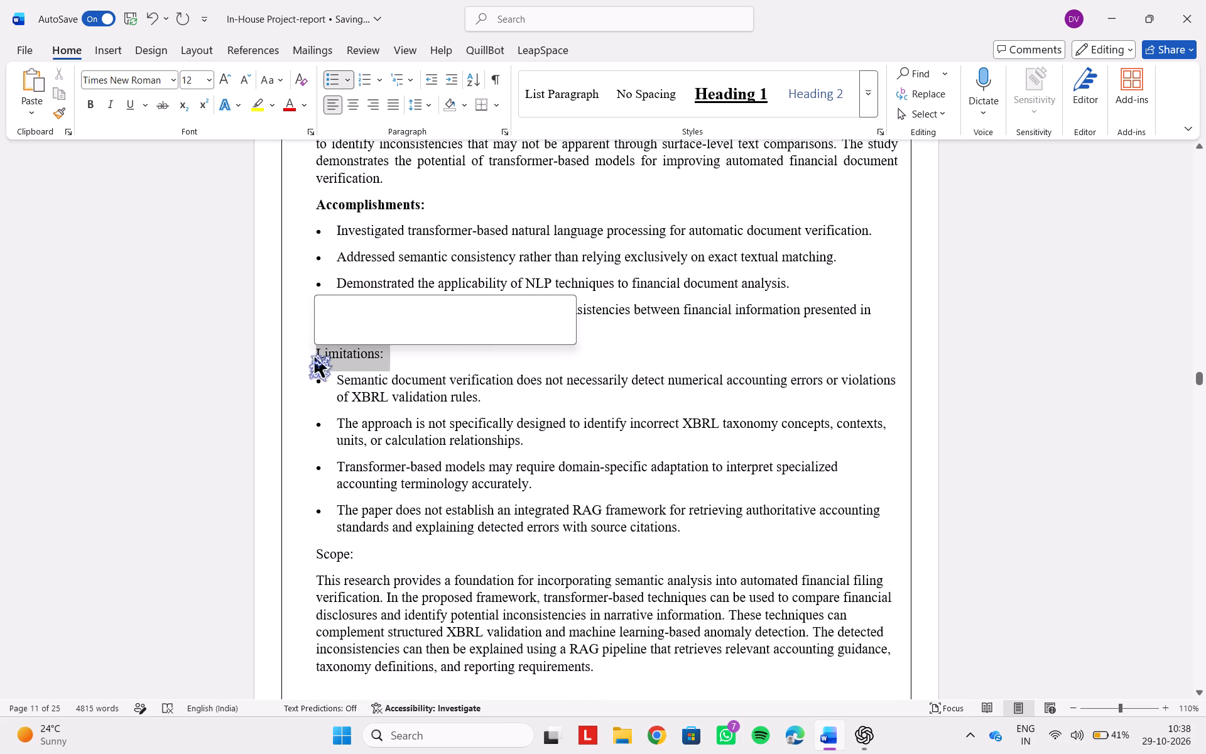
{"action": "left_click", "coordinate": [332, 327]}
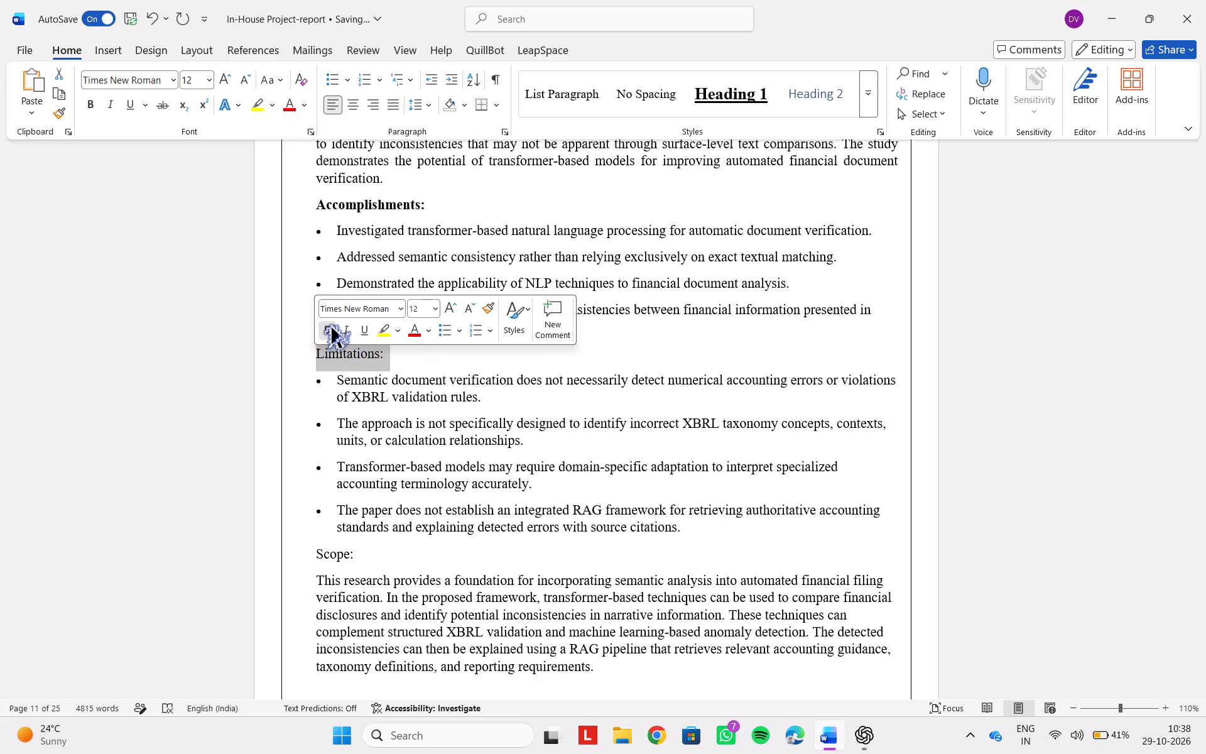
{"action": "left_click", "coordinate": [428, 374]}
Justify the paragraph under Paper 3's Scope heading.
{"action": "scroll", "coordinate": [428, 374], "scroll_direction": "down", "scroll_amount": 1}
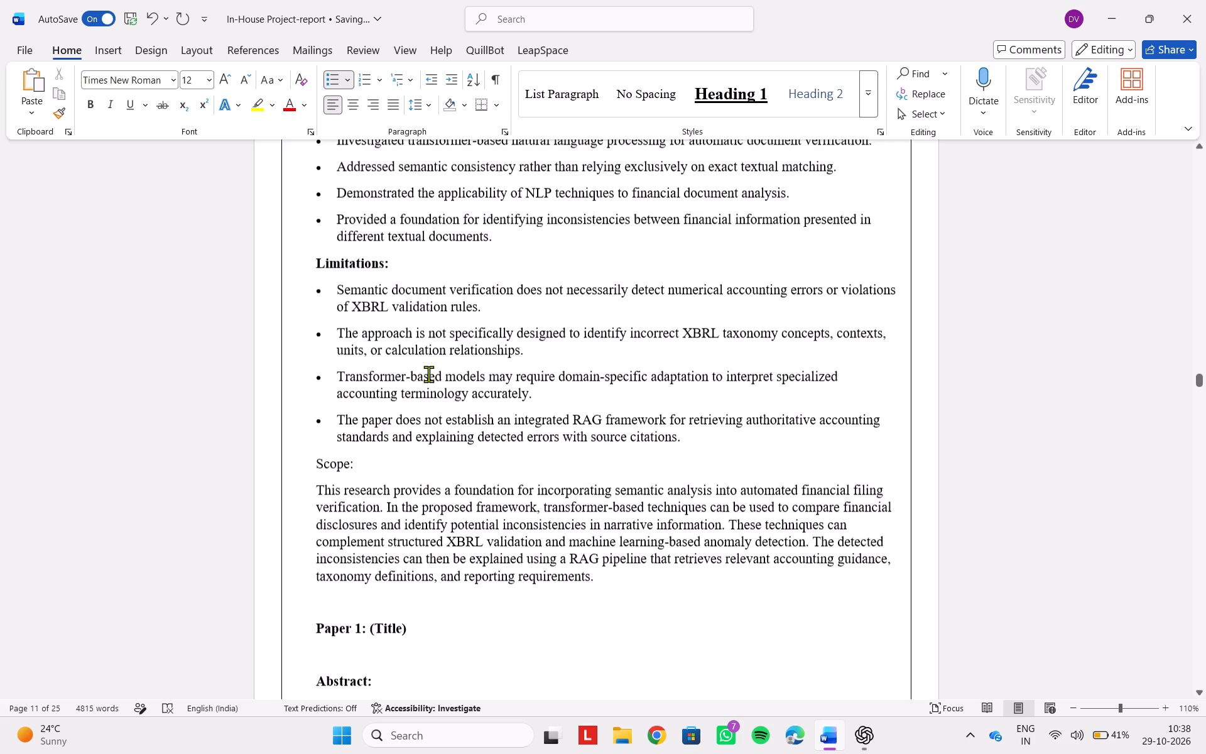
{"action": "scroll", "coordinate": [428, 374], "scroll_direction": "down", "scroll_amount": 1}
{"action": "left_click_drag", "start_coordinate": [606, 489], "coordinate": [366, 418]}
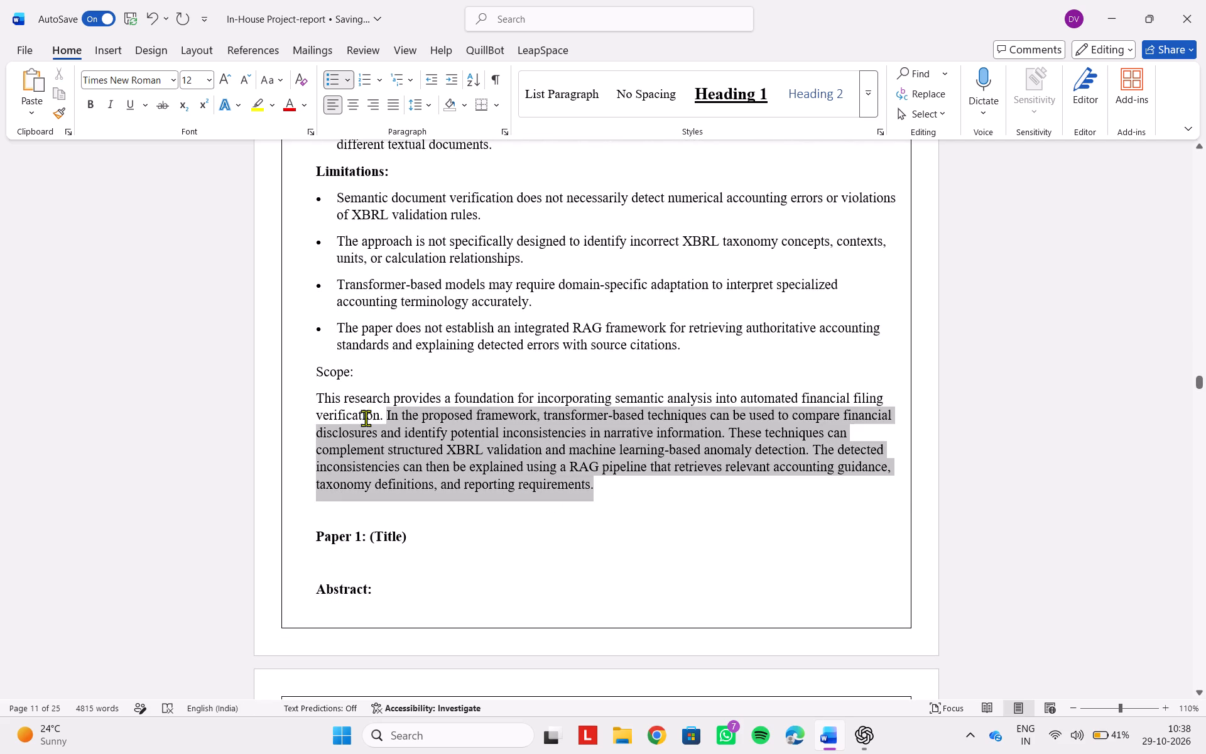
{"action": "left_click_drag", "start_coordinate": [366, 418], "coordinate": [328, 404]}
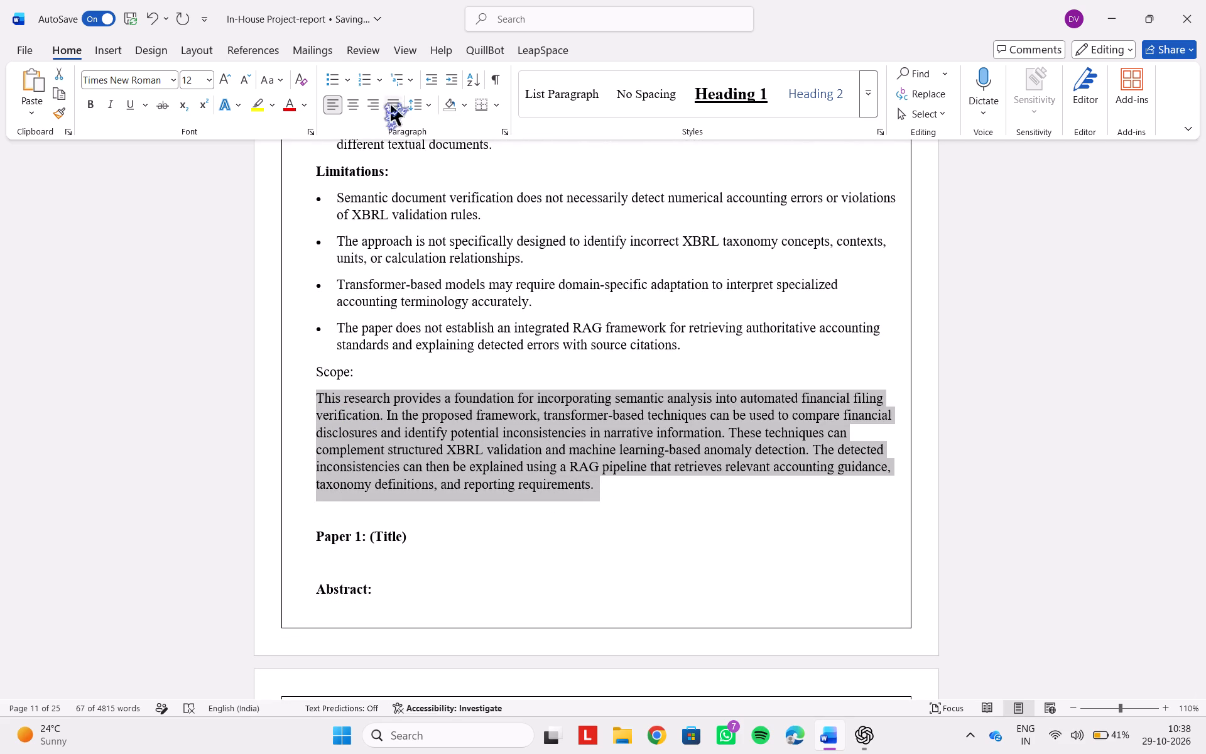
{"action": "left_click", "coordinate": [391, 105]}
Make Paper 3's "Scope:" heading bold and increase its font size to 14.
{"action": "left_click_drag", "start_coordinate": [317, 369], "coordinate": [352, 368]}
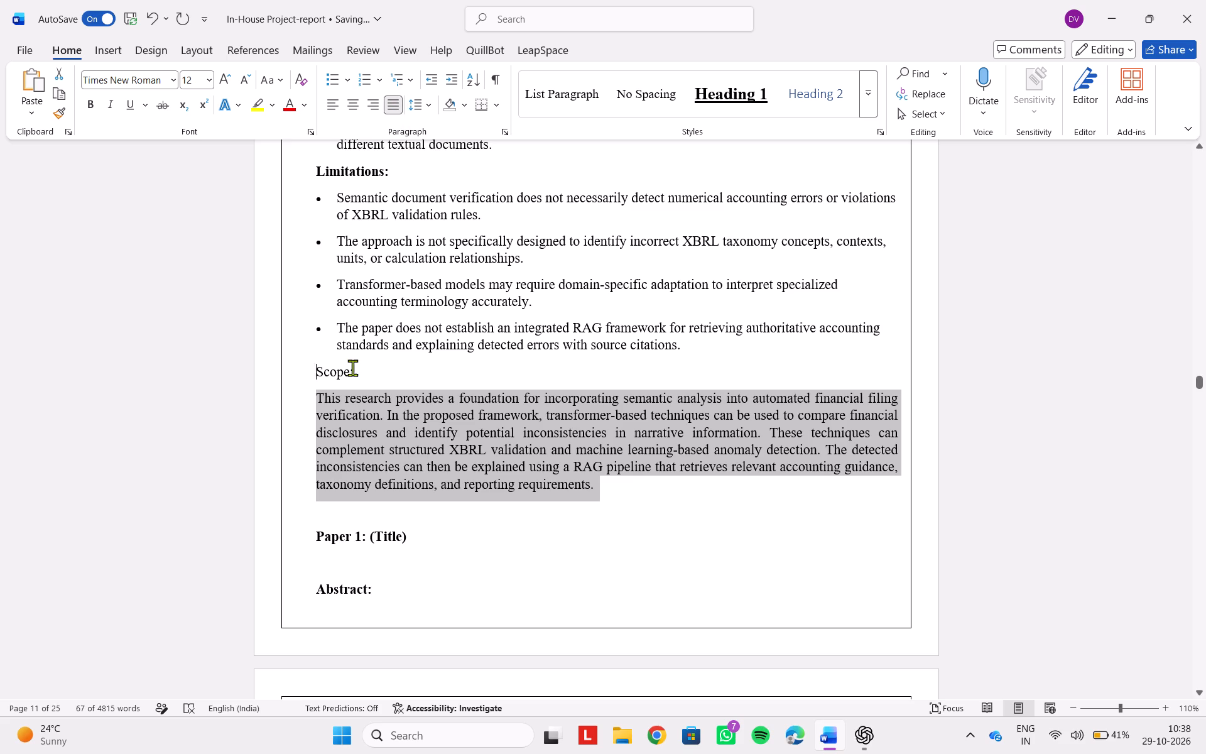
{"action": "left_click_drag", "start_coordinate": [352, 368], "coordinate": [354, 368]}
{"action": "left_click", "coordinate": [366, 346]}
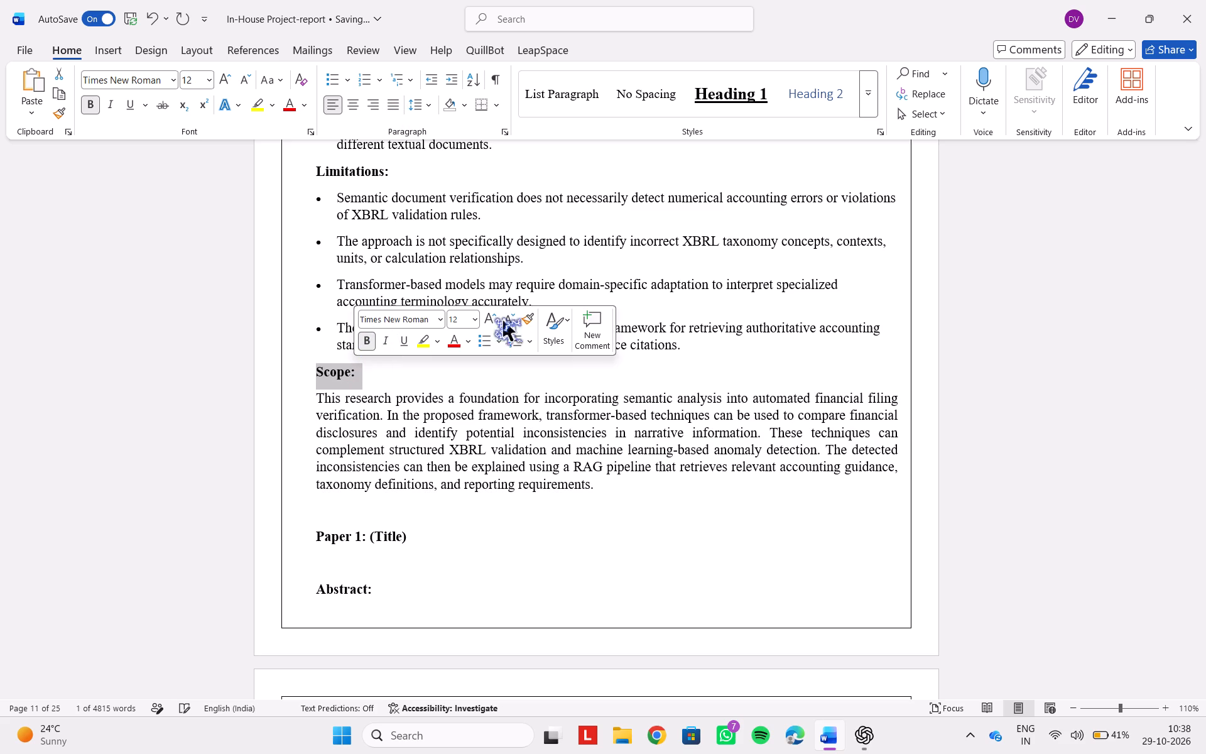
{"action": "left_click", "coordinate": [486, 321]}
Increase the font size of Paper 3's "Limitations:" and "Accomplishments:" headings to 14.
{"action": "scroll", "coordinate": [480, 264], "scroll_direction": "up", "scroll_amount": 1}
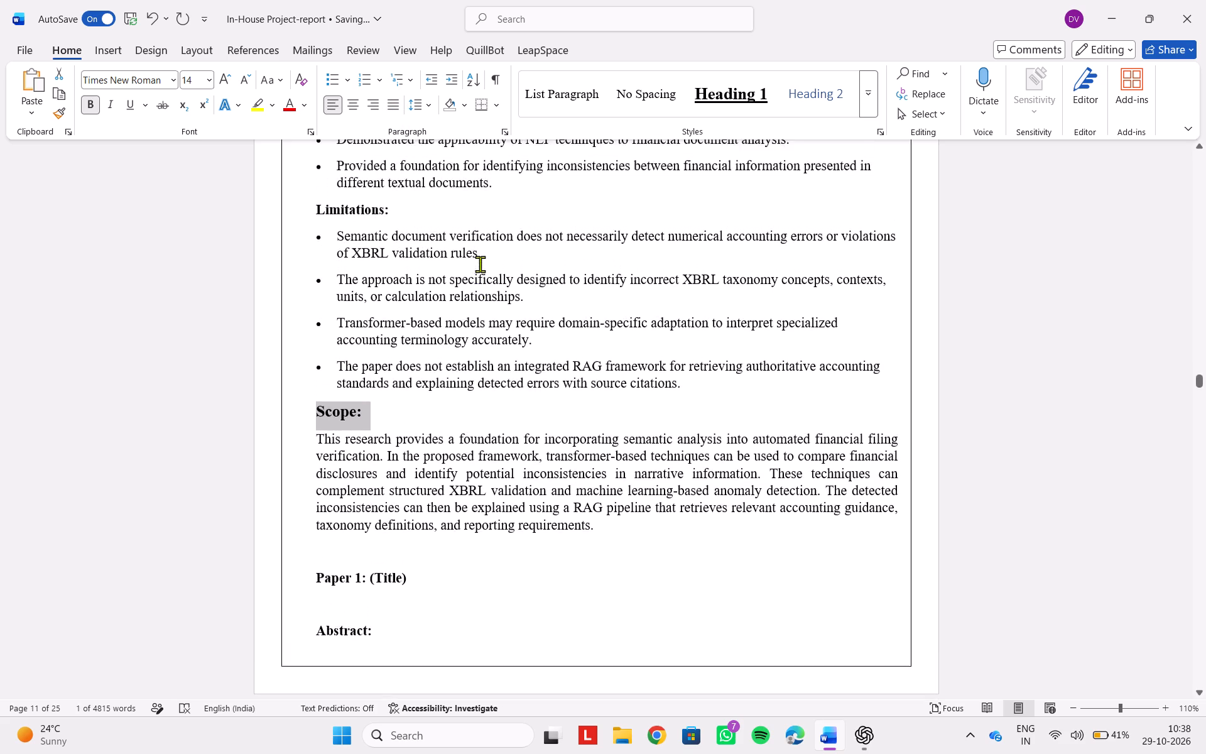
{"action": "scroll", "coordinate": [480, 264], "scroll_direction": "up", "scroll_amount": 1}
{"action": "left_click_drag", "start_coordinate": [406, 334], "coordinate": [314, 341]}
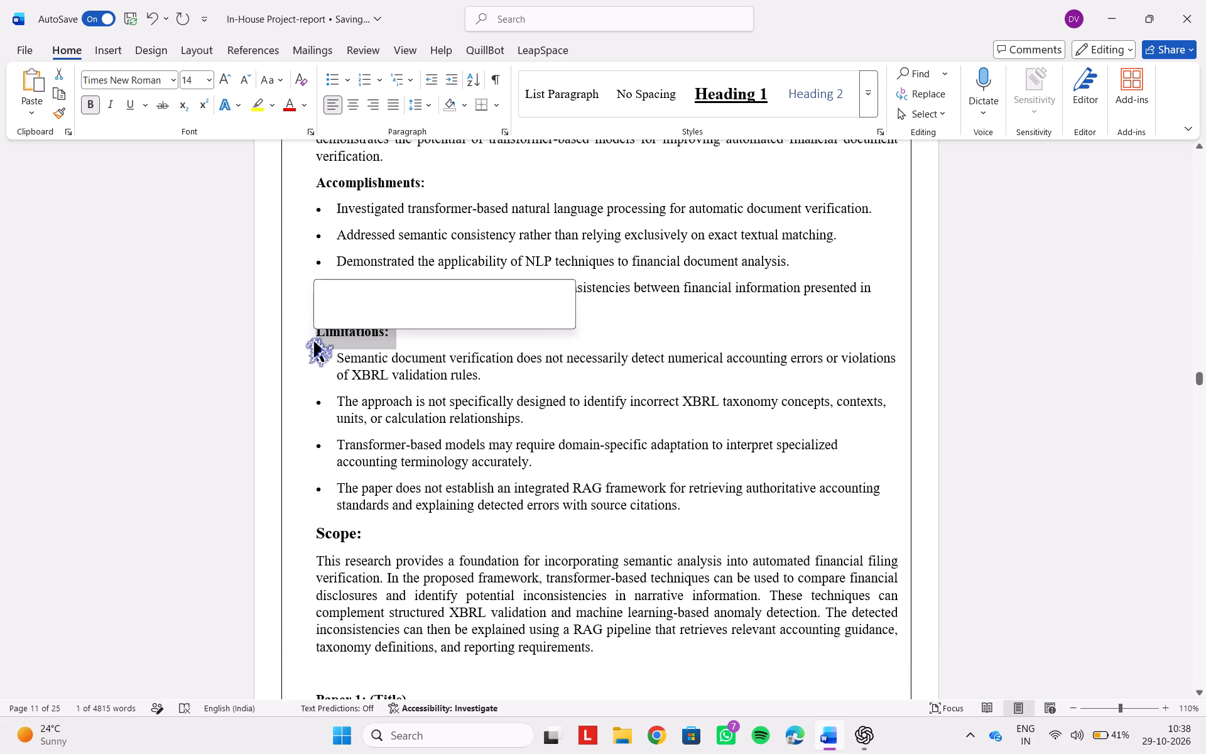
{"action": "left_click", "coordinate": [446, 297]}
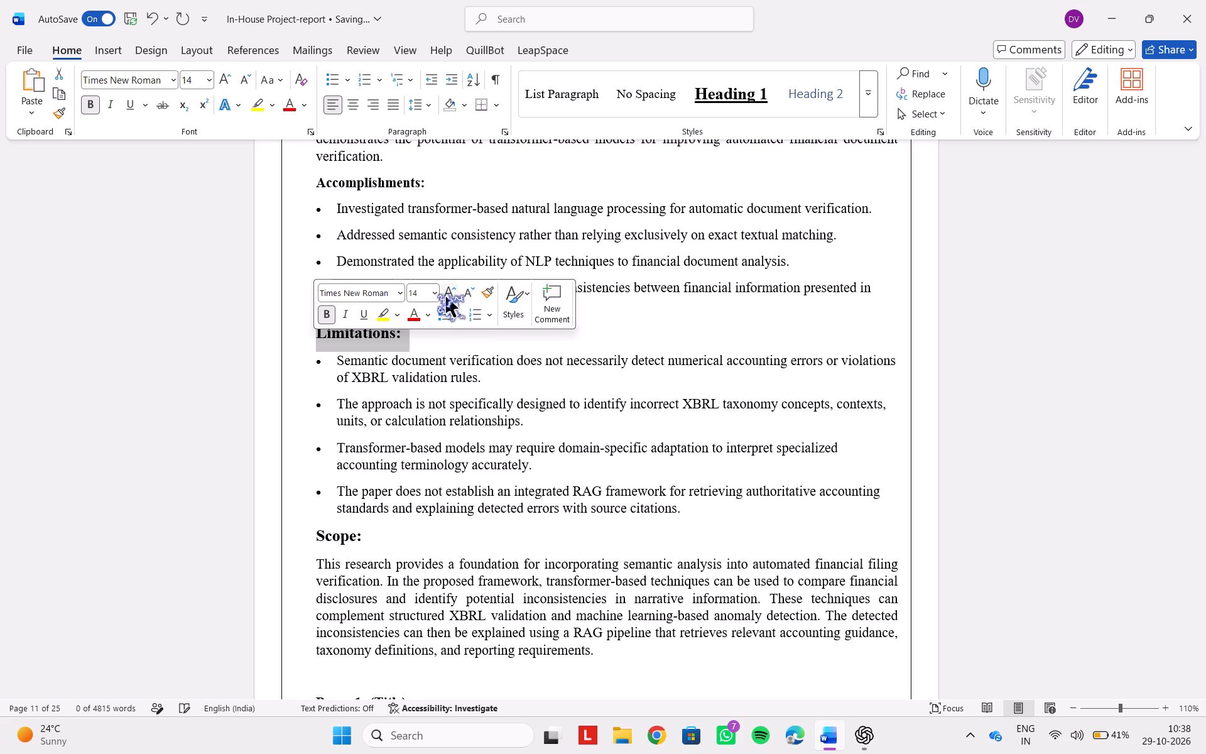
{"action": "left_click_drag", "start_coordinate": [423, 183], "coordinate": [392, 185]}
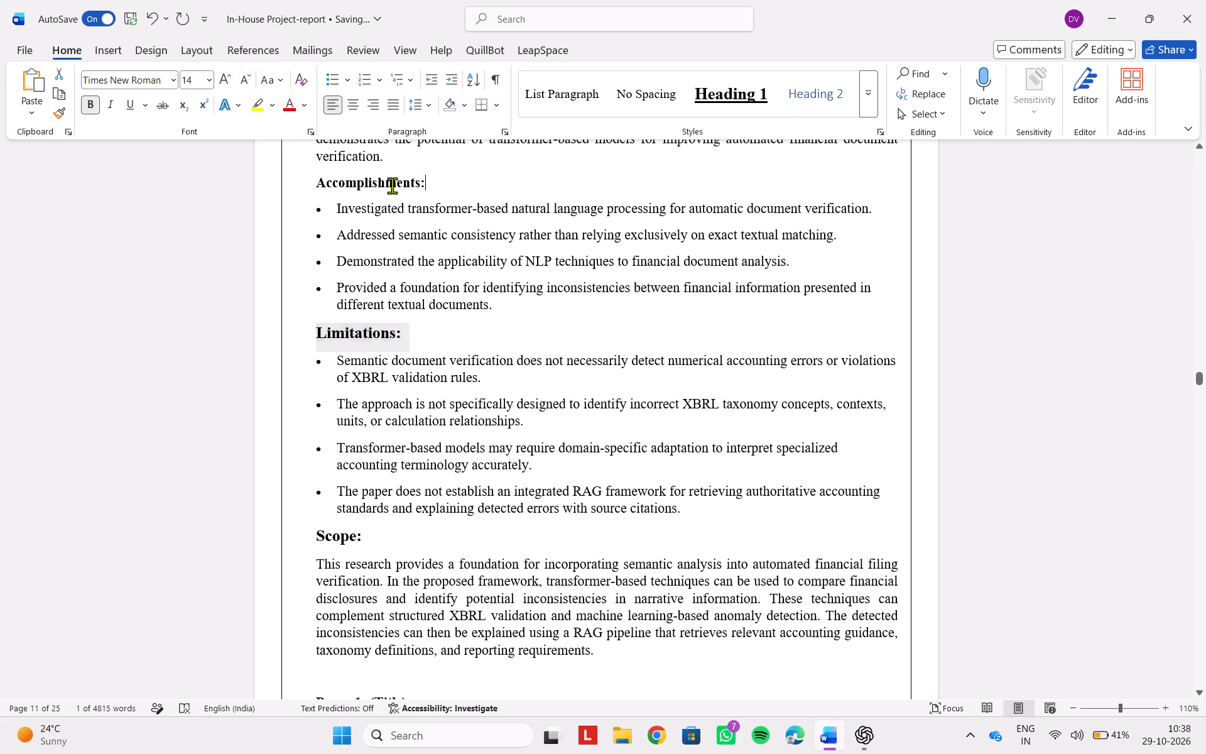
{"action": "left_click_drag", "start_coordinate": [392, 185], "coordinate": [317, 185]}
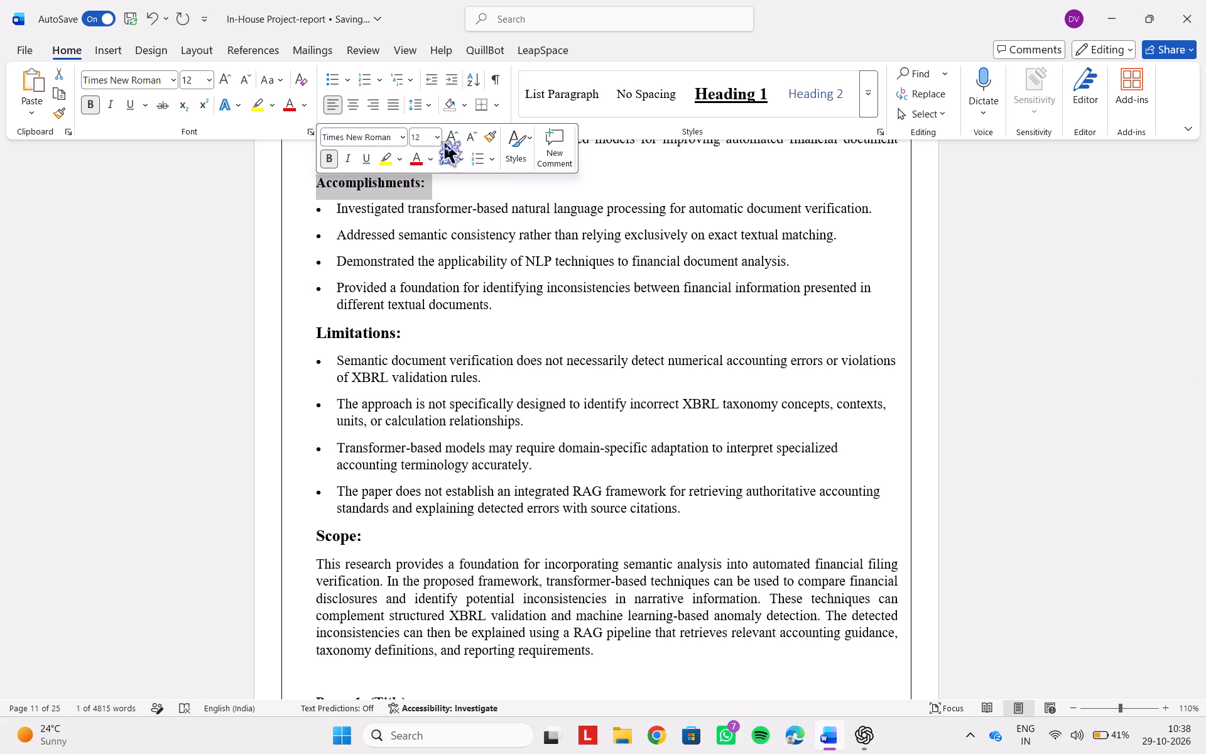
{"action": "left_click", "coordinate": [455, 139]}
{"action": "left_click", "coordinate": [628, 253]}
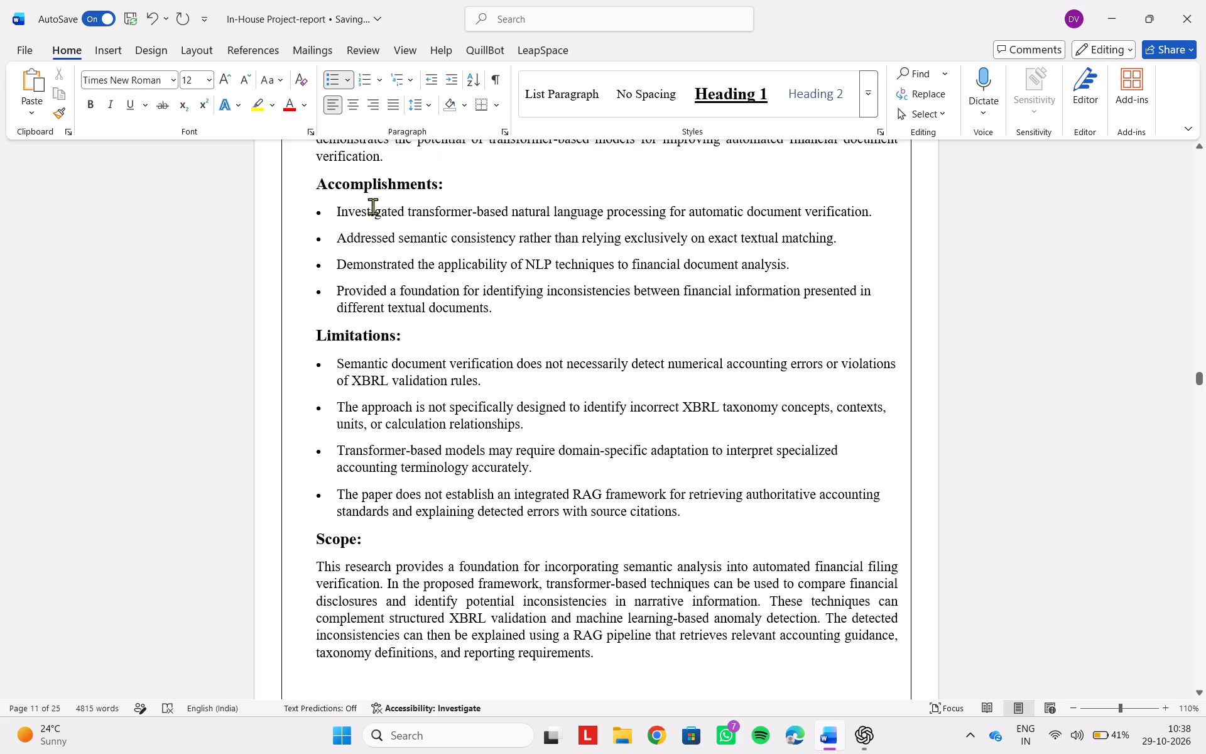
Change the bullets of Paper 3's Accomplishments and Limitations lists to the arrow style.
{"action": "left_click_drag", "start_coordinate": [334, 212], "coordinate": [550, 306]}
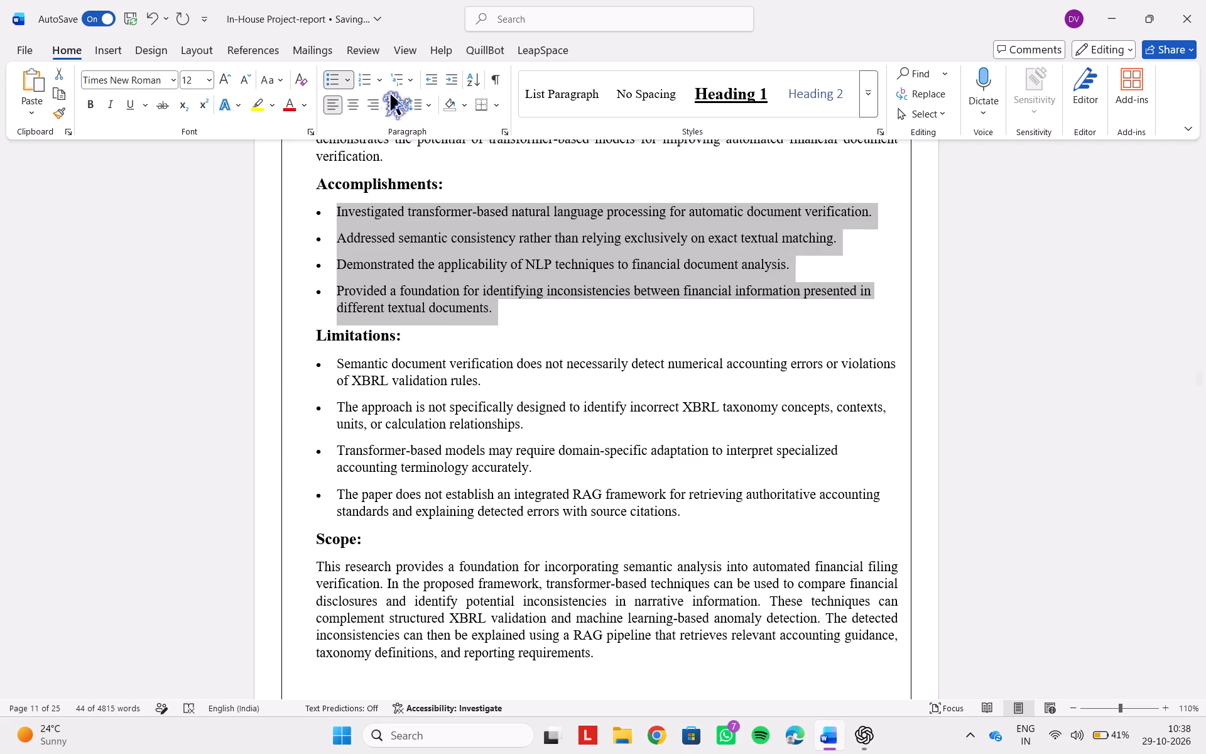
{"action": "left_click", "coordinate": [353, 80]}
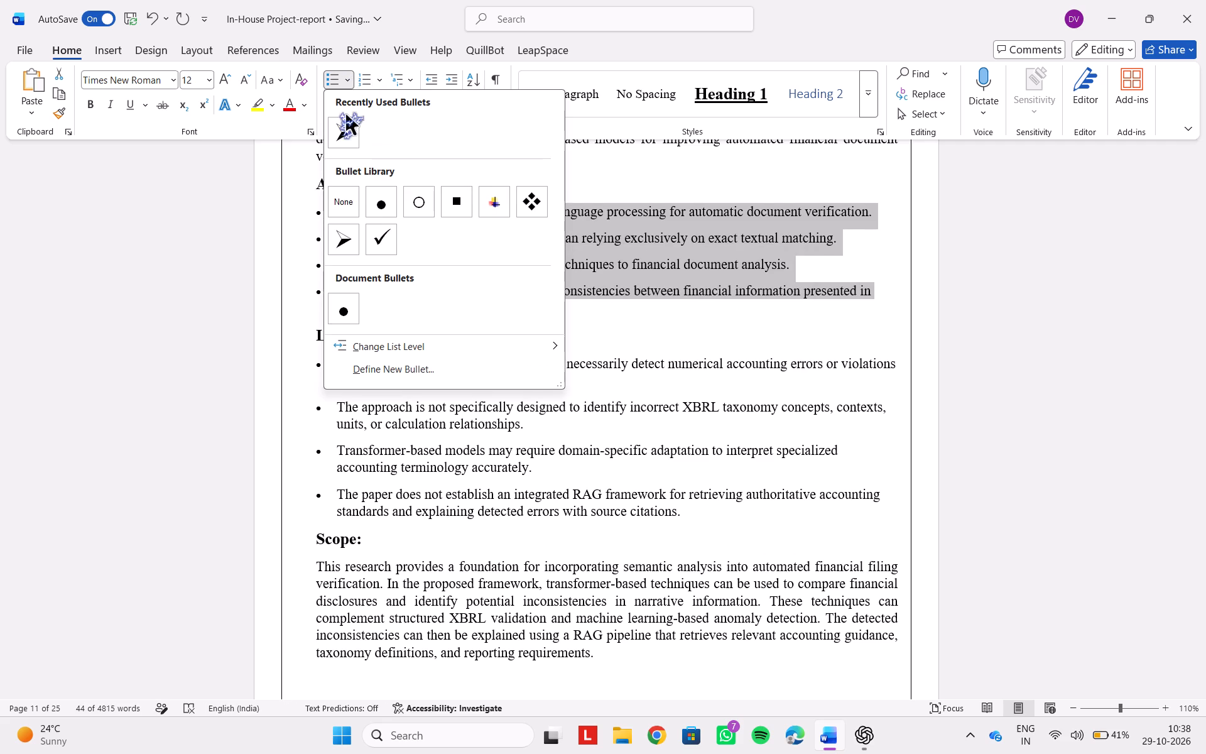
{"action": "left_click", "coordinate": [346, 114]}
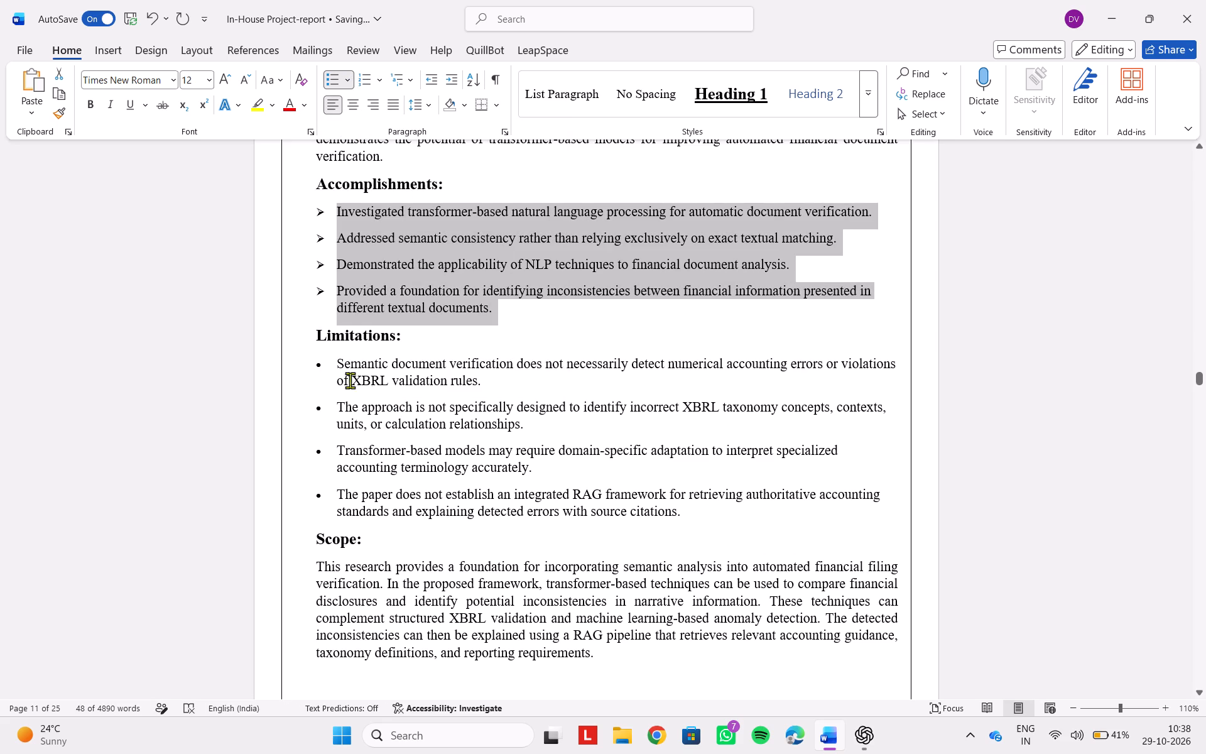
{"action": "left_click_drag", "start_coordinate": [340, 363], "coordinate": [677, 511]}
{"action": "left_click", "coordinate": [346, 80]}
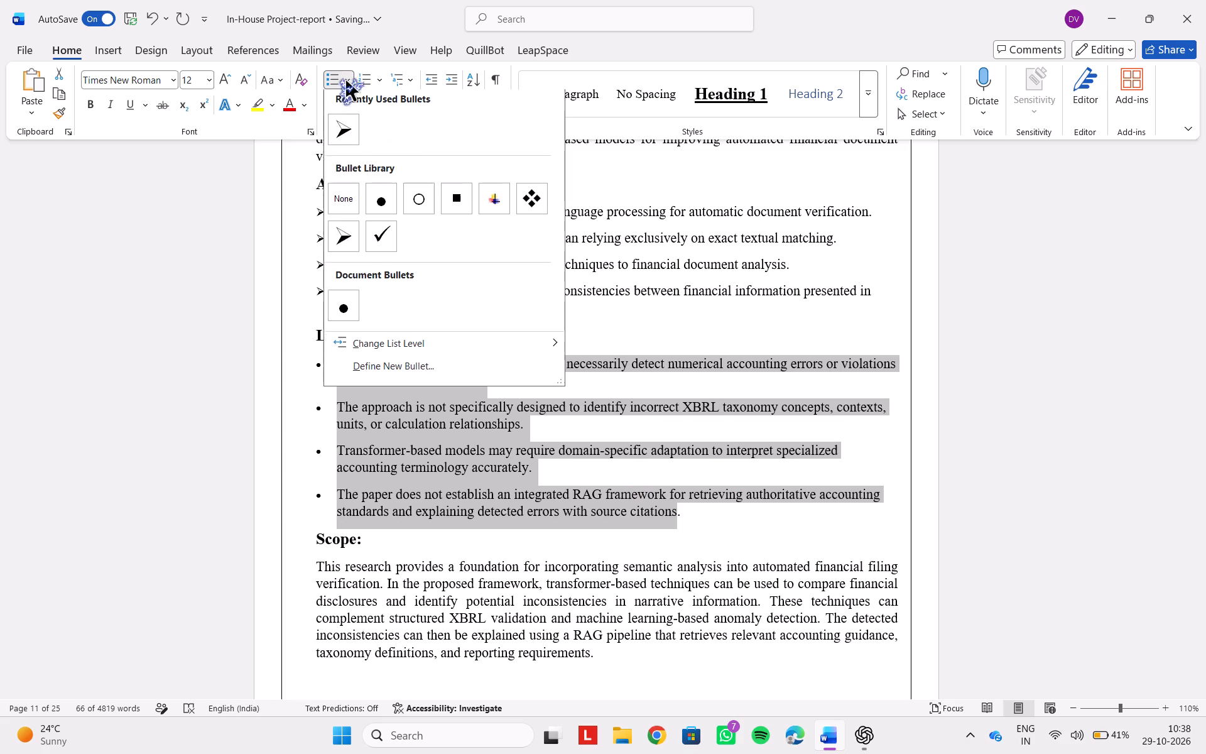
{"action": "left_click", "coordinate": [345, 146]}
{"action": "left_click", "coordinate": [506, 501]}
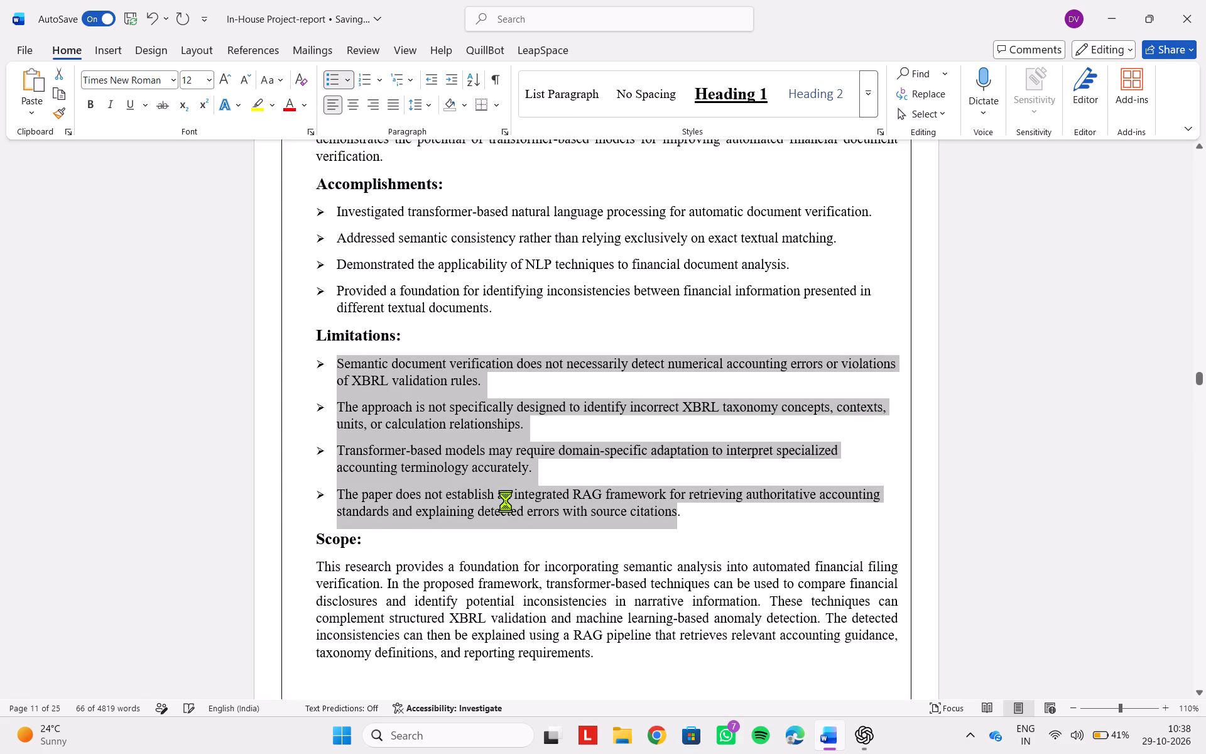
Indent the first line of the paragraph under Paper 3's Scope heading.
{"action": "scroll", "coordinate": [506, 501], "scroll_direction": "down", "scroll_amount": 1}
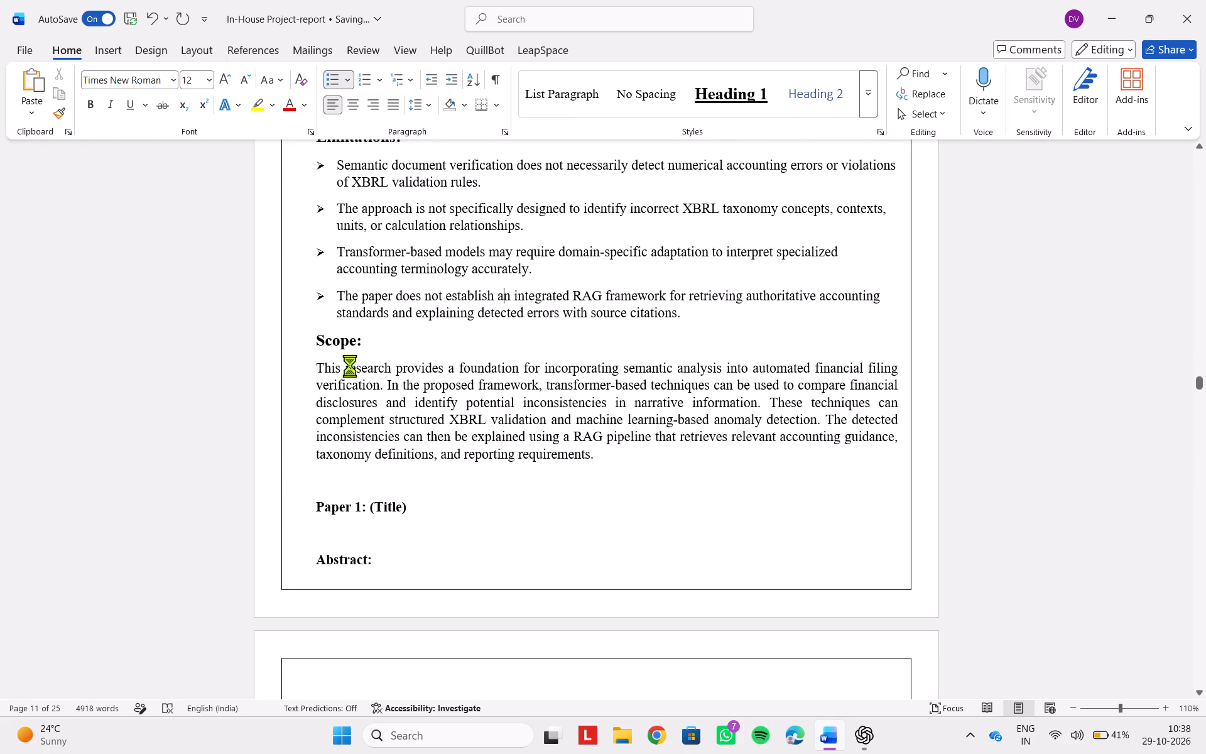
{"action": "left_click", "coordinate": [317, 367]}
{"action": "key", "text": "Tab"}
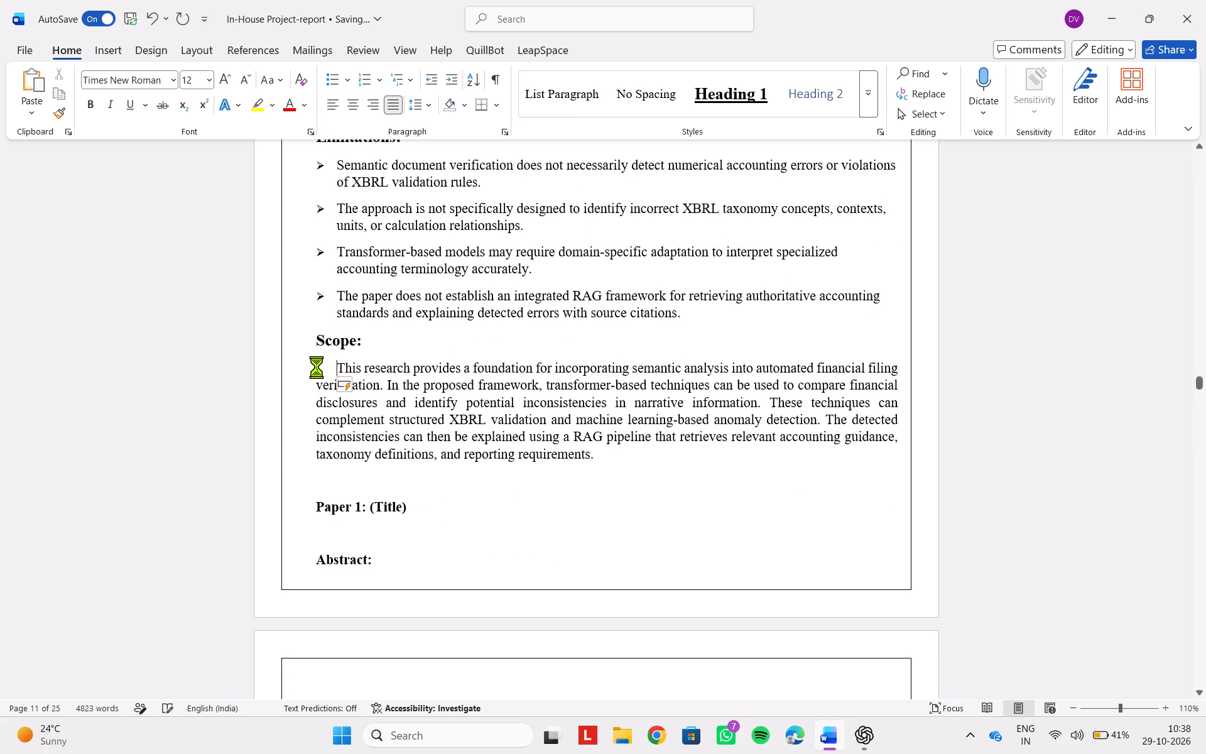
{"action": "left_click", "coordinate": [642, 474]}
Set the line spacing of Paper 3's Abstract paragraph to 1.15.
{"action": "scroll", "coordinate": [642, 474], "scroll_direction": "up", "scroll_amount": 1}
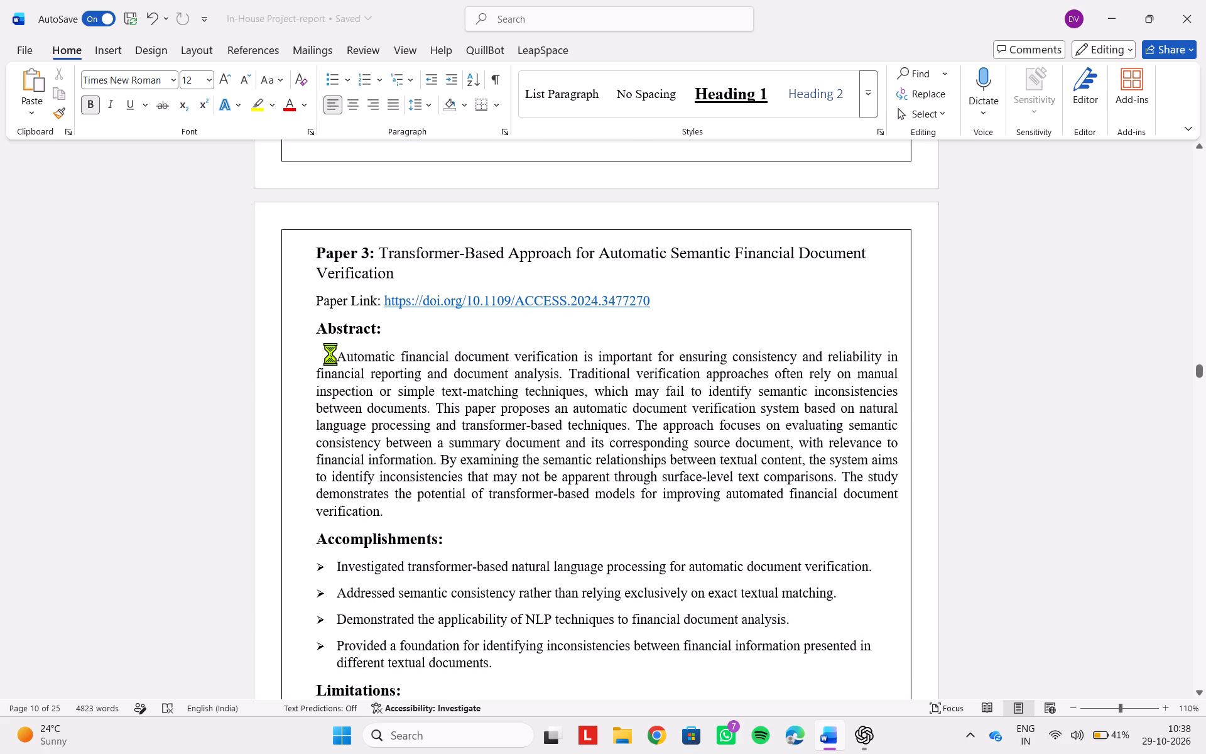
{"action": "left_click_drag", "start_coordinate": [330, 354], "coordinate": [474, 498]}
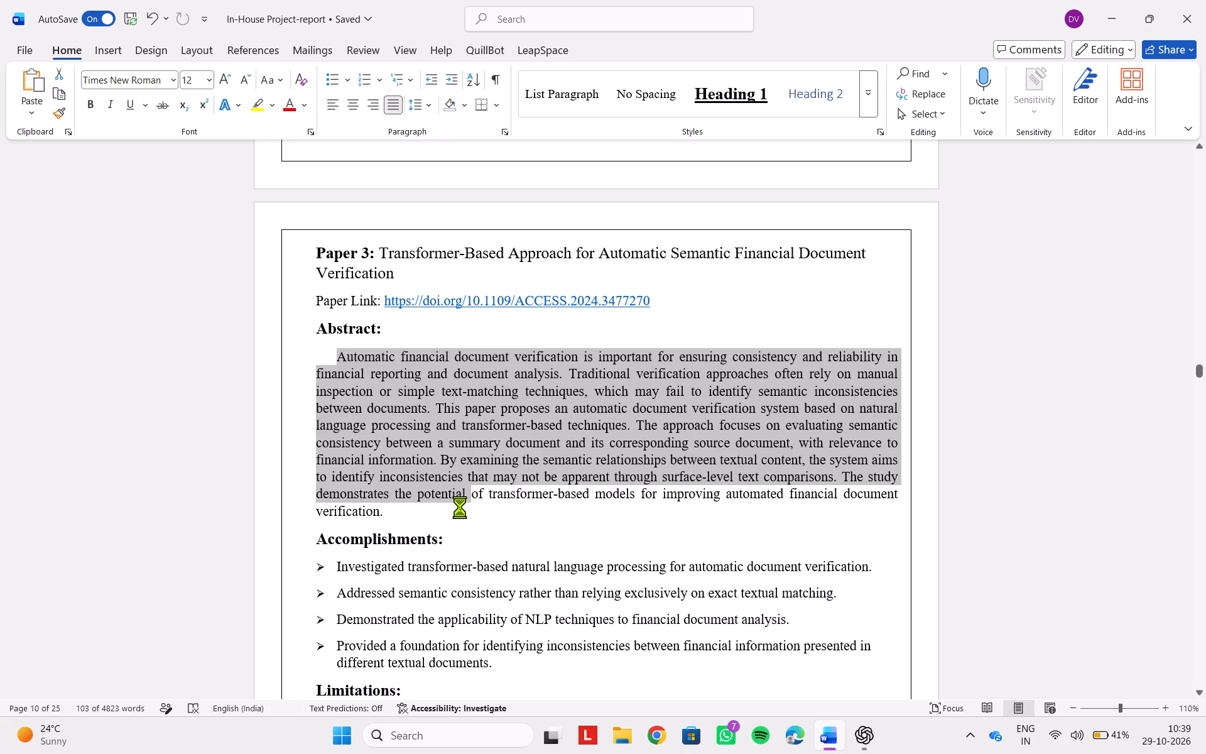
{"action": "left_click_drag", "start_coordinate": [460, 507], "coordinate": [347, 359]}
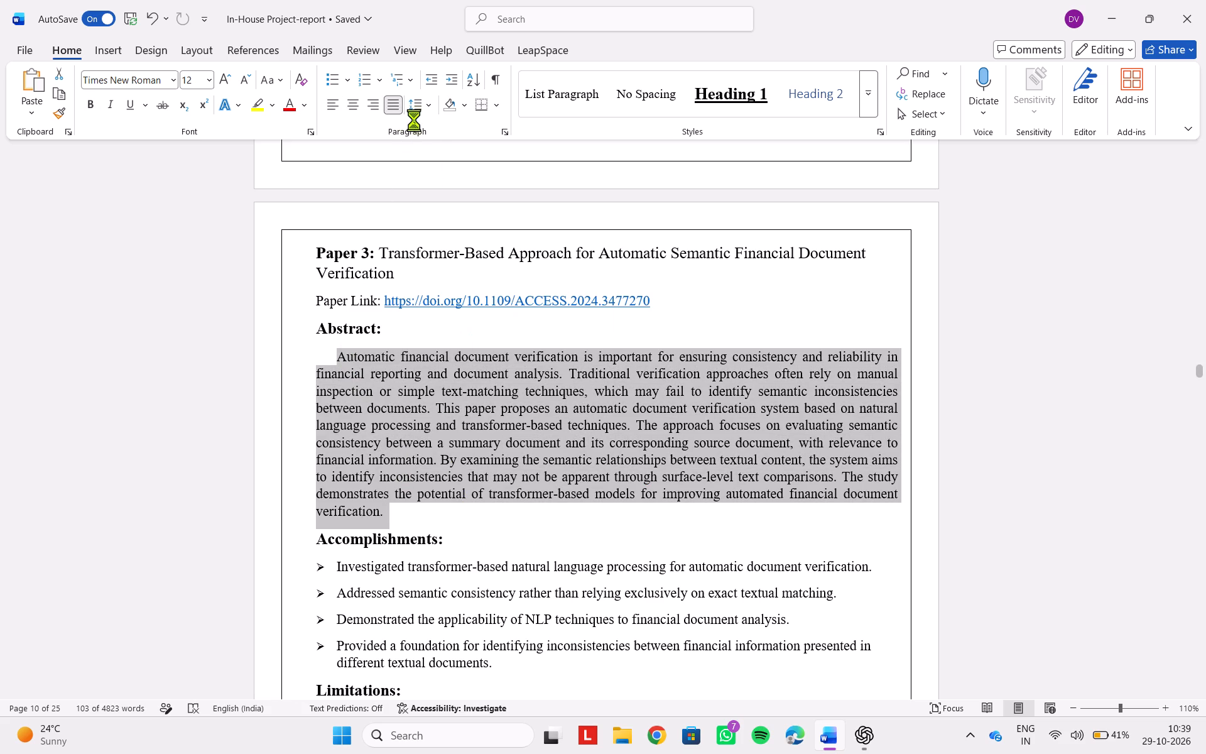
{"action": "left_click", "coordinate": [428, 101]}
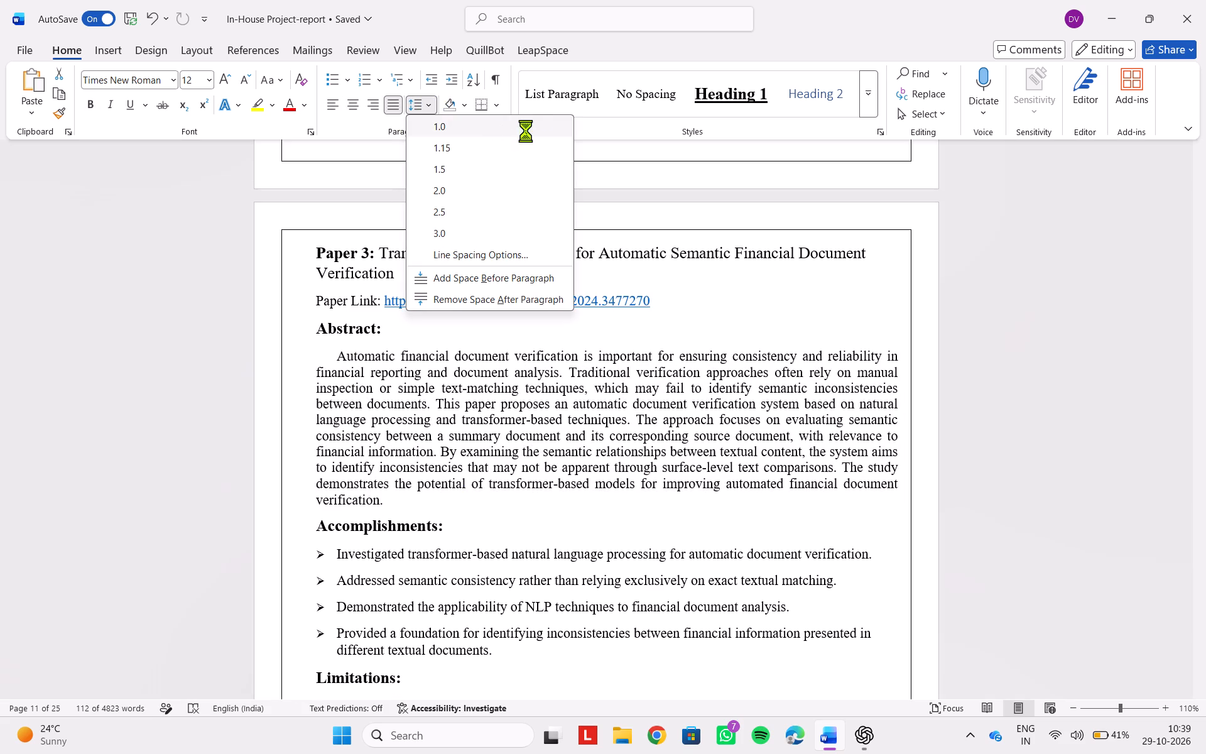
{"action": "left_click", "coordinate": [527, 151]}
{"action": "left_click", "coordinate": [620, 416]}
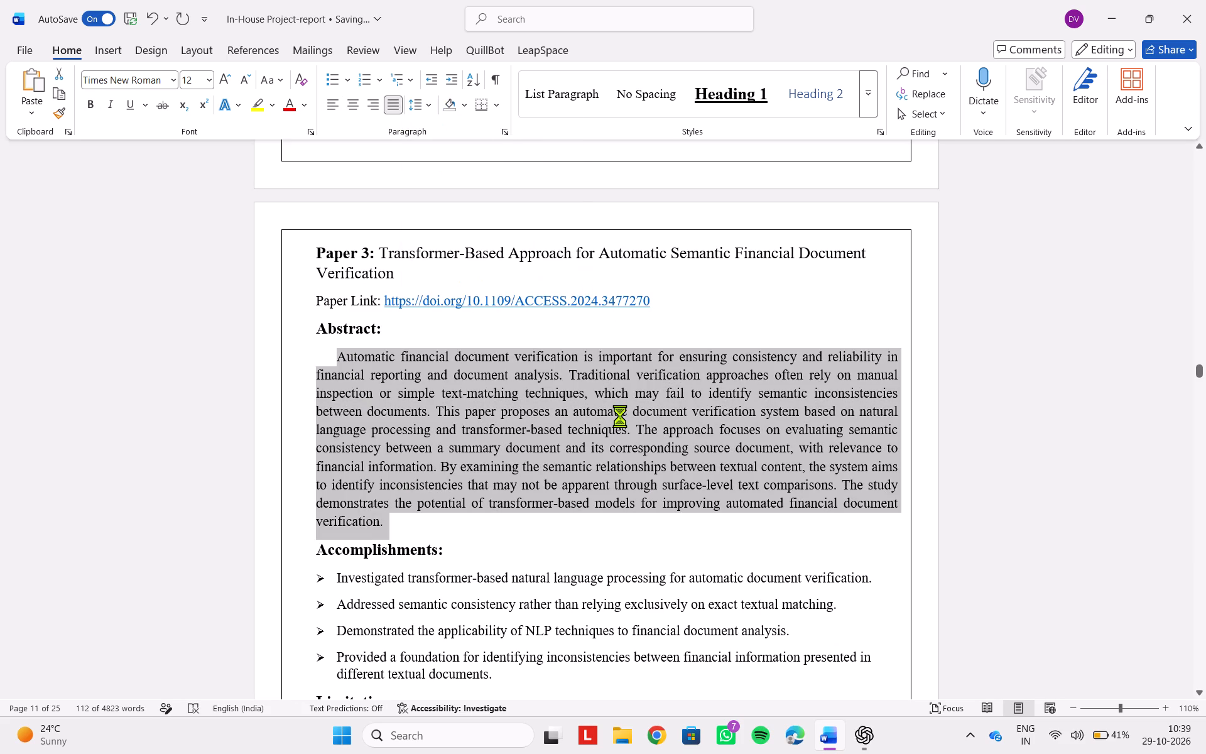
Set the line spacing of the entire document to 1.5.
{"action": "scroll", "coordinate": [620, 416], "scroll_direction": "down", "scroll_amount": 1}
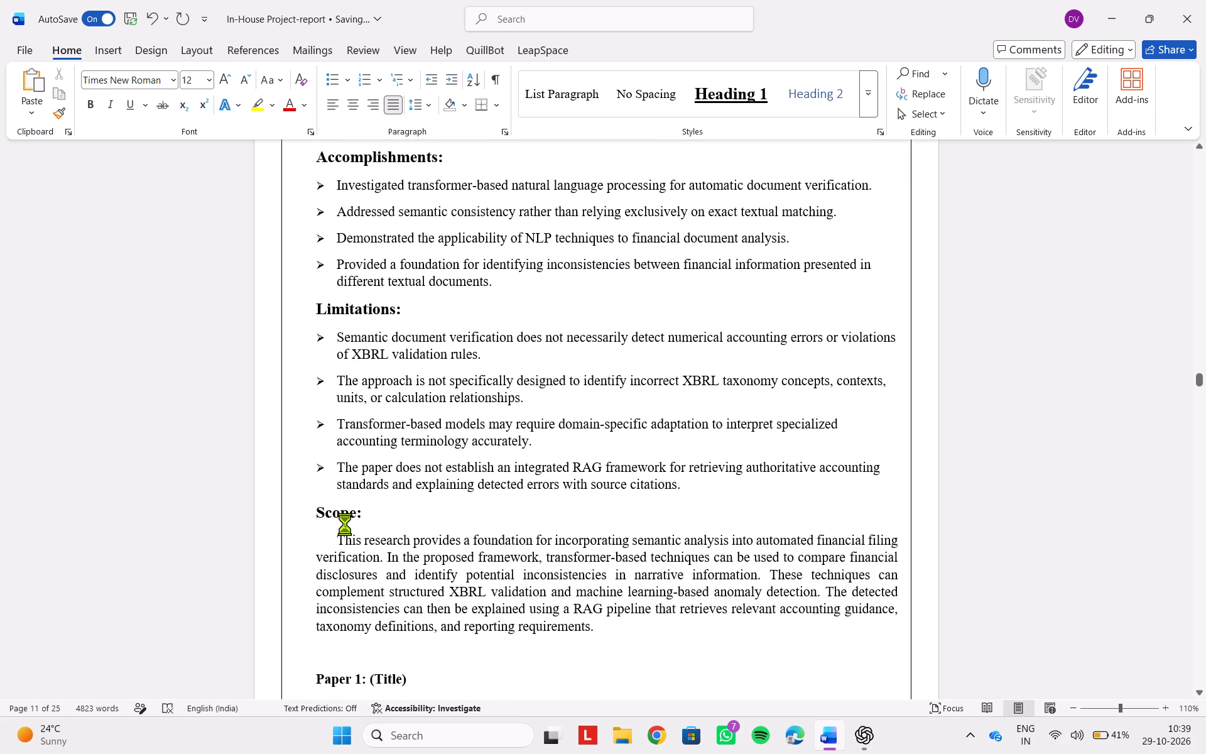
{"action": "left_click_drag", "start_coordinate": [325, 538], "coordinate": [657, 614]}
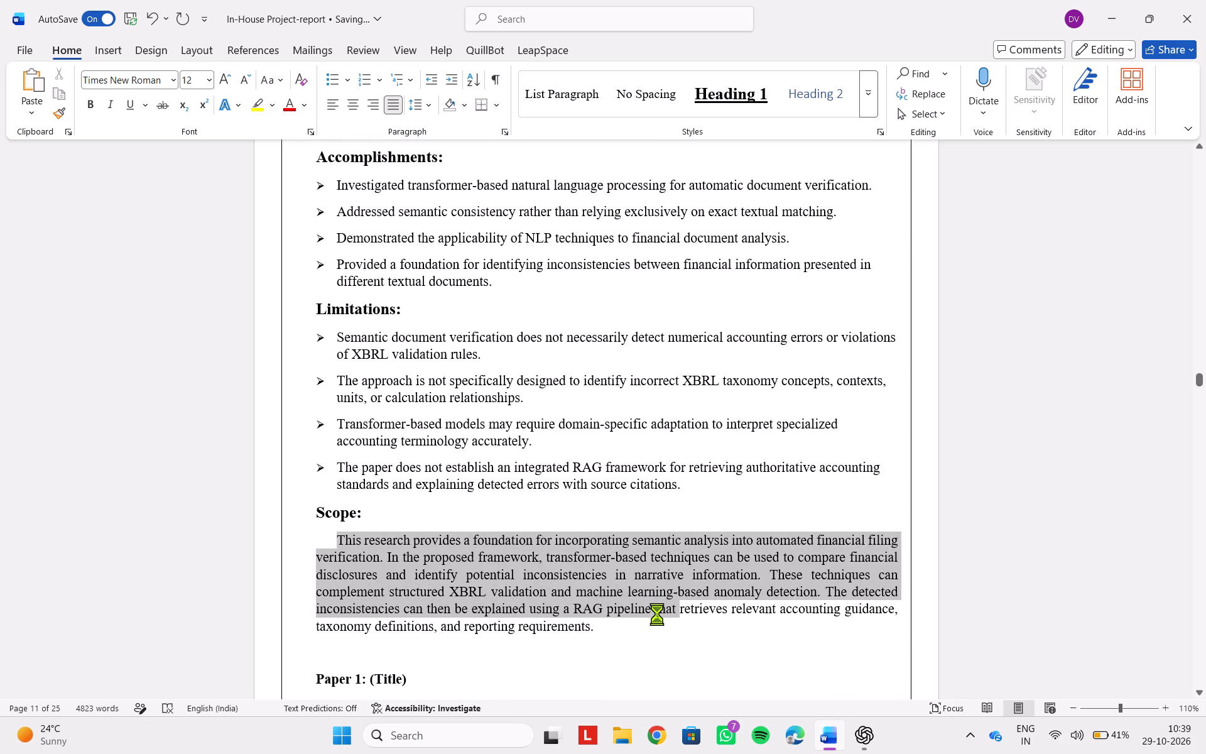
{"action": "left_click_drag", "start_coordinate": [657, 614], "coordinate": [651, 621]}
{"action": "key", "text": "ctrl+a"}
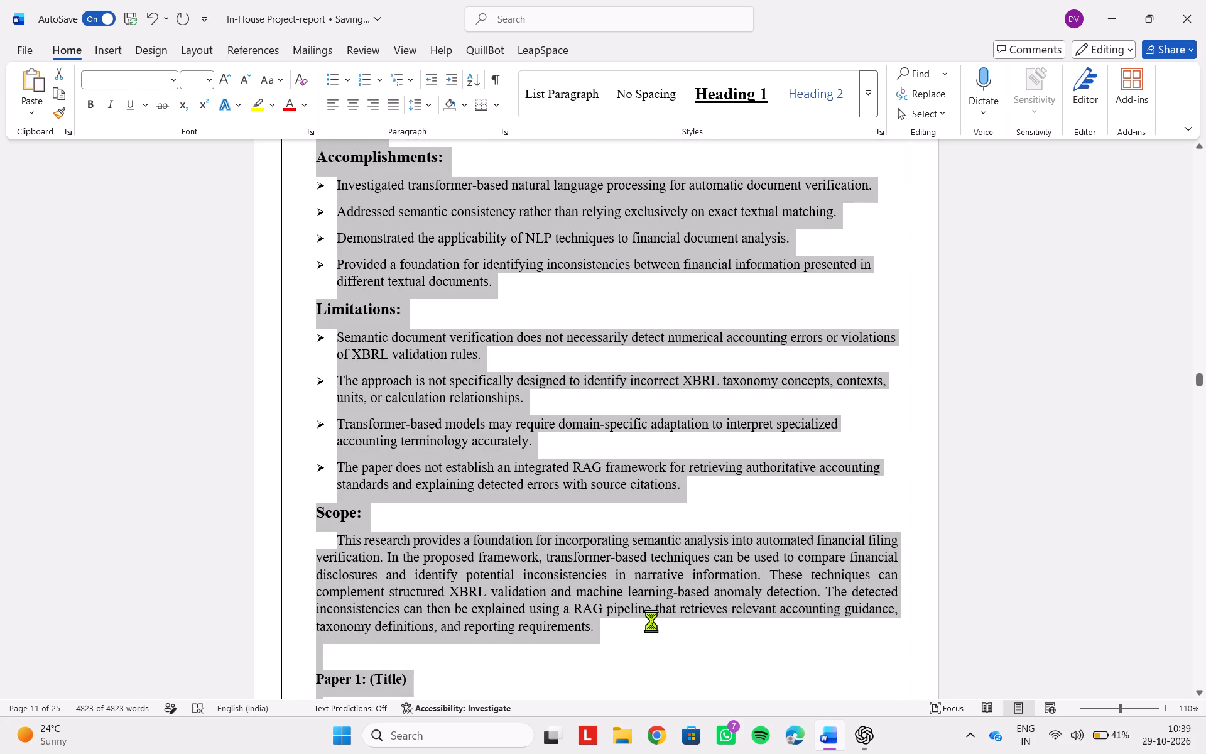
{"action": "left_click", "coordinate": [432, 112]}
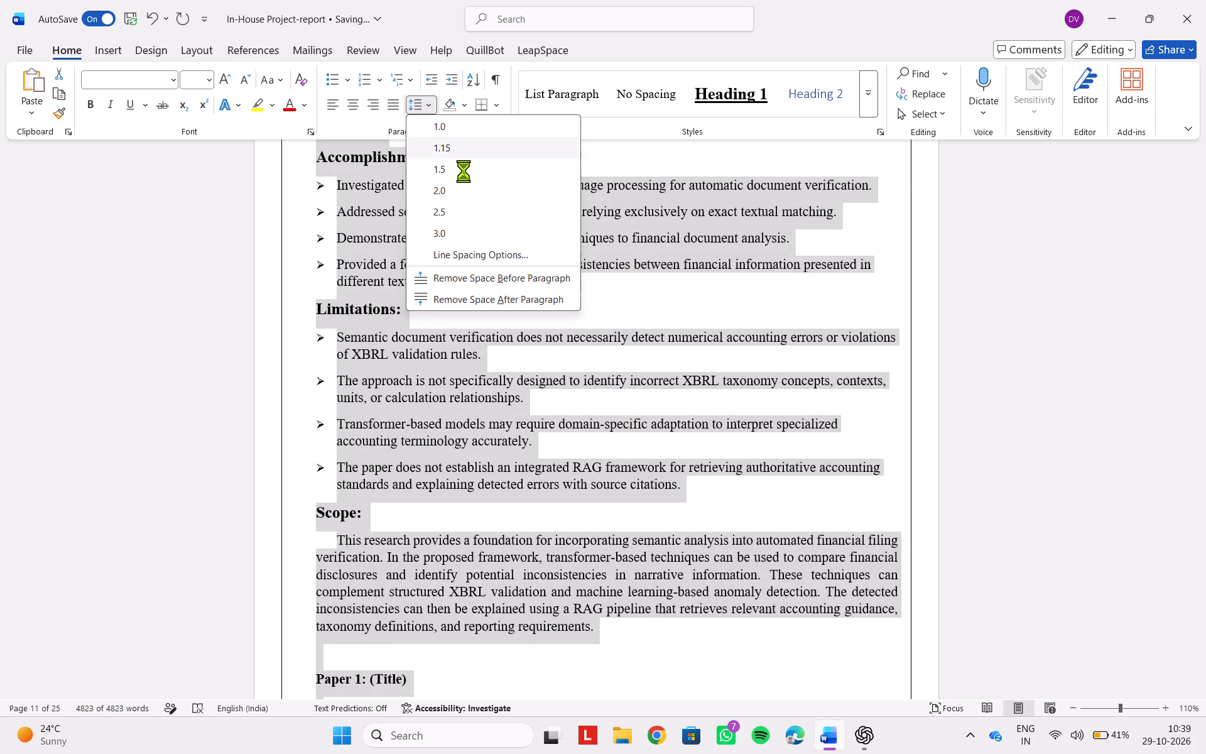
{"action": "left_click", "coordinate": [464, 171]}
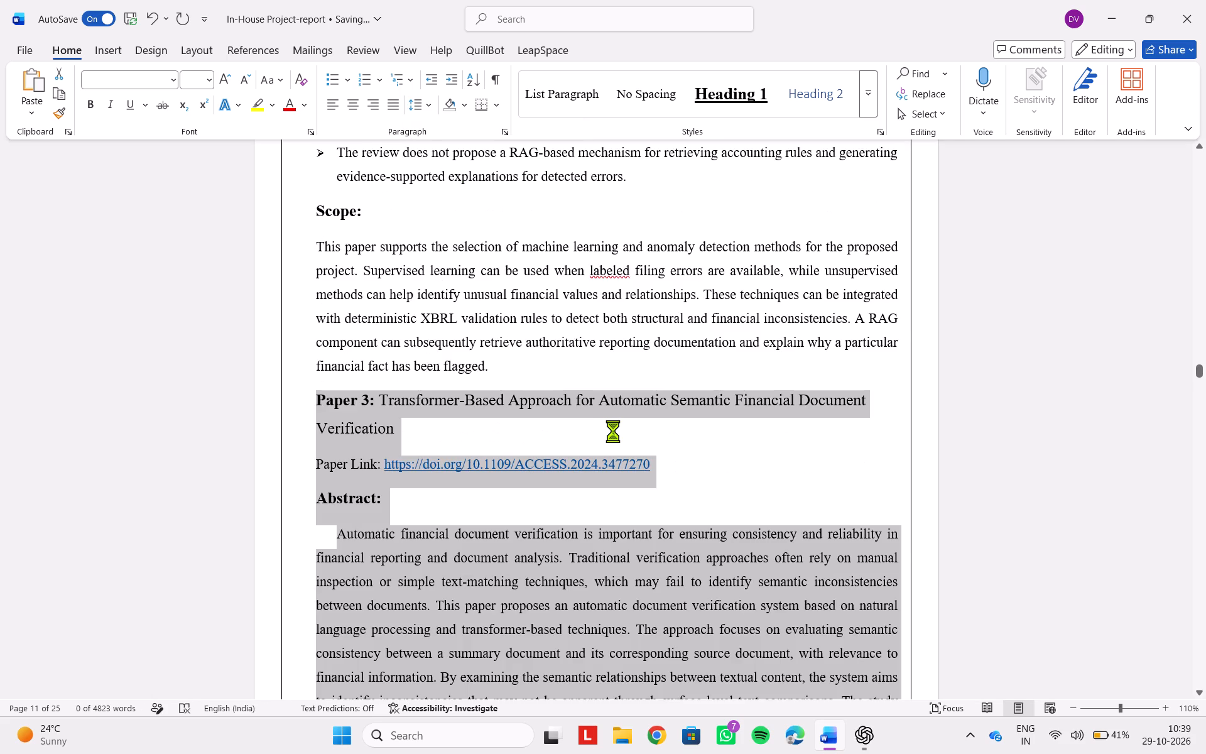
{"action": "left_click", "coordinate": [613, 431]}
Review the layout and headings of Papers 1 to 3 throughout the Literature Review chapter.
{"action": "scroll", "coordinate": [613, 431], "scroll_direction": "down", "scroll_amount": 1}
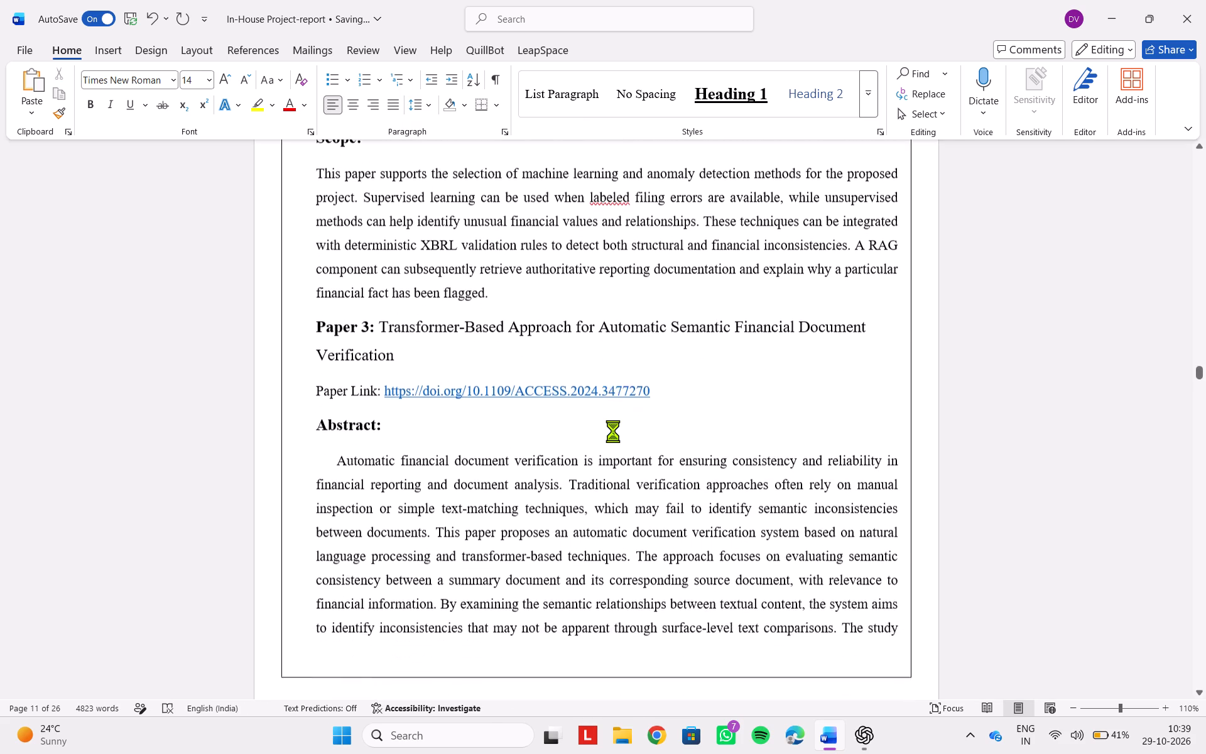
{"action": "scroll", "coordinate": [613, 431], "scroll_direction": "down", "scroll_amount": 2}
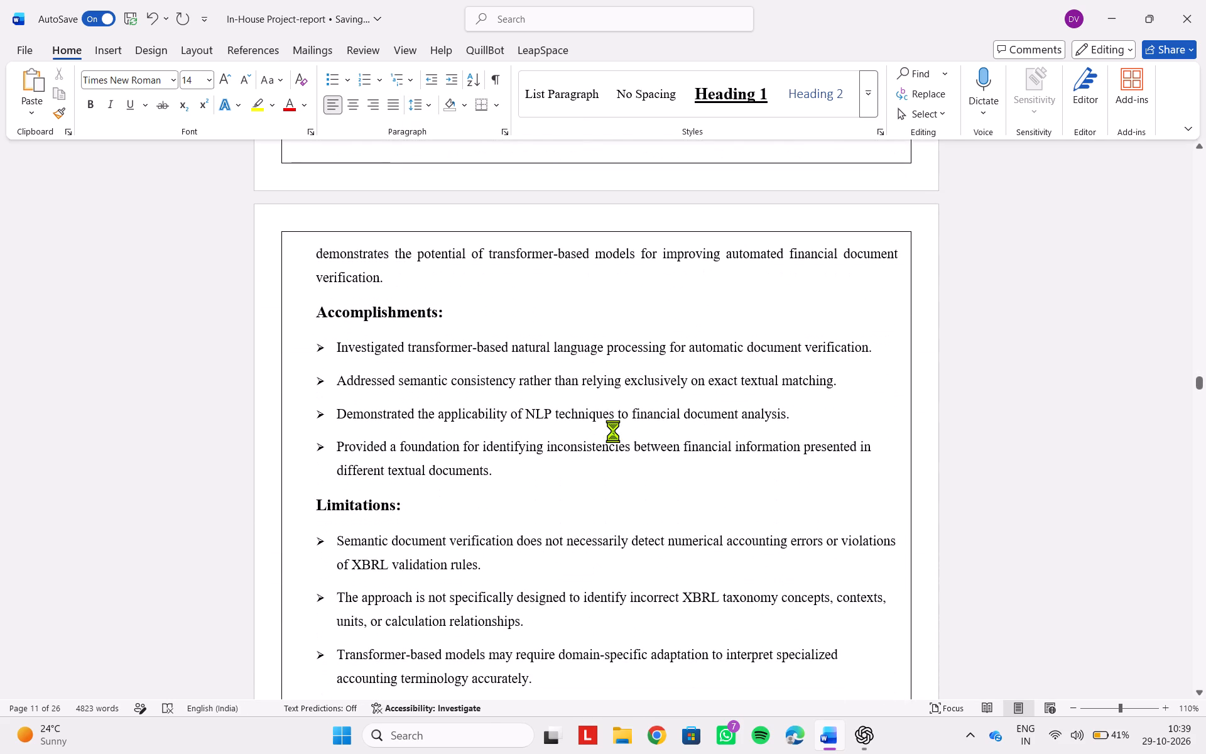
{"action": "scroll", "coordinate": [613, 431], "scroll_direction": "down", "scroll_amount": 2}
{"action": "scroll", "coordinate": [613, 431], "scroll_direction": "up", "scroll_amount": 1}
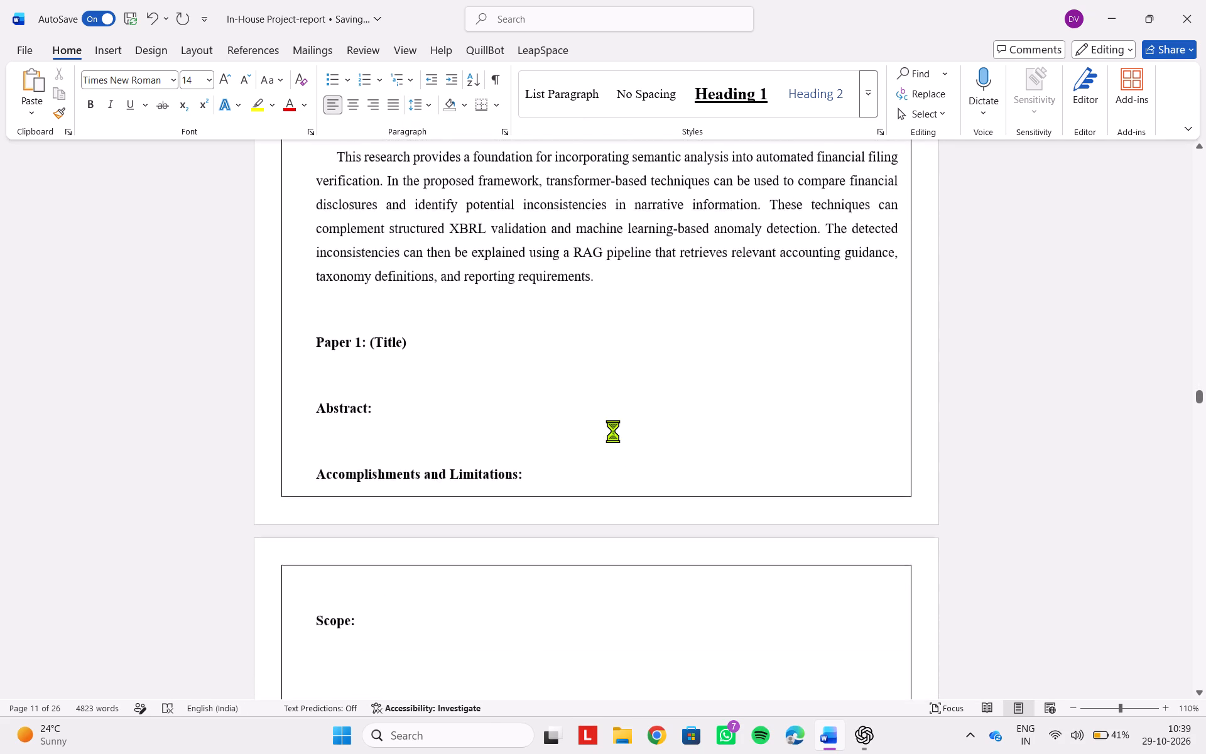
{"action": "scroll", "coordinate": [613, 431], "scroll_direction": "up", "scroll_amount": 2}
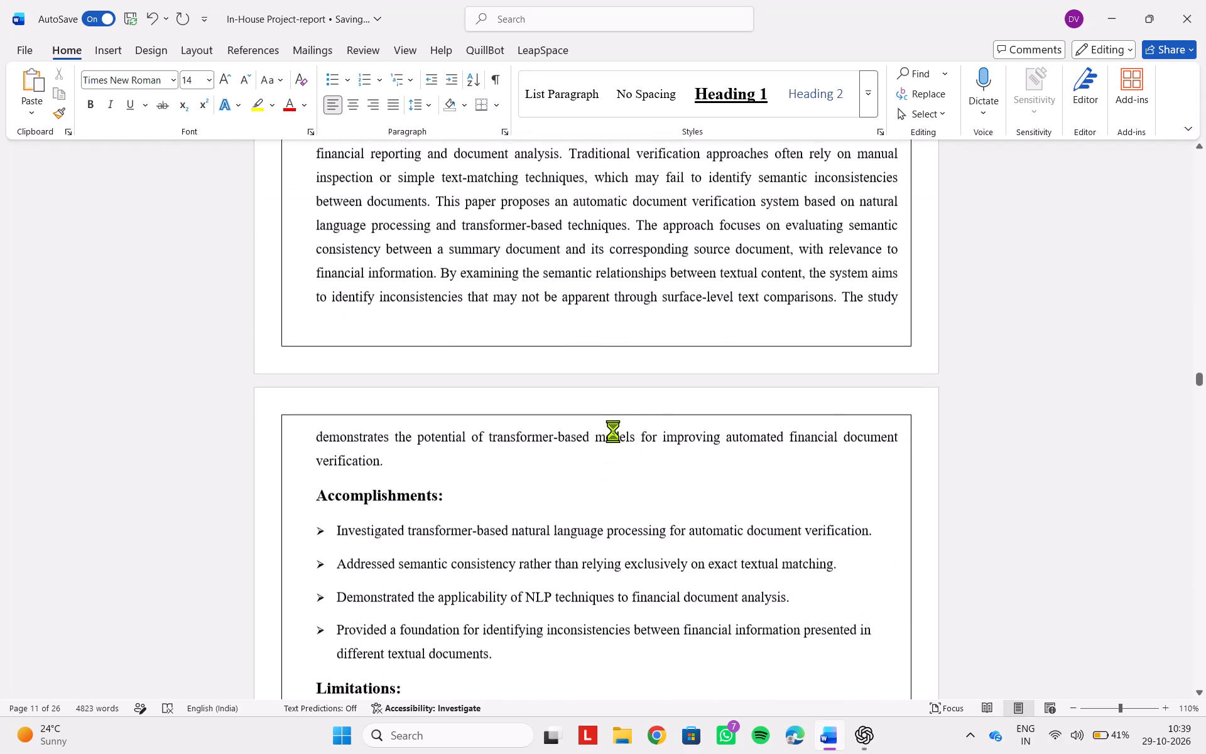
{"action": "scroll", "coordinate": [613, 431], "scroll_direction": "up", "scroll_amount": 3}
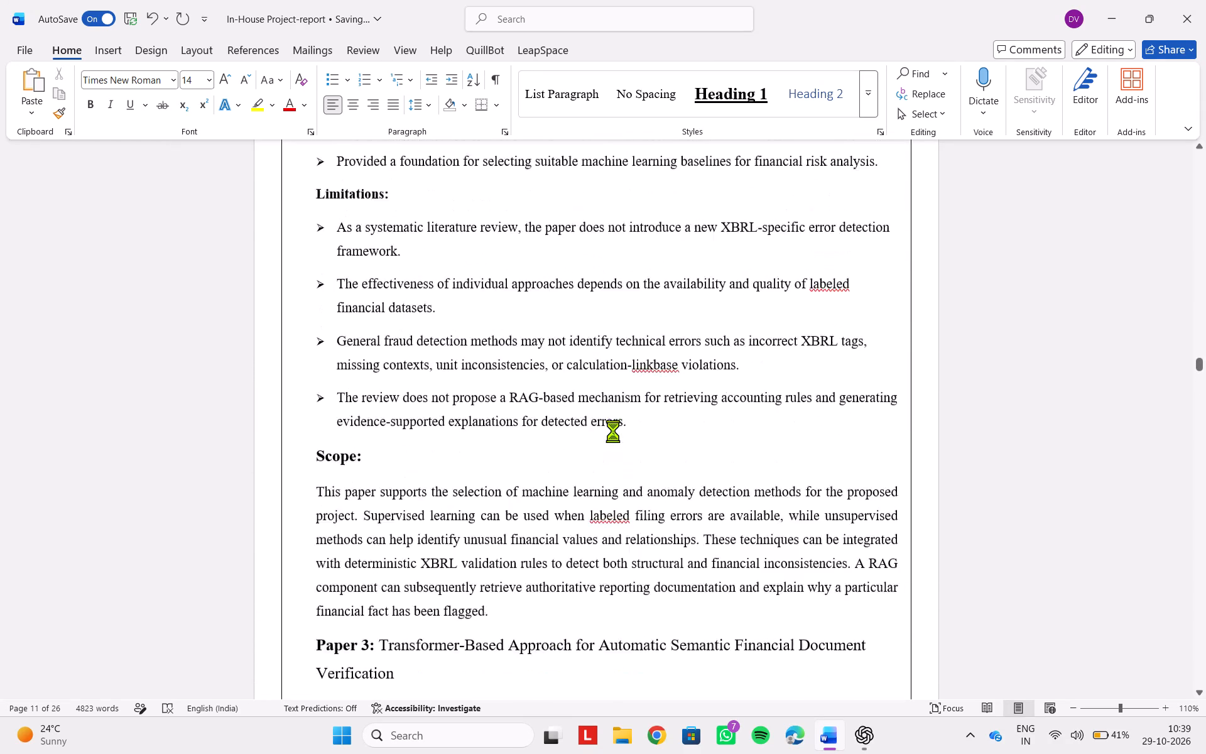
{"action": "scroll", "coordinate": [613, 431], "scroll_direction": "up", "scroll_amount": 3}
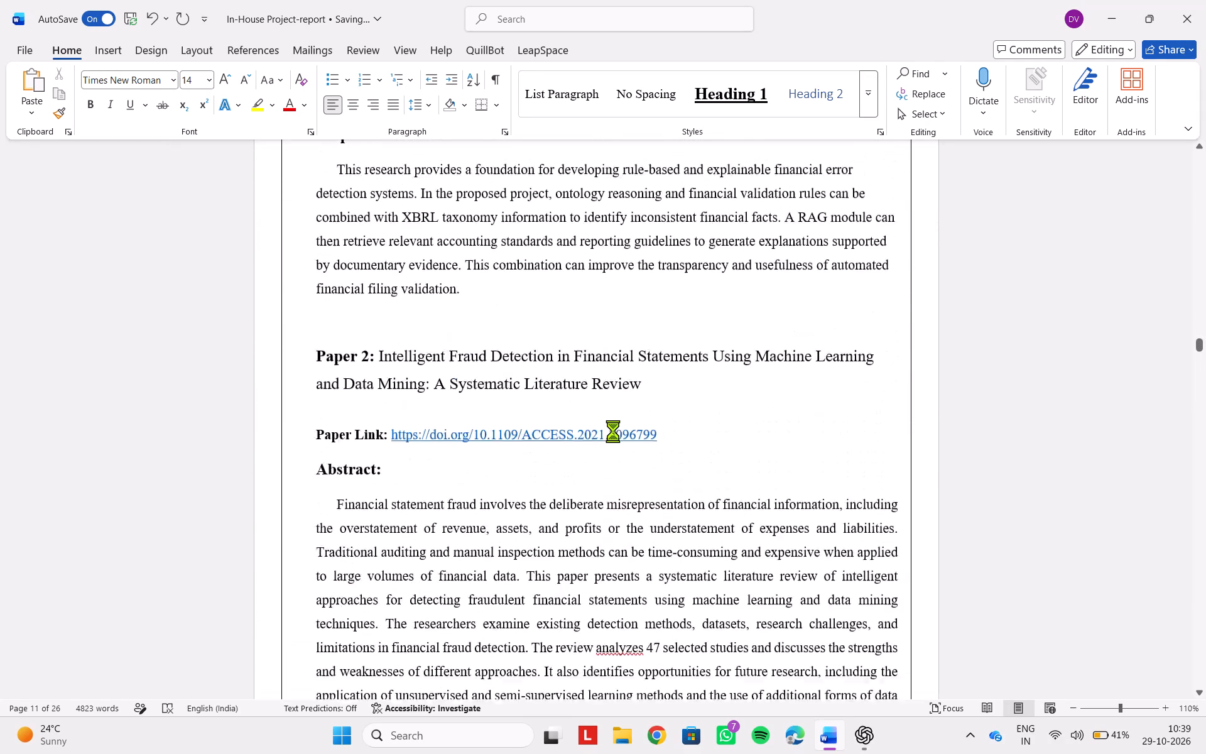
{"action": "scroll", "coordinate": [613, 431], "scroll_direction": "up", "scroll_amount": 1}
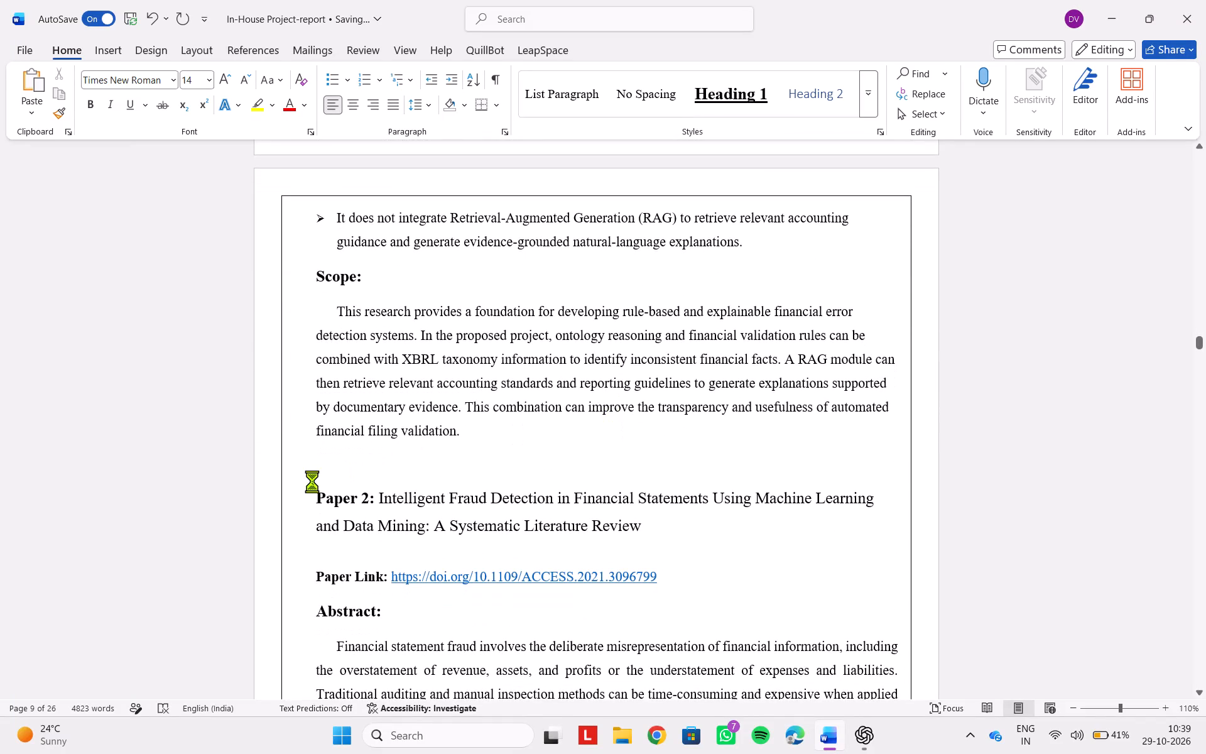
{"action": "left_click", "coordinate": [314, 500]}
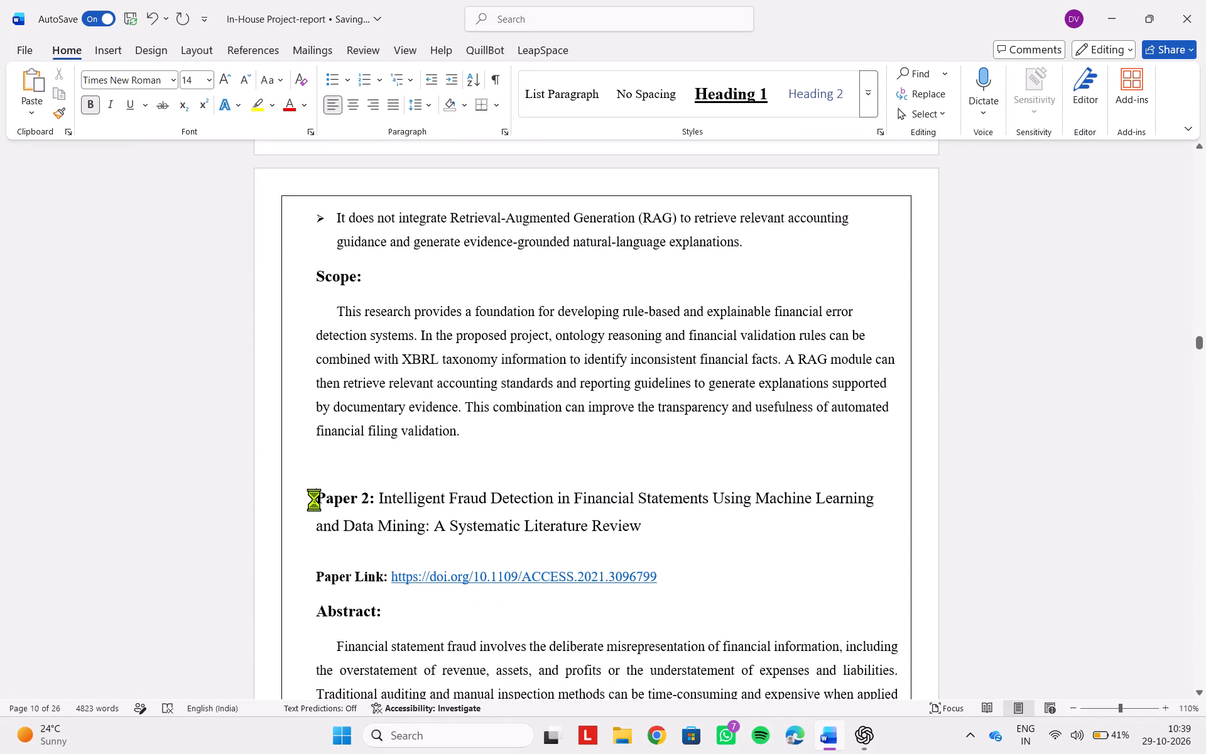
{"action": "scroll", "coordinate": [637, 405], "scroll_direction": "up", "scroll_amount": 2}
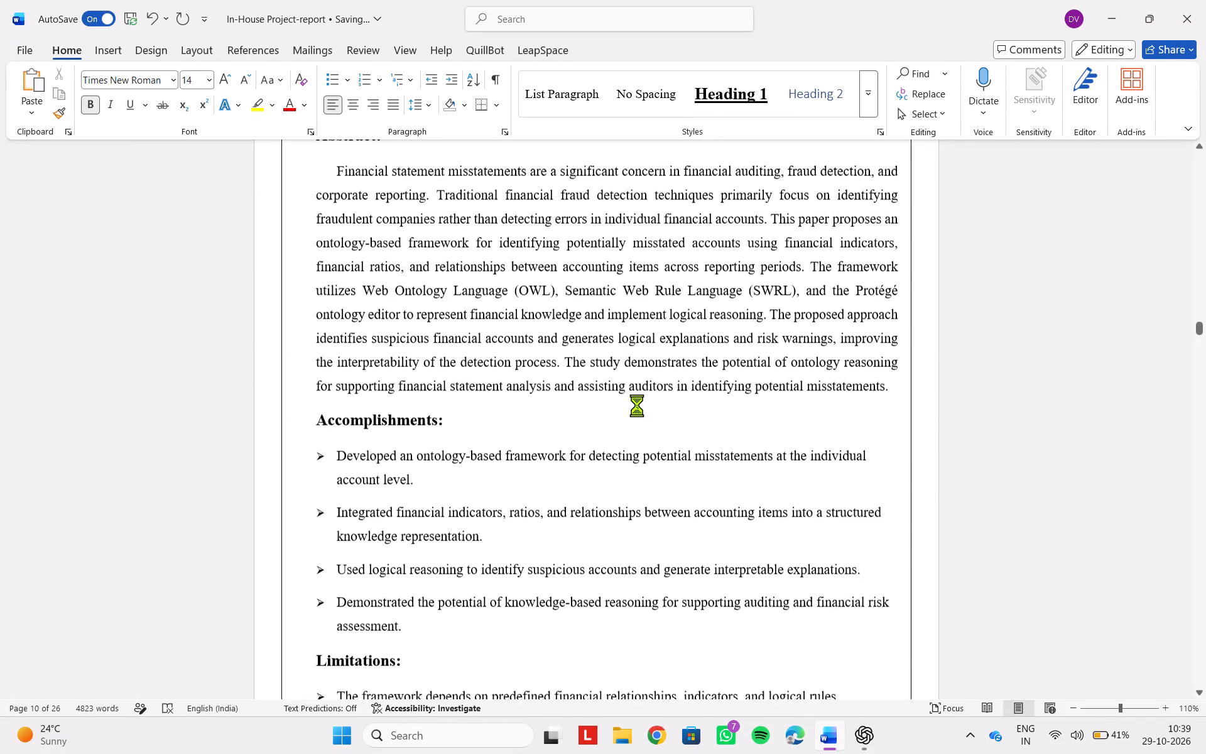
{"action": "scroll", "coordinate": [637, 405], "scroll_direction": "up", "scroll_amount": 1}
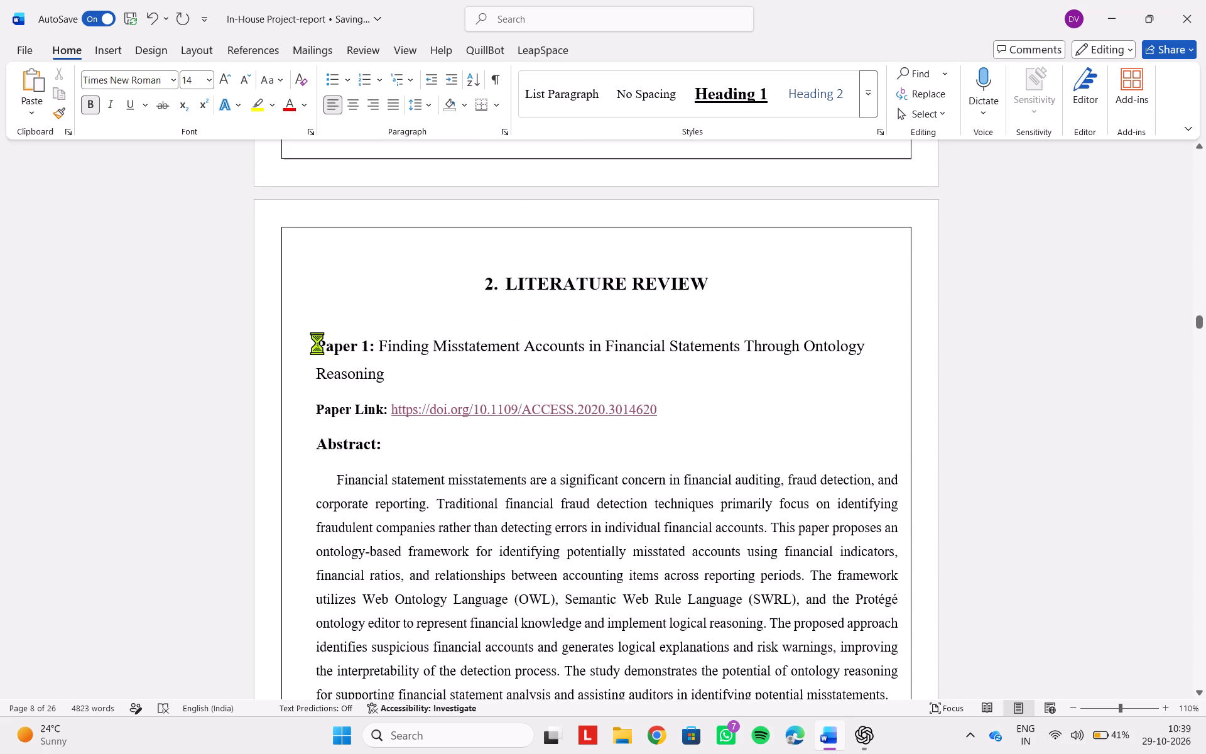
Apply 1., 2., 3. numbering to the Paper 1 title and decrease its indent so the title text lines up with the body text.
{"action": "left_click", "coordinate": [317, 343]}
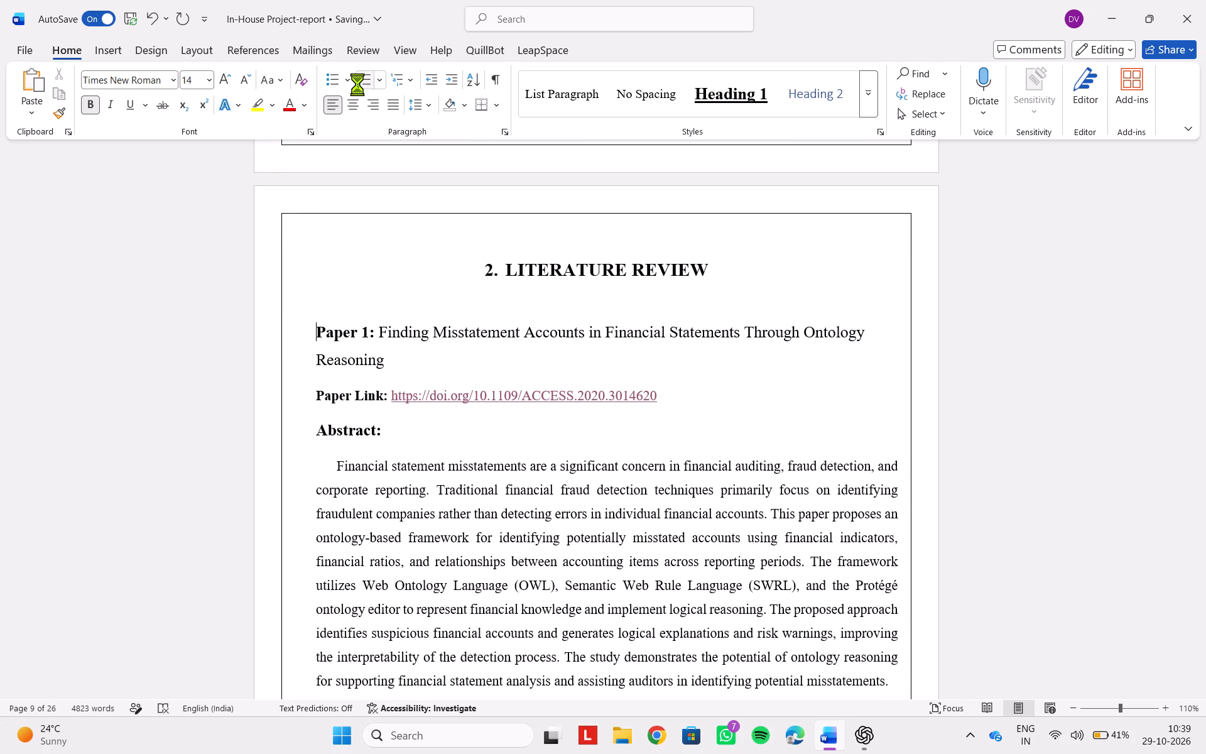
{"action": "left_click", "coordinate": [357, 84]}
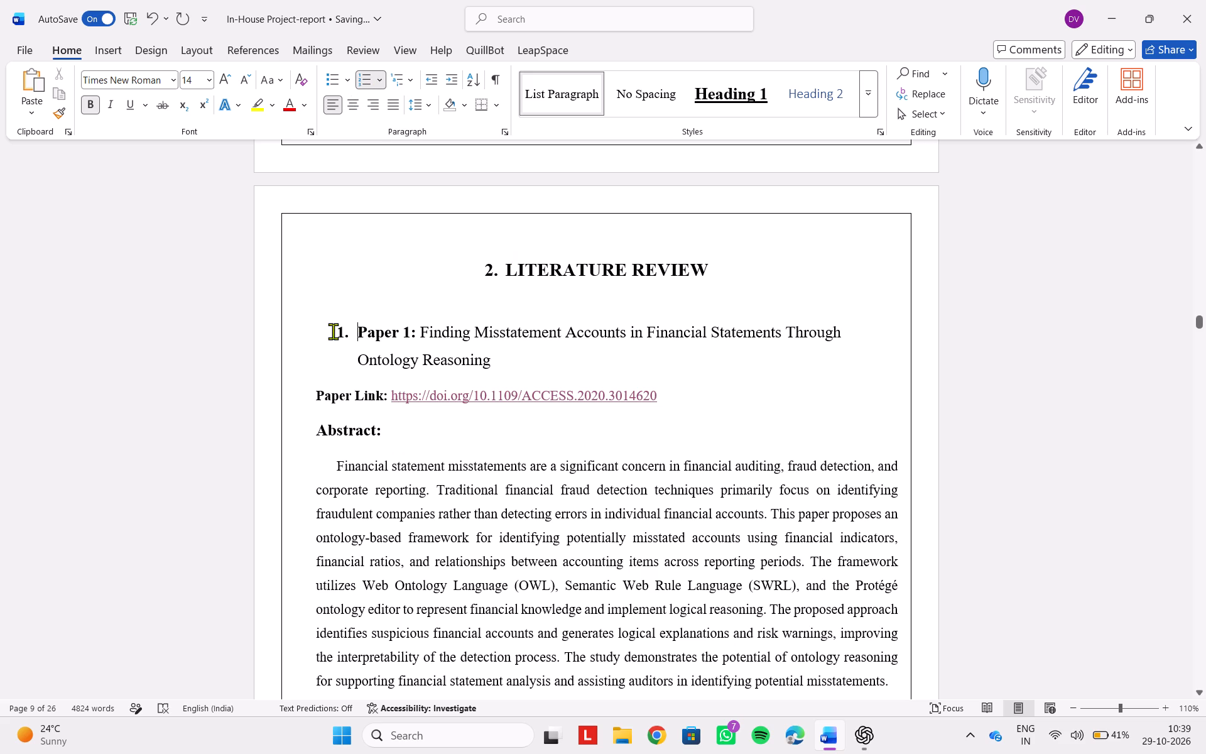
{"action": "left_click", "coordinate": [427, 86]}
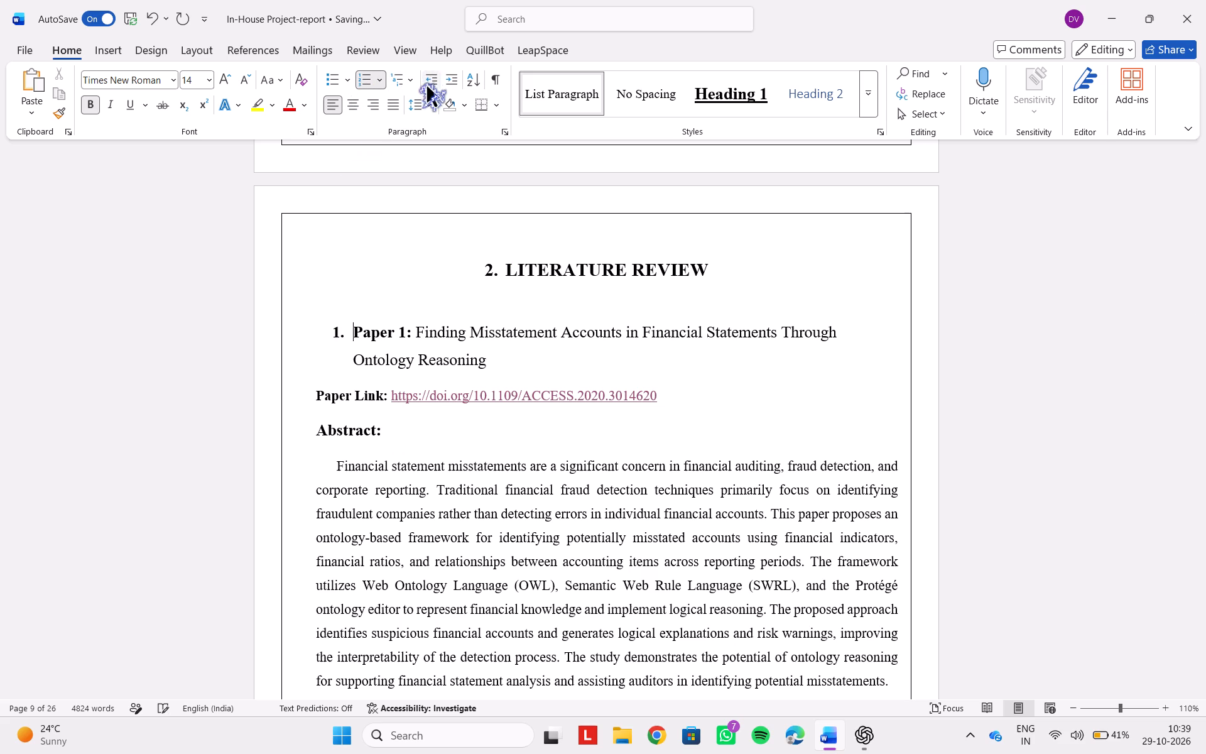
{"action": "triple_click", "coordinate": [427, 86]}
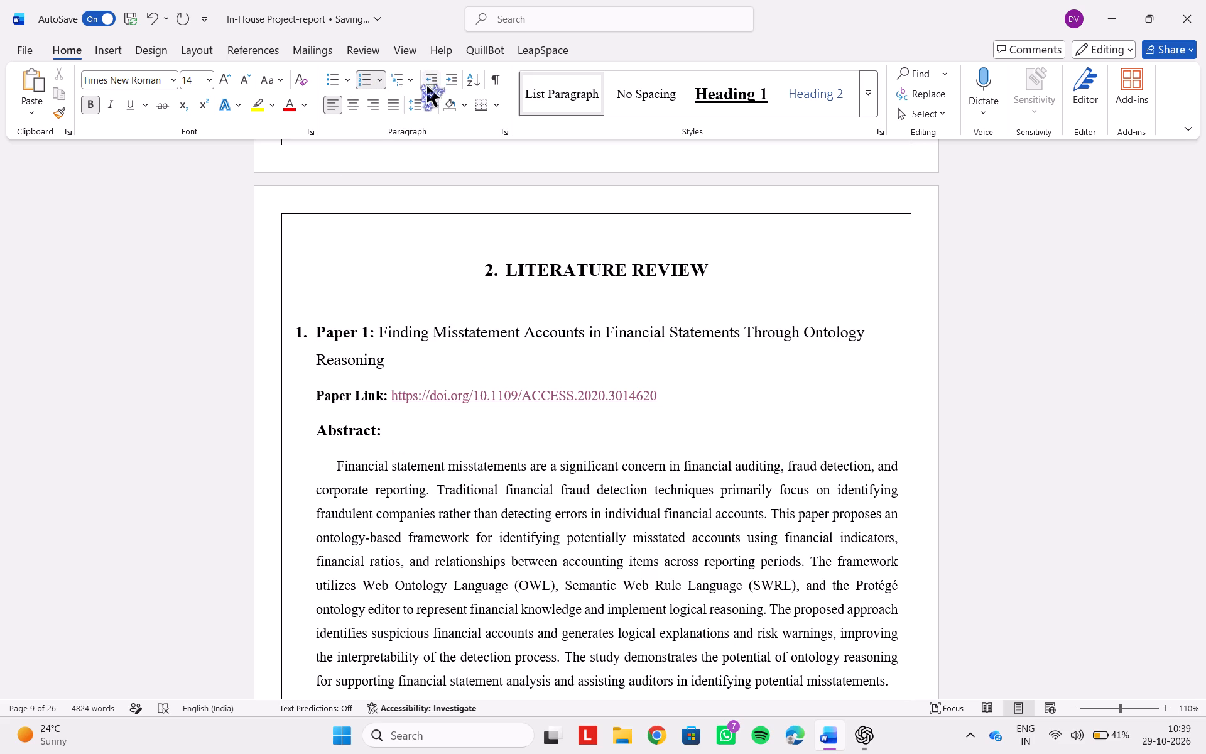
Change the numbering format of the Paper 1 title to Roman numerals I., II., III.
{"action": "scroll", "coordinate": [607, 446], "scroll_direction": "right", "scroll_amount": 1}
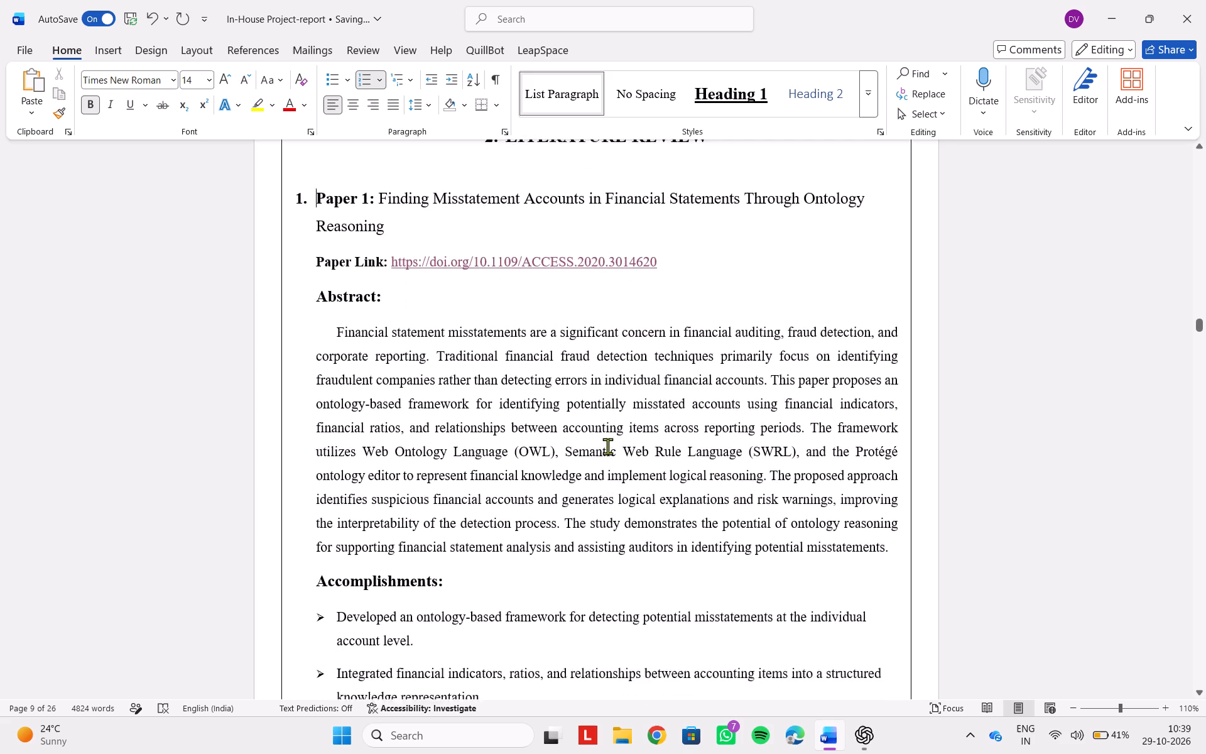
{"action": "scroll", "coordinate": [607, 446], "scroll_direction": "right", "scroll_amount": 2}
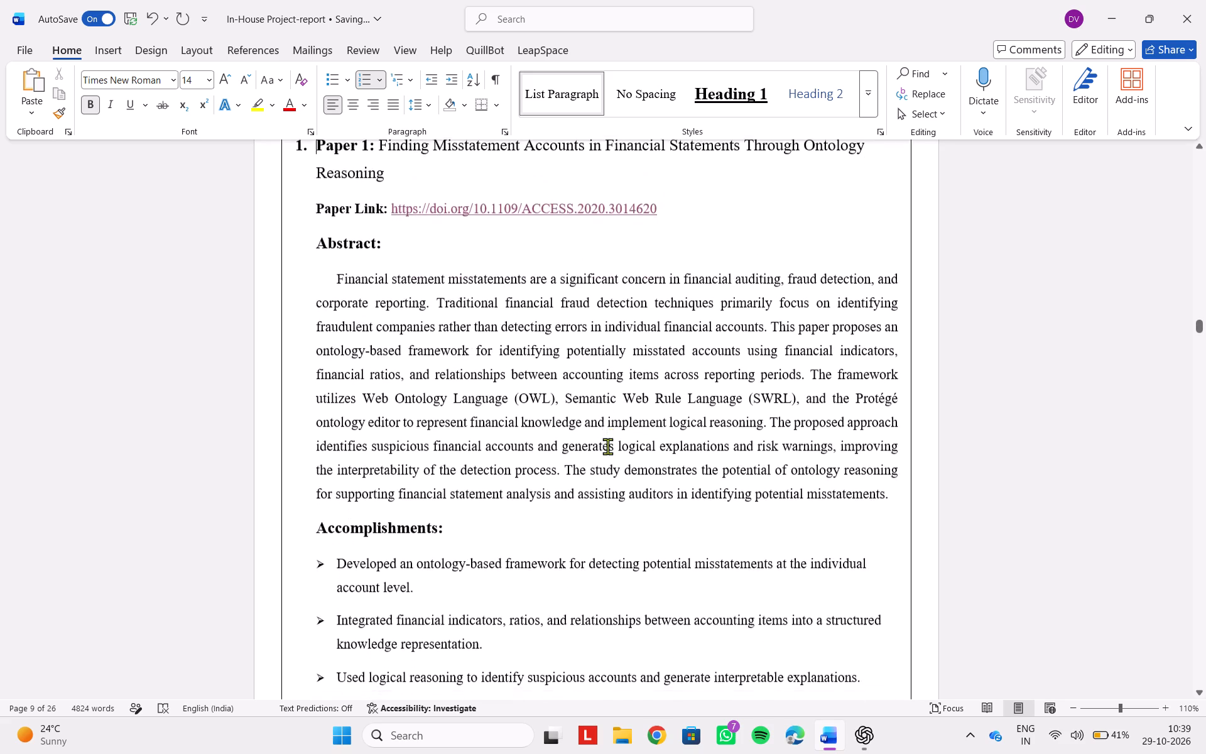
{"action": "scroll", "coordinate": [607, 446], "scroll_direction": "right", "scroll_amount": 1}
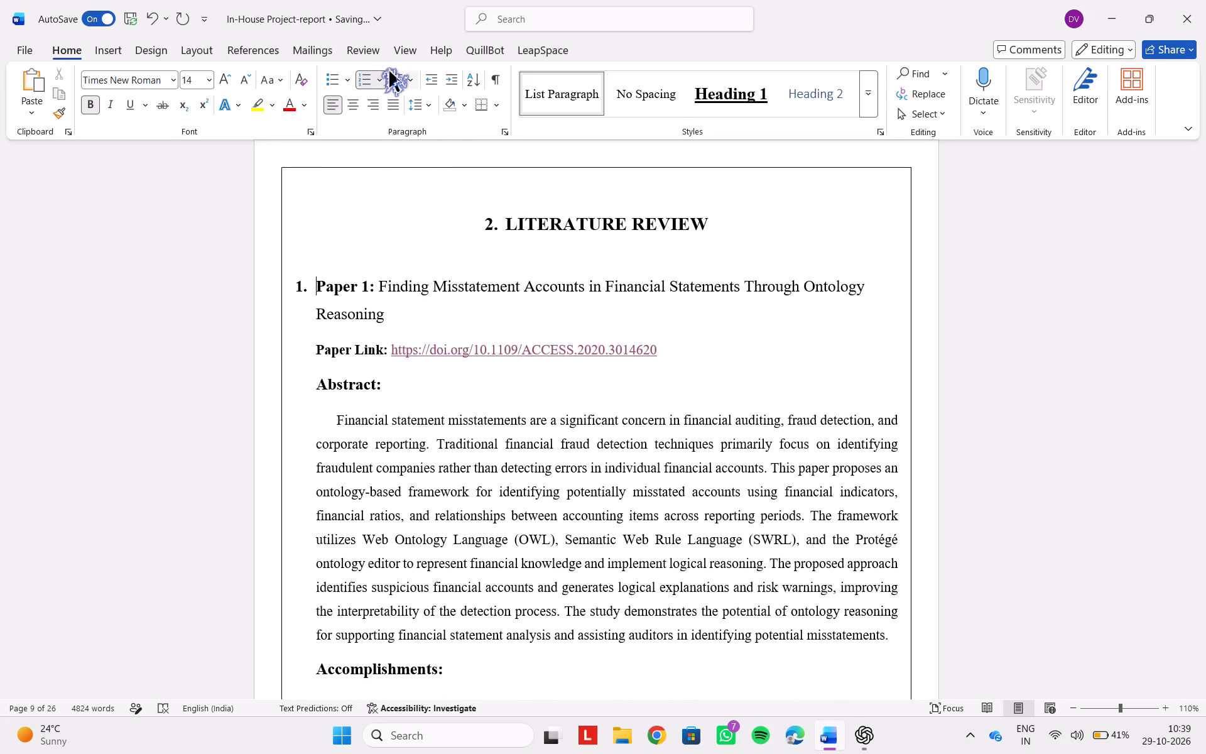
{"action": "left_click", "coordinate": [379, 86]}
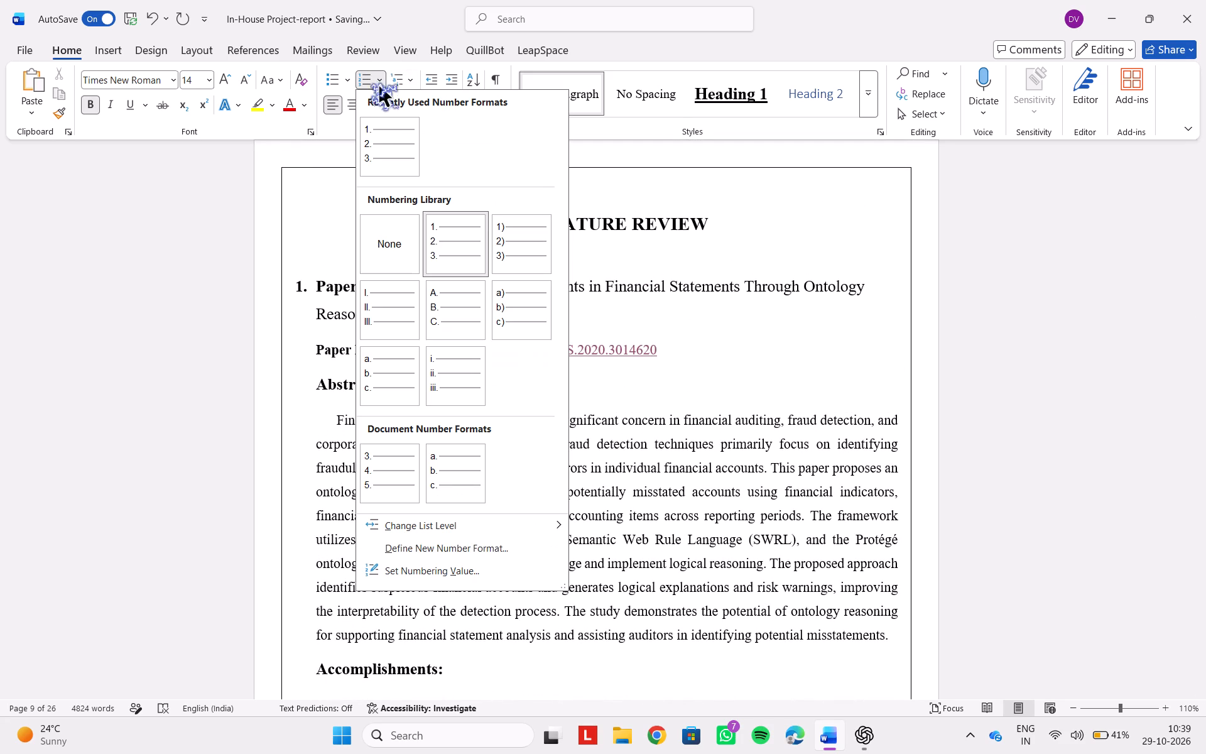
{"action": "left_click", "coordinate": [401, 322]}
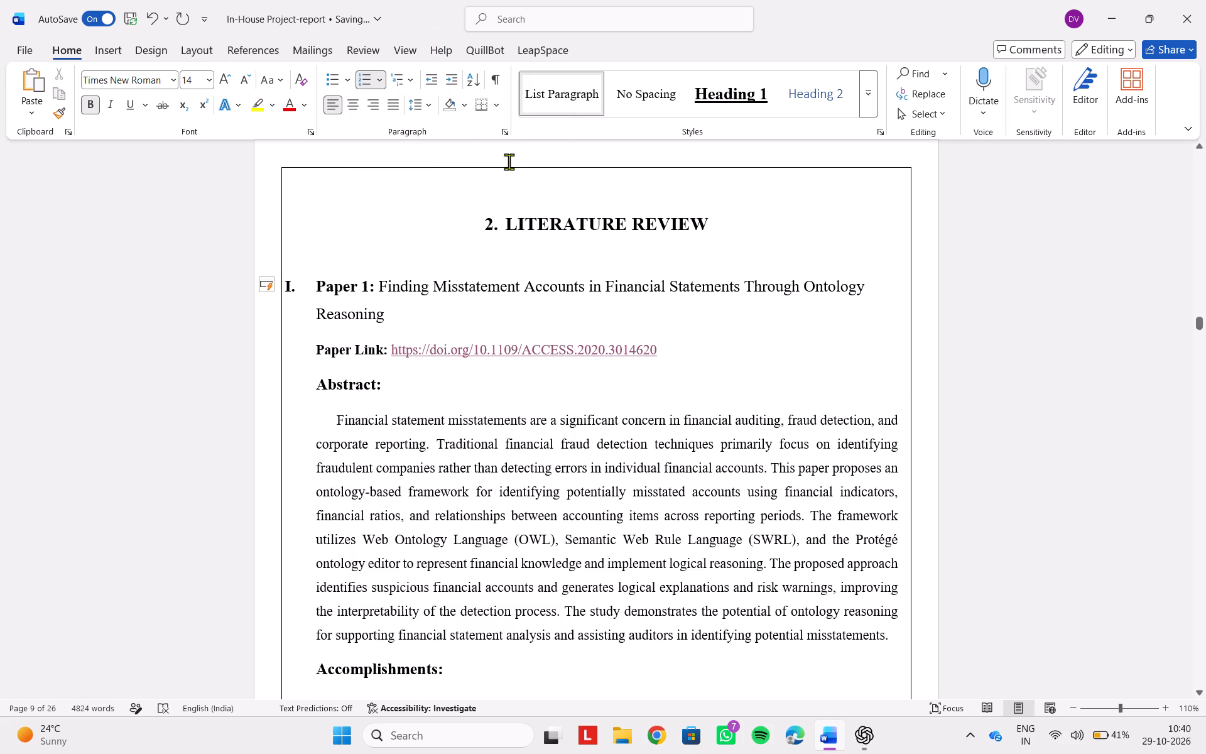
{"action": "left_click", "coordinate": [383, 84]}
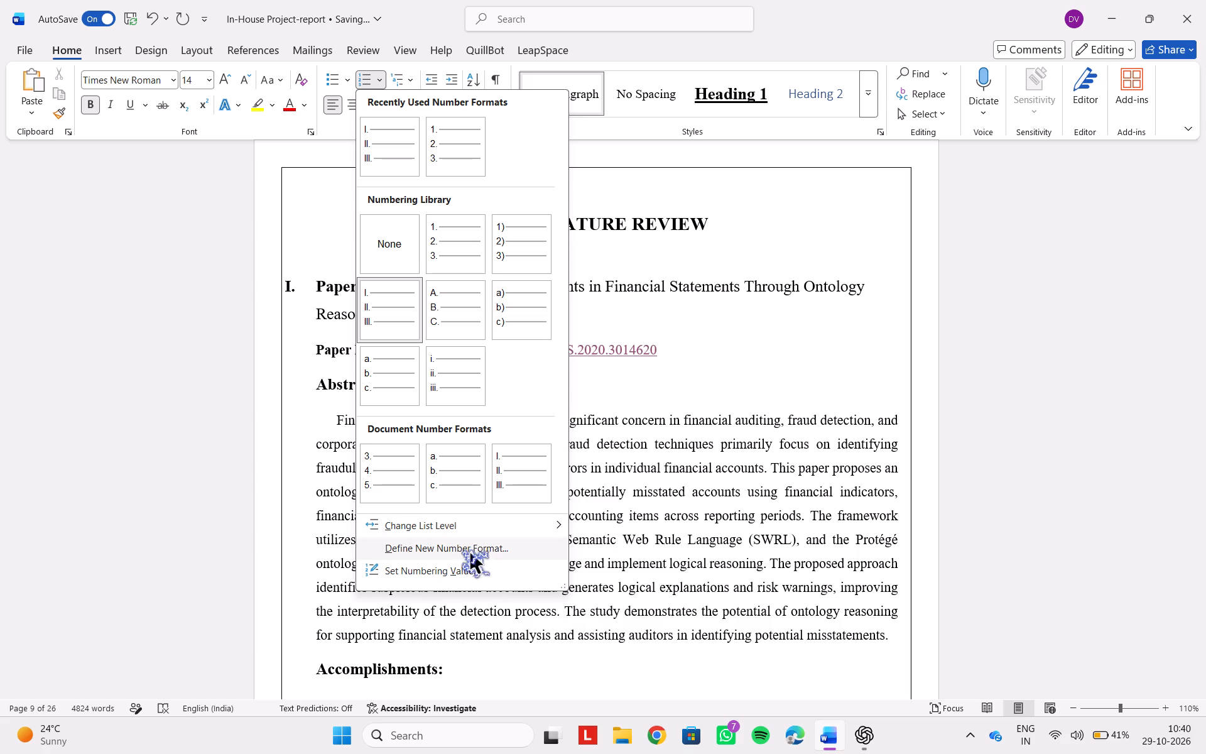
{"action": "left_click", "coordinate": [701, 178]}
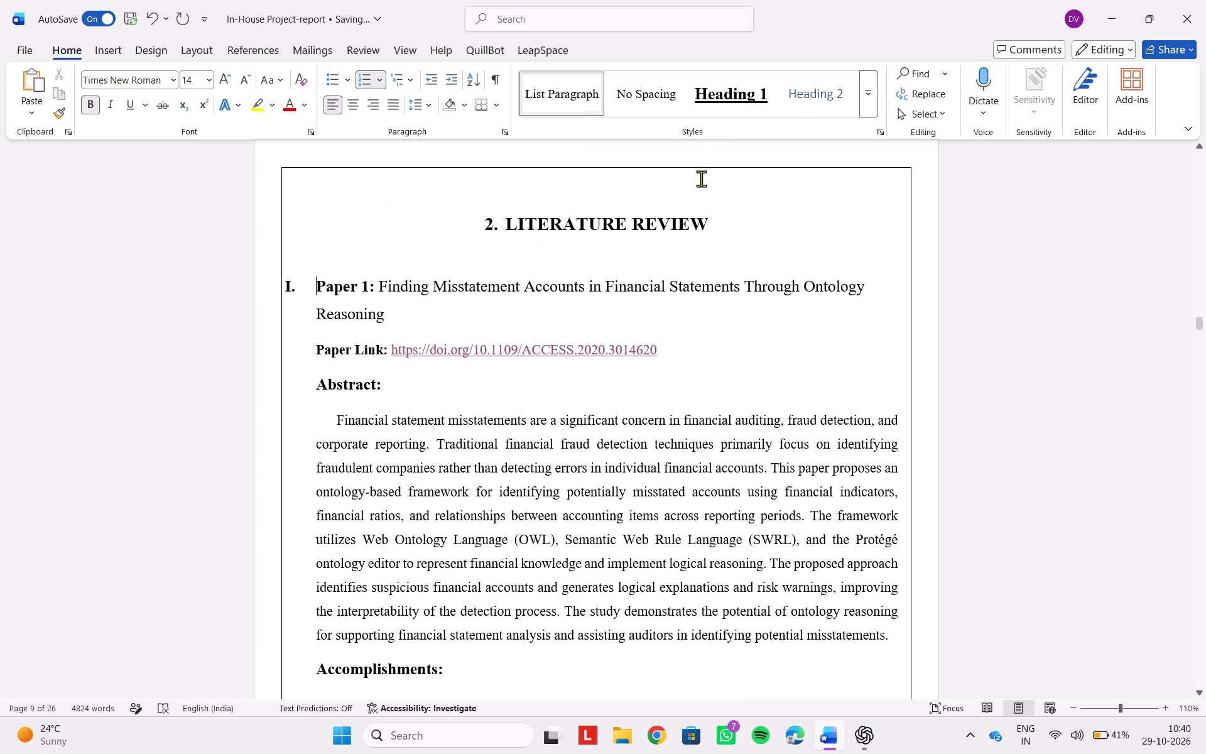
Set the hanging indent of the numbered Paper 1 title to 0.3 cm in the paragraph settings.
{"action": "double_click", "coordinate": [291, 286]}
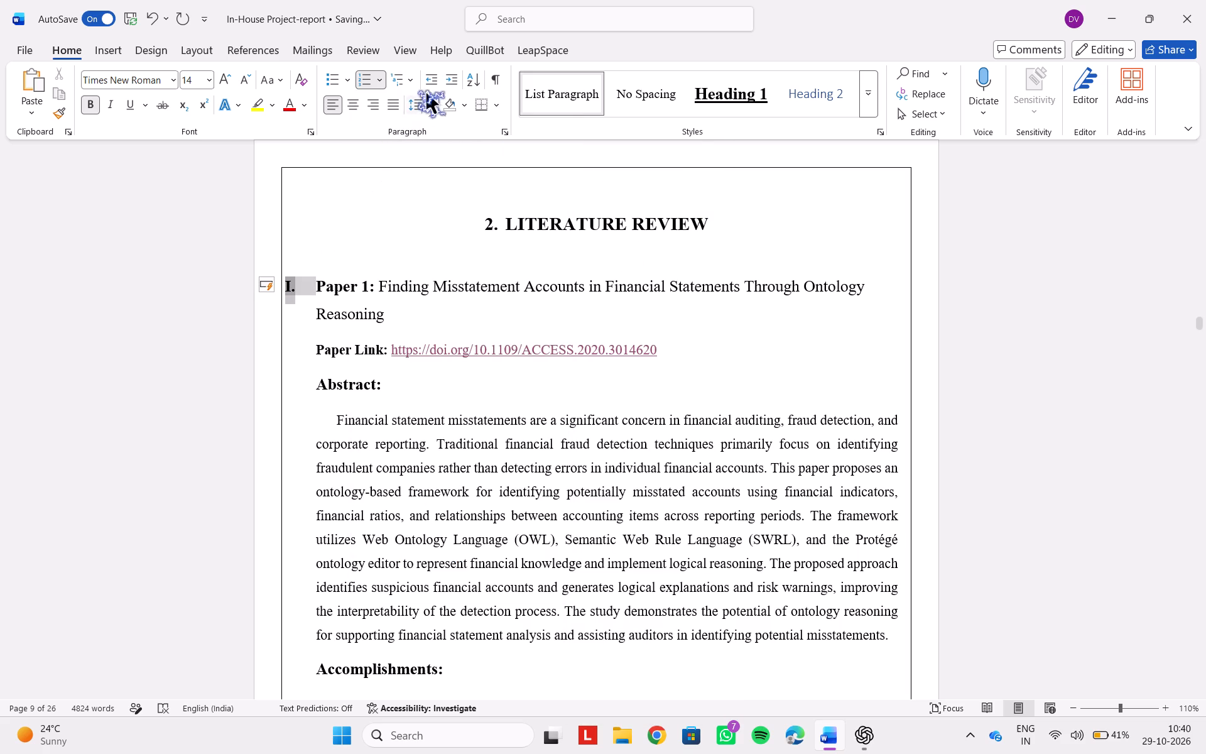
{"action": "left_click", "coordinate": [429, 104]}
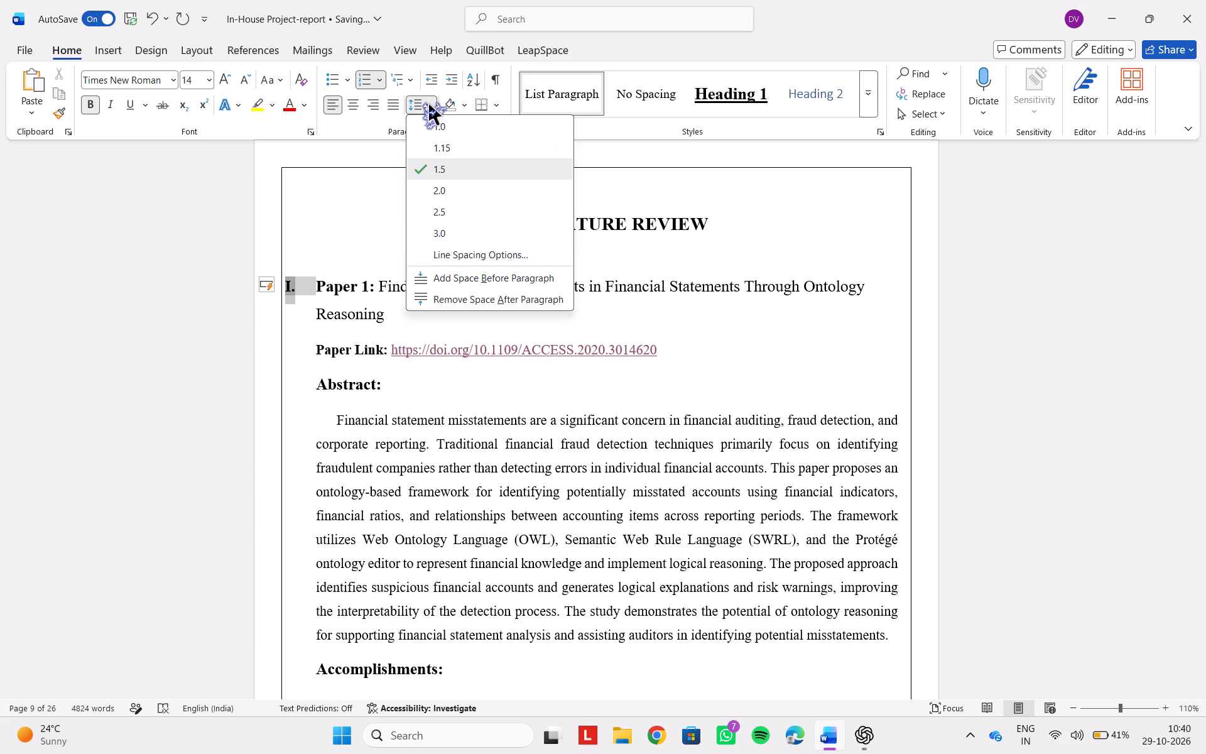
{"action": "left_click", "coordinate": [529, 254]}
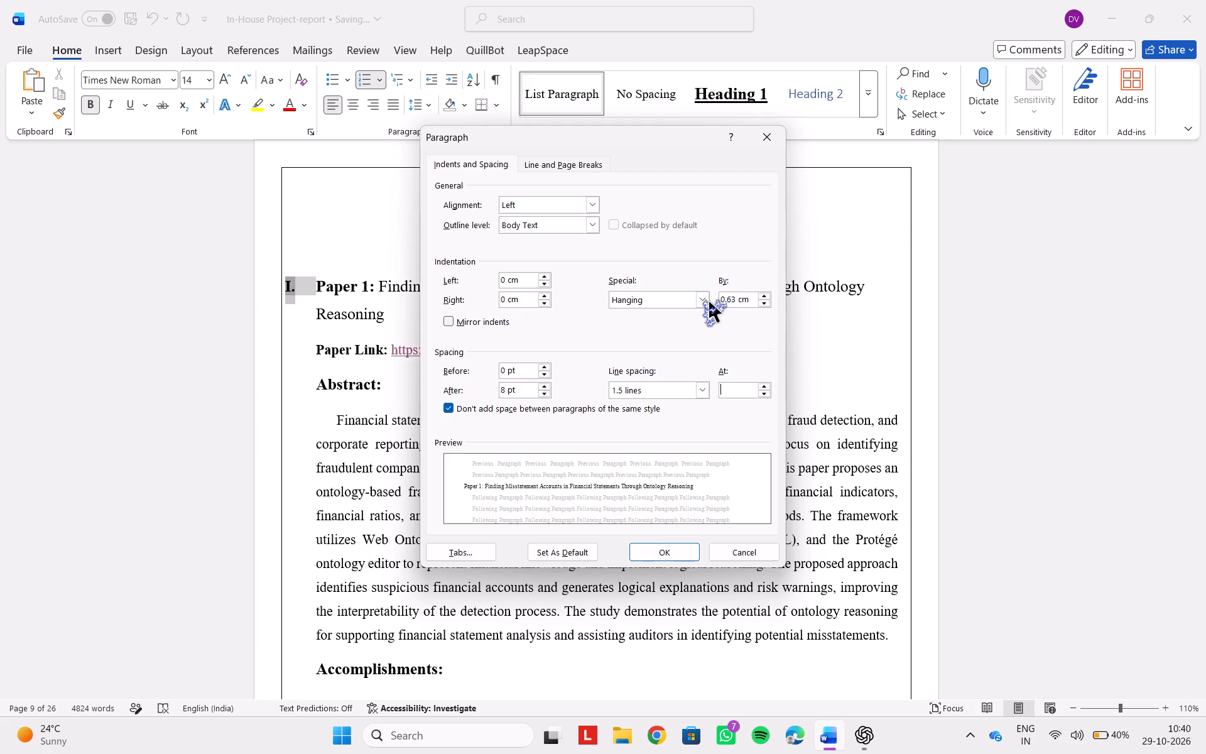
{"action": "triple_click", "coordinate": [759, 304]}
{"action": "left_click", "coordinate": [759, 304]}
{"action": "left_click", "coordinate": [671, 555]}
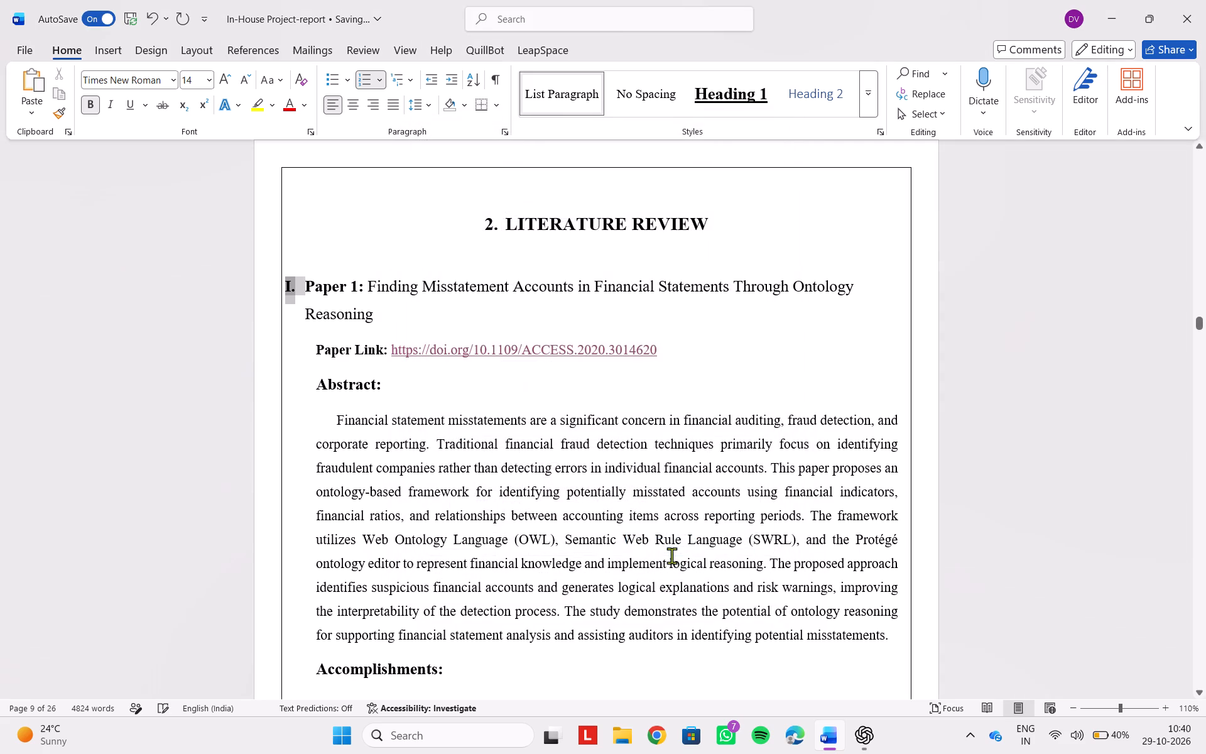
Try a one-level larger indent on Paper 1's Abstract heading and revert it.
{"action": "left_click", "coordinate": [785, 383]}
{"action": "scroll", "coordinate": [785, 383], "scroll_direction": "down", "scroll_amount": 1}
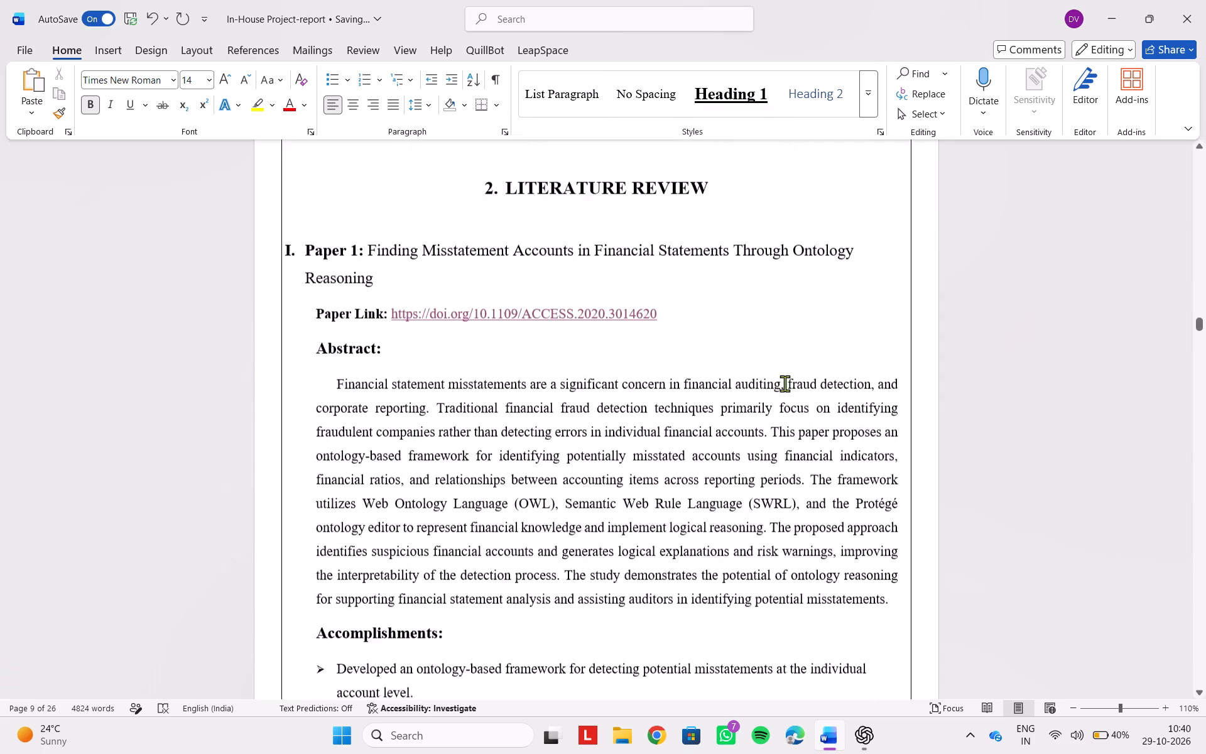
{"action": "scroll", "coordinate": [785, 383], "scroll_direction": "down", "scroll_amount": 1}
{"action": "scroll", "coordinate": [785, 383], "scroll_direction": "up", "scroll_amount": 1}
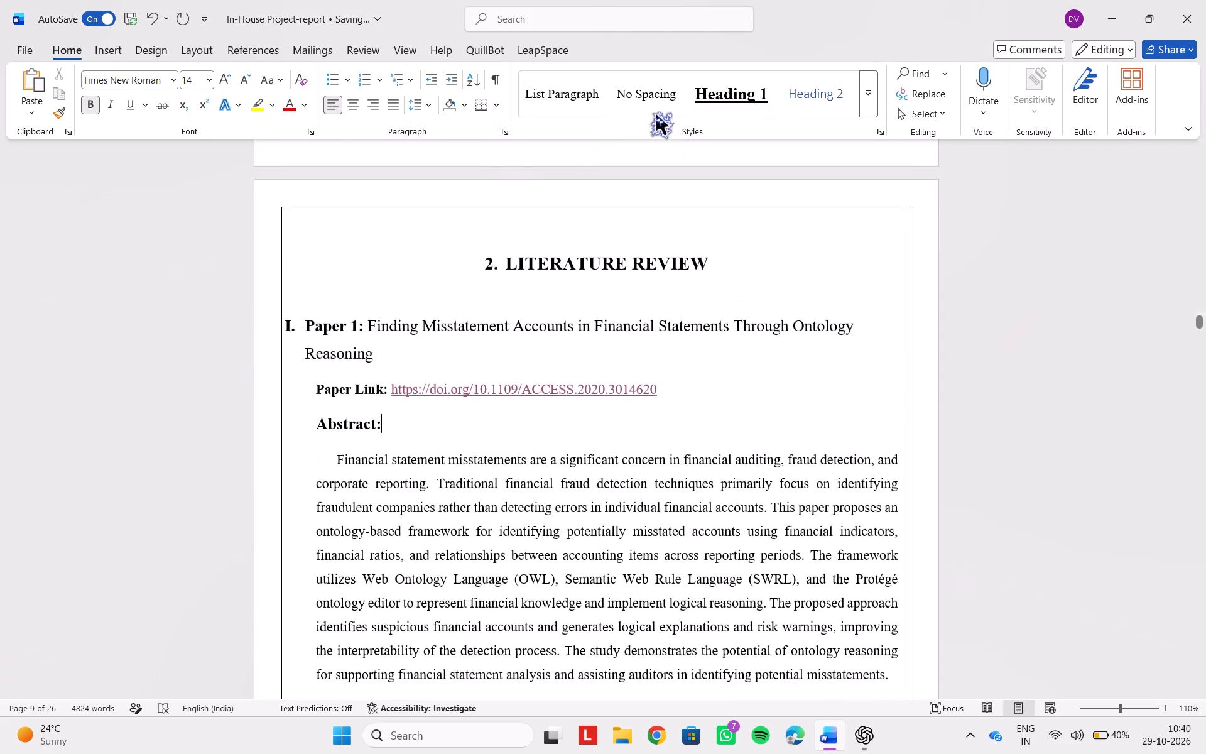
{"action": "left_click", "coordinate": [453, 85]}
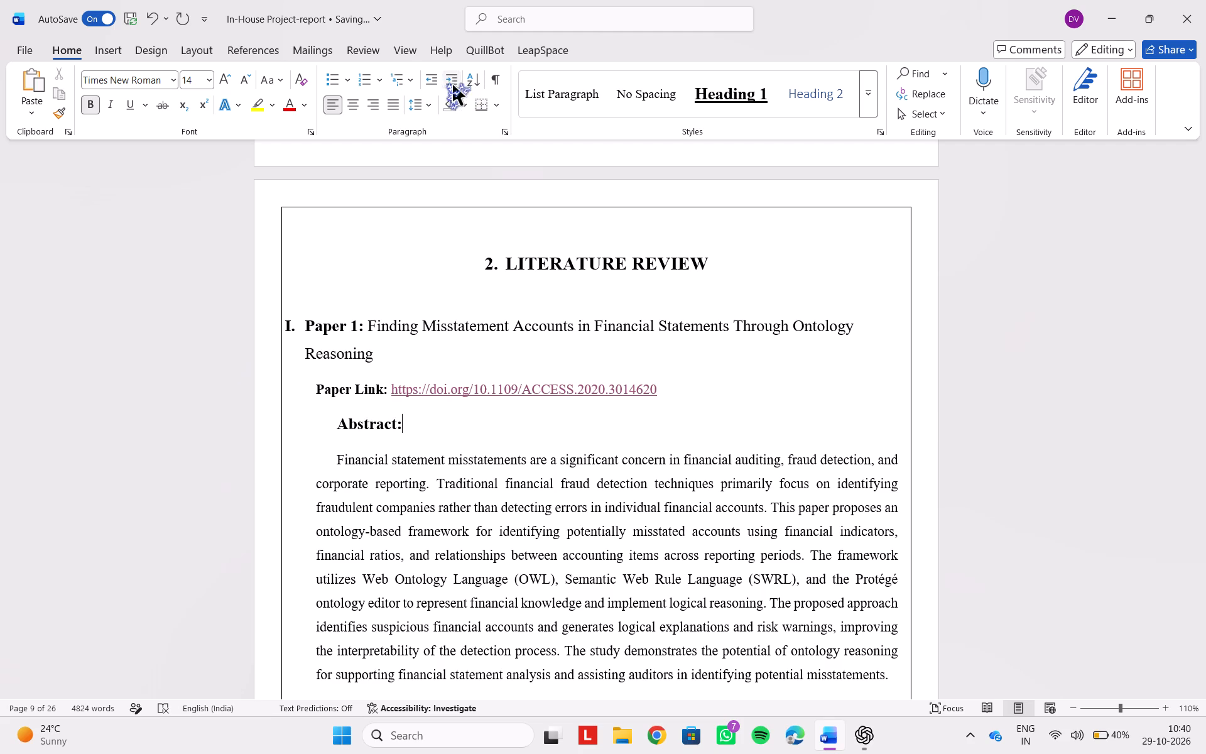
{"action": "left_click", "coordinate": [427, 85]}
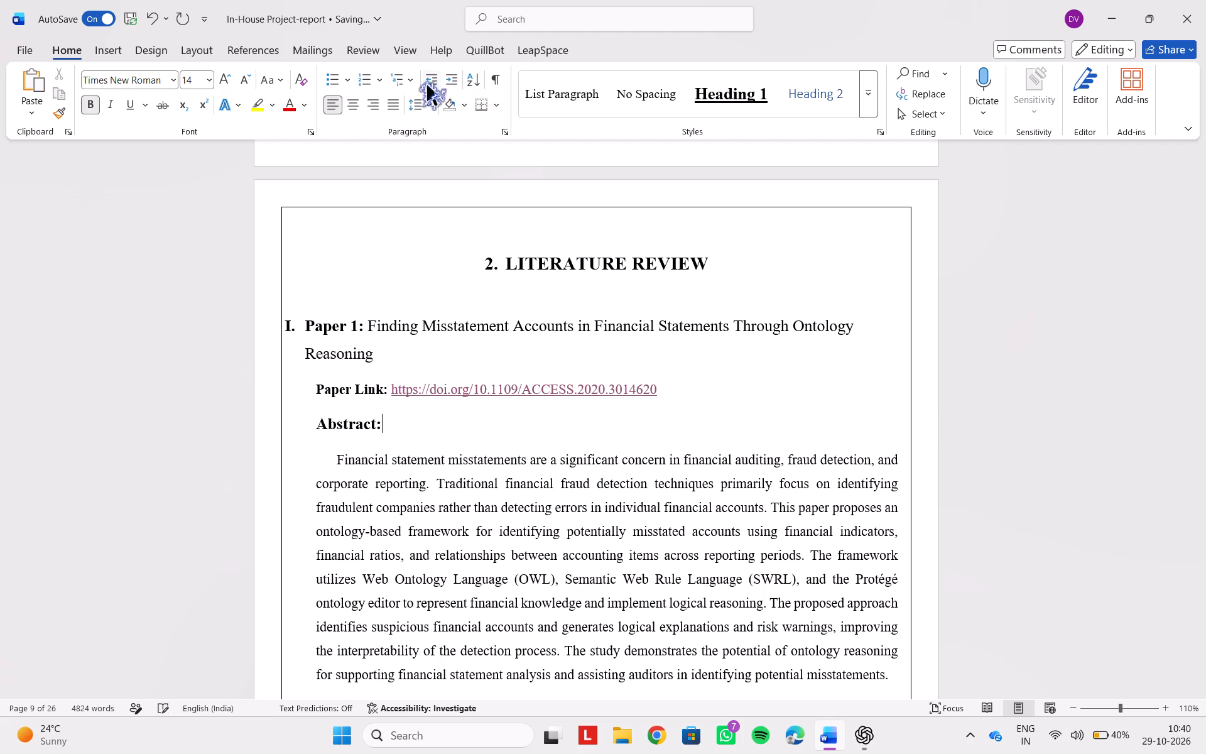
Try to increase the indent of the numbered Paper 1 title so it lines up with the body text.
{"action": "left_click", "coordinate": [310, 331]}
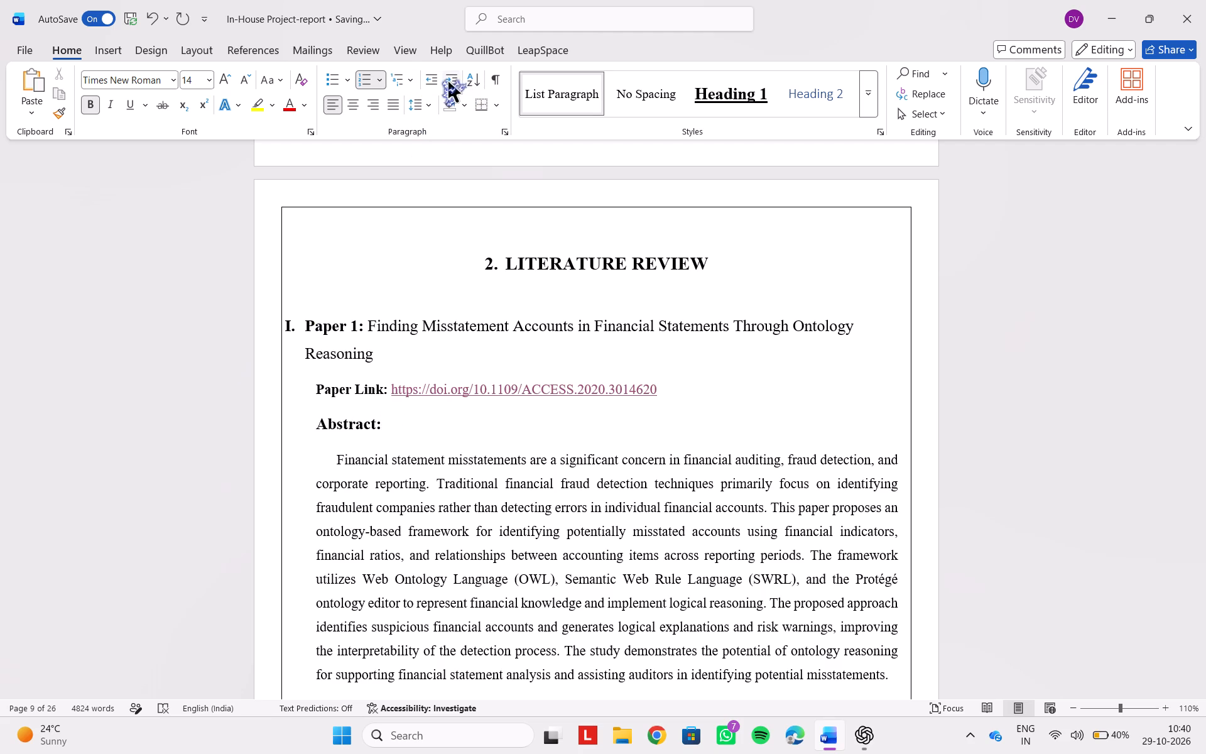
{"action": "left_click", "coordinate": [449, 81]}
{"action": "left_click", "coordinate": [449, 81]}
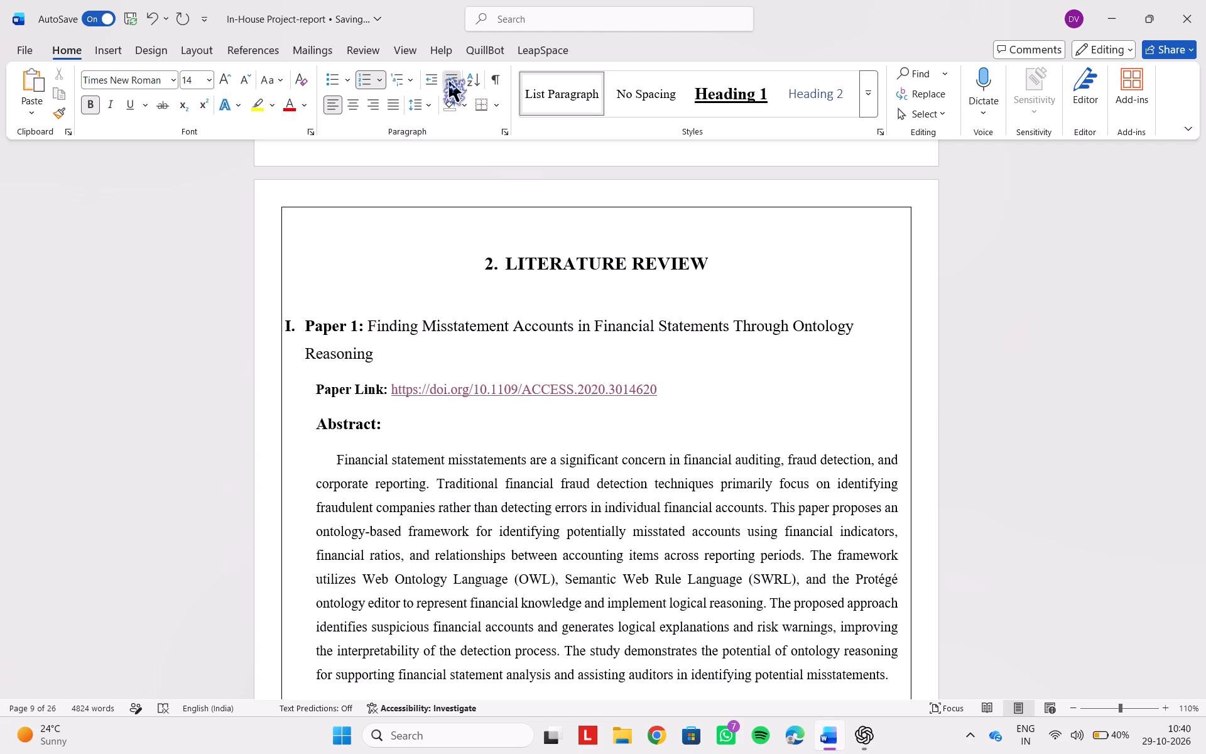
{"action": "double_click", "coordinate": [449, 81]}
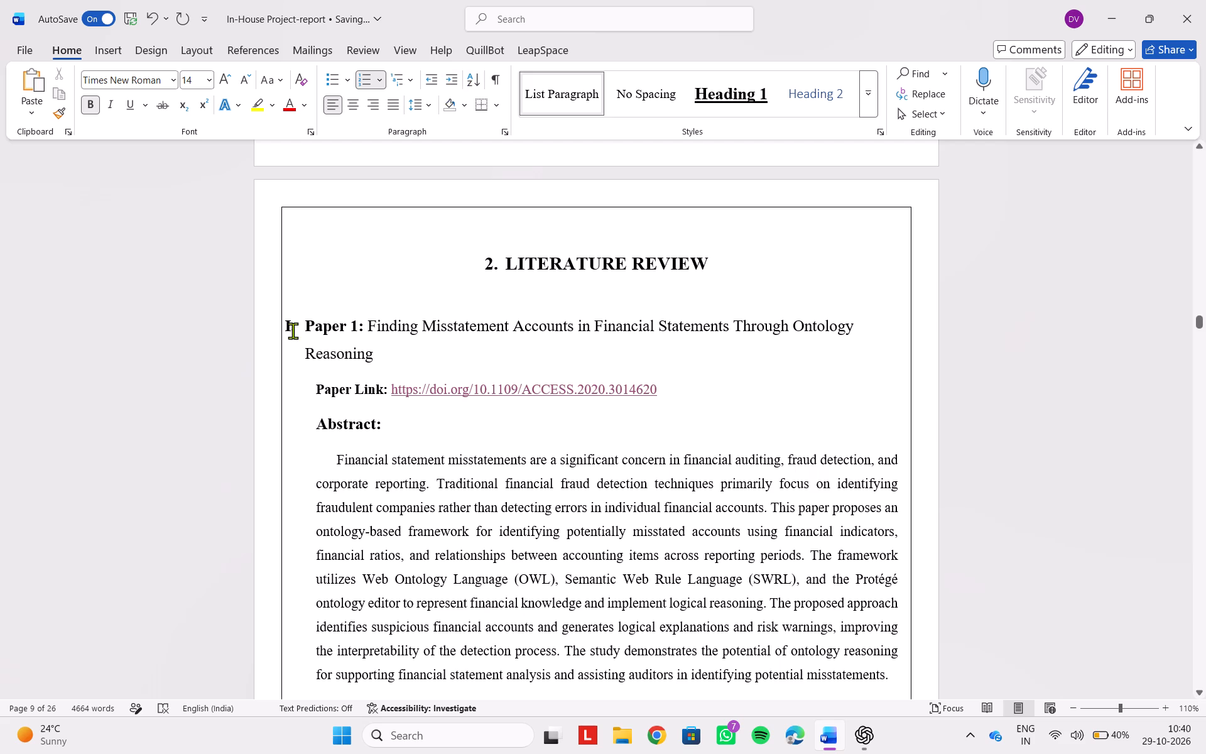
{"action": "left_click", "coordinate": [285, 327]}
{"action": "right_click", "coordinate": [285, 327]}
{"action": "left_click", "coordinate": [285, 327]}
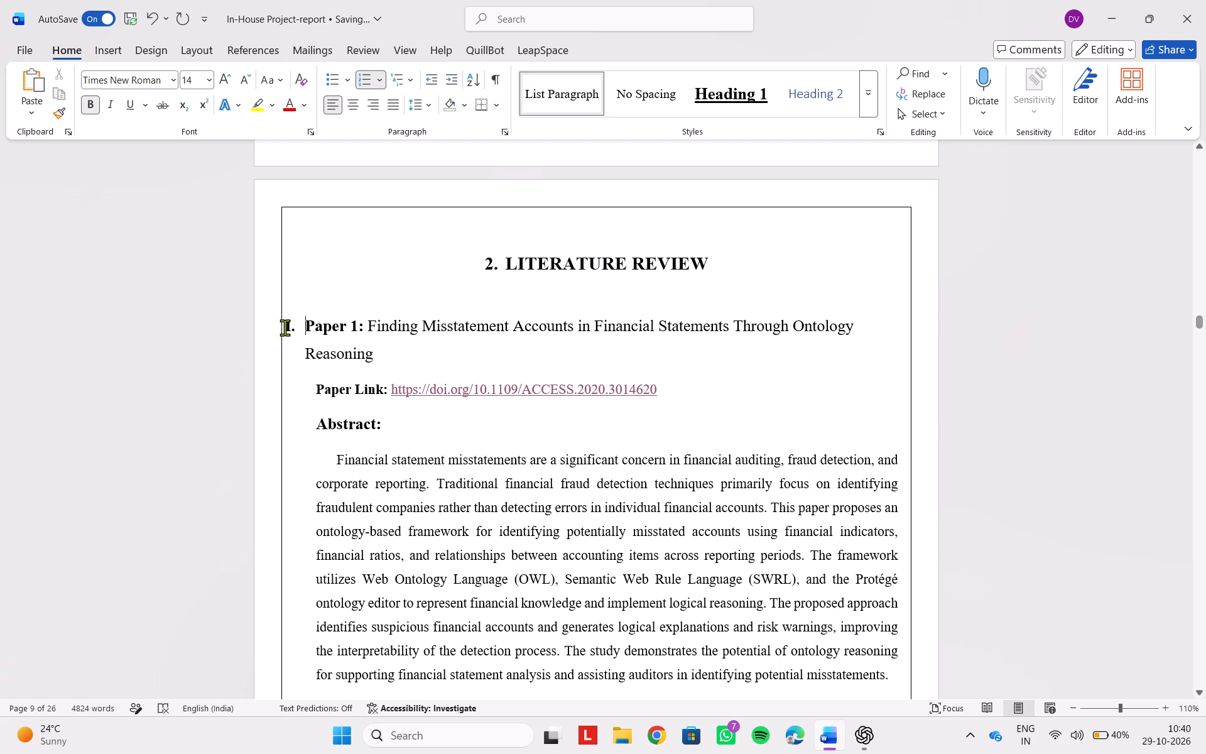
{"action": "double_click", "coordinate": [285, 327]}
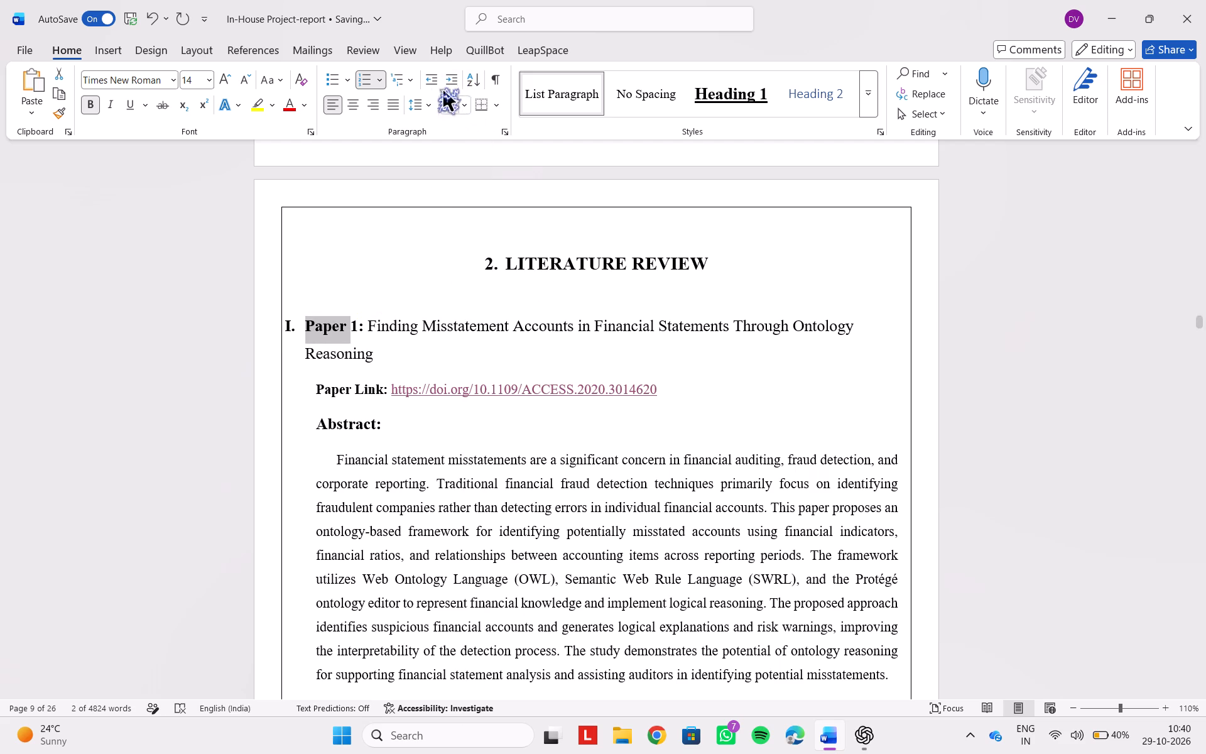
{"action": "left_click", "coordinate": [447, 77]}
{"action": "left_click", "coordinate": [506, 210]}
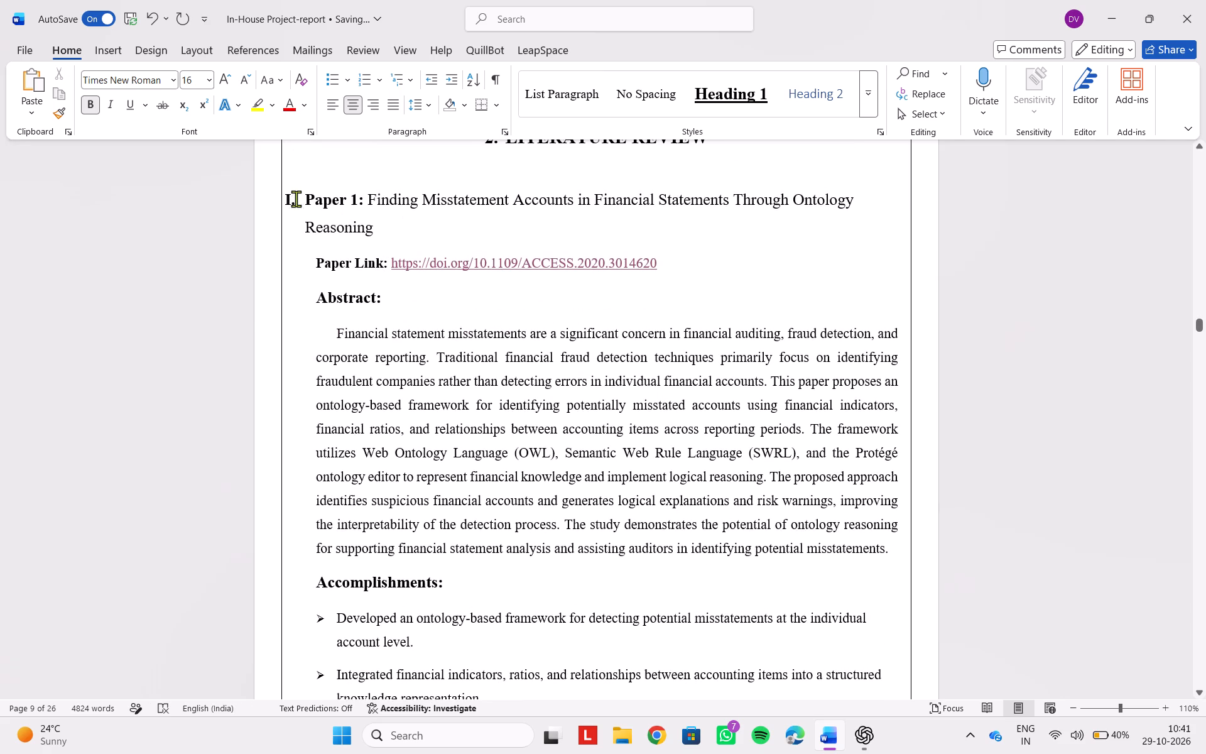
Undo all numbering and indent changes on the Paper 1 title, keeping the document's 1.5 line spacing.
{"action": "left_click", "coordinate": [301, 205]}
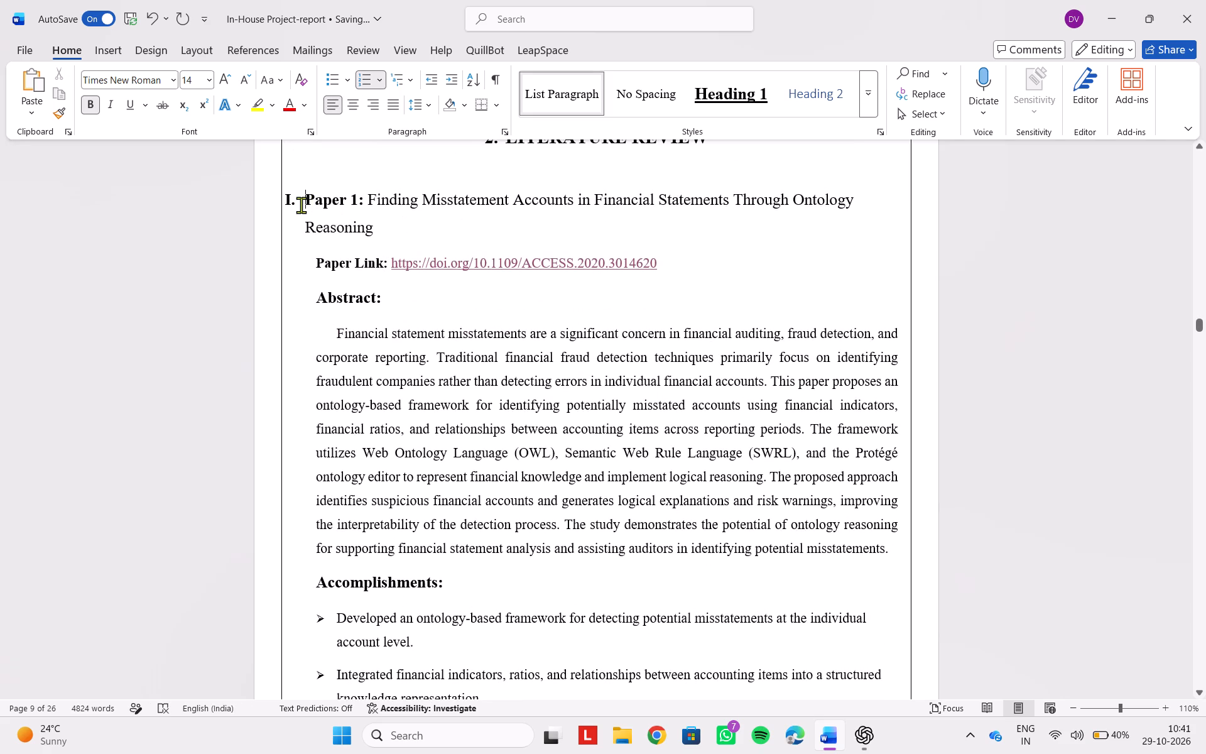
{"action": "key", "text": "ctrl+z"}
{"action": "key", "text": "ctrl+z"}
{"action": "key", "text": "ctrl+z"}
{"action": "key", "text": "ctrl+z"}
{"action": "key", "text": "ctrl+z"}
{"action": "key", "text": "ctrl+z"}
{"action": "key", "text": "ctrl+z"}
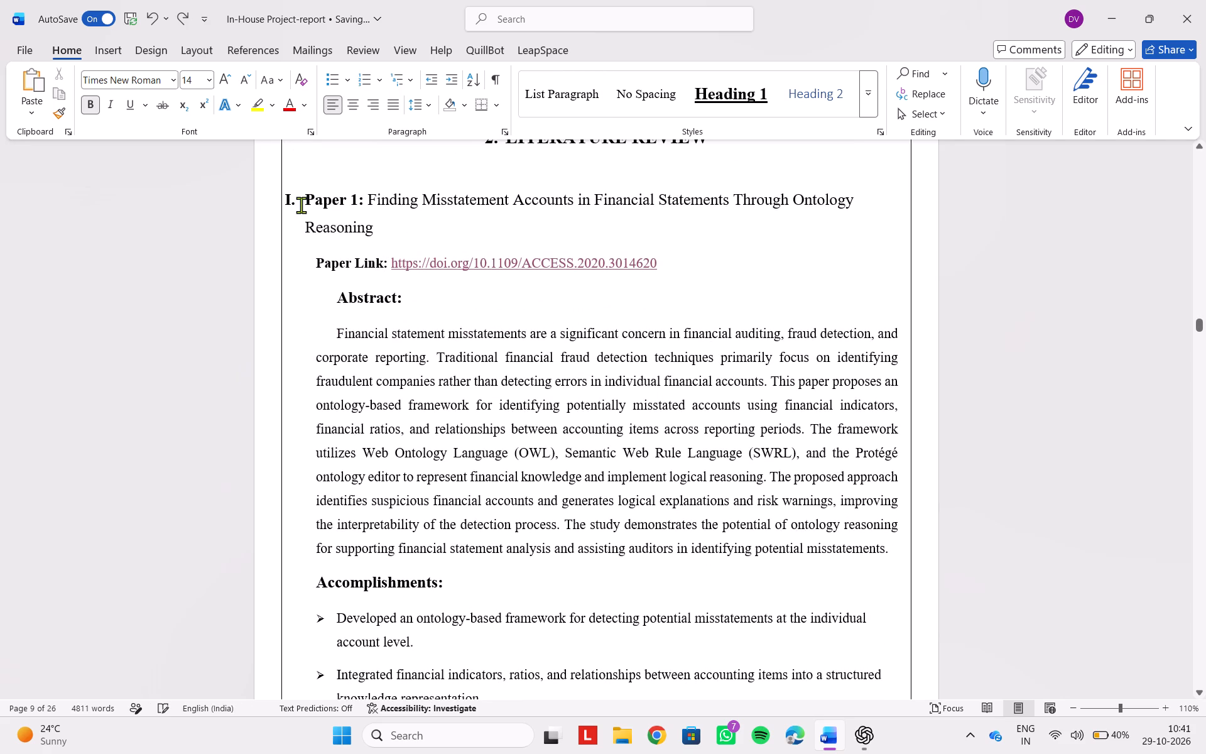
{"action": "key", "text": "ctrl+z"}
{"action": "key", "text": "ctrl+z"}
{"action": "key", "text": "ctrl+z"}
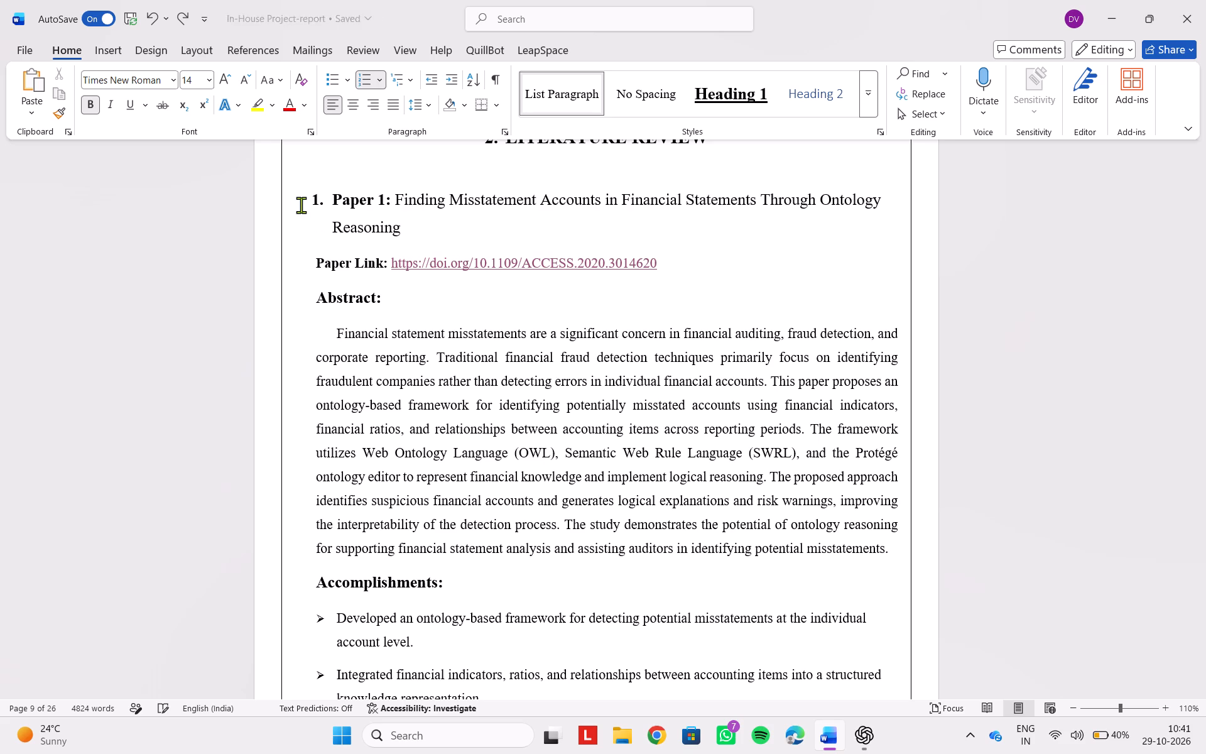
{"action": "key", "text": "ctrl+z"}
{"action": "key", "text": "ctrl+z"}
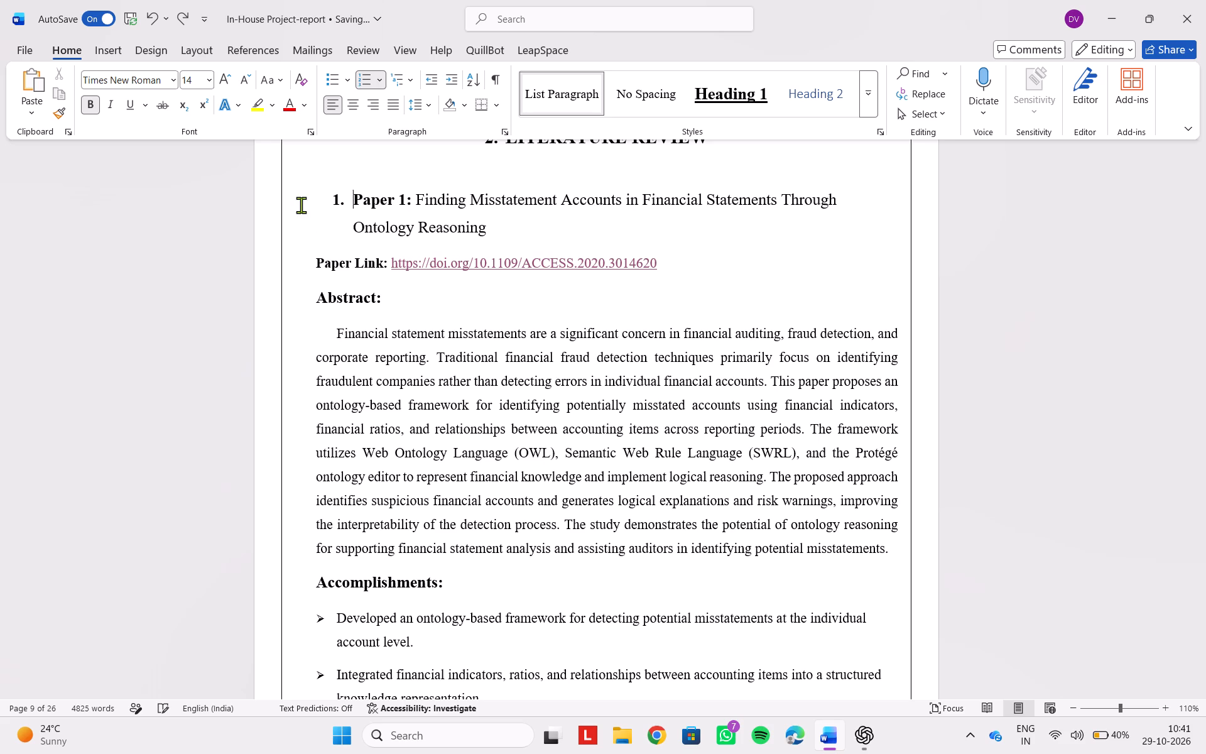
{"action": "key", "text": "ctrl+z"}
{"action": "key", "text": "ctrl+z"}
{"action": "key", "text": "ctrl+z"}
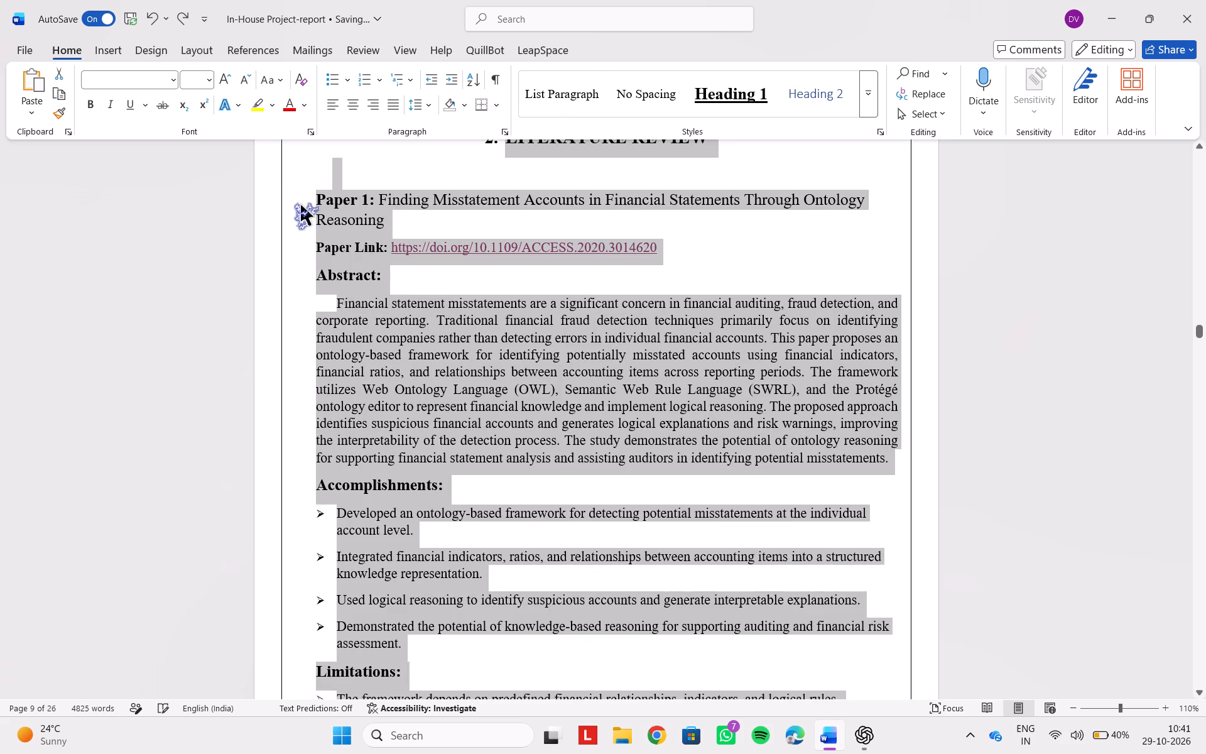
{"action": "key", "text": "ctrl+y"}
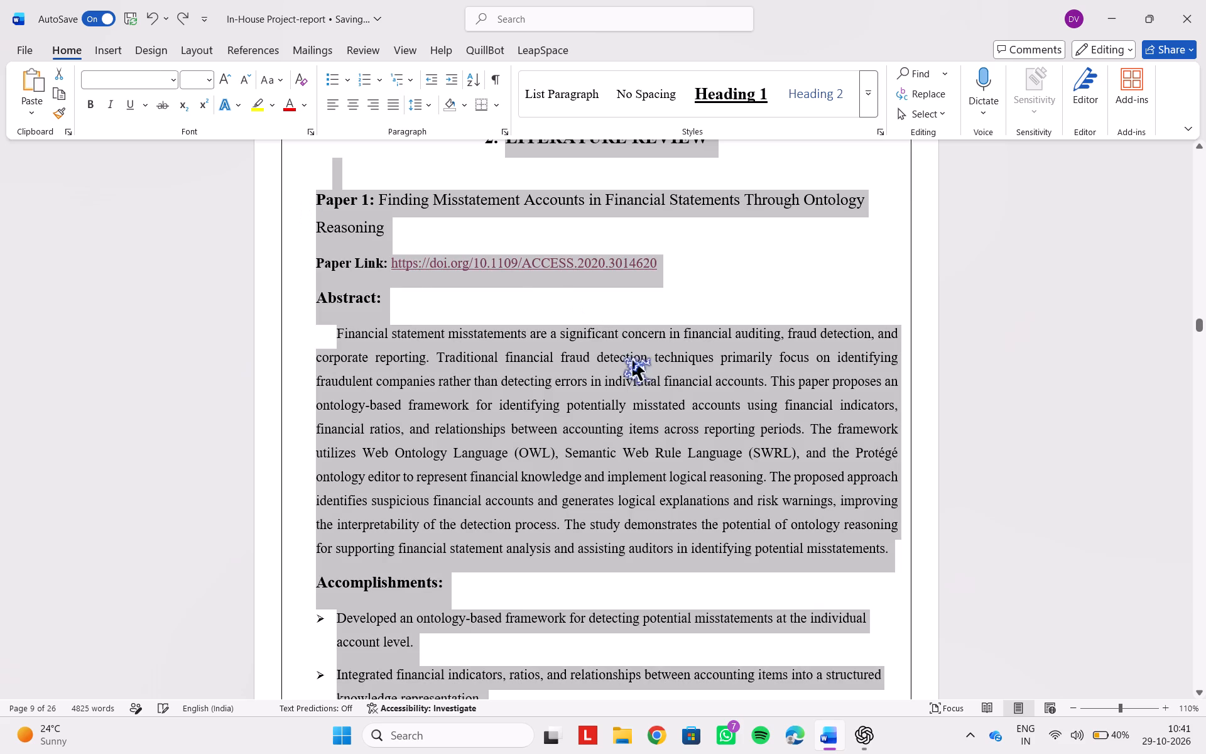
{"action": "left_click", "coordinate": [634, 362]}
{"action": "scroll", "coordinate": [634, 362], "scroll_direction": "down", "scroll_amount": 4}
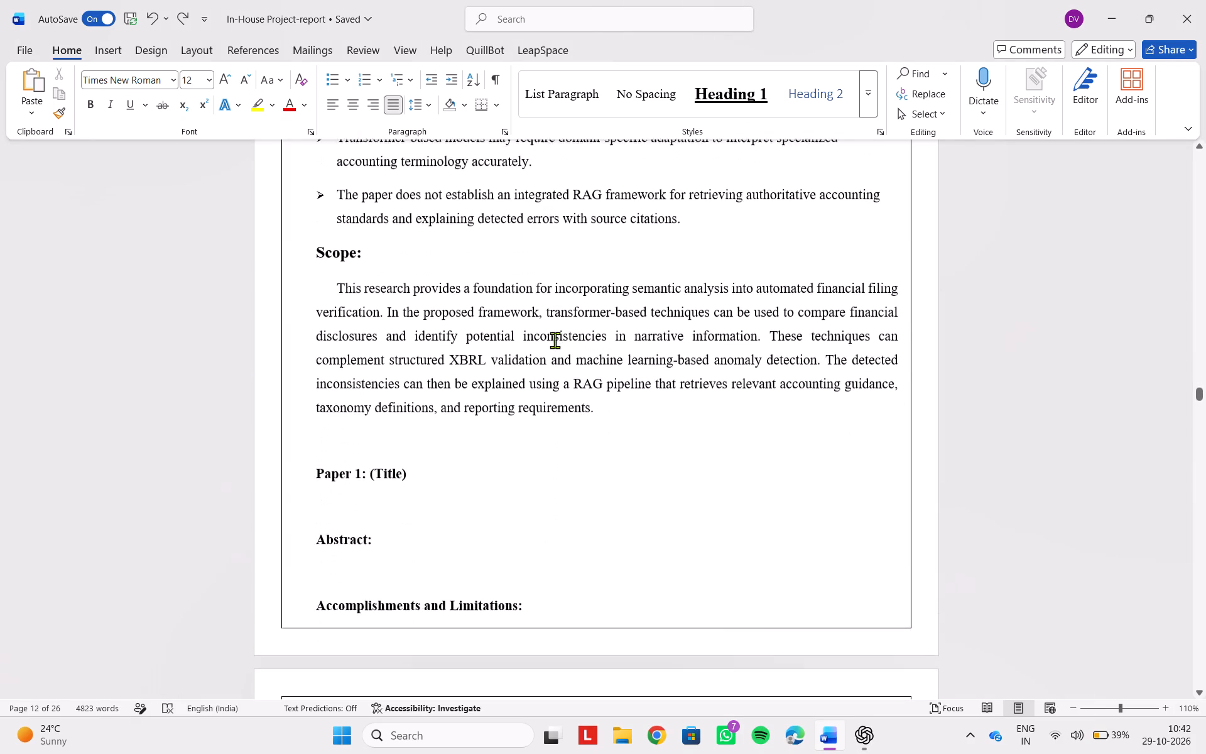
{"action": "left_click", "coordinate": [307, 423]}
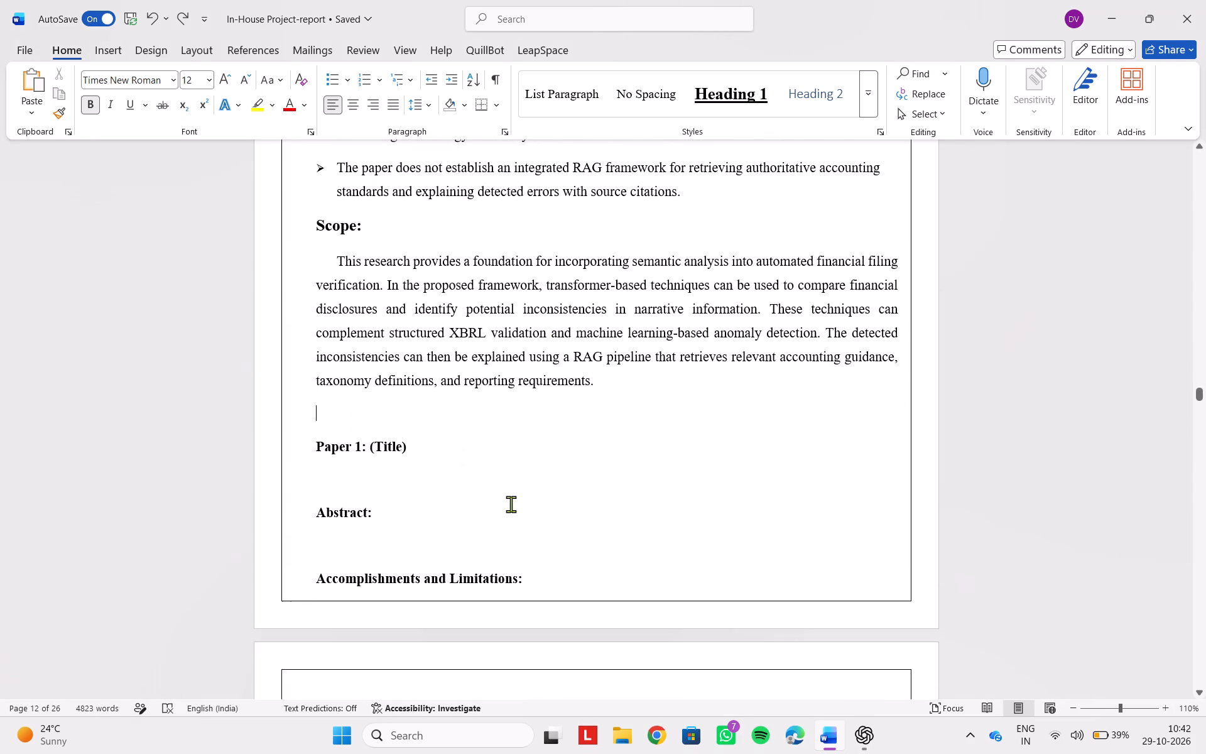
{"action": "key", "text": "Return"}
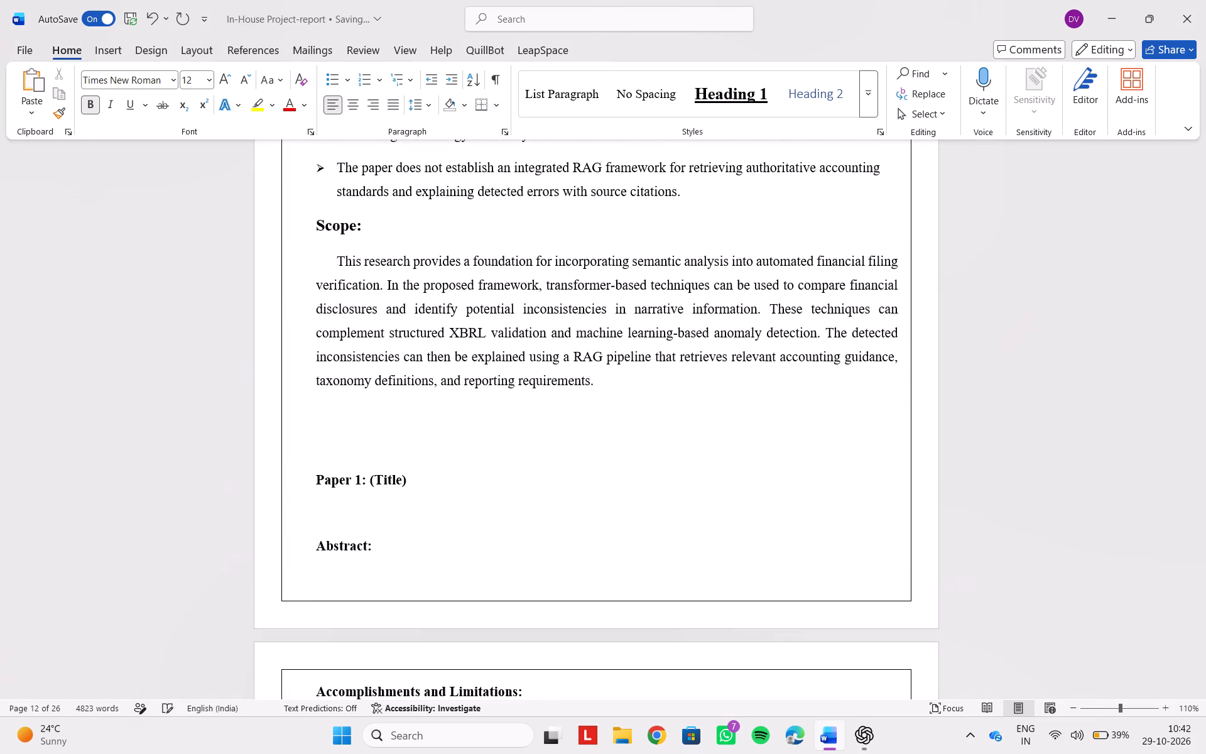
{"action": "key", "text": "ctrl+v"}
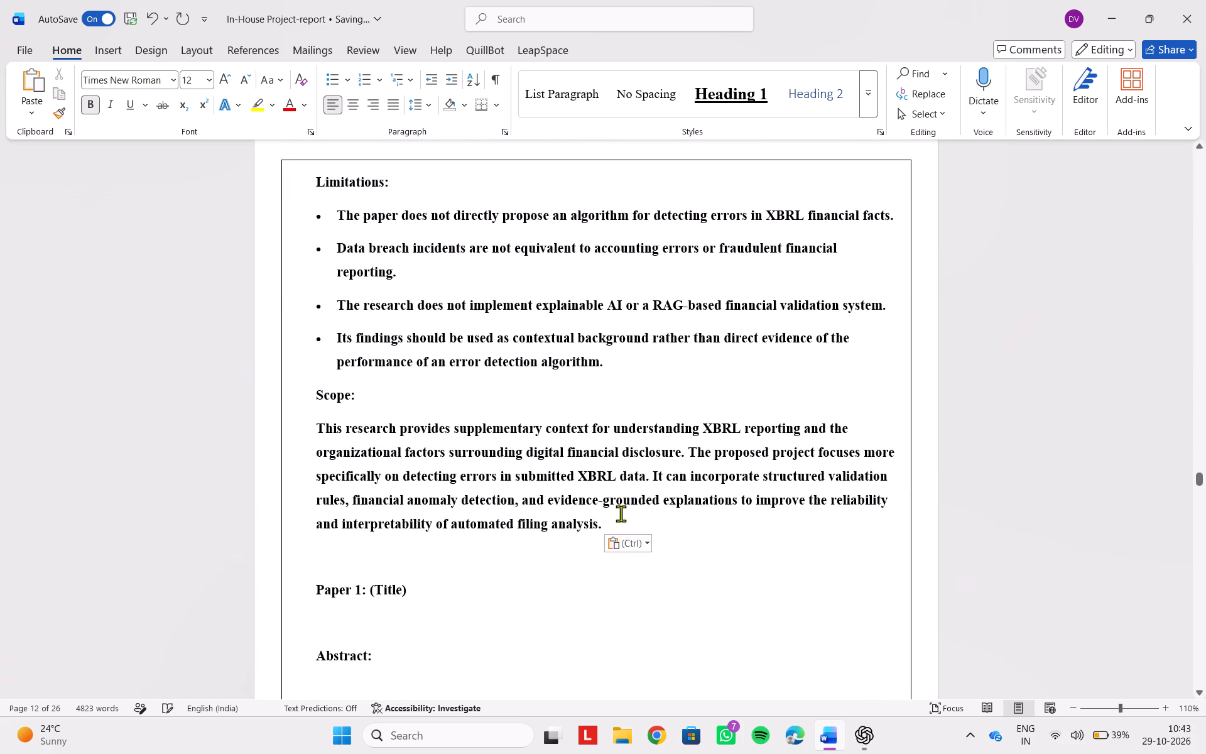
{"action": "key", "text": "ctrl+z"}
{"action": "left_click", "coordinate": [91, 106]}
{"action": "key", "text": "ctrl+v"}
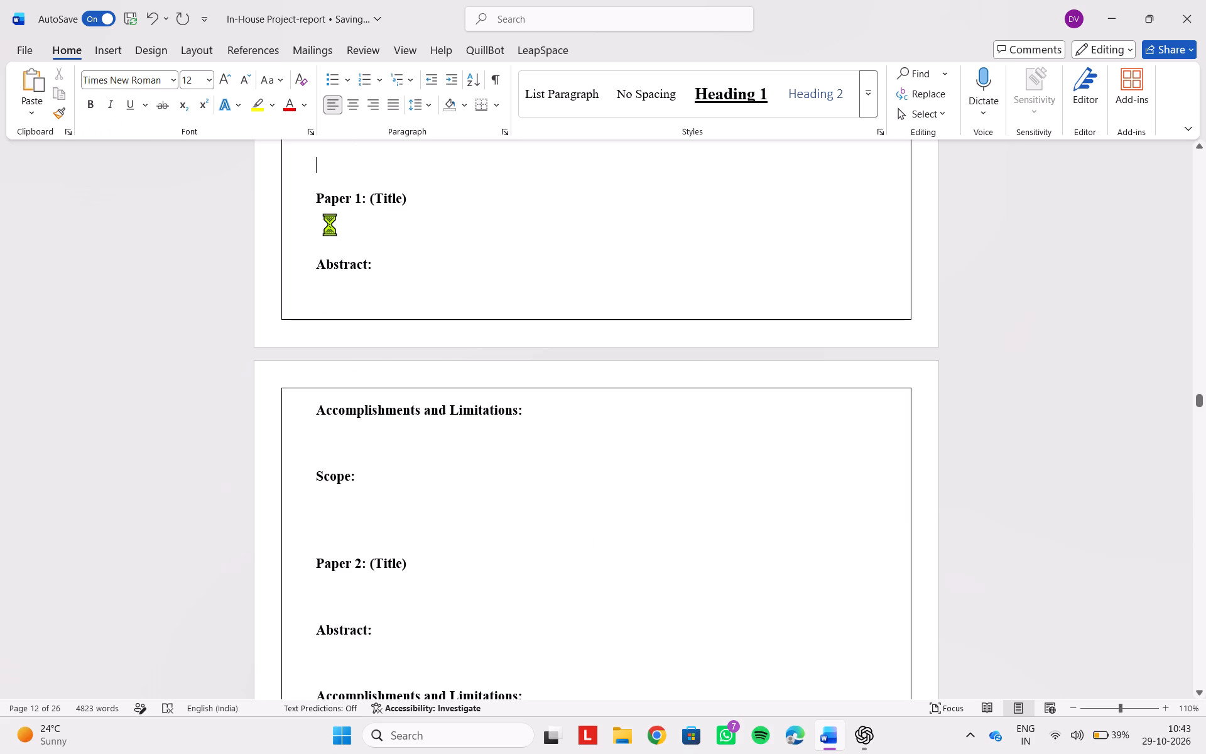
Renumber the first pasted paper, An Analysis on Financial Statement Fraud Detection for Chinese Listed Companies, as Paper 4.
{"action": "scroll", "coordinate": [330, 224], "scroll_direction": "up", "scroll_amount": 2}
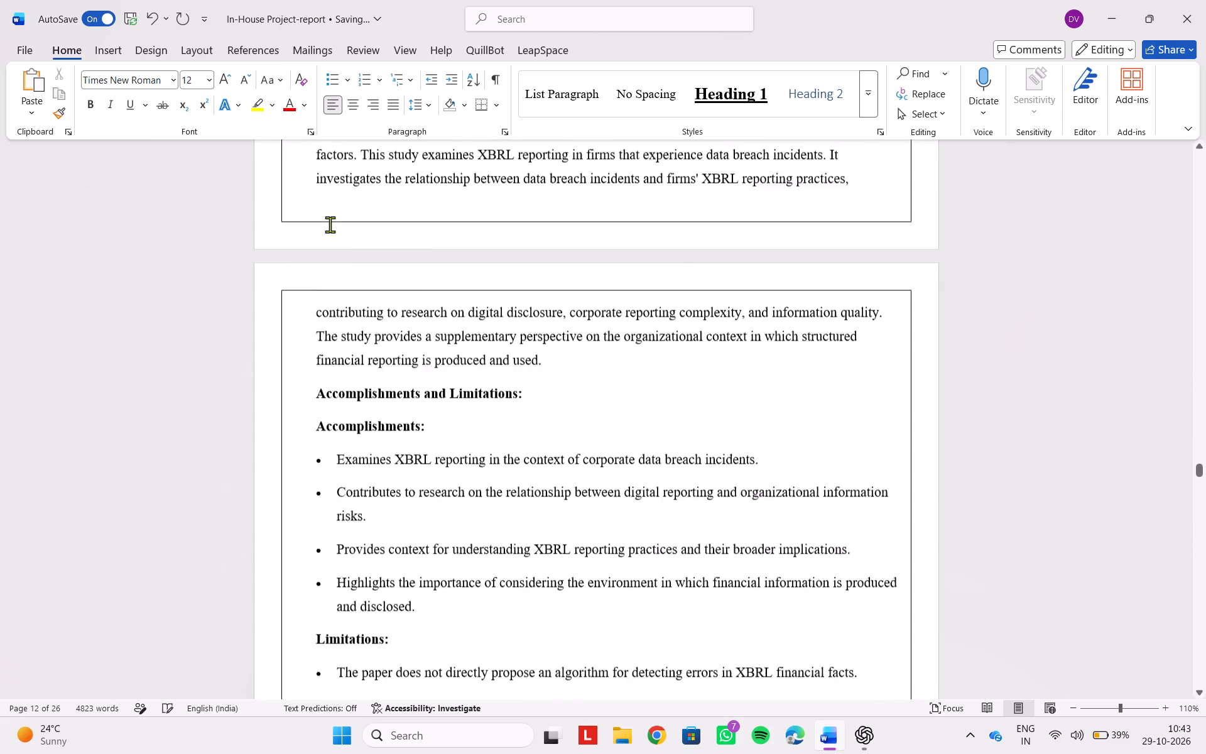
{"action": "scroll", "coordinate": [330, 224], "scroll_direction": "up", "scroll_amount": 6}
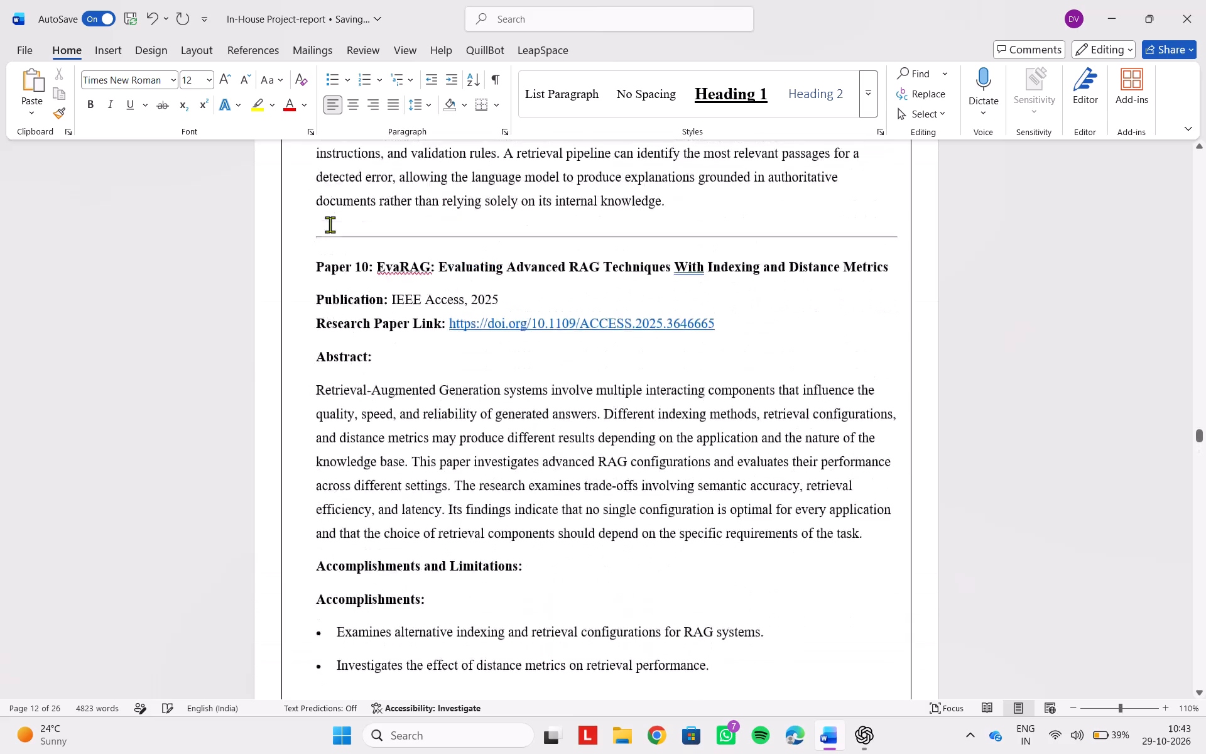
{"action": "scroll", "coordinate": [330, 224], "scroll_direction": "up", "scroll_amount": 5}
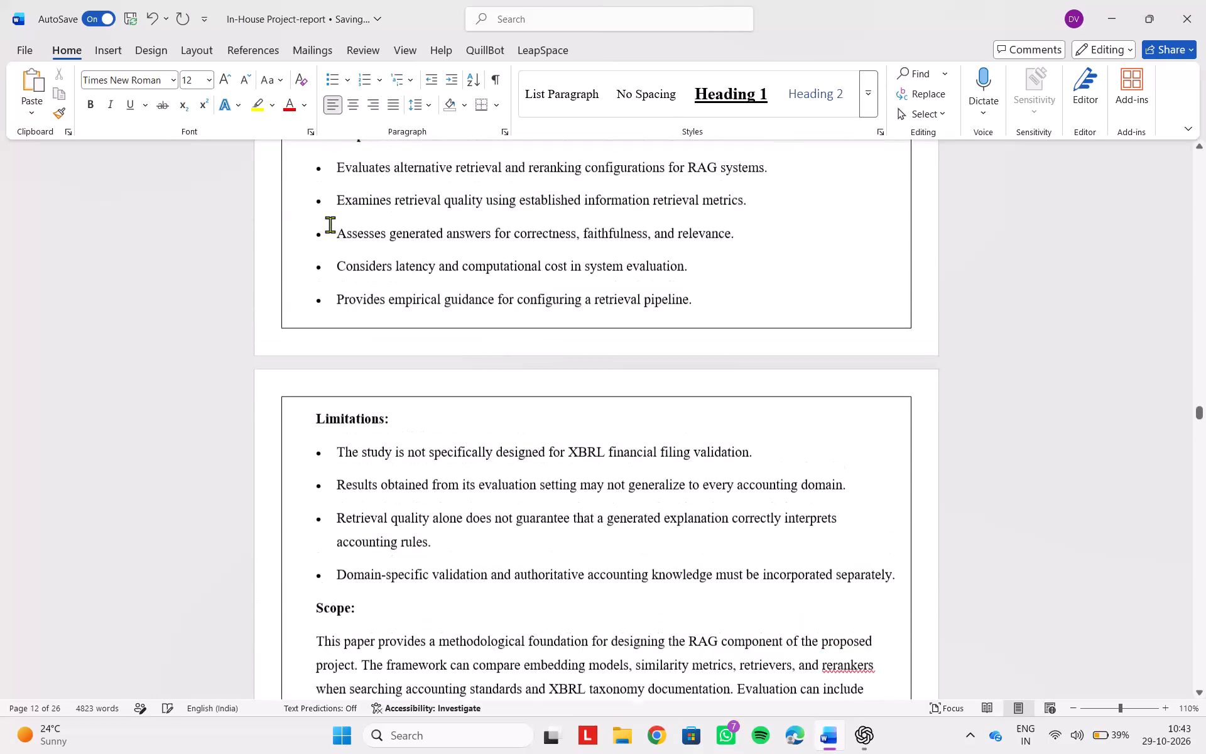
{"action": "scroll", "coordinate": [330, 224], "scroll_direction": "up", "scroll_amount": 3}
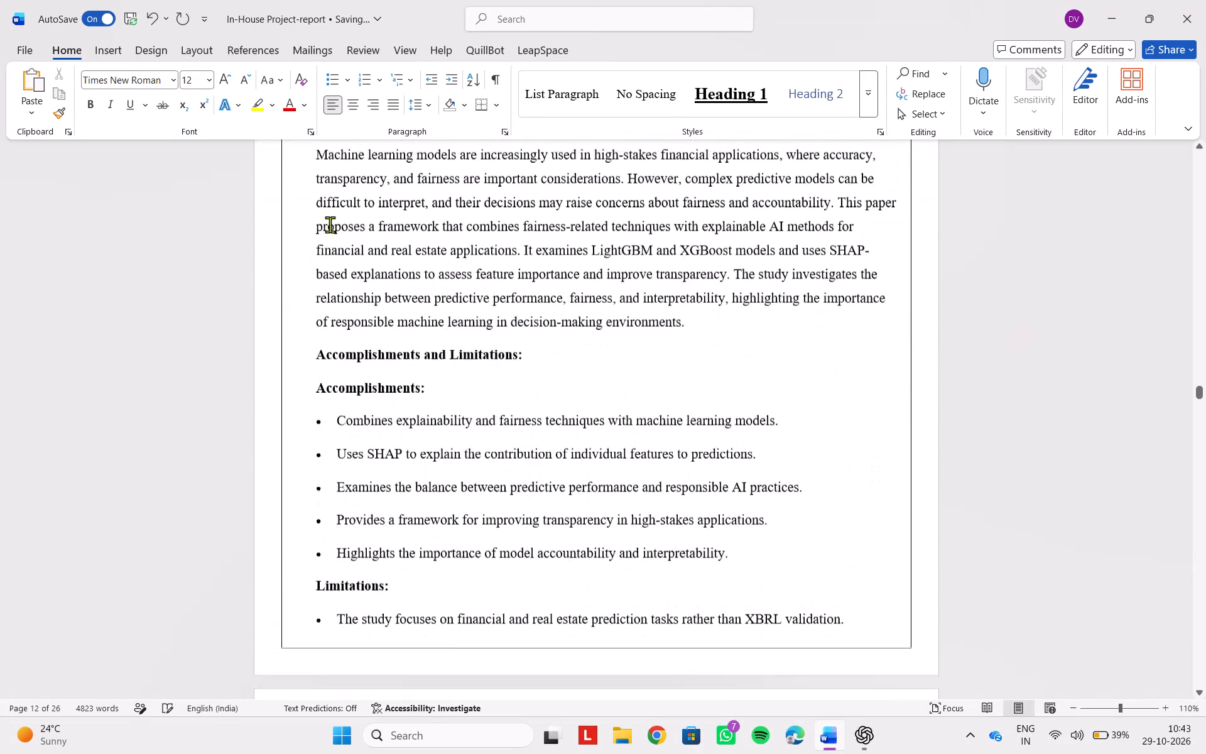
{"action": "scroll", "coordinate": [330, 224], "scroll_direction": "up", "scroll_amount": 5}
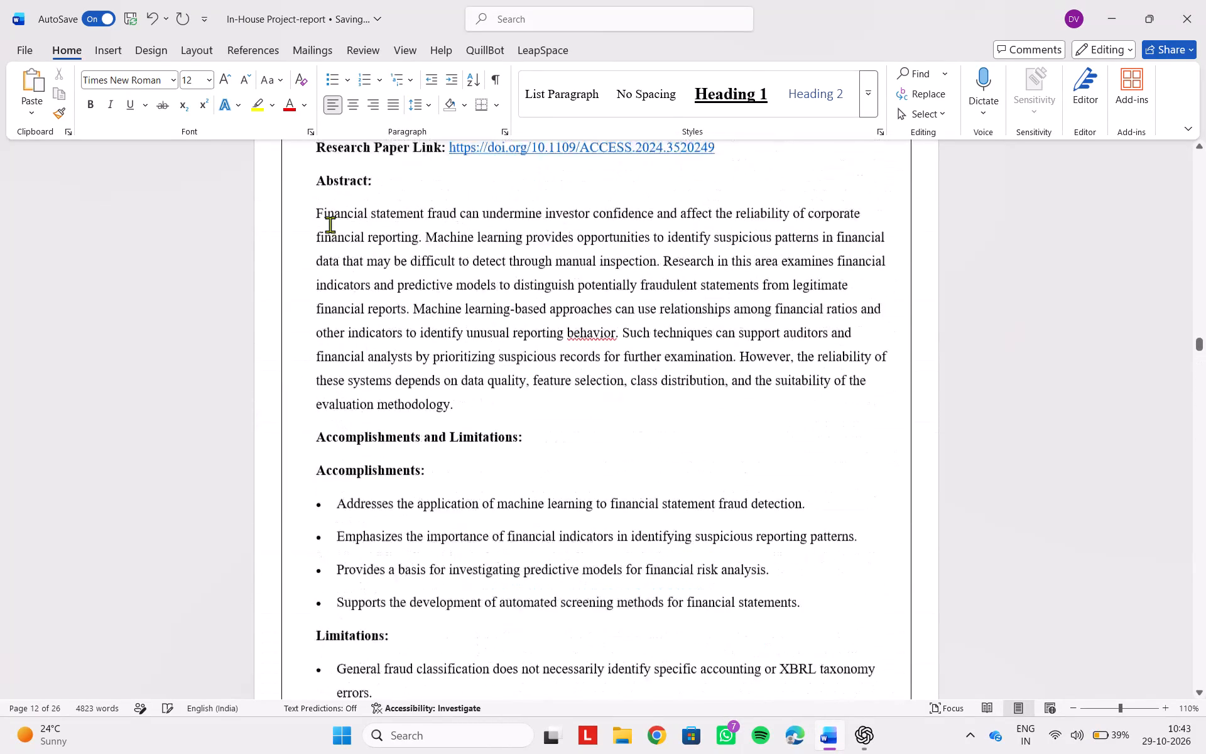
{"action": "scroll", "coordinate": [330, 224], "scroll_direction": "up", "scroll_amount": 3}
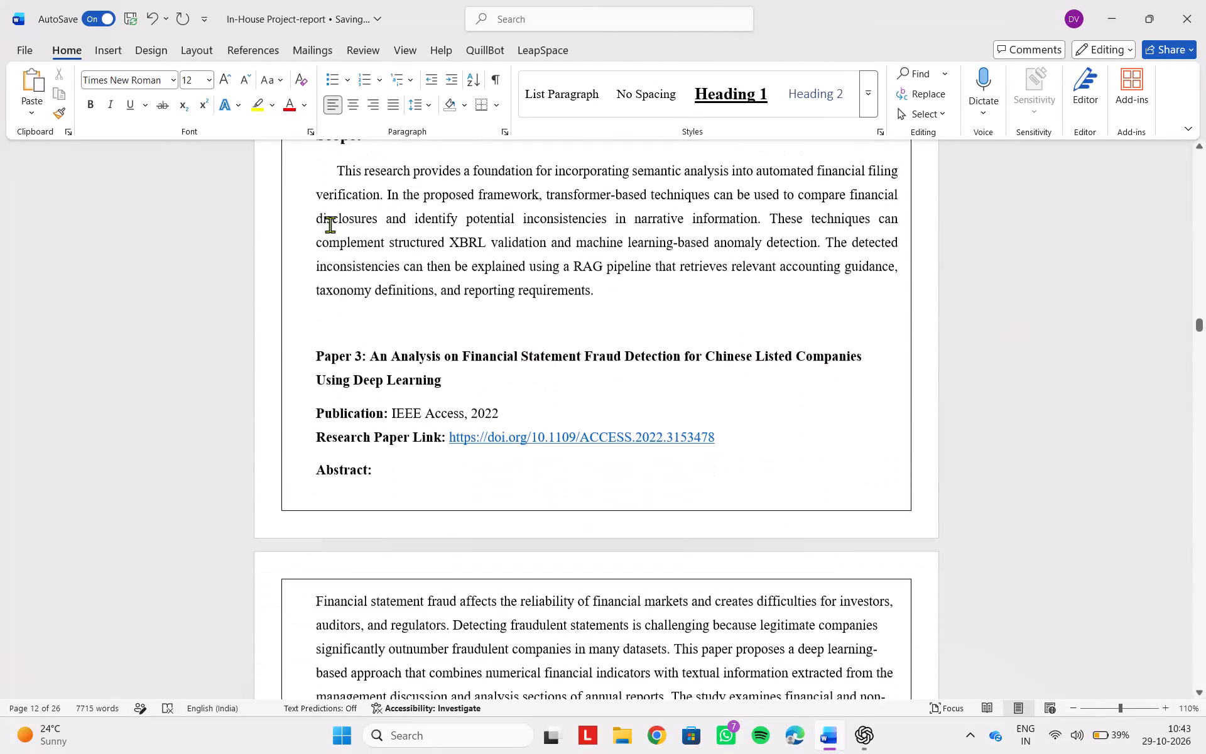
{"action": "scroll", "coordinate": [330, 224], "scroll_direction": "up", "scroll_amount": 1}
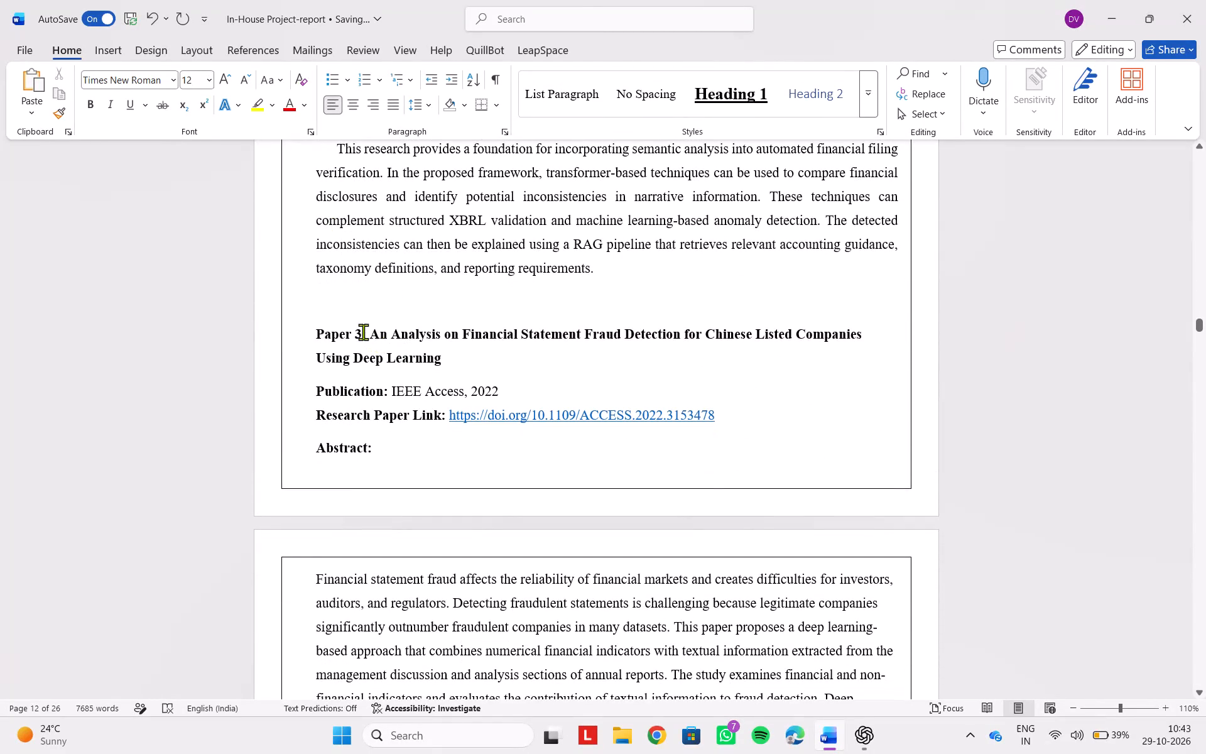
{"action": "left_click", "coordinate": [359, 335]}
{"action": "key", "text": "BackSpace"}
{"action": "key", "text": "4"}
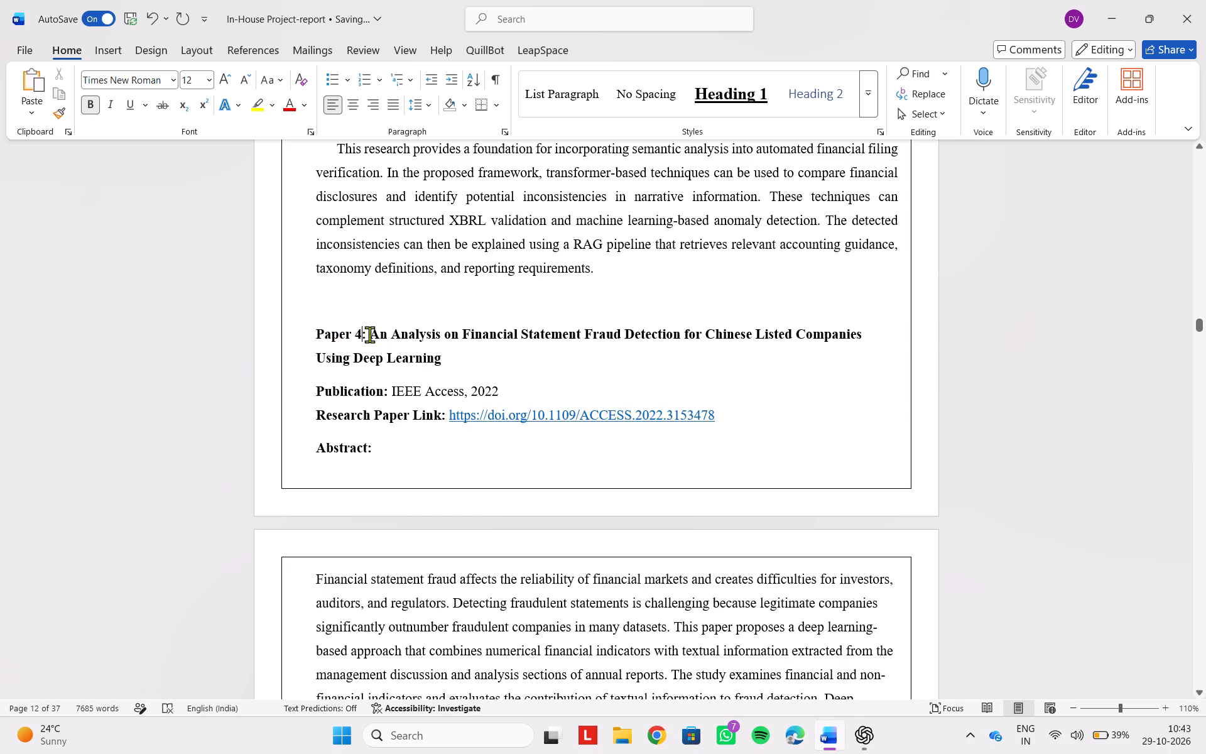
Enlarge the whole Paper 4 title to 14 pt and remove bold from the title text following "Paper 4:".
{"action": "left_click_drag", "start_coordinate": [316, 329], "coordinate": [450, 372]}
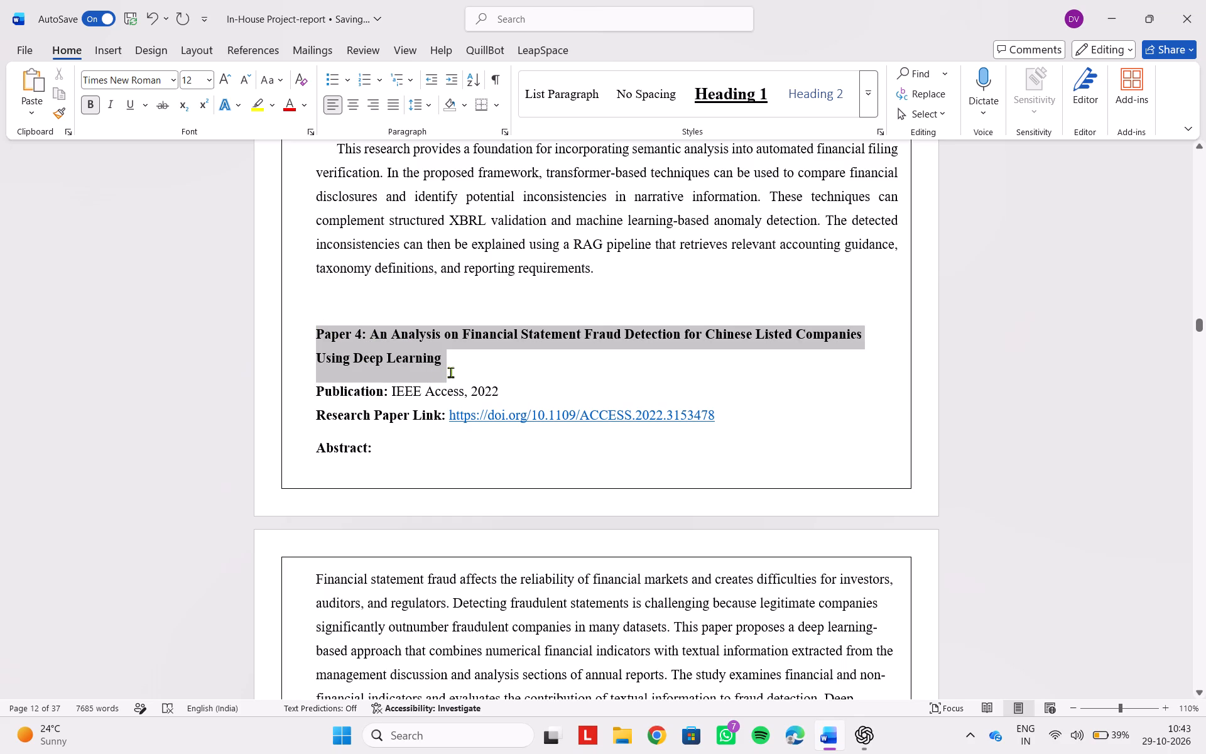
{"action": "left_click_drag", "start_coordinate": [450, 372], "coordinate": [451, 372]}
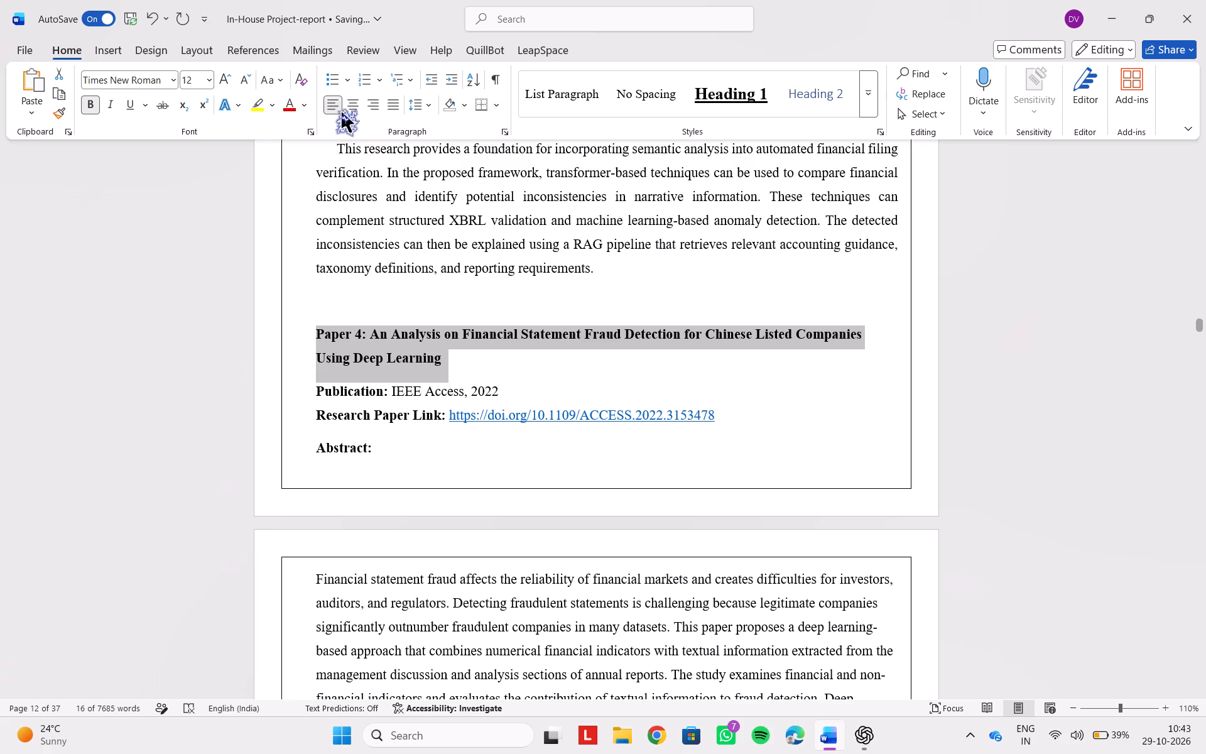
{"action": "left_click", "coordinate": [219, 82]}
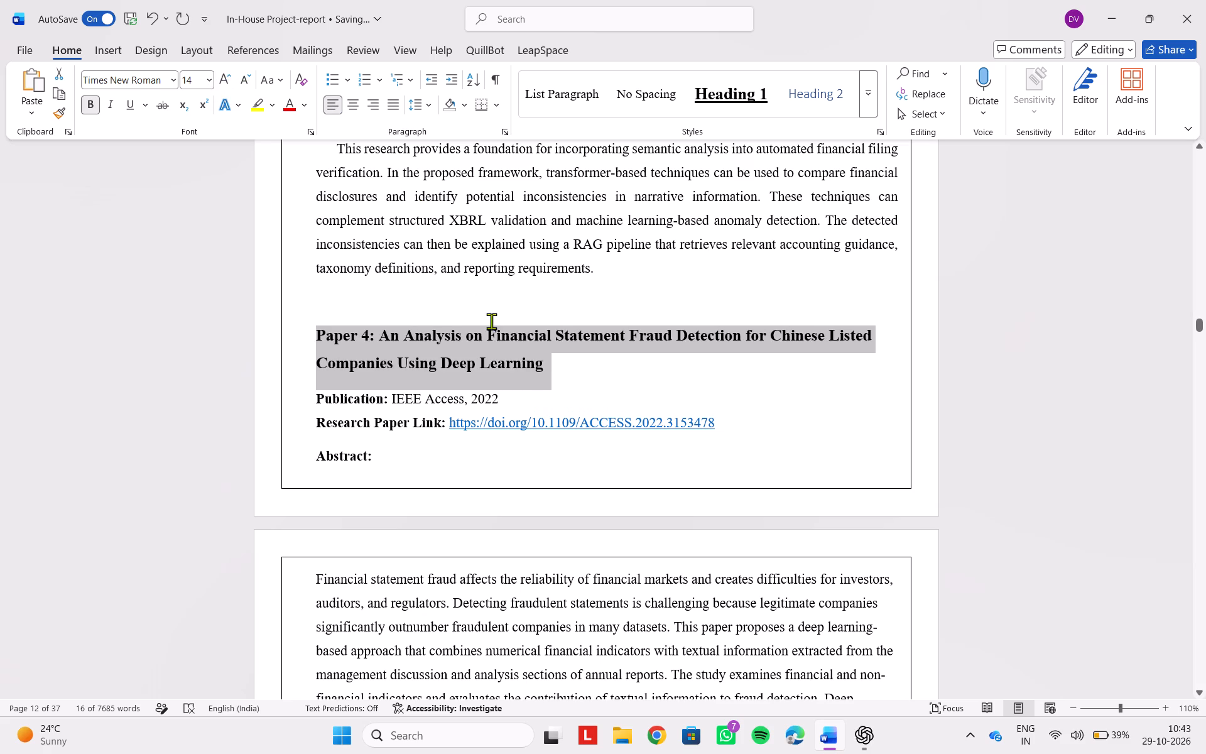
{"action": "left_click", "coordinate": [553, 363]}
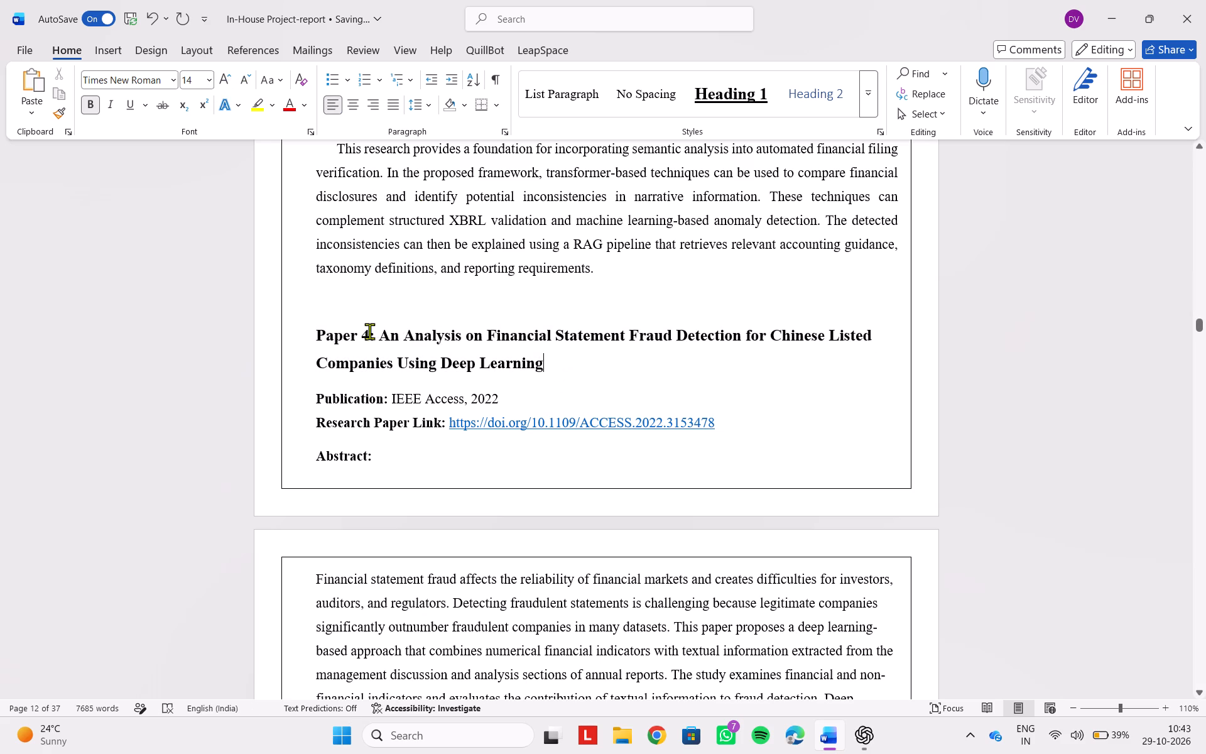
{"action": "left_click_drag", "start_coordinate": [381, 341], "coordinate": [555, 383]}
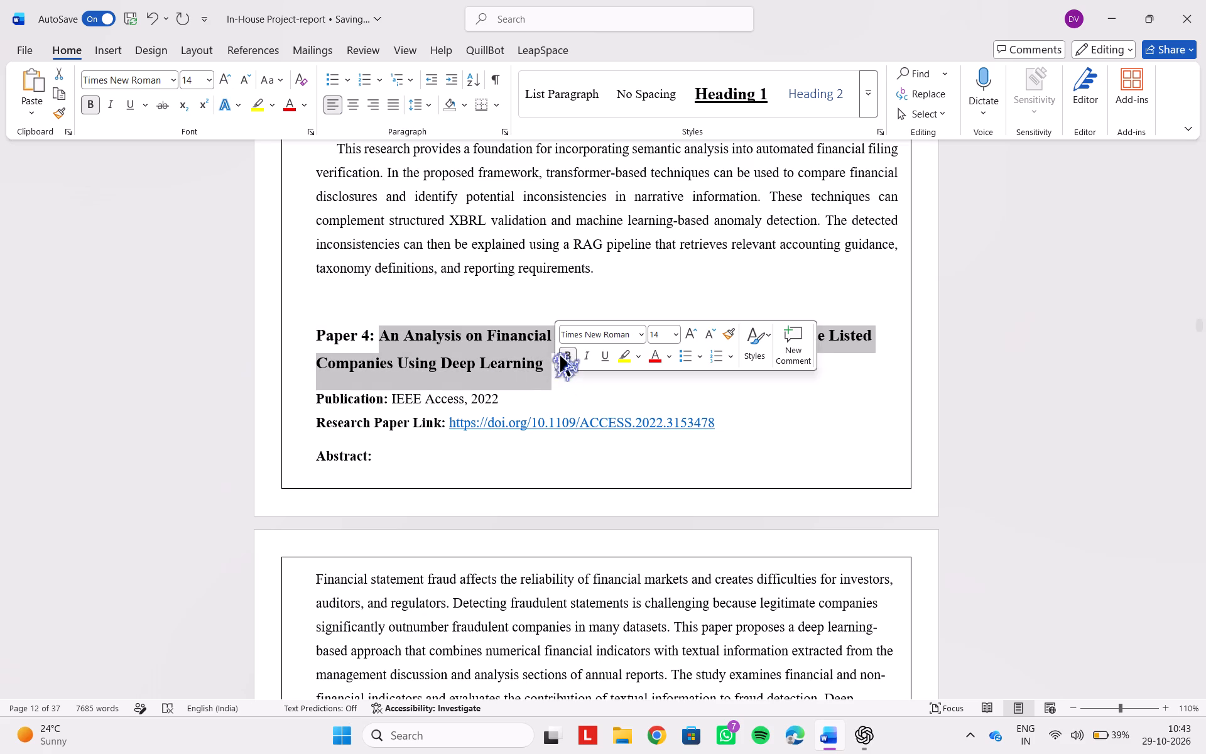
{"action": "left_click", "coordinate": [560, 355]}
{"action": "left_click", "coordinate": [540, 396]}
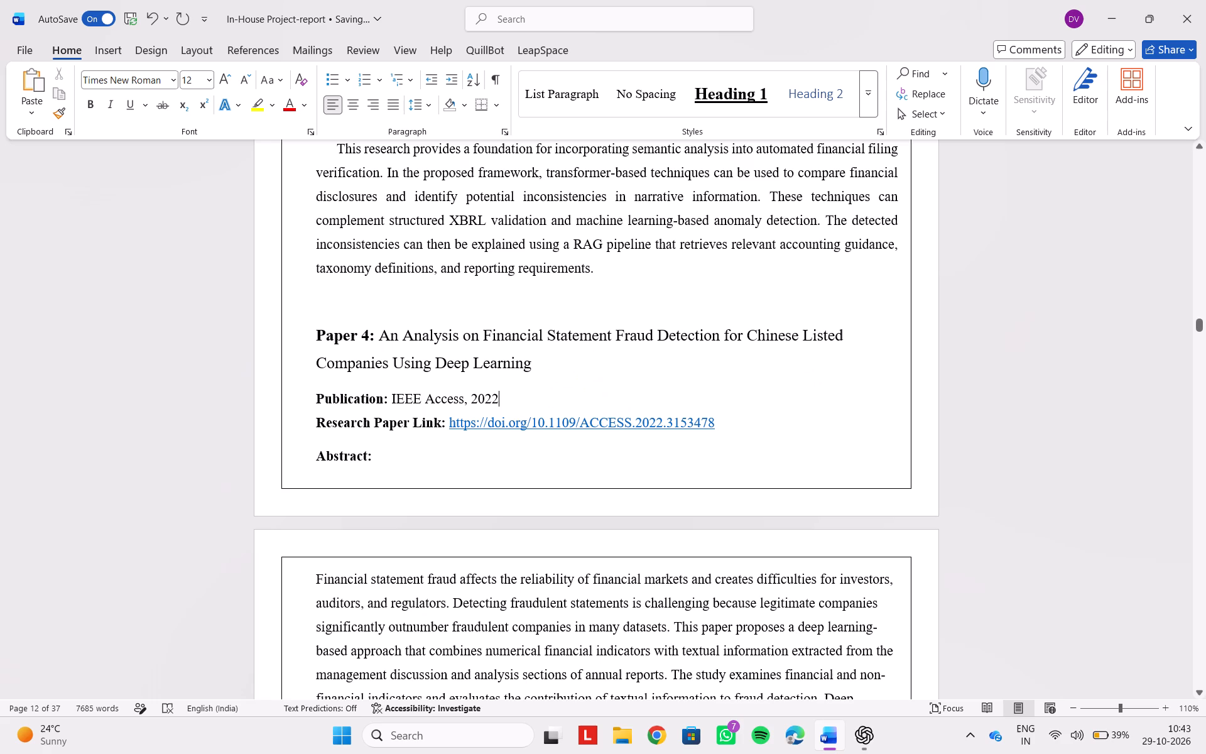
Delete the Publication line under the Paper 4 title, leaving no empty line above the Research Paper Link.
{"action": "left_click_drag", "start_coordinate": [521, 402], "coordinate": [372, 393]}
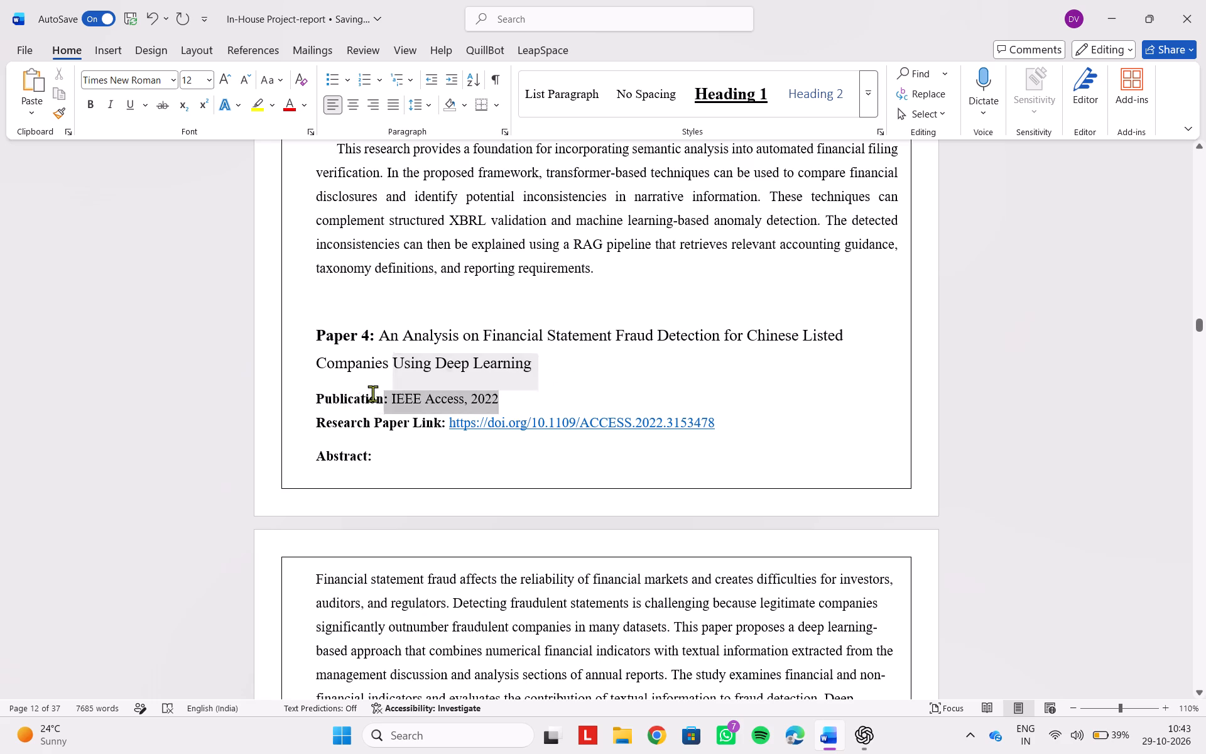
{"action": "left_click_drag", "start_coordinate": [372, 393], "coordinate": [336, 405]}
{"action": "key", "text": "BackSpace"}
{"action": "key", "text": "BackSpace"}
{"action": "key", "text": "BackSpace"}
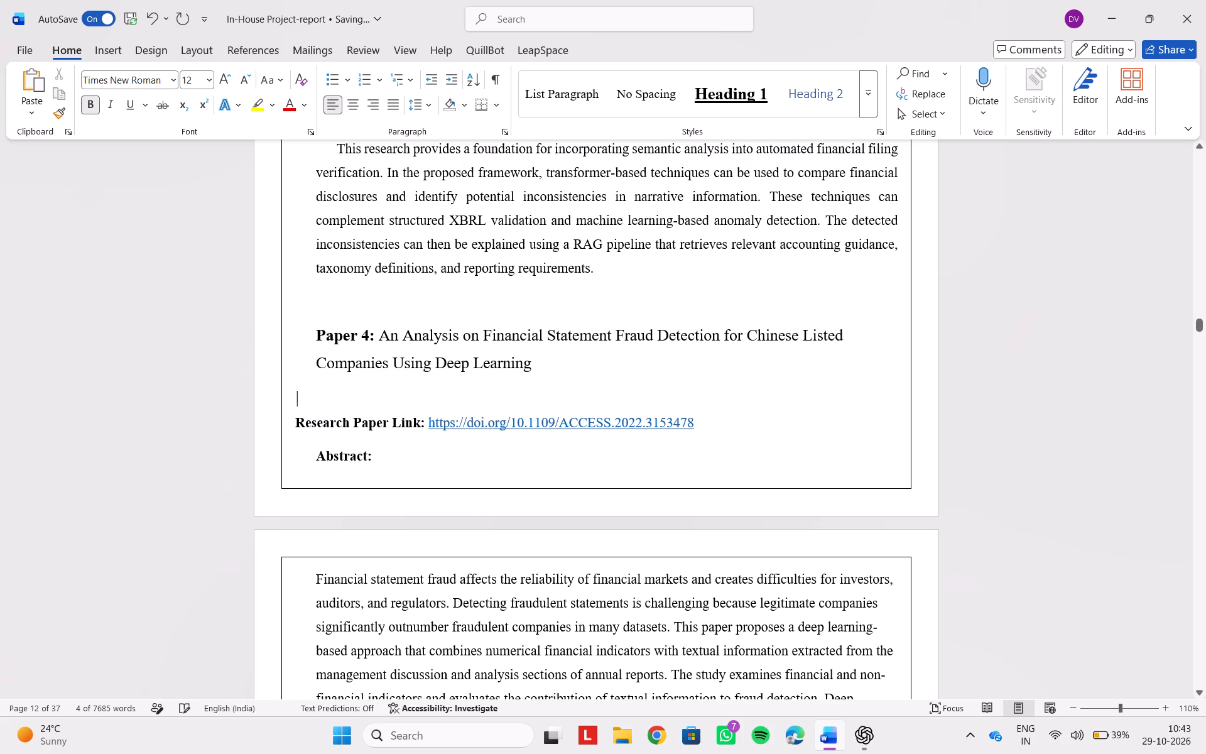
{"action": "key", "text": "BackSpace"}
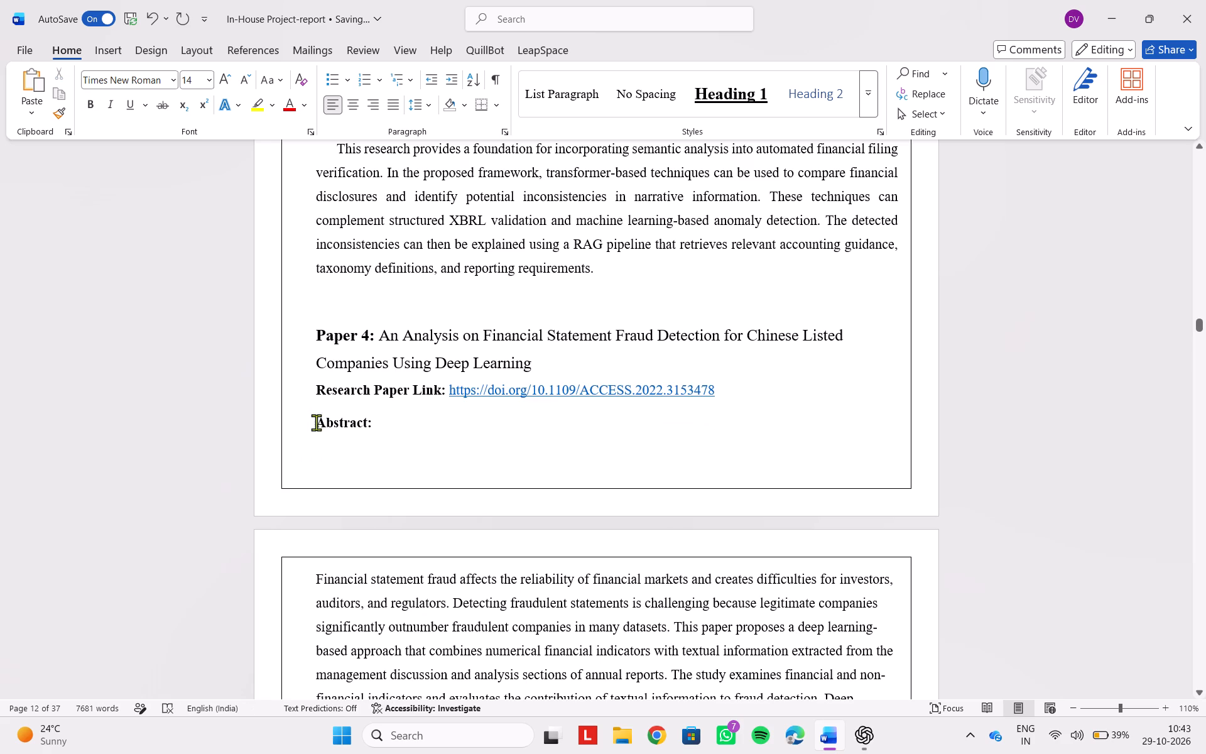
Enlarge Paper 4's Abstract heading to 14 pt.
{"action": "left_click_drag", "start_coordinate": [316, 422], "coordinate": [382, 427]}
{"action": "left_click", "coordinate": [518, 372]}
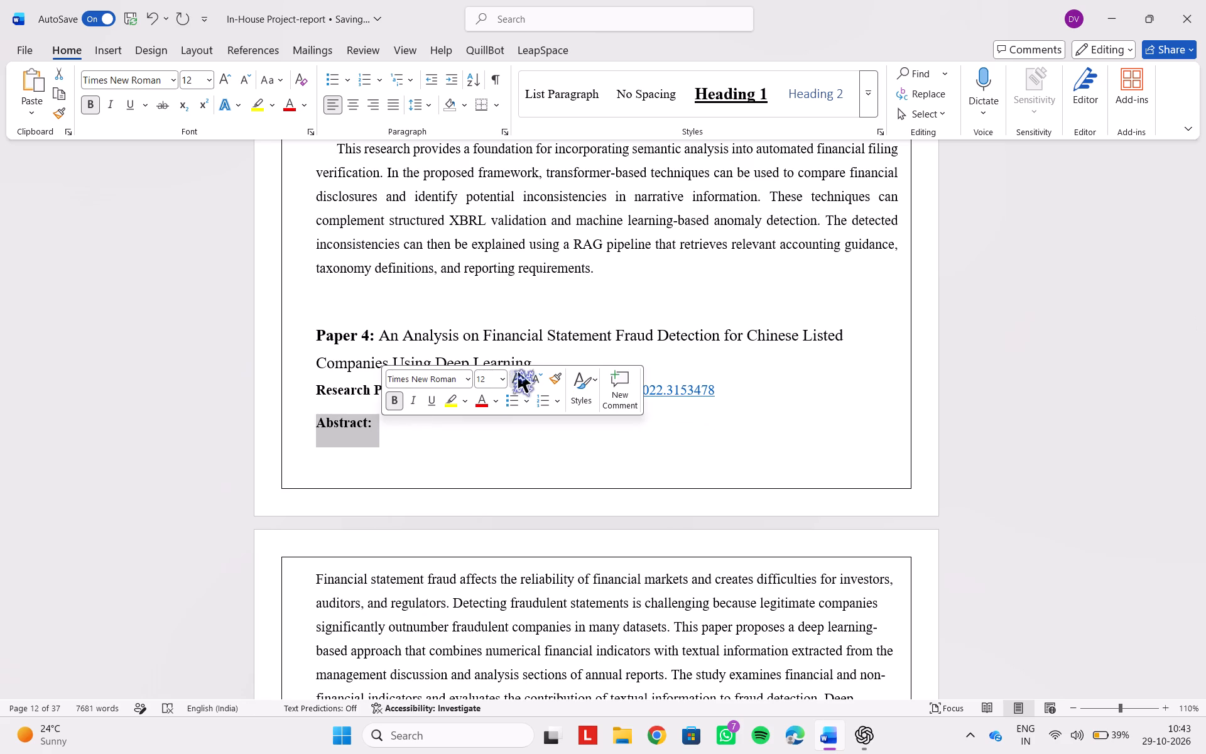
{"action": "left_click", "coordinate": [508, 454]}
Justify Paper 4's abstract paragraph.
{"action": "scroll", "coordinate": [508, 454], "scroll_direction": "down", "scroll_amount": 1}
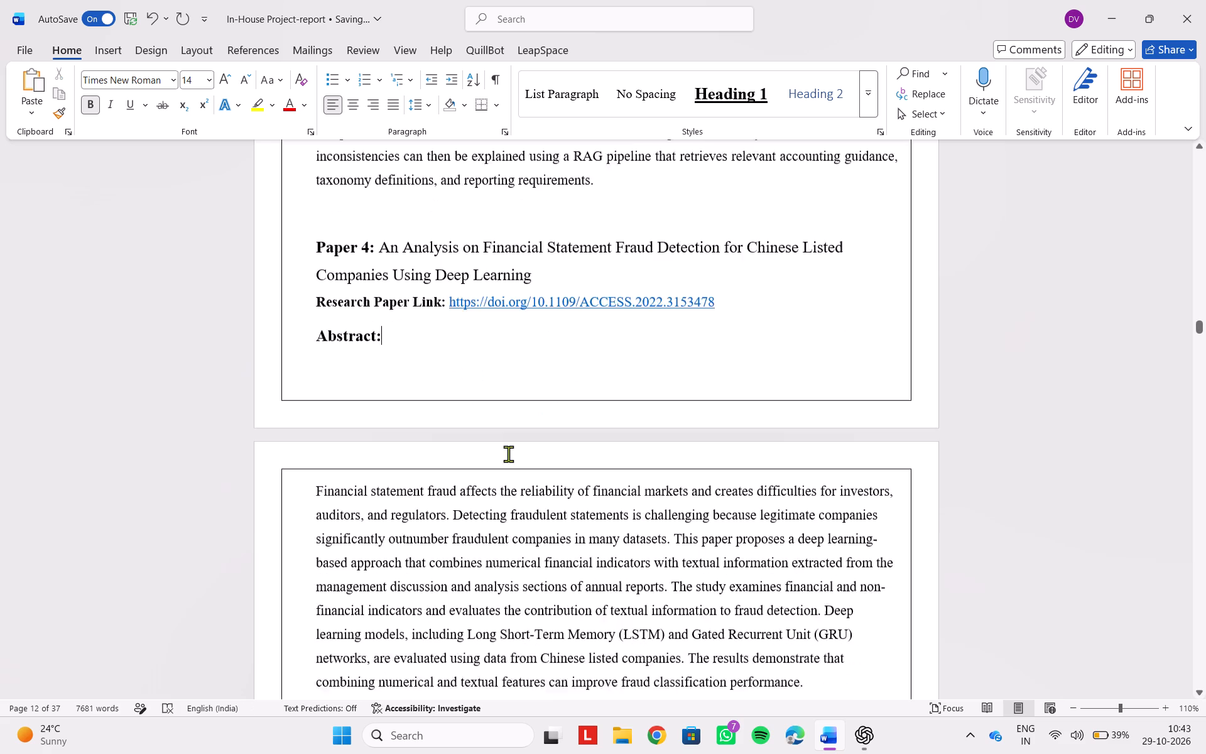
{"action": "scroll", "coordinate": [508, 454], "scroll_direction": "down", "scroll_amount": 1}
{"action": "left_click_drag", "start_coordinate": [313, 375], "coordinate": [685, 566]}
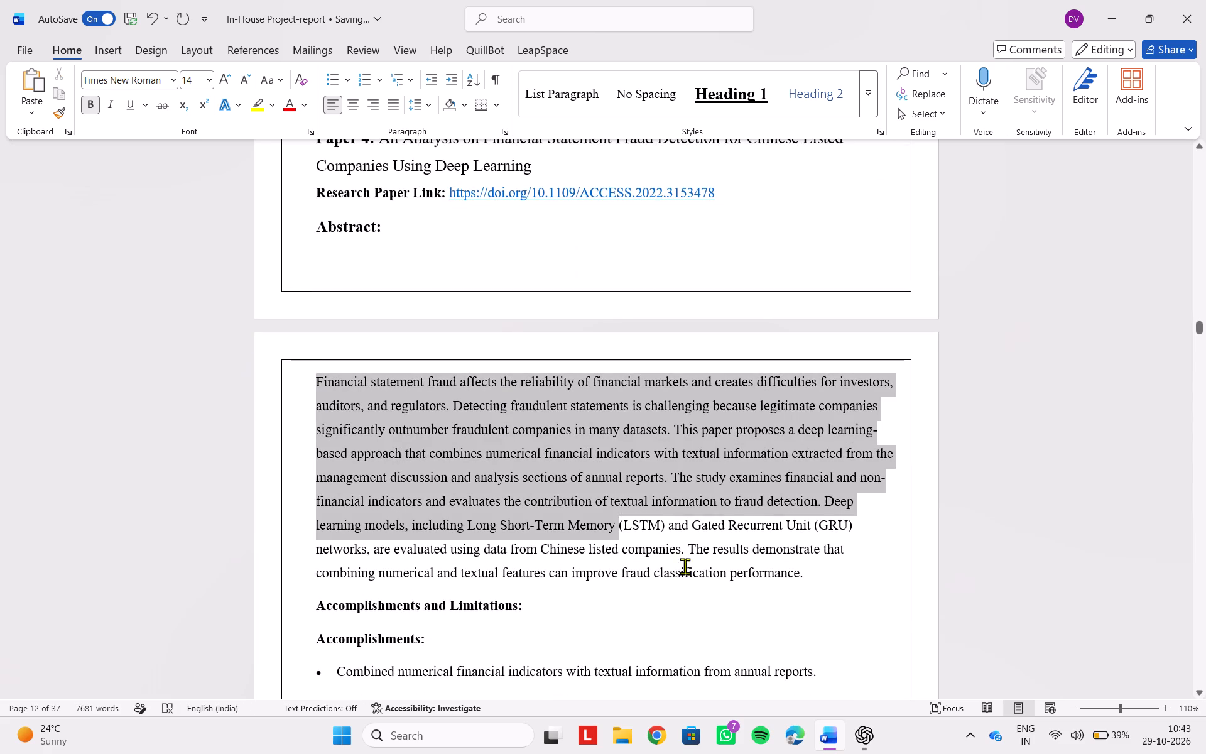
{"action": "left_click_drag", "start_coordinate": [685, 566], "coordinate": [813, 577]}
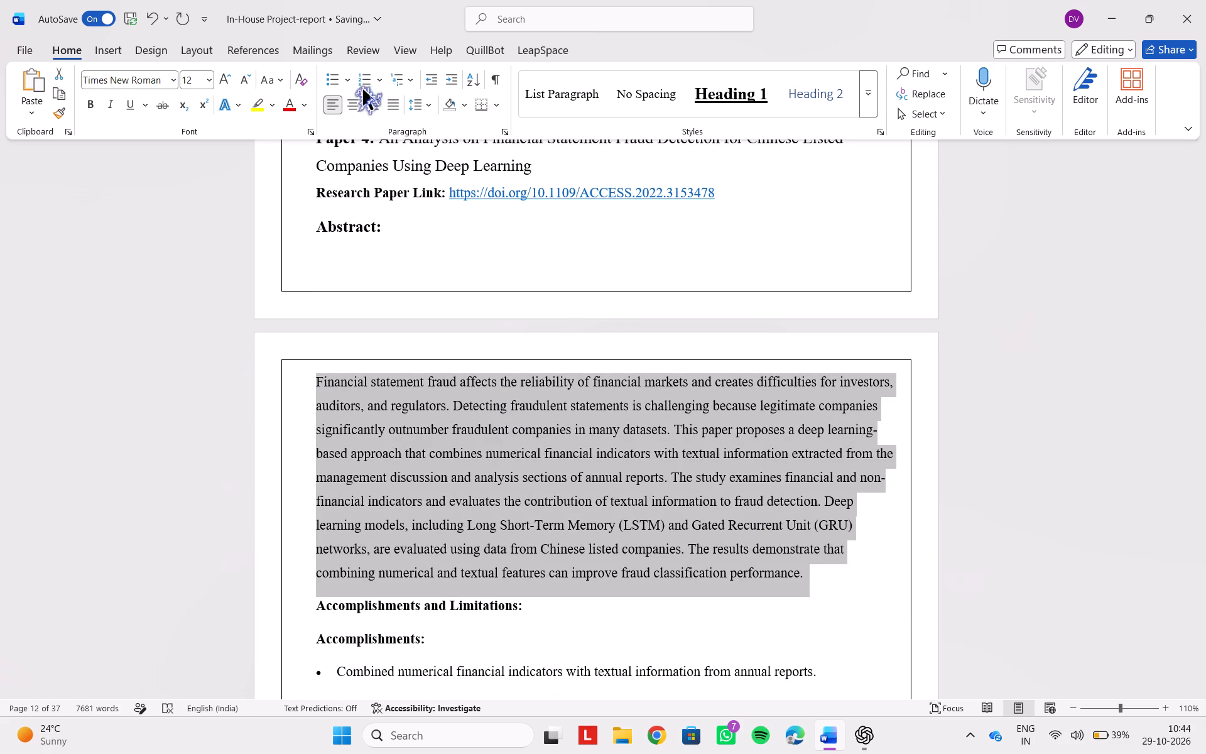
{"action": "left_click", "coordinate": [423, 104]}
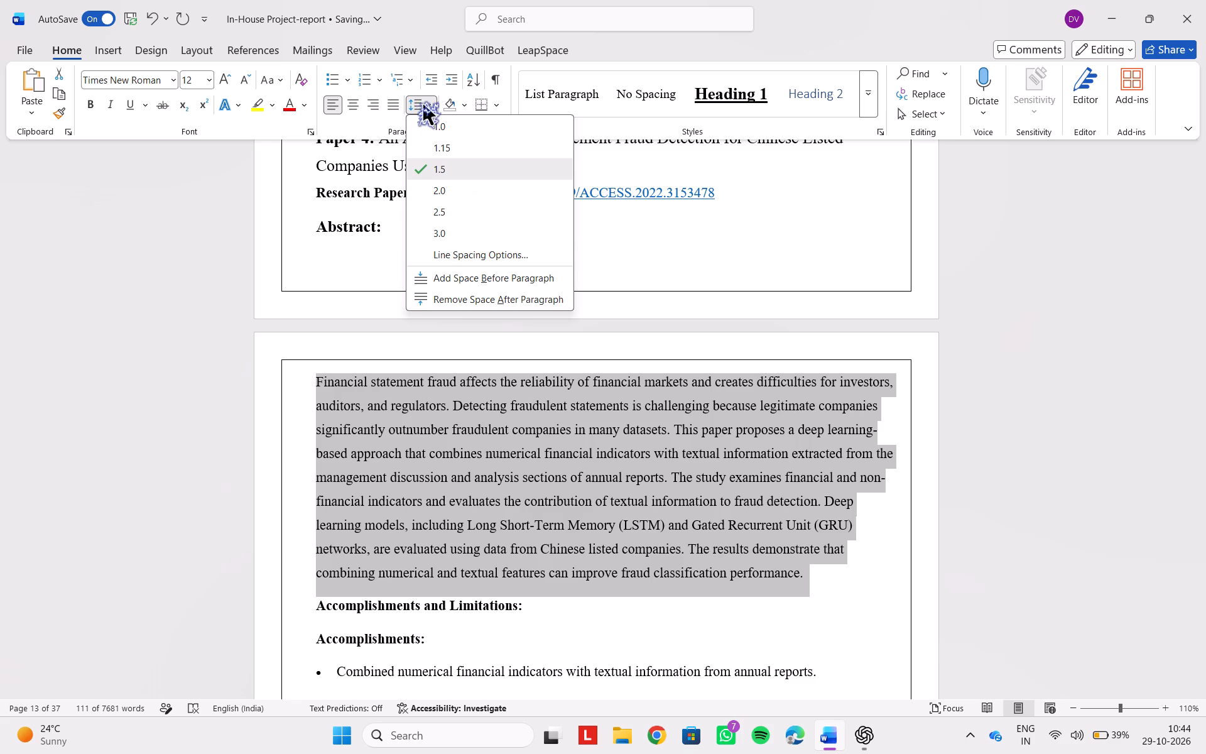
{"action": "left_click", "coordinate": [390, 107]}
{"action": "left_click", "coordinate": [734, 591]}
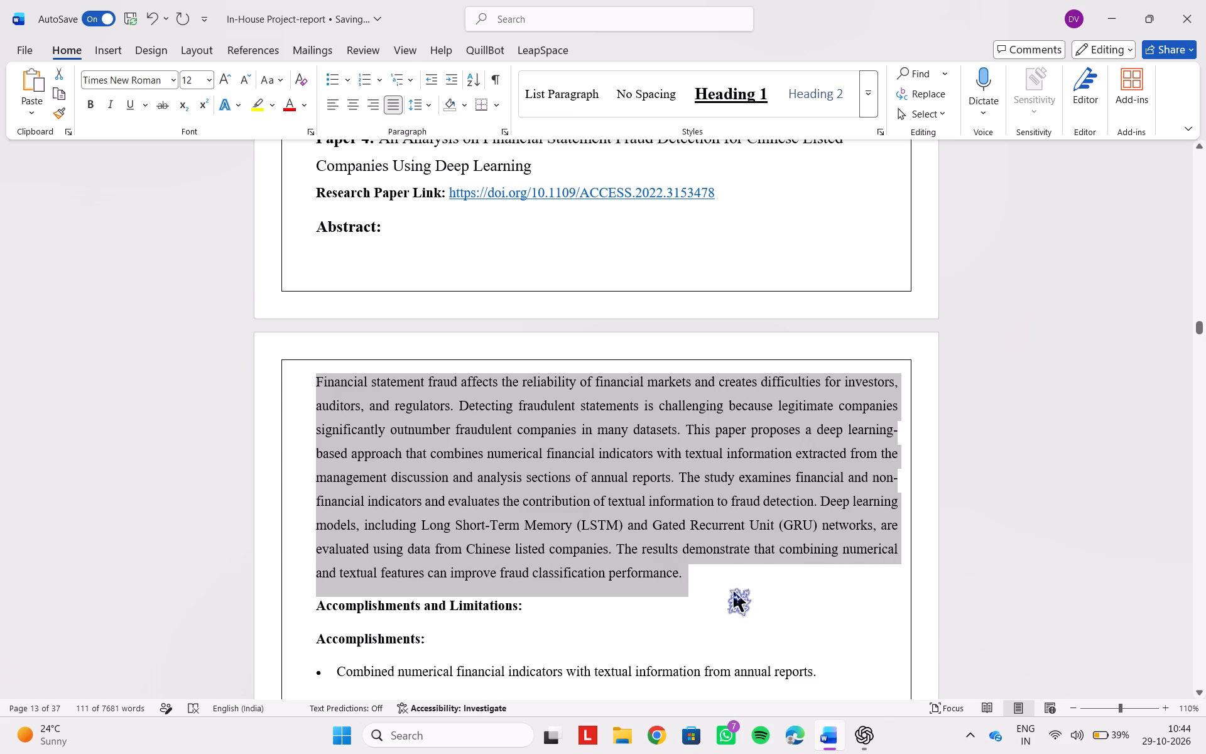
Delete the combined "Accomplishments and Limitations:" heading line below Paper 4's abstract.
{"action": "scroll", "coordinate": [734, 591], "scroll_direction": "down", "scroll_amount": 1}
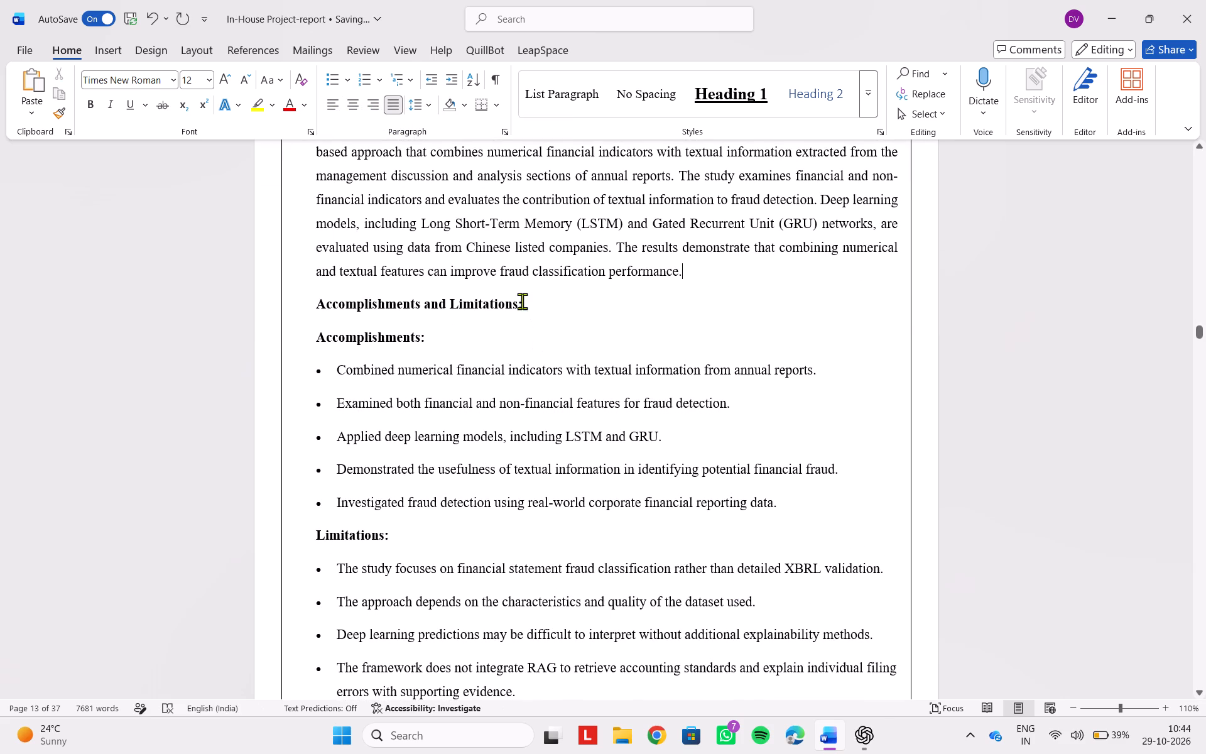
{"action": "left_click_drag", "start_coordinate": [535, 307], "coordinate": [324, 310]}
{"action": "key", "text": "BackSpace"}
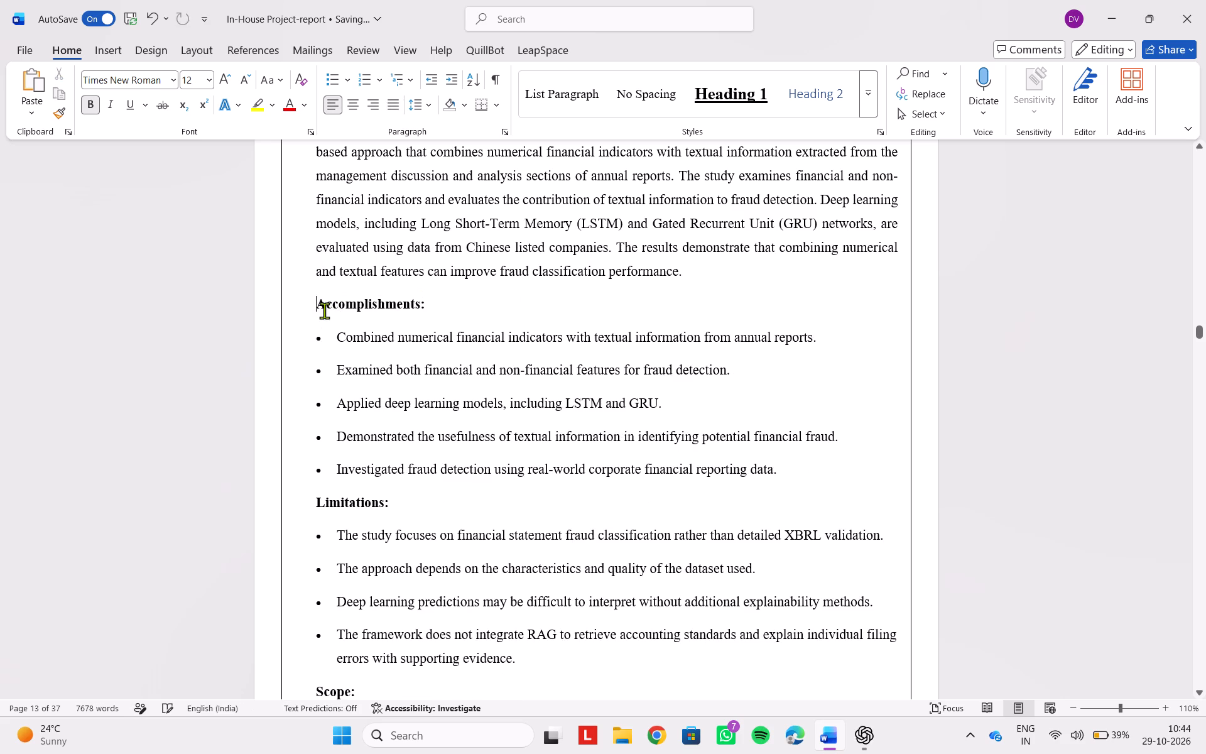
Enlarge Paper 4's separate Accomplishments and Limitations headings to 14 pt.
{"action": "left_click_drag", "start_coordinate": [430, 308], "coordinate": [317, 303]}
{"action": "left_click", "coordinate": [457, 261]}
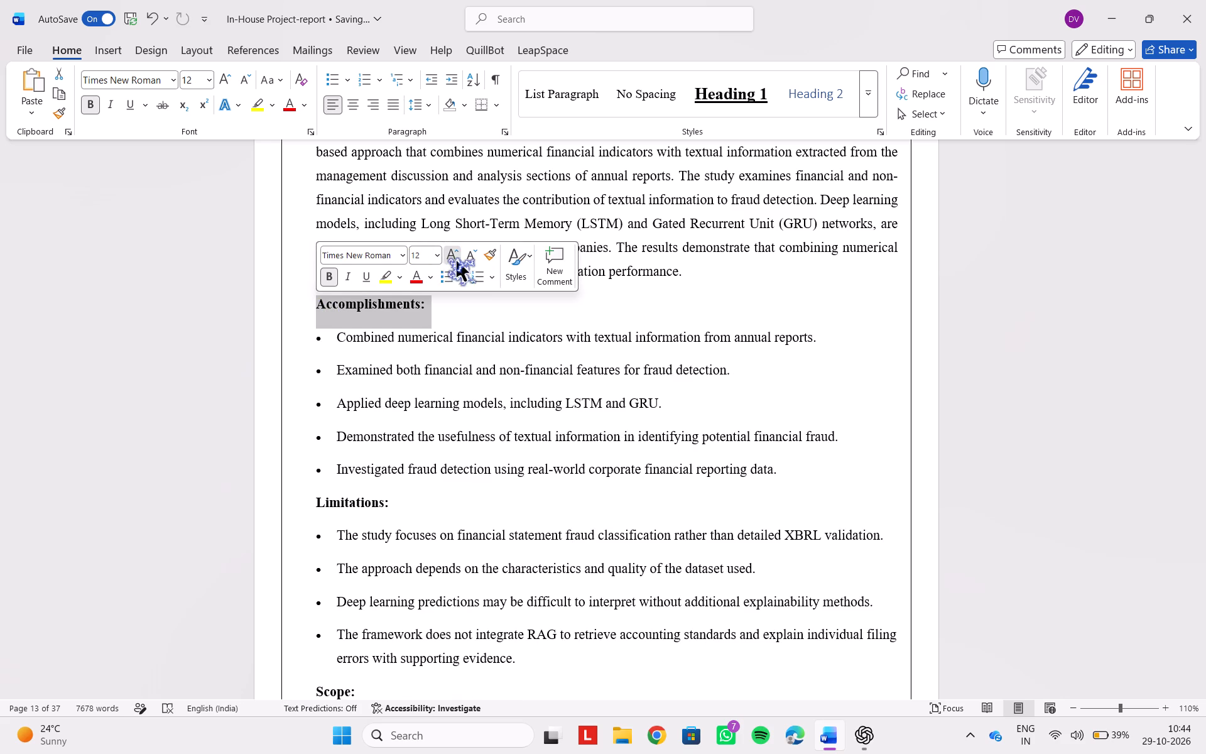
{"action": "left_click_drag", "start_coordinate": [391, 506], "coordinate": [310, 504]}
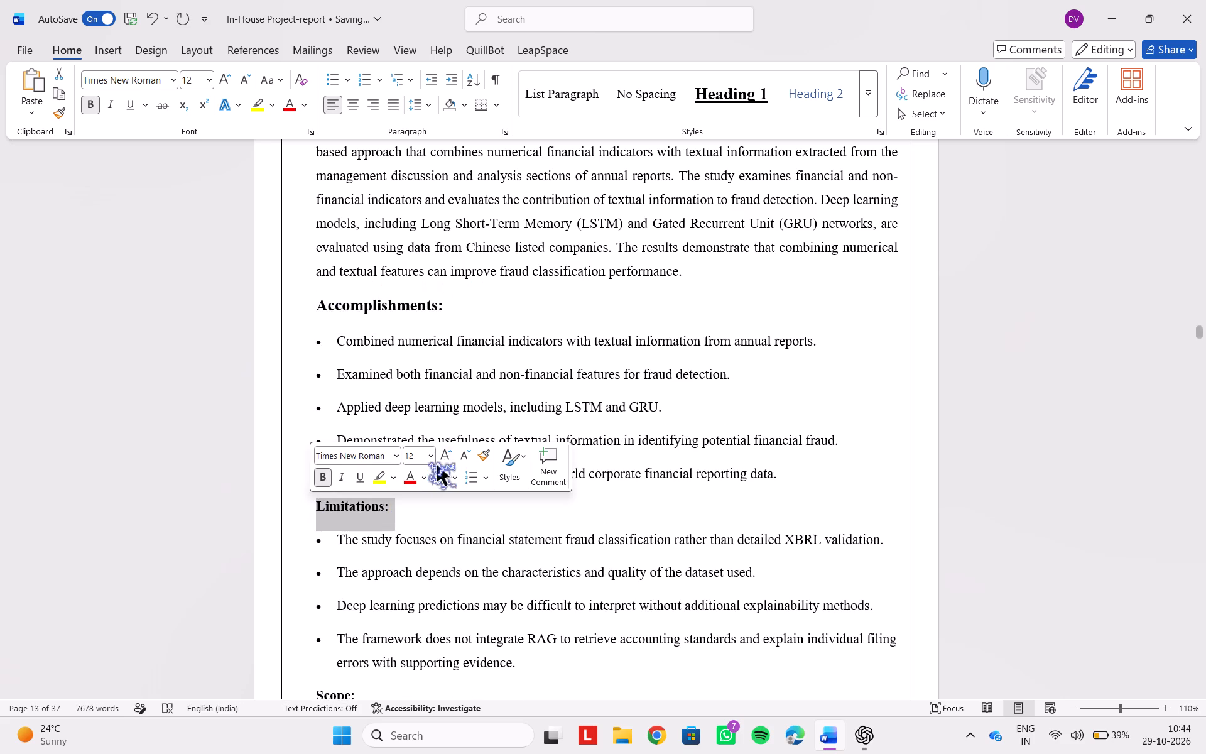
{"action": "left_click", "coordinate": [441, 462]}
{"action": "left_click", "coordinate": [568, 550]}
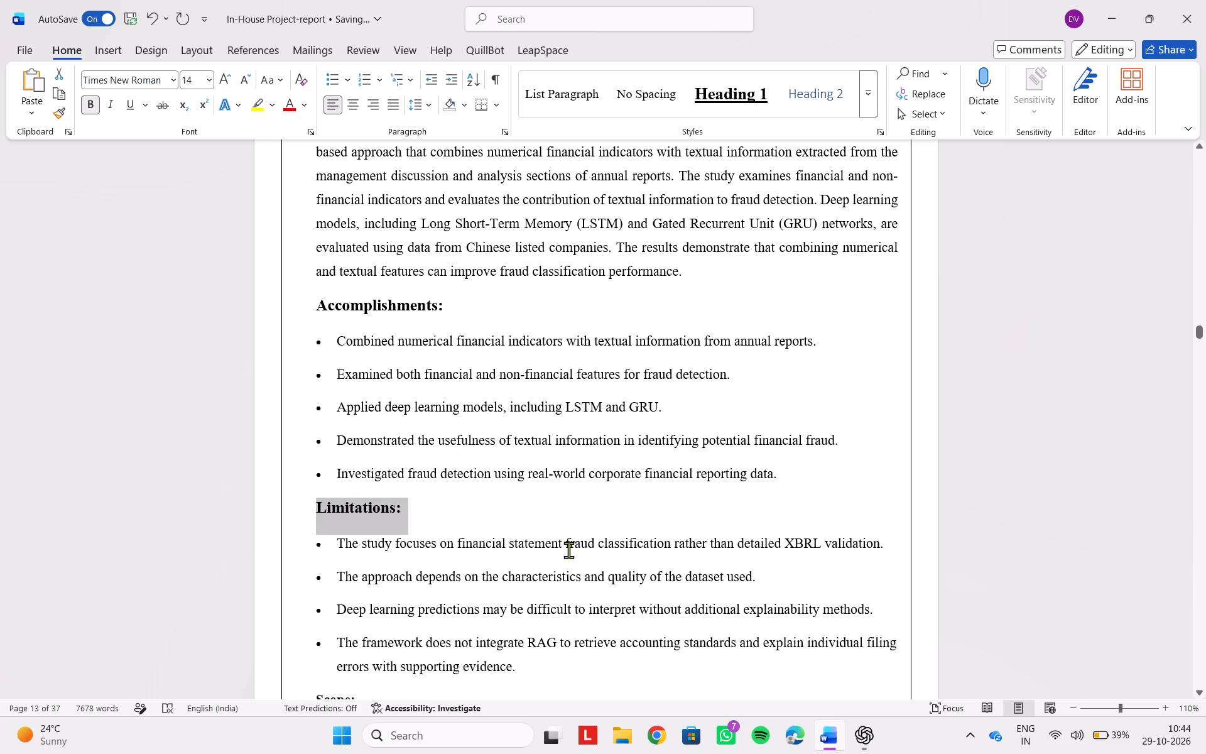
Change the bullets of Paper 4's Accomplishments and Limitations lists to the arrowhead style.
{"action": "left_click_drag", "start_coordinate": [333, 309], "coordinate": [764, 448]}
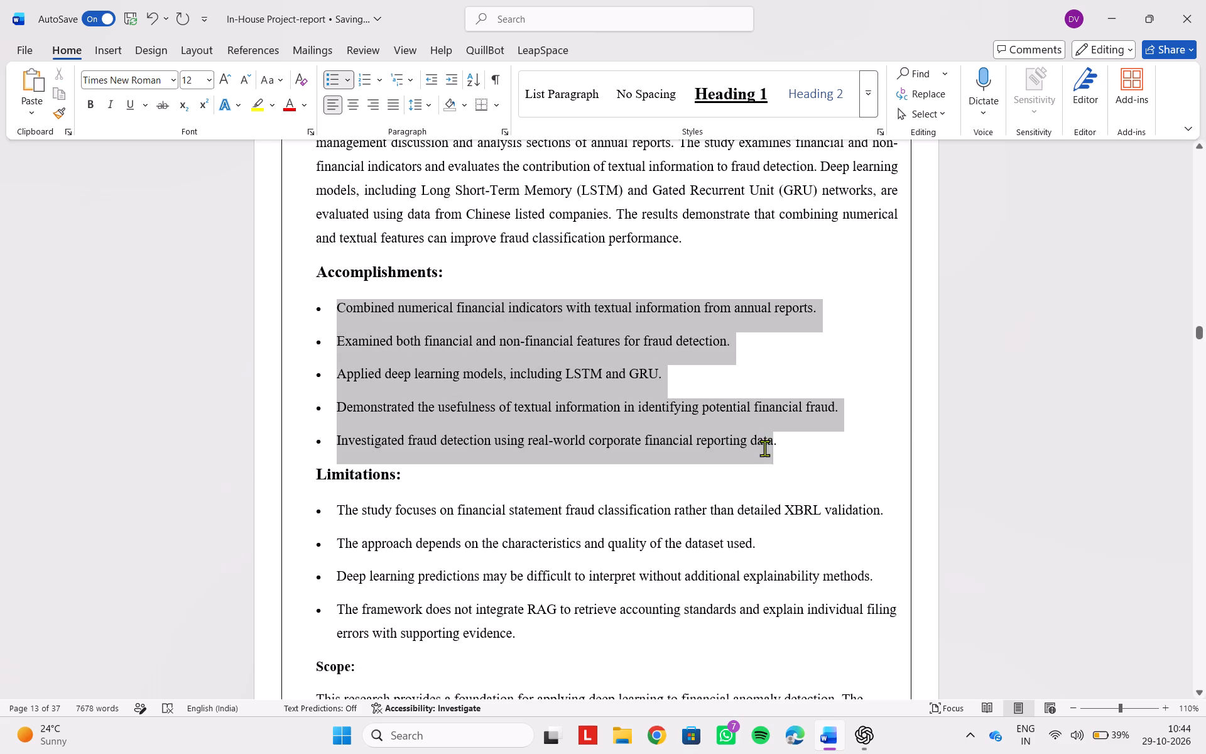
{"action": "left_click_drag", "start_coordinate": [764, 448], "coordinate": [781, 444]}
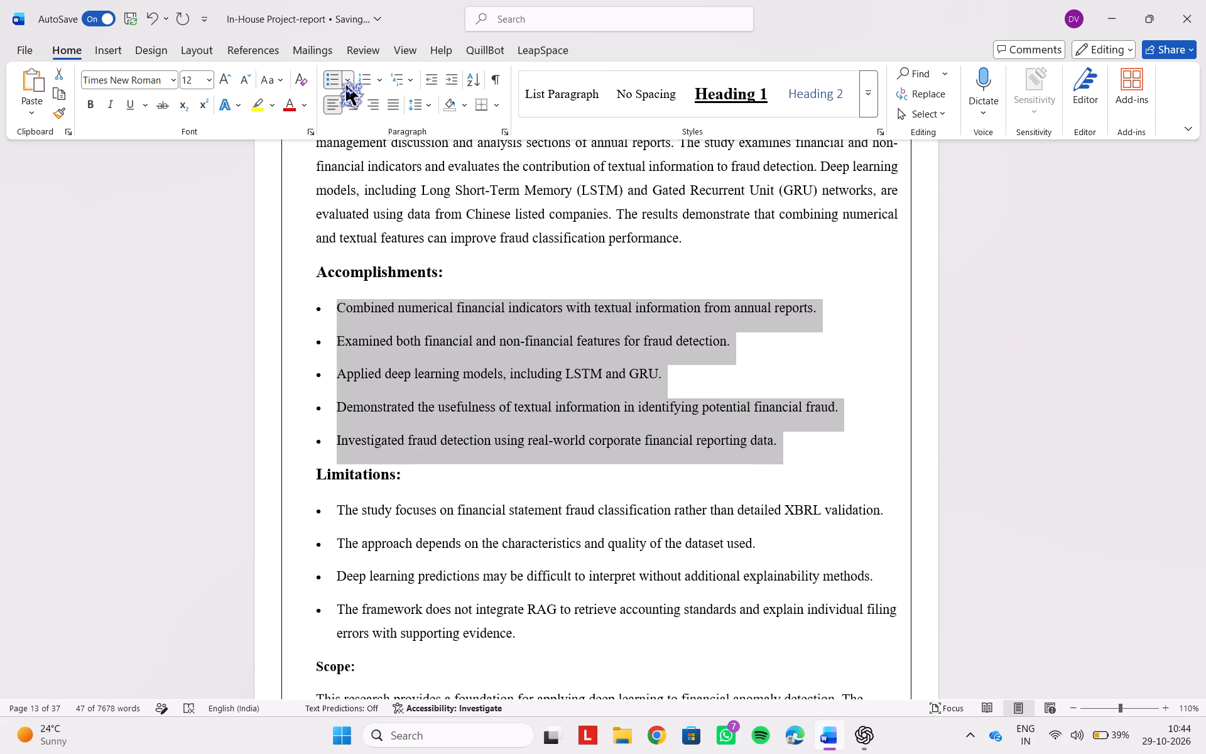
{"action": "left_click", "coordinate": [346, 85]}
{"action": "left_click", "coordinate": [357, 123]}
{"action": "left_click_drag", "start_coordinate": [333, 511], "coordinate": [527, 635]}
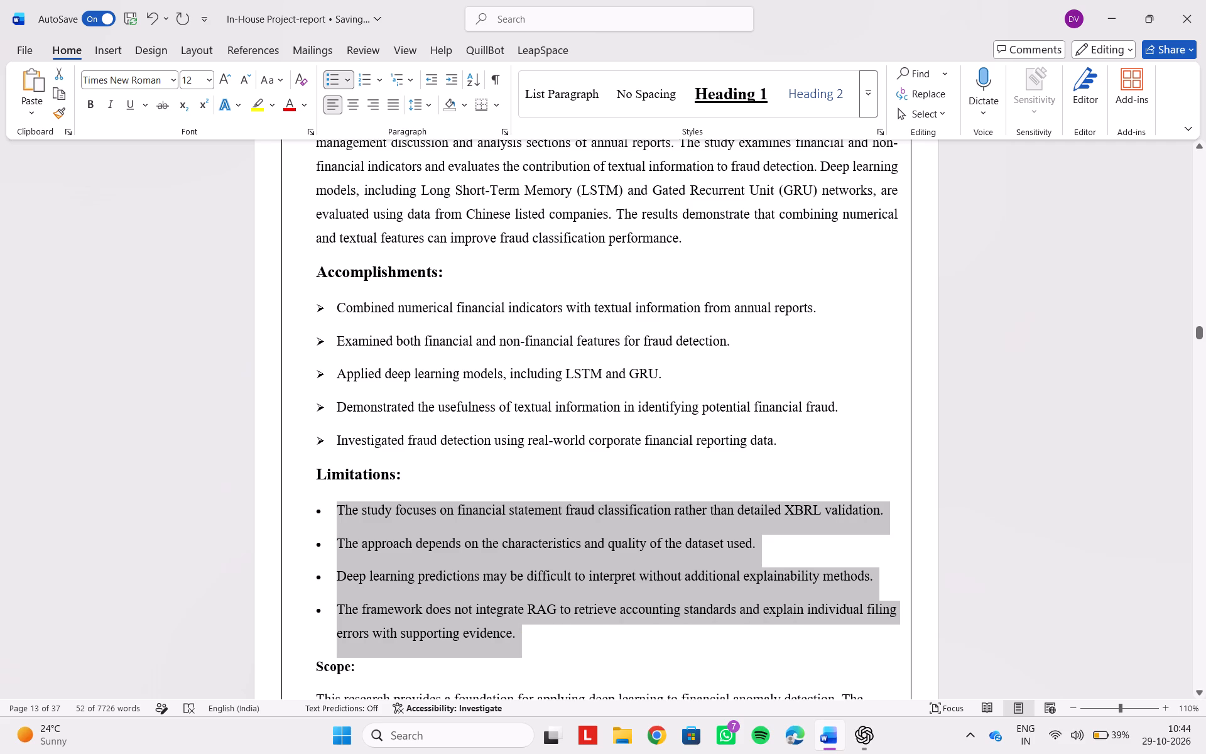
{"action": "left_click", "coordinate": [349, 79]}
{"action": "left_click", "coordinate": [345, 140]}
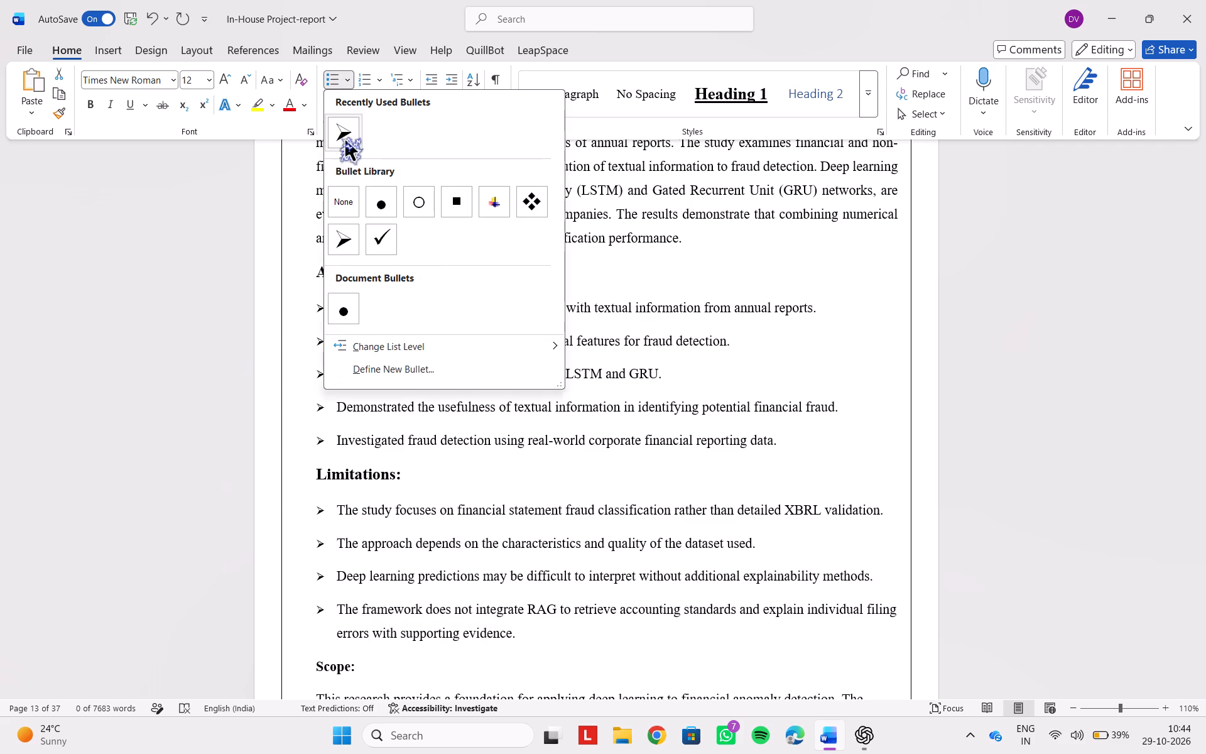
{"action": "scroll", "coordinate": [582, 516], "scroll_direction": "down", "scroll_amount": 1}
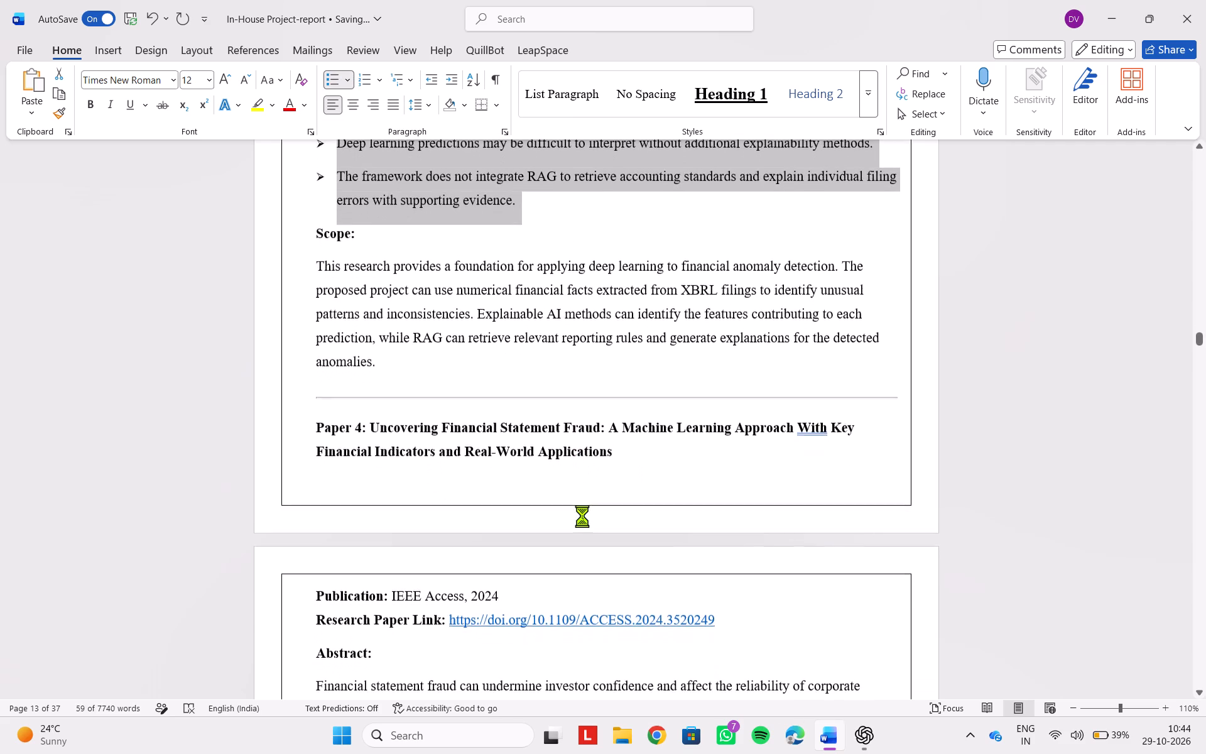
Enlarge the Scope heading below the preceding deep-learning paper's Limitations list to 14 pt.
{"action": "left_click", "coordinate": [323, 270]}
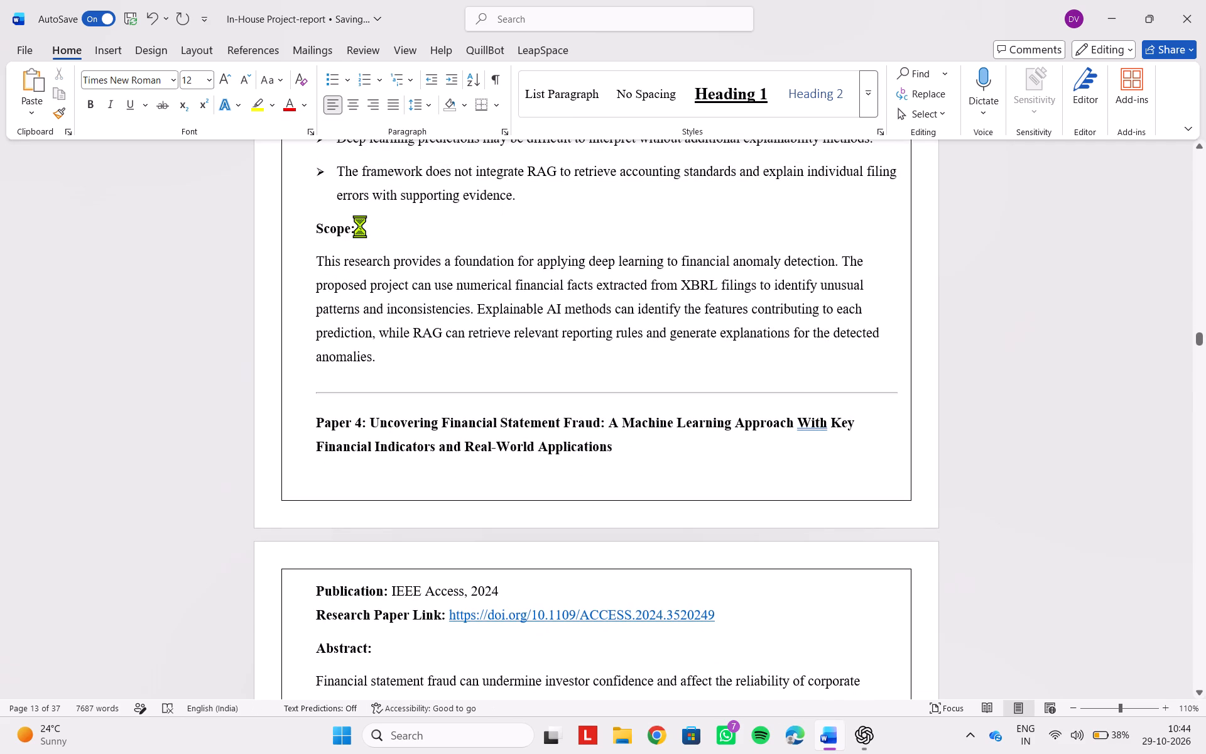
{"action": "left_click_drag", "start_coordinate": [360, 226], "coordinate": [313, 226]}
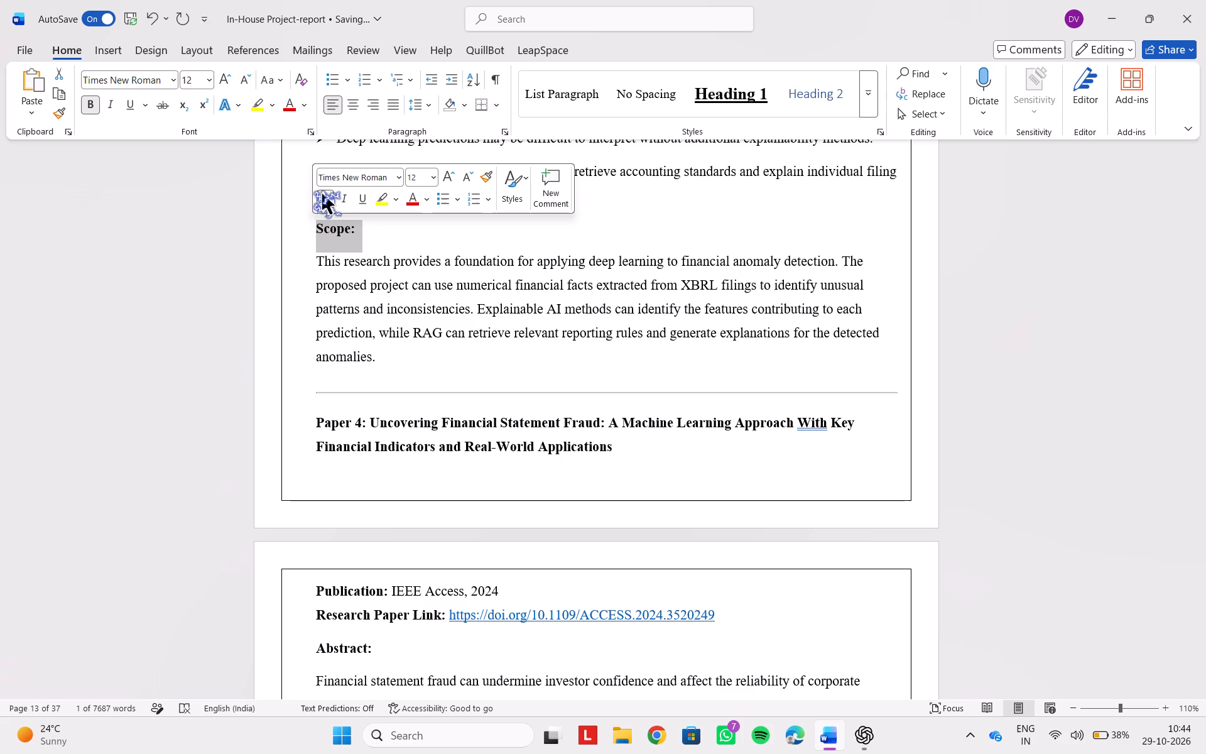
{"action": "left_click", "coordinate": [444, 185]}
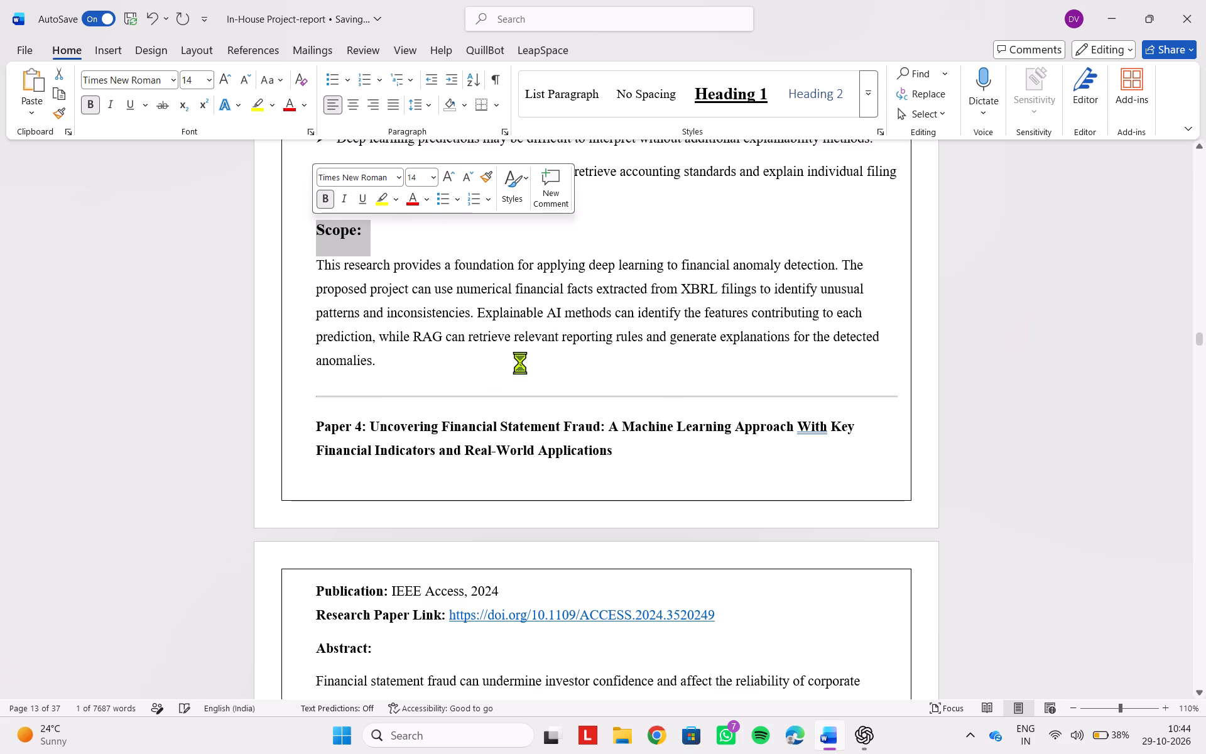
Delete the horizontal divider line above the "Uncovering Financial Statement Fraud" paper heading.
{"action": "left_click", "coordinate": [469, 395]}
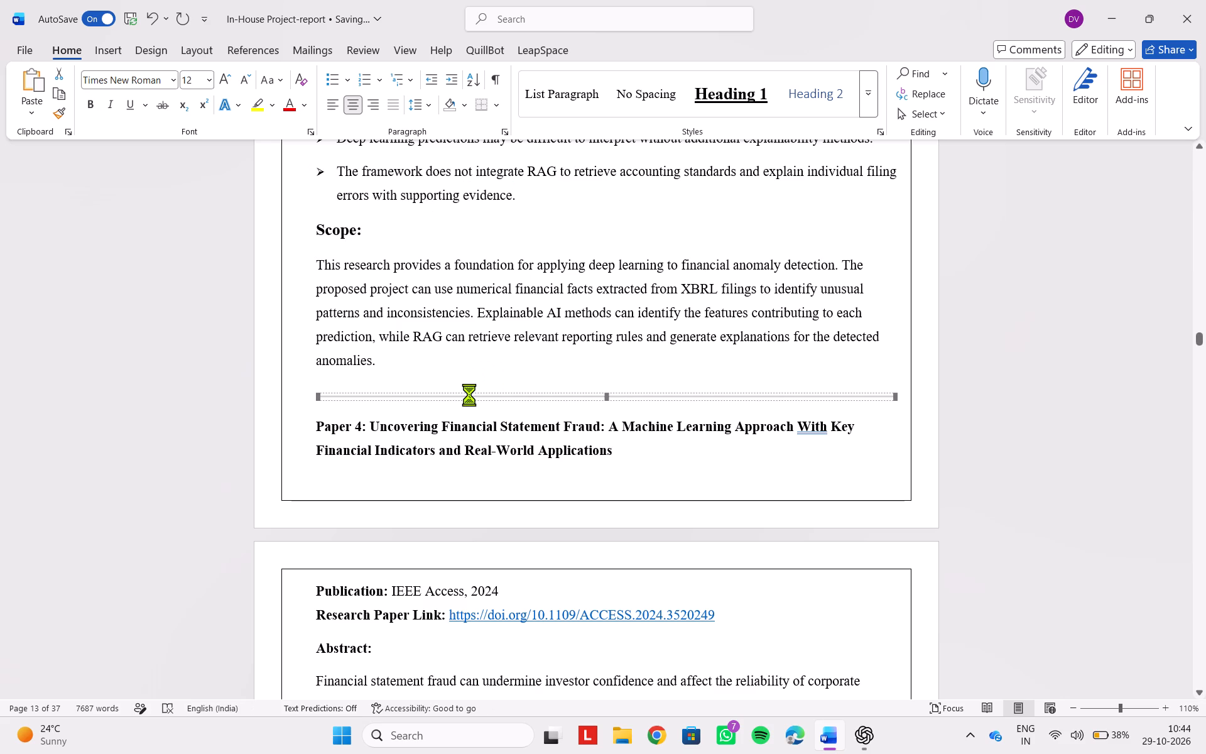
{"action": "key", "text": "BackSpace"}
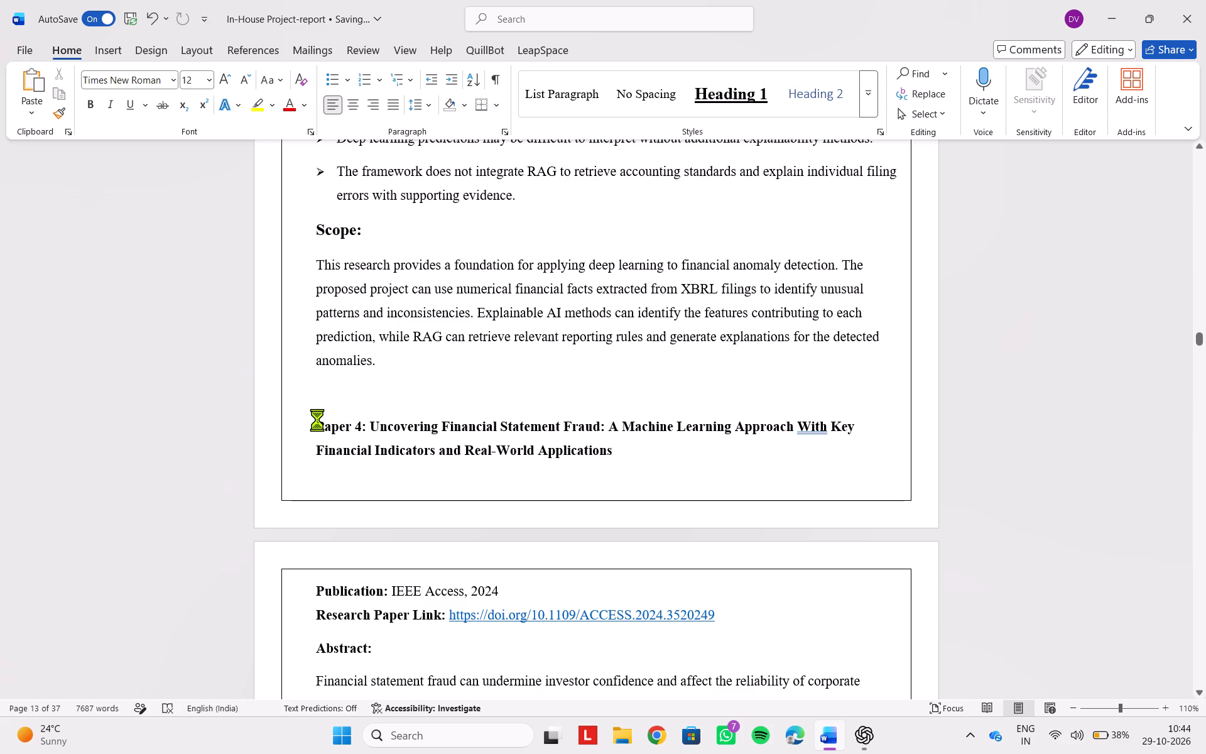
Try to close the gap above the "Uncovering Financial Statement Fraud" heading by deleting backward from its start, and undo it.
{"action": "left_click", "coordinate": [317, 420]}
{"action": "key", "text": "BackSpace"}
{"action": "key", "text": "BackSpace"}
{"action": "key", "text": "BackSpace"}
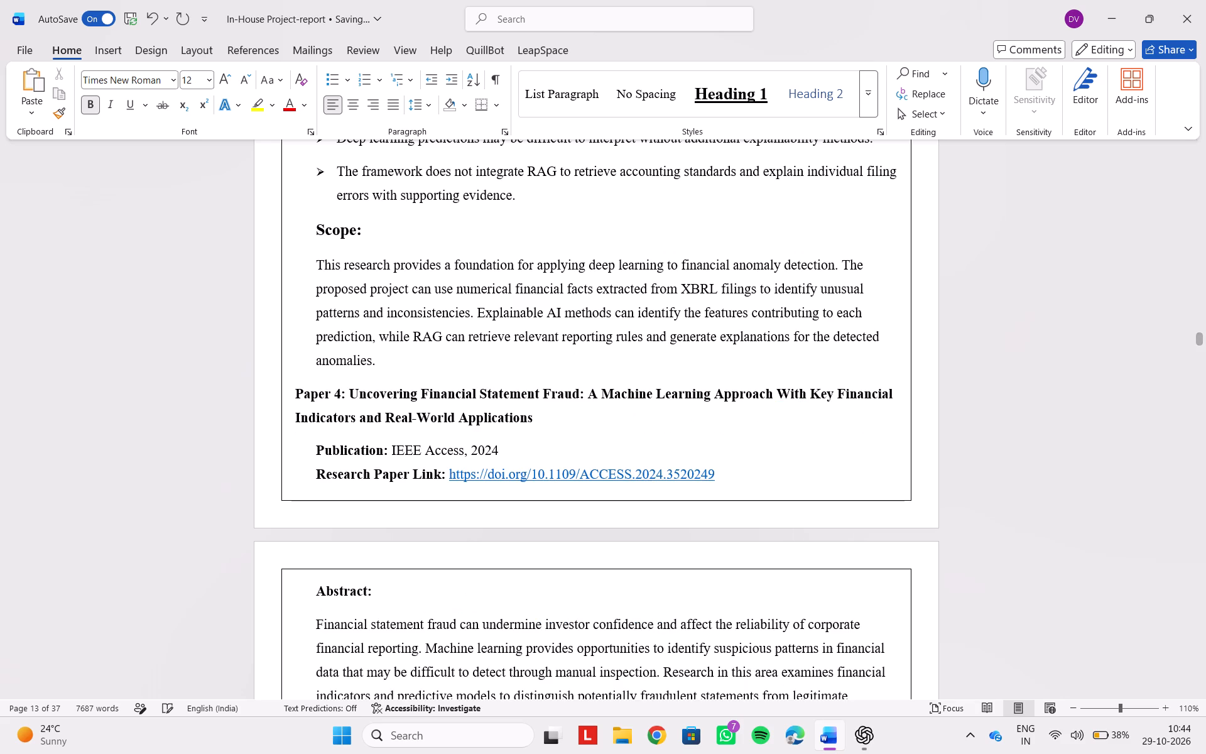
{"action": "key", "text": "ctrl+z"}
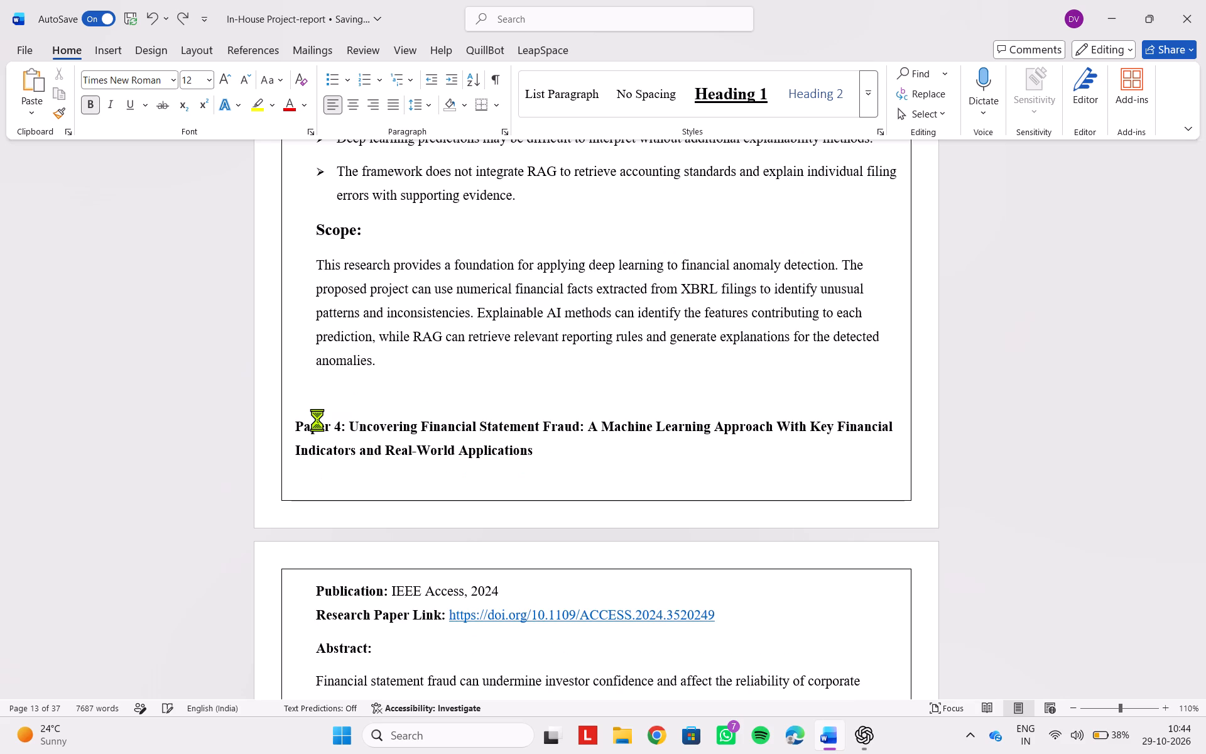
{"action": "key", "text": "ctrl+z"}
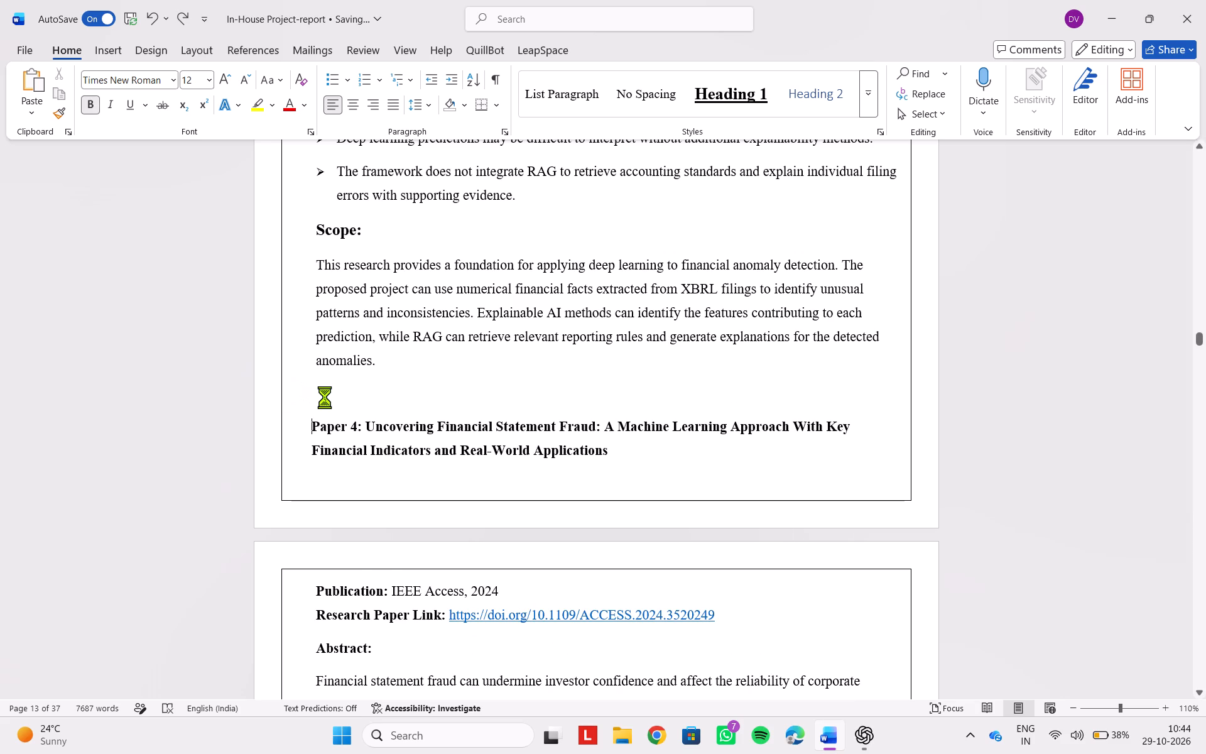
Delete the empty line between the Scope paragraph and the "Uncovering Financial Statement Fraud" heading.
{"action": "left_click", "coordinate": [325, 397]}
{"action": "key", "text": "BackSpace"}
{"action": "key", "text": "BackSpace"}
{"action": "key", "text": "BackSpace"}
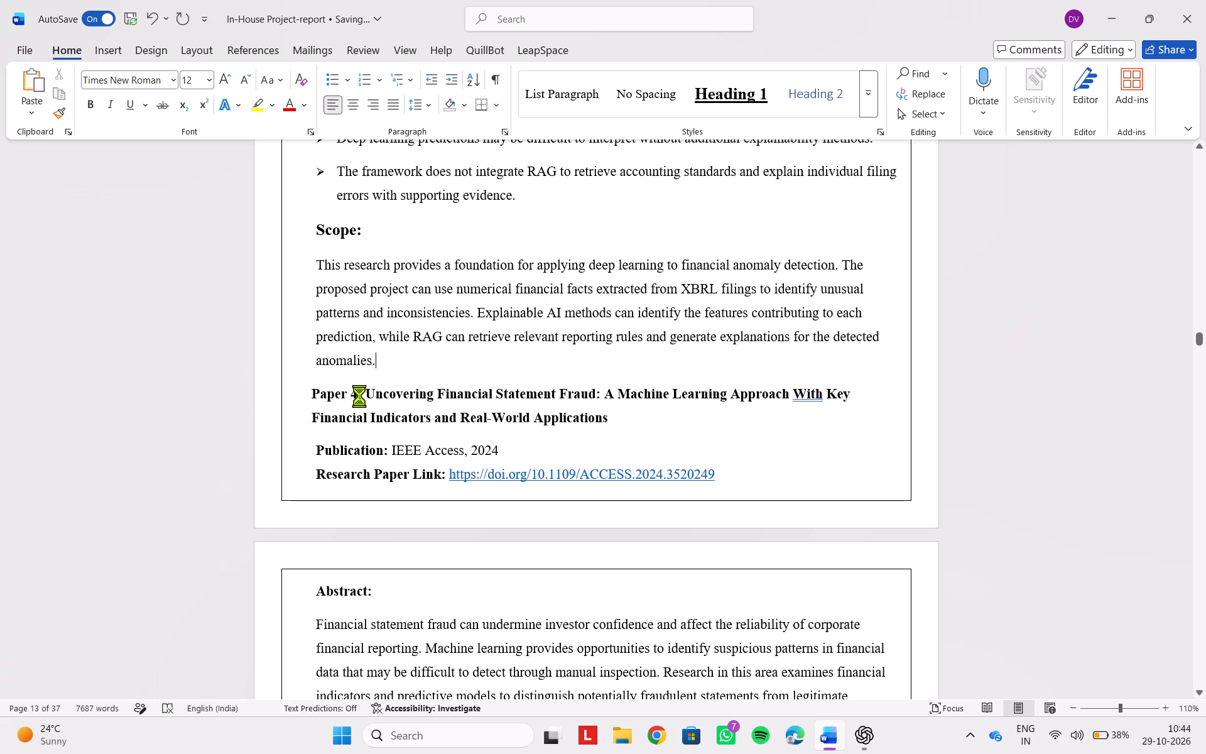
Remove bold from the title "Uncovering Financial Statement Fraud…" after its paper label and enlarge the whole heading to 14 pt.
{"action": "left_click_drag", "start_coordinate": [370, 393], "coordinate": [636, 425]}
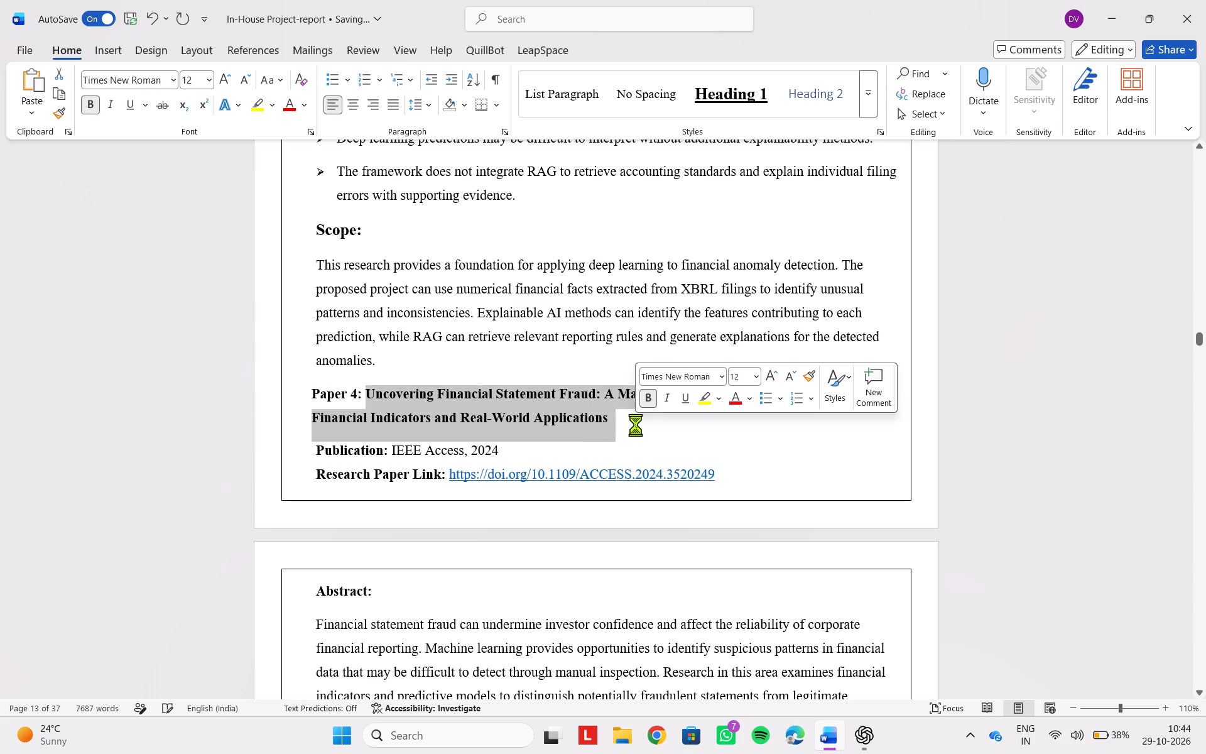
{"action": "left_click", "coordinate": [644, 393]}
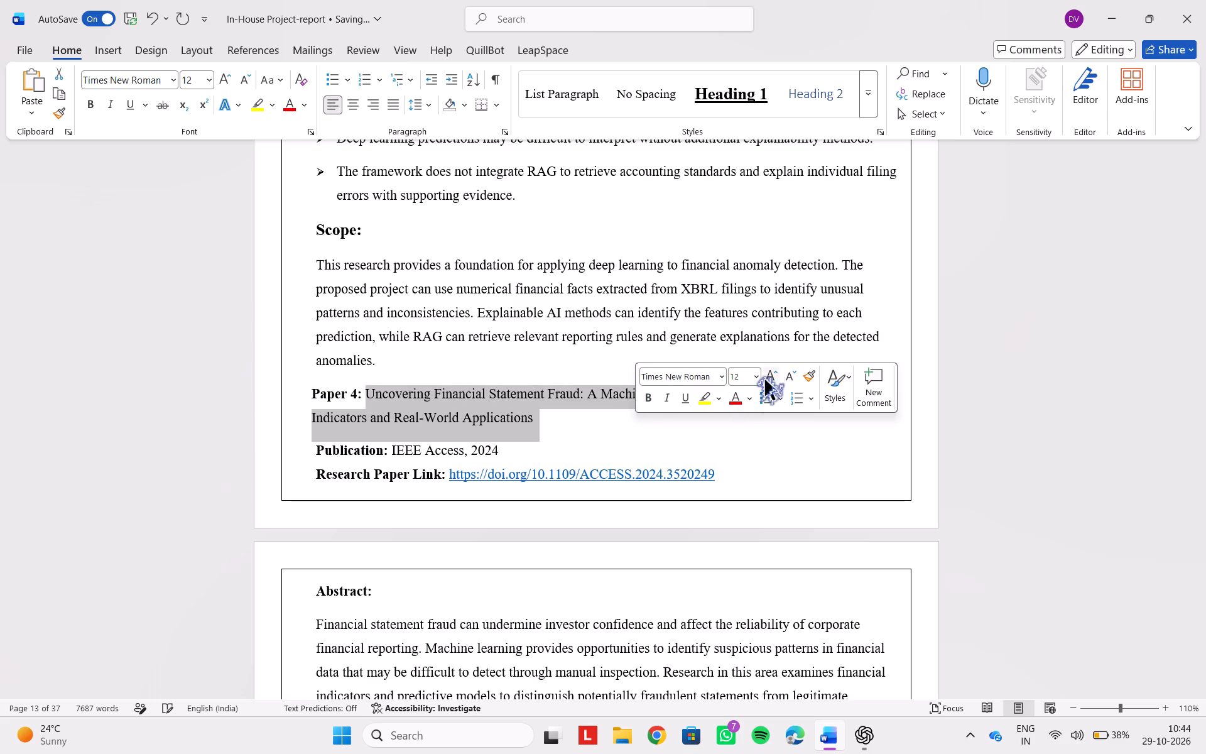
{"action": "left_click_drag", "start_coordinate": [308, 396], "coordinate": [420, 399]}
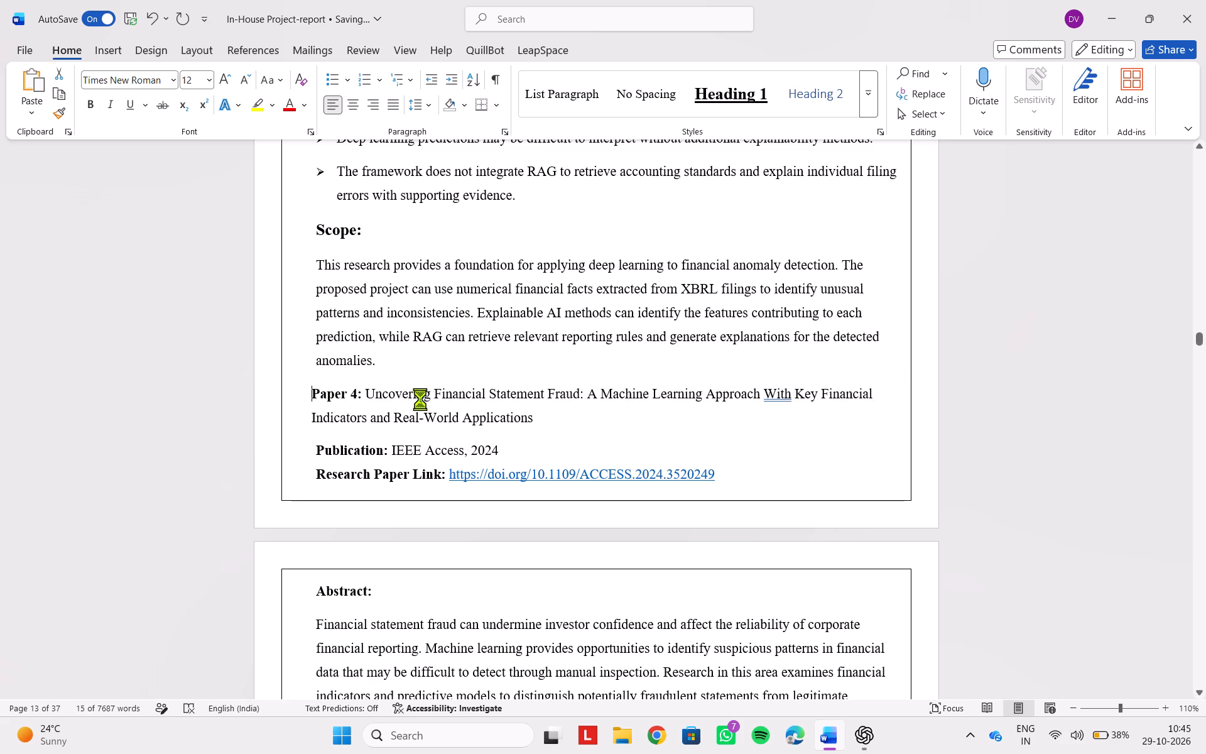
{"action": "left_click_drag", "start_coordinate": [420, 399], "coordinate": [506, 419]}
{"action": "left_click", "coordinate": [639, 364]}
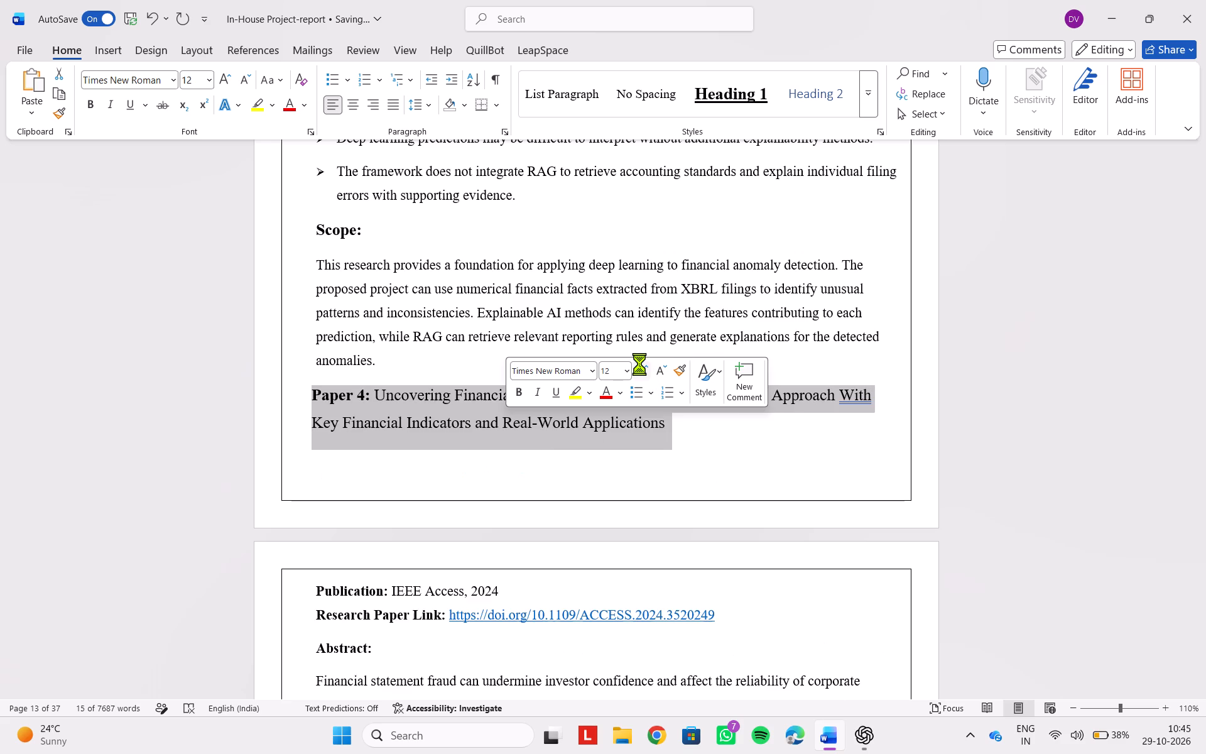
{"action": "left_click", "coordinate": [707, 457]}
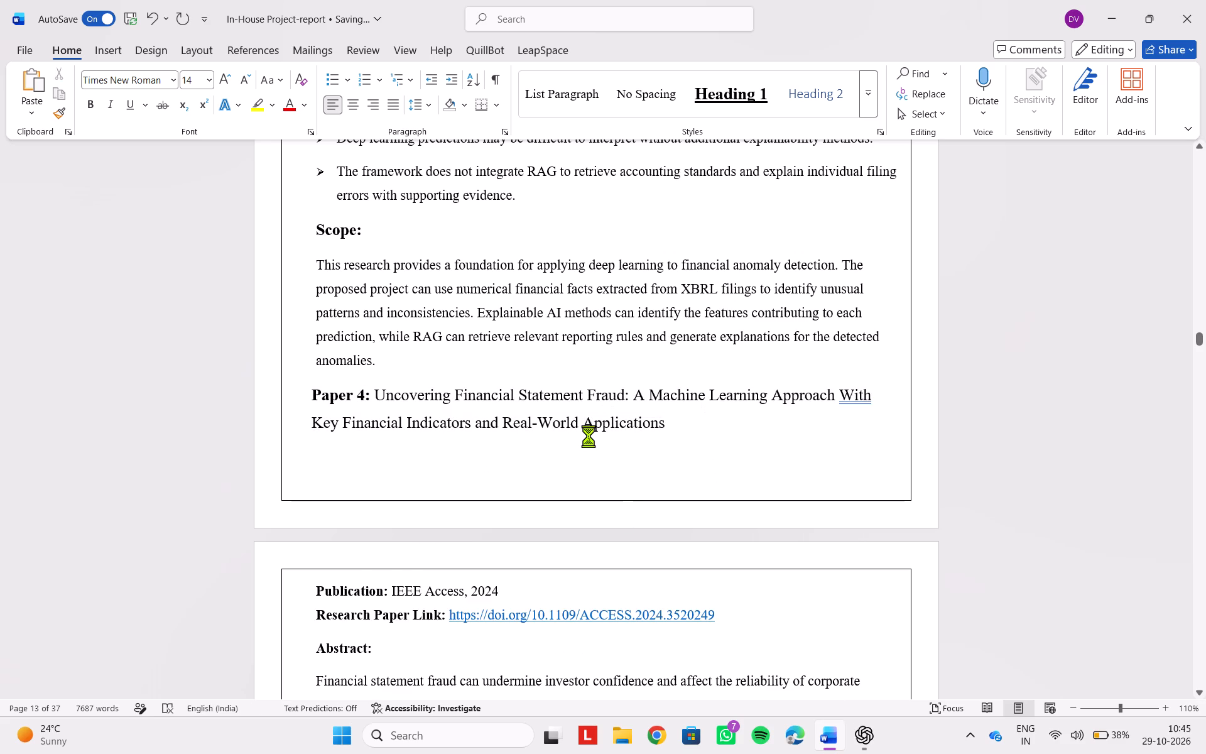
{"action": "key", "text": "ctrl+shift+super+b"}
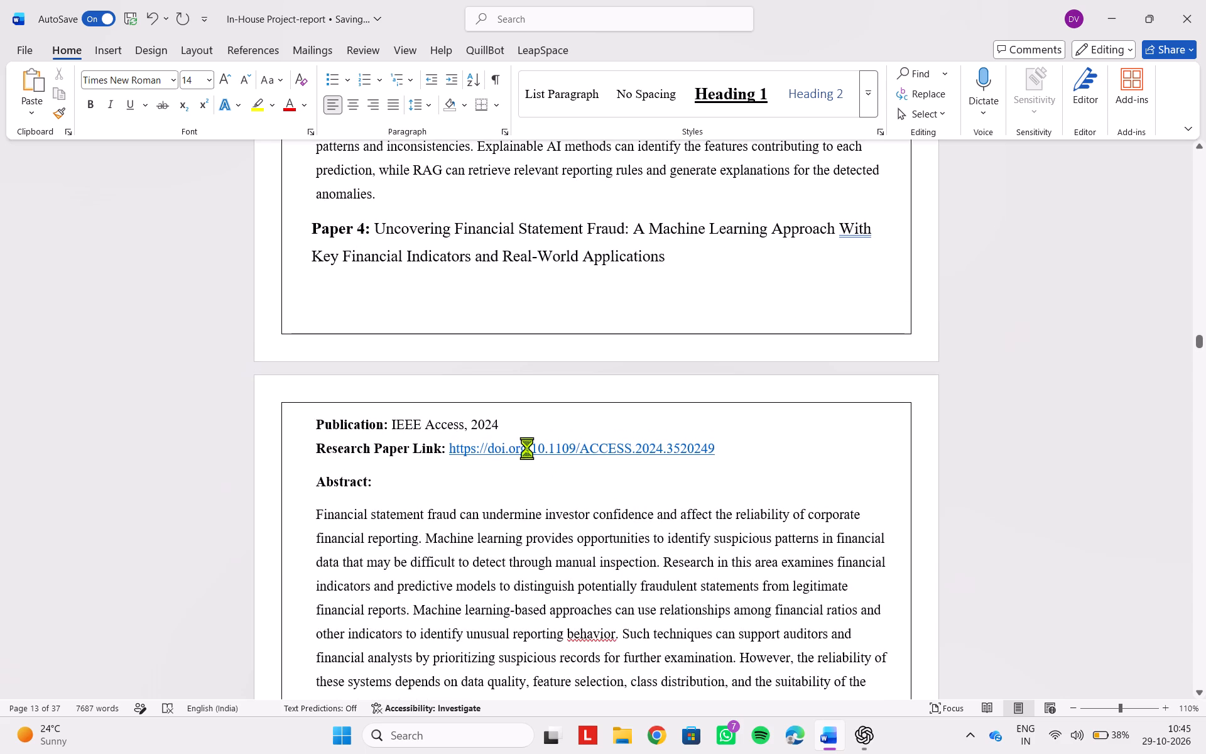
Delete the "Publication: IEEE Access, 2024" line under the "Uncovering Financial Statement Fraud" heading.
{"action": "left_click_drag", "start_coordinate": [533, 424], "coordinate": [330, 427]}
{"action": "key", "text": "BackSpace"}
Renumber the "Uncovering Financial Statement Fraud" heading as Paper 5.
{"action": "scroll", "coordinate": [330, 427], "scroll_direction": "up", "scroll_amount": 1}
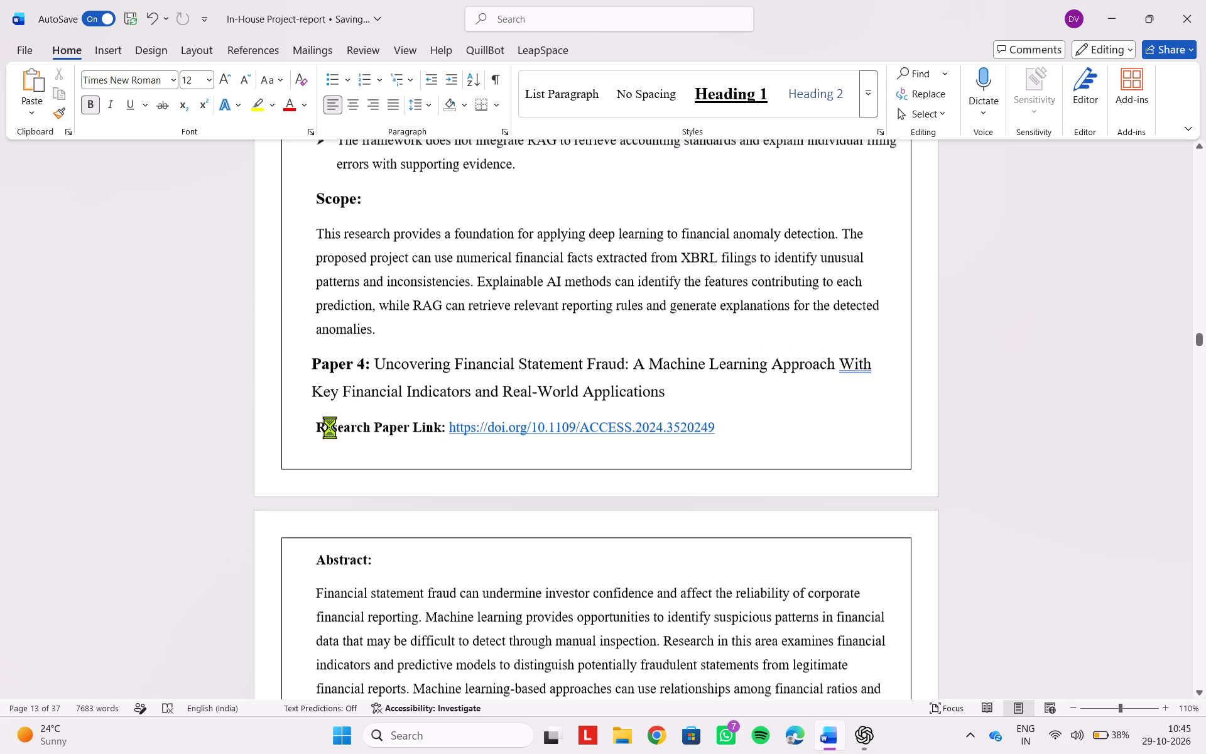
{"action": "scroll", "coordinate": [330, 427], "scroll_direction": "up", "scroll_amount": 1}
{"action": "left_click", "coordinate": [365, 375]}
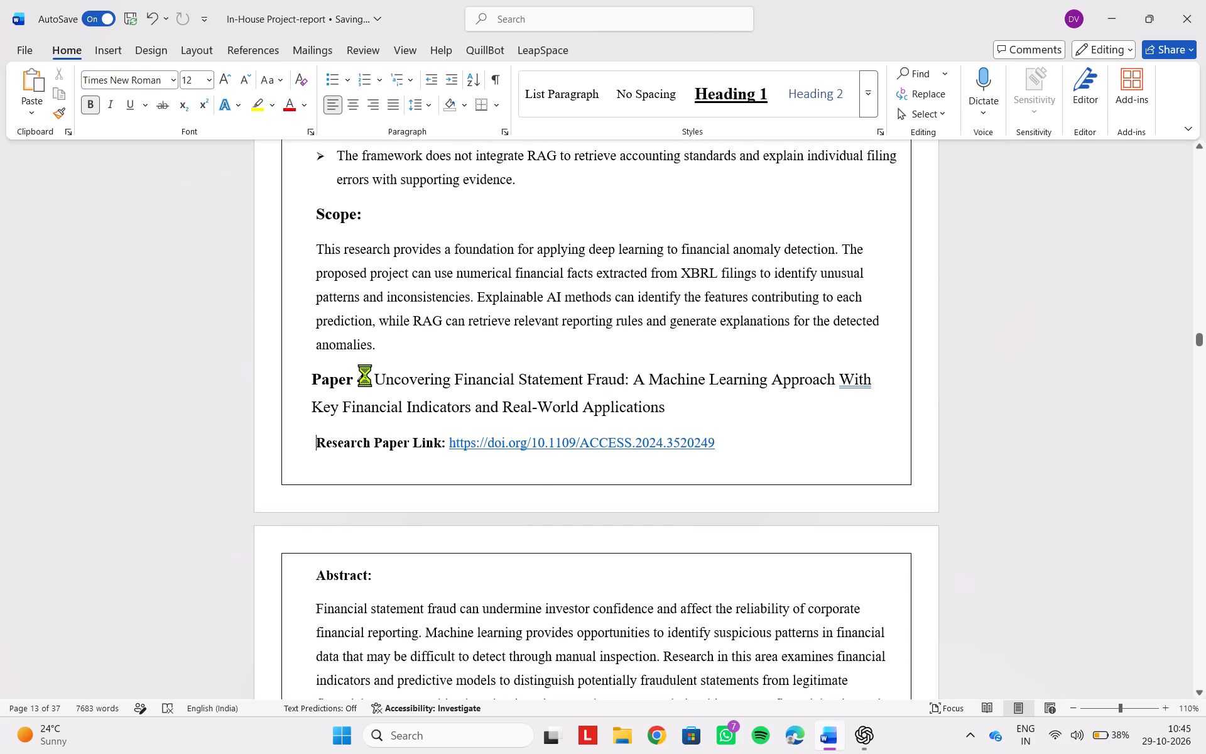
{"action": "key", "text": "BackSpace"}
{"action": "key", "text": "5"}
Justify the abstract paragraph of the "Uncovering Financial Statement Fraud" paper.
{"action": "scroll", "coordinate": [423, 501], "scroll_direction": "down", "scroll_amount": 1}
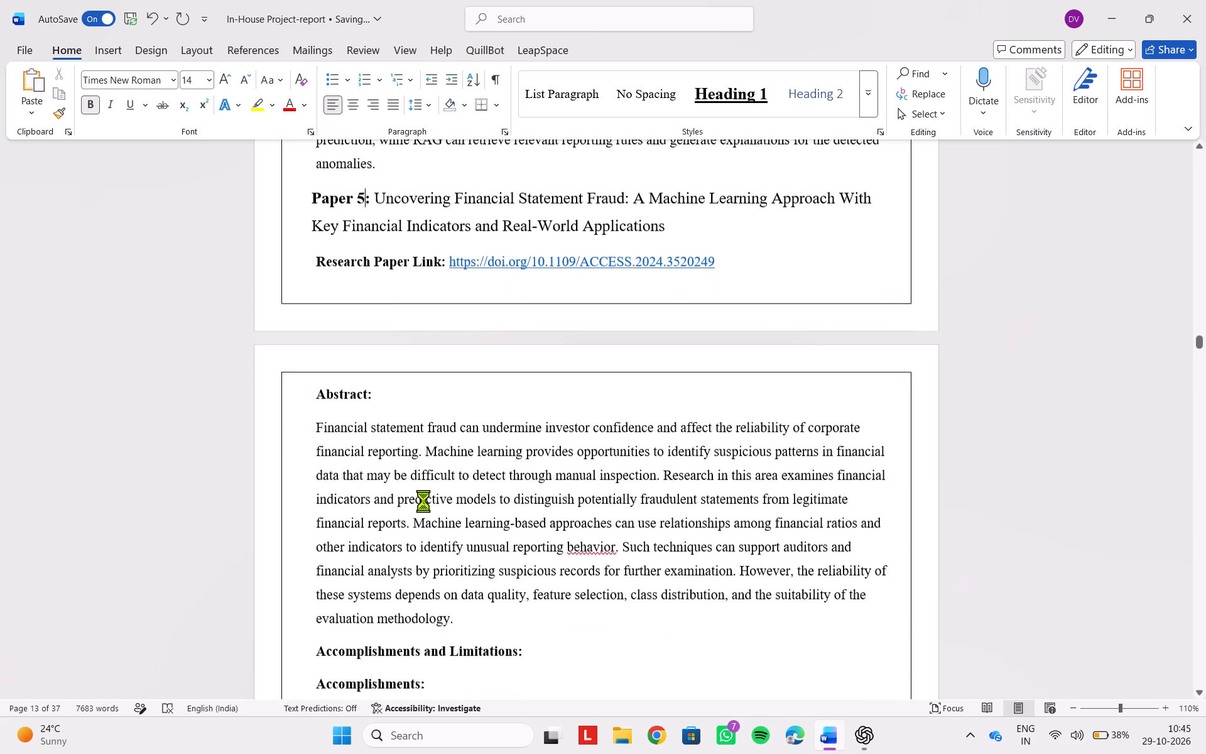
{"action": "scroll", "coordinate": [423, 501], "scroll_direction": "down", "scroll_amount": 1}
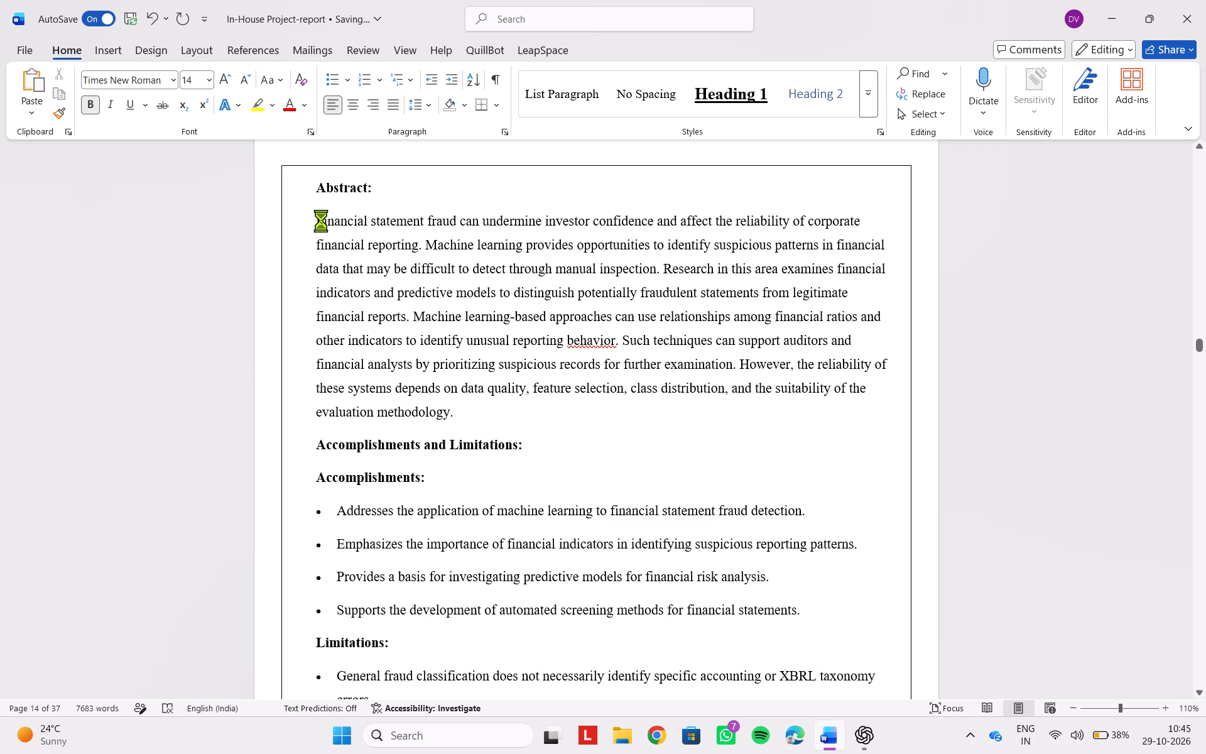
{"action": "left_click_drag", "start_coordinate": [311, 220], "coordinate": [615, 418]}
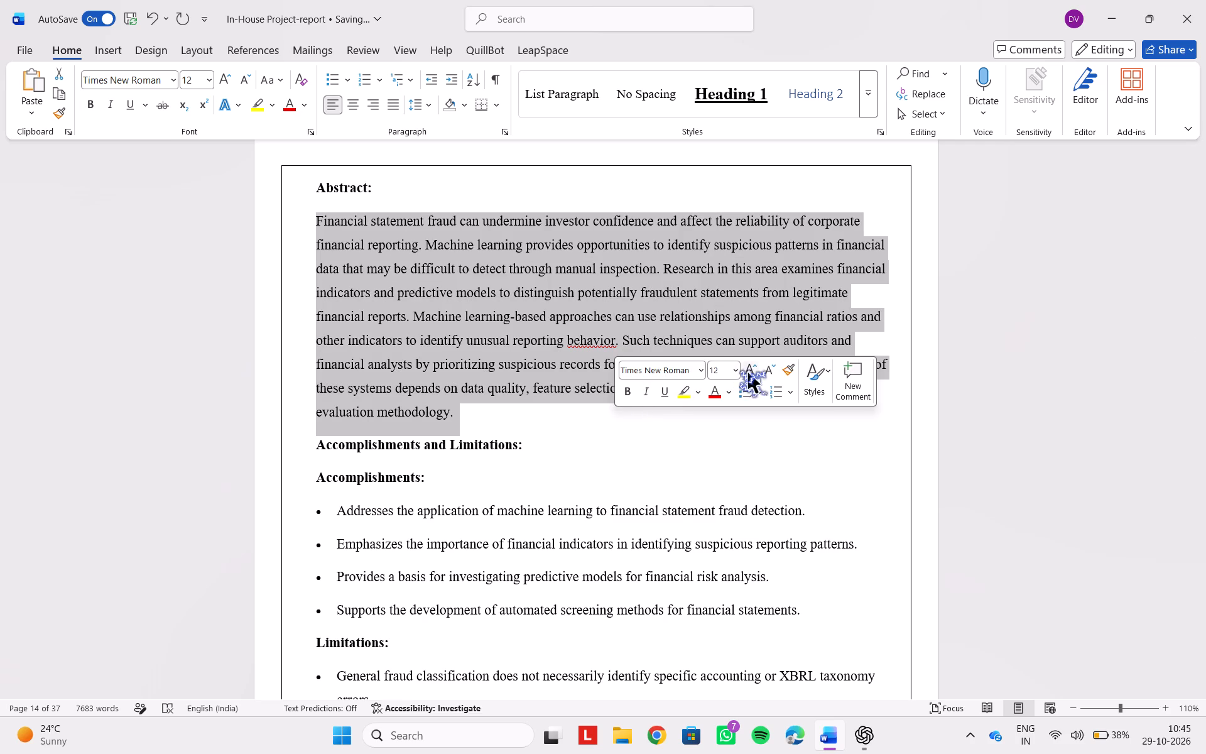
{"action": "scroll", "coordinate": [687, 381], "scroll_direction": "left", "scroll_amount": 2}
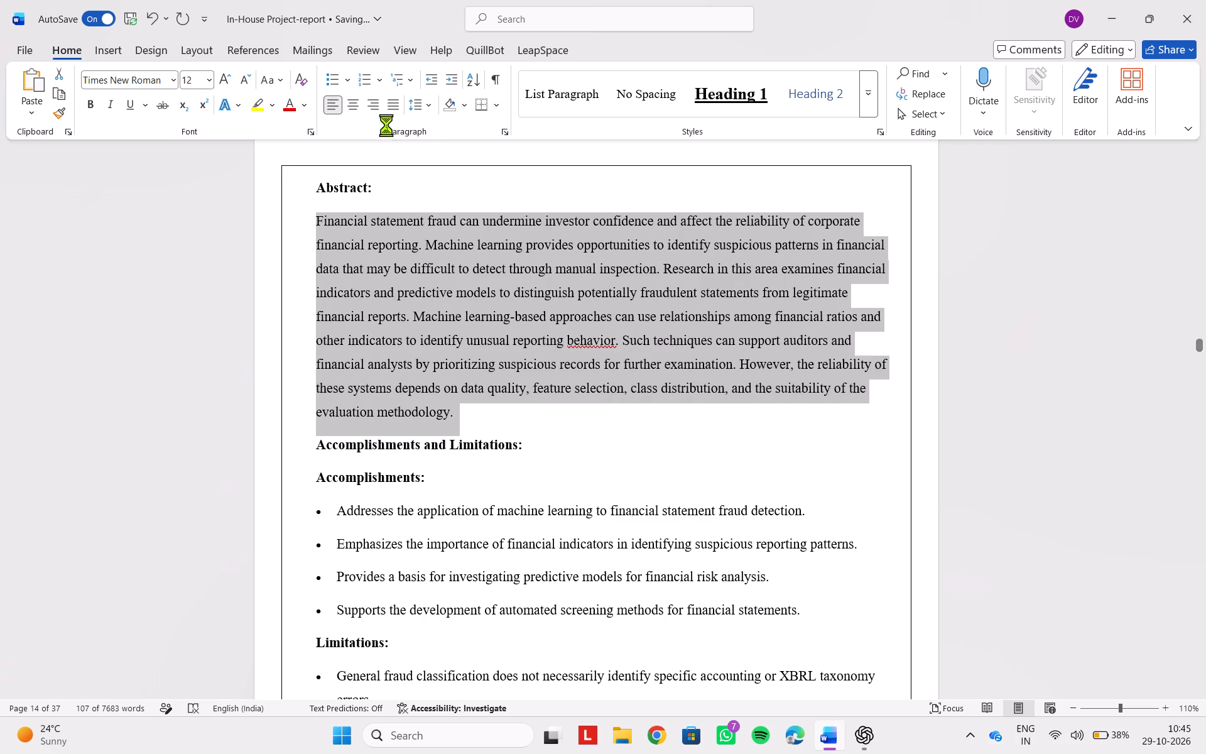
{"action": "left_click", "coordinate": [390, 111]}
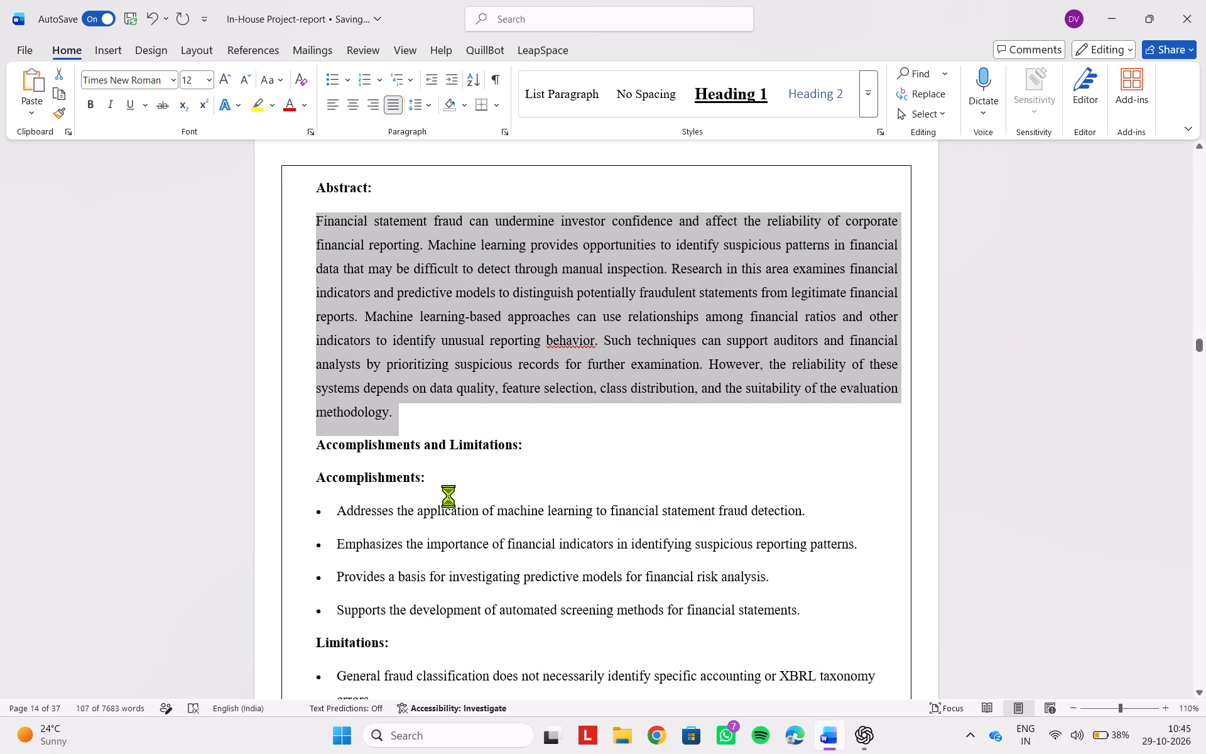
{"action": "left_click", "coordinate": [448, 496]}
Change the bullets of this paper's Accomplishments and Limitations lists to the arrowhead style.
{"action": "scroll", "coordinate": [448, 496], "scroll_direction": "down", "scroll_amount": 1}
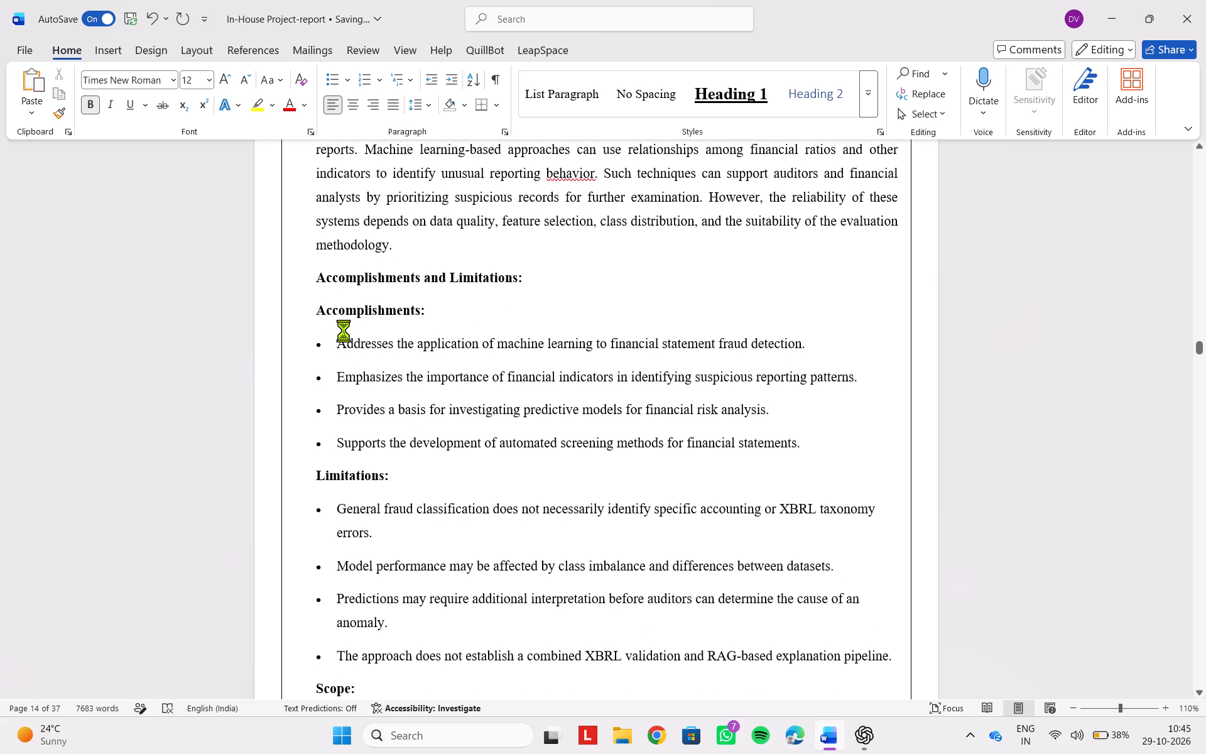
{"action": "left_click_drag", "start_coordinate": [337, 347], "coordinate": [788, 435]}
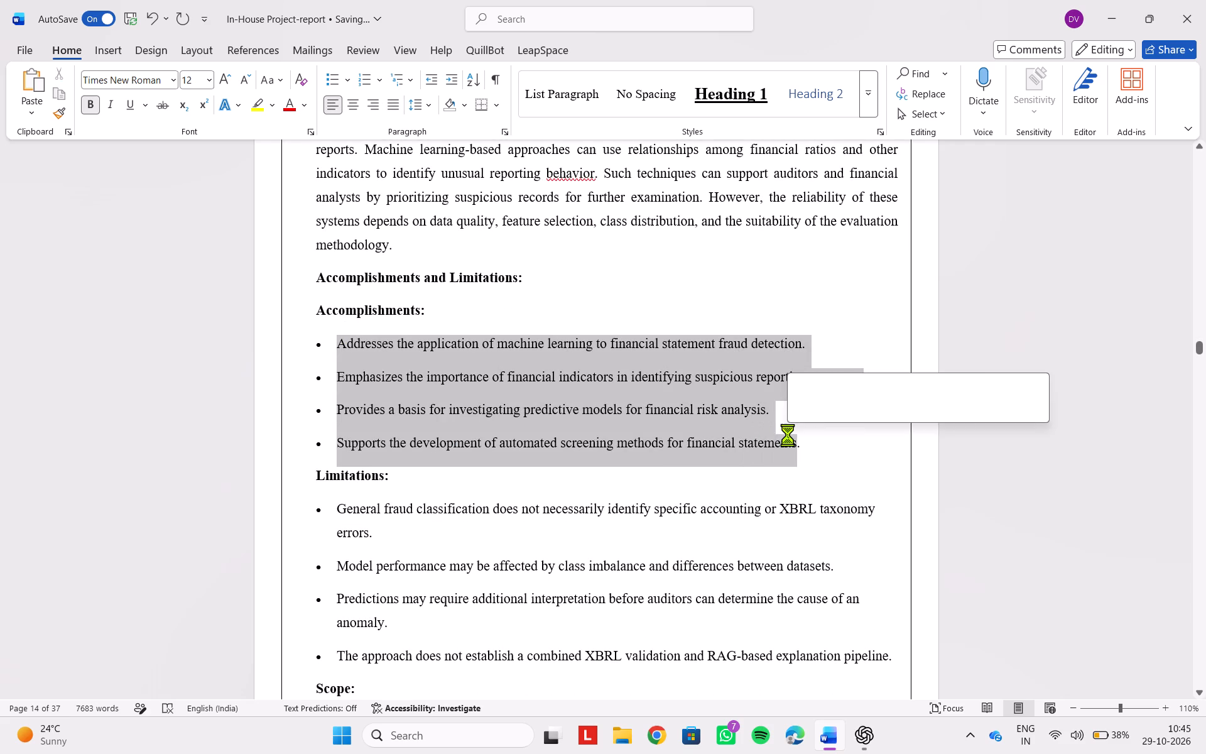
{"action": "left_click", "coordinate": [346, 77]}
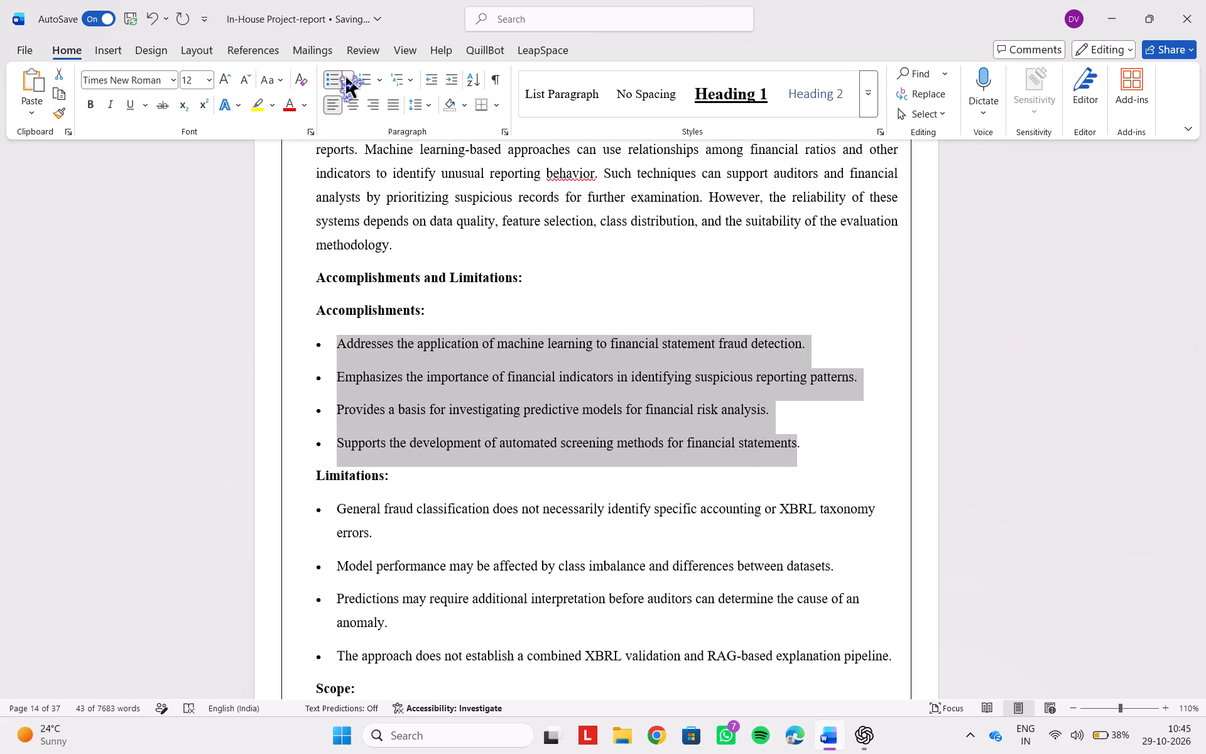
{"action": "left_click", "coordinate": [345, 145]}
{"action": "left_click_drag", "start_coordinate": [333, 510], "coordinate": [891, 638]}
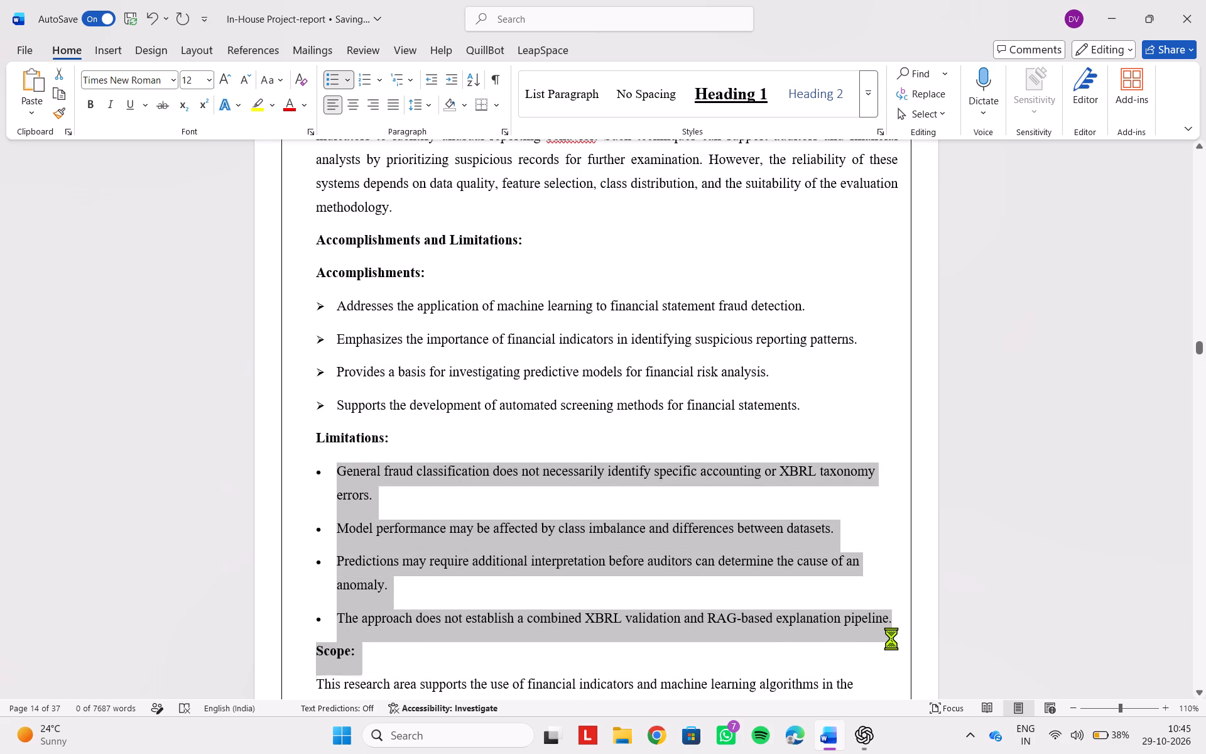
{"action": "left_click_drag", "start_coordinate": [891, 638], "coordinate": [892, 638]}
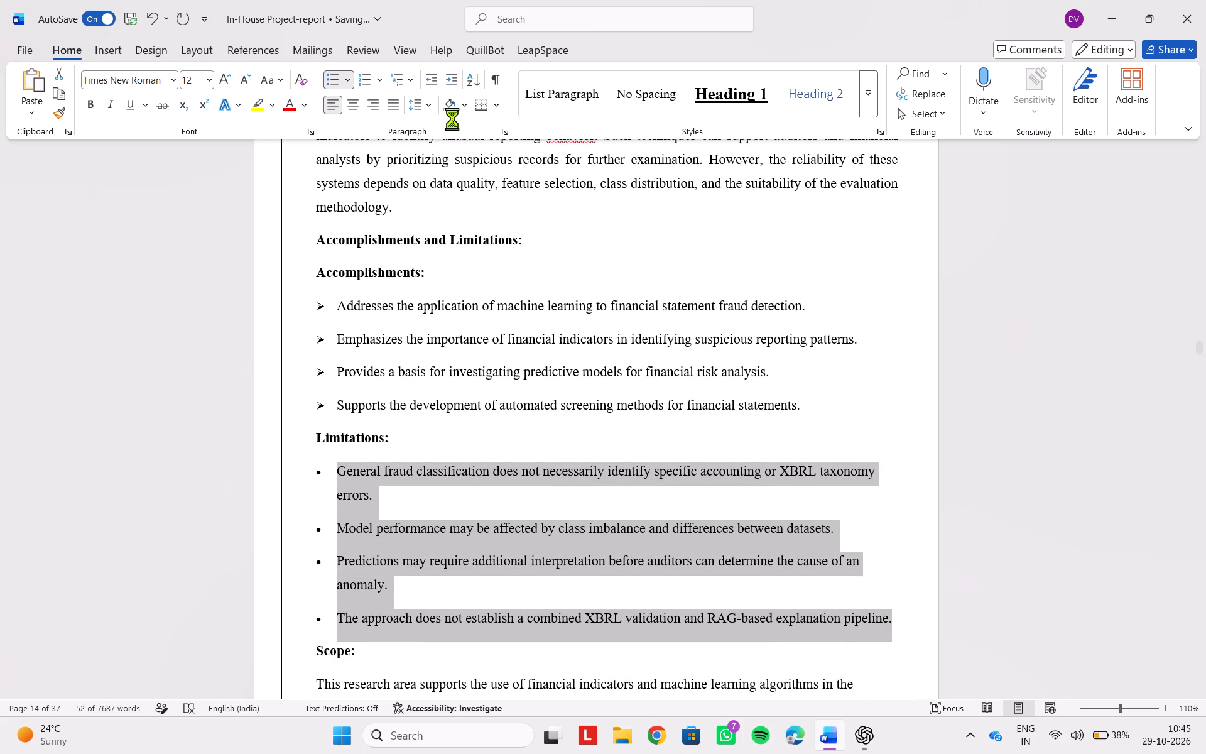
{"action": "left_click", "coordinate": [452, 119]}
{"action": "left_click", "coordinate": [352, 82]}
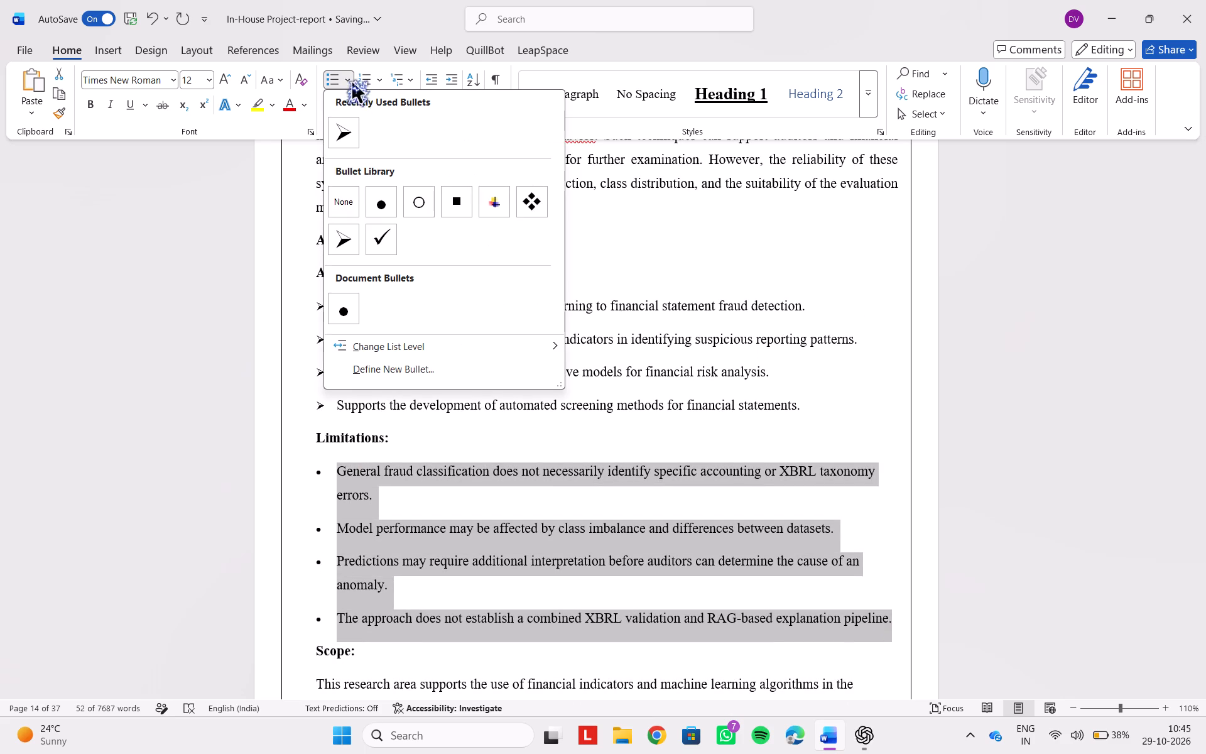
{"action": "left_click", "coordinate": [347, 115]}
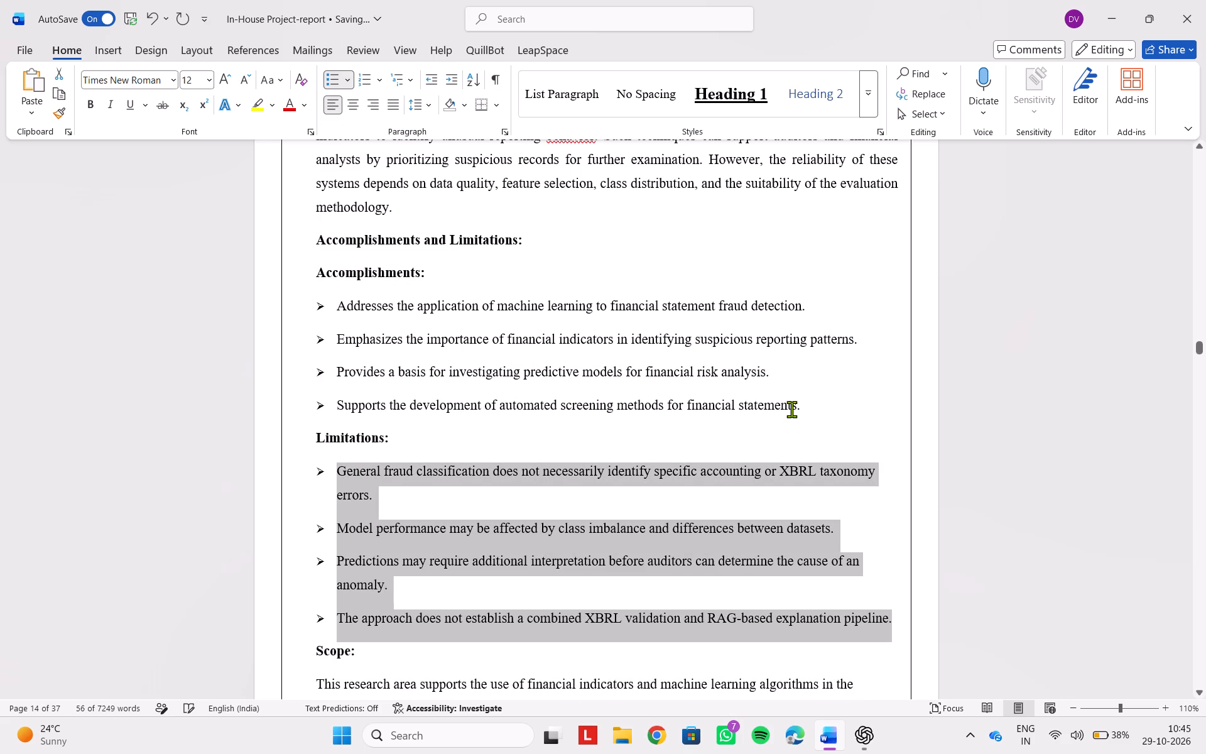
{"action": "left_click", "coordinate": [791, 409]}
Justify the Scope paragraph of the "Uncovering Financial Statement Fraud" paper.
{"action": "scroll", "coordinate": [791, 409], "scroll_direction": "down", "scroll_amount": 1}
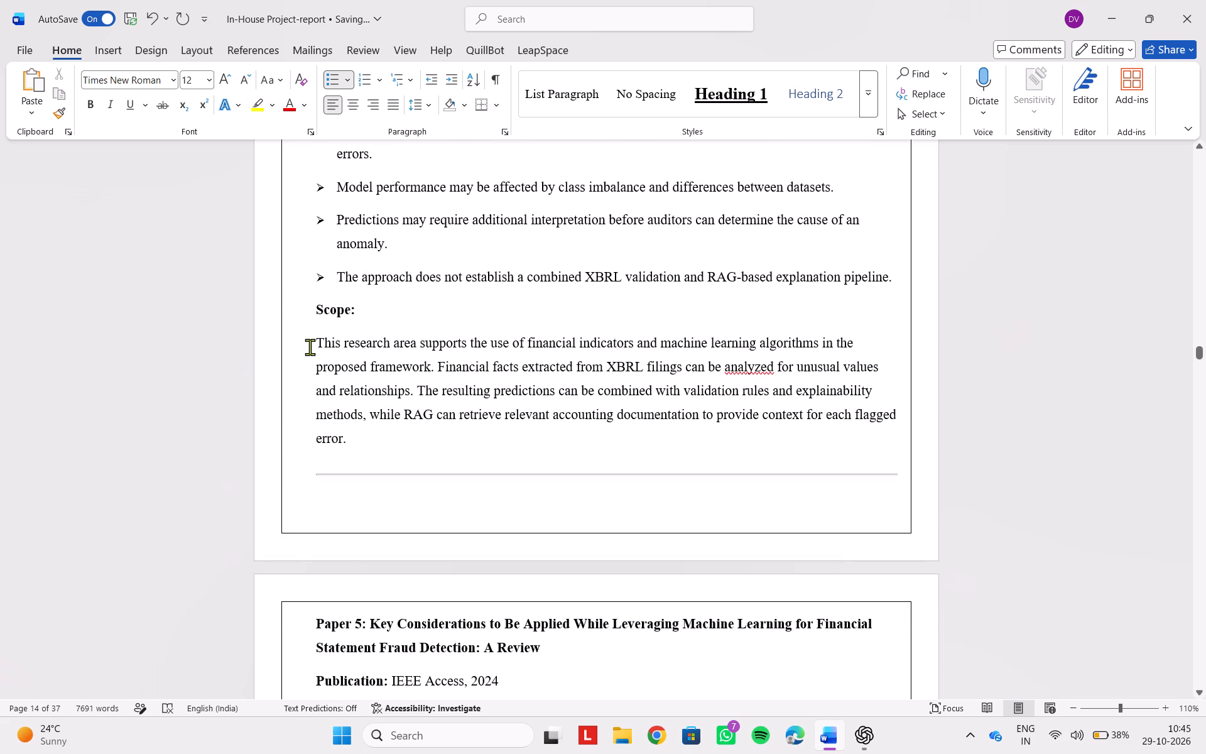
{"action": "left_click_drag", "start_coordinate": [310, 347], "coordinate": [460, 445]}
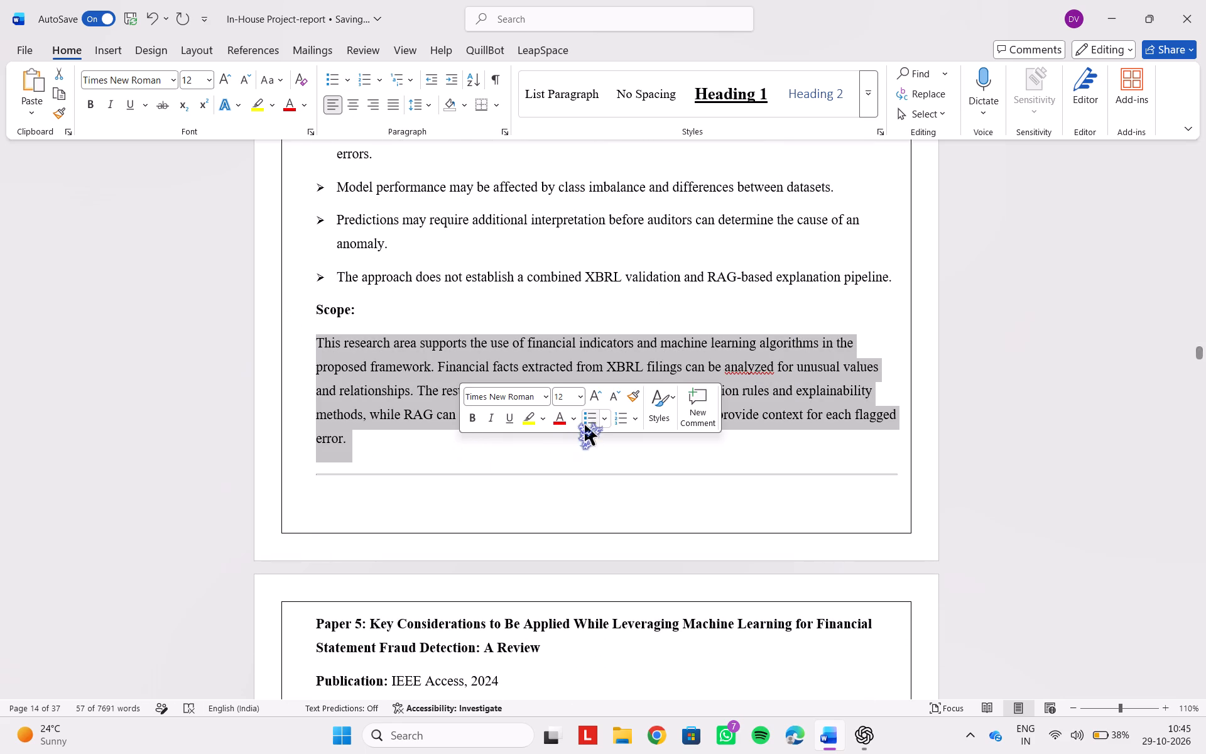
{"action": "left_click", "coordinate": [394, 98]}
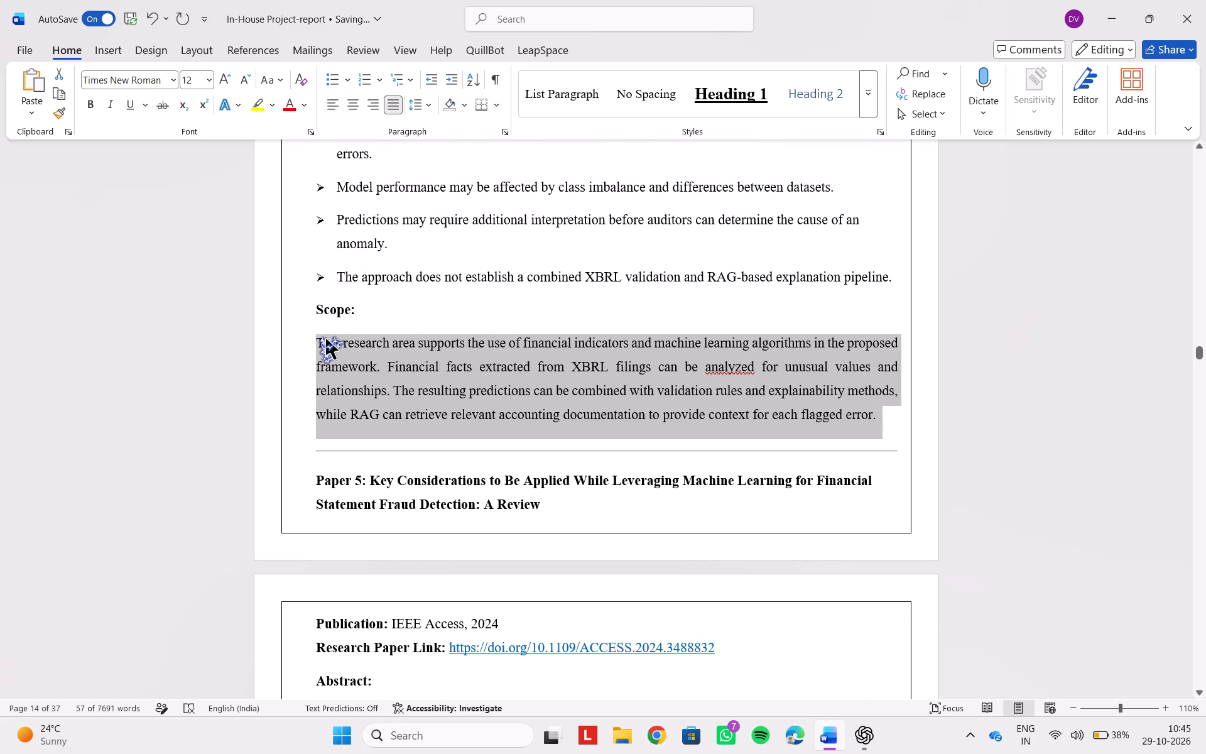
Indent the first lines of the Scope and Abstract paragraphs of Paper 5, "Uncovering Financial Statement Fraud".
{"action": "left_click", "coordinate": [326, 339]}
{"action": "scroll", "coordinate": [316, 342], "scroll_direction": "down", "scroll_amount": 1}
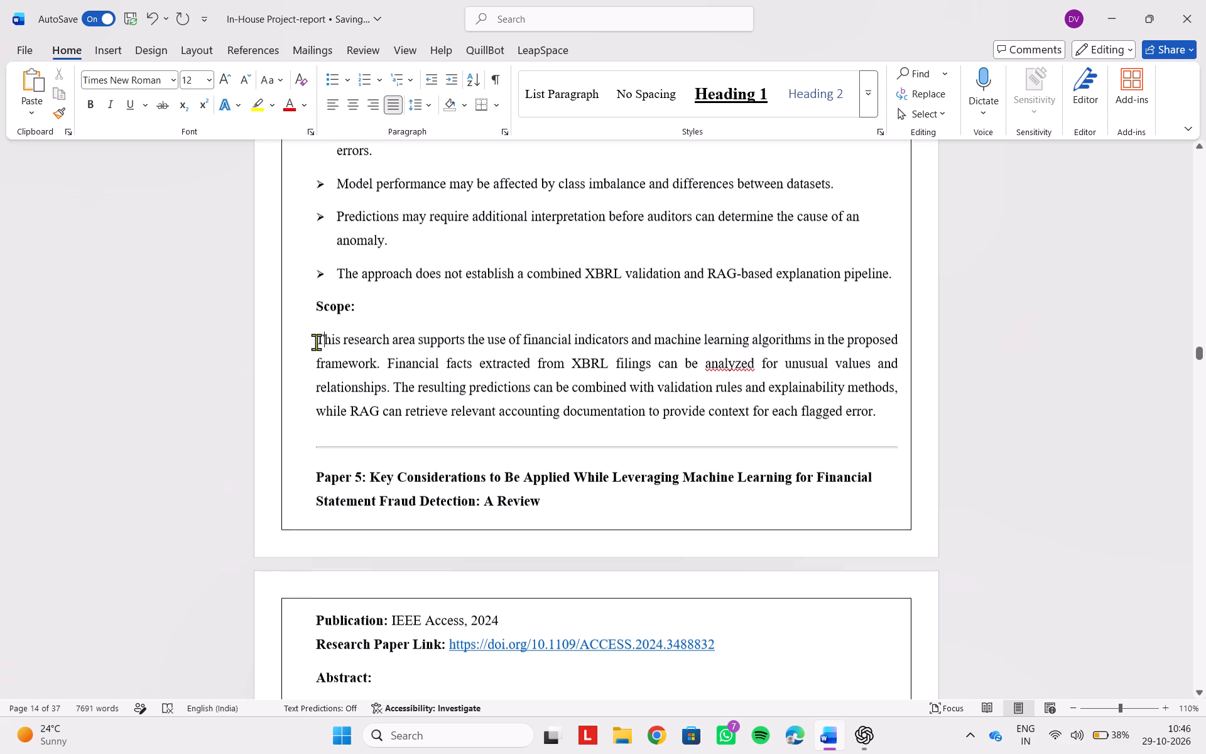
{"action": "scroll", "coordinate": [316, 342], "scroll_direction": "down", "scroll_amount": 1}
{"action": "left_click", "coordinate": [317, 223]}
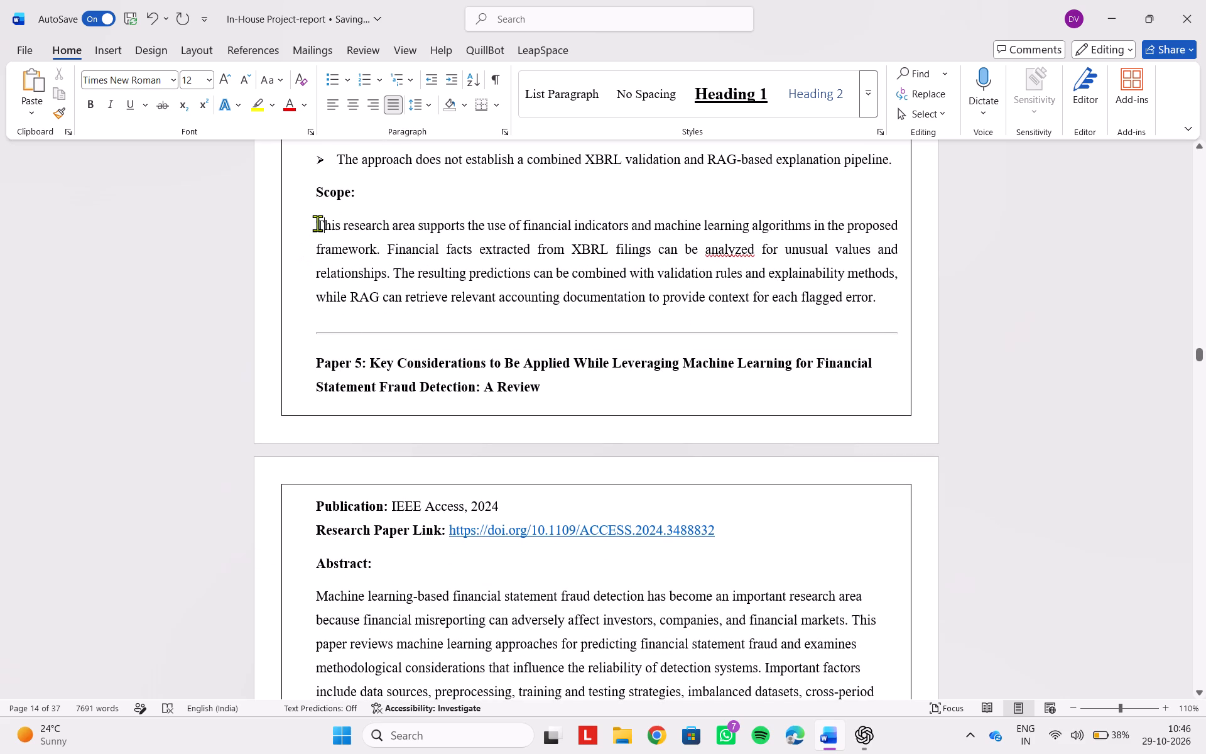
{"action": "key", "text": "Tab"}
{"action": "scroll", "coordinate": [465, 358], "scroll_direction": "up", "scroll_amount": 1}
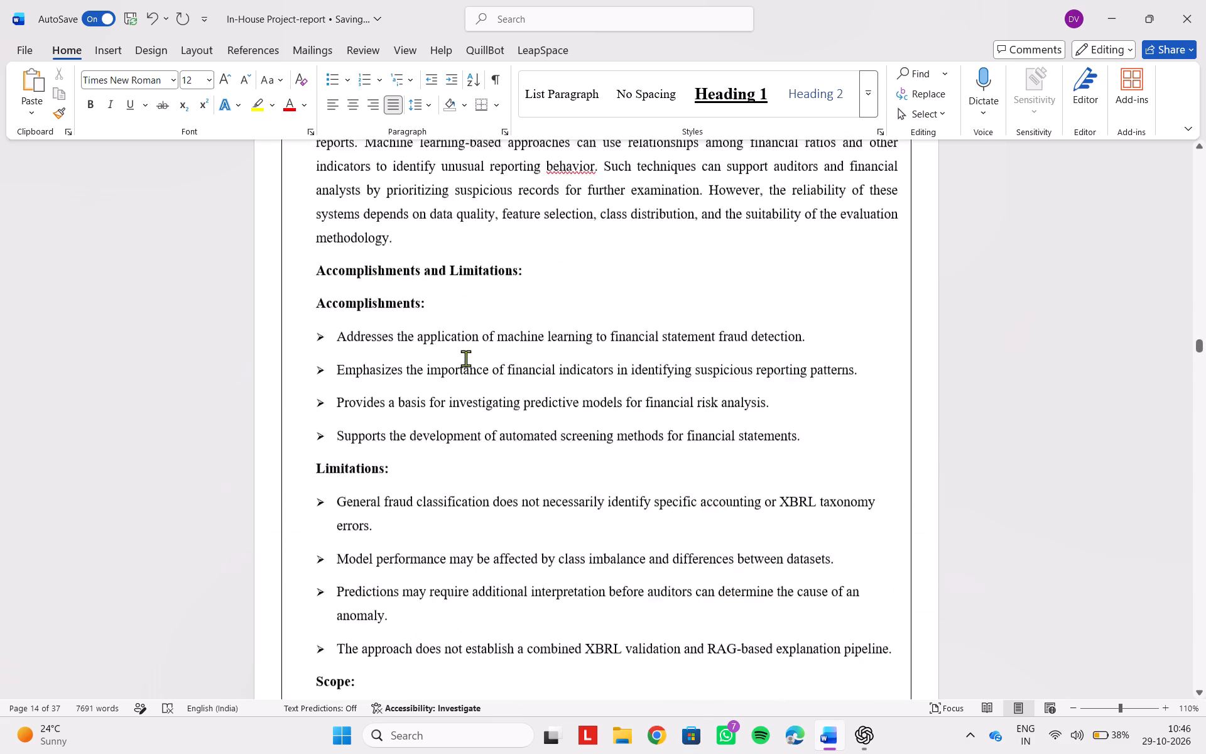
{"action": "scroll", "coordinate": [465, 358], "scroll_direction": "up", "scroll_amount": 1}
{"action": "left_click", "coordinate": [315, 272]}
{"action": "key", "text": "Tab"}
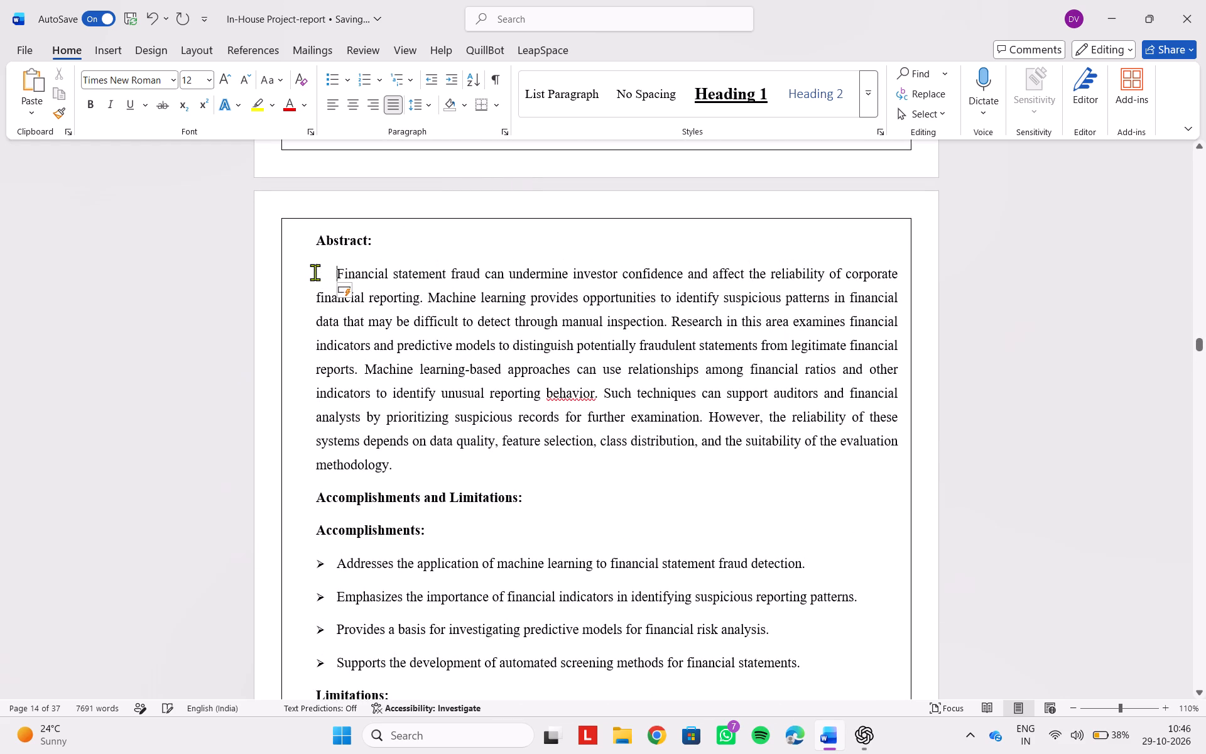
Remove the horizontal divider and its empty line above the "Key Considerations to Be Applied" paper heading.
{"action": "scroll", "coordinate": [633, 670], "scroll_direction": "down", "scroll_amount": 2}
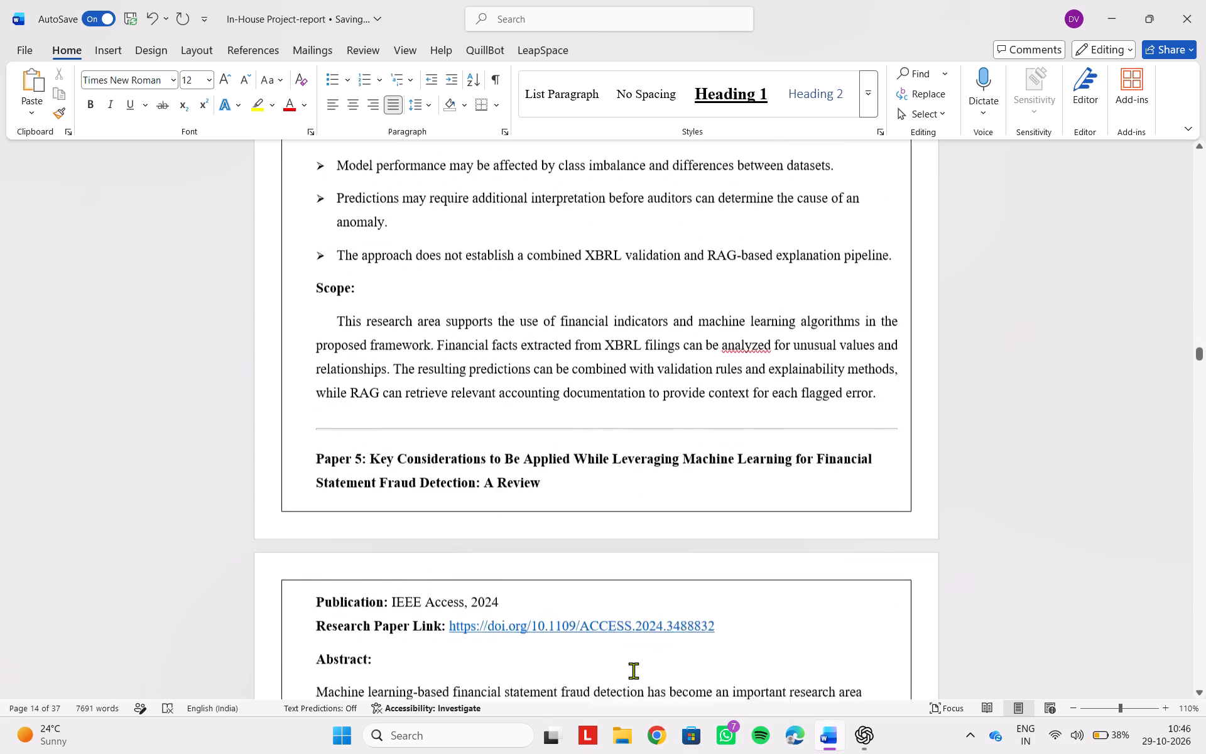
{"action": "scroll", "coordinate": [633, 670], "scroll_direction": "down", "scroll_amount": 1}
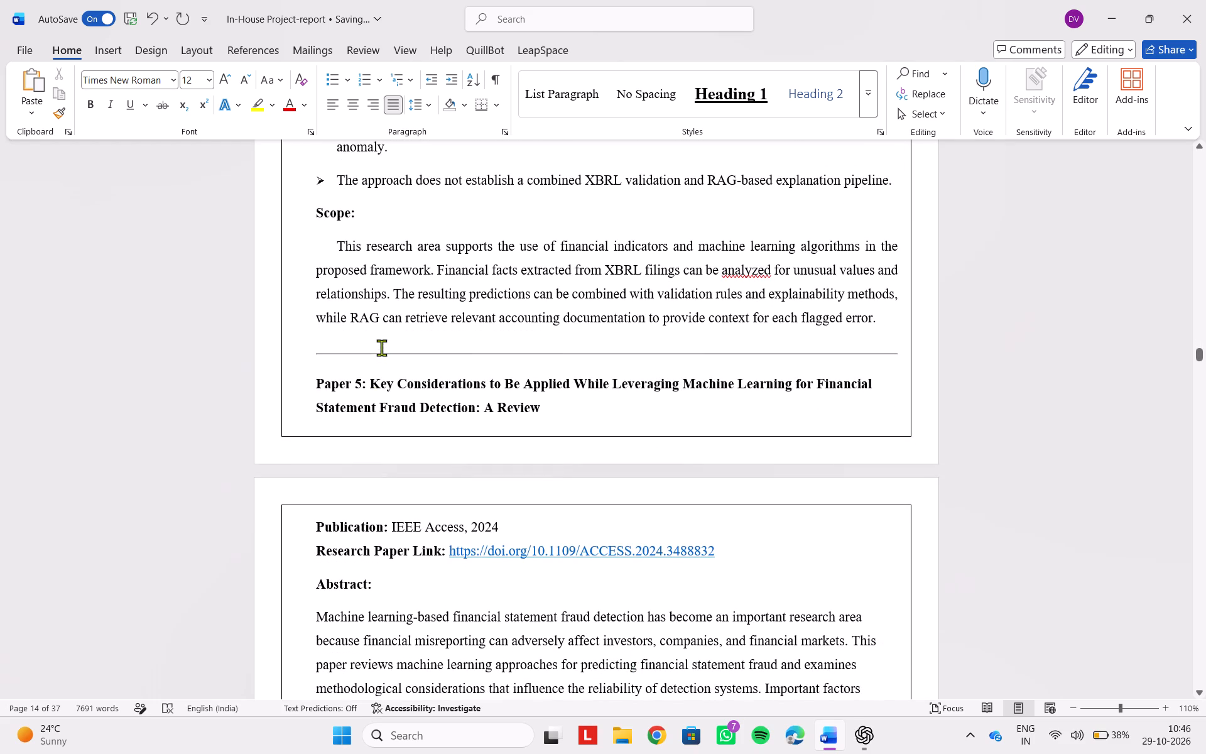
{"action": "left_click", "coordinate": [388, 353]}
{"action": "key", "text": "BackSpace"}
{"action": "key", "text": "BackSpace"}
{"action": "key", "text": "BackSpace"}
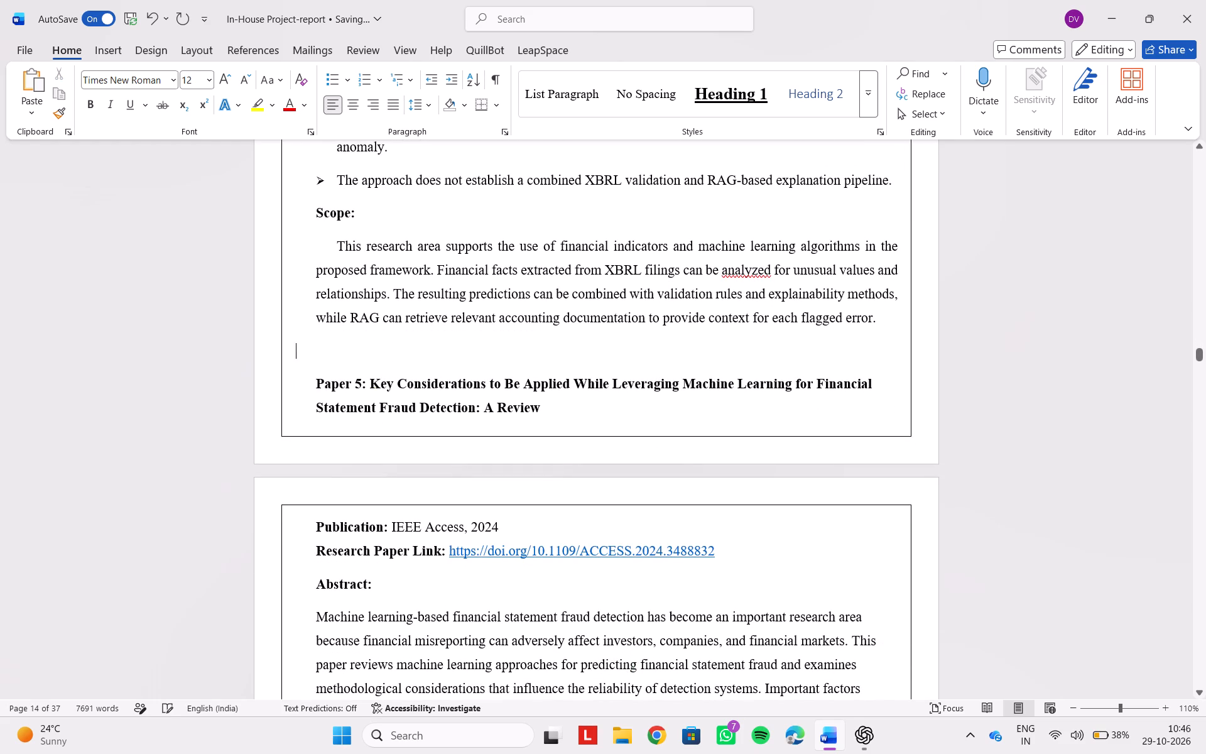
{"action": "key", "text": "BackSpace"}
Renumber the "Key Considerations to Be Applied" heading as Paper 6.
{"action": "left_click", "coordinate": [362, 349]}
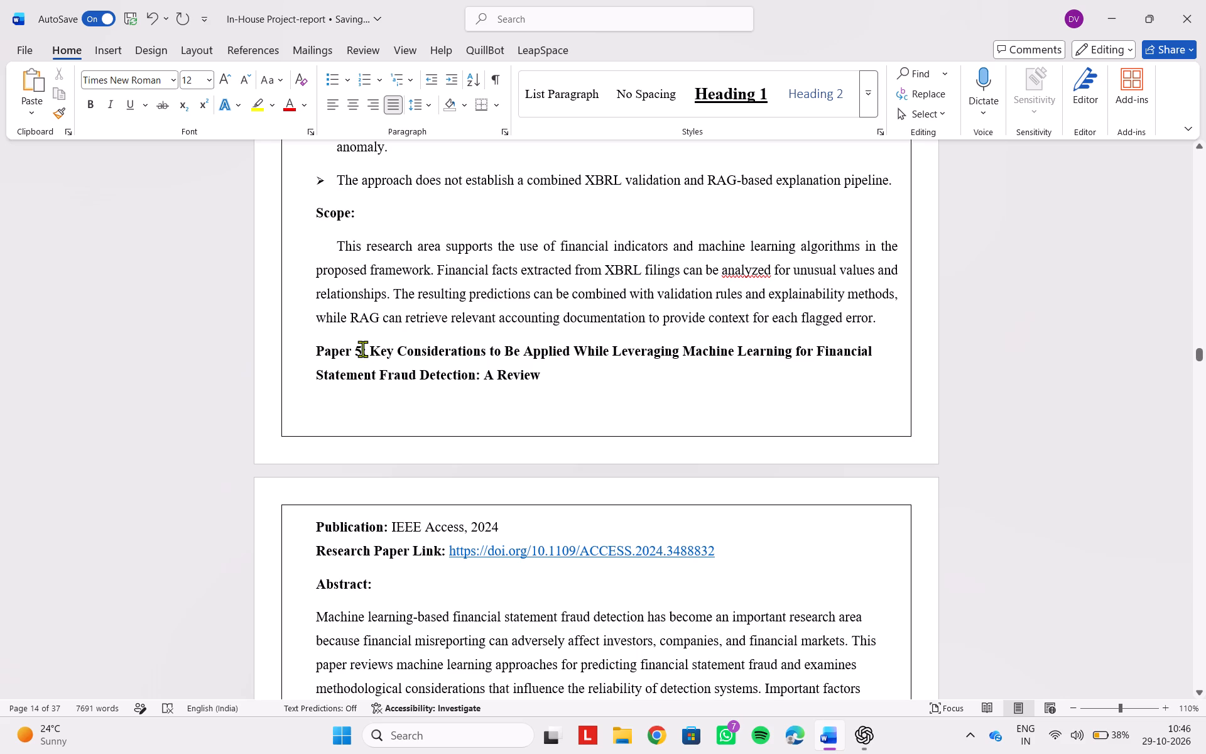
{"action": "key", "text": "BackSpace"}
{"action": "key", "text": "6"}
Enlarge the Paper 6 heading to 14 pt and keep only the "Paper 6:" label bold, with the title in regular weight.
{"action": "left_click", "coordinate": [372, 354]}
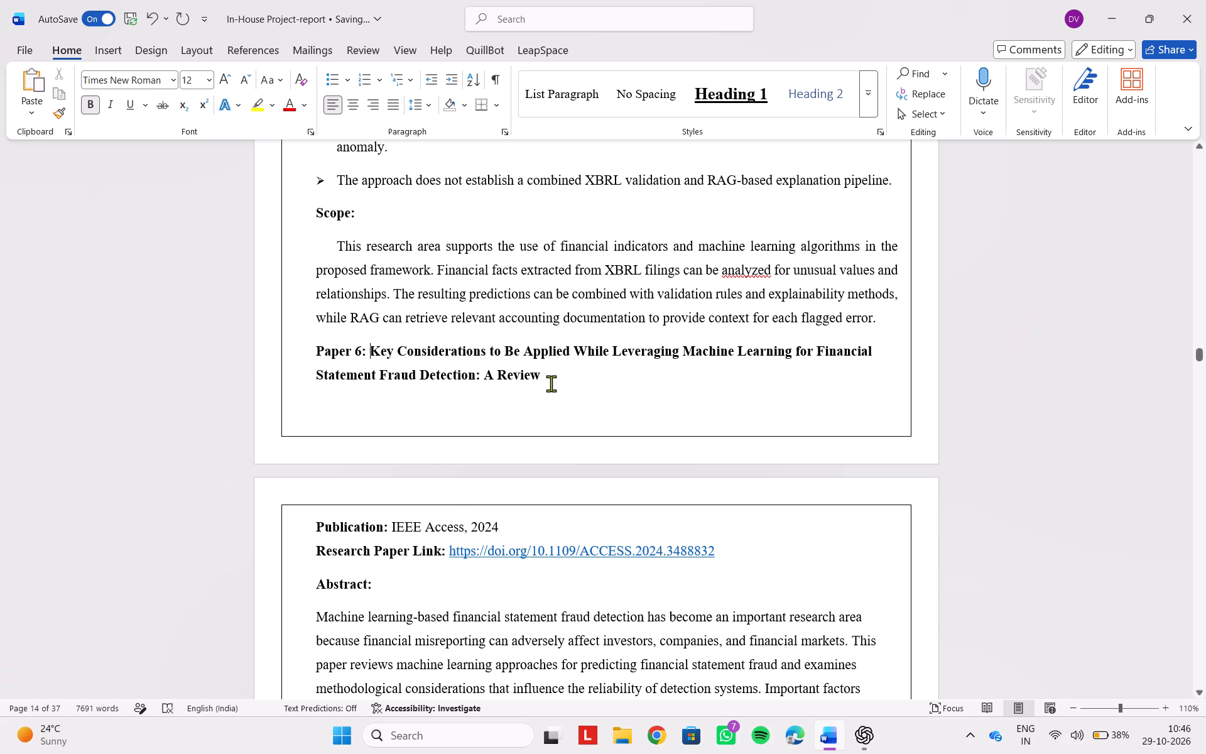
{"action": "left_click_drag", "start_coordinate": [551, 383], "coordinate": [332, 352]}
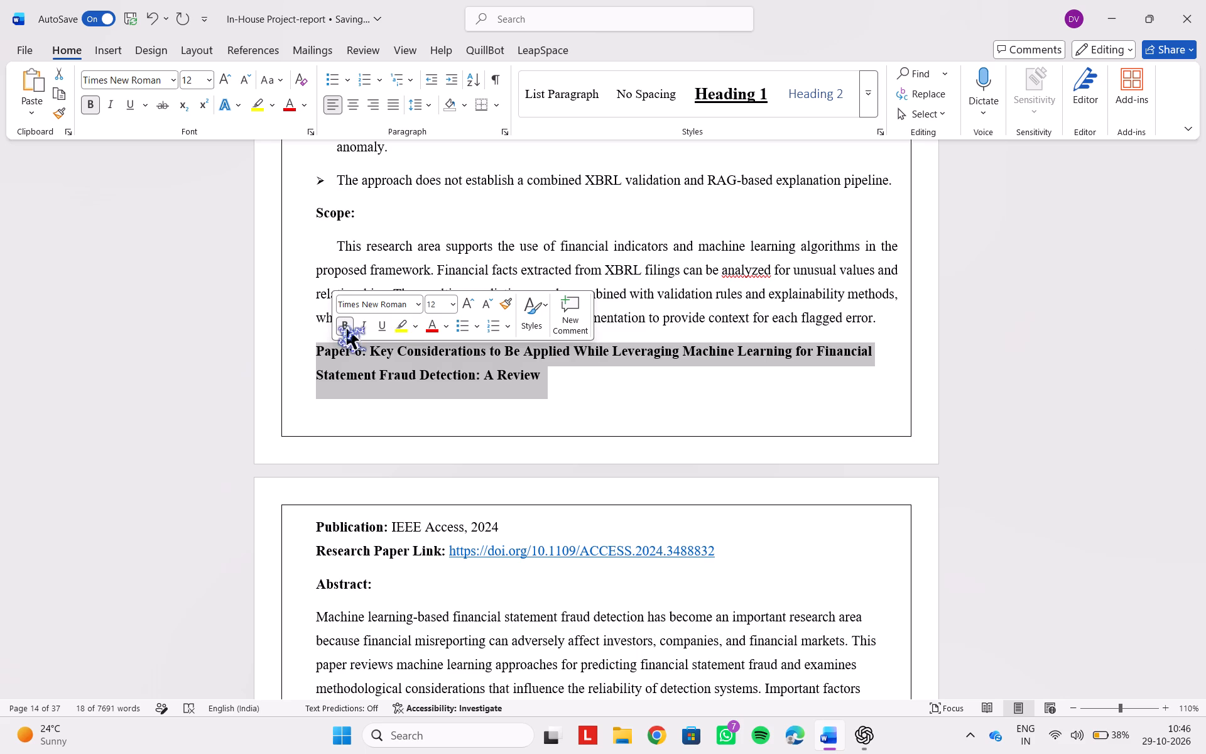
{"action": "left_click", "coordinate": [470, 309]}
{"action": "left_click", "coordinate": [349, 325]}
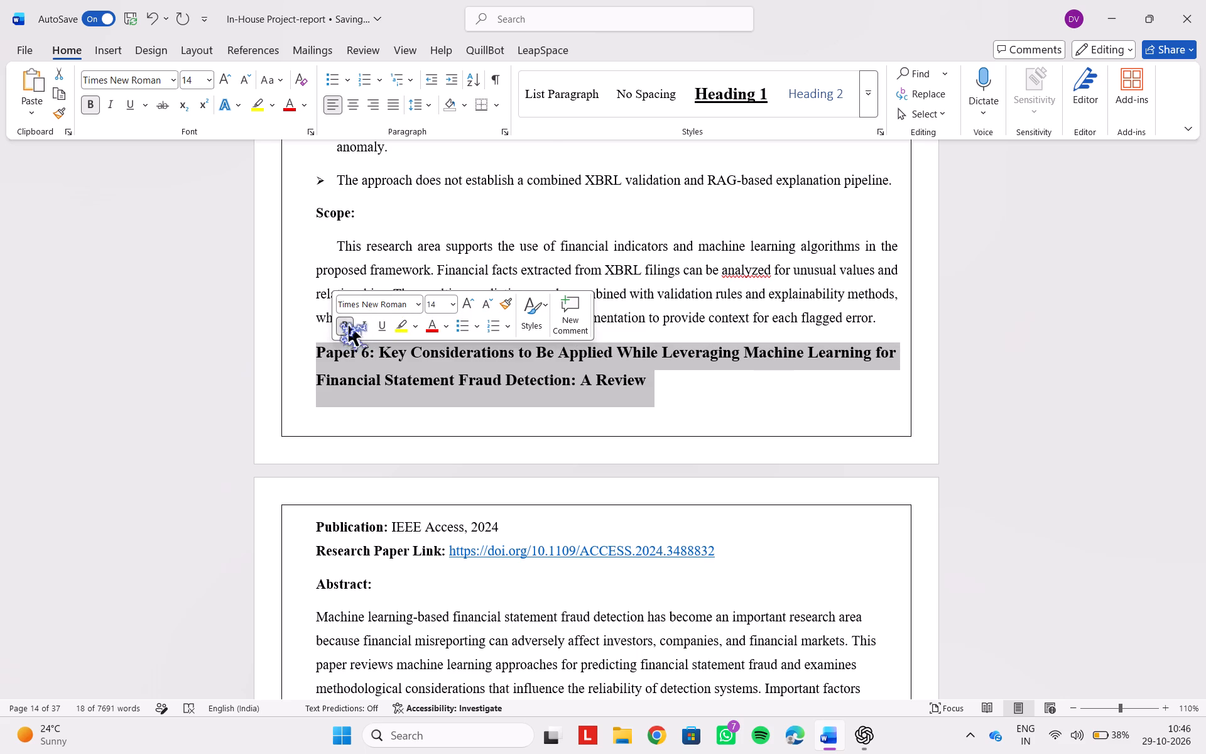
{"action": "left_click", "coordinate": [366, 356]}
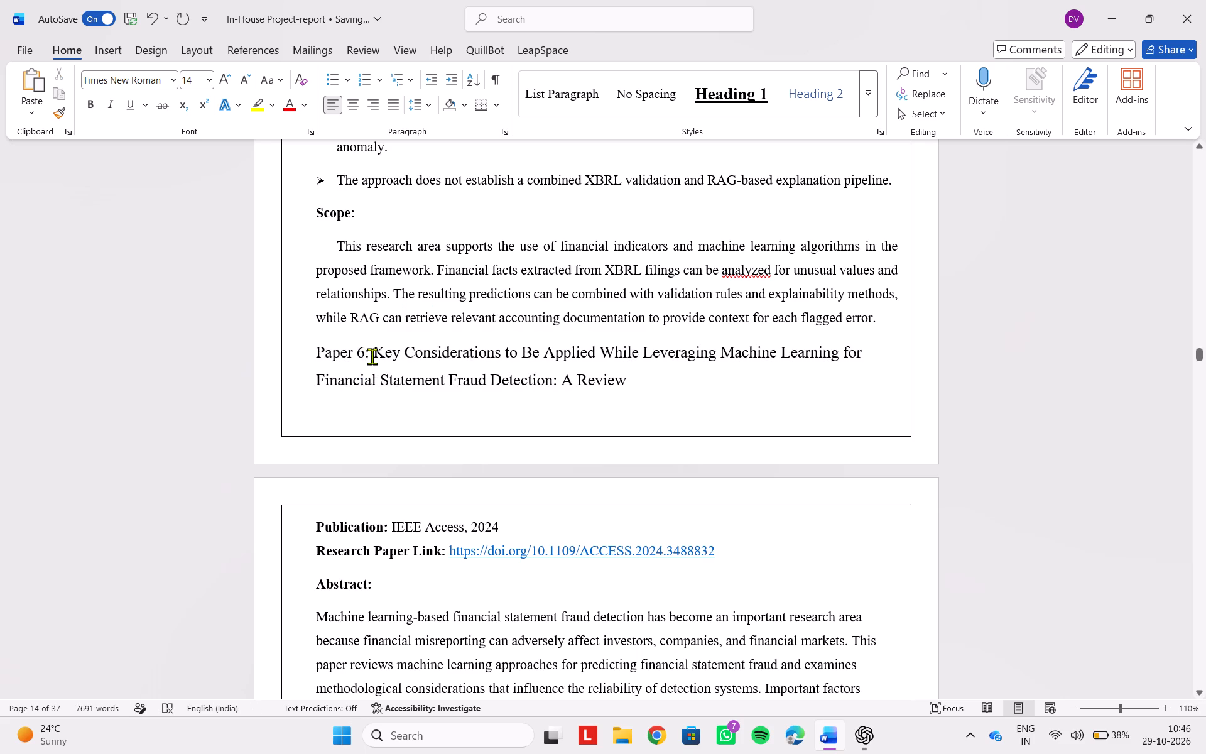
{"action": "left_click_drag", "start_coordinate": [372, 356], "coordinate": [324, 355]}
{"action": "left_click_drag", "start_coordinate": [326, 337], "coordinate": [339, 330]}
{"action": "left_click", "coordinate": [339, 330]}
{"action": "left_click", "coordinate": [529, 435]}
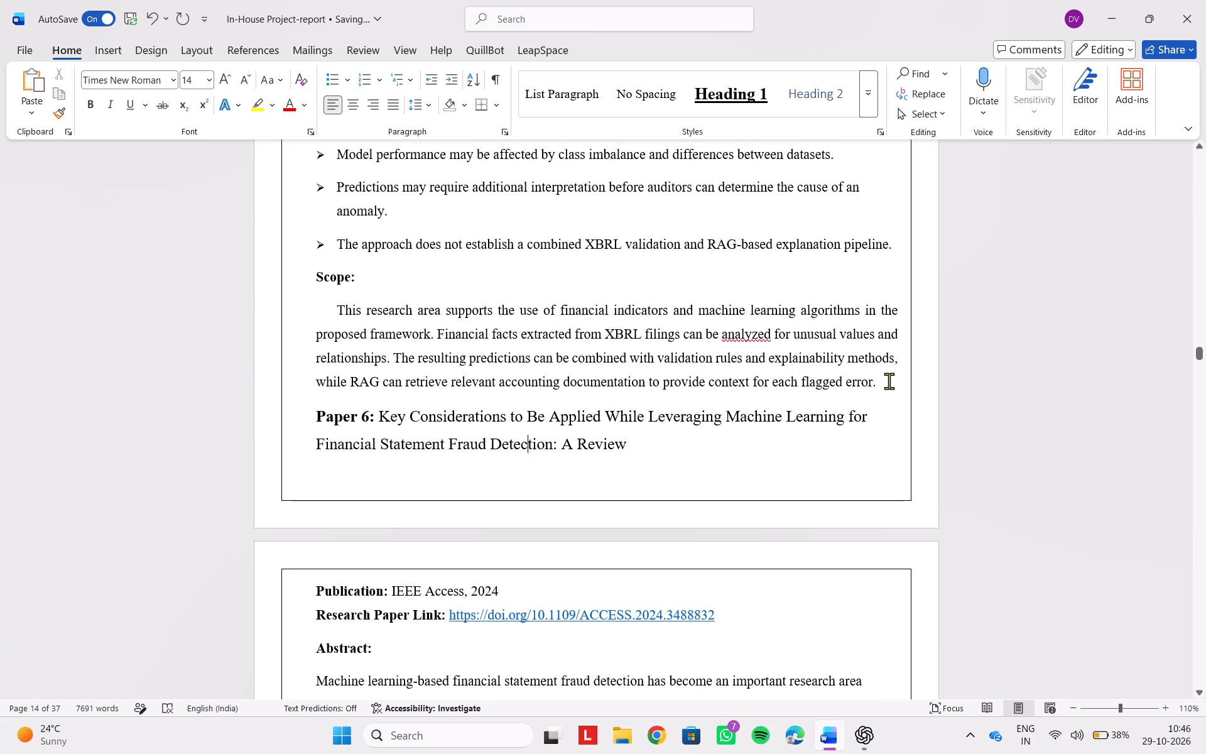
Insert two blank paragraphs after Paper 5's Scope text to push the Paper 6 heading onto the next page.
{"action": "left_click", "coordinate": [889, 381]}
{"action": "key", "text": "Return"}
{"action": "key", "text": "Return"}
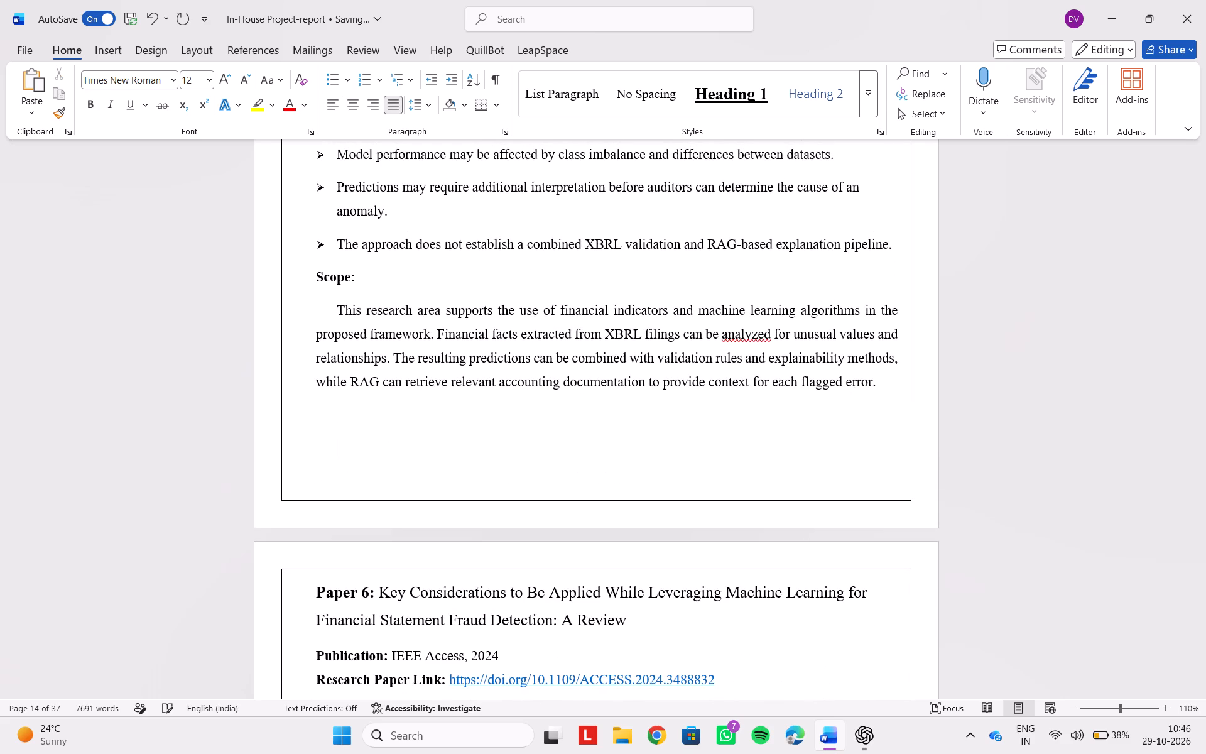
Delete the "Publication: IEEE Access, 2024" line under the Paper 6 heading, leaving the research paper link directly below the title.
{"action": "scroll", "coordinate": [889, 381], "scroll_direction": "down", "scroll_amount": 1}
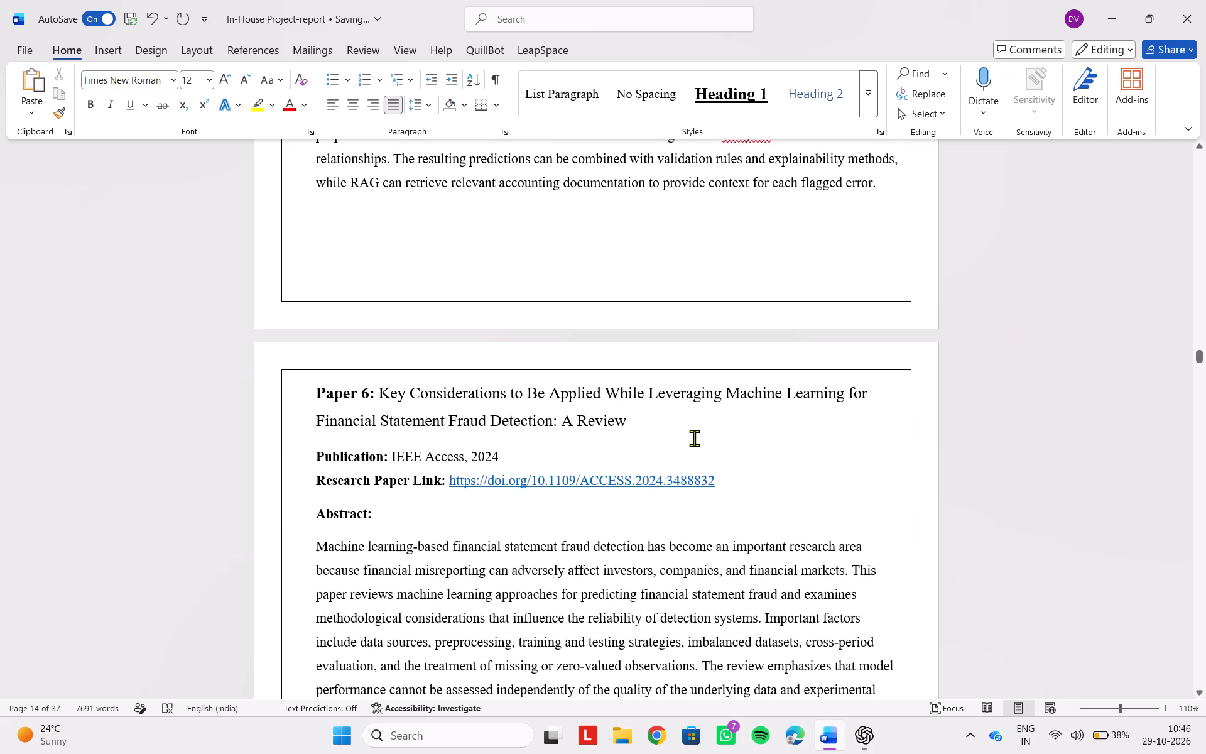
{"action": "left_click_drag", "start_coordinate": [529, 455], "coordinate": [327, 454]}
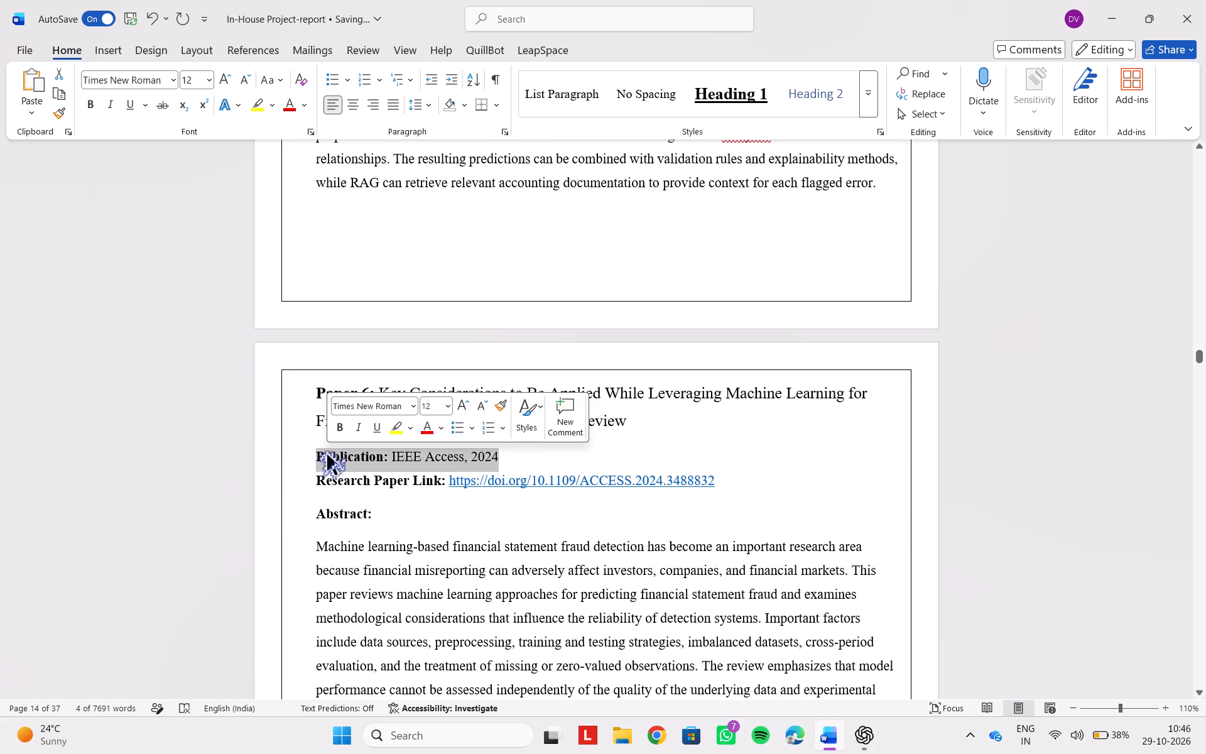
{"action": "key", "text": "BackSpace"}
{"action": "key", "text": "BackSpace"}
{"action": "key", "text": "BackSpace"}
{"action": "key", "text": "BackSpace"}
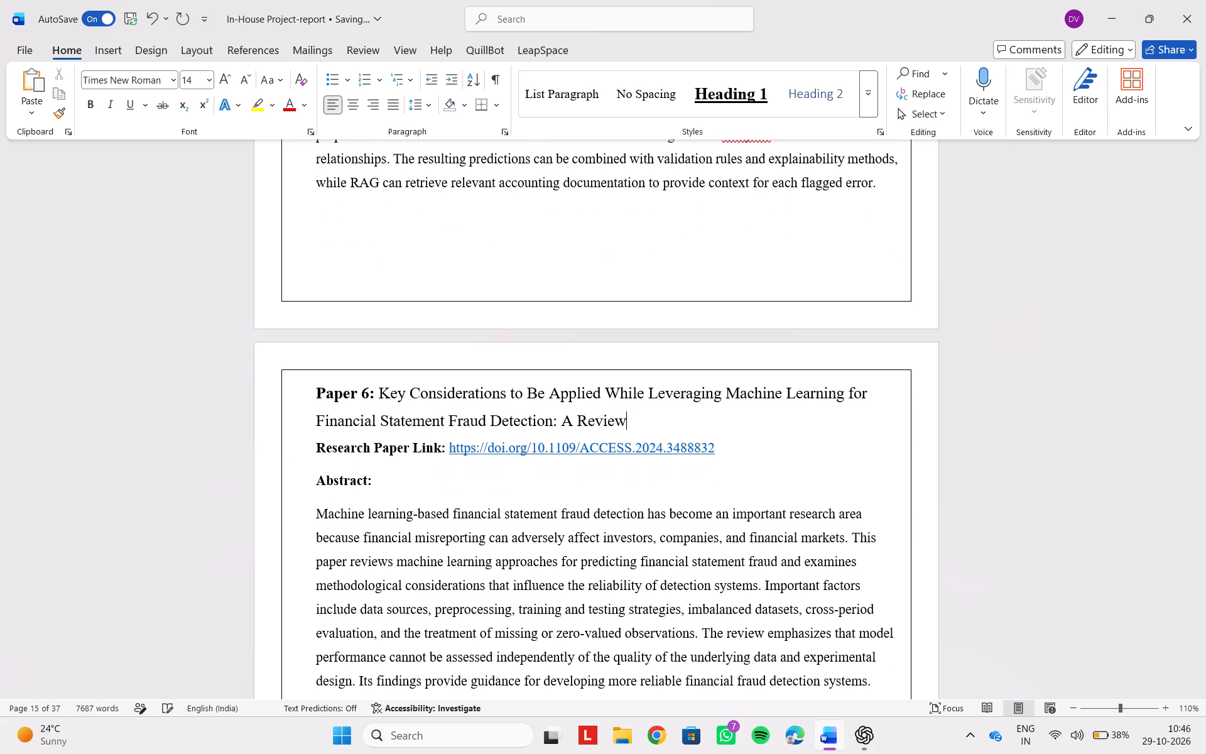
Justify Paper 6's abstract paragraph and indent its first line.
{"action": "scroll", "coordinate": [332, 522], "scroll_direction": "down", "scroll_amount": 1}
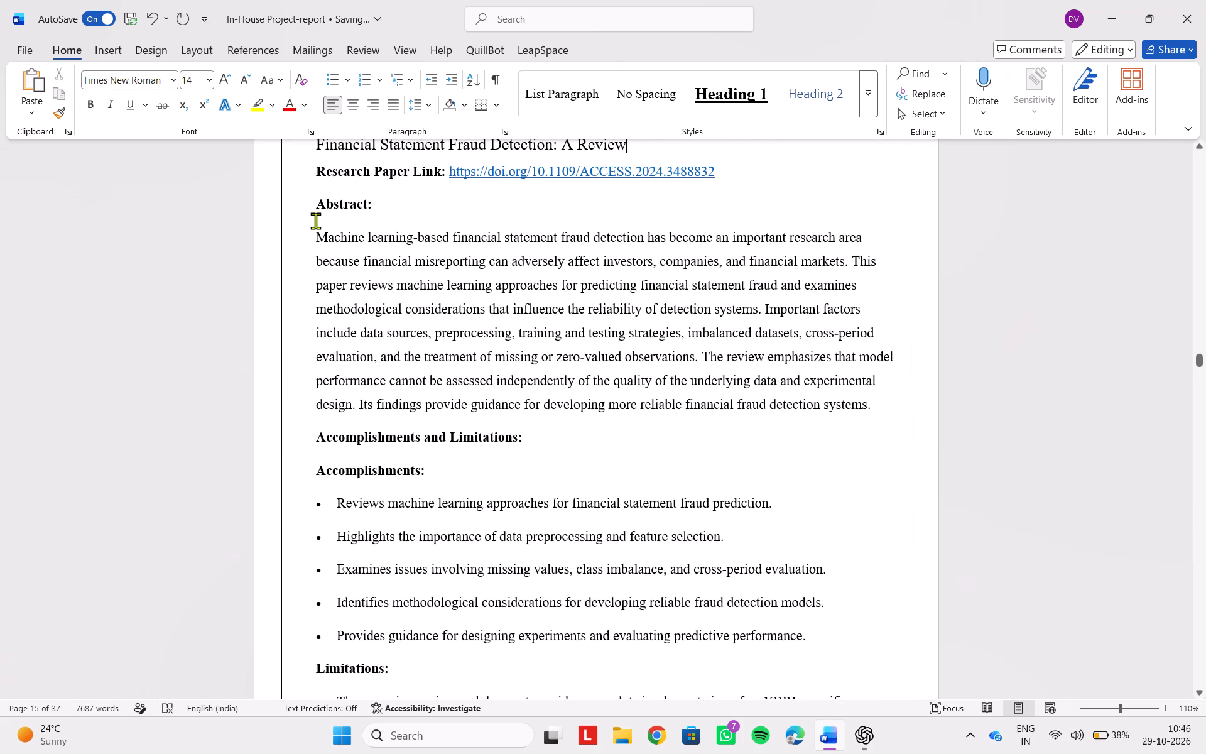
{"action": "left_click_drag", "start_coordinate": [317, 234], "coordinate": [798, 399]}
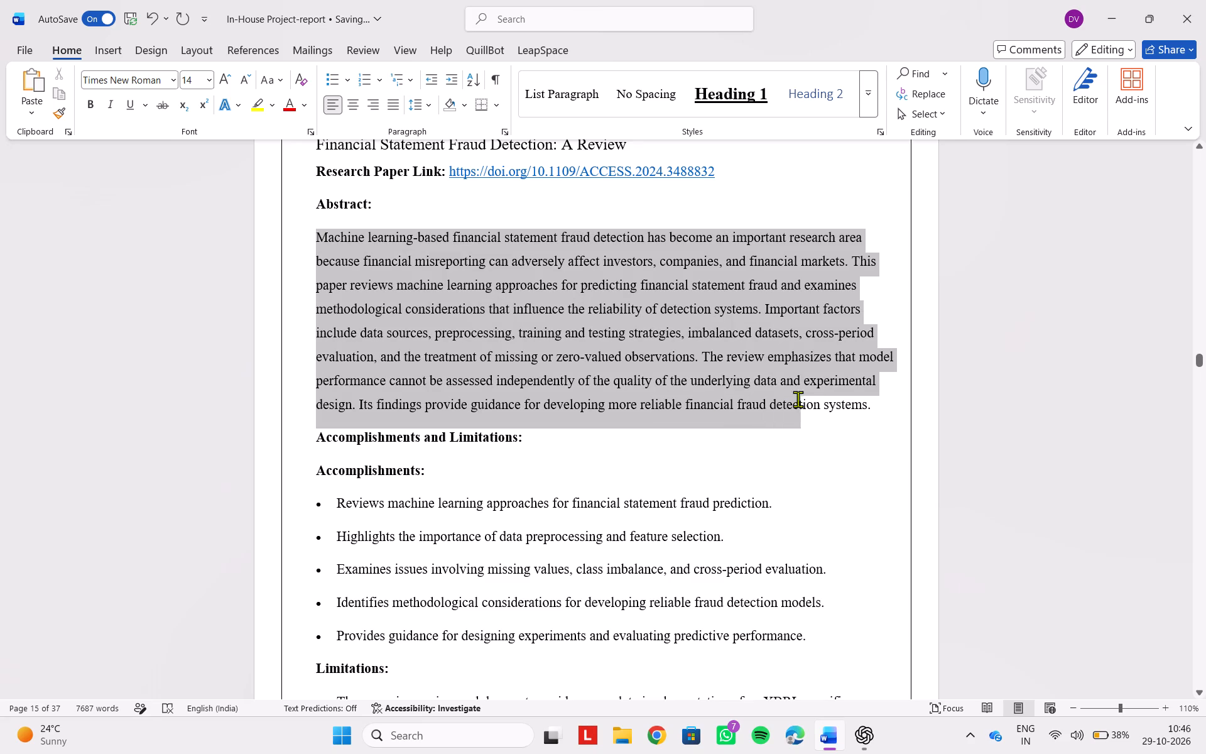
{"action": "left_click_drag", "start_coordinate": [798, 399], "coordinate": [863, 408]}
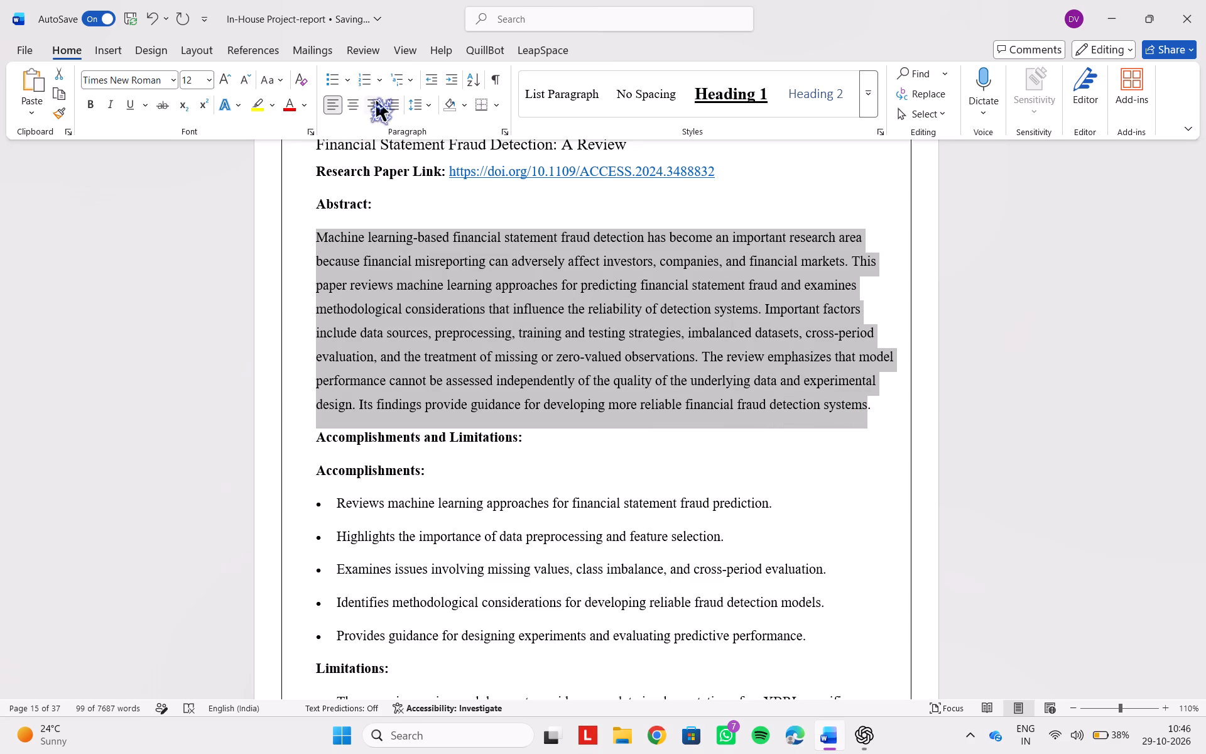
{"action": "left_click", "coordinate": [398, 106]}
{"action": "left_click", "coordinate": [316, 241]}
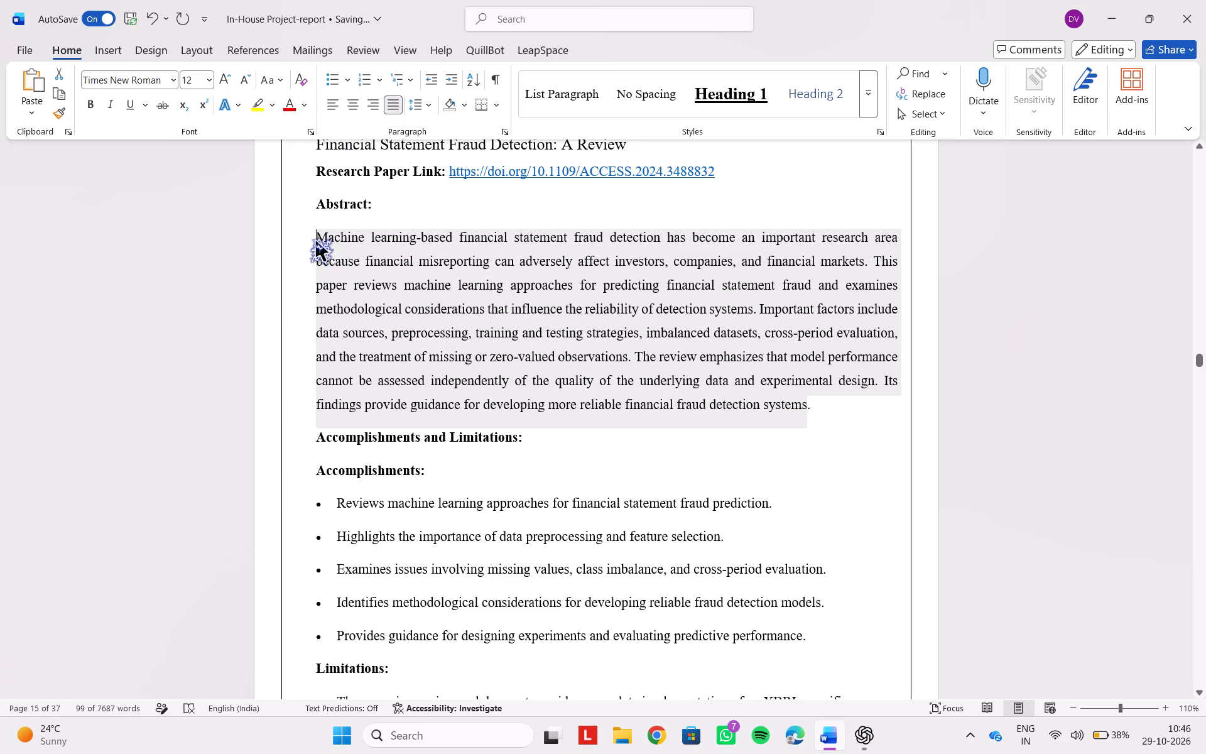
{"action": "key", "text": "space"}
{"action": "key", "text": "BackSpace"}
{"action": "key", "text": "Tab"}
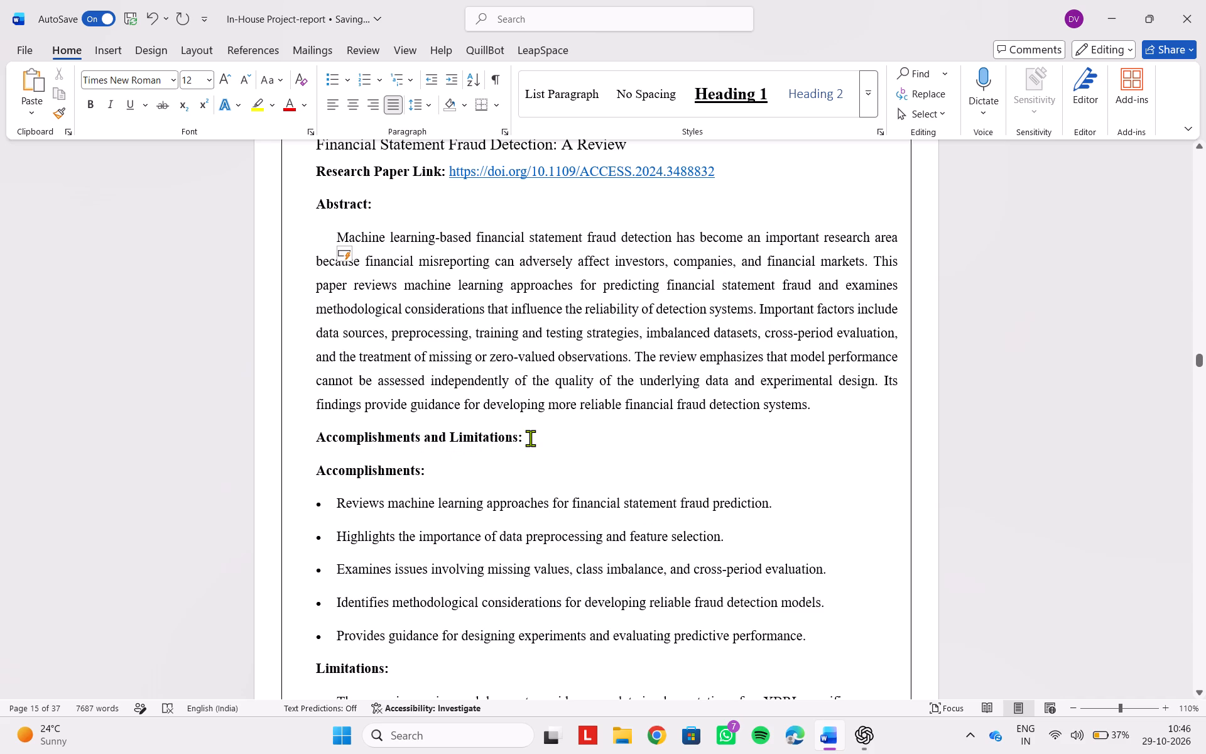
Delete the combined "Accomplishments and Limitations:" heading from Paper 6.
{"action": "scroll", "coordinate": [530, 438], "scroll_direction": "down", "scroll_amount": 2}
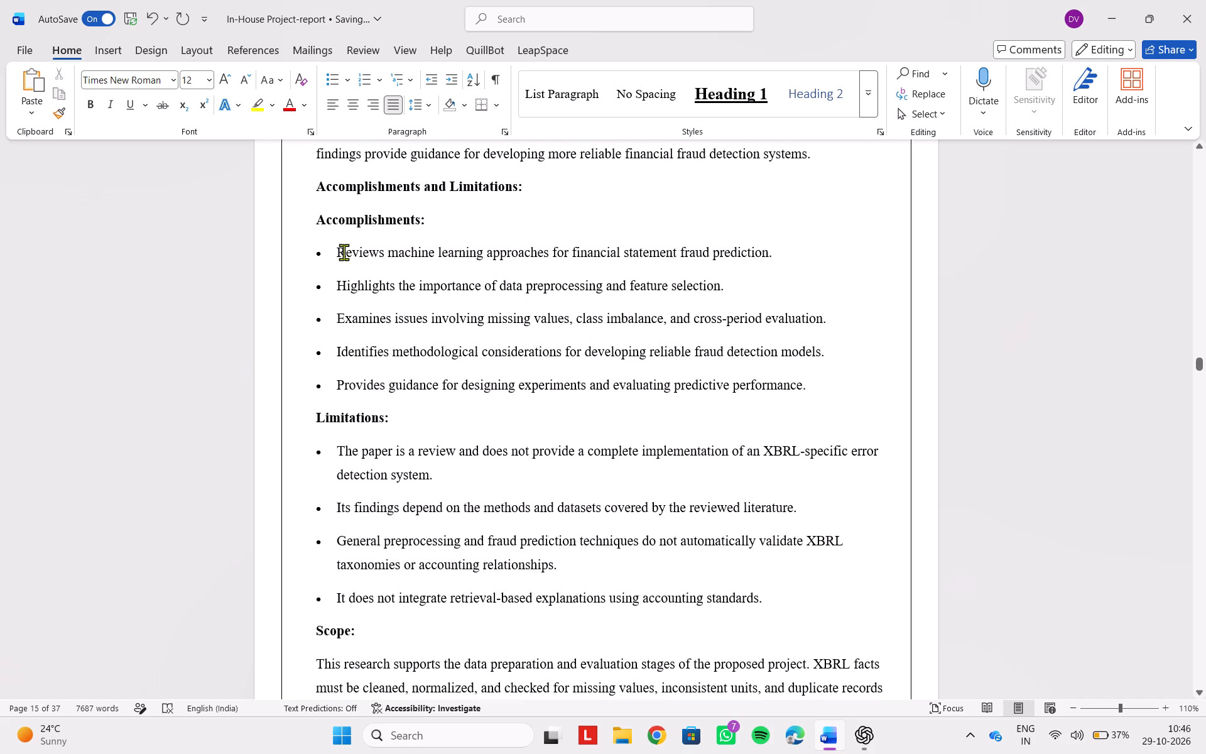
{"action": "left_click_drag", "start_coordinate": [546, 183], "coordinate": [316, 178]}
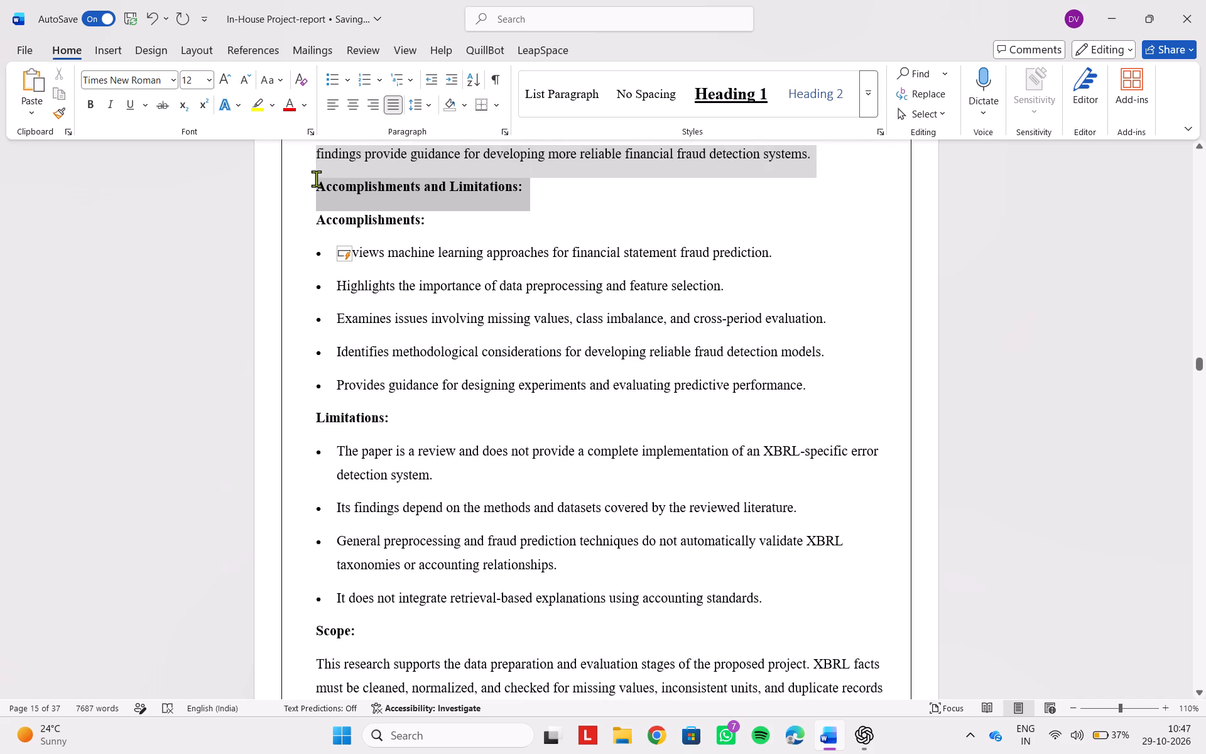
{"action": "left_click_drag", "start_coordinate": [316, 178], "coordinate": [316, 179]}
{"action": "key", "text": "BackSpace"}
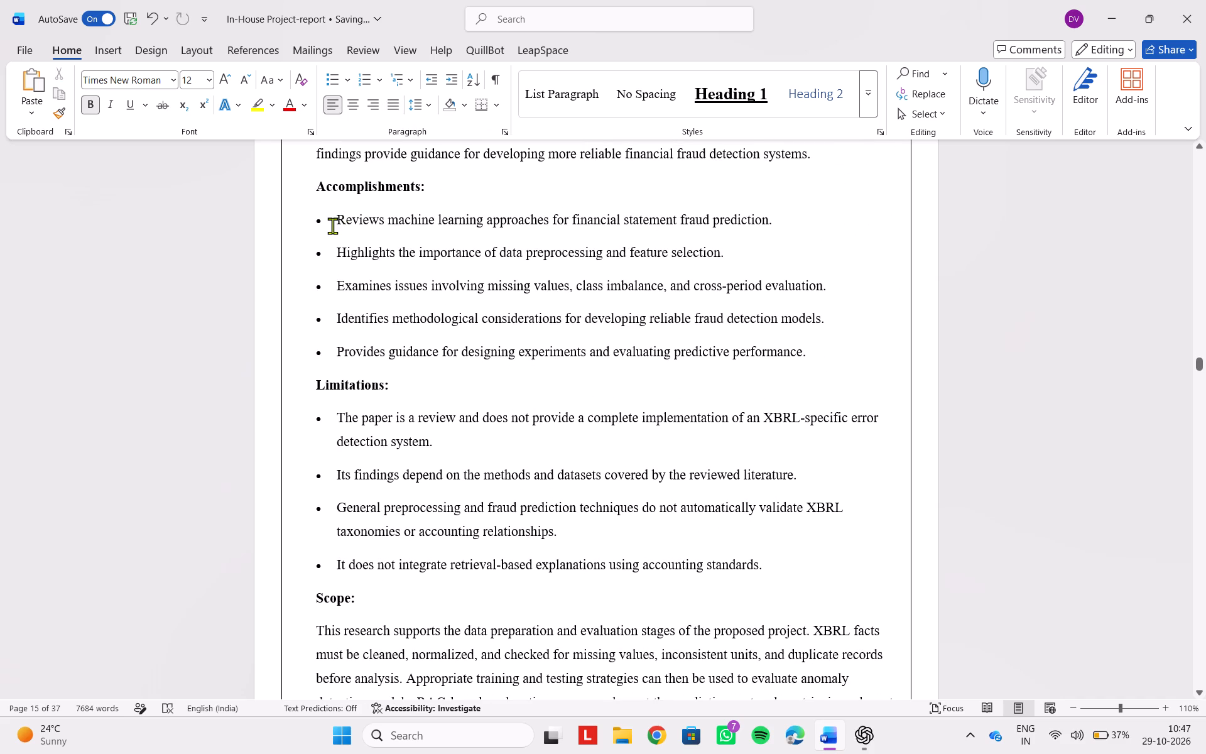
Change the bullets of Paper 6's Accomplishments and Limitations lists to the arrowhead style.
{"action": "left_click_drag", "start_coordinate": [332, 226], "coordinate": [788, 358]}
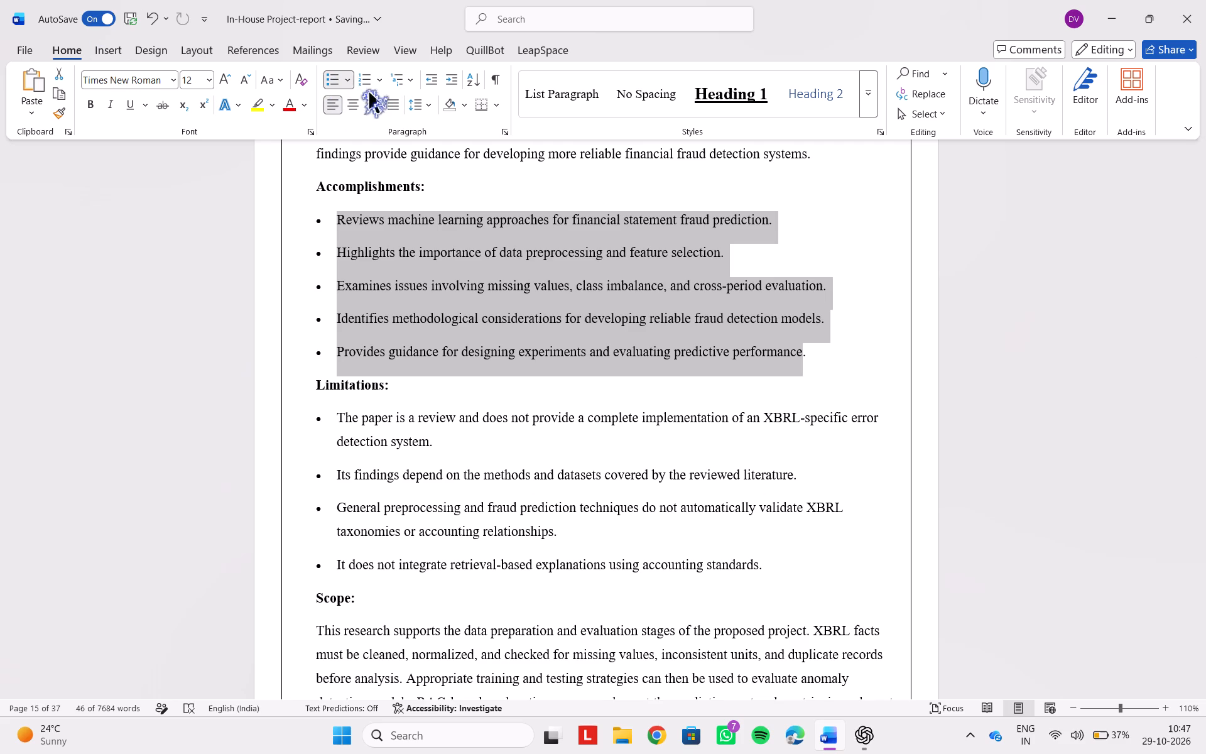
{"action": "left_click", "coordinate": [348, 87]}
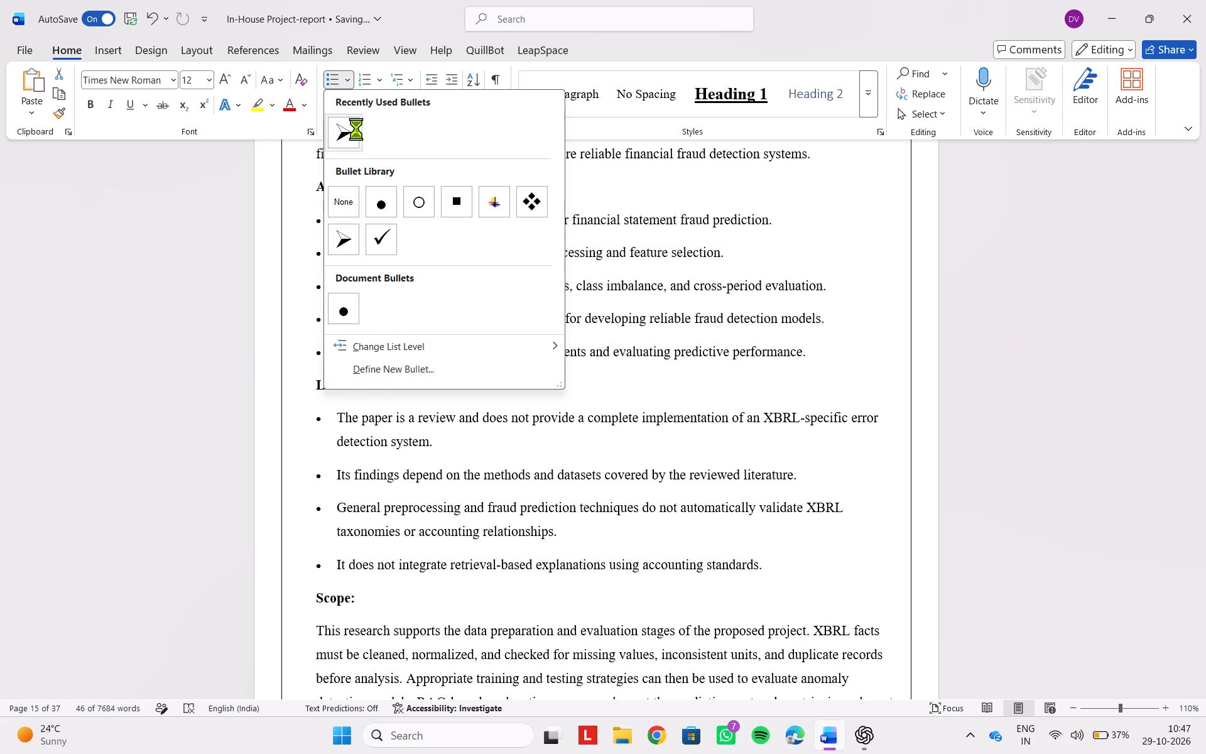
{"action": "left_click", "coordinate": [356, 129]}
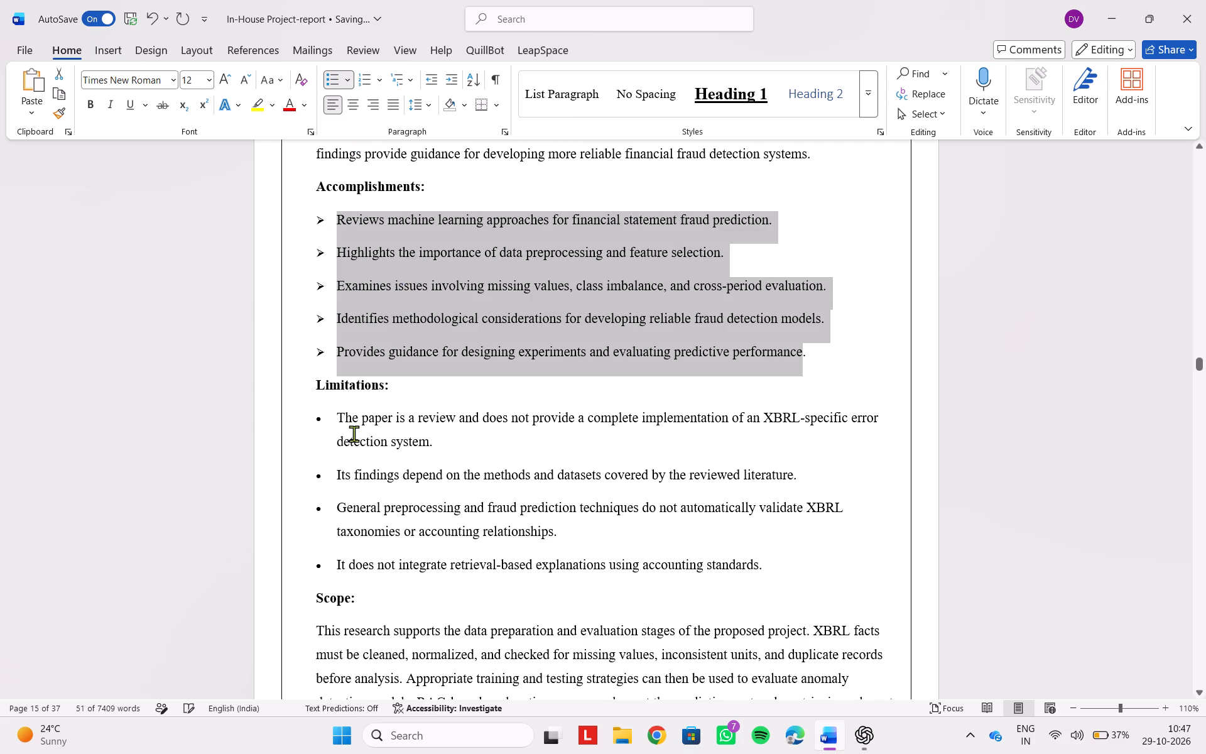
{"action": "left_click_drag", "start_coordinate": [334, 415], "coordinate": [767, 562]}
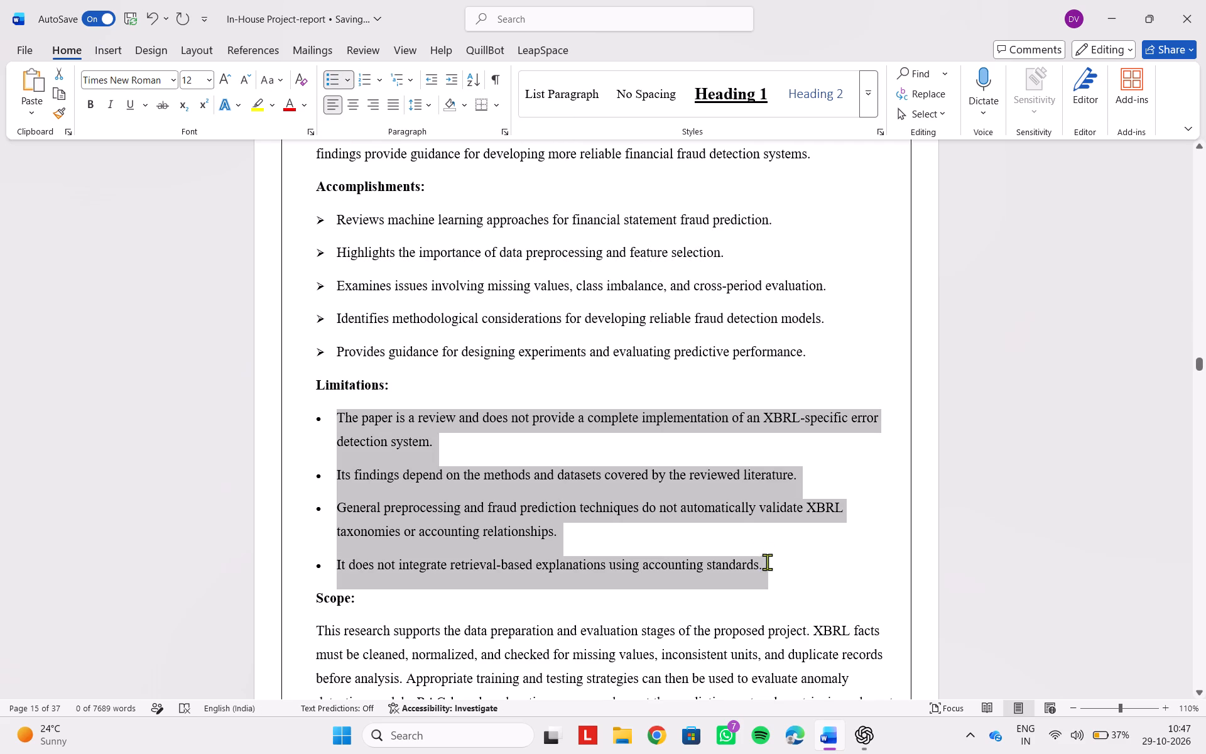
{"action": "left_click_drag", "start_coordinate": [767, 562], "coordinate": [767, 564]}
{"action": "left_click", "coordinate": [345, 77]}
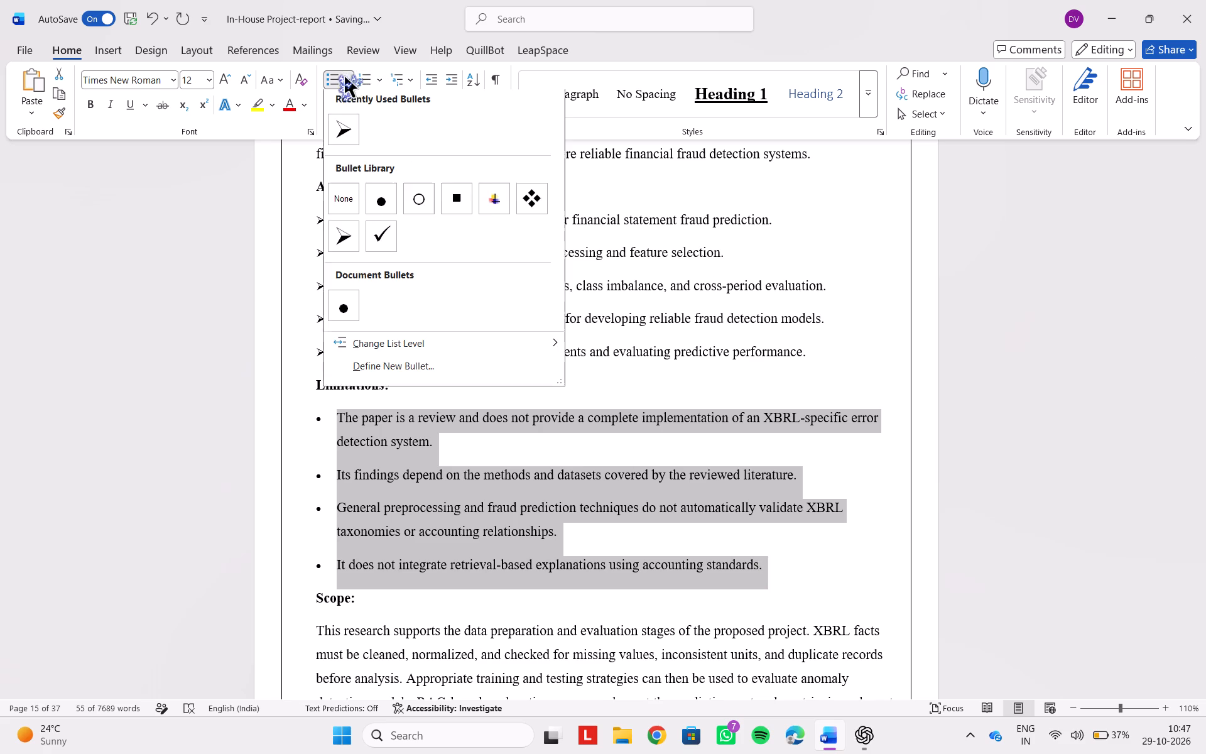
{"action": "left_click", "coordinate": [348, 133]}
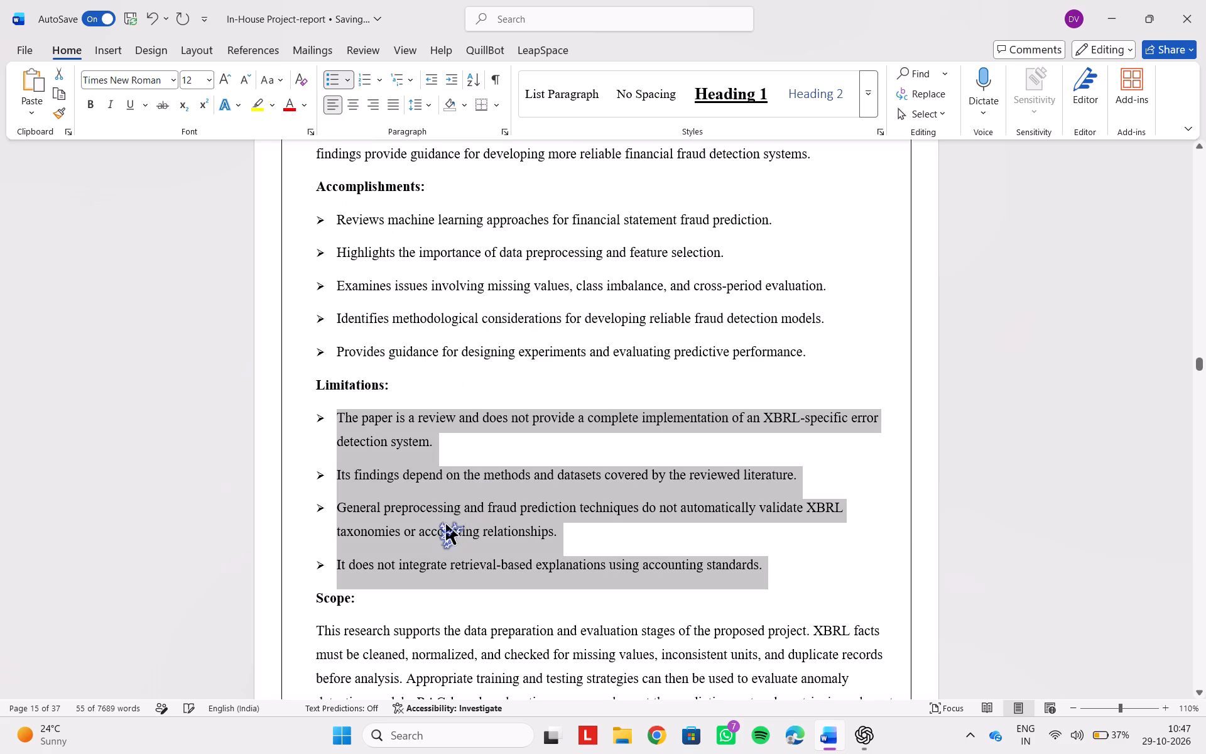
{"action": "left_click", "coordinate": [446, 524]}
{"action": "scroll", "coordinate": [446, 524], "scroll_direction": "down", "scroll_amount": 2}
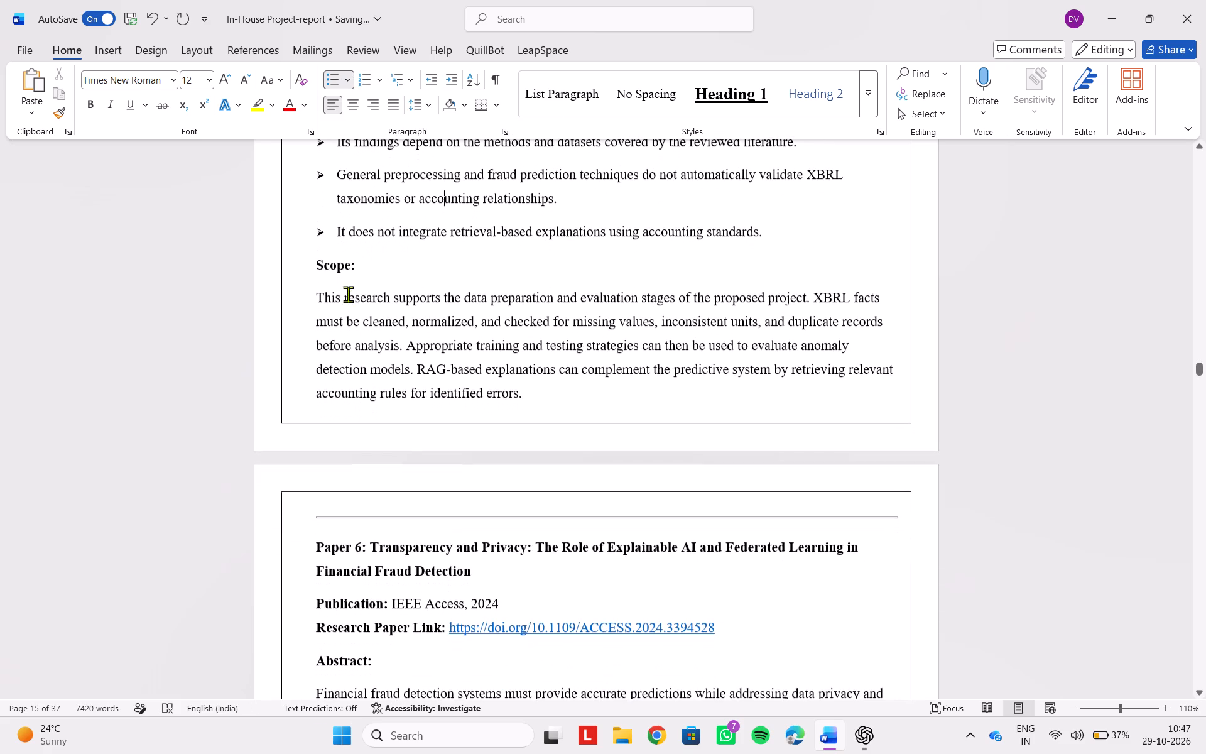
Indent the first line of the Scope paragraph that directly precedes the Paper 6 heading.
{"action": "left_click_drag", "start_coordinate": [313, 293], "coordinate": [516, 383]}
{"action": "left_click", "coordinate": [516, 383]}
{"action": "left_click", "coordinate": [313, 295]}
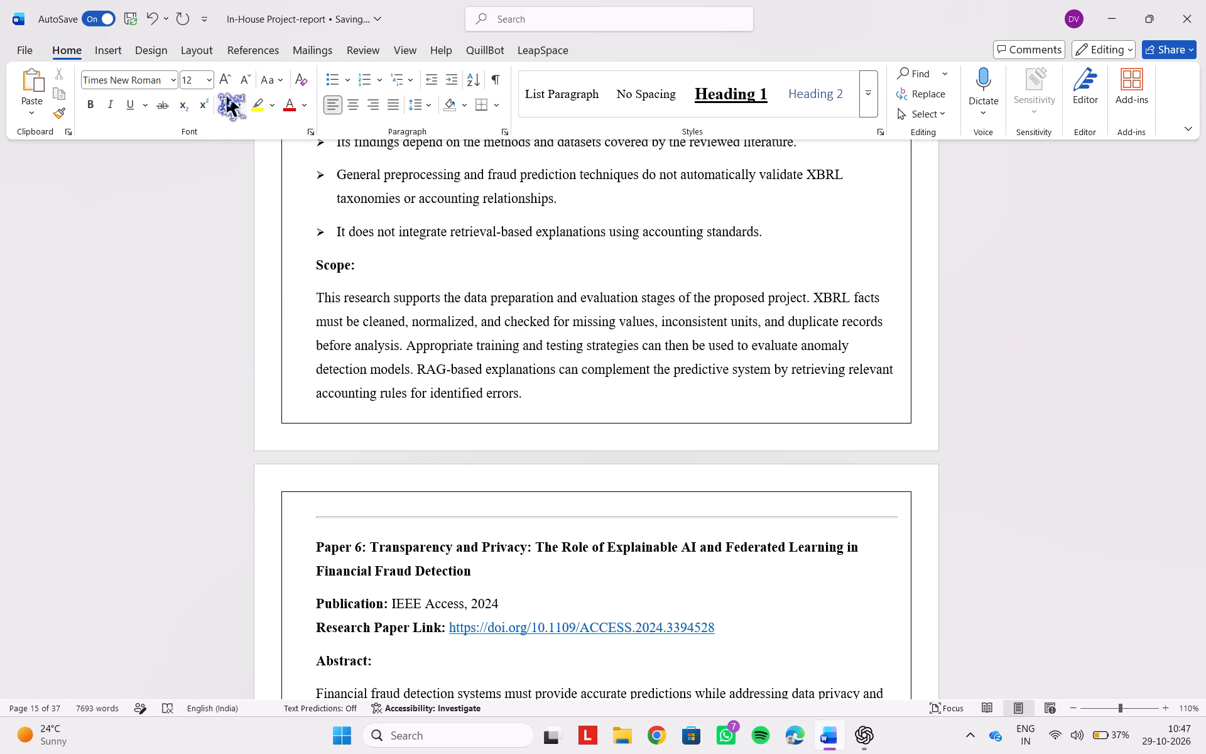
{"action": "key", "text": "Tab"}
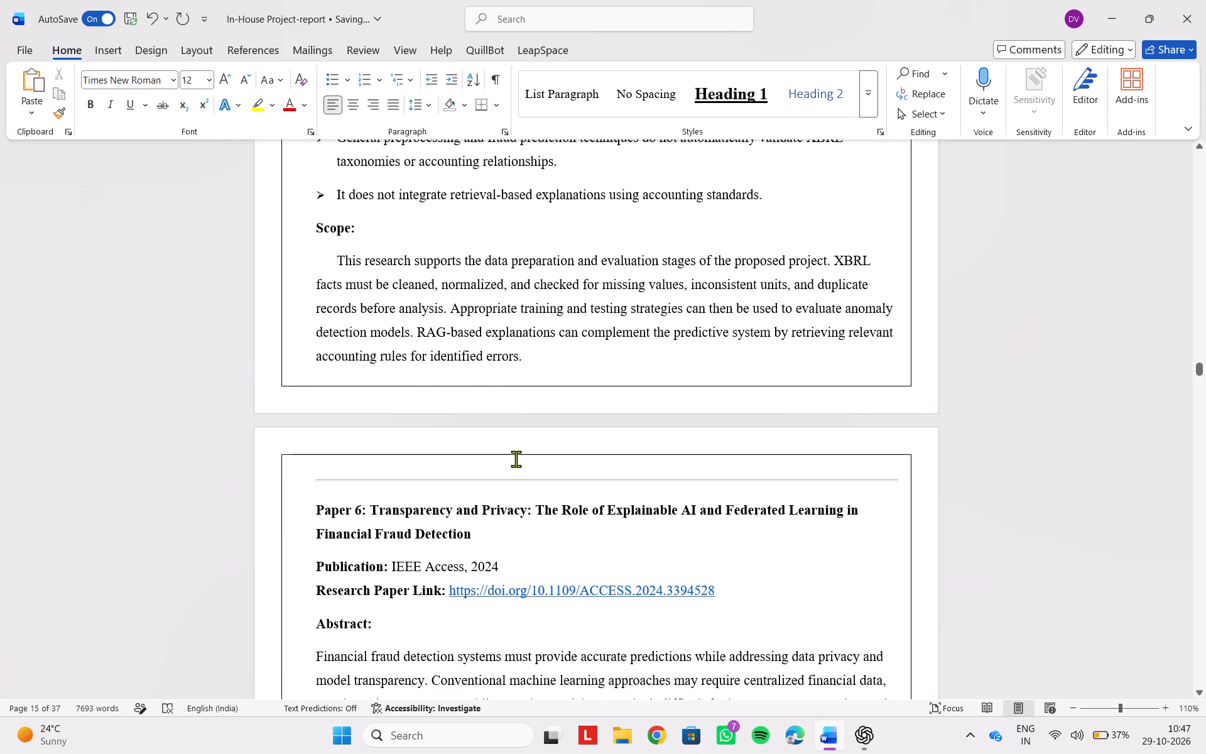
Increase the "Scope:" heading just before Paper 6 to 14 pt.
{"action": "left_click_drag", "start_coordinate": [363, 230], "coordinate": [325, 227]}
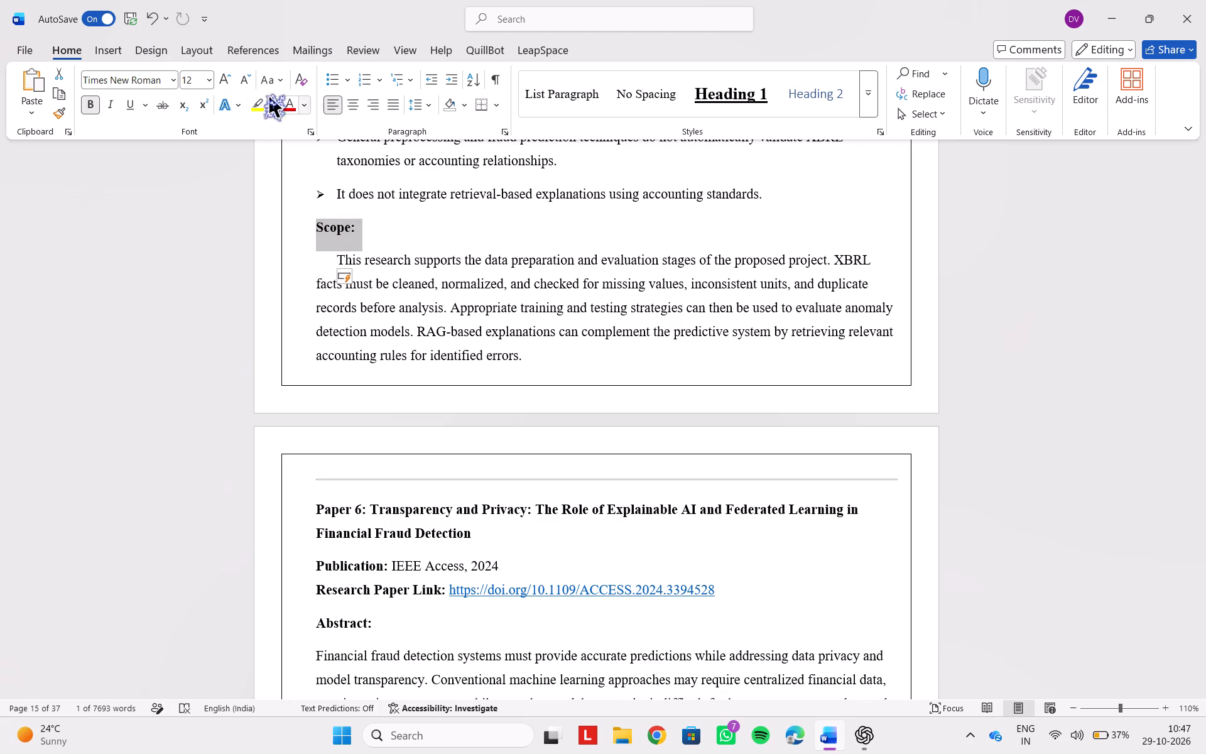
{"action": "left_click", "coordinate": [229, 79]}
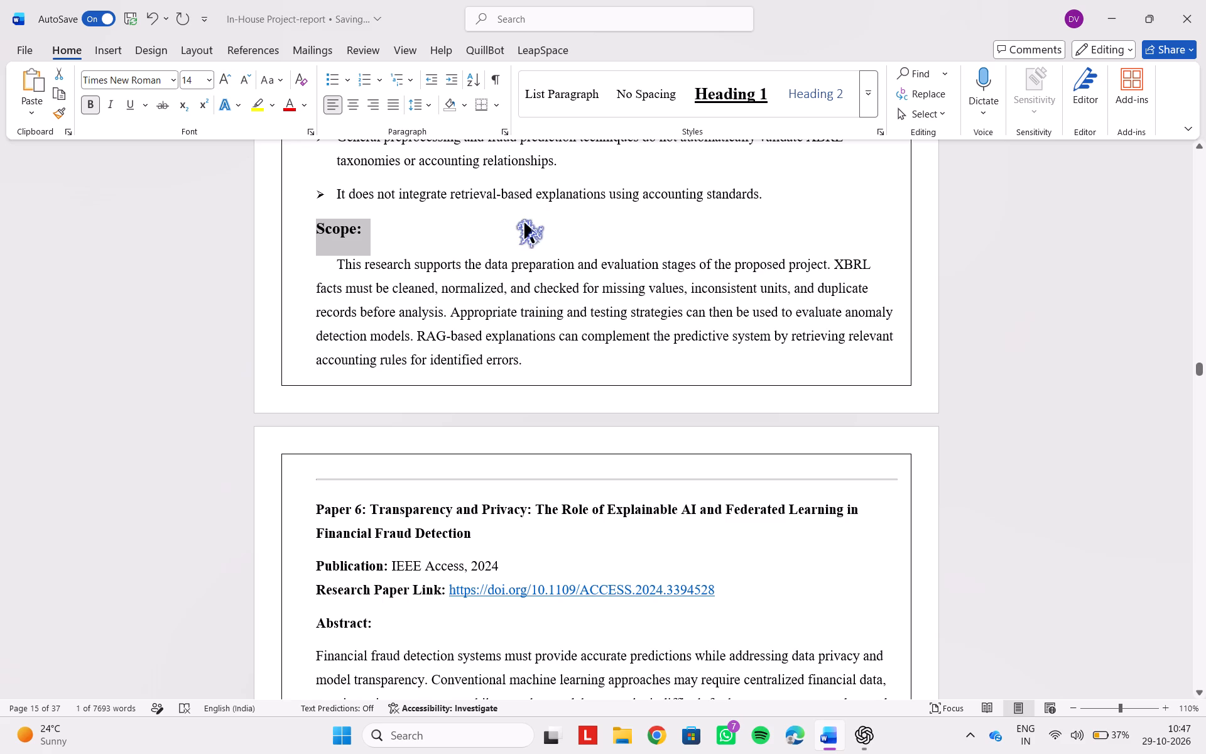
{"action": "left_click", "coordinate": [524, 222]}
Delete the horizontal divider line above the Paper 6 heading.
{"action": "scroll", "coordinate": [524, 222], "scroll_direction": "down", "scroll_amount": 2}
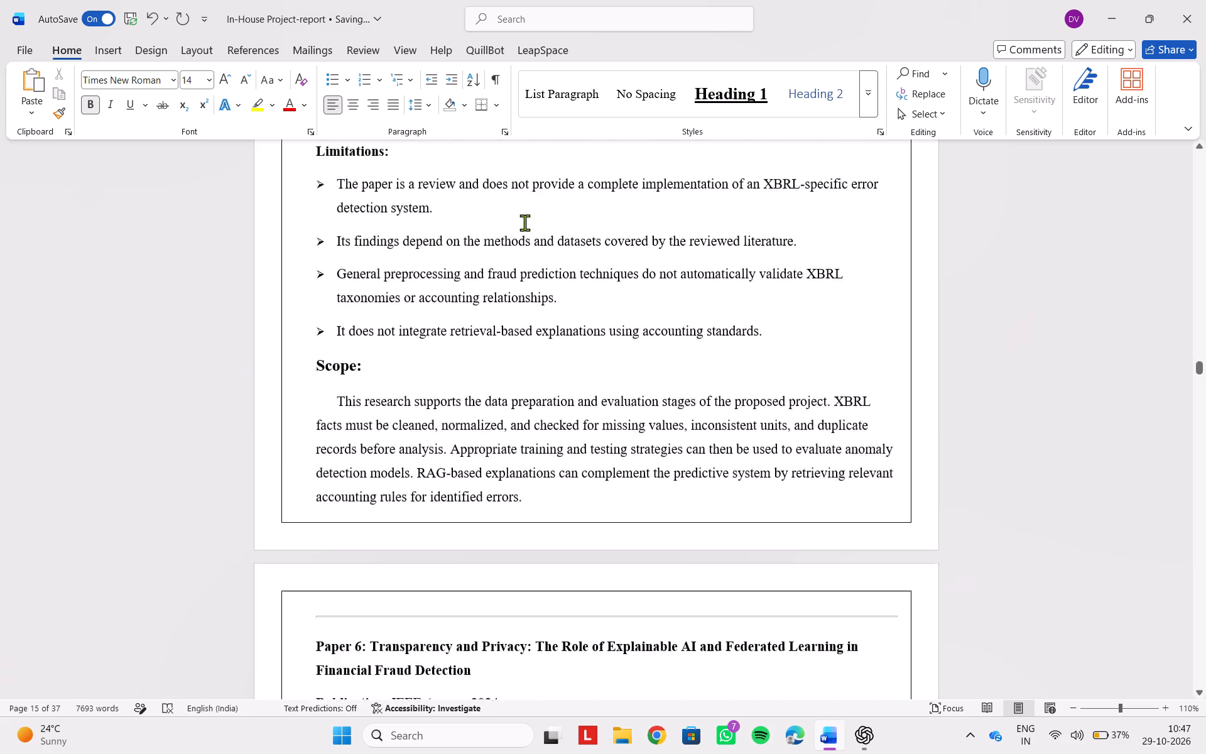
{"action": "scroll", "coordinate": [524, 222], "scroll_direction": "down", "scroll_amount": 1}
{"action": "left_click", "coordinate": [460, 269]}
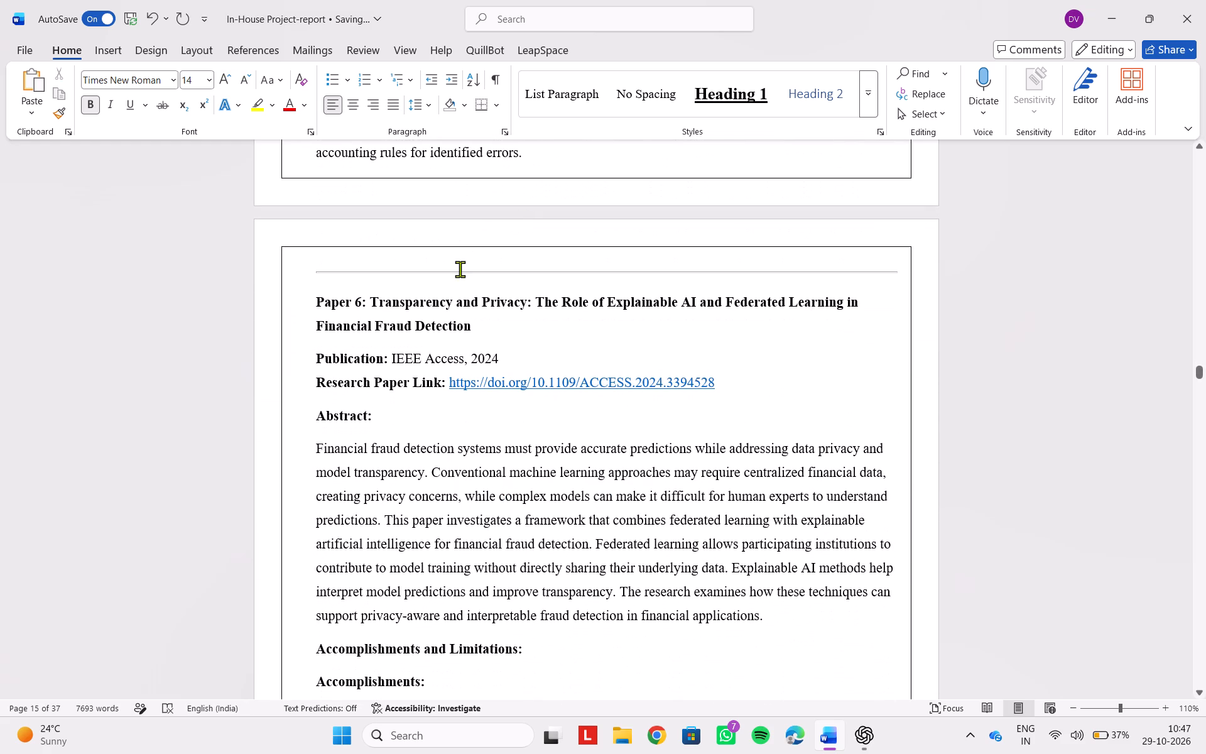
{"action": "key", "text": "BackSpace"}
{"action": "key", "text": "BackSpace"}
{"action": "key", "text": "BackSpace"}
{"action": "key", "text": "BackSpace"}
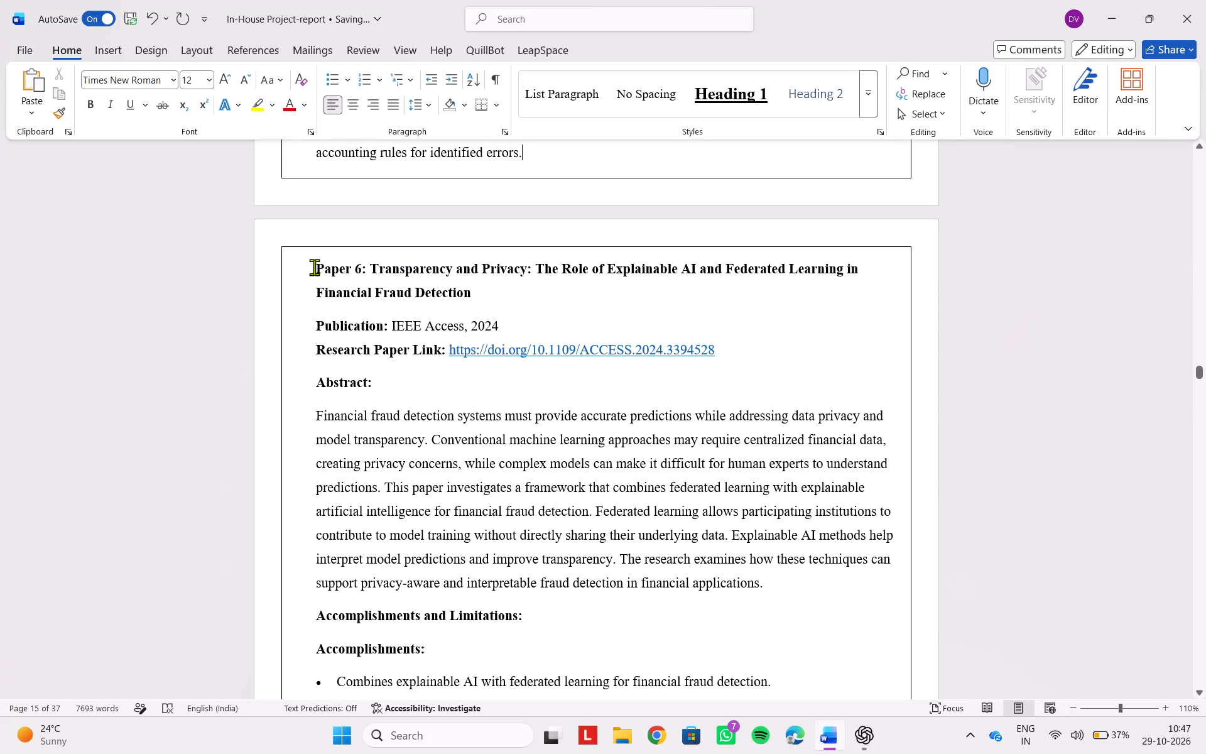
Remove bold from Paper 6's title text, keeping only the "Paper 6:" label bold.
{"action": "left_click_drag", "start_coordinate": [374, 269], "coordinate": [475, 296]}
{"action": "left_click", "coordinate": [489, 267]}
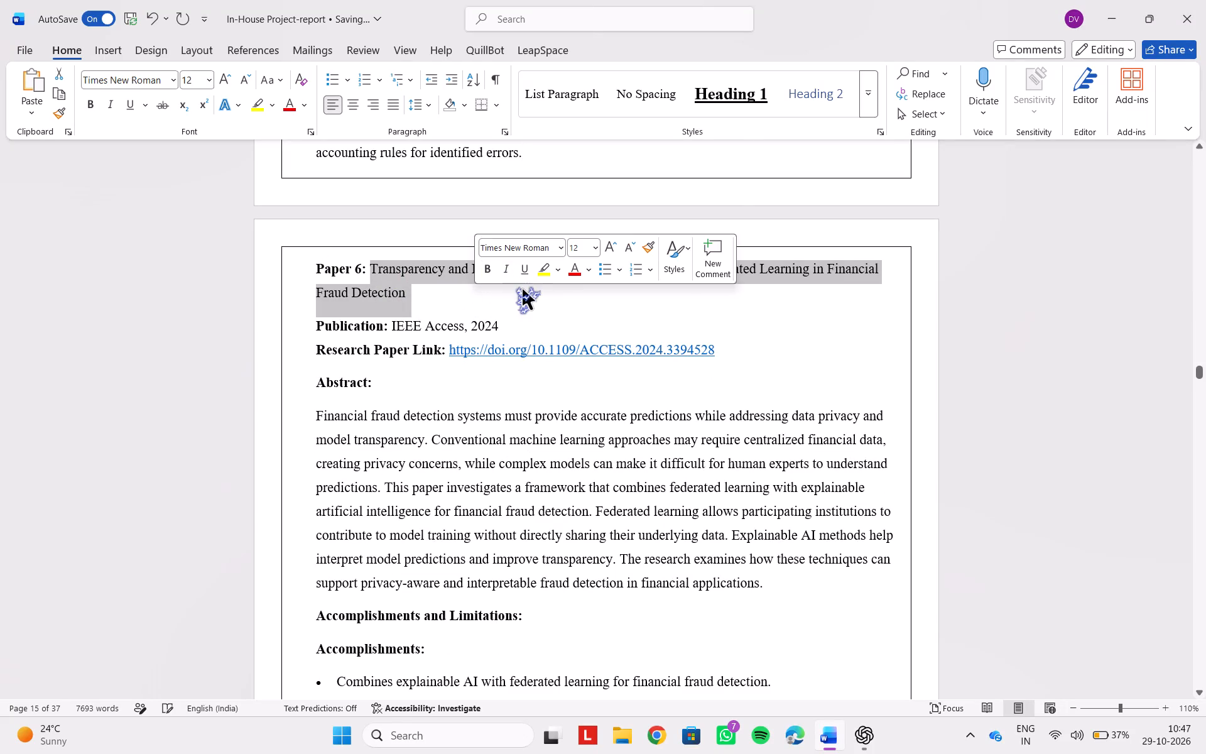
{"action": "left_click", "coordinate": [518, 301]}
Delete the "Publication: IEEE Access, 2024" line under the Paper 6 title.
{"action": "scroll", "coordinate": [518, 301], "scroll_direction": "down", "scroll_amount": 1}
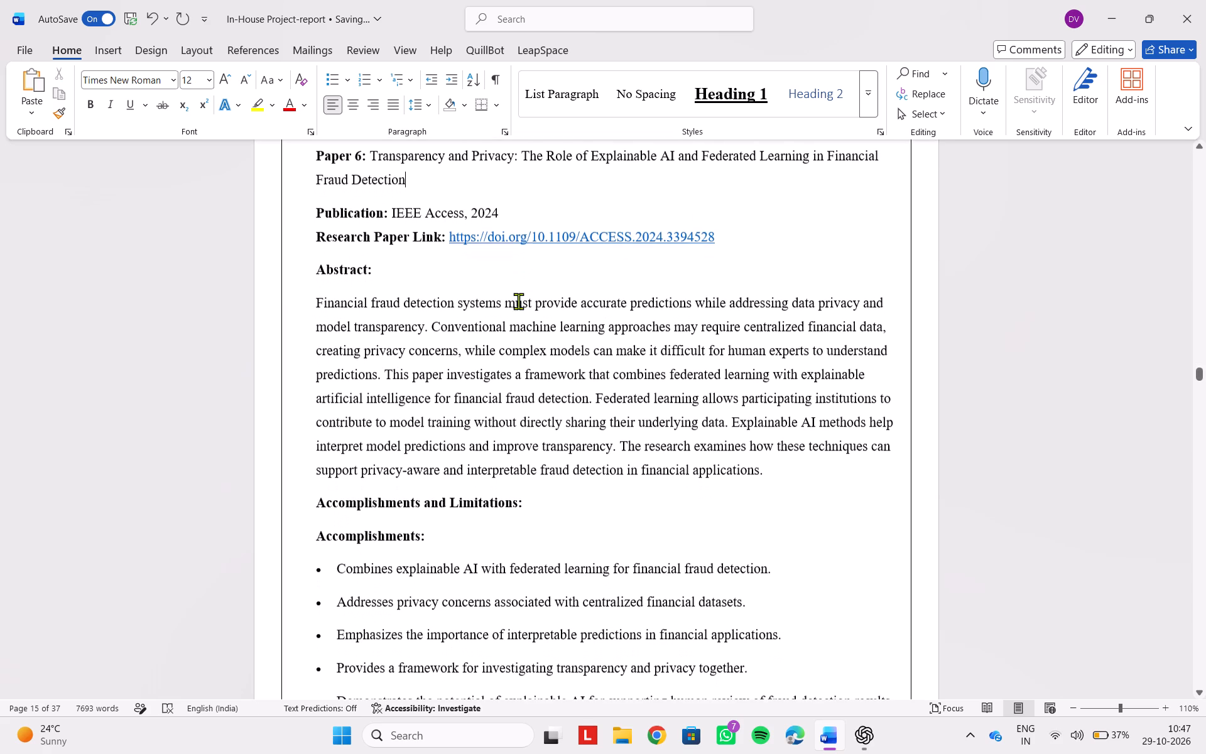
{"action": "left_click_drag", "start_coordinate": [510, 212], "coordinate": [446, 213]}
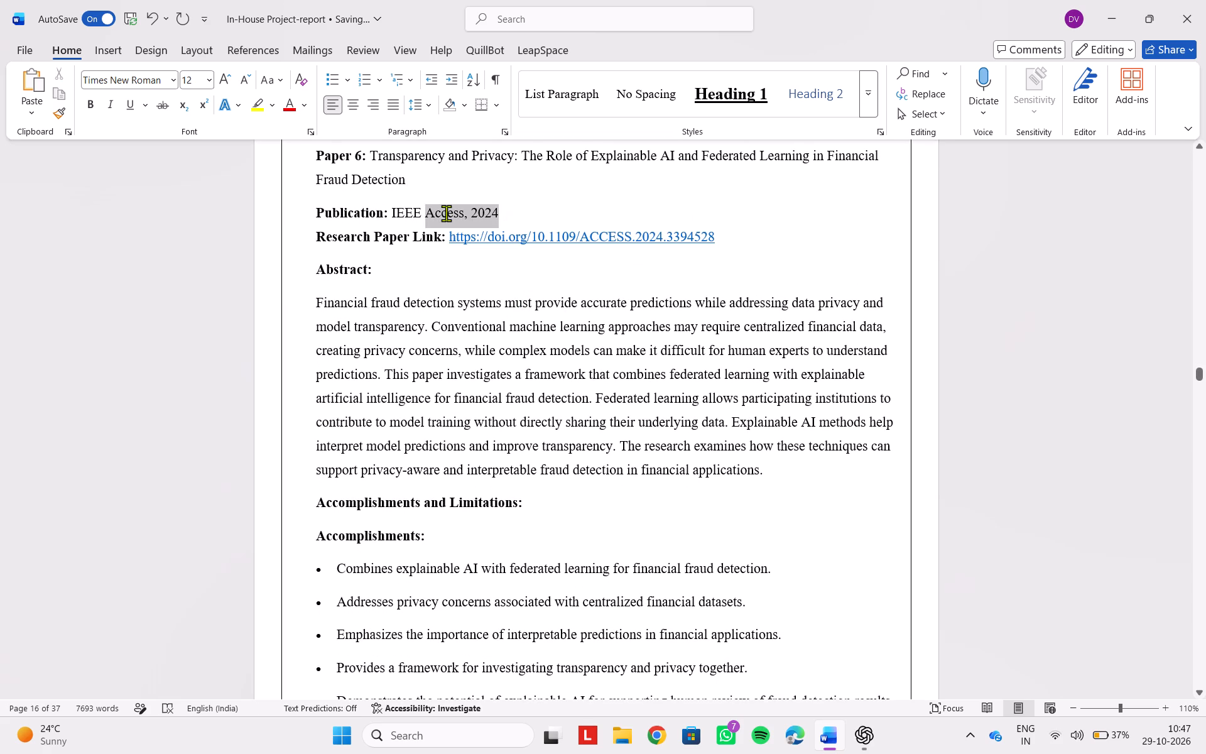
{"action": "left_click_drag", "start_coordinate": [446, 213], "coordinate": [360, 207]}
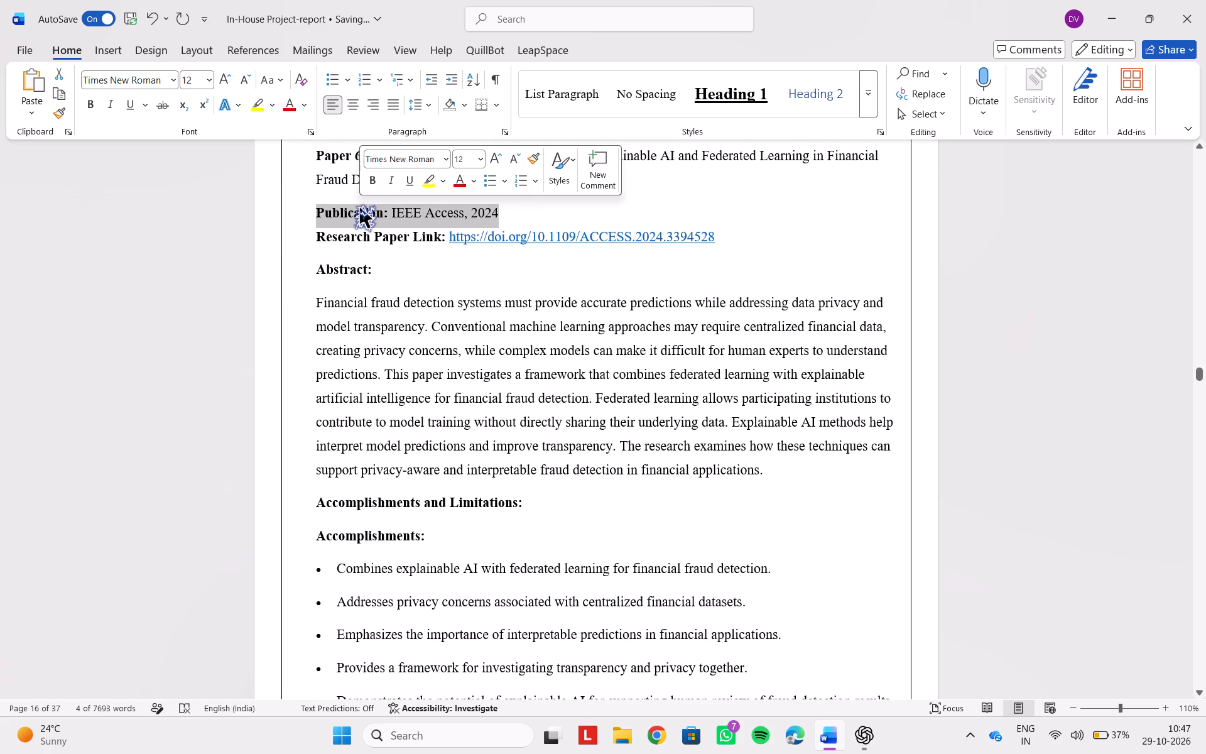
{"action": "key", "text": "BackSpace"}
{"action": "key", "text": "BackSpace"}
{"action": "key", "text": "BackSpace"}
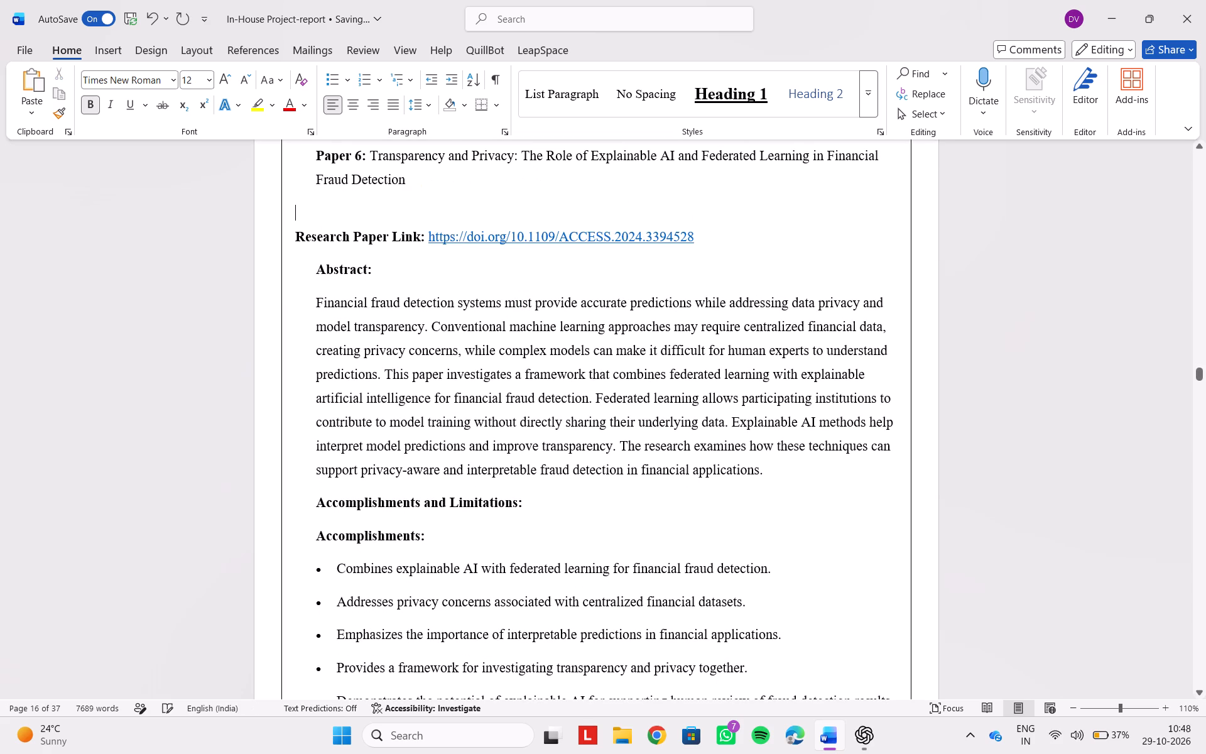
{"action": "key", "text": "BackSpace"}
Insert a blank line between Paper 2's Scope paragraph and the Paper 3 heading.
{"action": "scroll", "coordinate": [360, 207], "scroll_direction": "up", "scroll_amount": 8}
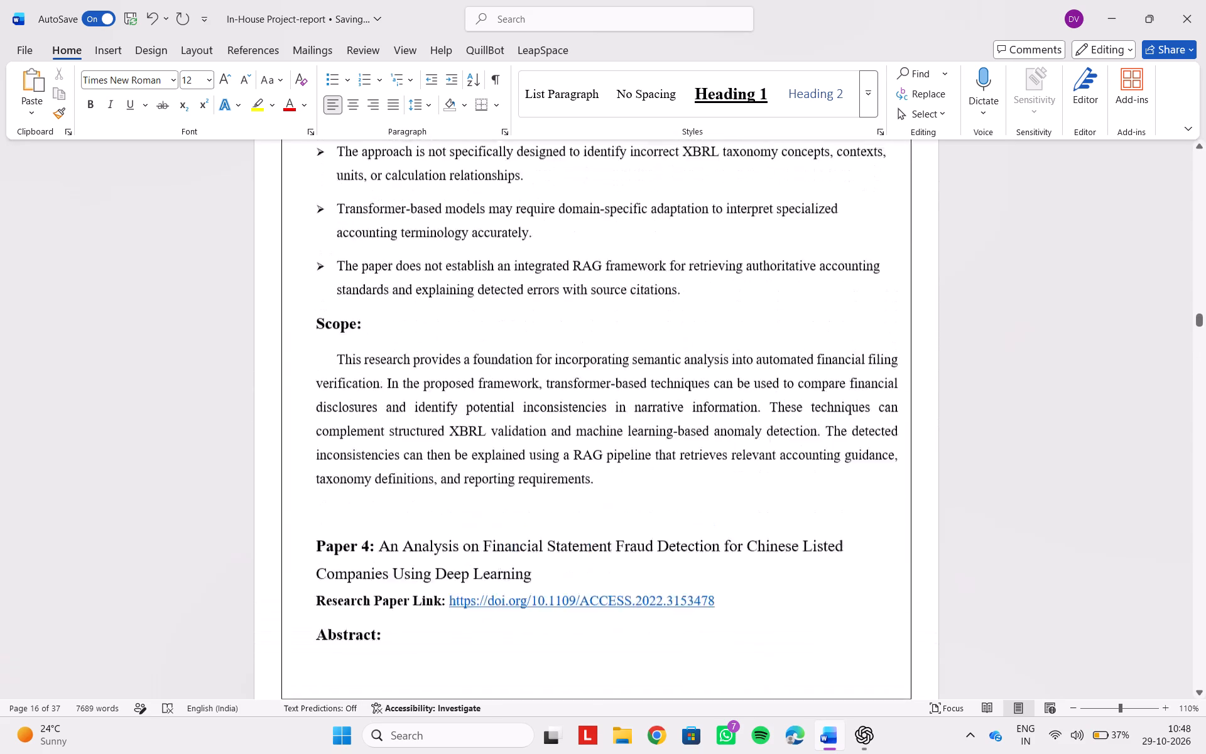
{"action": "scroll", "coordinate": [360, 207], "scroll_direction": "up", "scroll_amount": 1}
{"action": "scroll", "coordinate": [360, 207], "scroll_direction": "down", "scroll_amount": 2}
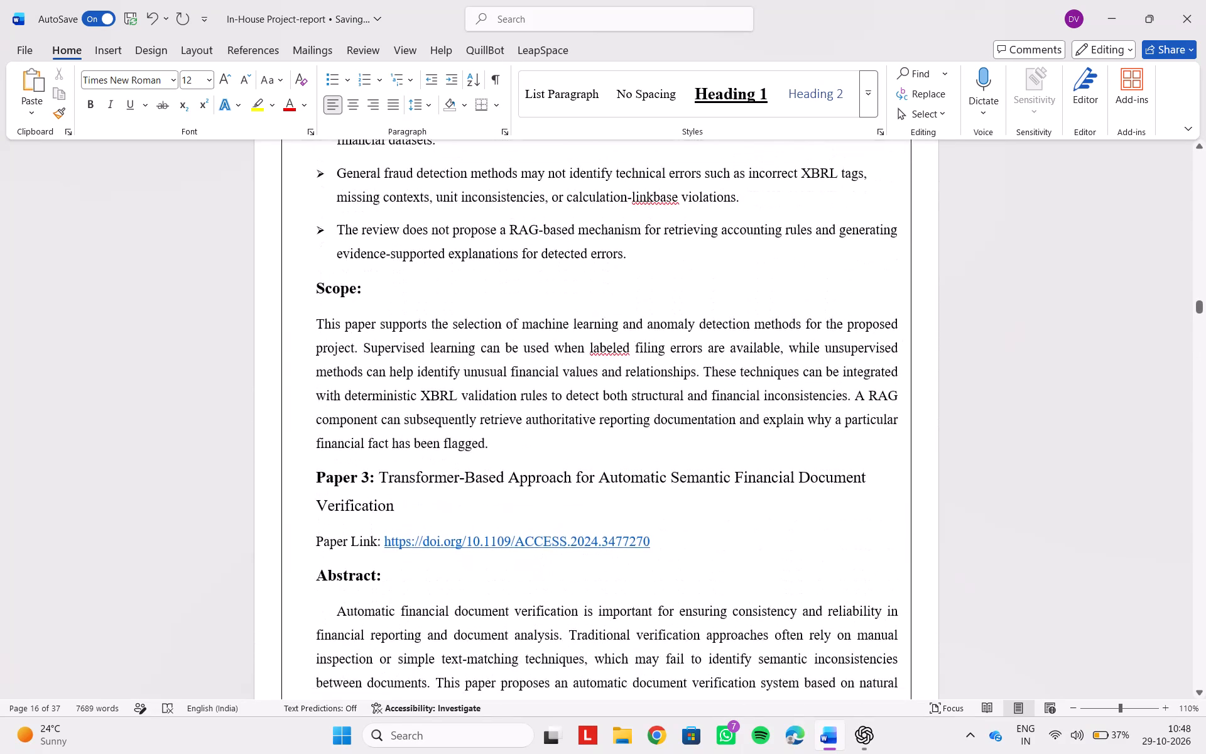
{"action": "scroll", "coordinate": [360, 207], "scroll_direction": "down", "scroll_amount": 1}
{"action": "scroll", "coordinate": [360, 207], "scroll_direction": "up", "scroll_amount": 4}
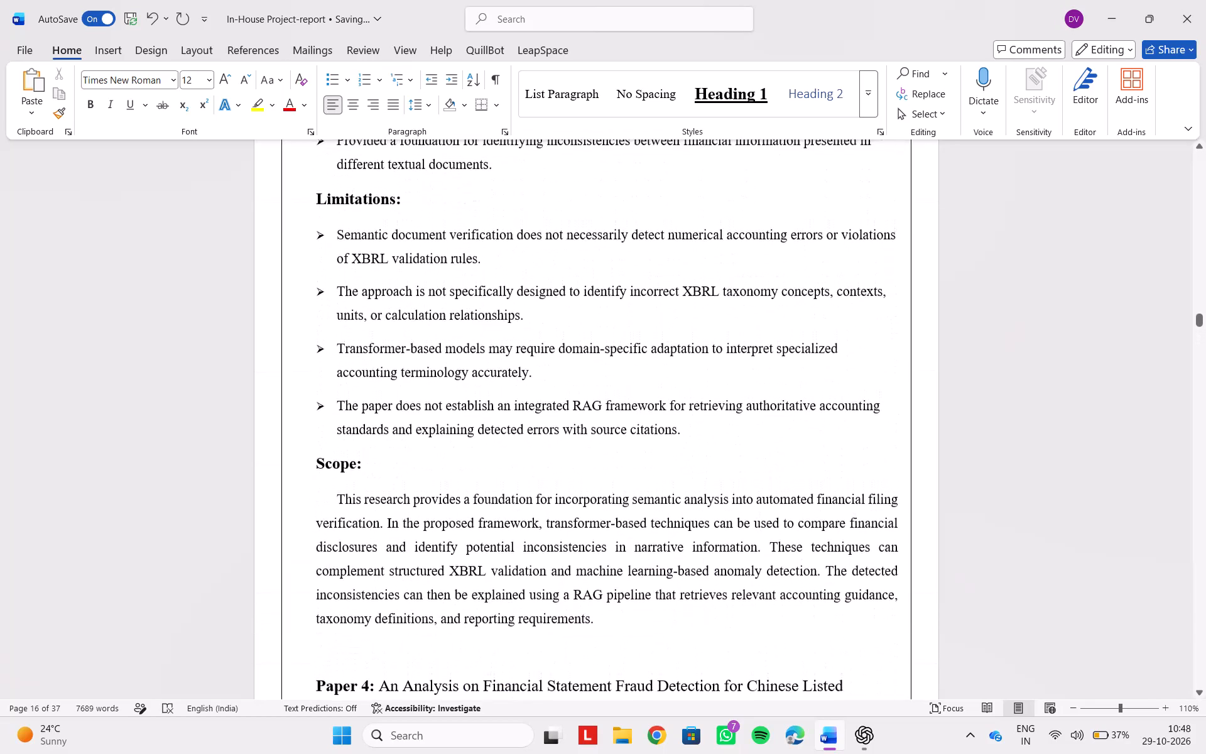
{"action": "scroll", "coordinate": [360, 207], "scroll_direction": "down", "scroll_amount": 1}
{"action": "scroll", "coordinate": [360, 207], "scroll_direction": "up", "scroll_amount": 2}
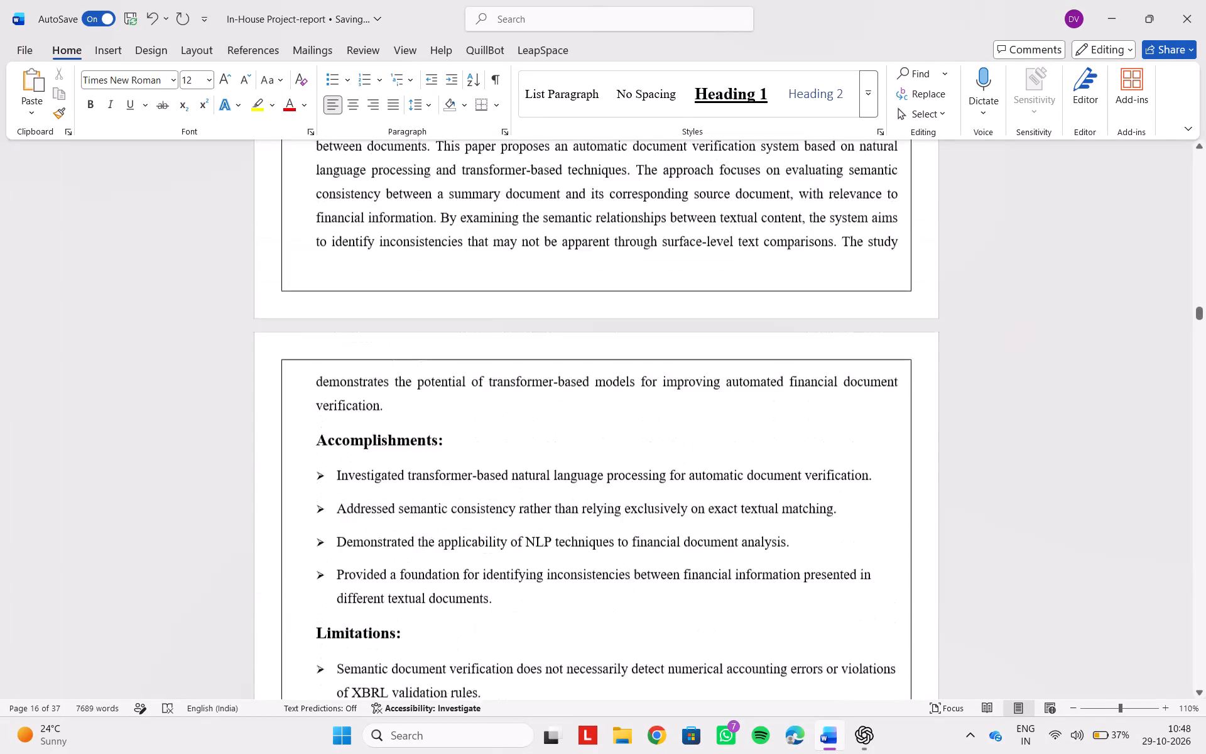
{"action": "scroll", "coordinate": [360, 207], "scroll_direction": "up", "scroll_amount": 2}
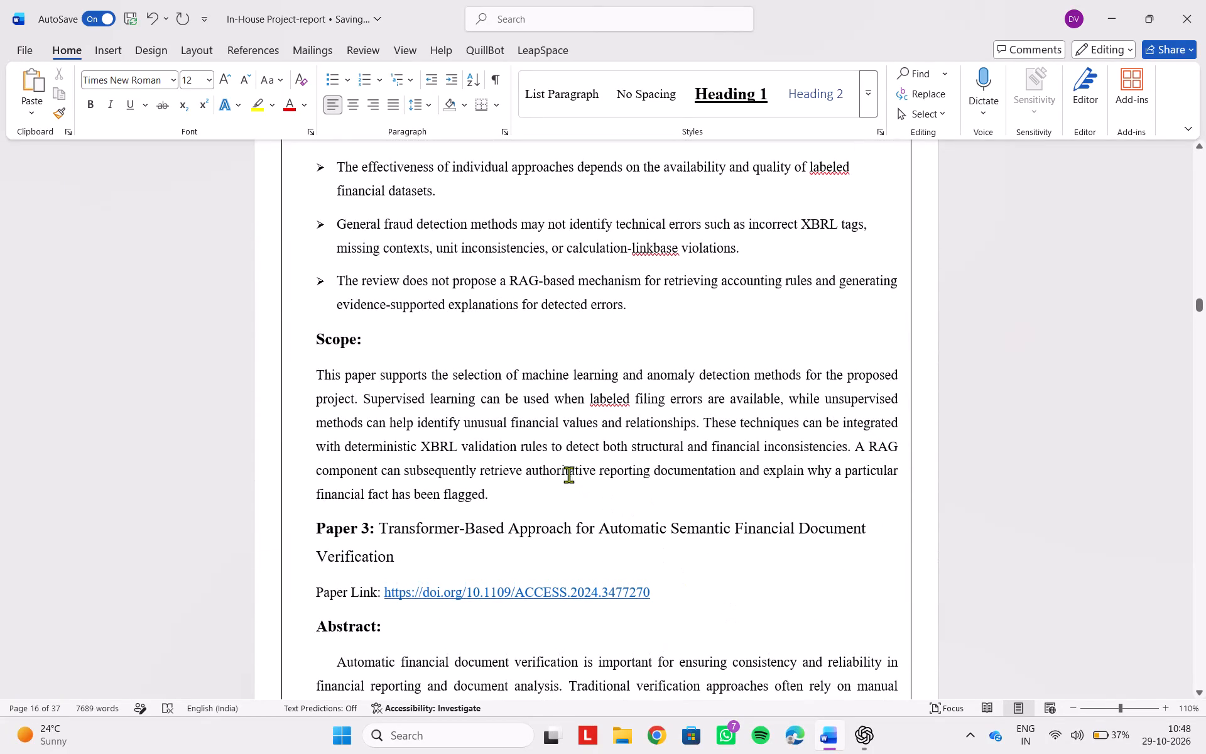
{"action": "left_click", "coordinate": [534, 498]}
{"action": "key", "text": "Return"}
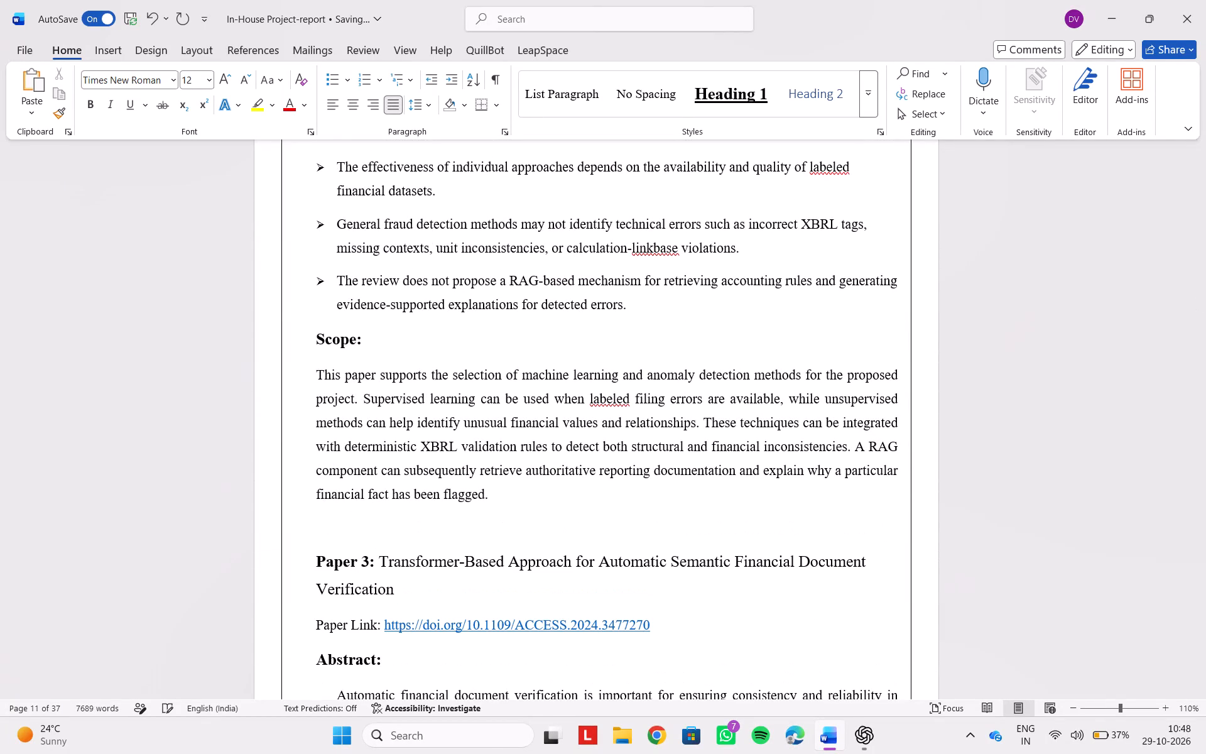
Add a four-diamond bullet to the Paper 1 heading at the start of the Literature Review.
{"action": "scroll", "coordinate": [534, 498], "scroll_direction": "down", "scroll_amount": 1}
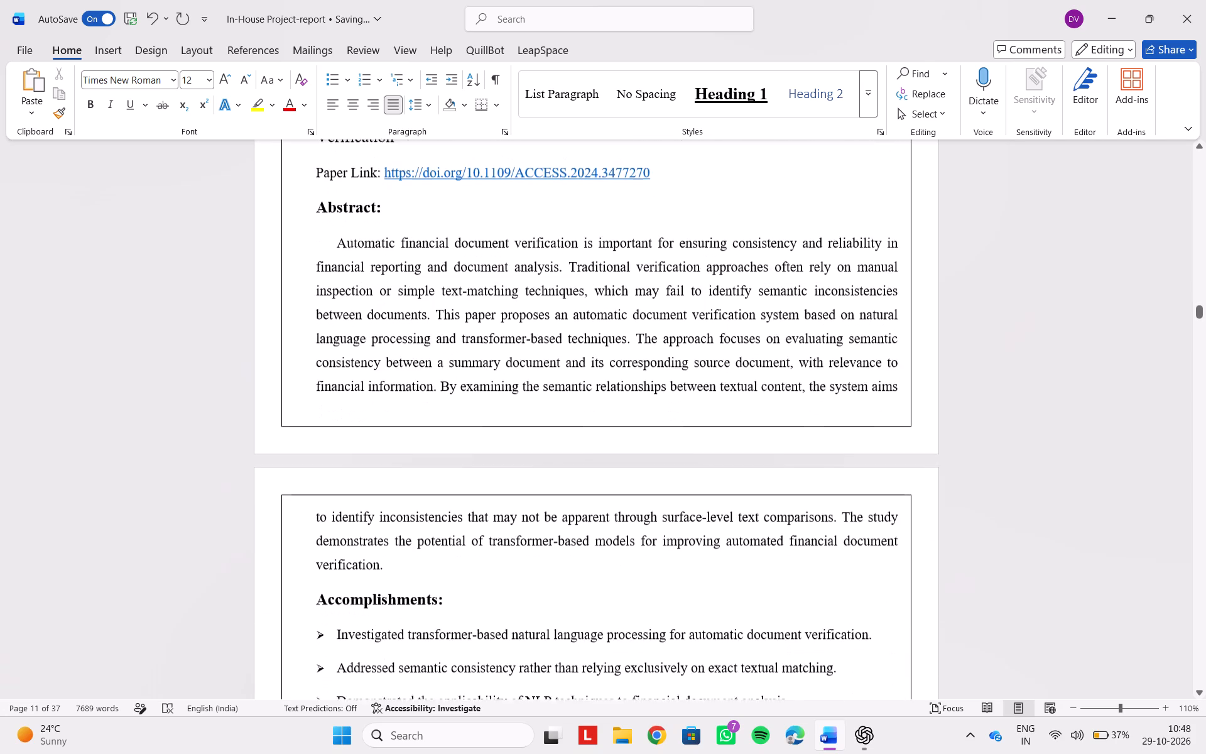
{"action": "scroll", "coordinate": [534, 498], "scroll_direction": "up", "scroll_amount": 6}
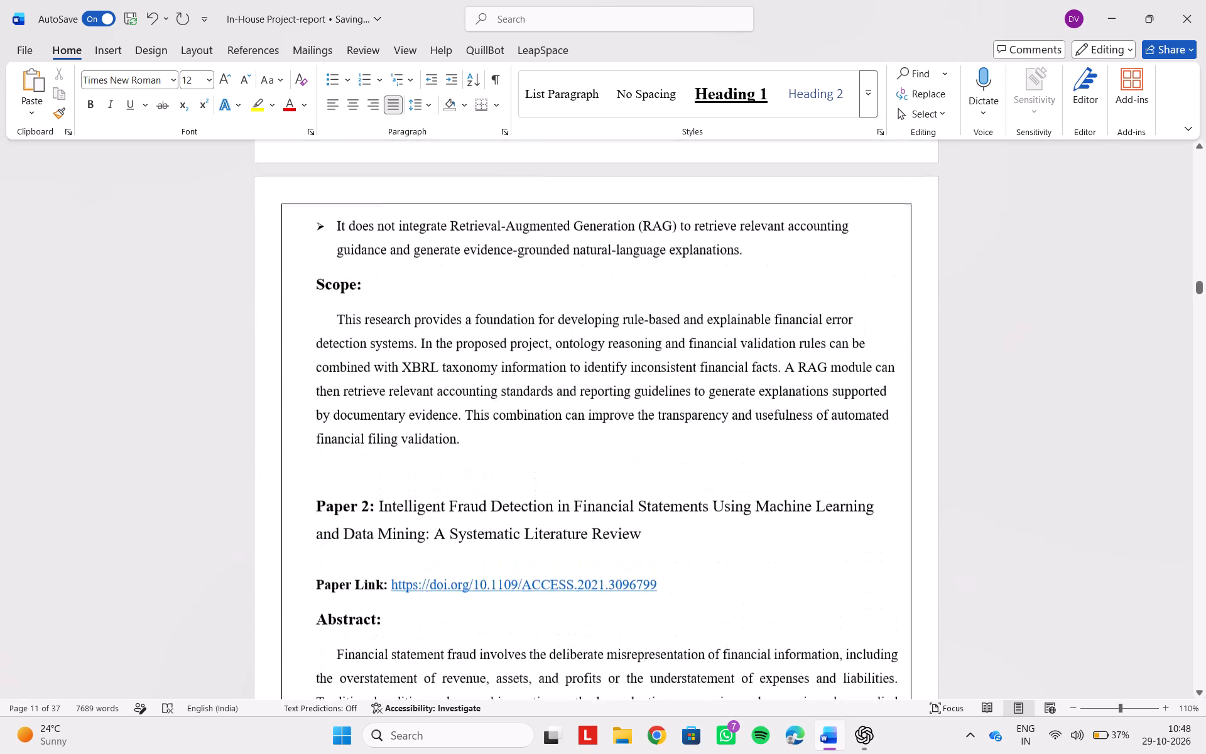
{"action": "scroll", "coordinate": [534, 498], "scroll_direction": "up", "scroll_amount": 2}
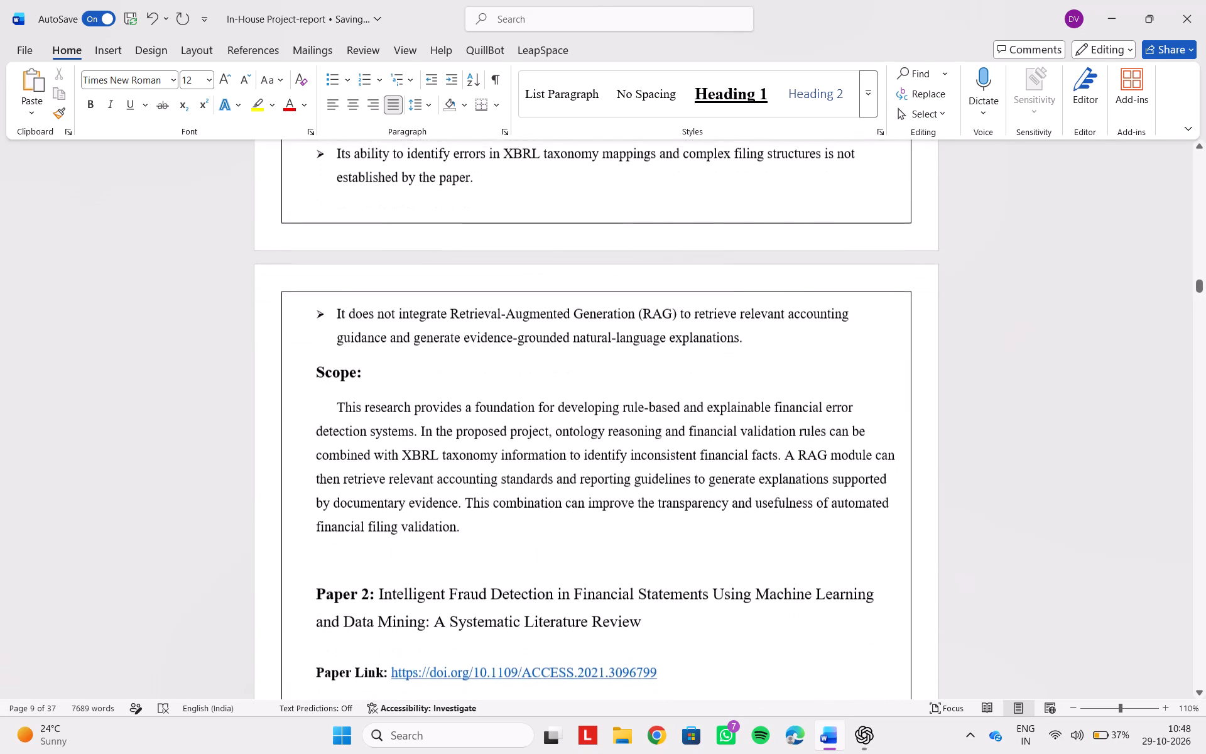
{"action": "scroll", "coordinate": [534, 498], "scroll_direction": "up", "scroll_amount": 2}
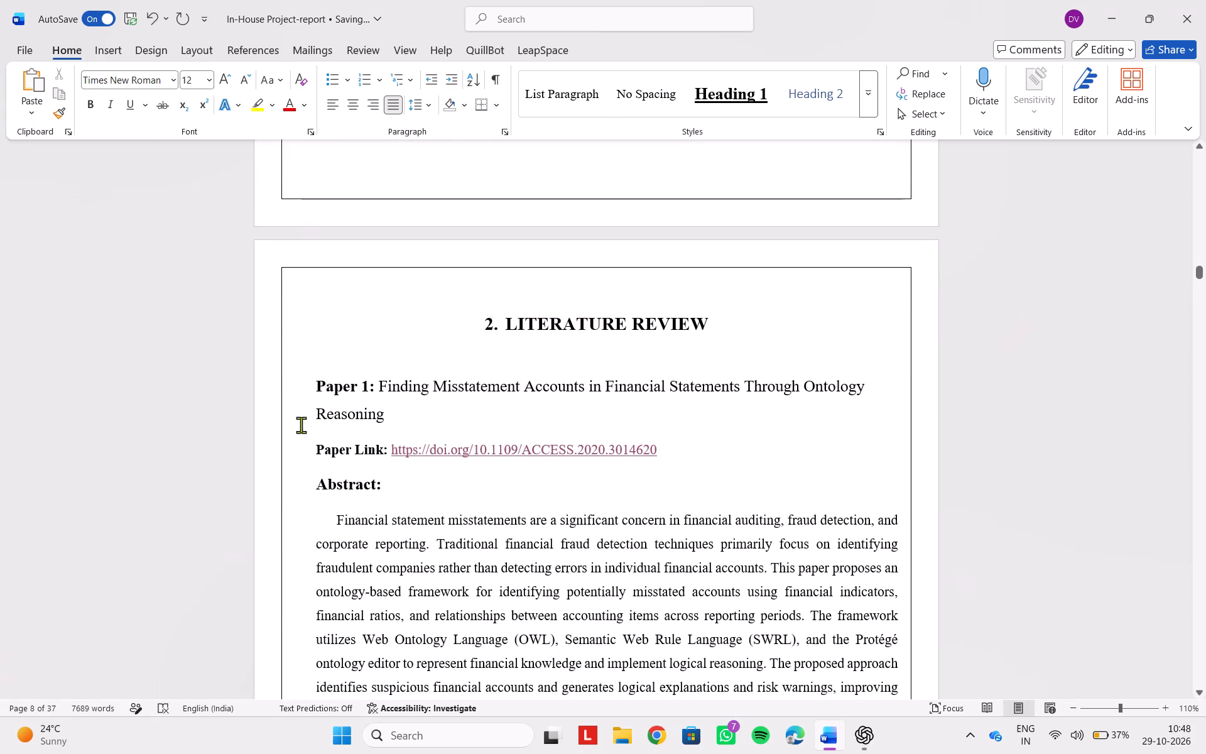
{"action": "left_click", "coordinate": [307, 393]}
{"action": "left_click", "coordinate": [324, 84]}
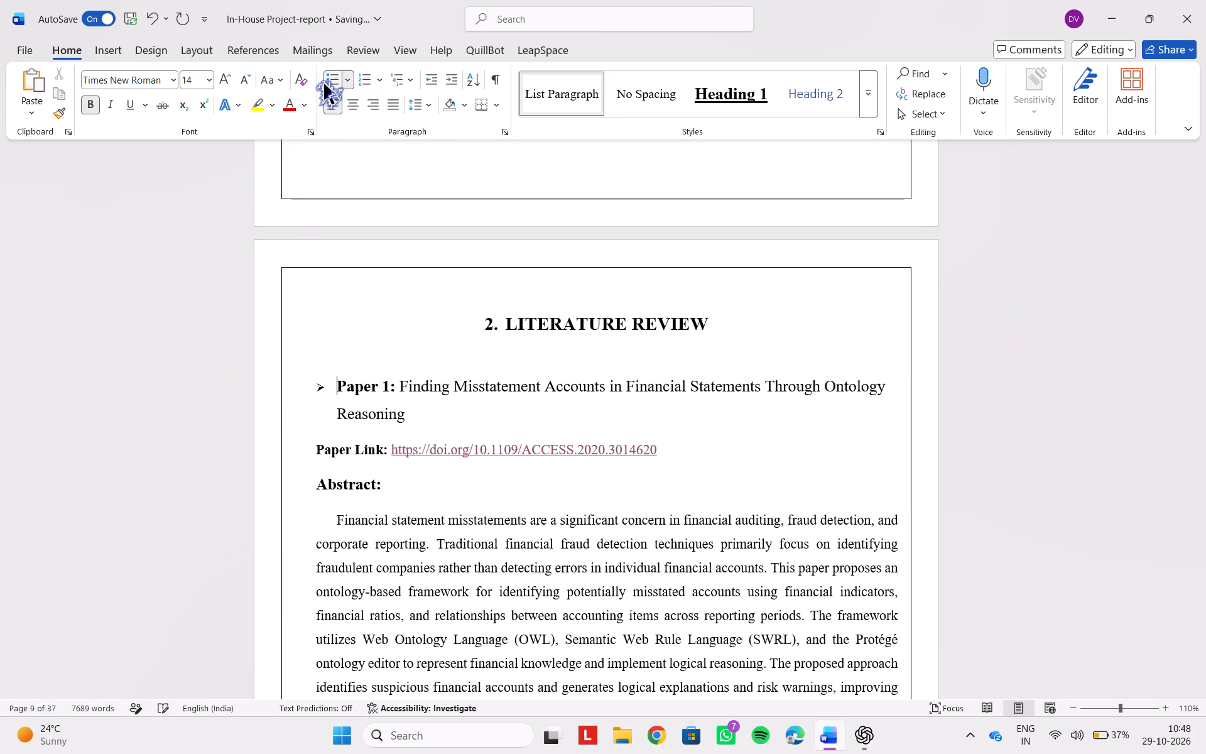
{"action": "left_click", "coordinate": [345, 81]}
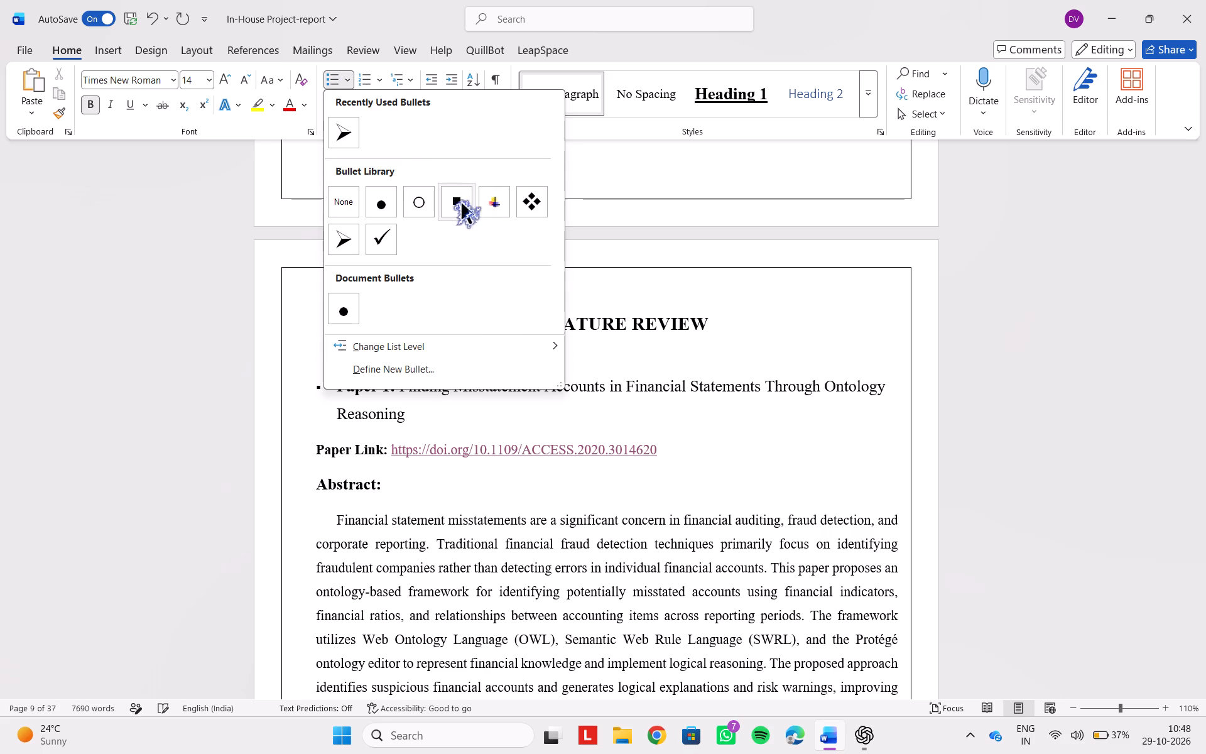
{"action": "left_click", "coordinate": [526, 206]}
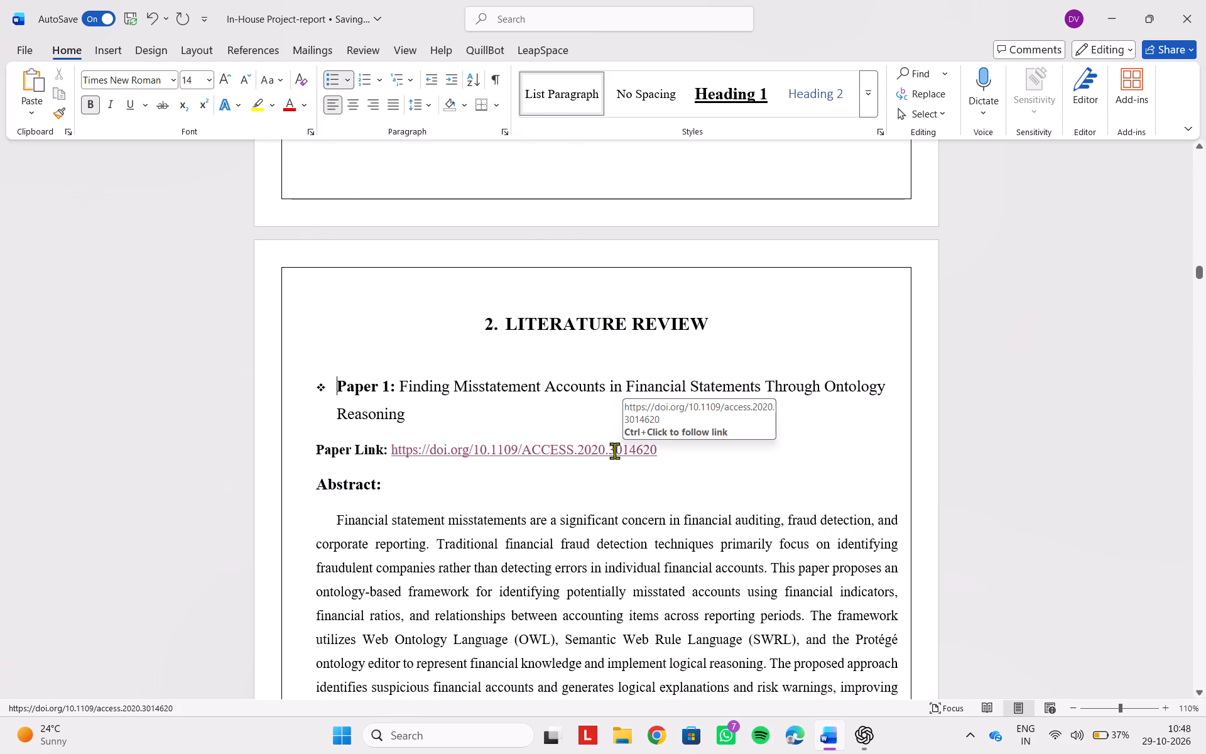
Add a four-diamond bullet to the Paper 2 heading and decrease its indent by two levels.
{"action": "scroll", "coordinate": [614, 451], "scroll_direction": "down", "scroll_amount": 1}
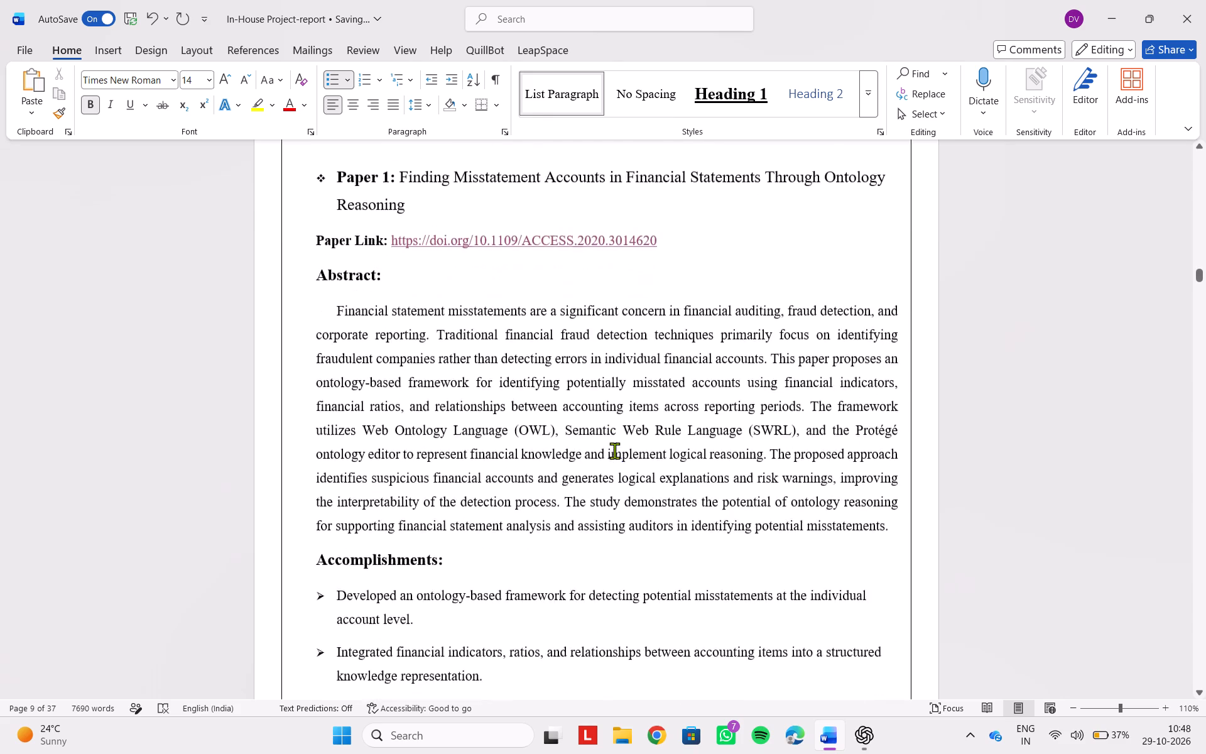
{"action": "scroll", "coordinate": [614, 451], "scroll_direction": "down", "scroll_amount": 1}
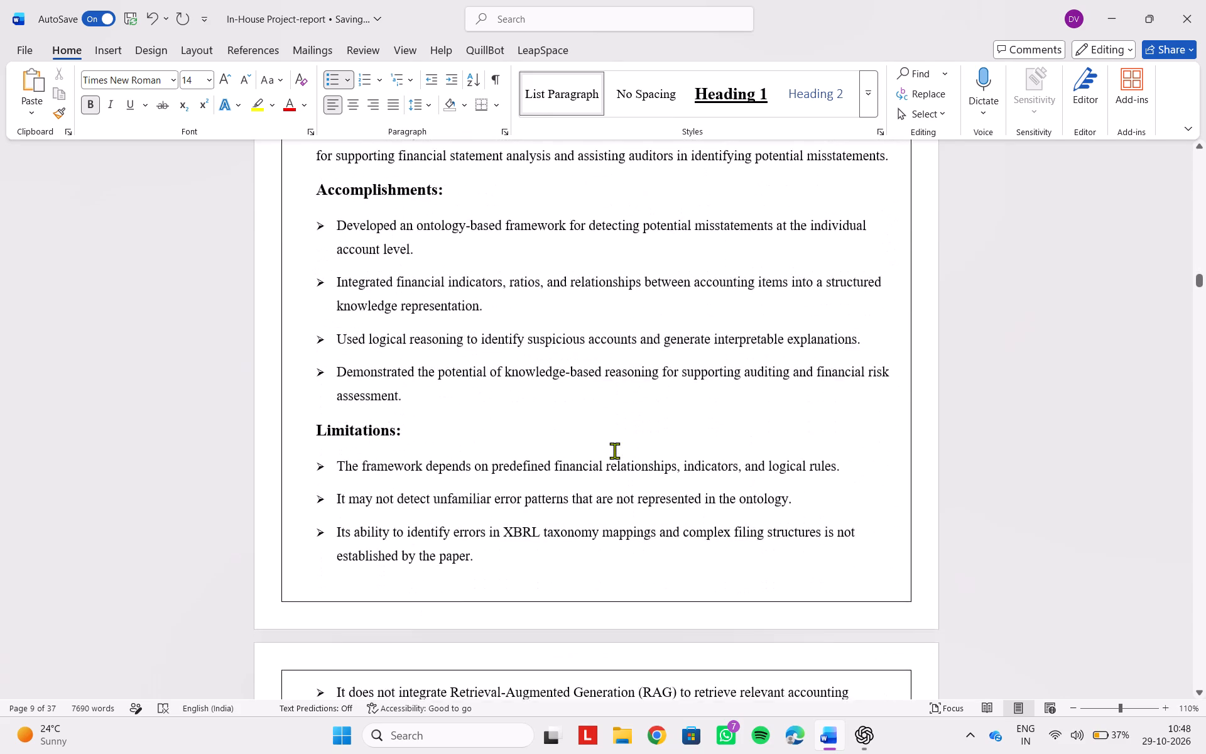
{"action": "scroll", "coordinate": [614, 451], "scroll_direction": "down", "scroll_amount": 2}
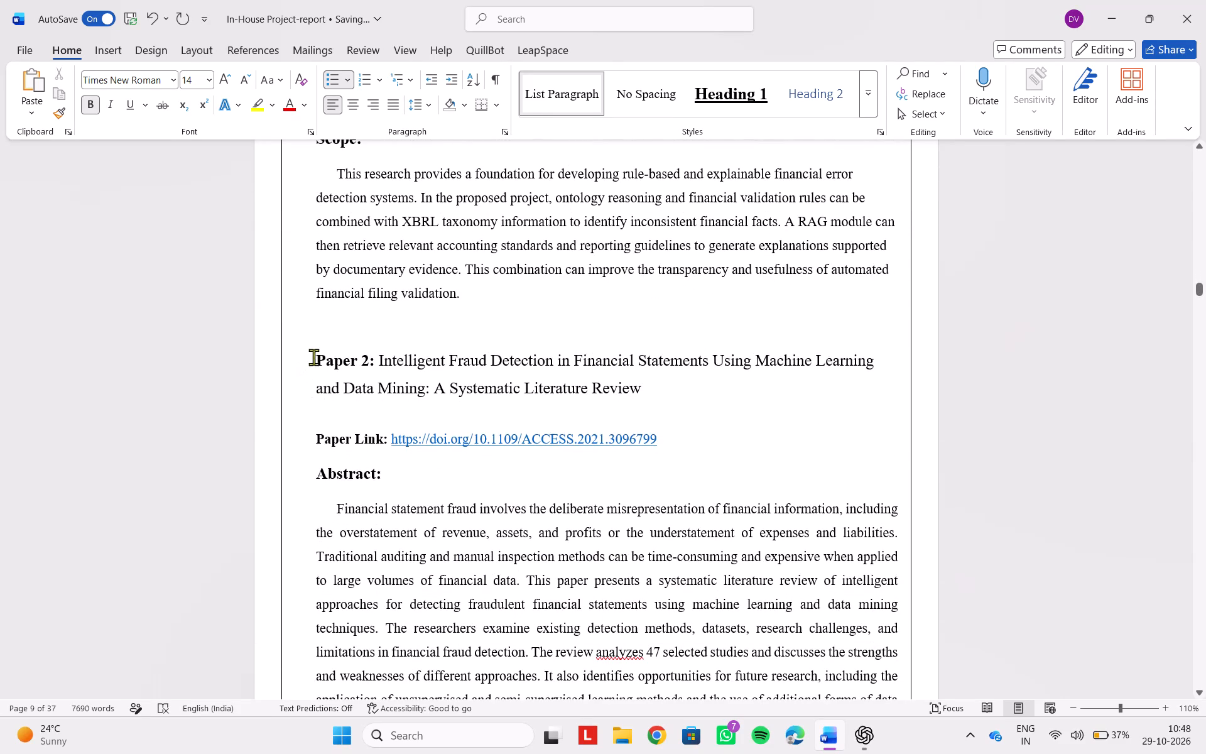
{"action": "left_click", "coordinate": [319, 350]}
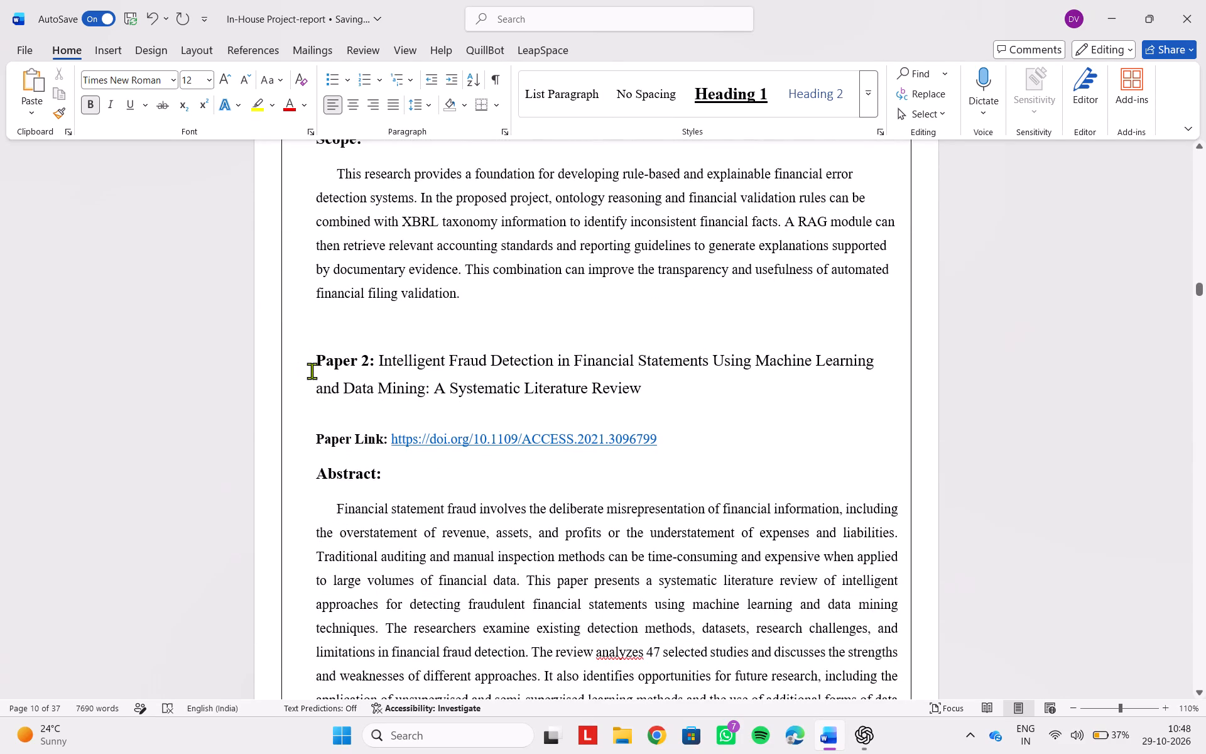
{"action": "left_click", "coordinate": [312, 371]}
{"action": "left_click", "coordinate": [351, 83]}
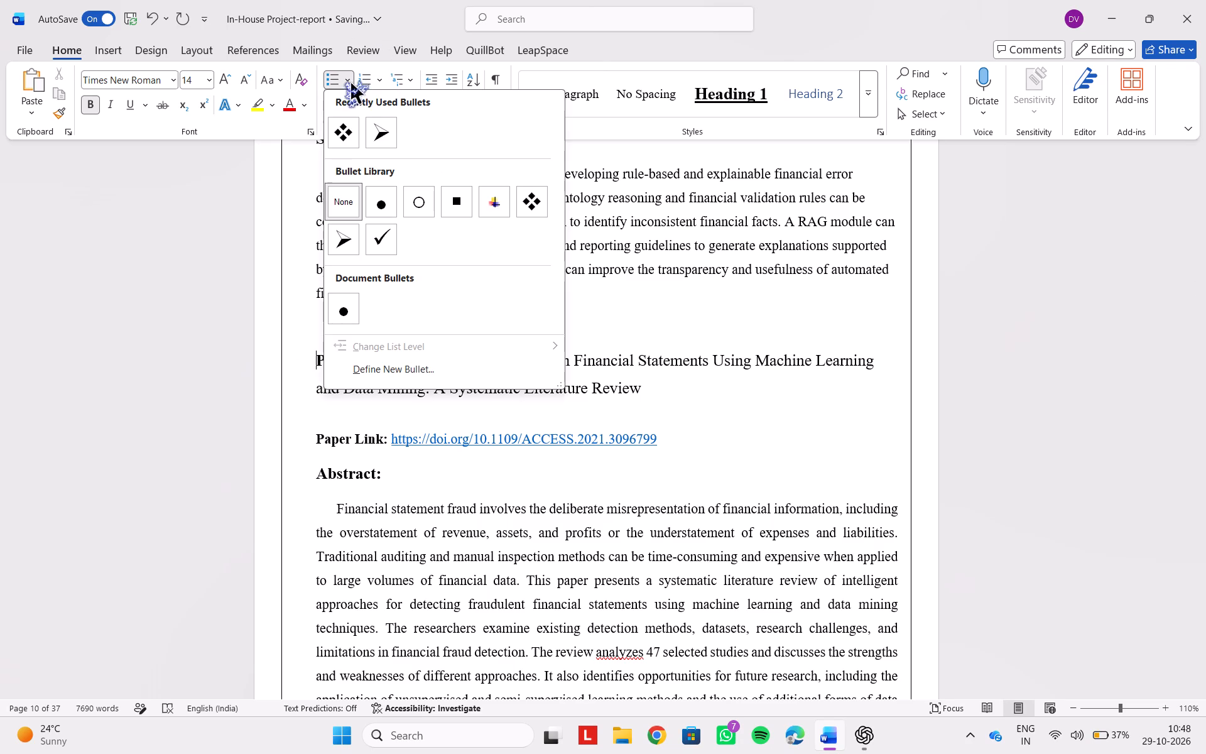
{"action": "left_click", "coordinate": [350, 123]}
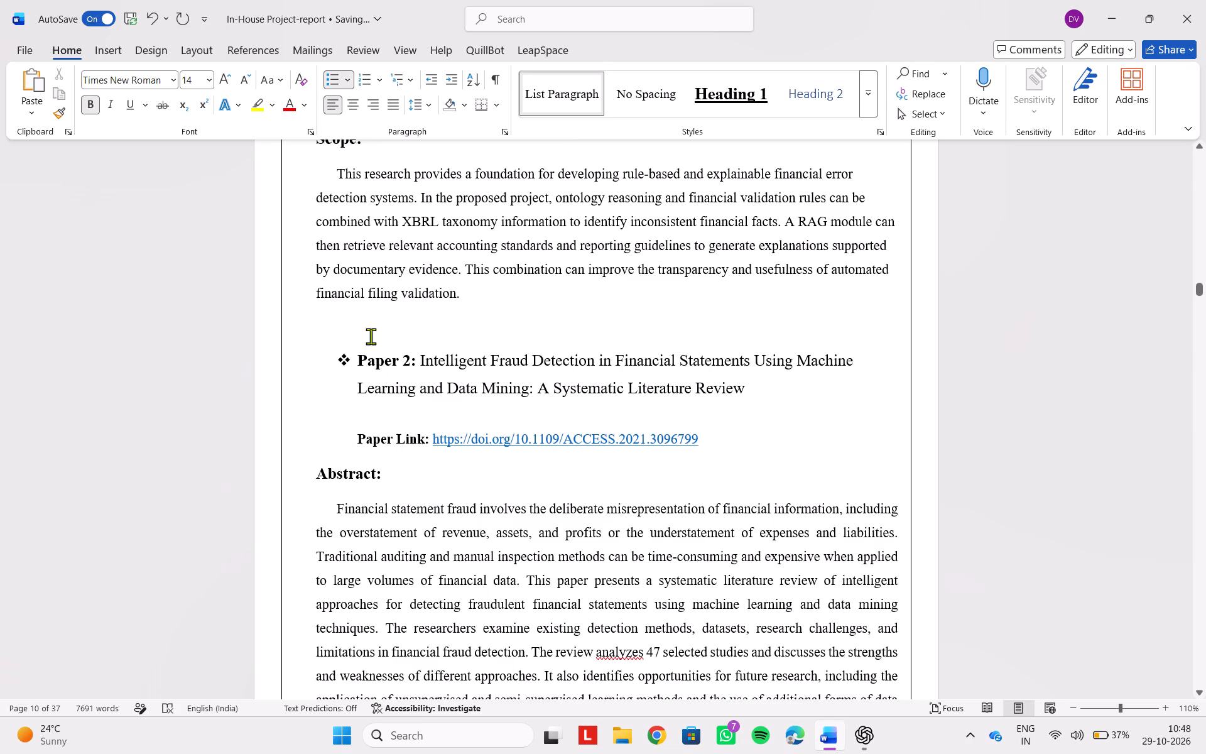
{"action": "left_click", "coordinate": [432, 80]}
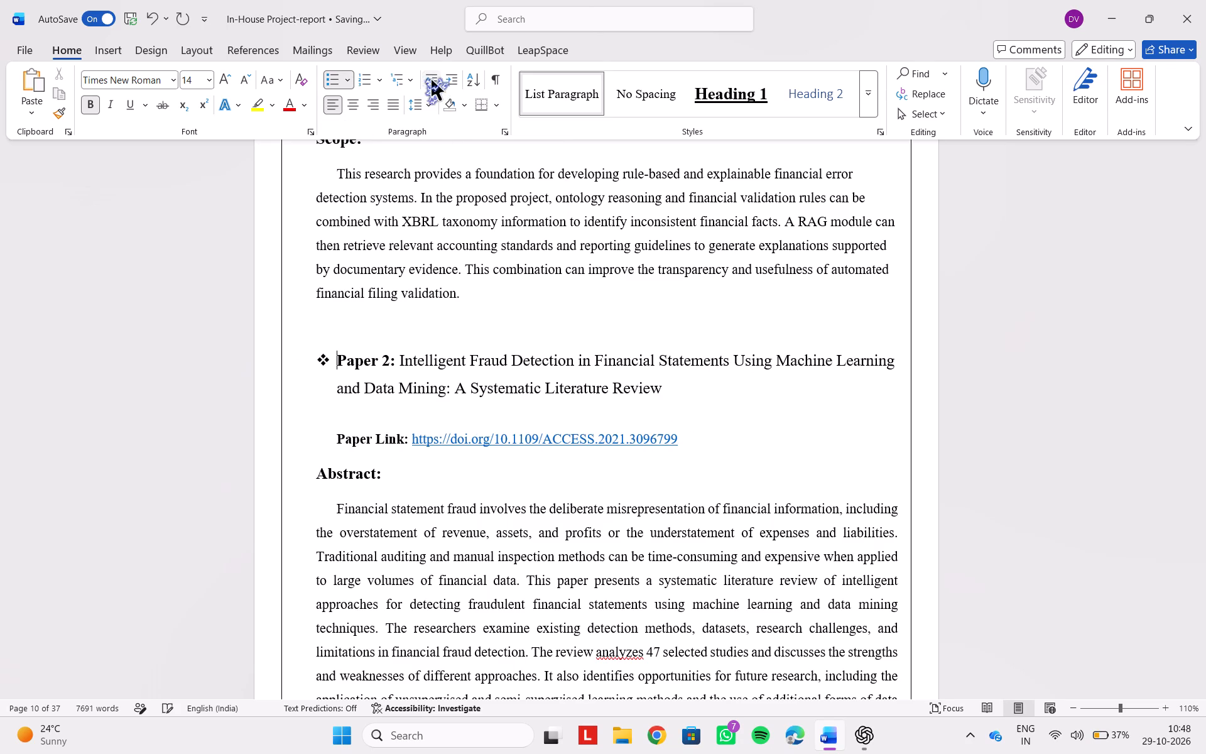
{"action": "left_click", "coordinate": [432, 80]}
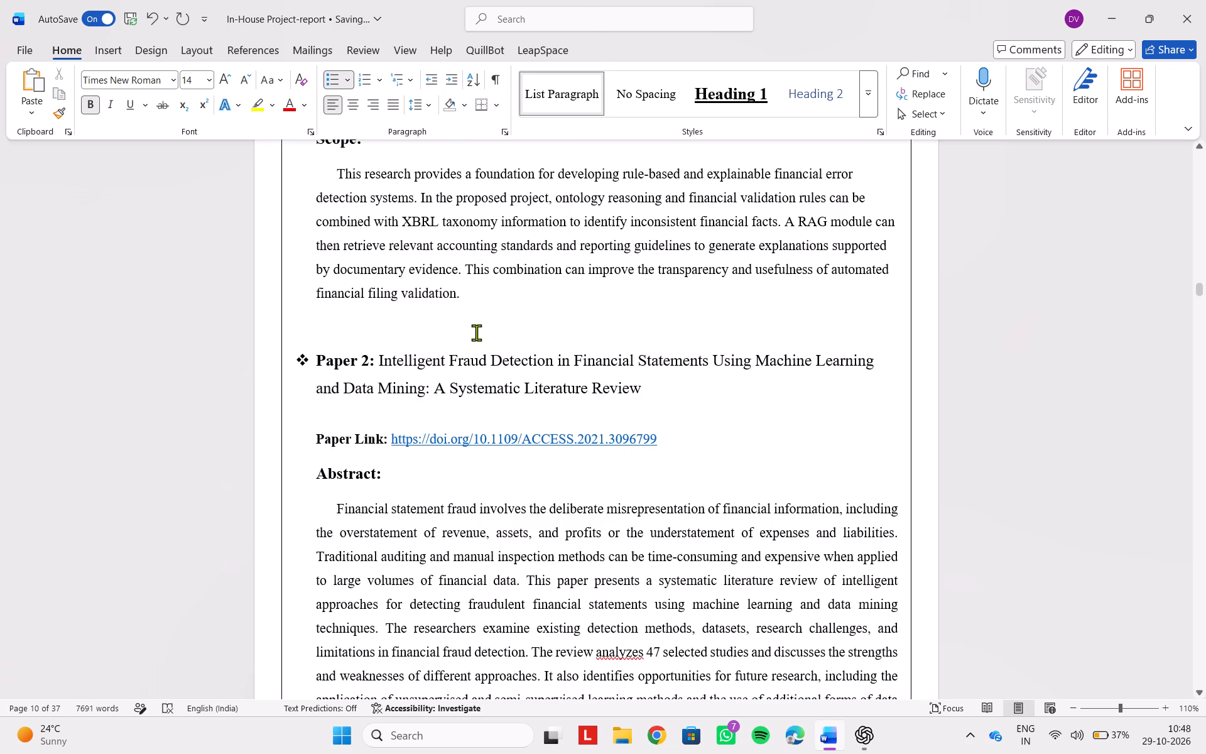
Add a four-diamond bullet to the Paper 3 heading on the transformer-based document verification approach.
{"action": "scroll", "coordinate": [476, 332], "scroll_direction": "down", "scroll_amount": 2}
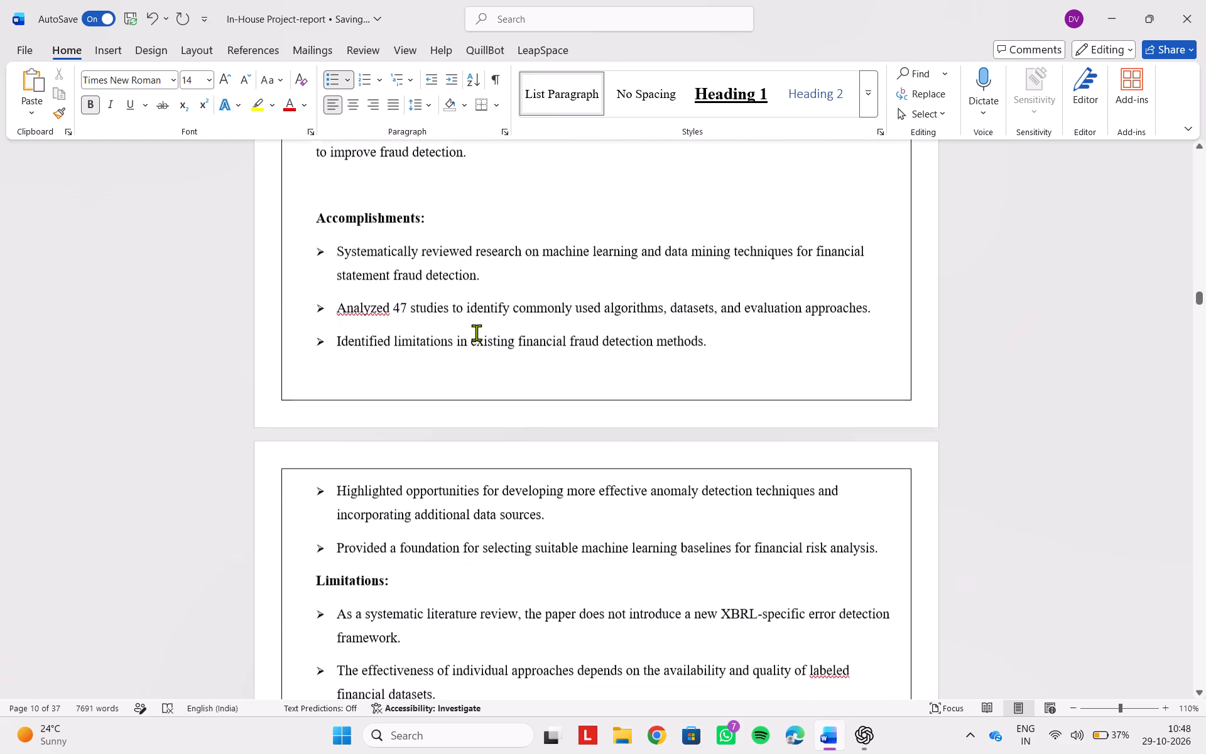
{"action": "scroll", "coordinate": [476, 332], "scroll_direction": "down", "scroll_amount": 3}
{"action": "scroll", "coordinate": [476, 332], "scroll_direction": "up", "scroll_amount": 1}
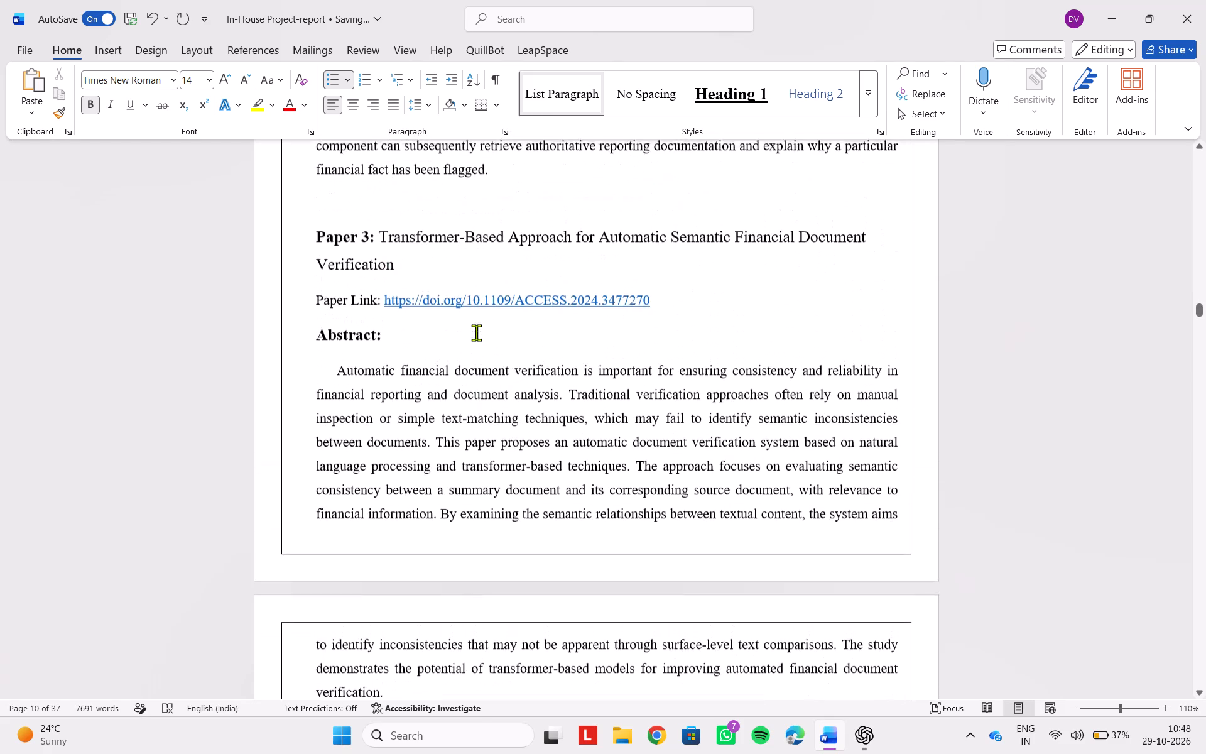
{"action": "left_click", "coordinate": [319, 236]}
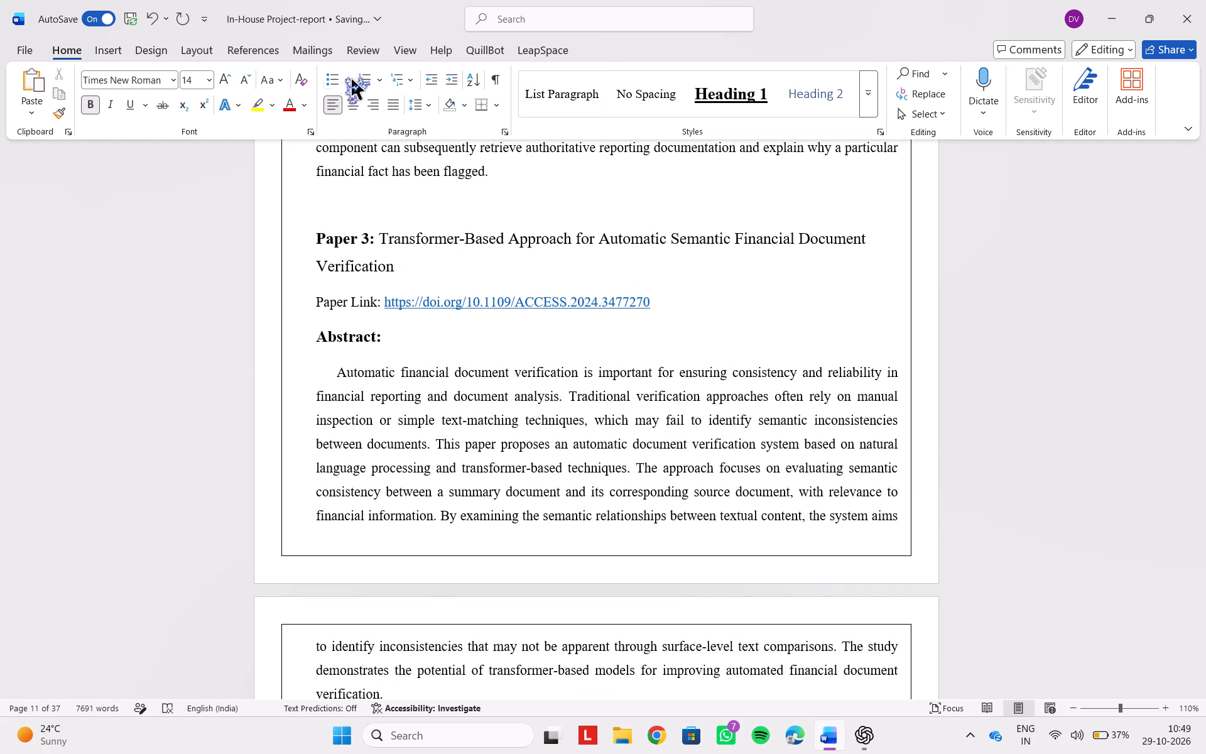
{"action": "left_click", "coordinate": [347, 81]}
{"action": "left_click", "coordinate": [349, 141]}
Add a four-diamond bullet to the Paper 4 heading on fraud detection for Chinese listed companies.
{"action": "scroll", "coordinate": [487, 385], "scroll_direction": "down", "scroll_amount": 1}
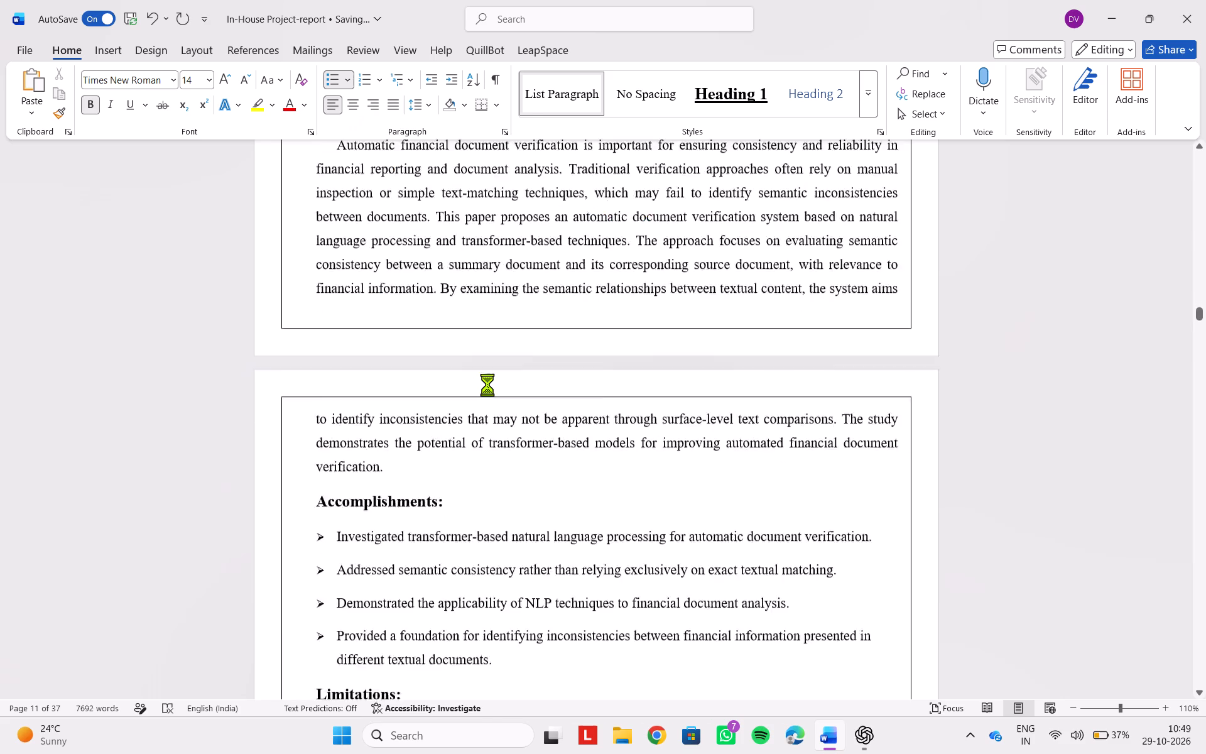
{"action": "scroll", "coordinate": [487, 385], "scroll_direction": "down", "scroll_amount": 3}
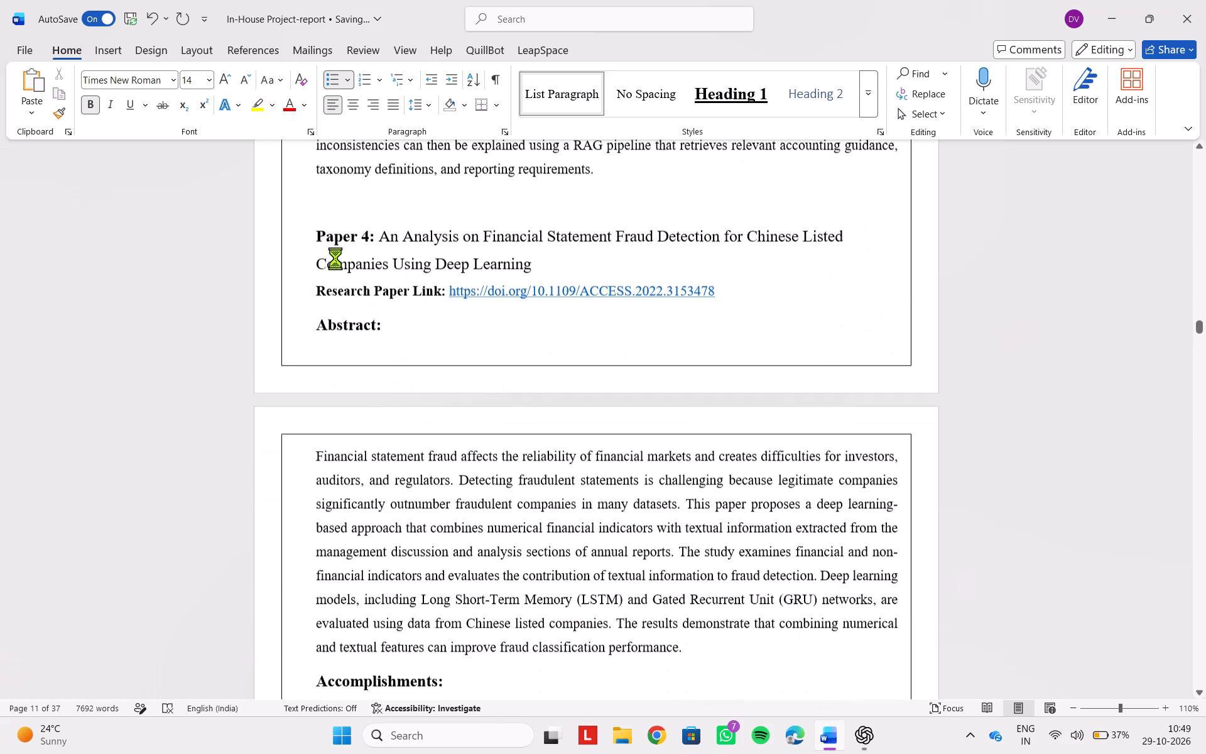
{"action": "left_click", "coordinate": [316, 234]}
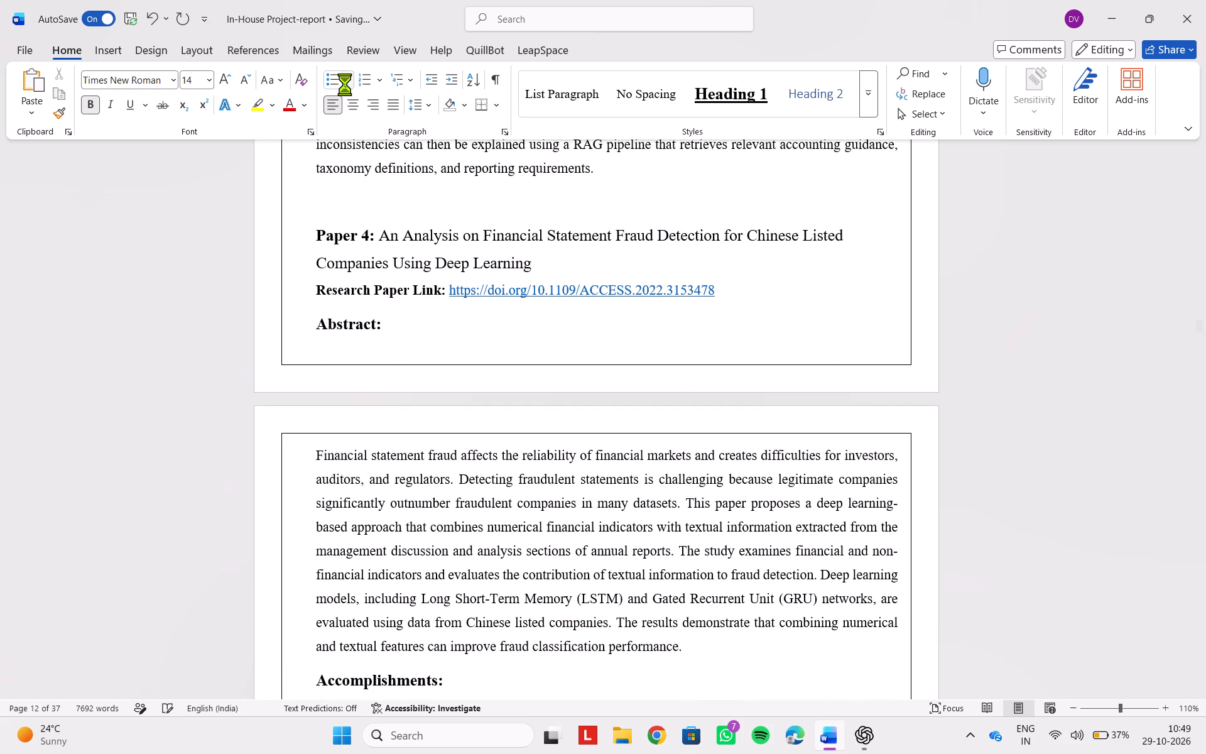
{"action": "left_click", "coordinate": [345, 84]}
{"action": "left_click", "coordinate": [347, 134]}
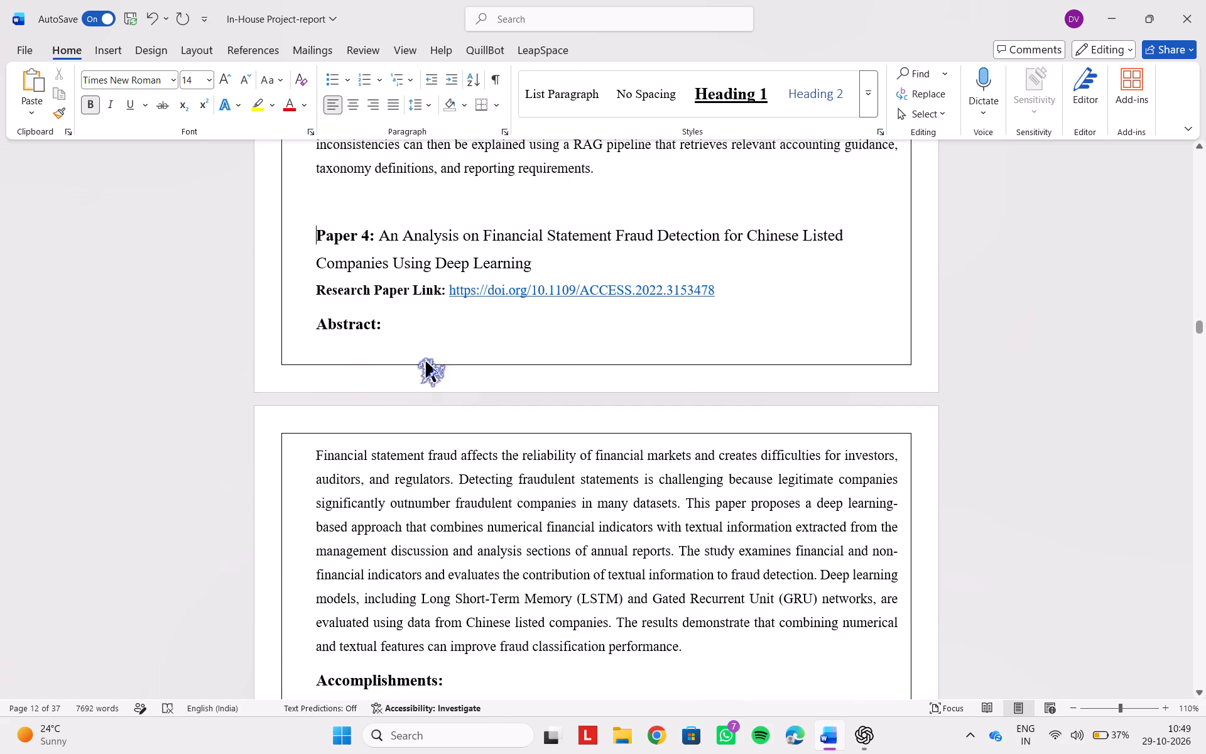
Add a four-diamond bullet to the Paper 5 heading, "Uncovering Financial Statement Fraud".
{"action": "scroll", "coordinate": [426, 377], "scroll_direction": "down", "scroll_amount": 3}
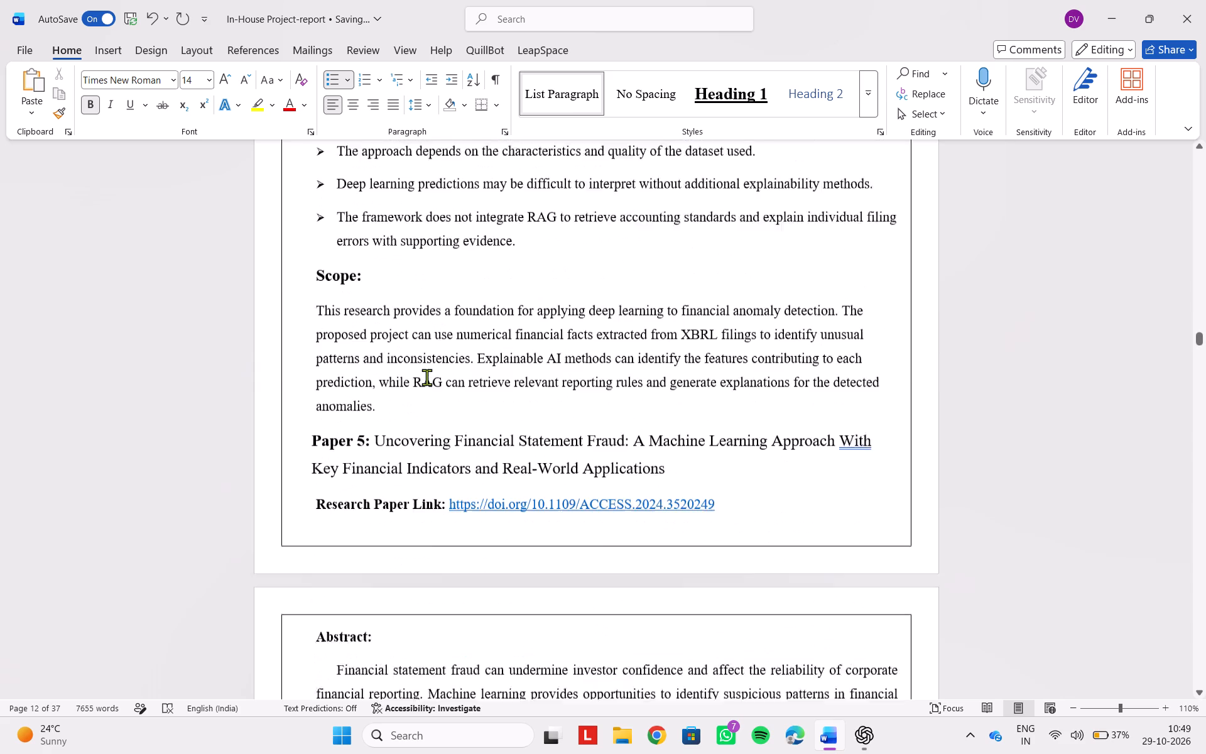
{"action": "scroll", "coordinate": [426, 377], "scroll_direction": "down", "scroll_amount": 1}
{"action": "left_click", "coordinate": [304, 349]}
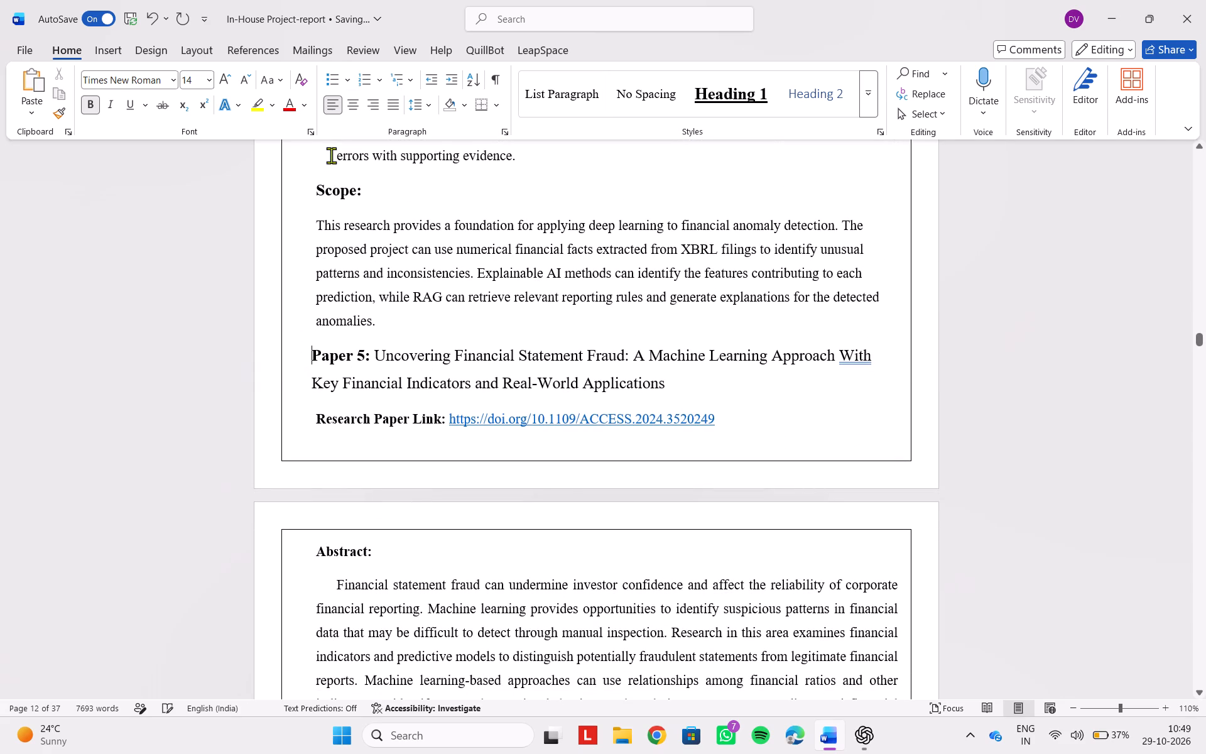
{"action": "left_click", "coordinate": [342, 82]}
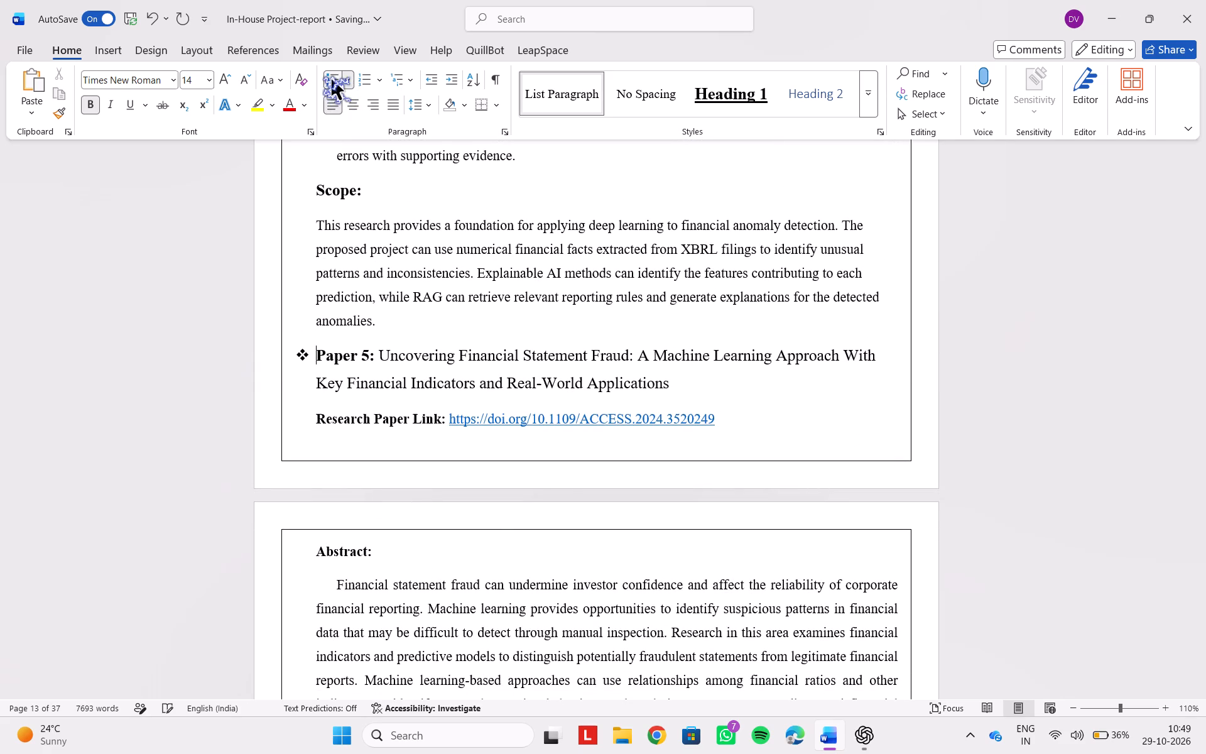
Add a four-diamond bullet to the Paper 6 heading that begins "Key Considerations to Be Applied".
{"action": "scroll", "coordinate": [499, 537], "scroll_direction": "down", "scroll_amount": 3}
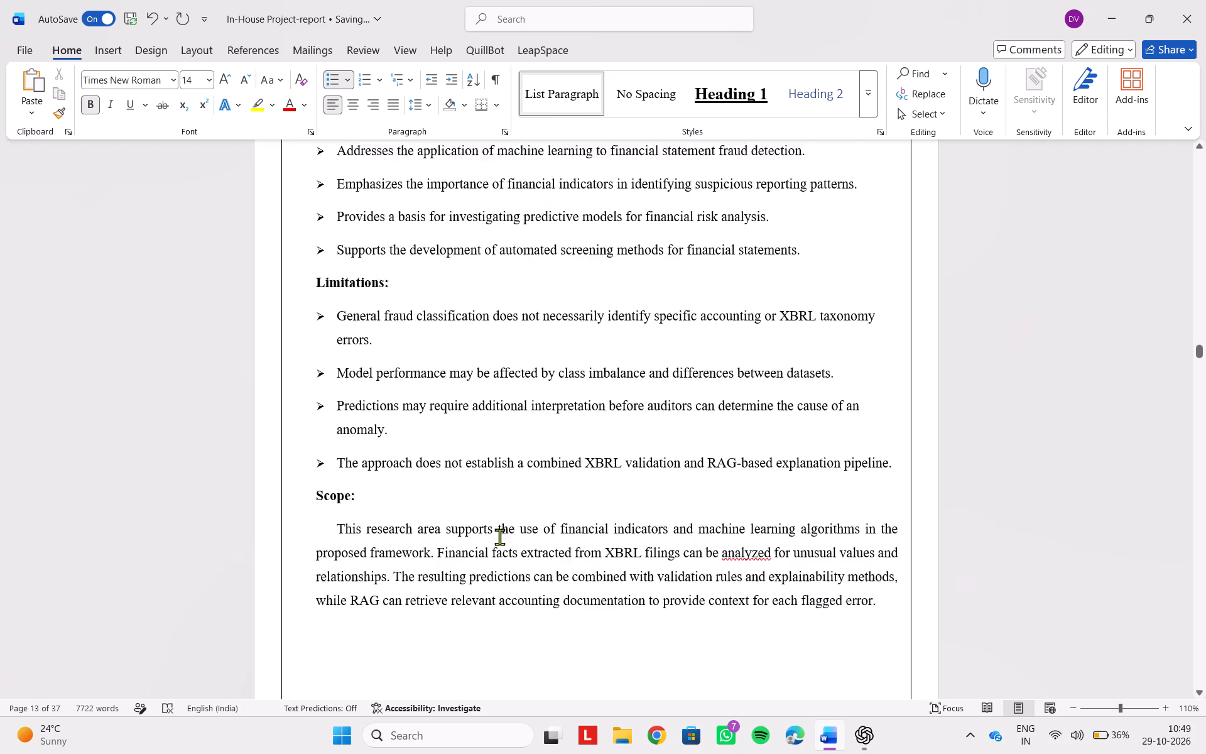
{"action": "scroll", "coordinate": [499, 537], "scroll_direction": "down", "scroll_amount": 1}
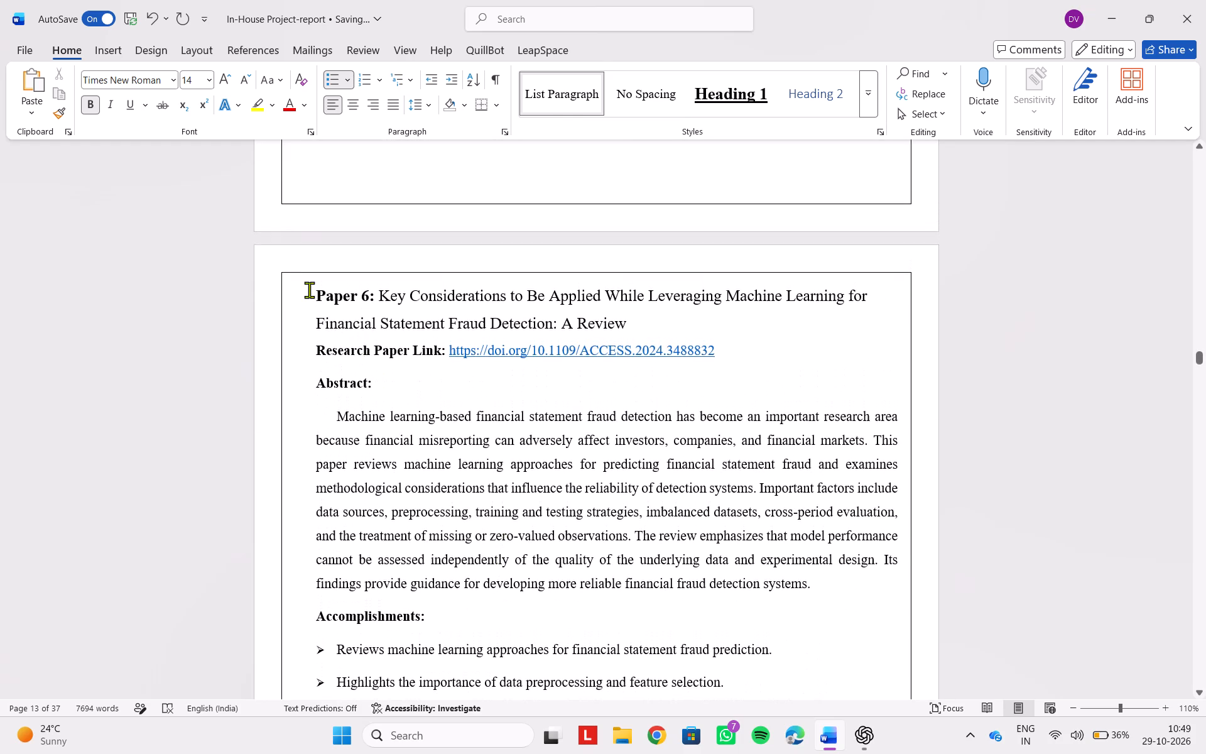
{"action": "left_click", "coordinate": [309, 290]}
{"action": "left_click", "coordinate": [324, 73]}
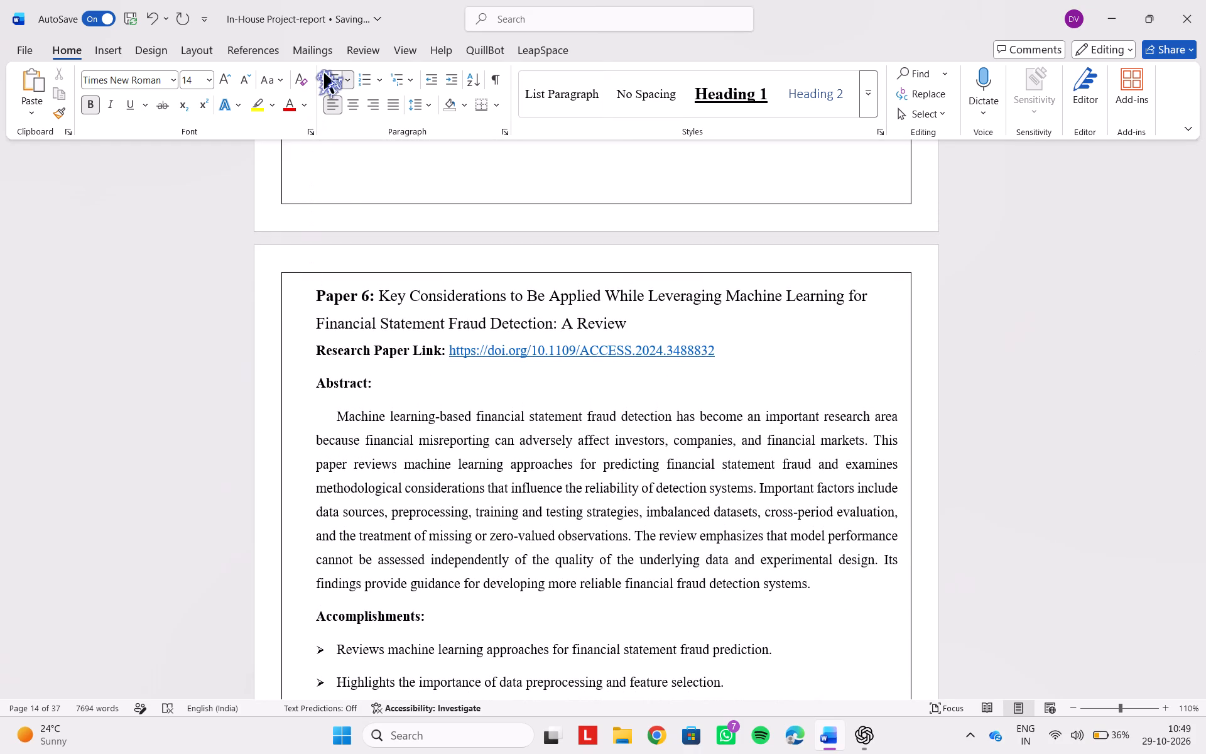
Add a four-diamond bullet to the "Transparency and Privacy" paper heading and renumber it as Paper 7.
{"action": "scroll", "coordinate": [450, 510], "scroll_direction": "down", "scroll_amount": 1}
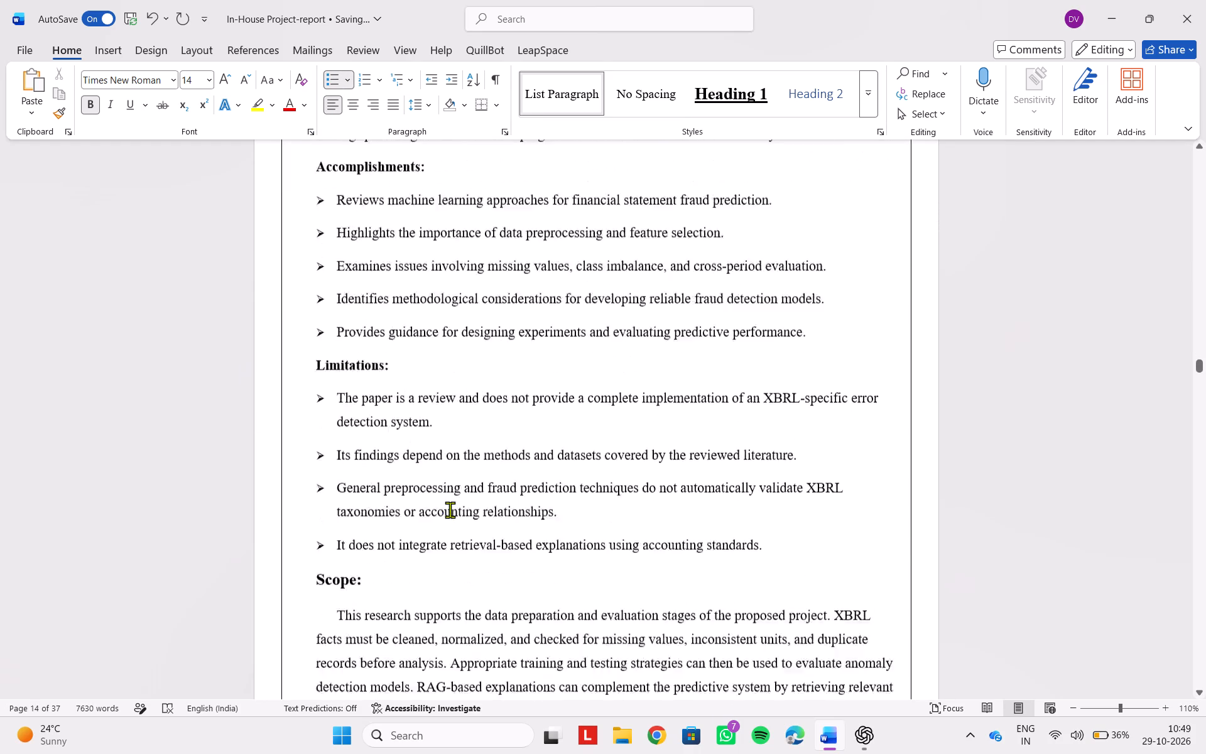
{"action": "scroll", "coordinate": [450, 510], "scroll_direction": "down", "scroll_amount": 2}
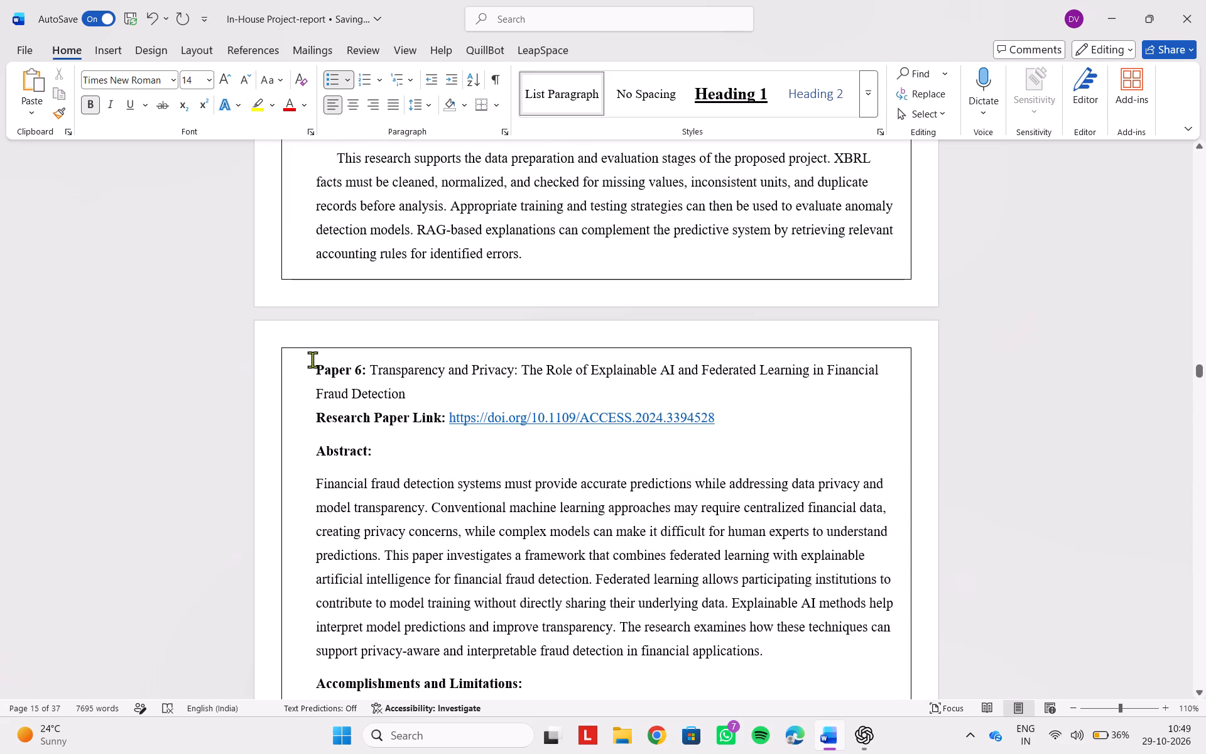
{"action": "left_click", "coordinate": [312, 359]}
{"action": "left_click", "coordinate": [325, 81]}
{"action": "left_click", "coordinate": [360, 368]}
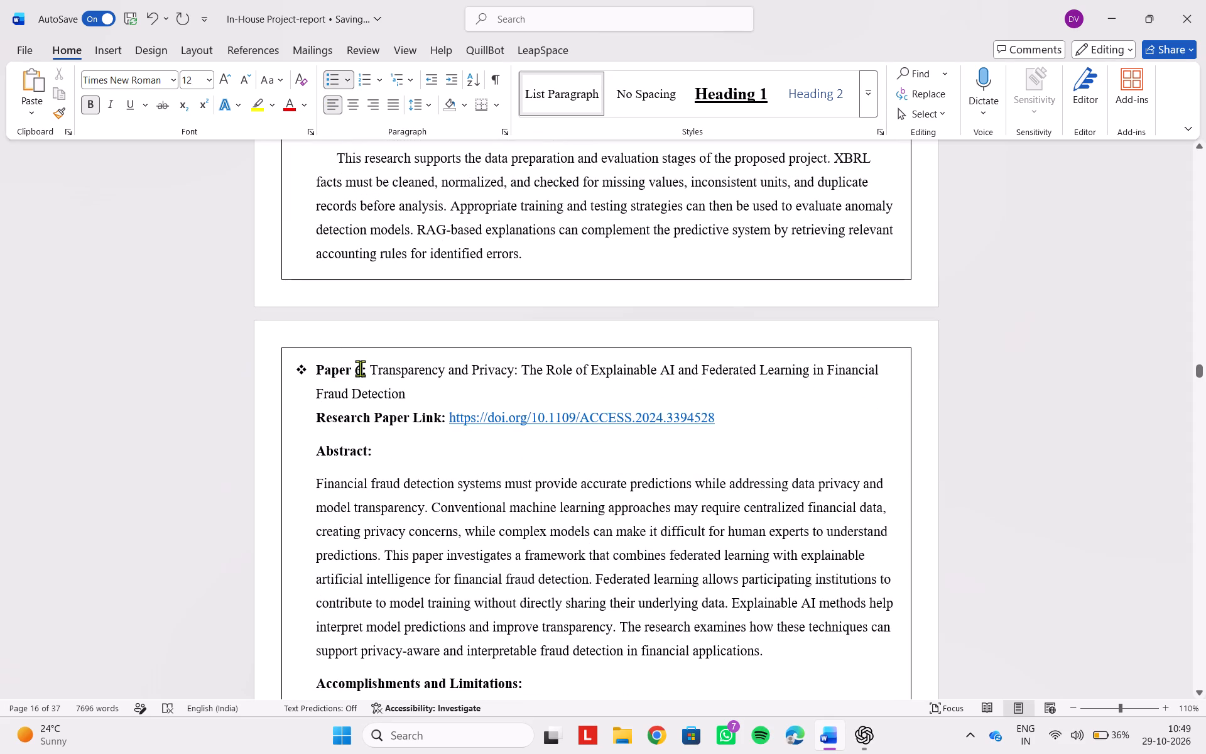
{"action": "key", "text": "BackSpace"}
{"action": "key", "text": "7"}
Renumber the "Explainable and Fair AI" heading as Paper 8 and add a four-diamond bullet to it.
{"action": "scroll", "coordinate": [455, 502], "scroll_direction": "down", "scroll_amount": 1}
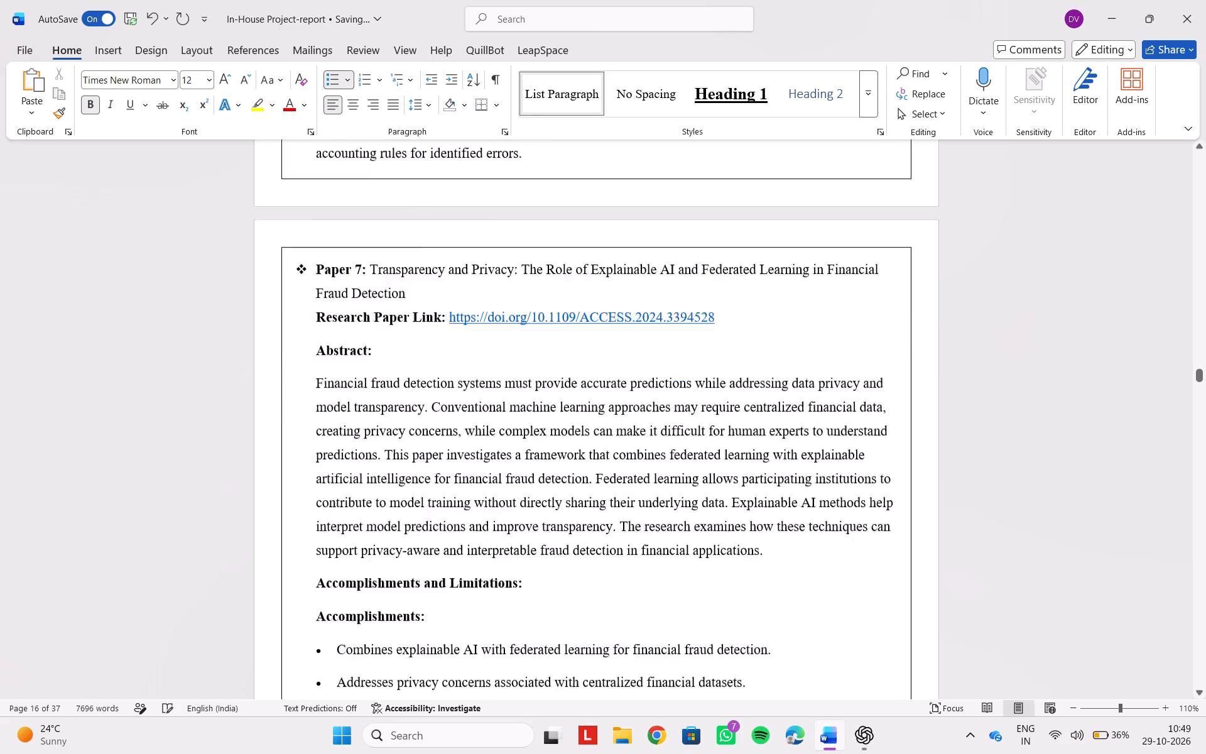
{"action": "scroll", "coordinate": [455, 502], "scroll_direction": "down", "scroll_amount": 2}
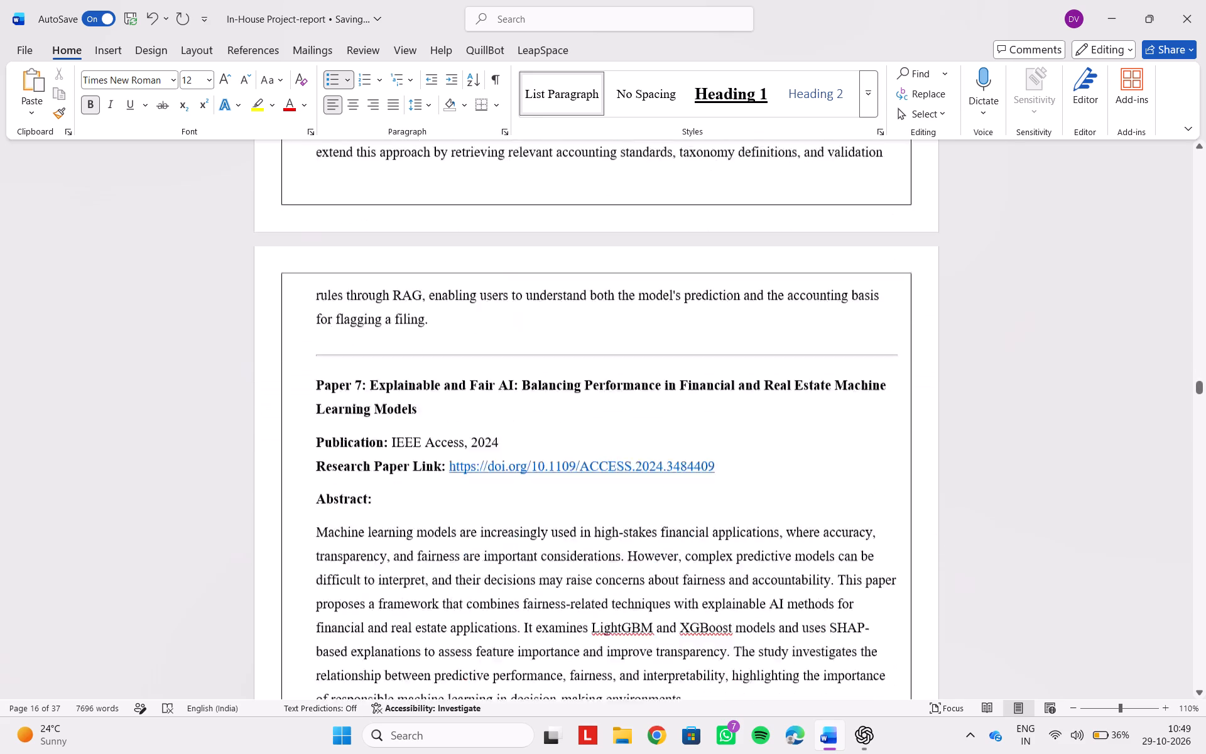
{"action": "scroll", "coordinate": [455, 502], "scroll_direction": "down", "scroll_amount": 1}
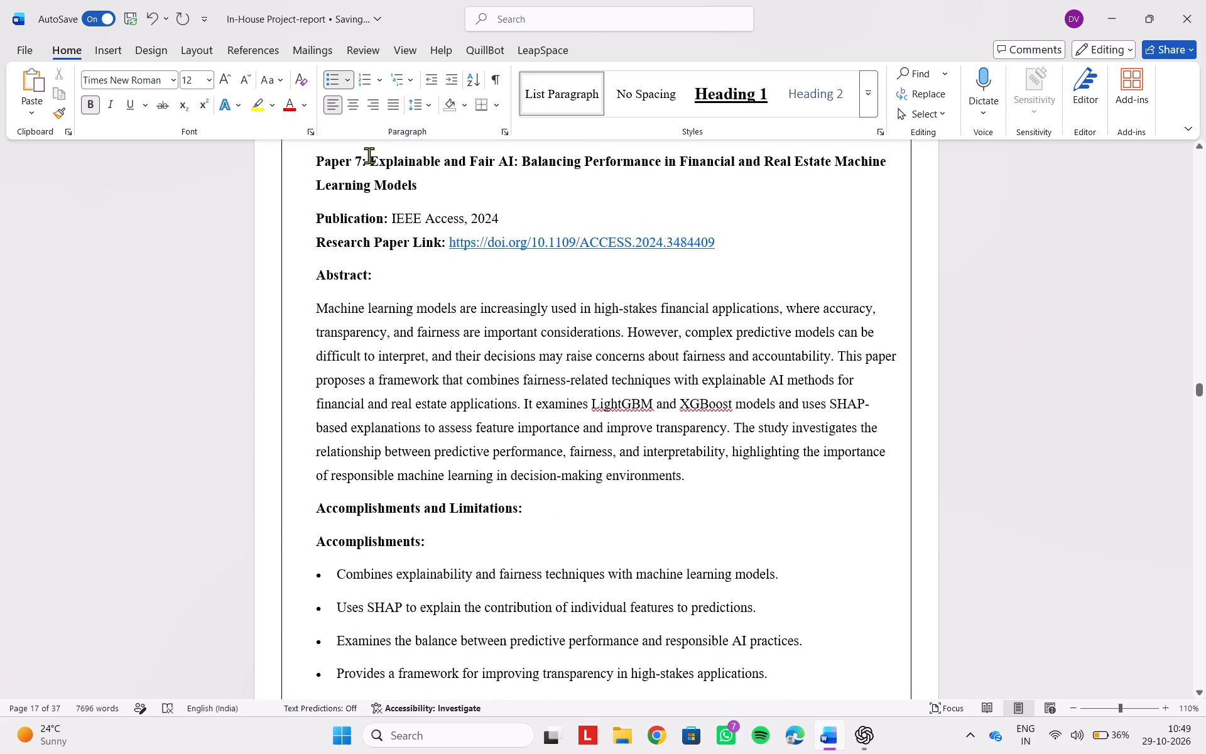
{"action": "left_click", "coordinate": [364, 161]}
{"action": "key", "text": "BackSpace"}
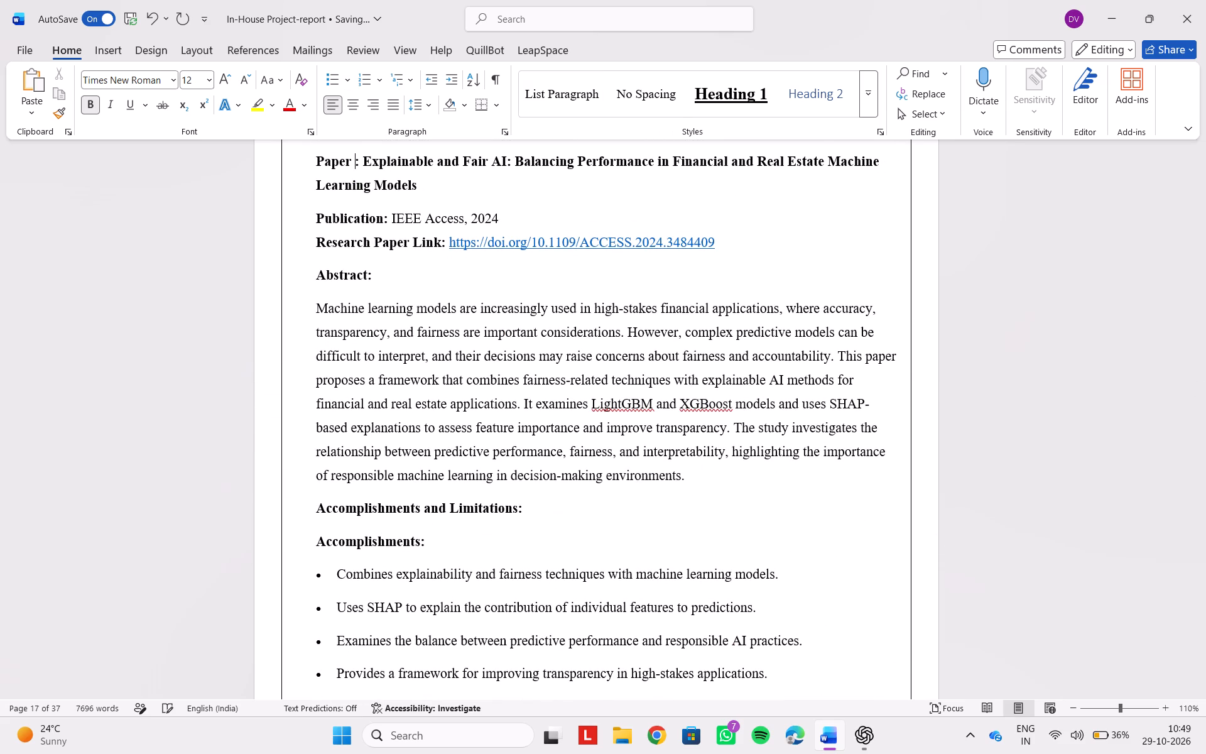
{"action": "key", "text": "8"}
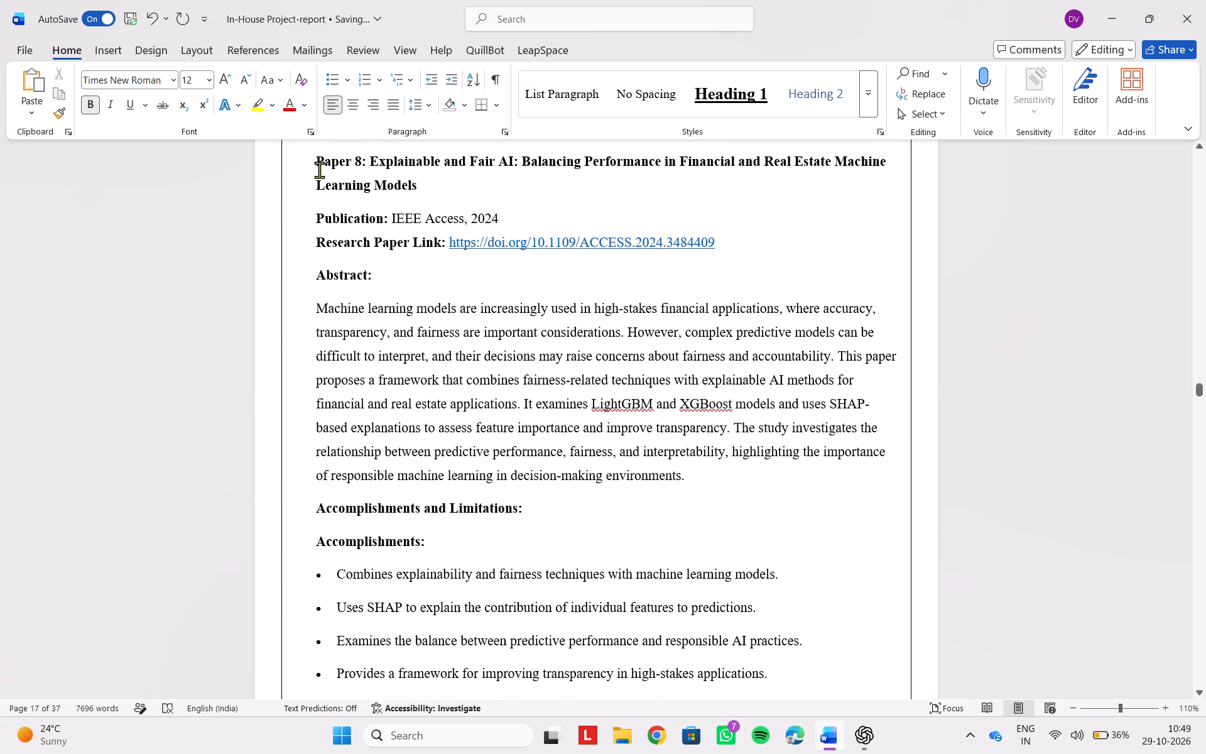
{"action": "left_click", "coordinate": [312, 161]}
{"action": "left_click", "coordinate": [333, 81]}
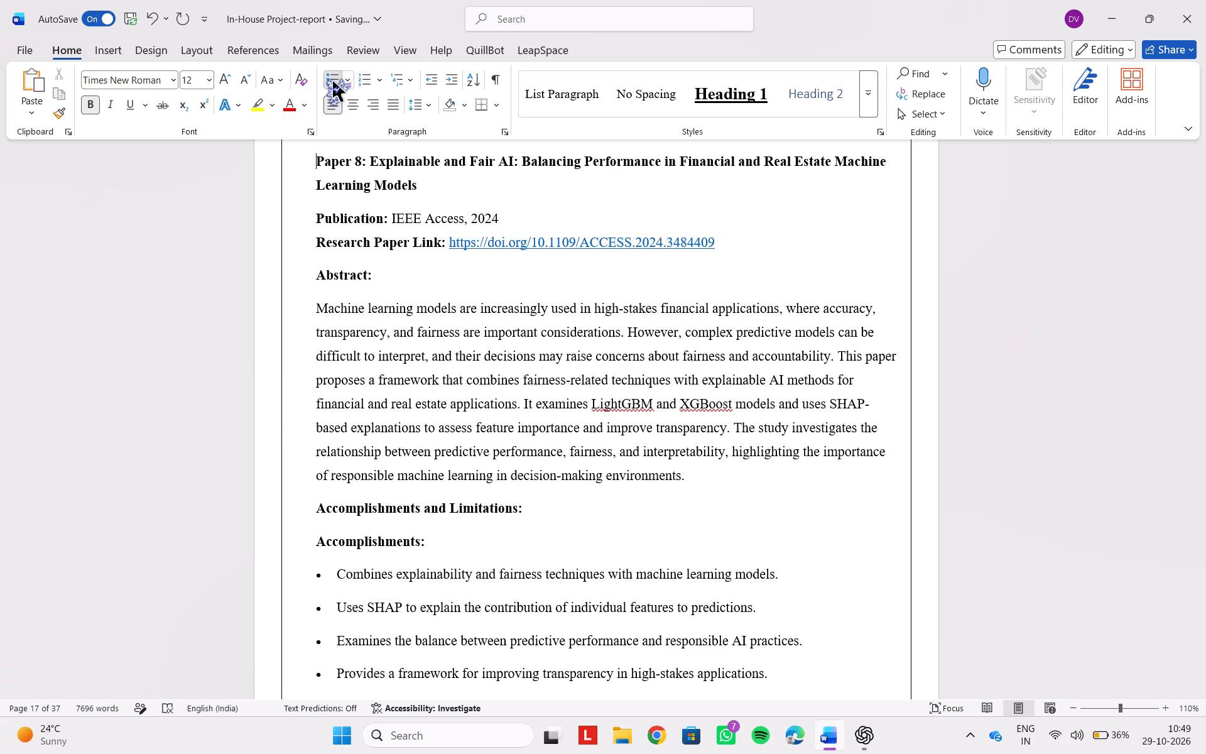
Renumber the "An Empirical Evaluation of Retrieval, Reranking, and Similarity" heading as Paper 9 and add a four-diamond bullet to it.
{"action": "scroll", "coordinate": [457, 408], "scroll_direction": "down", "scroll_amount": 2}
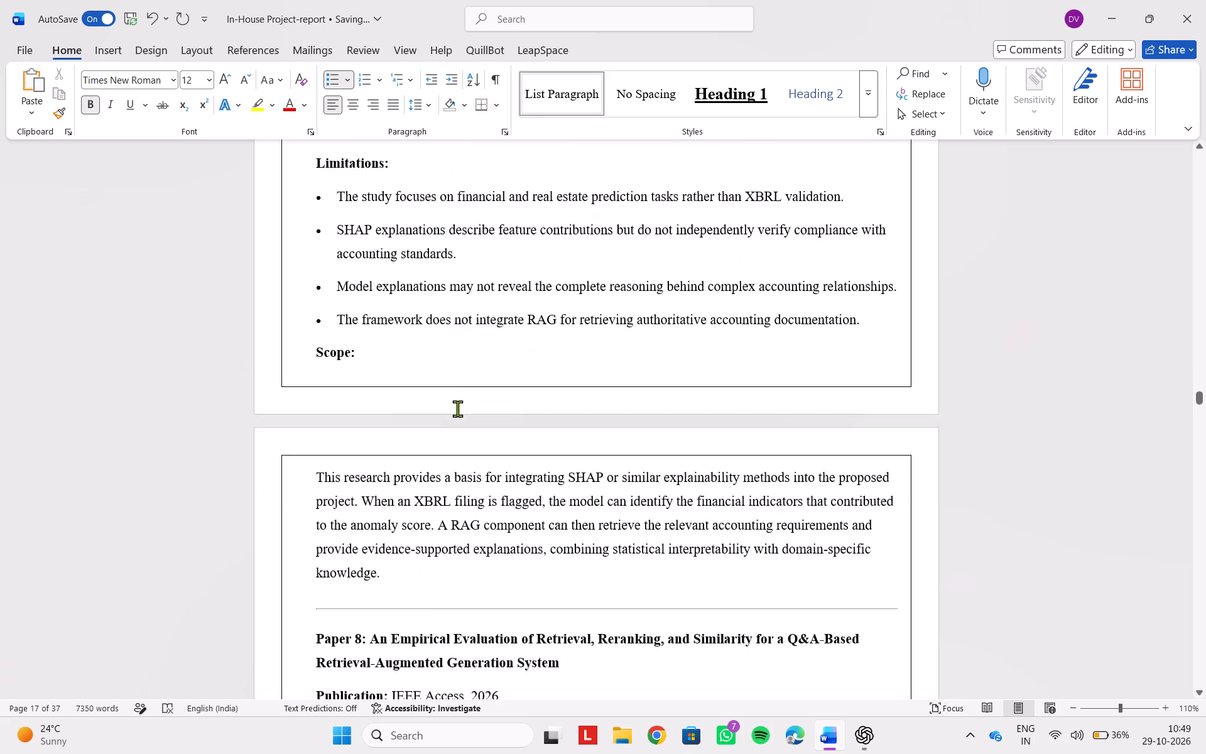
{"action": "scroll", "coordinate": [457, 408], "scroll_direction": "down", "scroll_amount": 1}
{"action": "scroll", "coordinate": [457, 408], "scroll_direction": "up", "scroll_amount": 2}
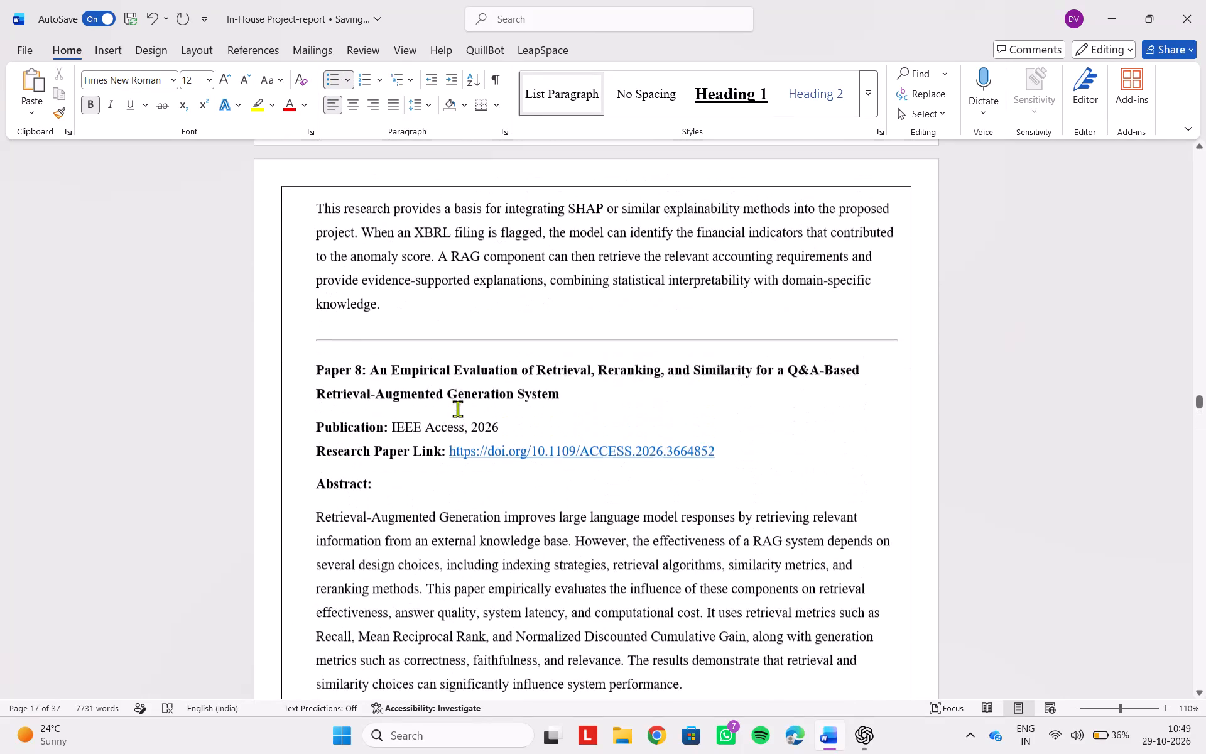
{"action": "scroll", "coordinate": [457, 408], "scroll_direction": "up", "scroll_amount": 3}
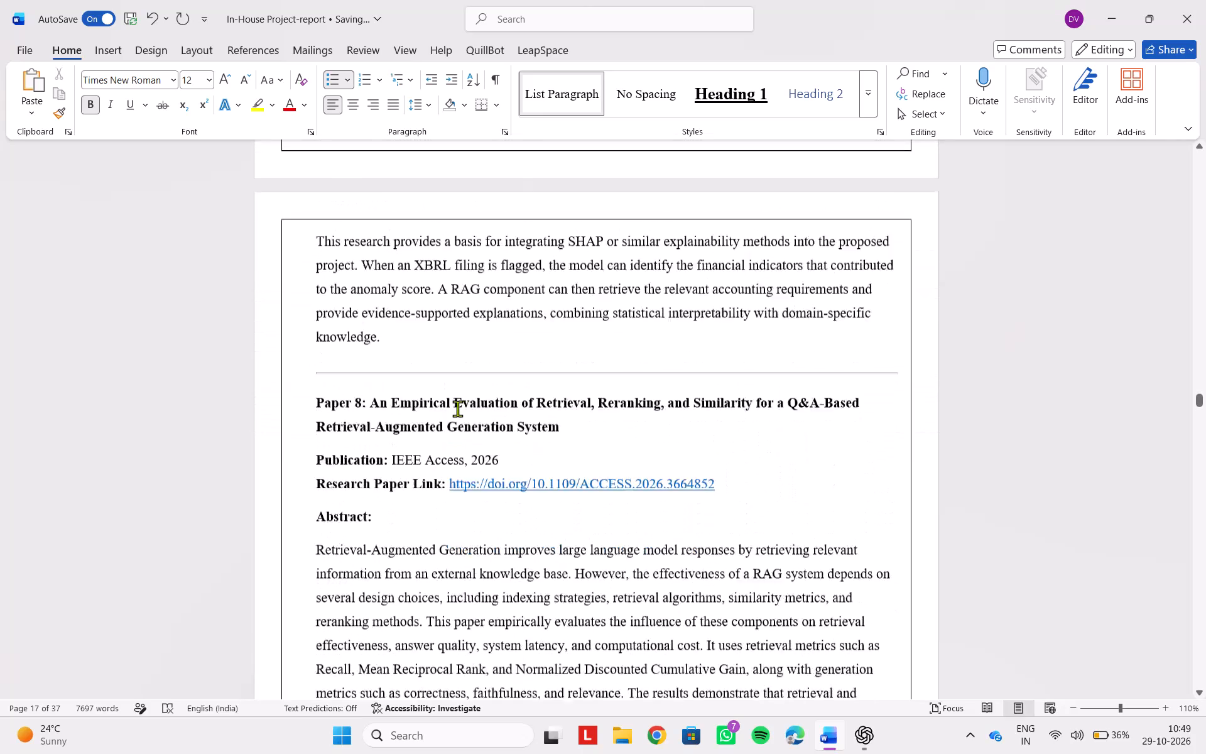
{"action": "scroll", "coordinate": [457, 408], "scroll_direction": "up", "scroll_amount": 1}
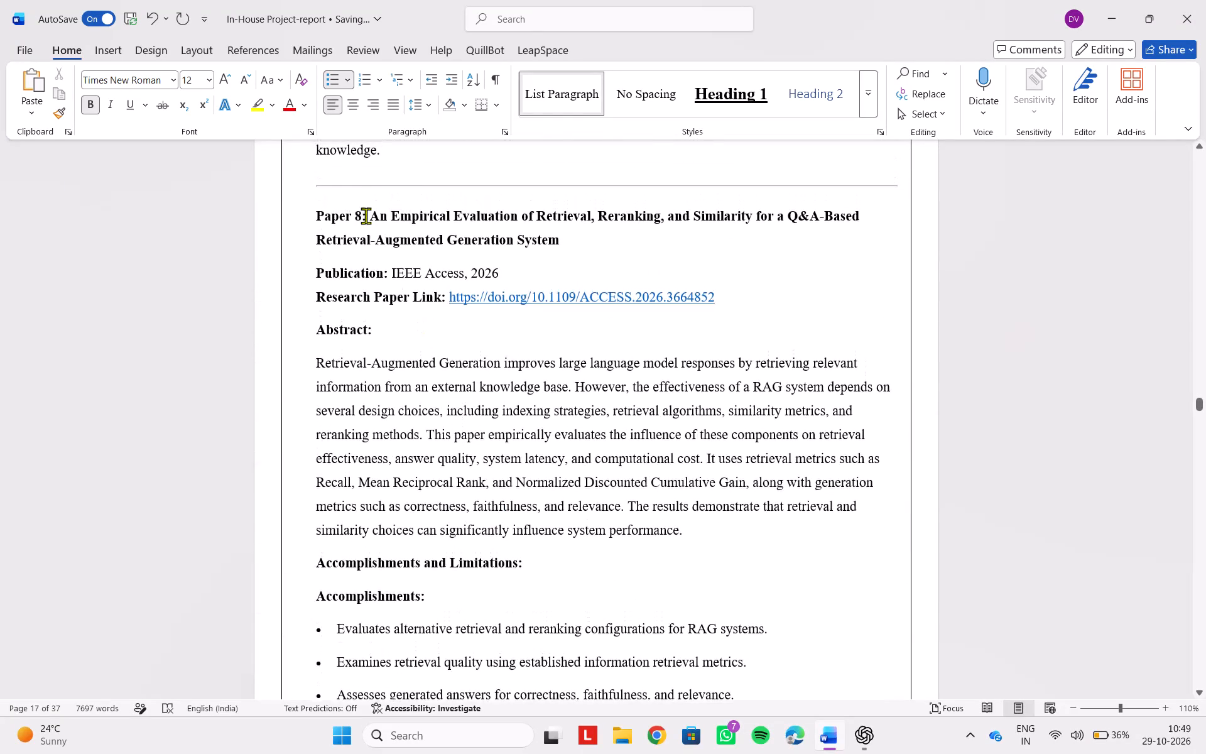
{"action": "left_click", "coordinate": [362, 219]}
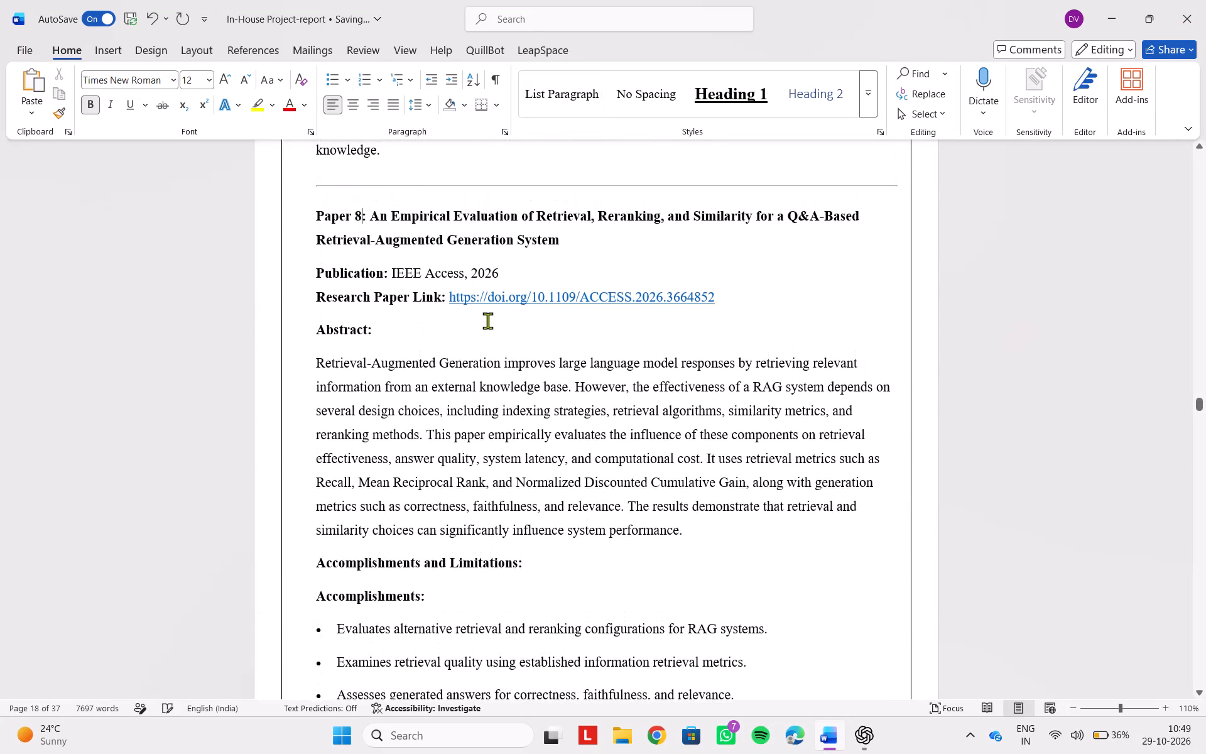
{"action": "key", "text": "BackSpace"}
{"action": "key", "text": "9"}
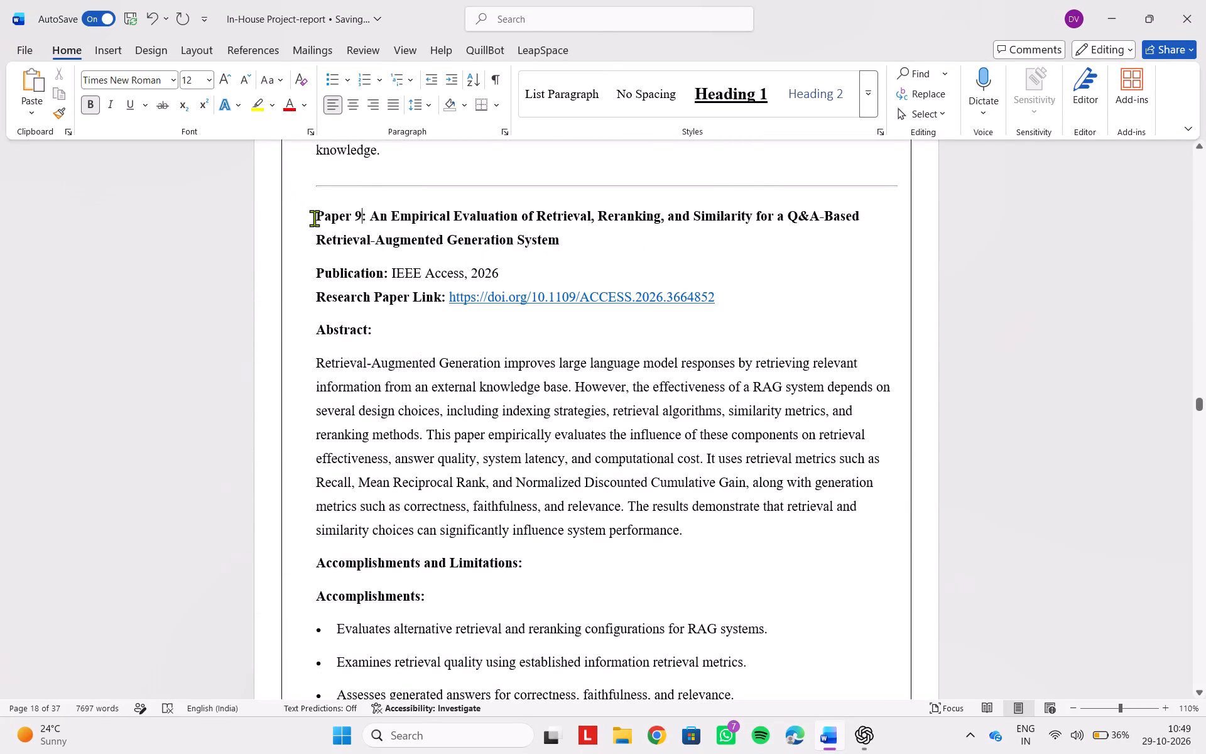
{"action": "left_click", "coordinate": [314, 218]}
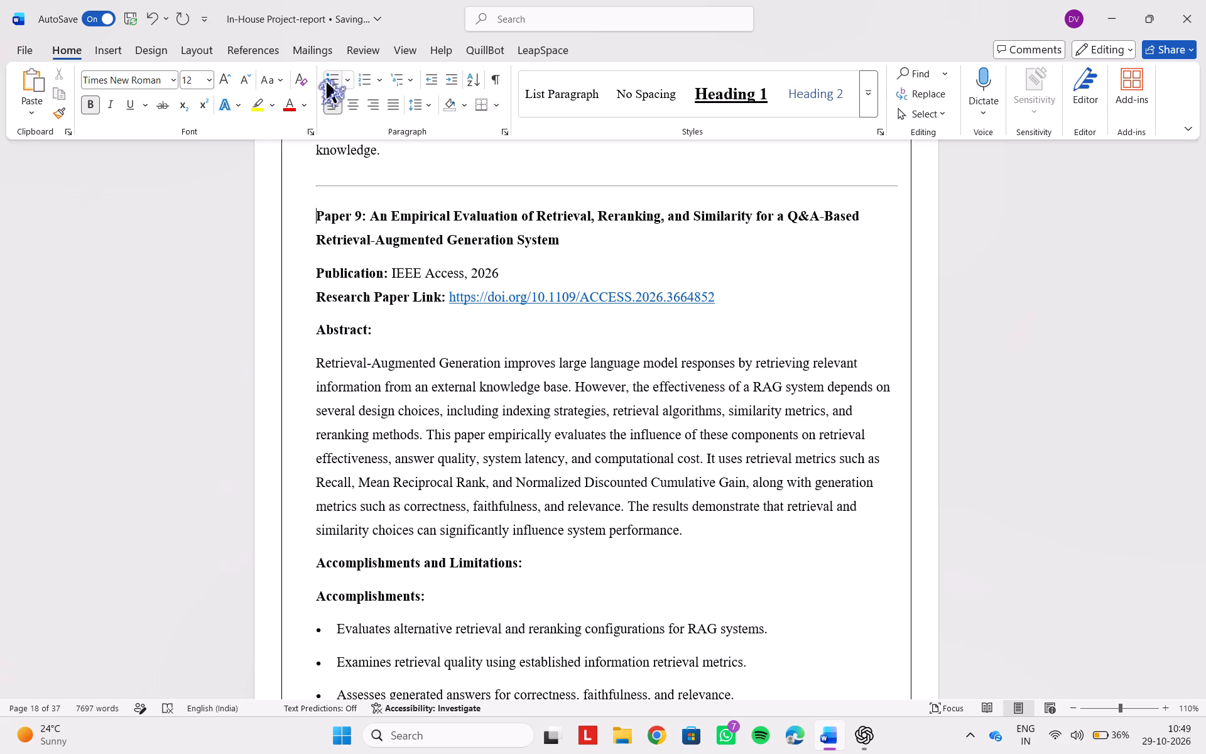
{"action": "left_click", "coordinate": [327, 82]}
Add a four-diamond bullet to the "Domain-Adapted Retrieval-Augmented Generation for Technical Documentation" paper heading.
{"action": "scroll", "coordinate": [438, 403], "scroll_direction": "down", "scroll_amount": 1}
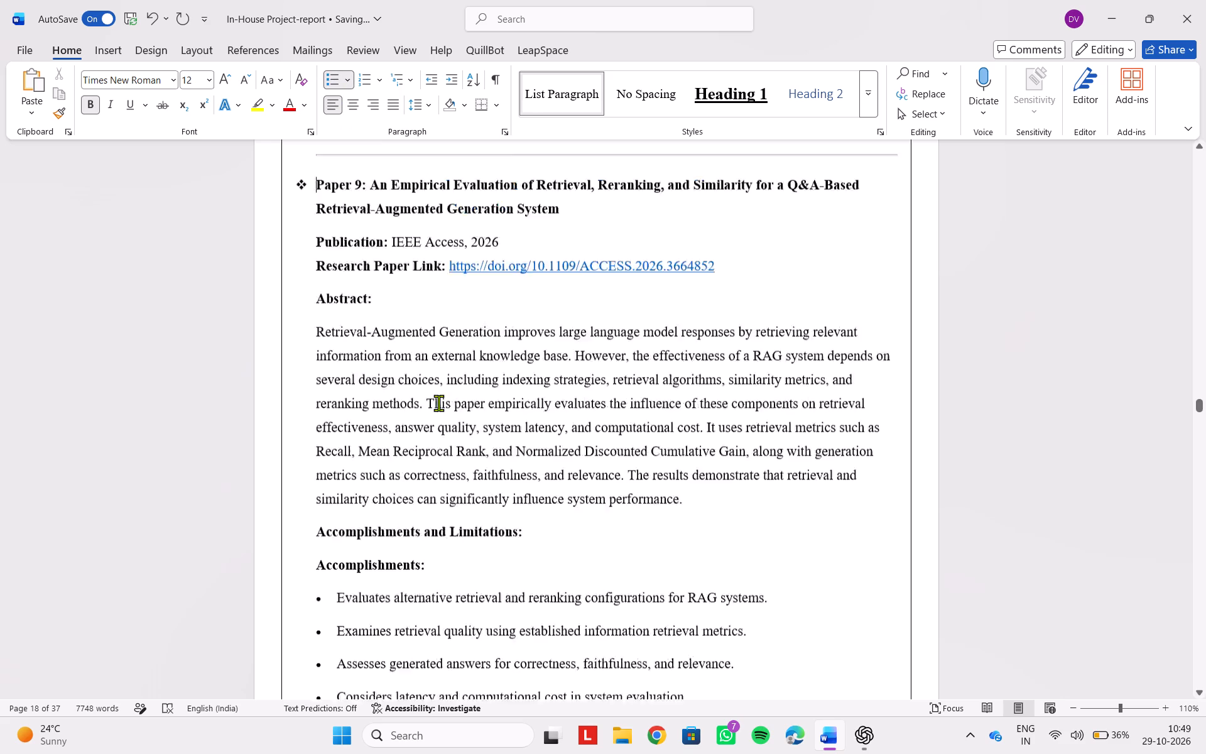
{"action": "scroll", "coordinate": [438, 403], "scroll_direction": "down", "scroll_amount": 2}
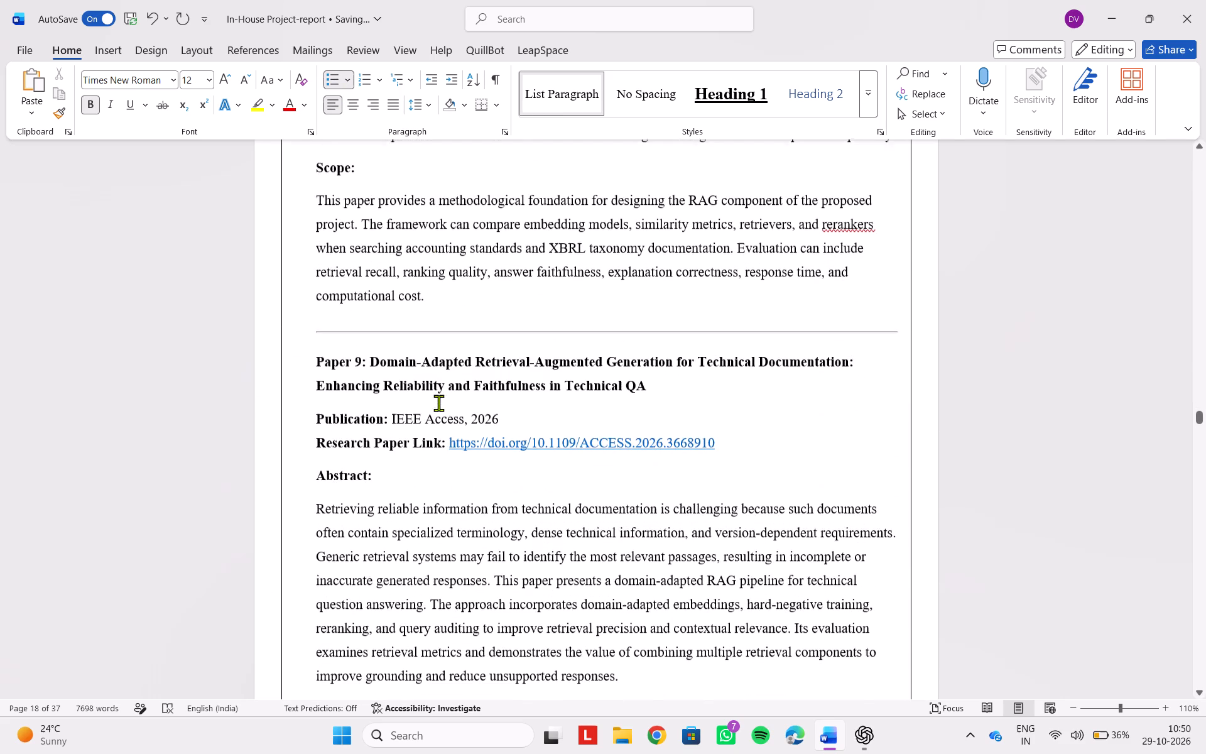
{"action": "left_click", "coordinate": [312, 344]}
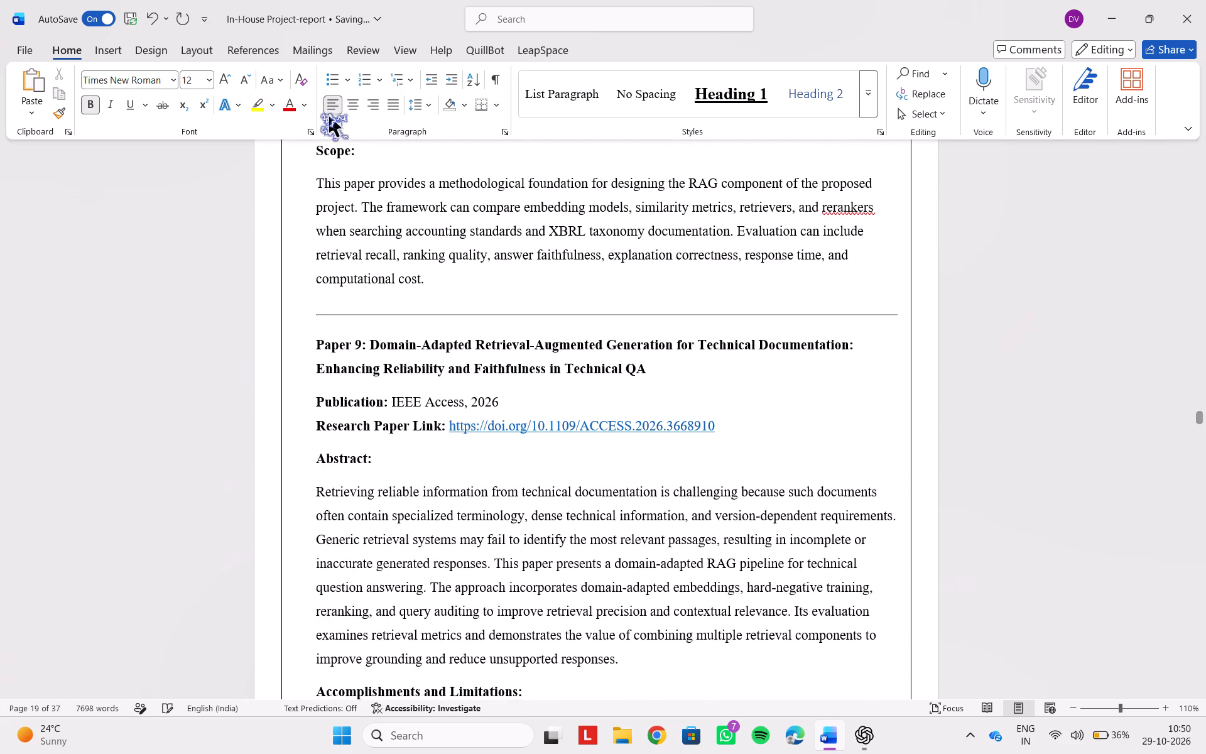
{"action": "left_click", "coordinate": [329, 84]}
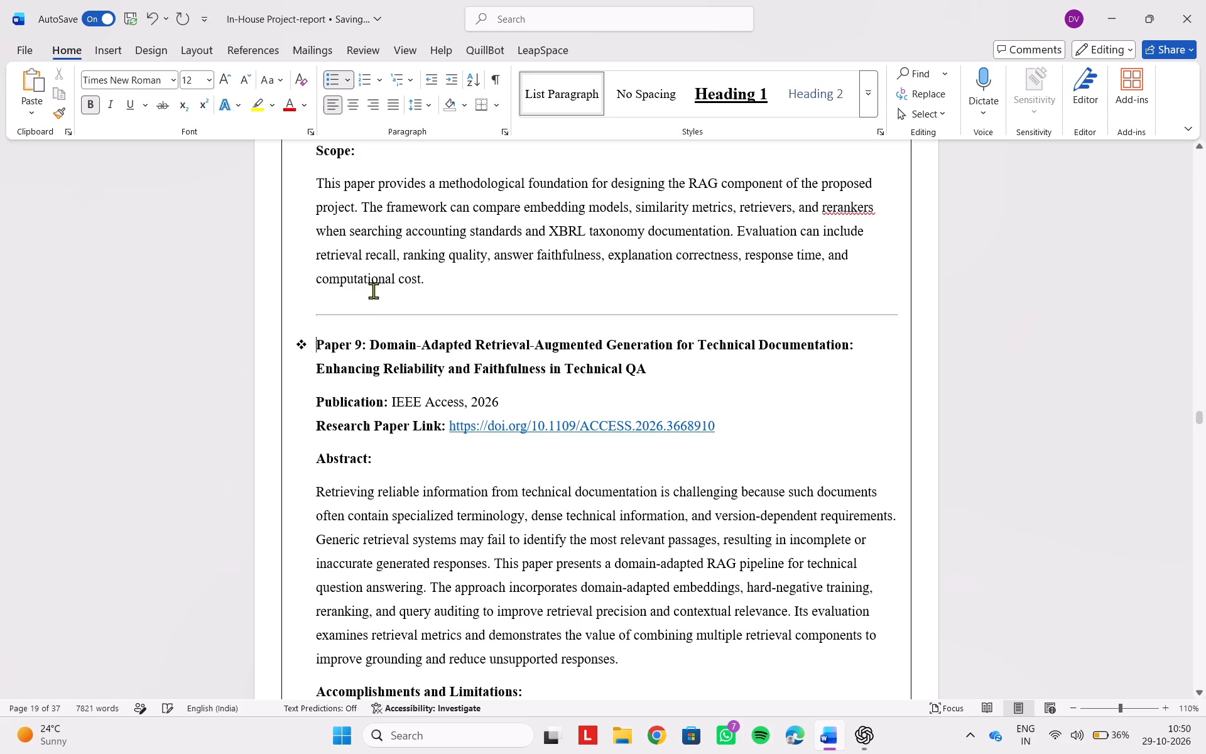
Renumber the "Domain-Adapted Retrieval-Augmented Generation for Technical Documentation" heading as Paper 10.
{"action": "scroll", "coordinate": [359, 349], "scroll_direction": "up", "scroll_amount": 1}
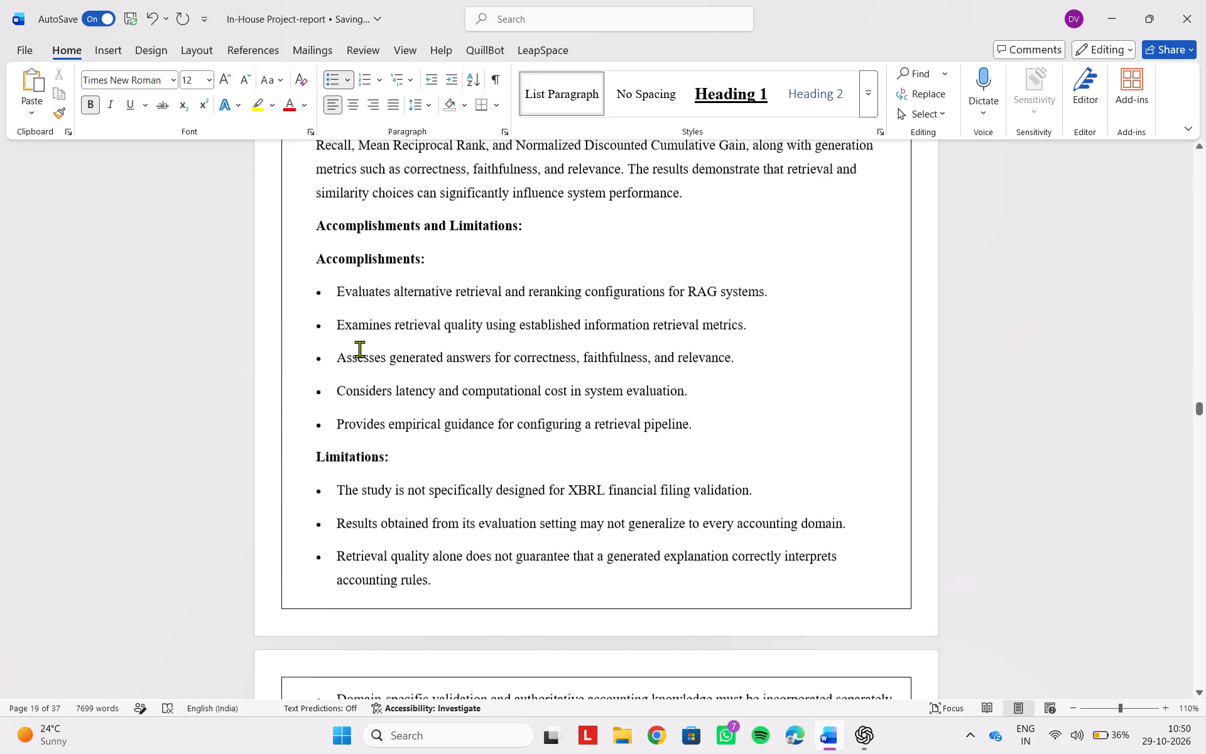
{"action": "scroll", "coordinate": [359, 349], "scroll_direction": "up", "scroll_amount": 1}
{"action": "scroll", "coordinate": [359, 349], "scroll_direction": "down", "scroll_amount": 1}
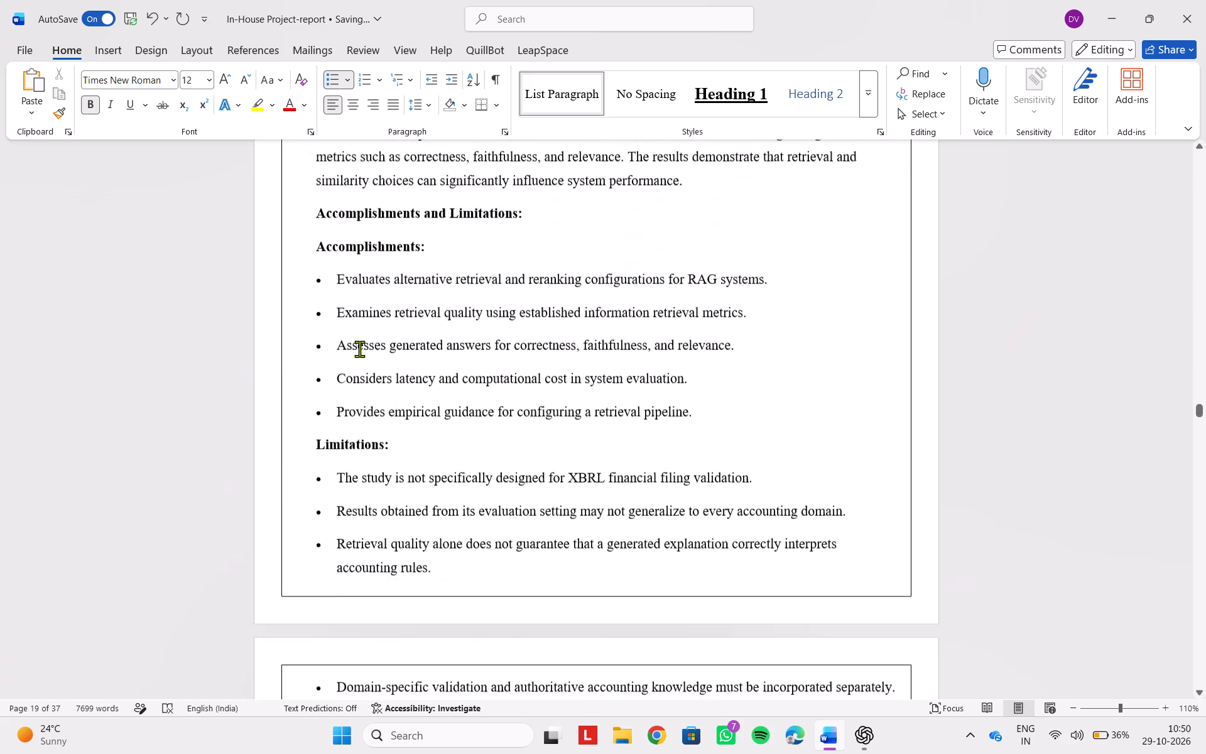
{"action": "scroll", "coordinate": [359, 349], "scroll_direction": "down", "scroll_amount": 1}
{"action": "scroll", "coordinate": [359, 349], "scroll_direction": "up", "scroll_amount": 1}
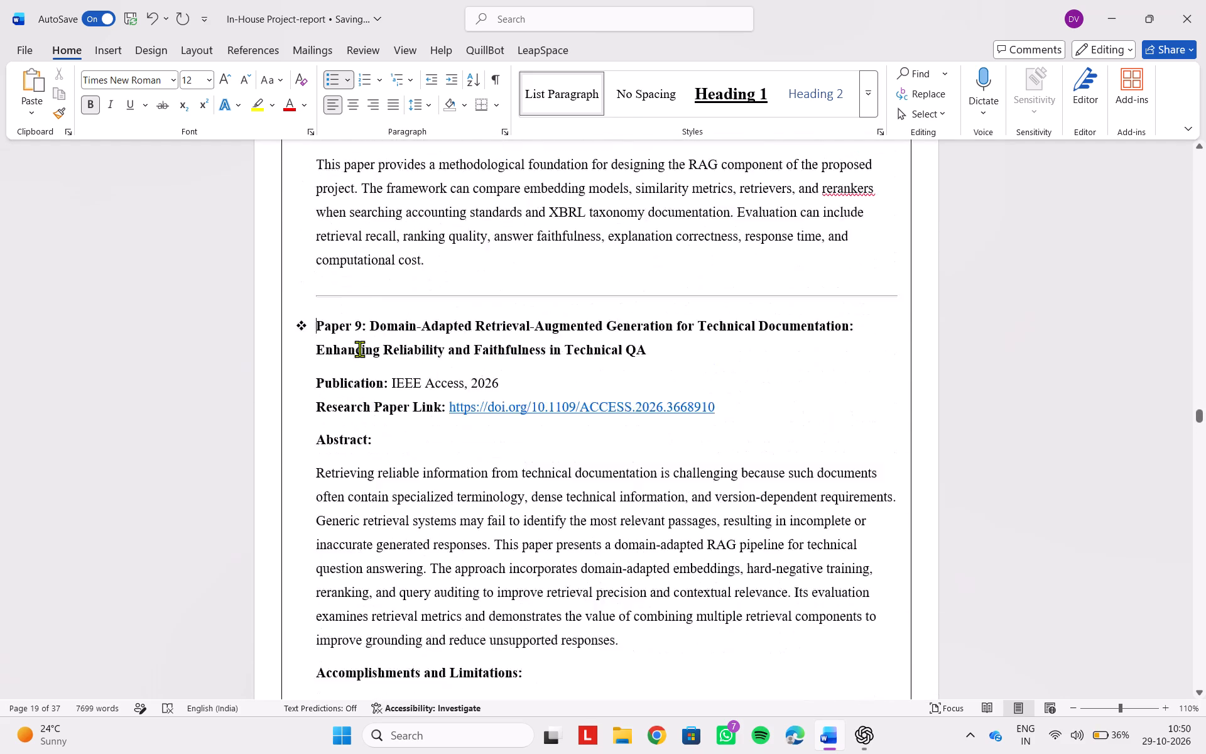
{"action": "scroll", "coordinate": [359, 349], "scroll_direction": "up", "scroll_amount": 1}
{"action": "key", "text": "Right"}
{"action": "key", "text": "Right"}
{"action": "key", "text": "Right"}
{"action": "key", "text": "Right"}
{"action": "key", "text": "Right"}
{"action": "key", "text": "Right"}
{"action": "key", "text": "Right"}
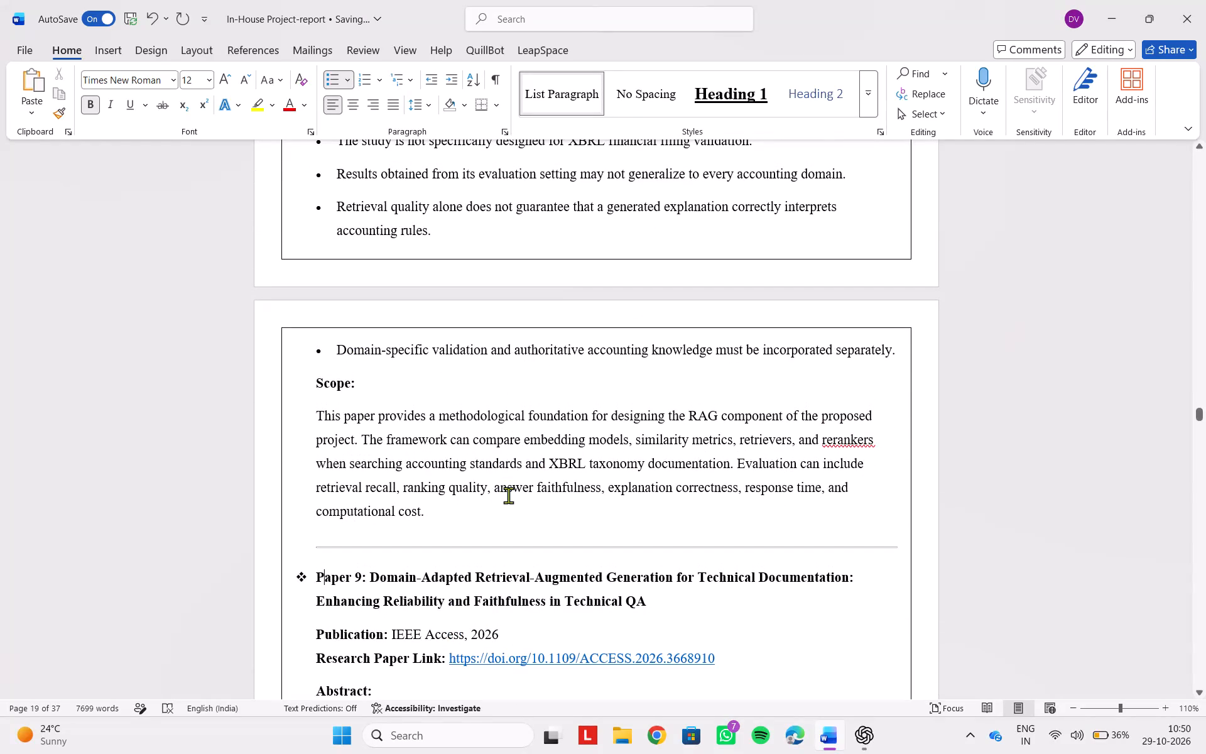
{"action": "key", "text": "BackSpace"}
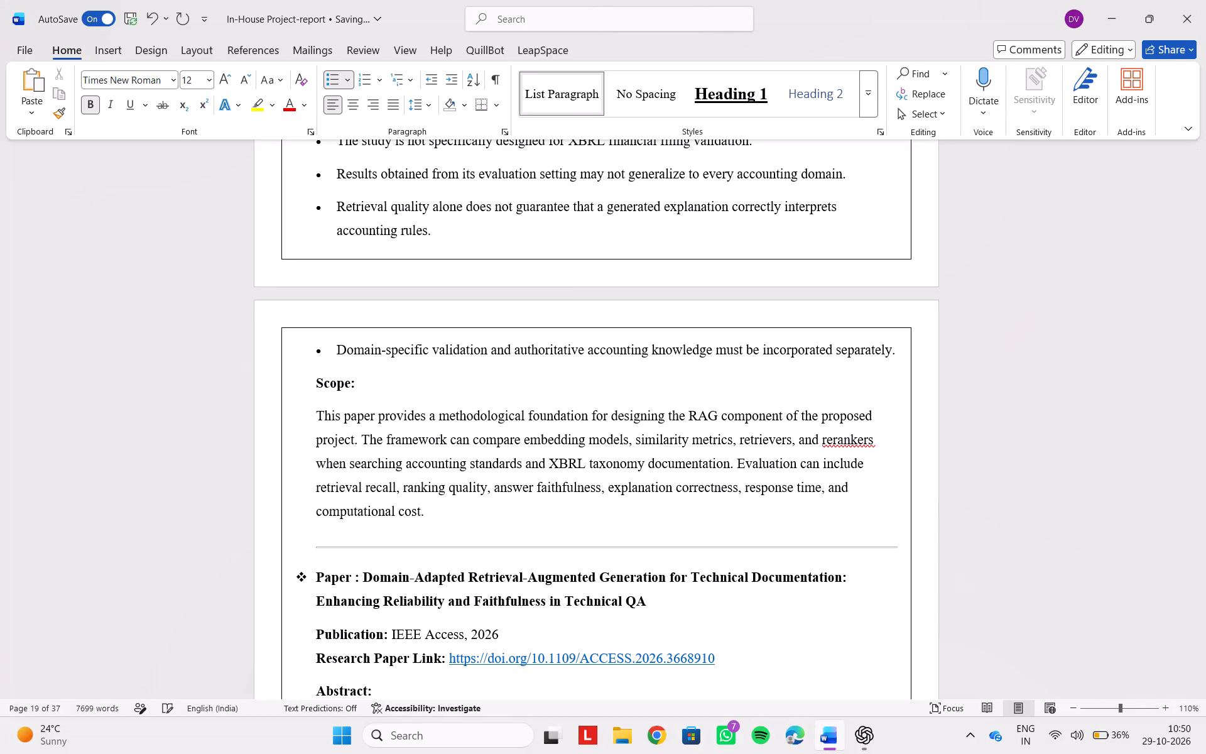
{"action": "type", "text": "10"}
Renumber the "EvaRAG: Evaluating Advanced RAG Techniques With Indexing and Distance Metrics" heading as Paper 11.
{"action": "scroll", "coordinate": [508, 495], "scroll_direction": "down", "scroll_amount": 1}
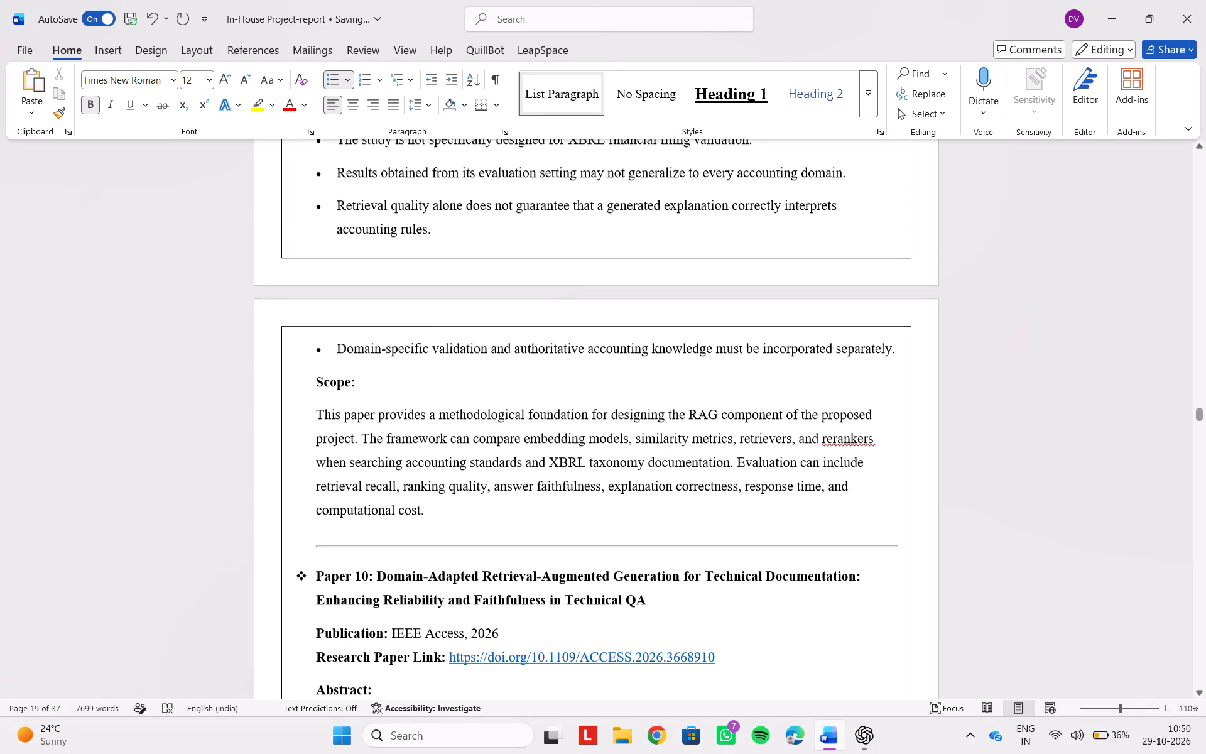
{"action": "scroll", "coordinate": [508, 495], "scroll_direction": "down", "scroll_amount": 2}
{"action": "scroll", "coordinate": [508, 495], "scroll_direction": "up", "scroll_amount": 1}
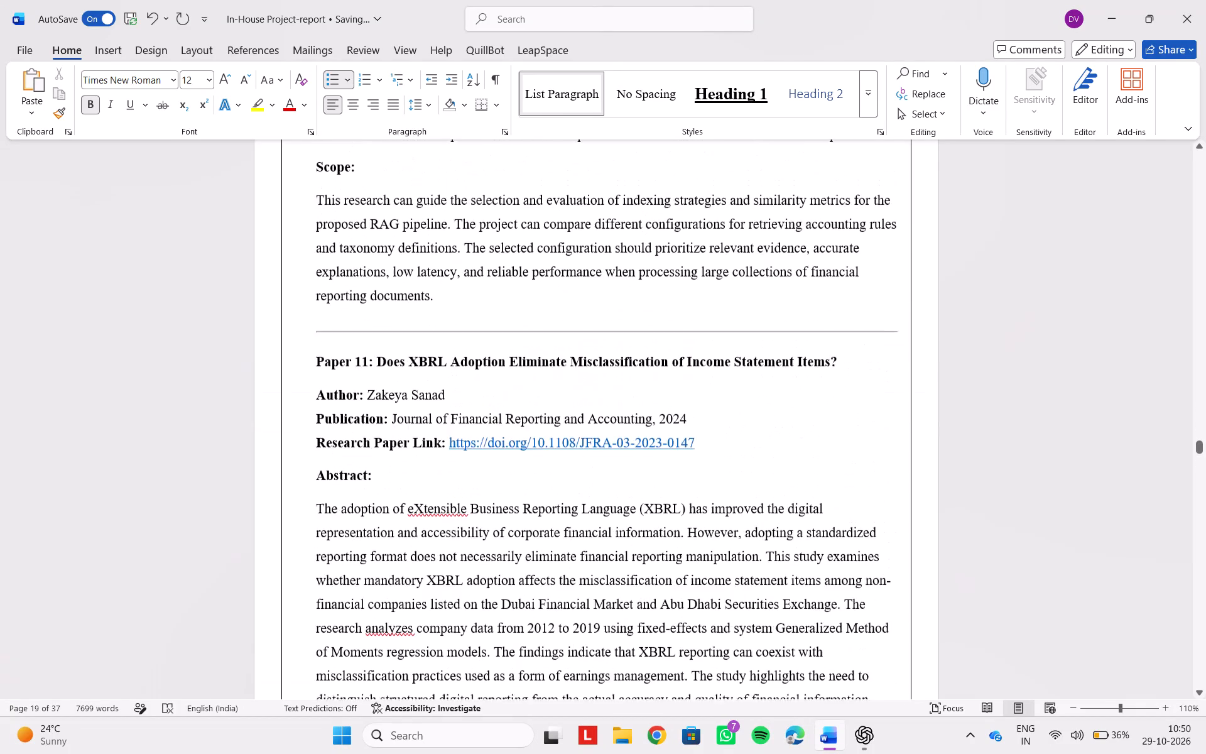
{"action": "scroll", "coordinate": [508, 495], "scroll_direction": "up", "scroll_amount": 2}
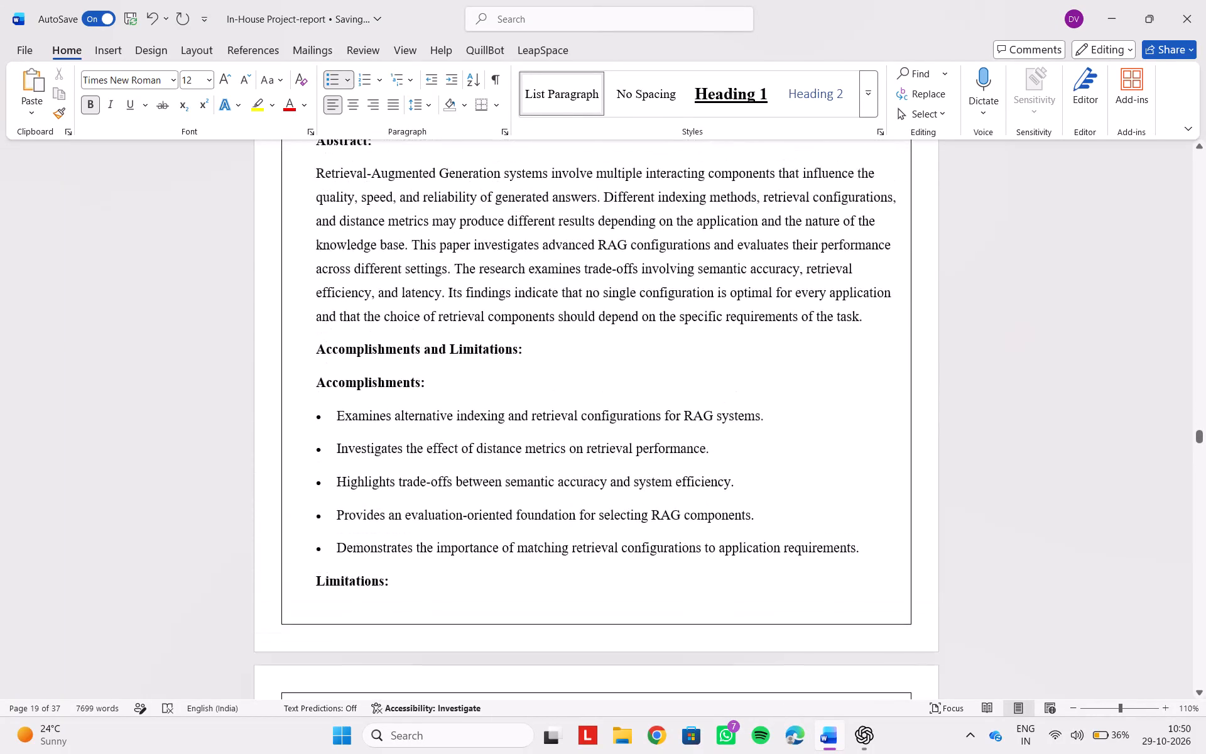
{"action": "scroll", "coordinate": [508, 495], "scroll_direction": "up", "scroll_amount": 3}
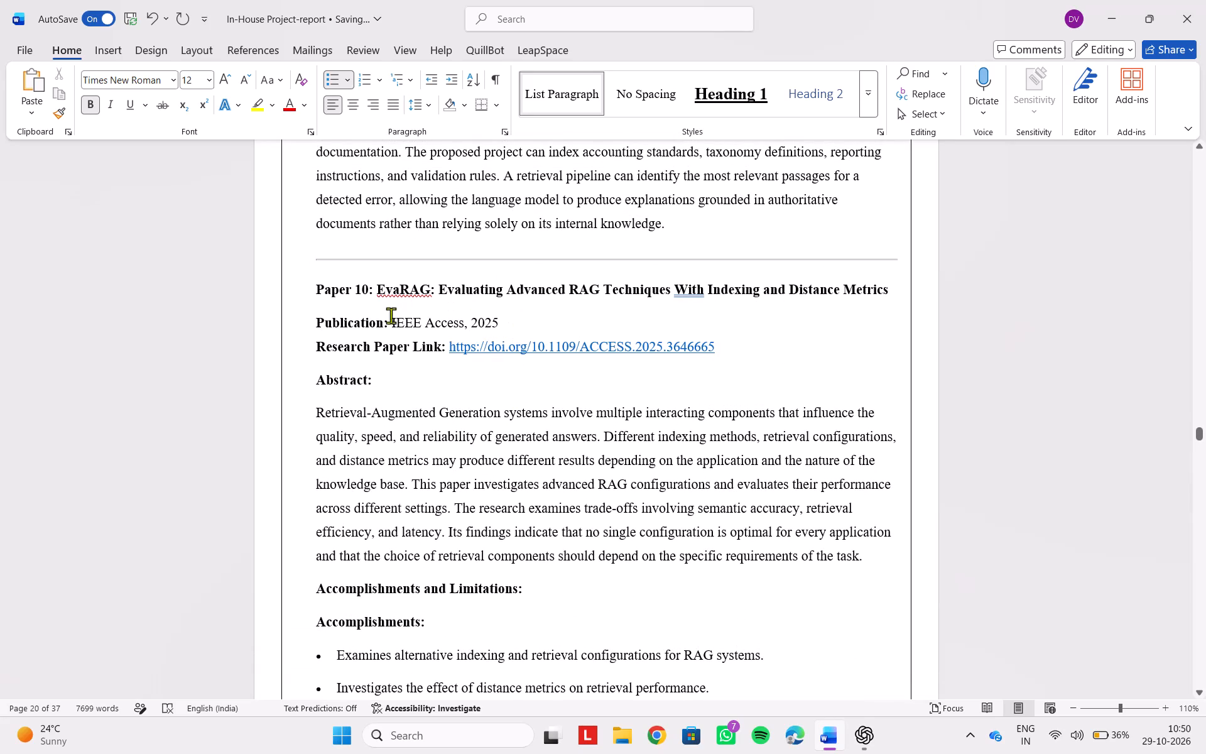
{"action": "left_click", "coordinate": [367, 286]}
{"action": "key", "text": "BackSpace"}
{"action": "key", "text": "1"}
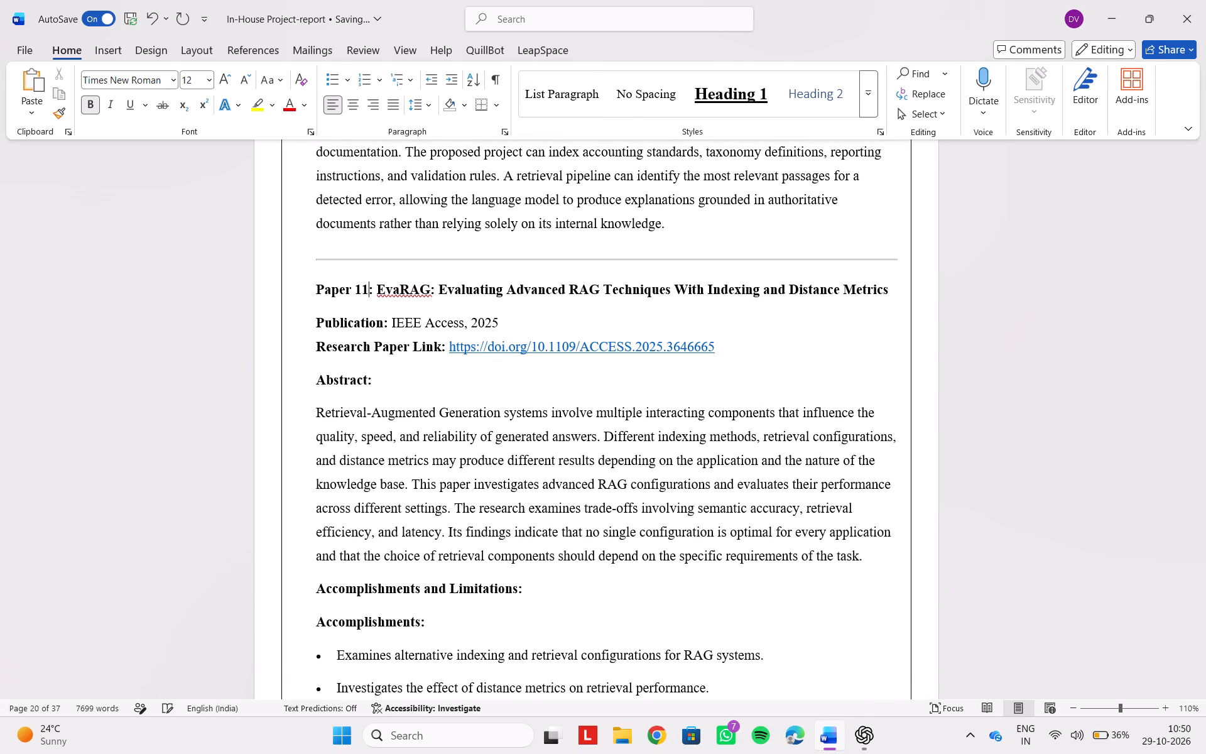
Add a four-diamond bullet to the "EvaRAG" paper heading.
{"action": "scroll", "coordinate": [430, 444], "scroll_direction": "down", "scroll_amount": 3}
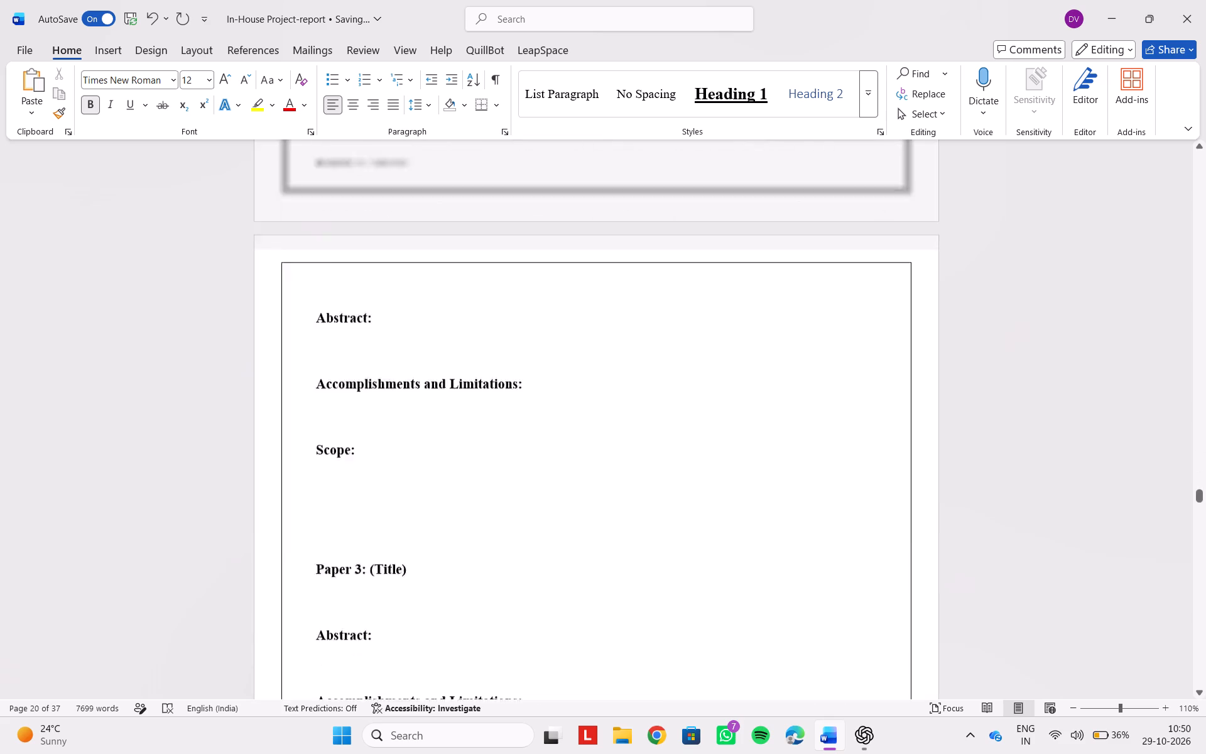
{"action": "scroll", "coordinate": [430, 444], "scroll_direction": "up", "scroll_amount": 5}
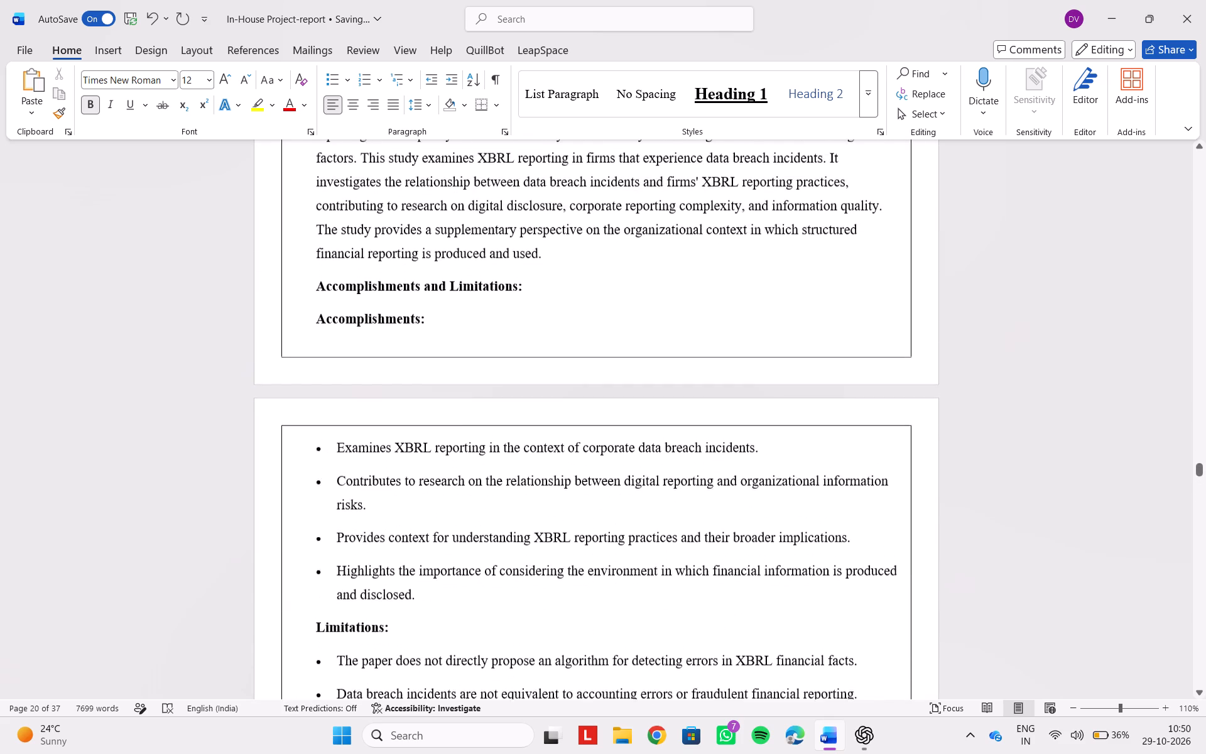
{"action": "scroll", "coordinate": [430, 444], "scroll_direction": "up", "scroll_amount": 2}
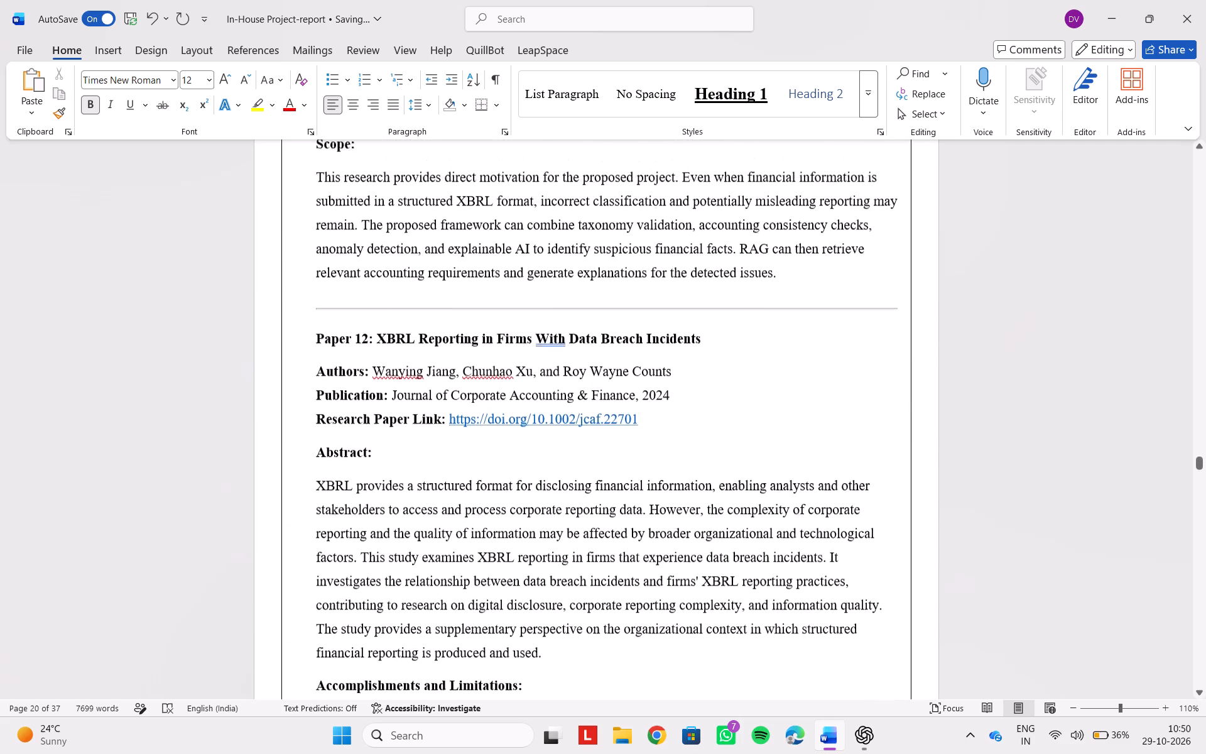
{"action": "scroll", "coordinate": [430, 444], "scroll_direction": "up", "scroll_amount": 3}
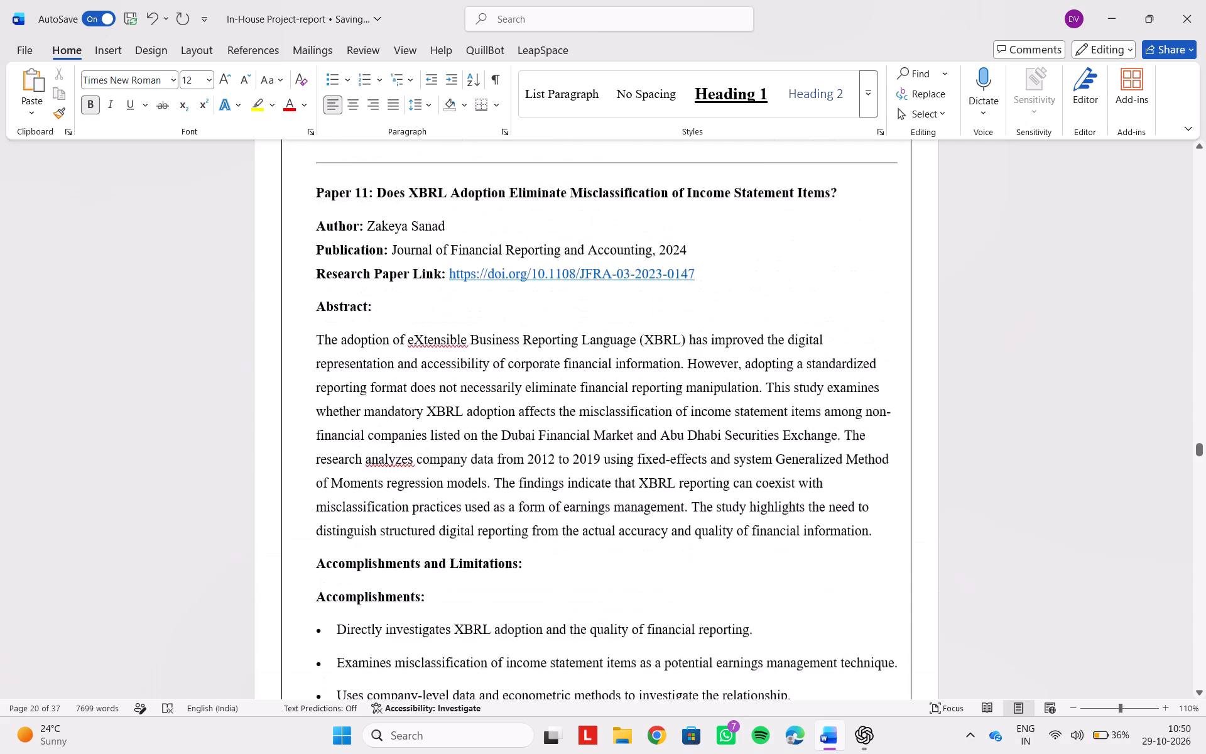
{"action": "scroll", "coordinate": [430, 444], "scroll_direction": "up", "scroll_amount": 2}
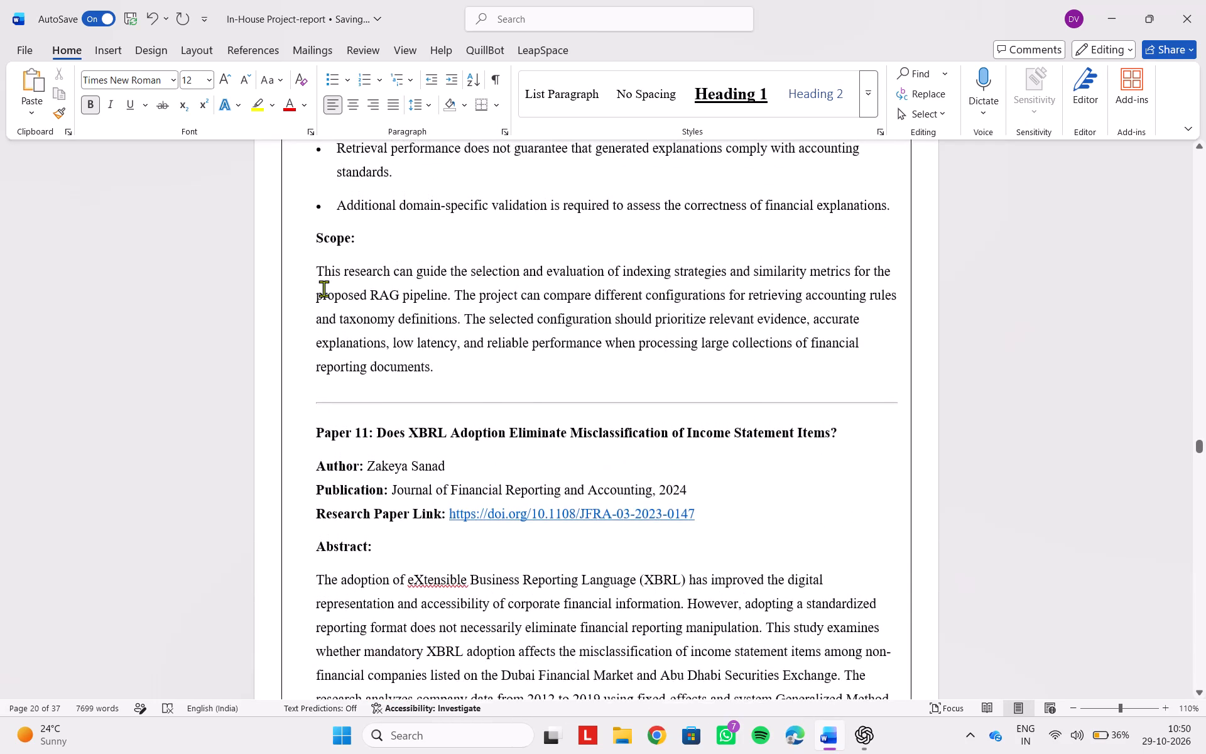
{"action": "scroll", "coordinate": [323, 288], "scroll_direction": "up", "scroll_amount": 2}
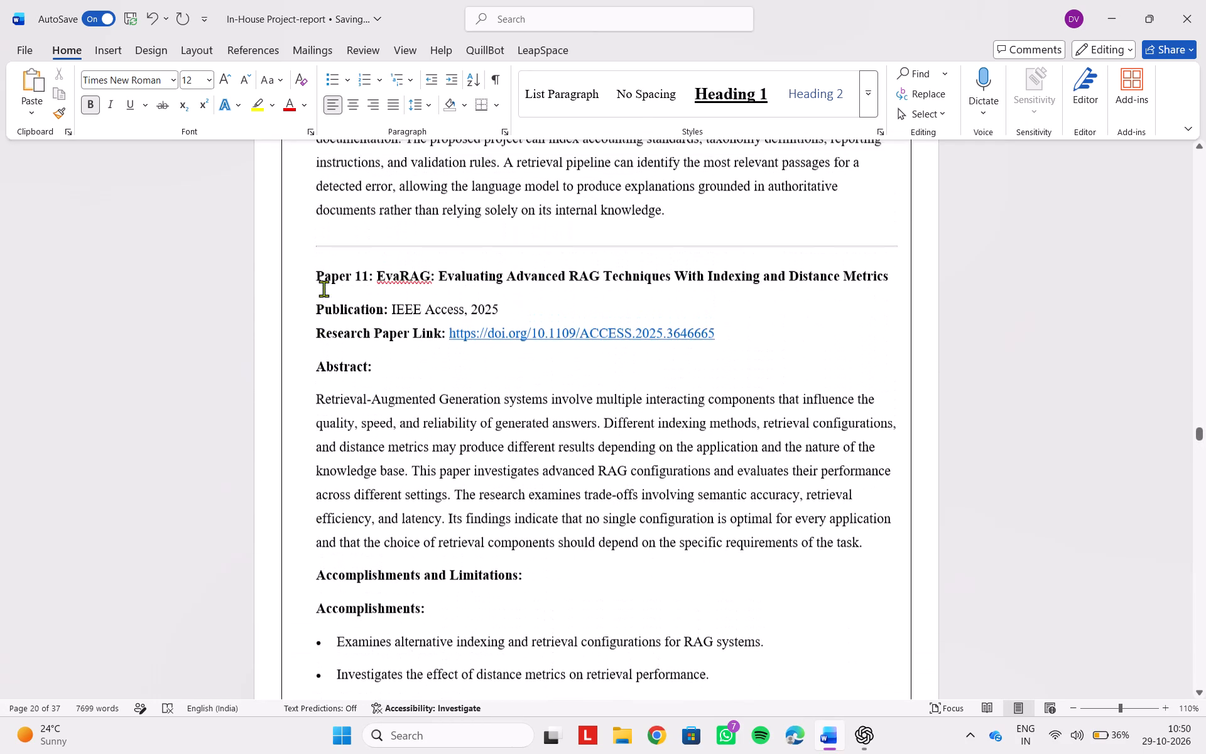
{"action": "scroll", "coordinate": [323, 288], "scroll_direction": "up", "scroll_amount": 1}
{"action": "left_click", "coordinate": [310, 296]}
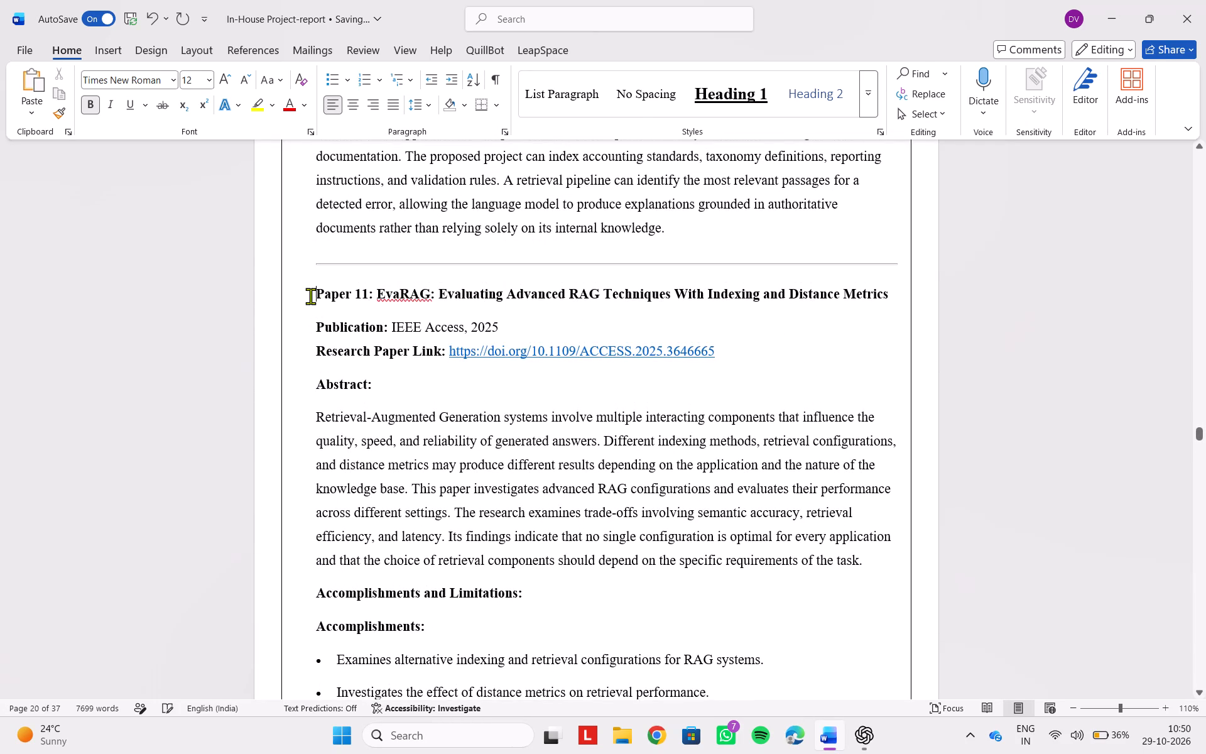
{"action": "left_click", "coordinate": [323, 75]}
Add a four-diamond bullet to the "Does XBRL Adoption Eliminate Misclassification of Income Statement Items?" heading and renumber it as Paper 12.
{"action": "scroll", "coordinate": [405, 480], "scroll_direction": "down", "scroll_amount": 3}
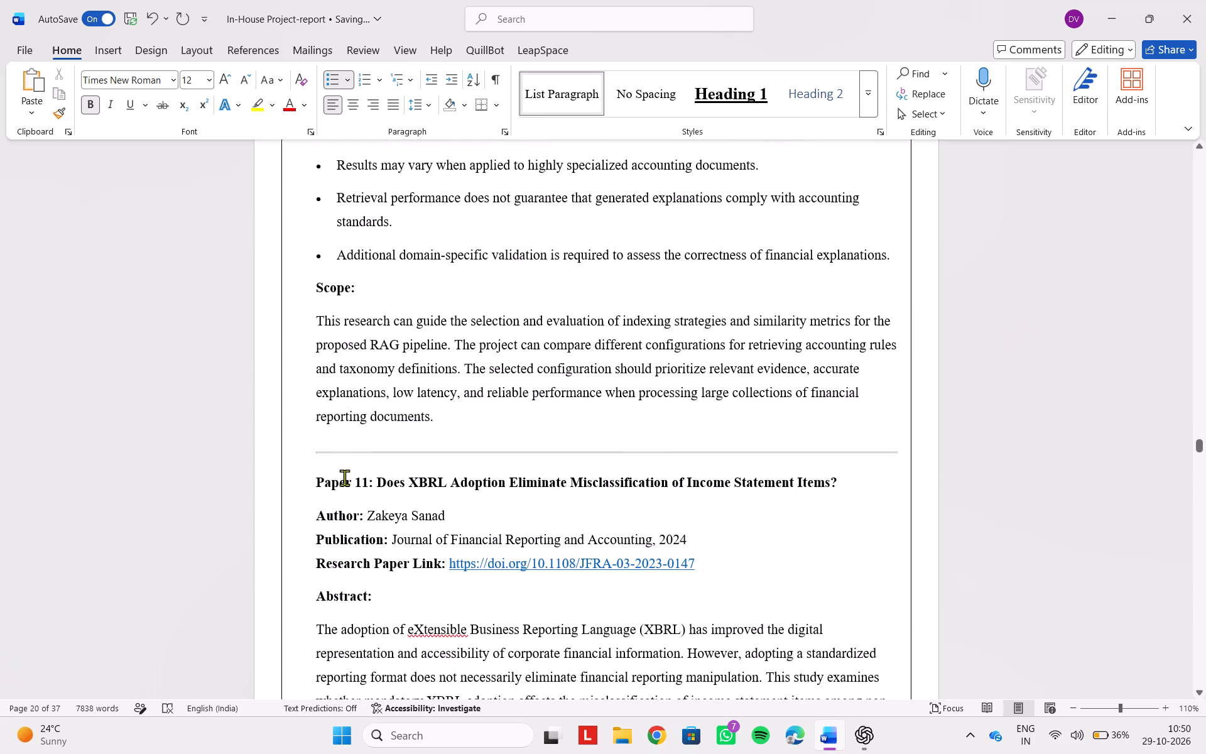
{"action": "left_click", "coordinate": [317, 474]}
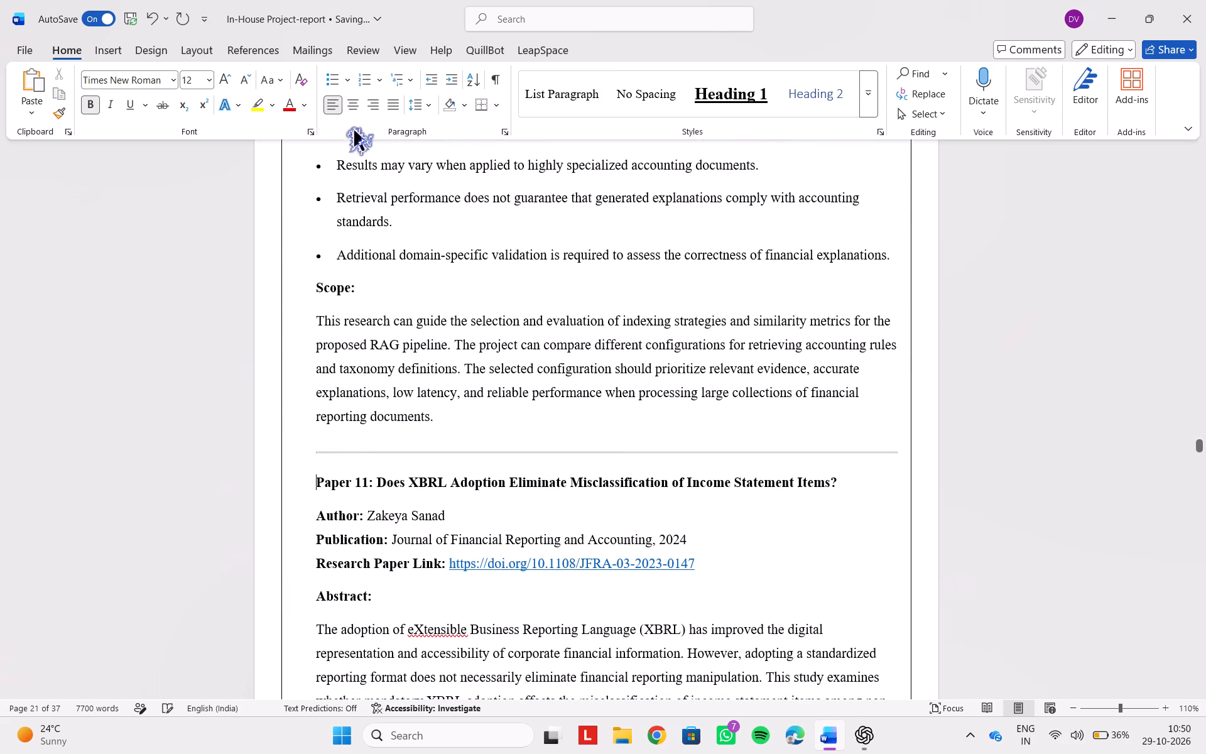
{"action": "left_click", "coordinate": [330, 74]}
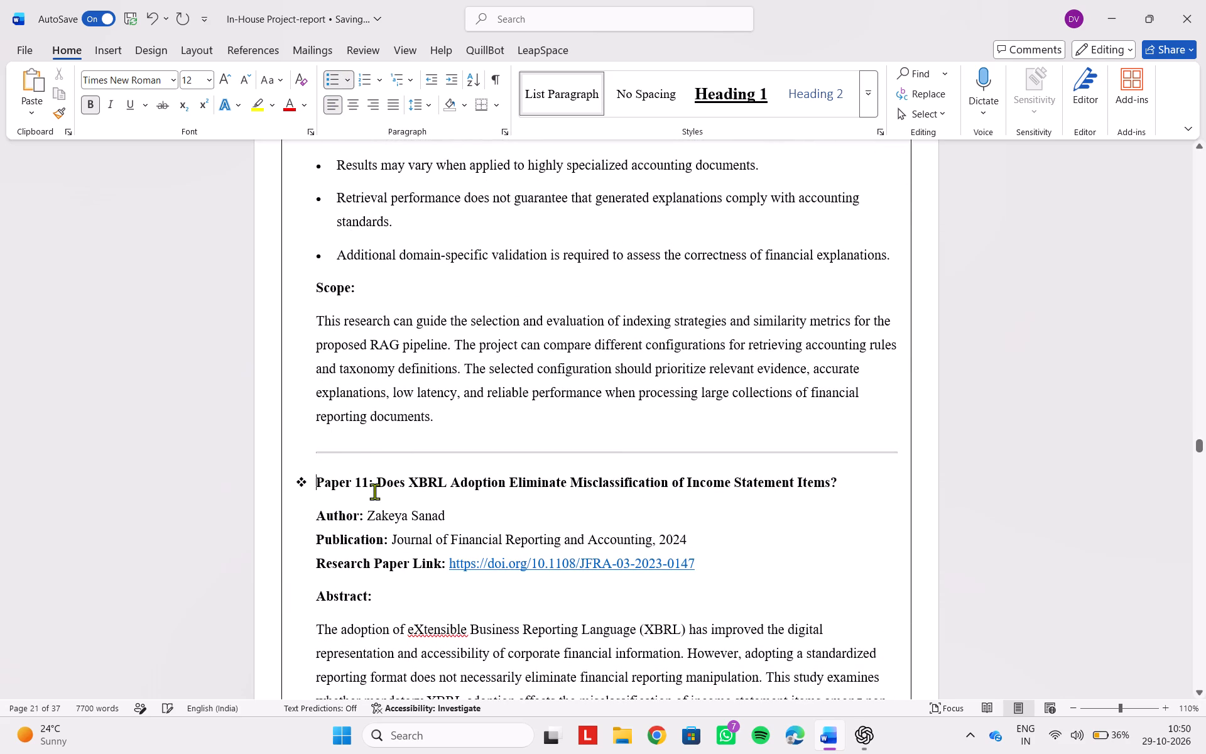
{"action": "left_click", "coordinate": [364, 486]}
{"action": "key", "text": "Right"}
{"action": "key", "text": "BackSpace"}
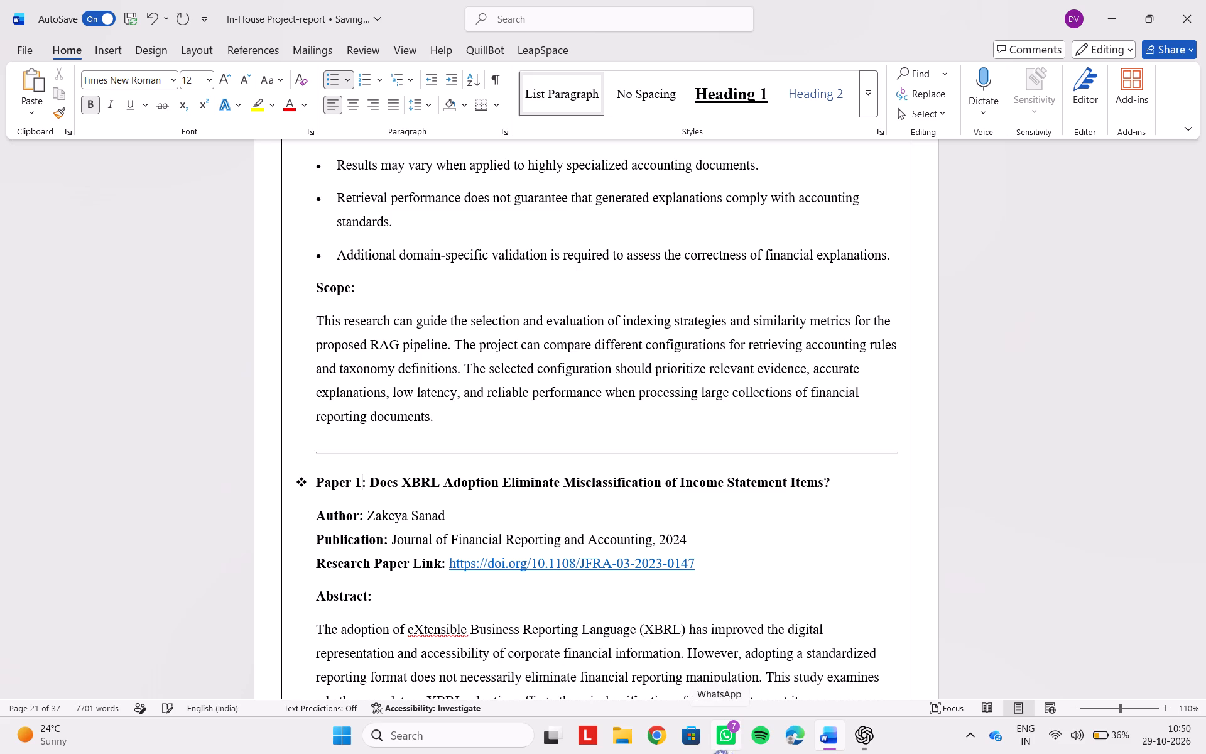
{"action": "key", "text": "2"}
Delete everything from the divider above "XBRL Reporting in Firms With Data Breach Incidents" through the blank paper templates and the "Any other Sources" heading.
{"action": "scroll", "coordinate": [604, 597], "scroll_direction": "down", "scroll_amount": 1}
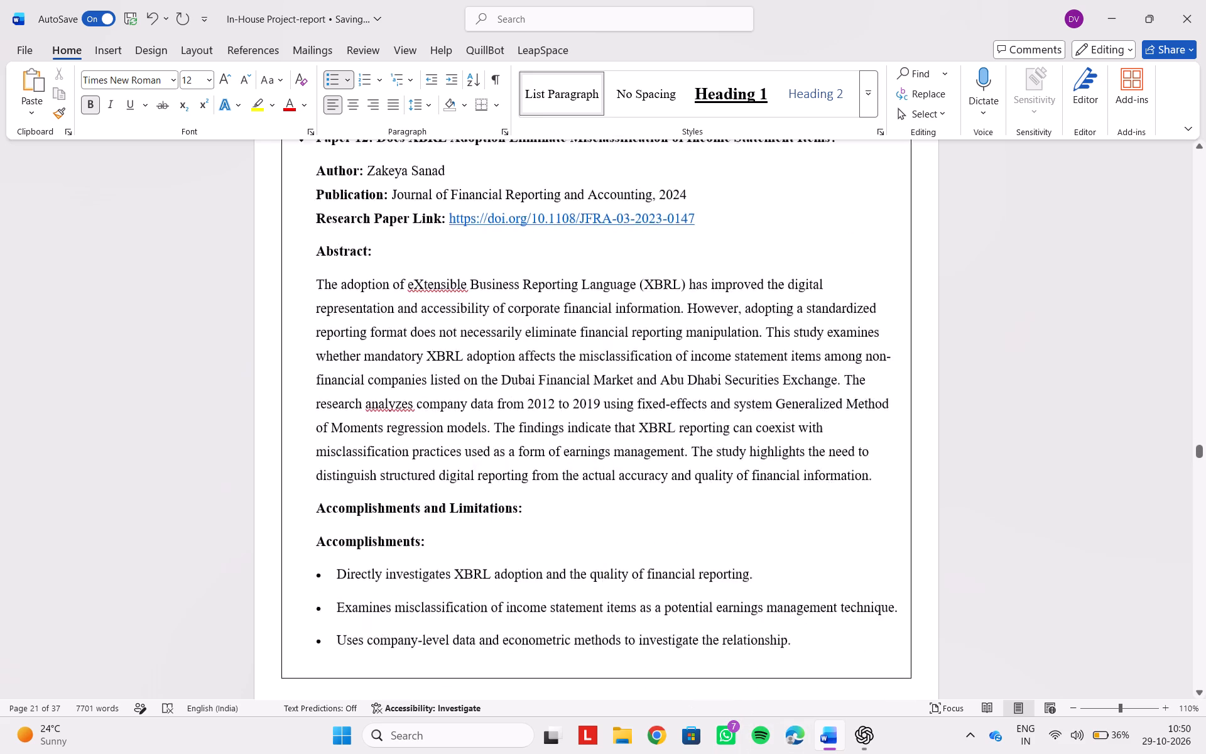
{"action": "scroll", "coordinate": [604, 597], "scroll_direction": "down", "scroll_amount": 3}
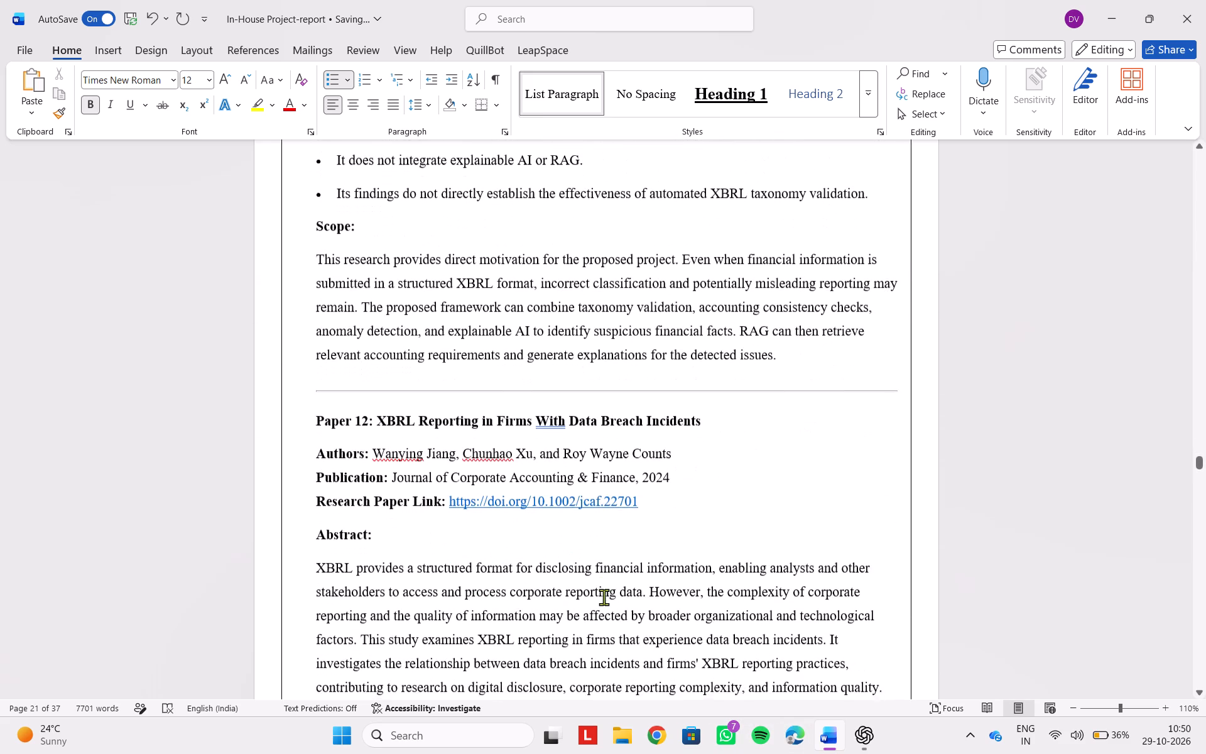
{"action": "scroll", "coordinate": [604, 597], "scroll_direction": "down", "scroll_amount": 1}
{"action": "left_click_drag", "start_coordinate": [312, 385], "coordinate": [462, 745]}
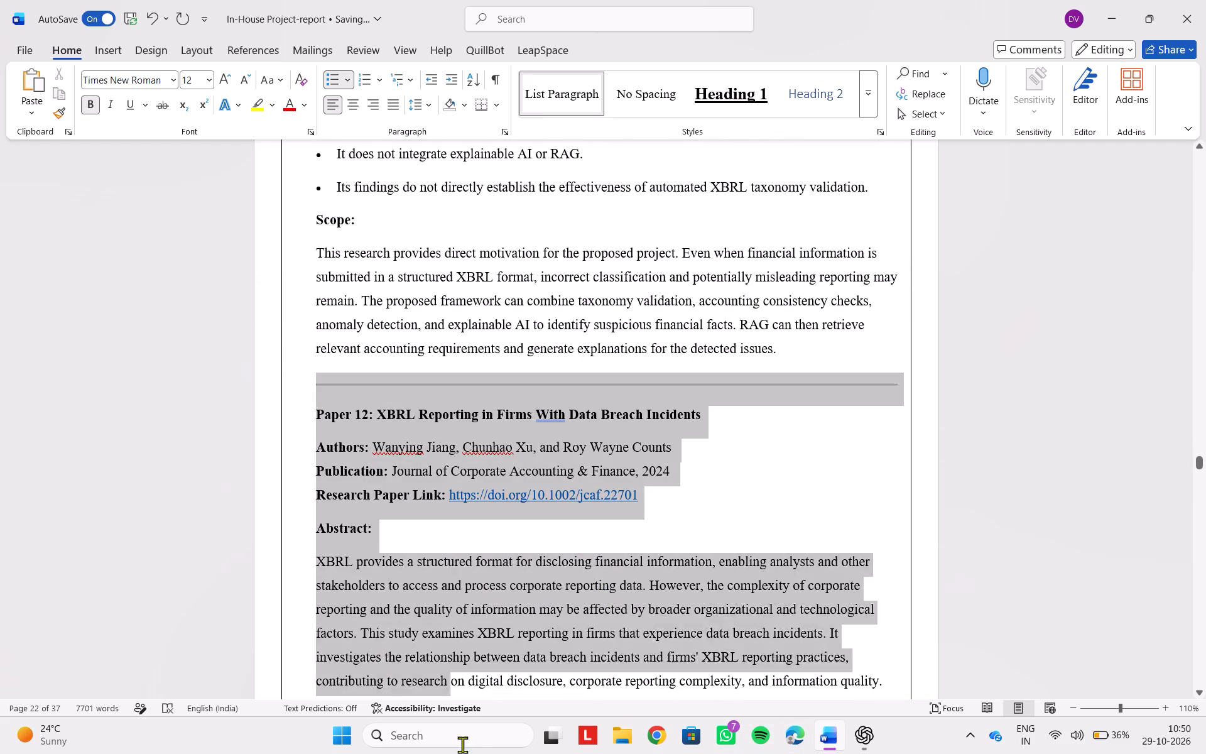
{"action": "left_click_drag", "start_coordinate": [462, 745], "coordinate": [513, 740]}
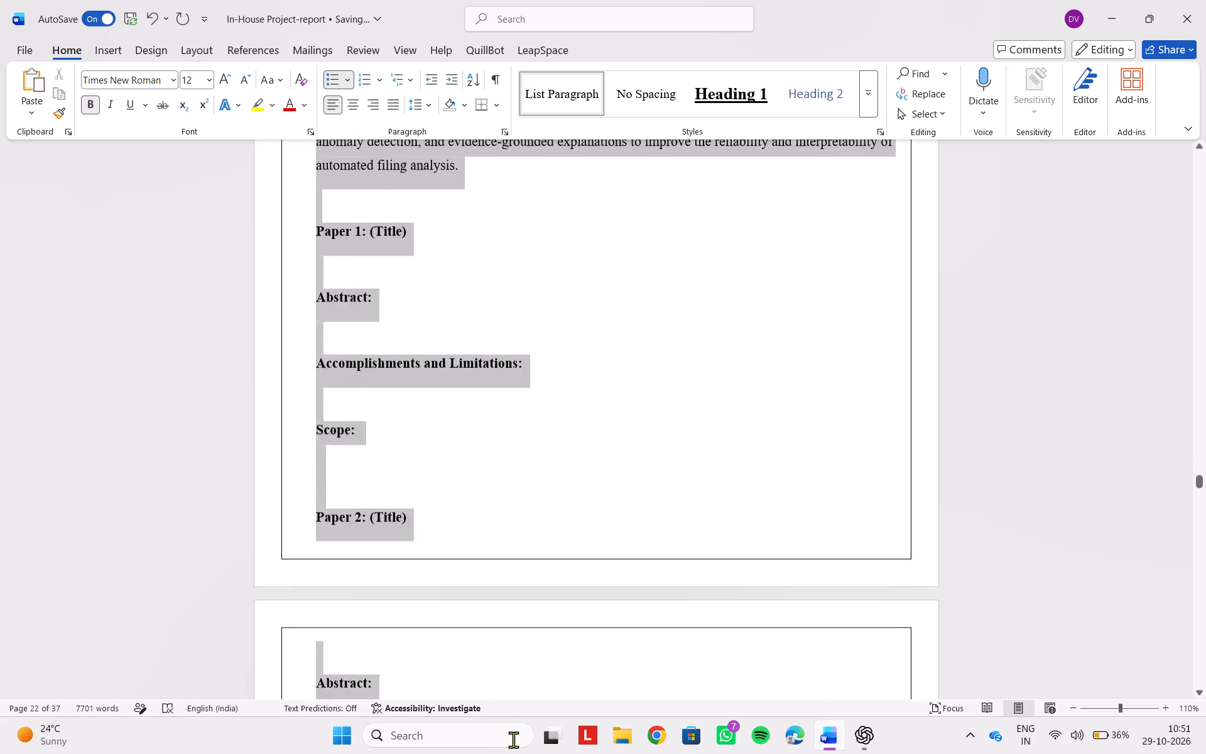
{"action": "left_click_drag", "start_coordinate": [513, 740], "coordinate": [521, 102]}
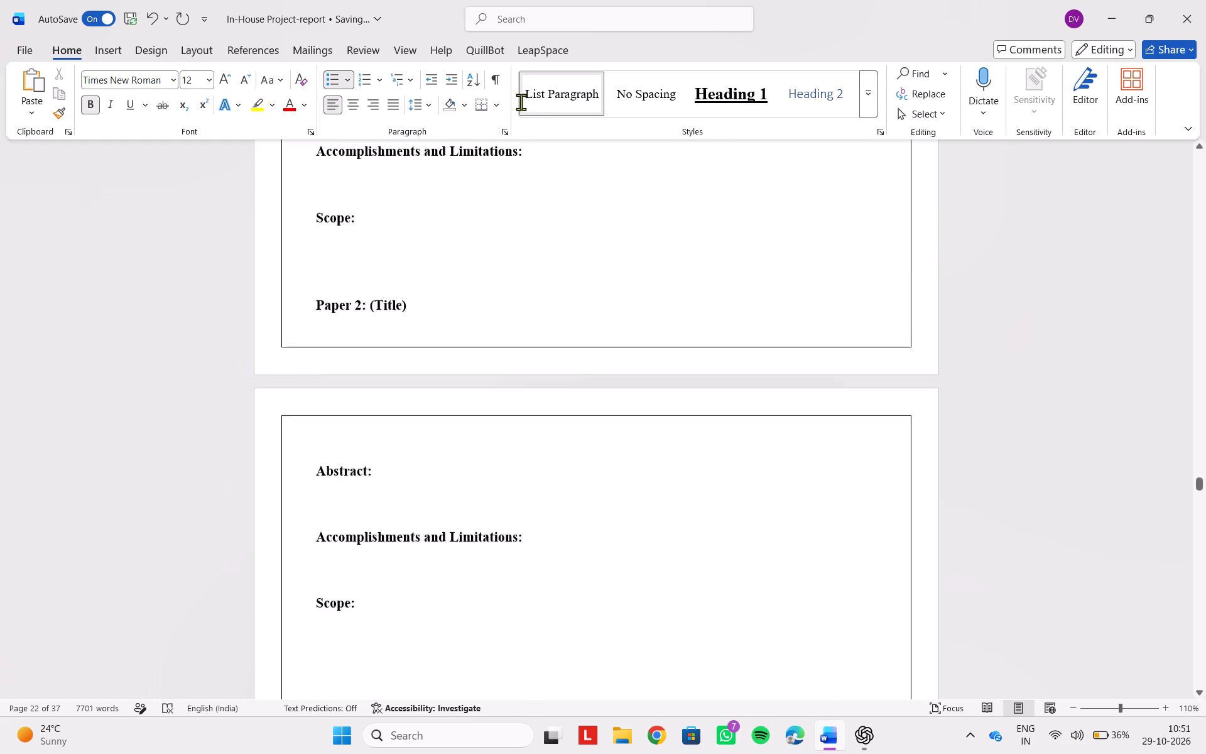
{"action": "left_click_drag", "start_coordinate": [521, 102], "coordinate": [496, 718]}
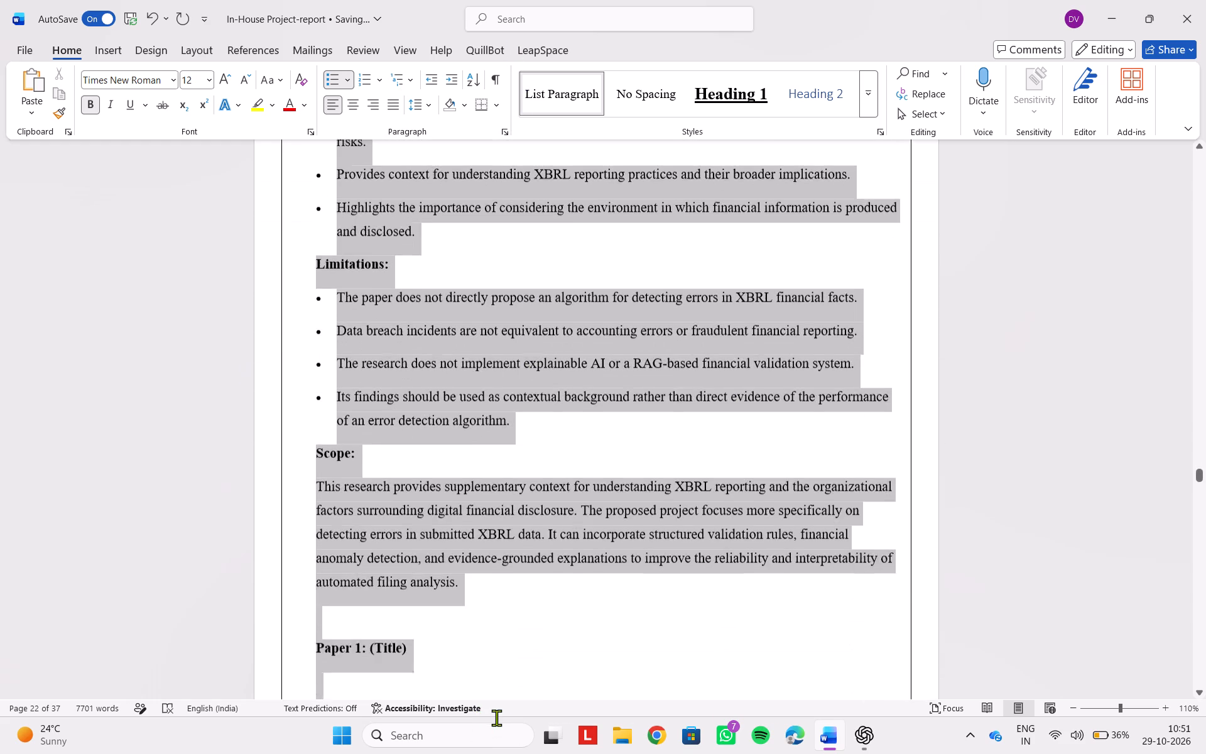
{"action": "left_click_drag", "start_coordinate": [496, 718], "coordinate": [532, 693]}
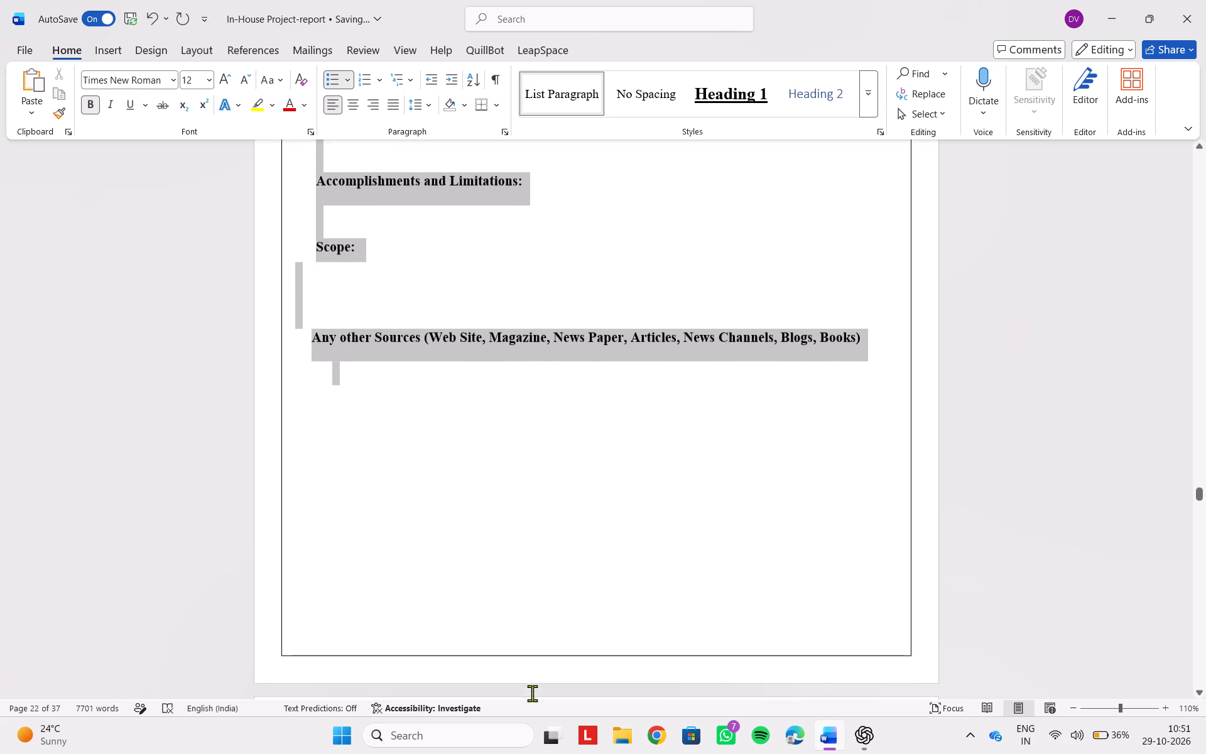
{"action": "left_click_drag", "start_coordinate": [532, 693], "coordinate": [678, 542]}
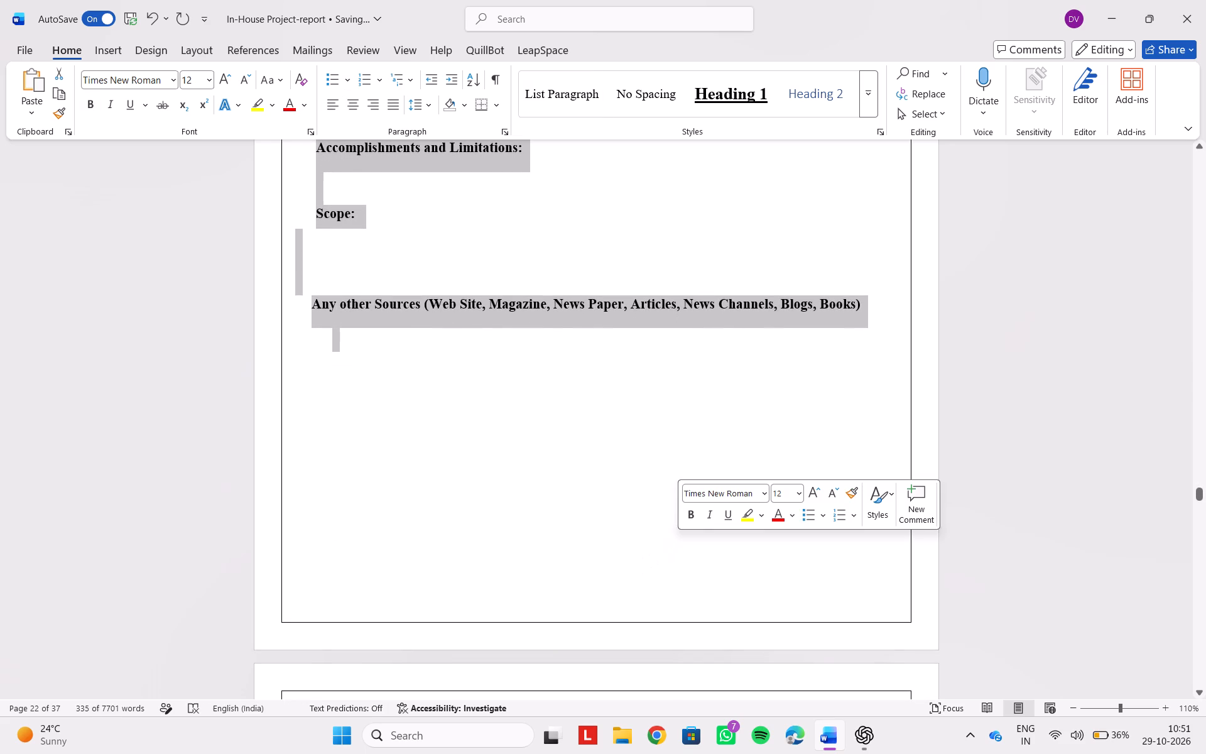
{"action": "key", "text": "BackSpace"}
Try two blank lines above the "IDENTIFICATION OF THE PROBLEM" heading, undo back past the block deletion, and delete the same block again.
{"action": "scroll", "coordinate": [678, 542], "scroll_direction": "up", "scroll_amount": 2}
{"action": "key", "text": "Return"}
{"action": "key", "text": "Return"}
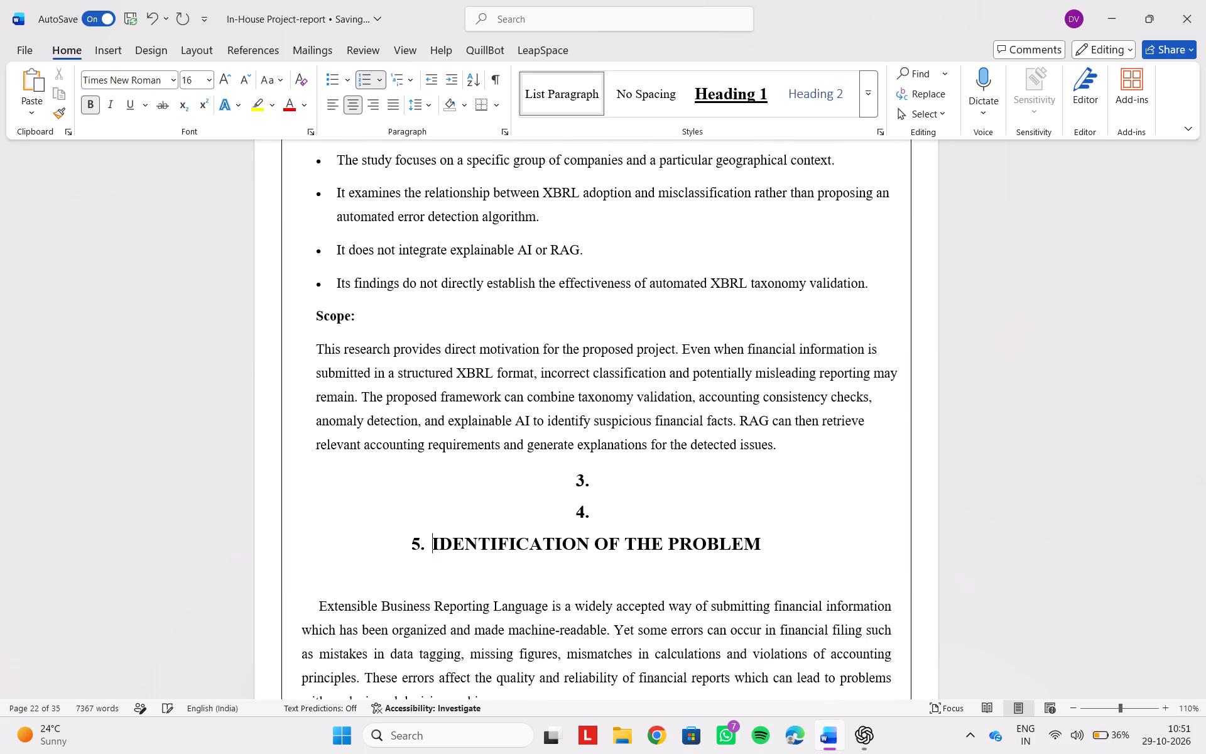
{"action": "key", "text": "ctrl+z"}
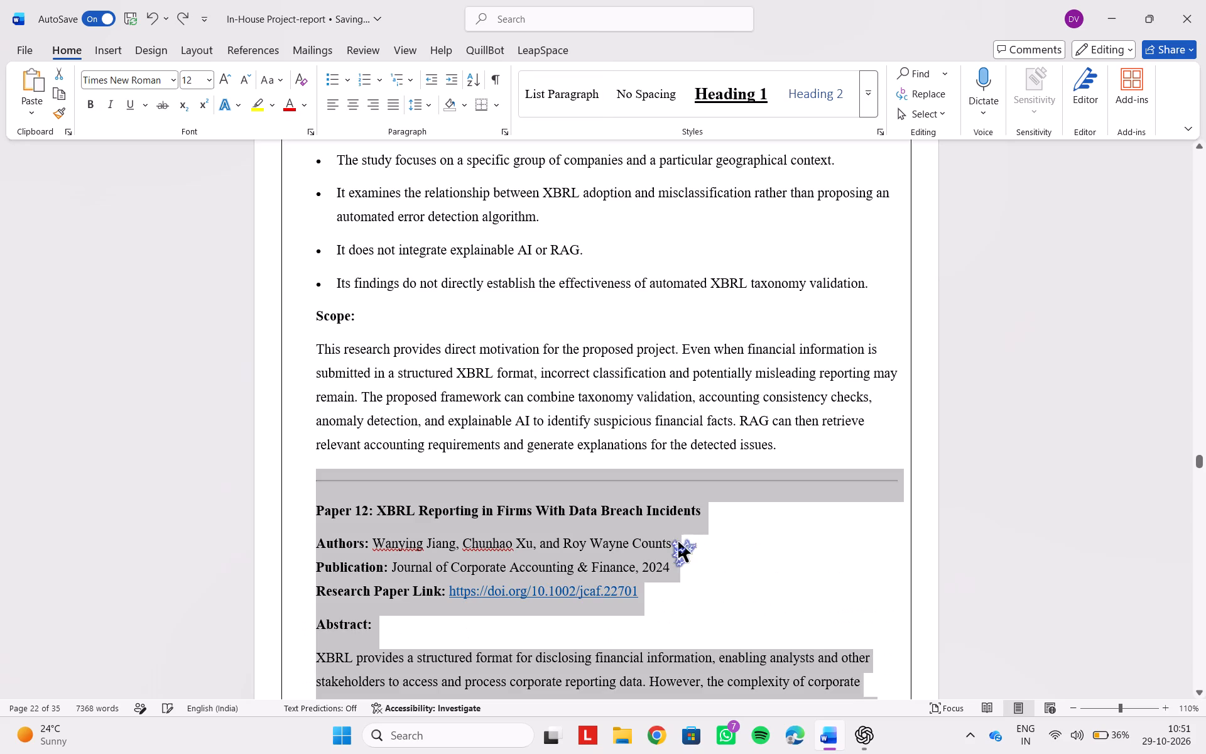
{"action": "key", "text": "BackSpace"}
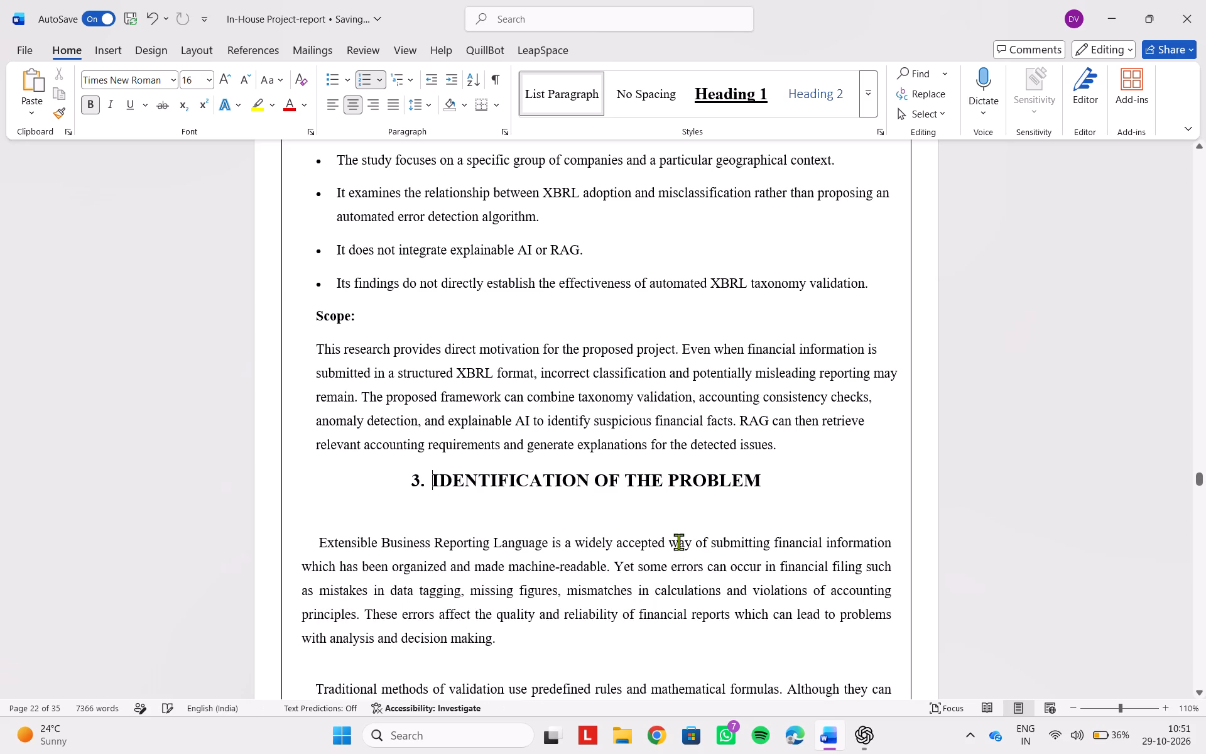
Insert blank lines after the Paper 12 Scope paragraph until the "IDENTIFICATION OF THE PROBLEM" heading starts on a new page.
{"action": "left_click", "coordinate": [807, 450]}
{"action": "key", "text": "Return"}
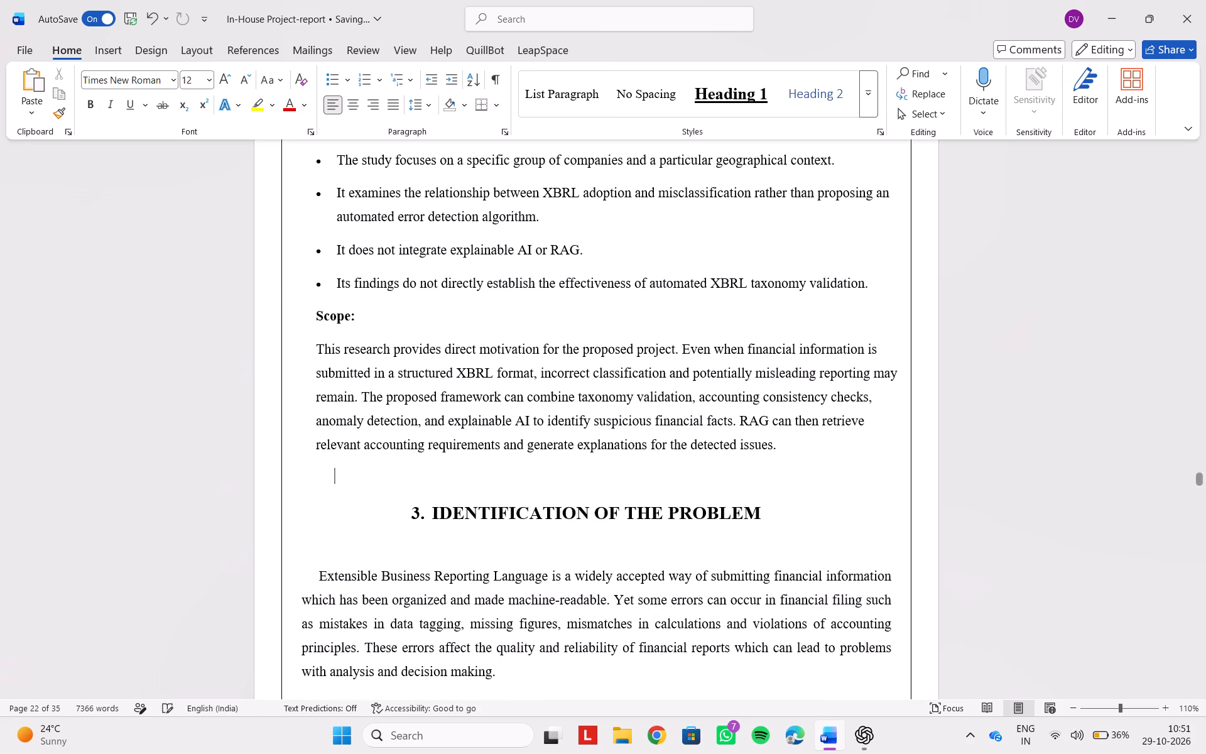
{"action": "key", "text": "Return"}
{"action": "key", "text": "Return"}
{"action": "key", "text": "Return"}
{"action": "key", "text": "Return"}
{"action": "key", "text": "Return"}
{"action": "key", "text": "Return"}
{"action": "key", "text": "Return"}
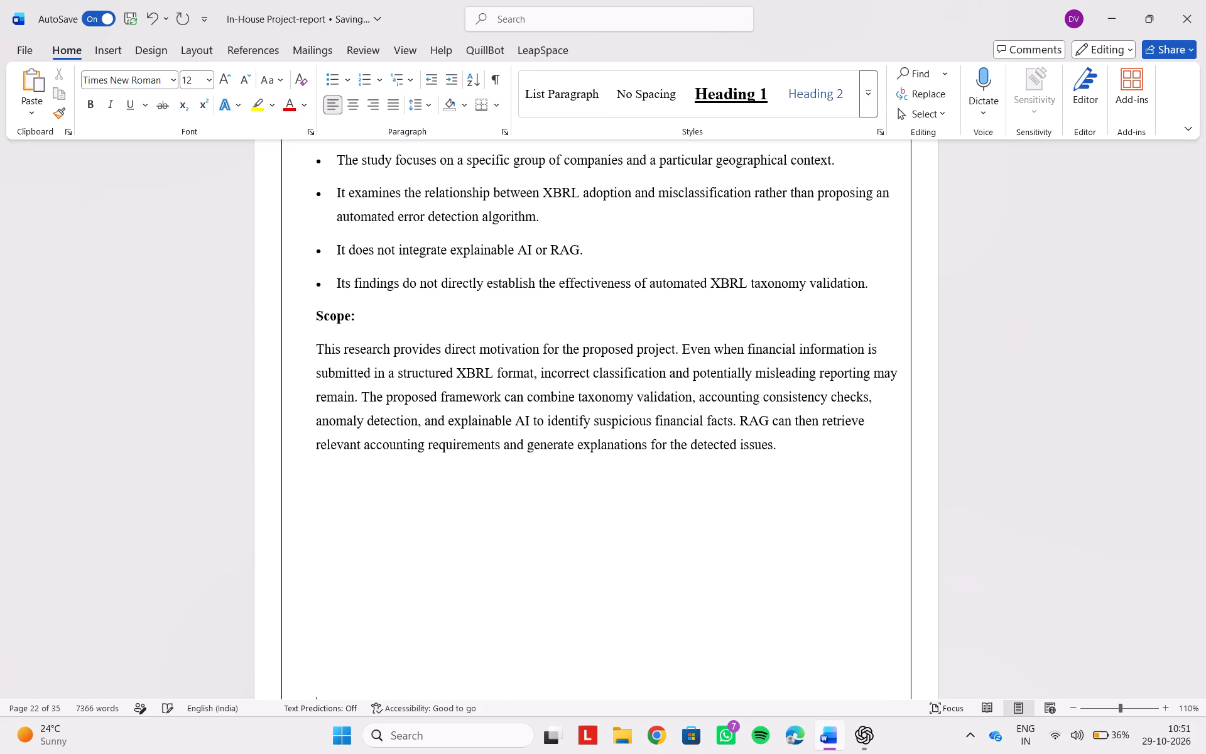
{"action": "scroll", "coordinate": [807, 450], "scroll_direction": "down", "scroll_amount": 1}
{"action": "key", "text": "Return"}
{"action": "key", "text": "Return"}
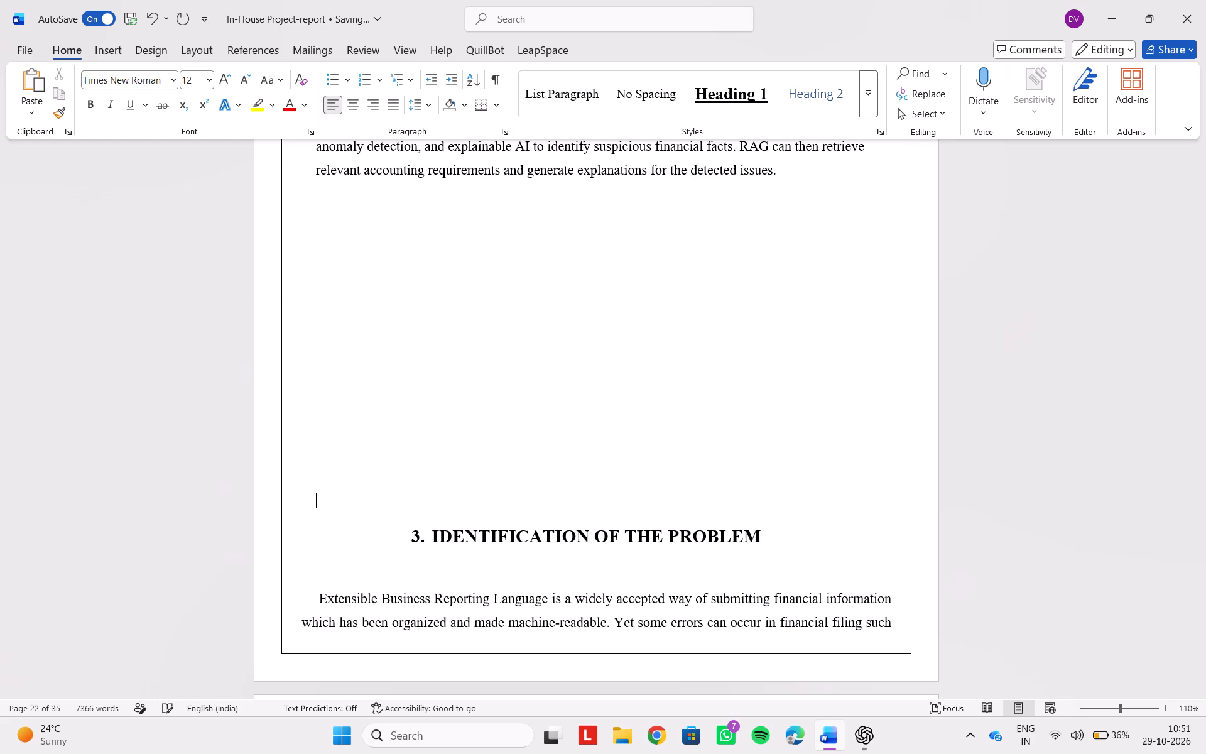
{"action": "key", "text": "Return"}
{"action": "key", "text": "Return"}
{"action": "key", "text": "Return"}
{"action": "scroll", "coordinate": [807, 450], "scroll_direction": "down", "scroll_amount": 1}
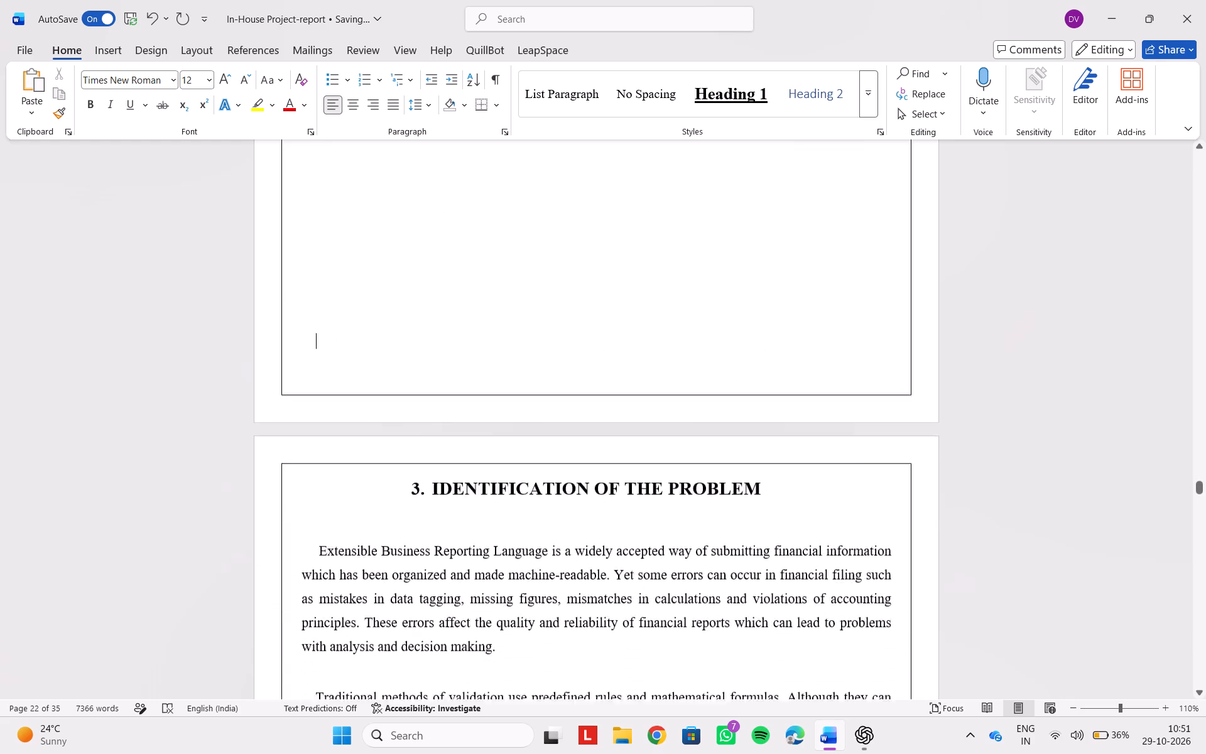
Delete the horizontal divider lines above the Paper 12 and Paper 11 headings.
{"action": "scroll", "coordinate": [807, 450], "scroll_direction": "down", "scroll_amount": 1}
{"action": "scroll", "coordinate": [807, 450], "scroll_direction": "up", "scroll_amount": 1}
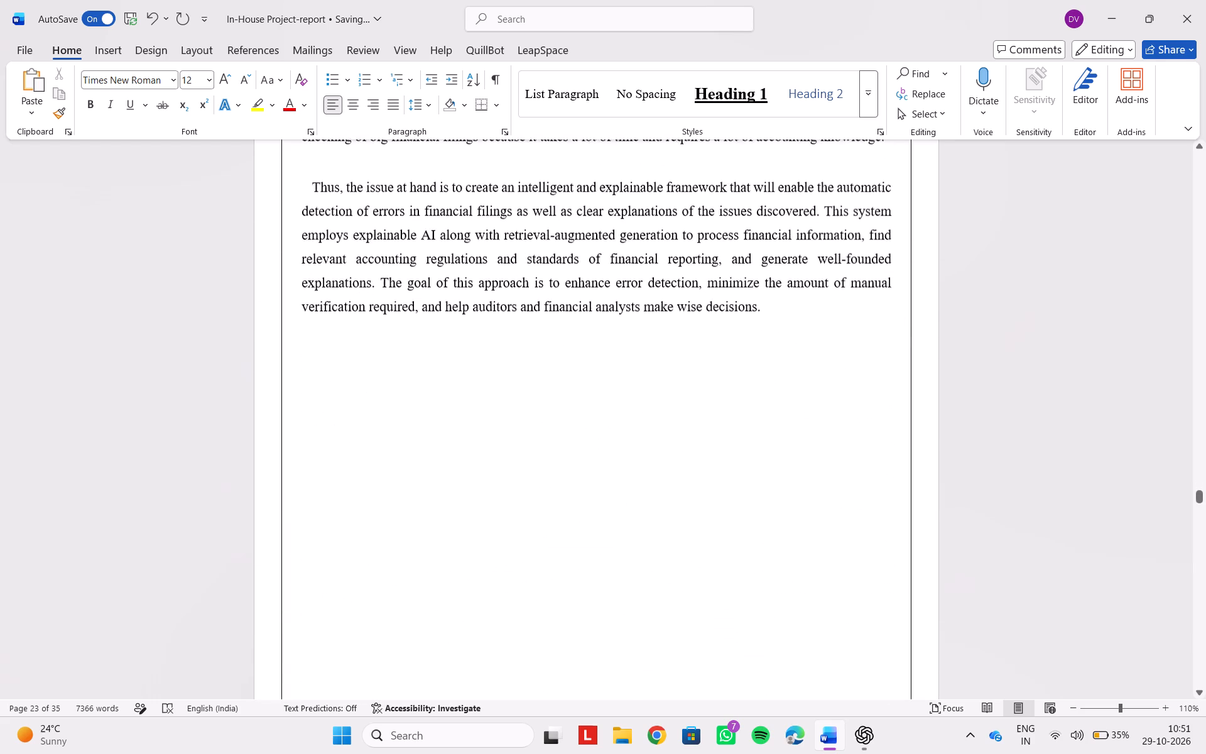
{"action": "scroll", "coordinate": [807, 450], "scroll_direction": "up", "scroll_amount": 3}
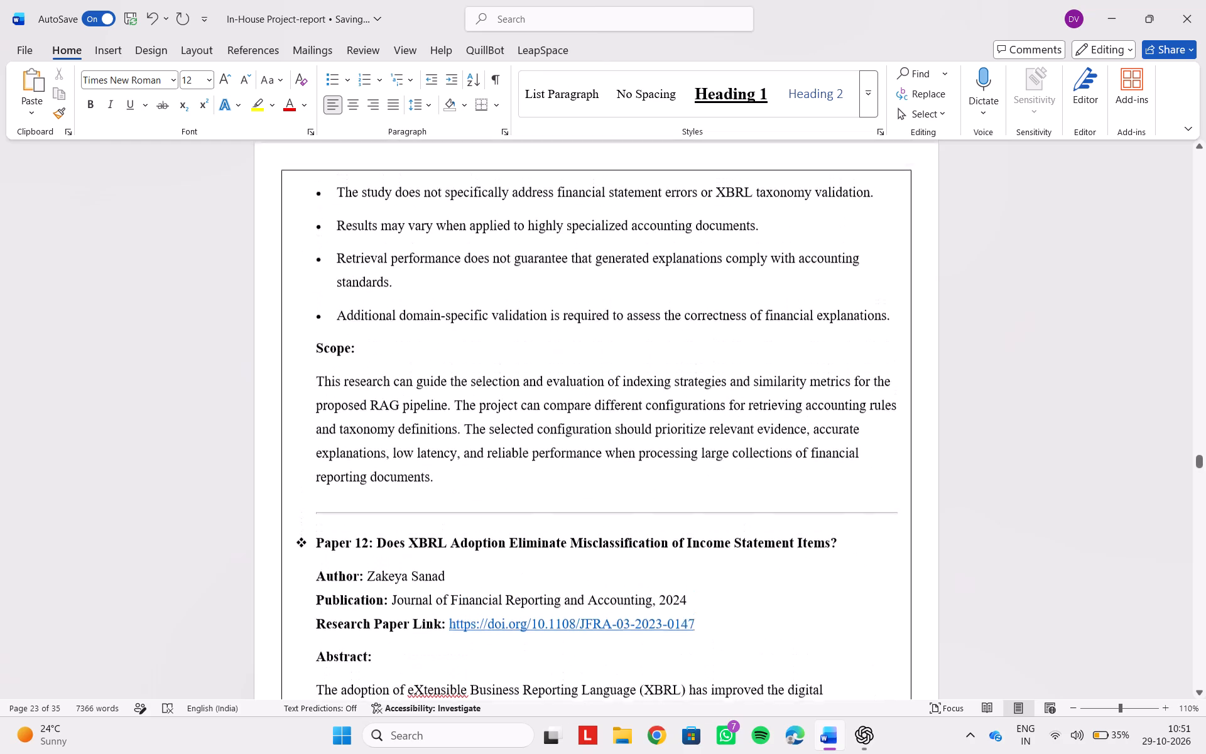
{"action": "scroll", "coordinate": [807, 450], "scroll_direction": "up", "scroll_amount": 1}
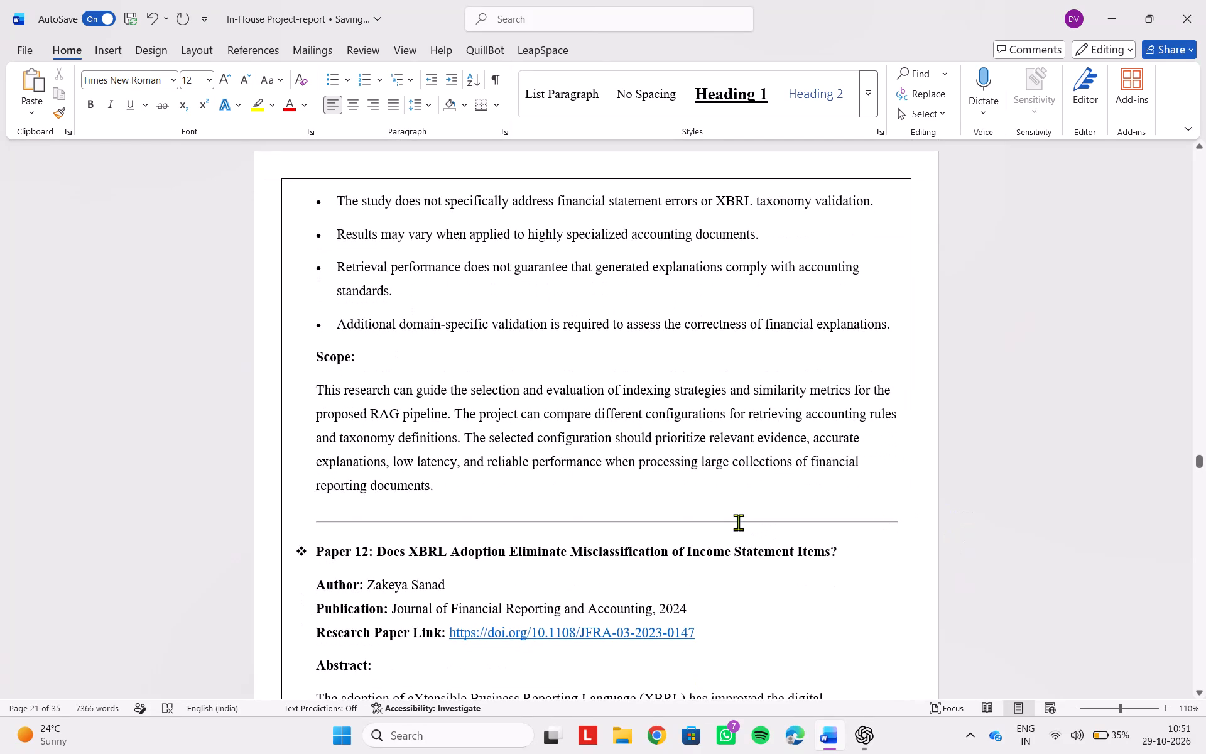
{"action": "left_click", "coordinate": [738, 522]}
{"action": "key", "text": "BackSpace"}
{"action": "scroll", "coordinate": [738, 522], "scroll_direction": "up", "scroll_amount": 1}
{"action": "scroll", "coordinate": [626, 377], "scroll_direction": "up", "scroll_amount": 1}
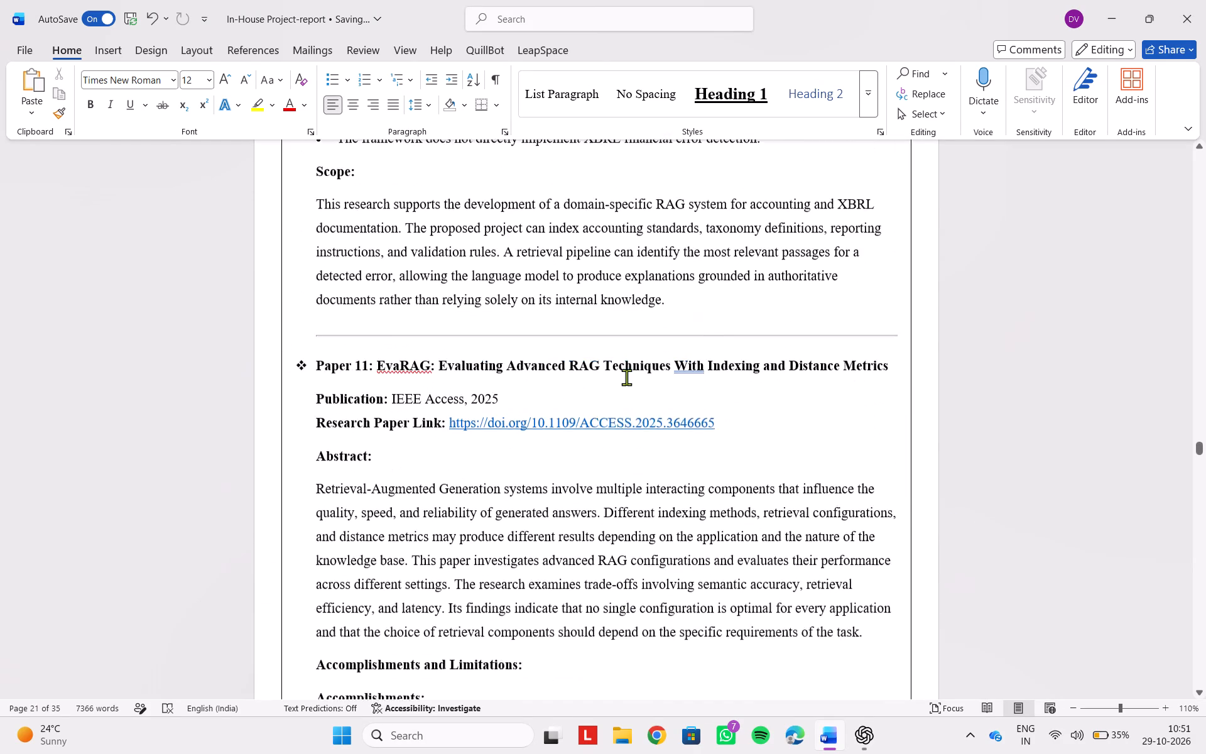
{"action": "scroll", "coordinate": [626, 377], "scroll_direction": "up", "scroll_amount": 1}
{"action": "left_click", "coordinate": [612, 385]}
{"action": "key", "text": "BackSpace"}
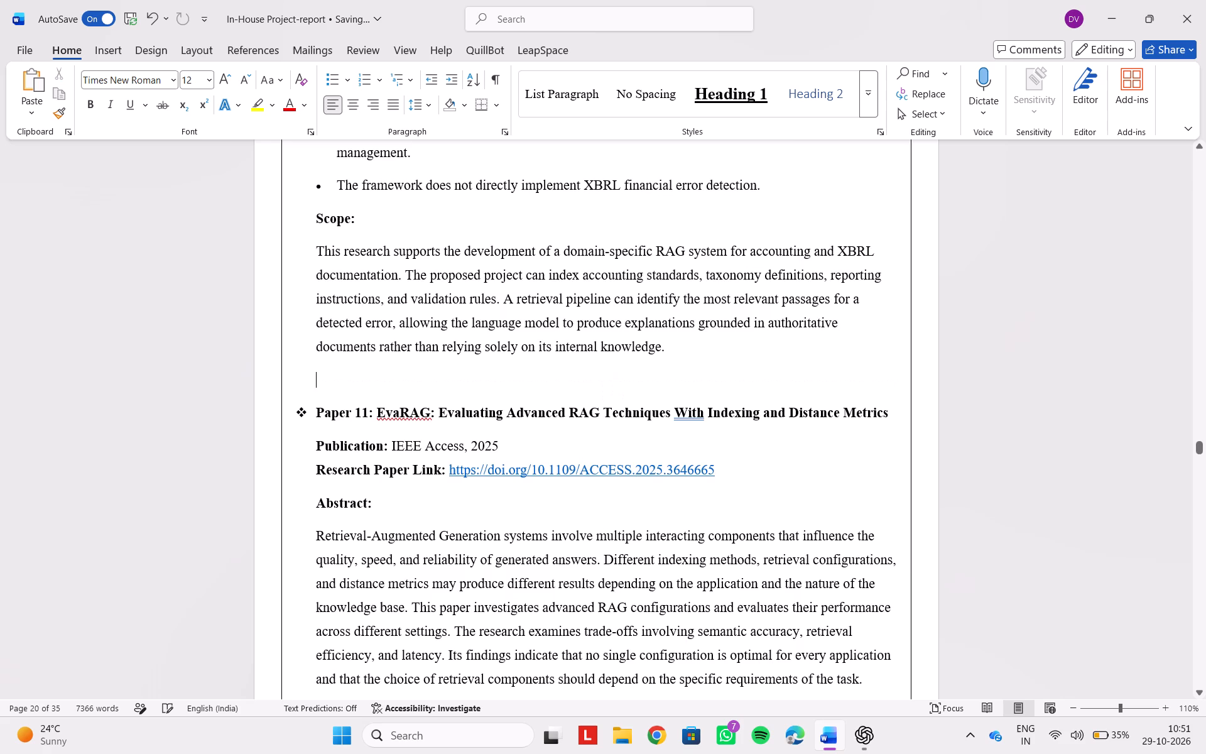
Increase the Paper 7 "Transparency and Privacy" heading to 14 pt.
{"action": "scroll", "coordinate": [612, 385], "scroll_direction": "up", "scroll_amount": 8}
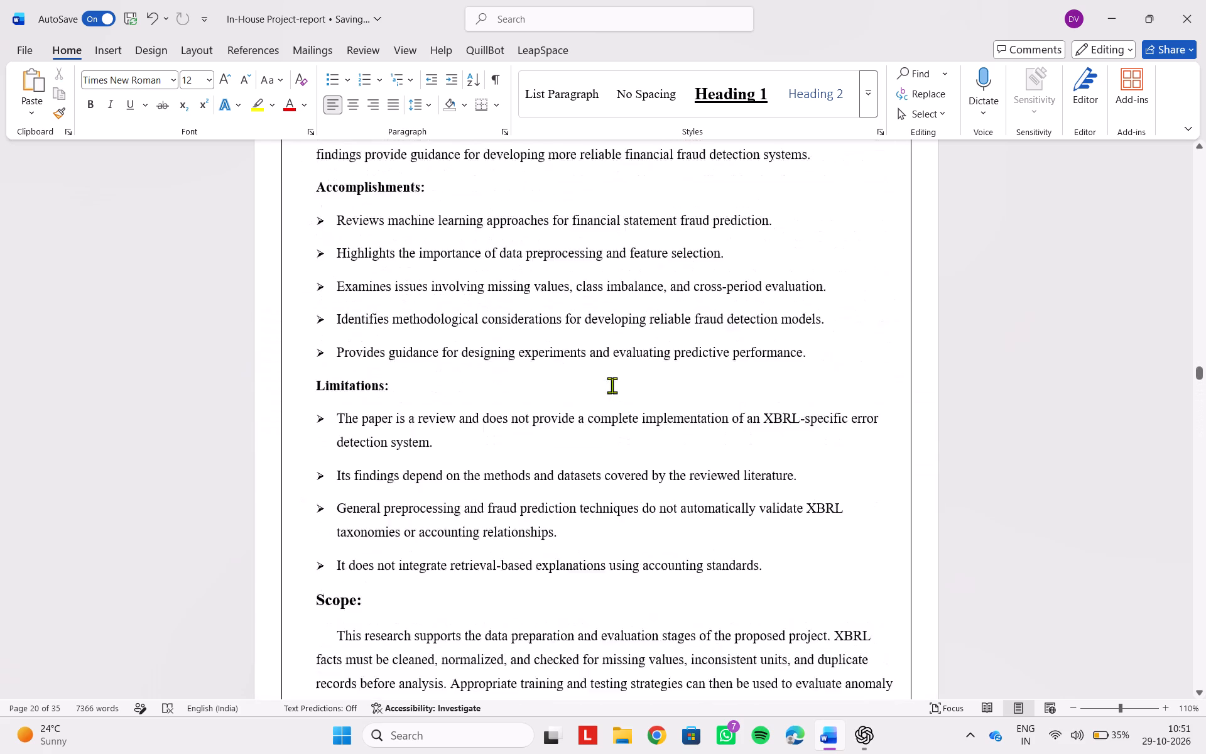
{"action": "scroll", "coordinate": [612, 385], "scroll_direction": "right", "scroll_amount": 2}
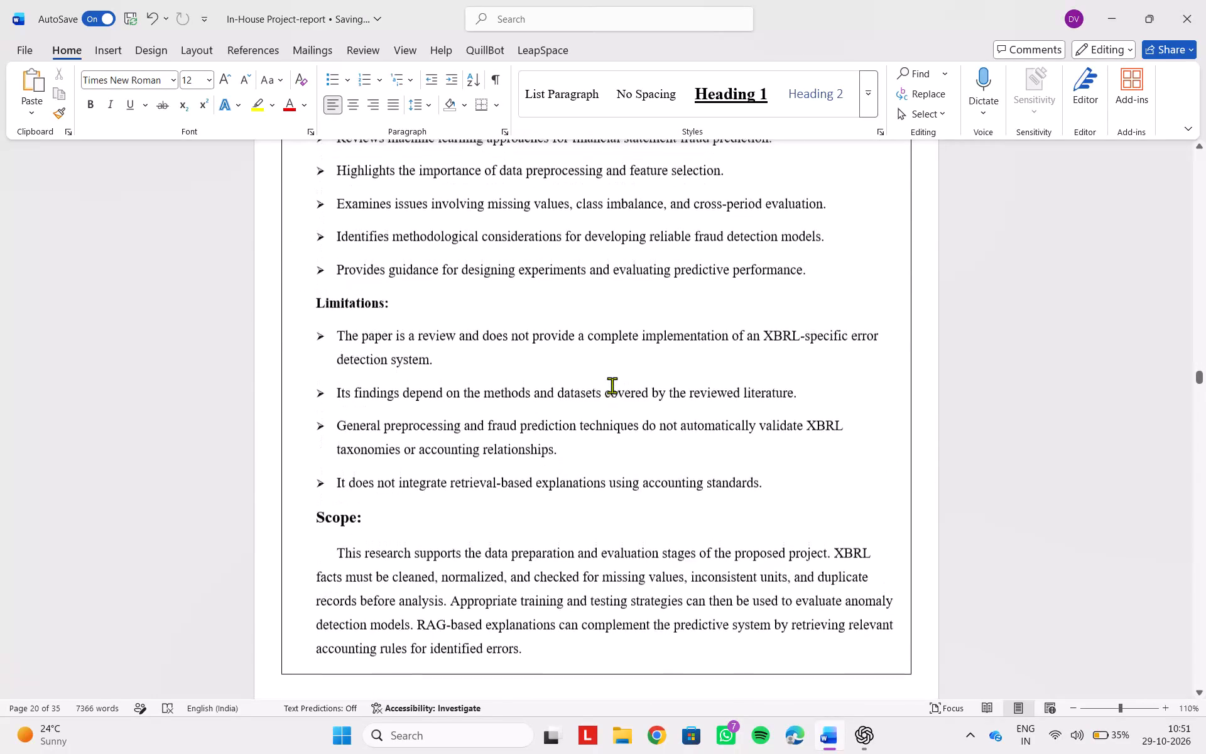
{"action": "scroll", "coordinate": [612, 385], "scroll_direction": "right", "scroll_amount": 3}
{"action": "scroll", "coordinate": [612, 385], "scroll_direction": "down", "scroll_amount": 1}
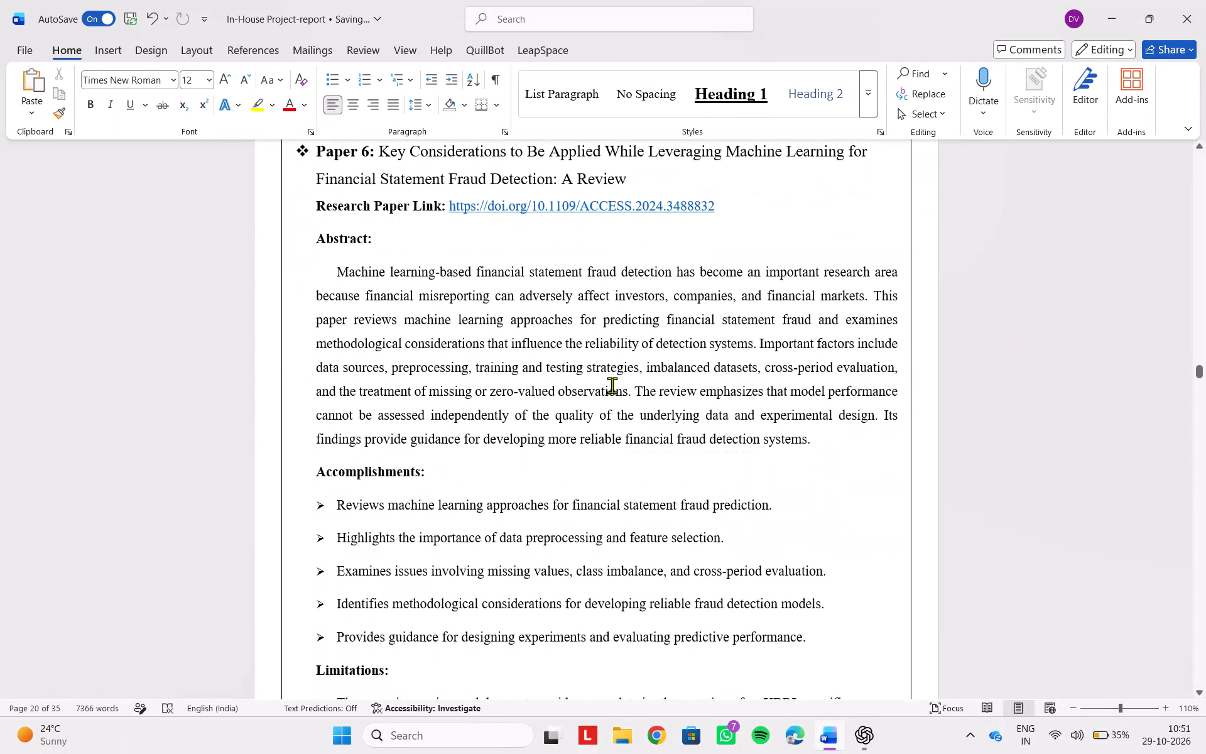
{"action": "scroll", "coordinate": [612, 385], "scroll_direction": "down", "scroll_amount": 2}
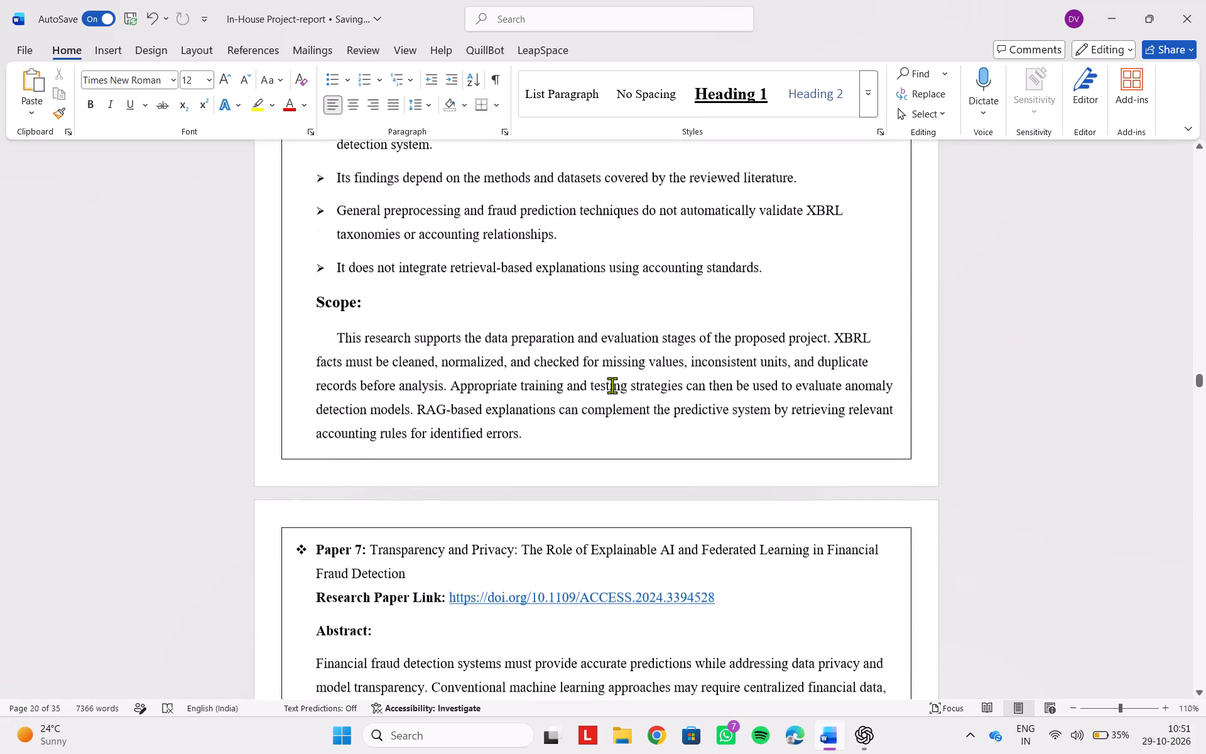
{"action": "scroll", "coordinate": [612, 385], "scroll_direction": "down", "scroll_amount": 1}
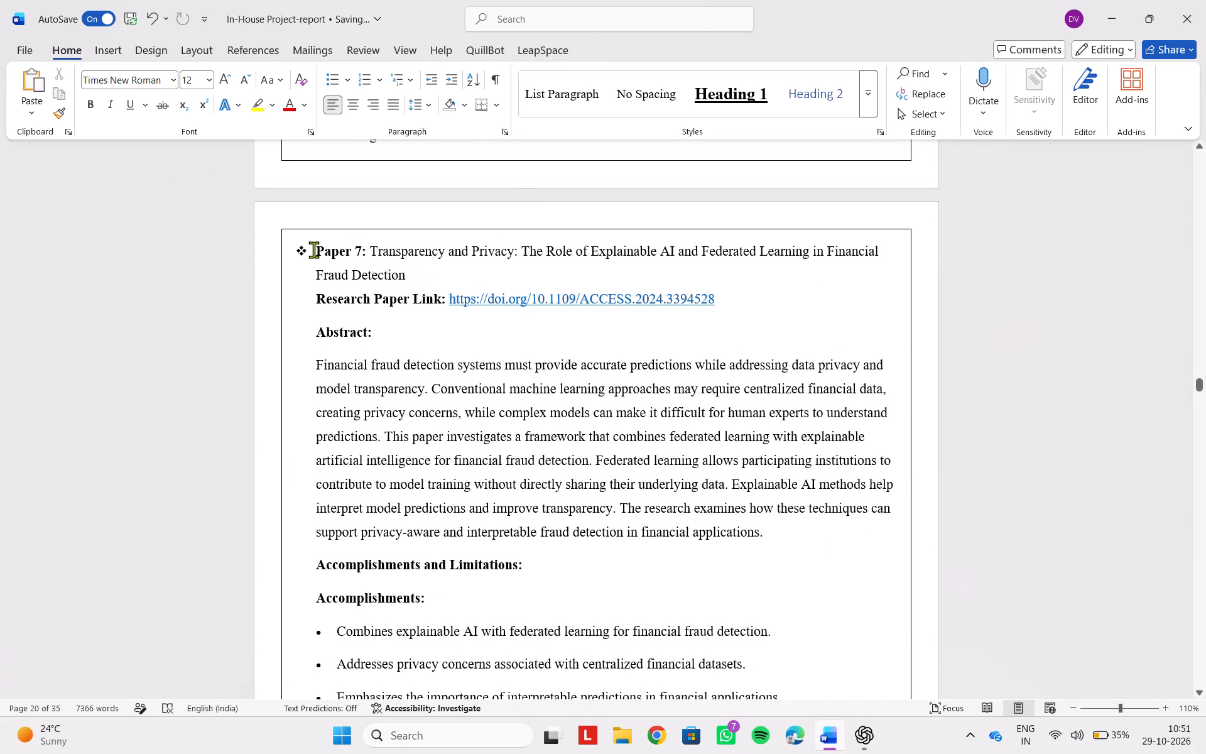
{"action": "left_click_drag", "start_coordinate": [313, 249], "coordinate": [415, 280]}
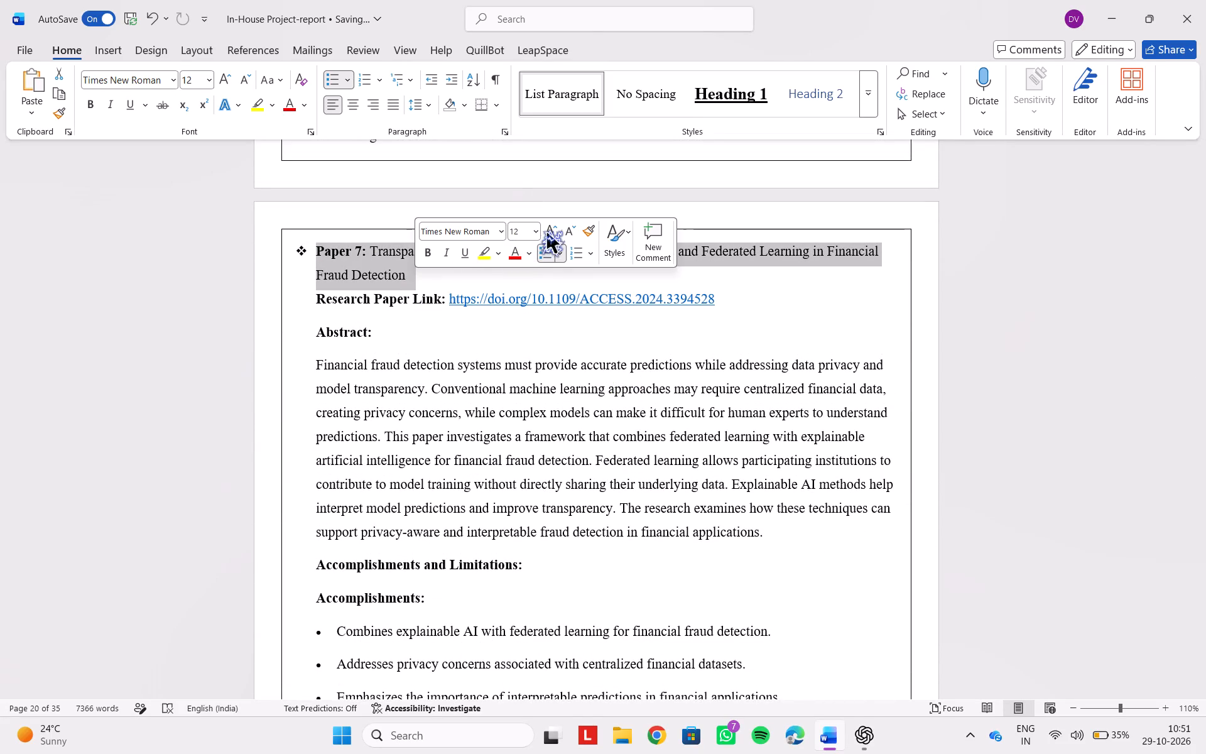
{"action": "left_click", "coordinate": [547, 232]}
{"action": "left_click", "coordinate": [577, 337]}
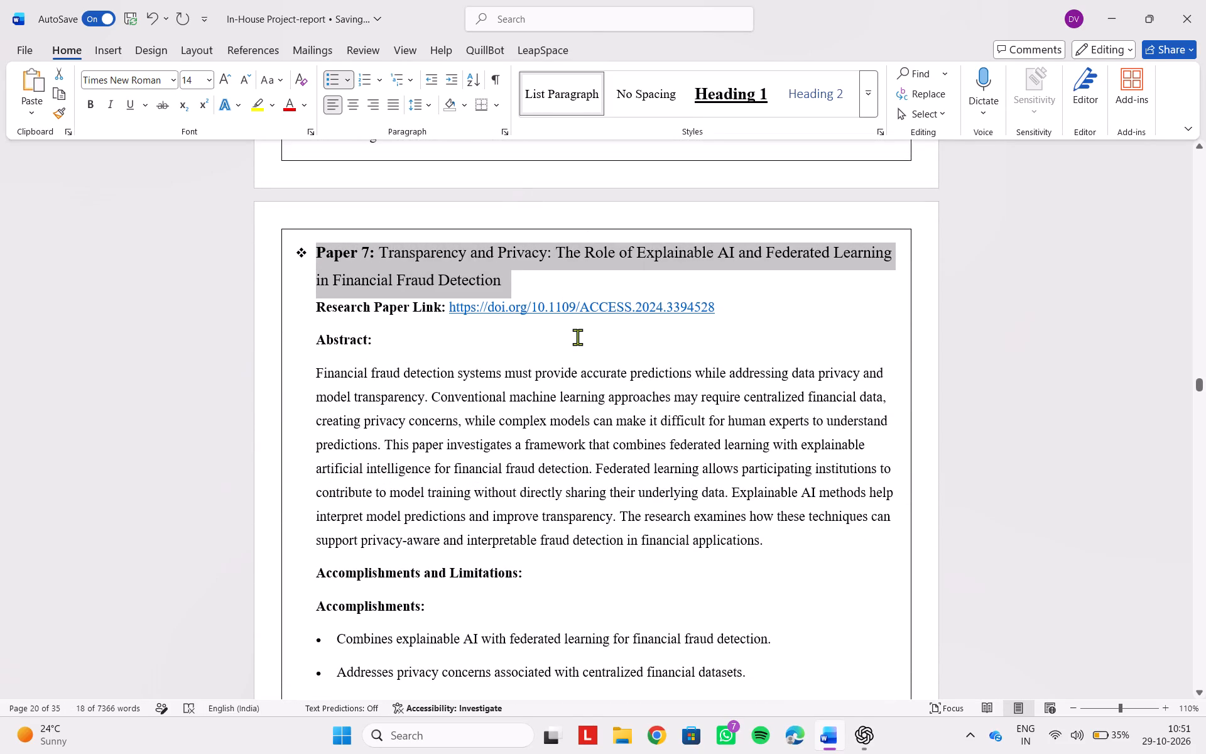
Justify the Paper 7 abstract paragraph and indent its first line.
{"action": "scroll", "coordinate": [577, 337], "scroll_direction": "down", "scroll_amount": 1}
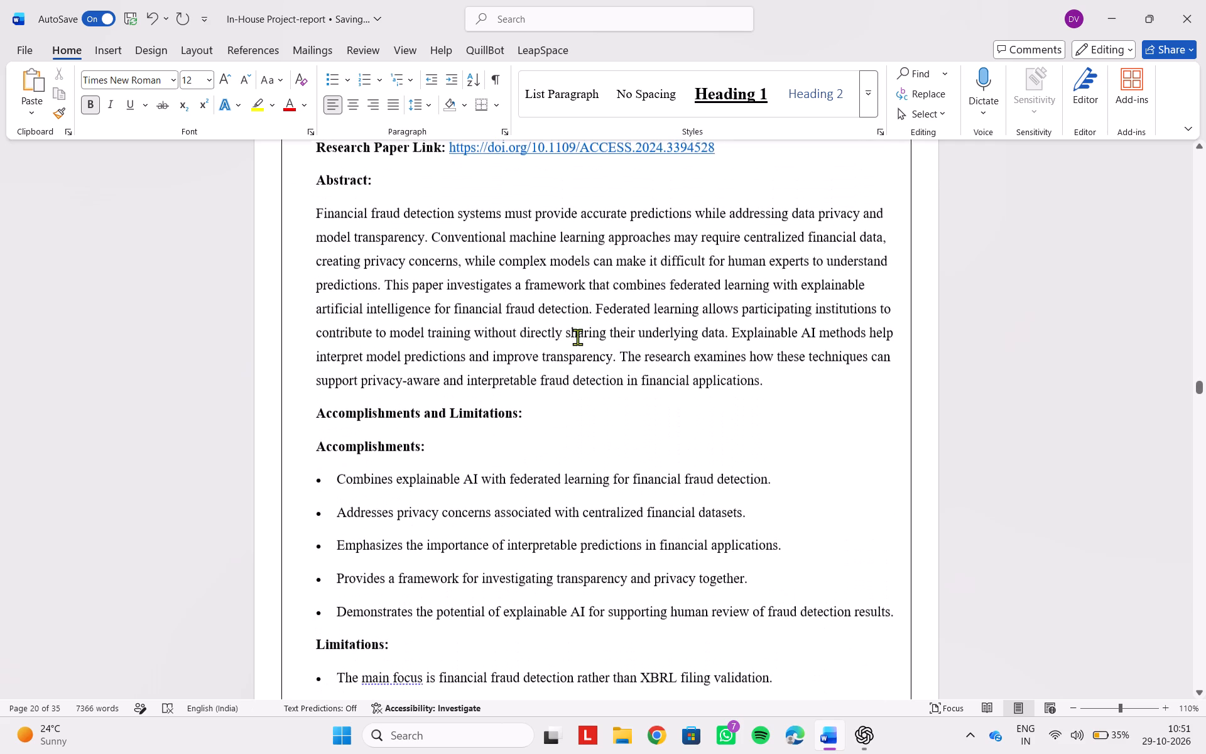
{"action": "left_click_drag", "start_coordinate": [301, 224], "coordinate": [766, 382]}
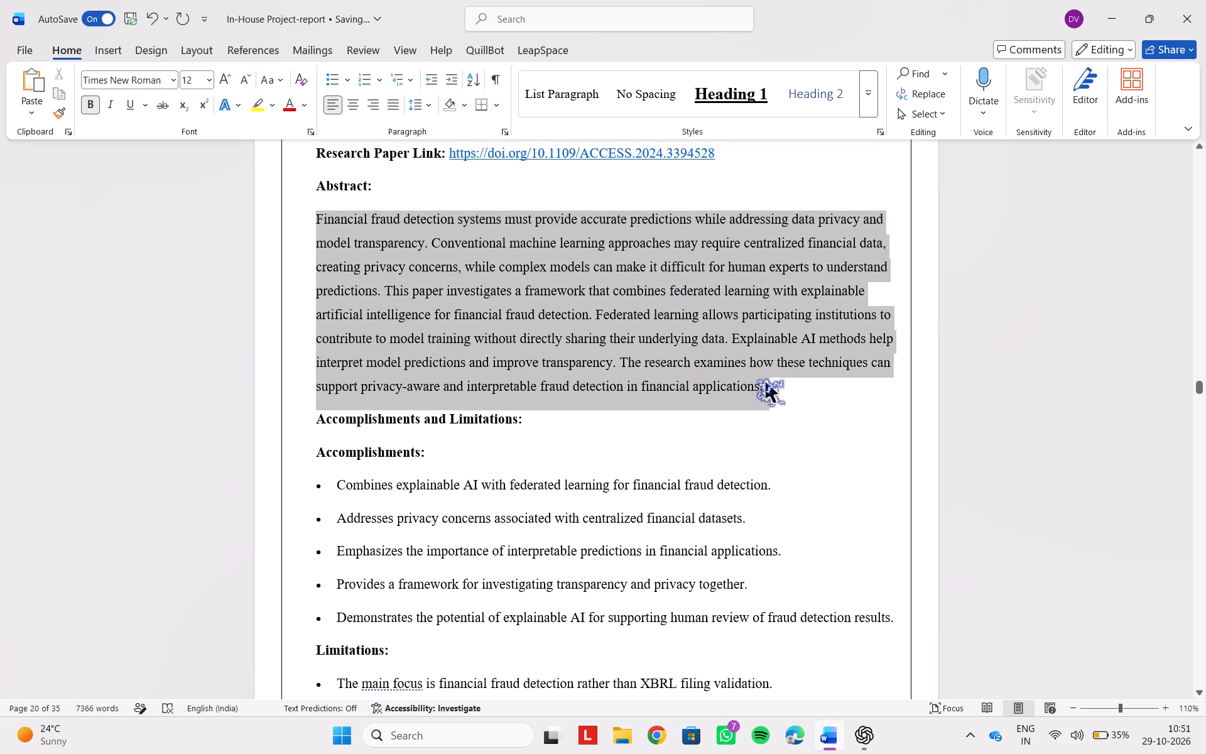
{"action": "left_click", "coordinate": [387, 101]}
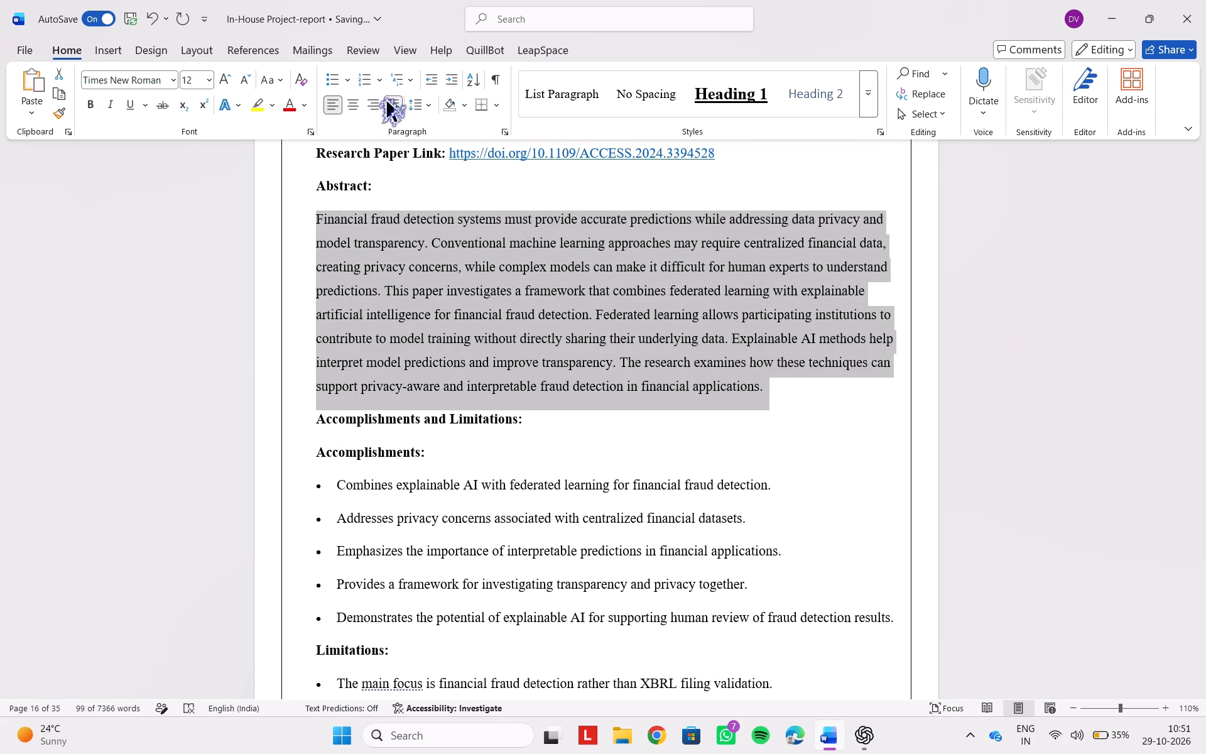
{"action": "left_click", "coordinate": [312, 222]}
{"action": "key", "text": "Tab"}
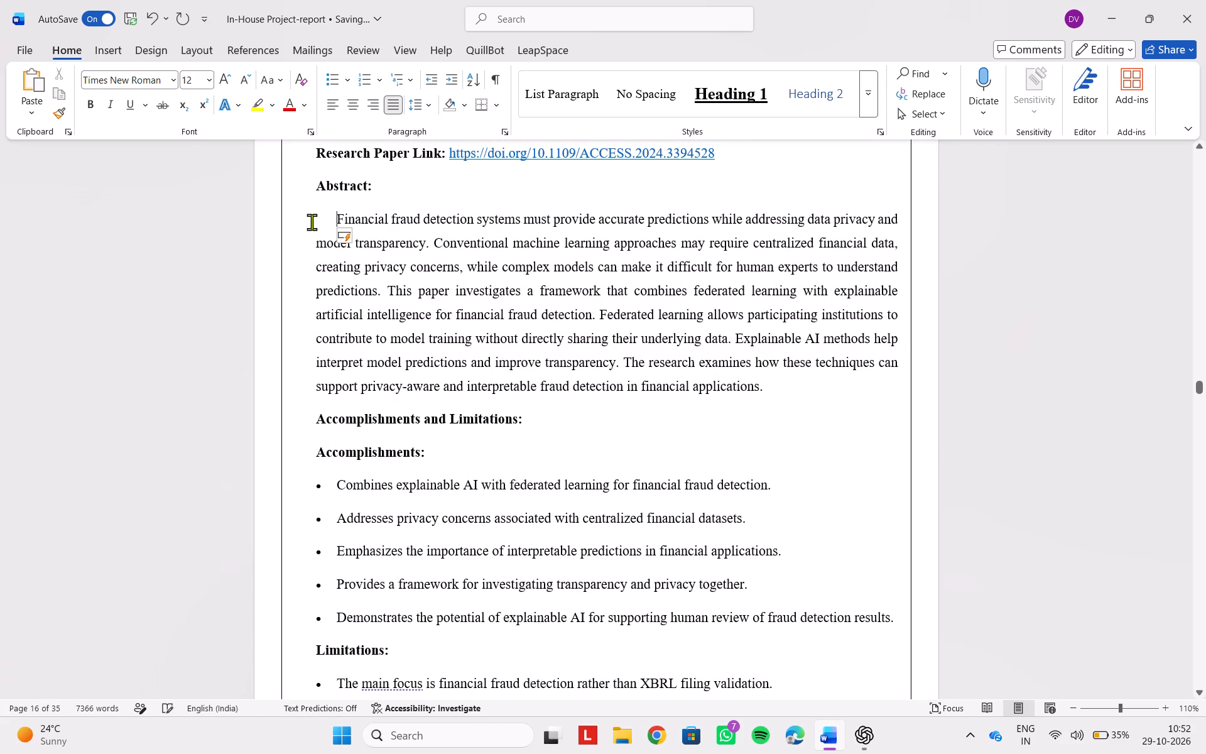
Delete the "Accomplishments and Limitations:" heading line from Paper 7.
{"action": "scroll", "coordinate": [312, 222], "scroll_direction": "down", "scroll_amount": 1}
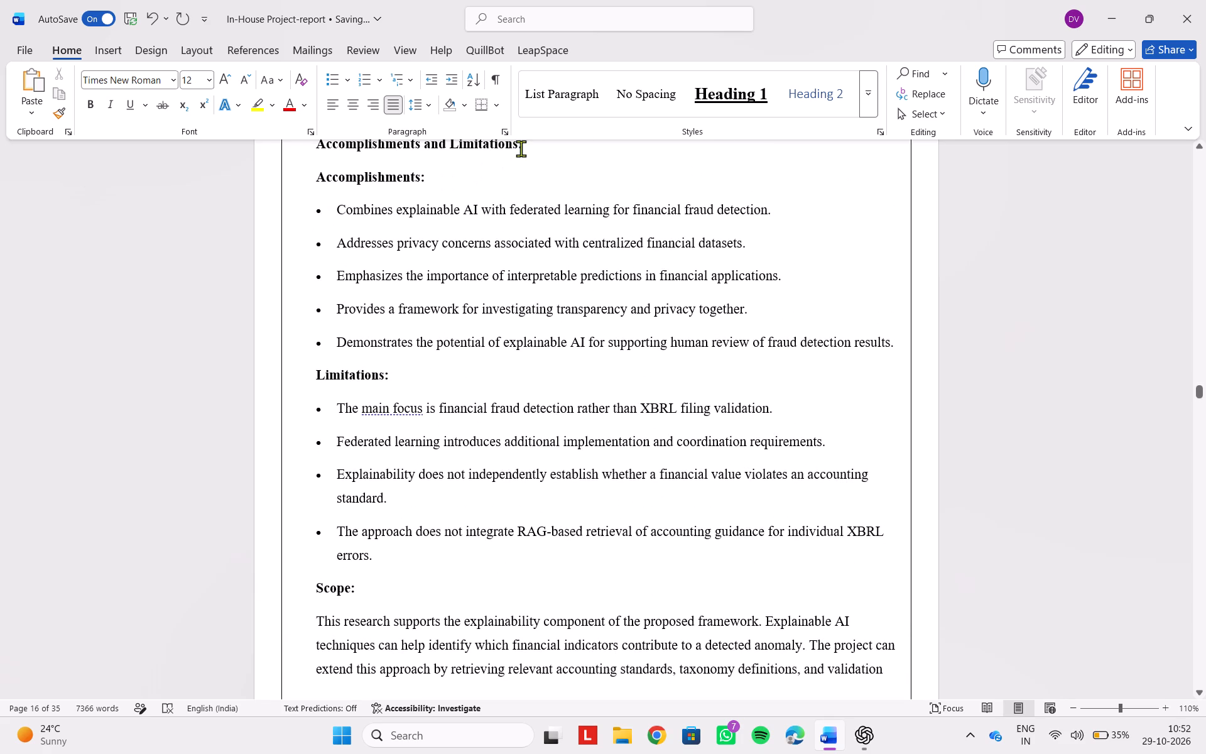
{"action": "left_click_drag", "start_coordinate": [523, 148], "coordinate": [349, 150]}
{"action": "key", "text": "BackSpace"}
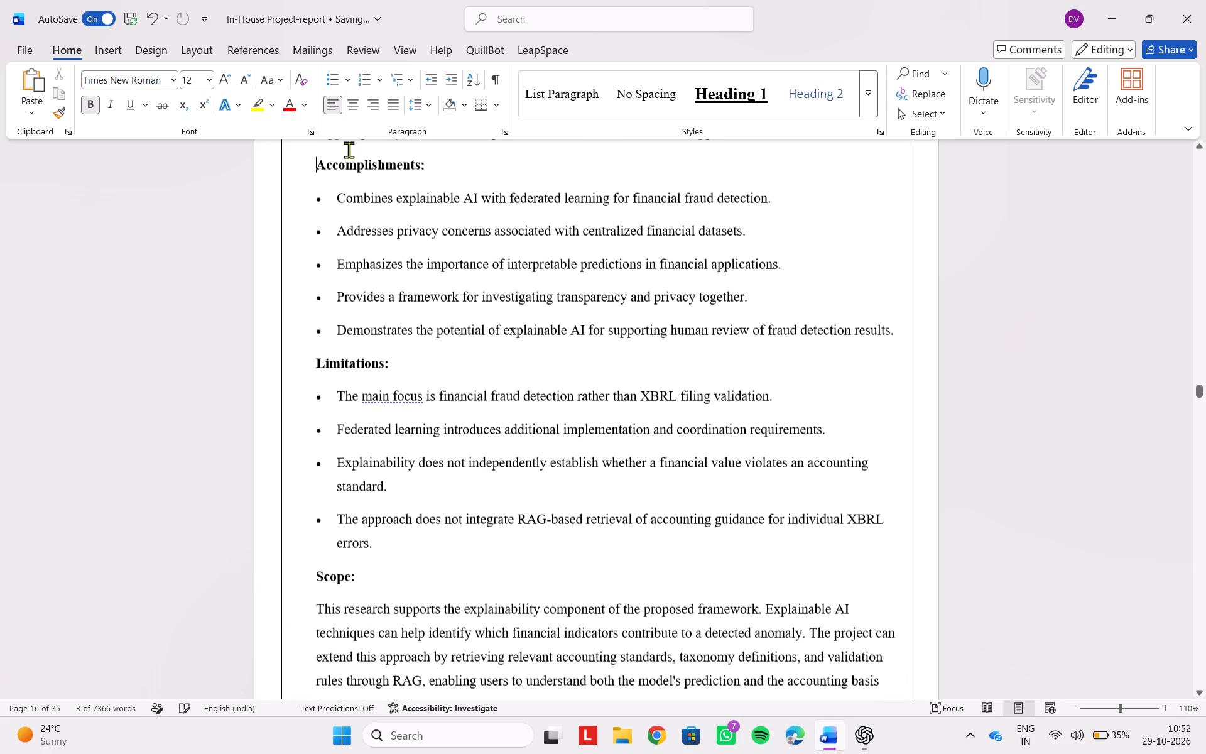
Change the bullets of the five Paper 7 Accomplishments items to the arrowhead style.
{"action": "left_click_drag", "start_coordinate": [332, 194], "coordinate": [905, 339]}
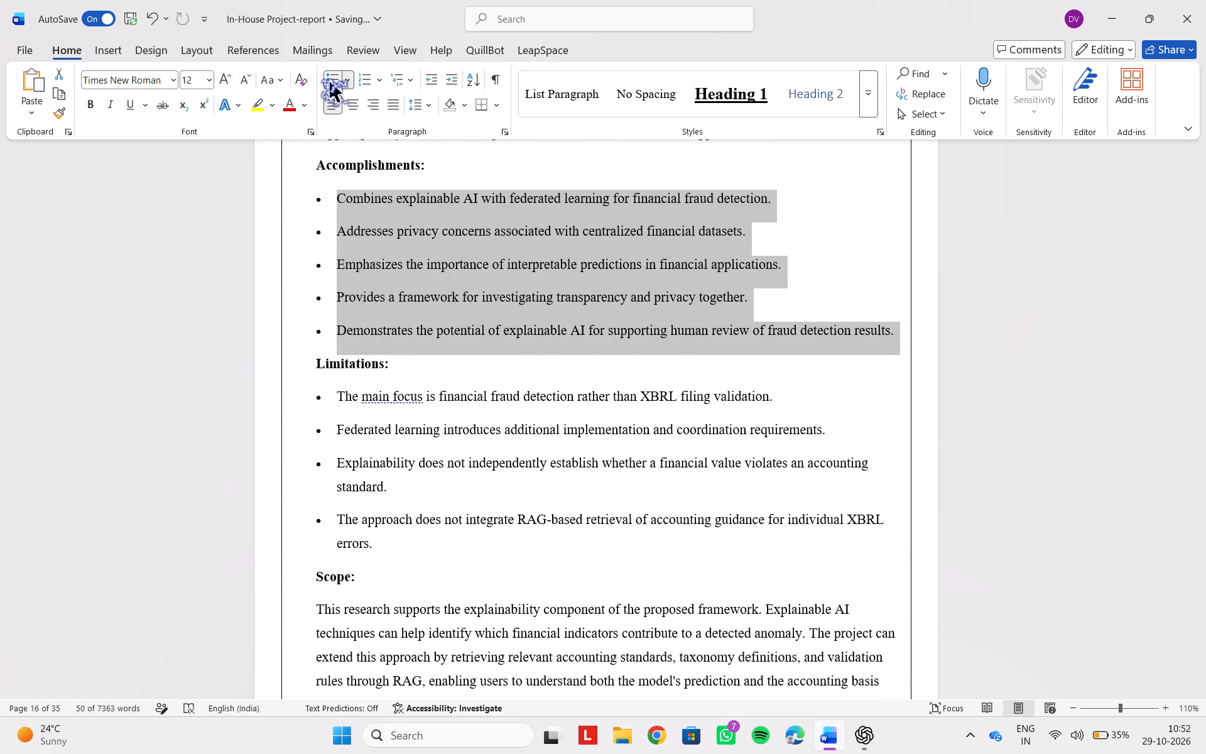
{"action": "left_click", "coordinate": [330, 82]}
{"action": "left_click", "coordinate": [330, 82]}
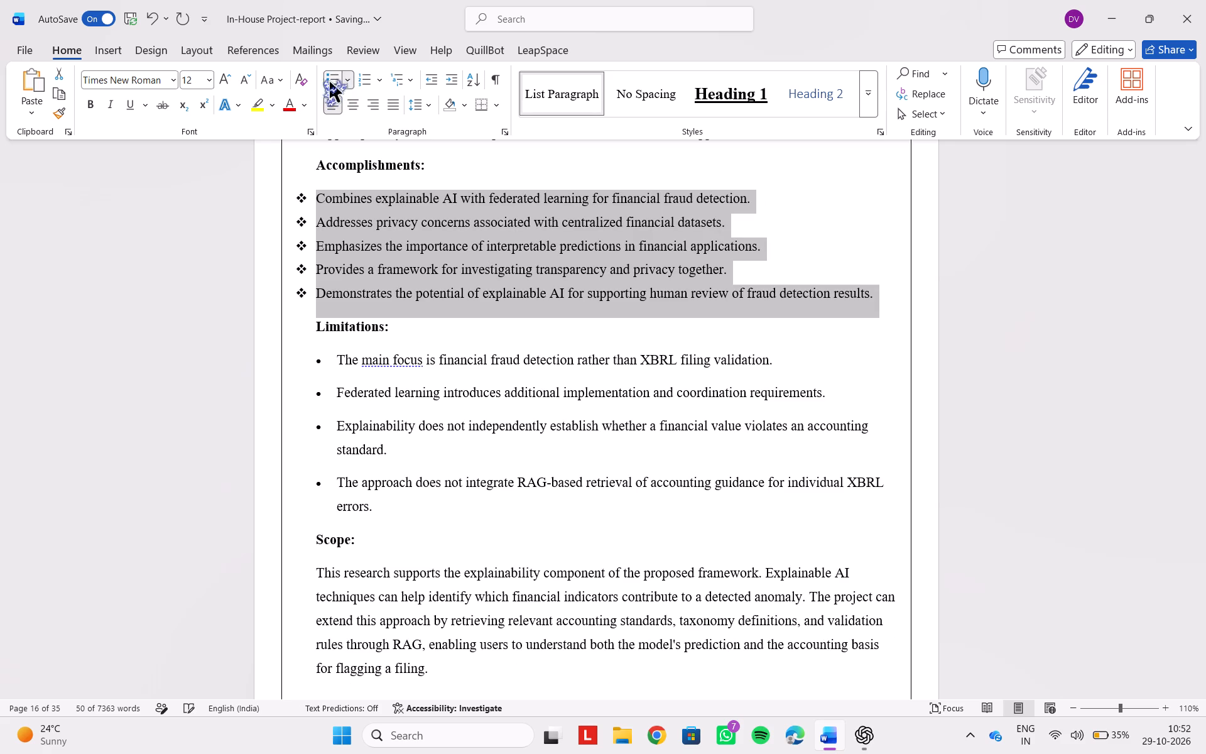
{"action": "left_click", "coordinate": [330, 82]}
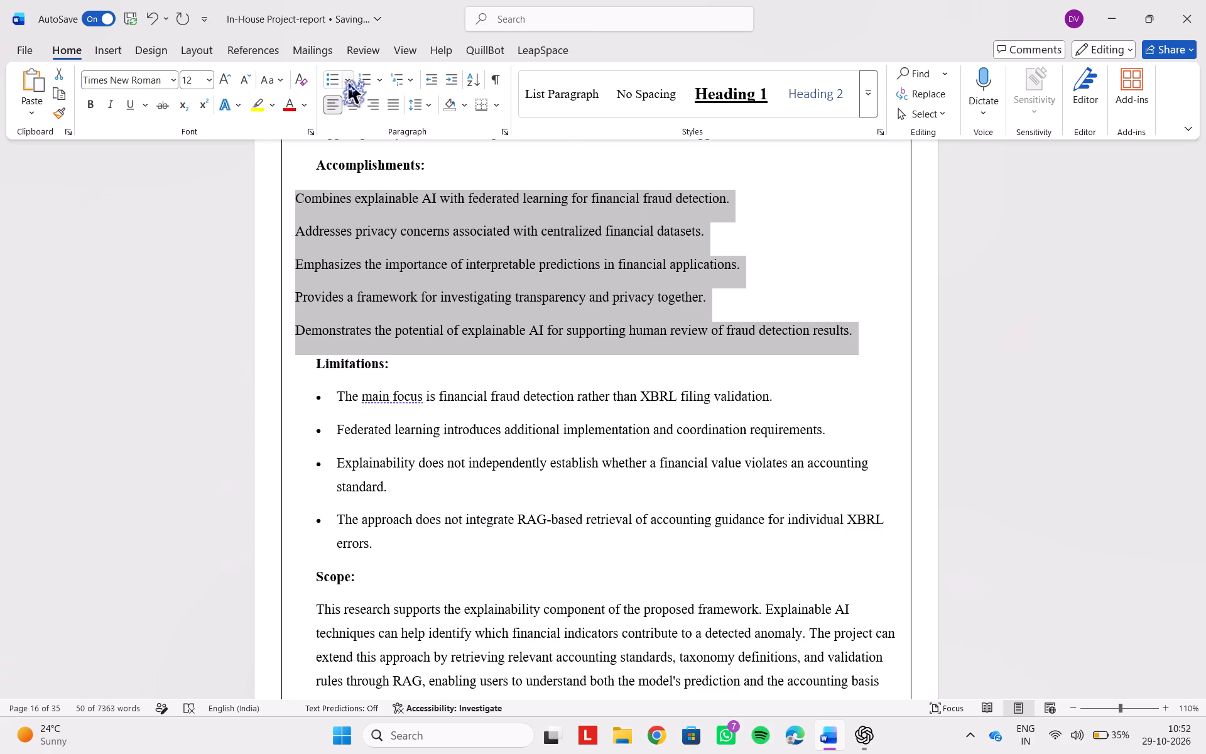
{"action": "left_click", "coordinate": [349, 83]}
{"action": "left_click", "coordinate": [378, 129]}
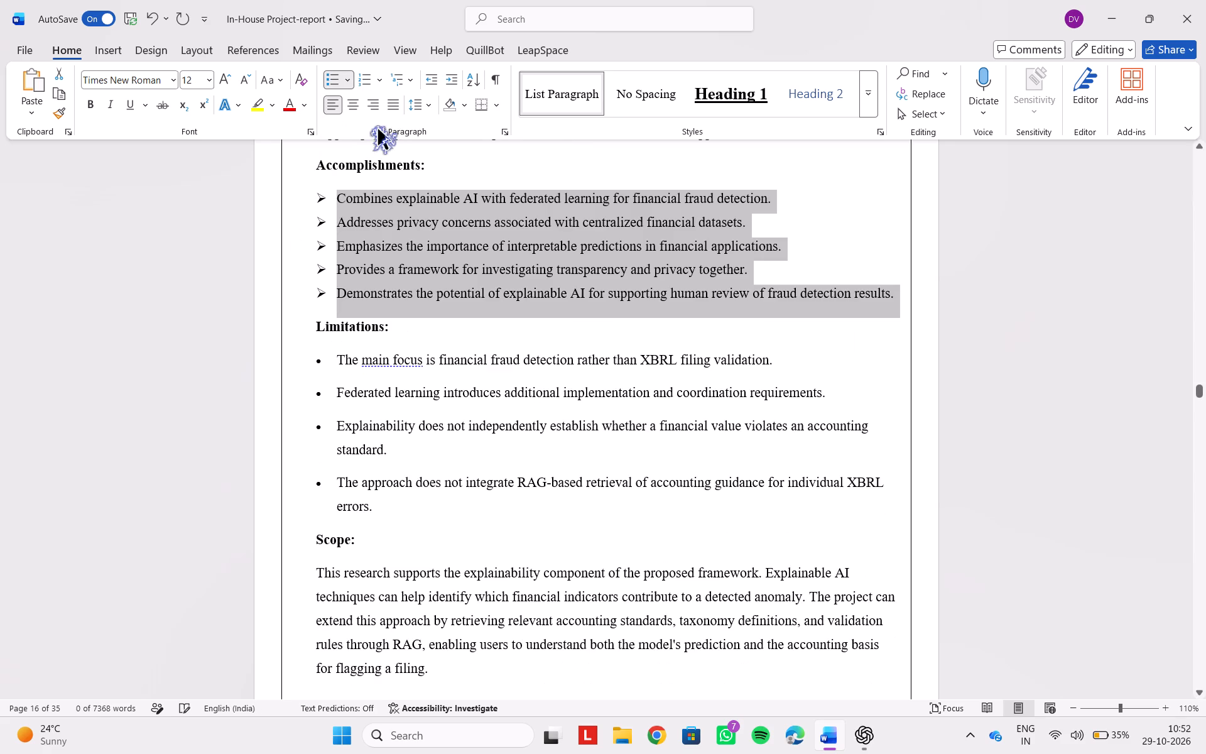
{"action": "left_click", "coordinate": [501, 407]}
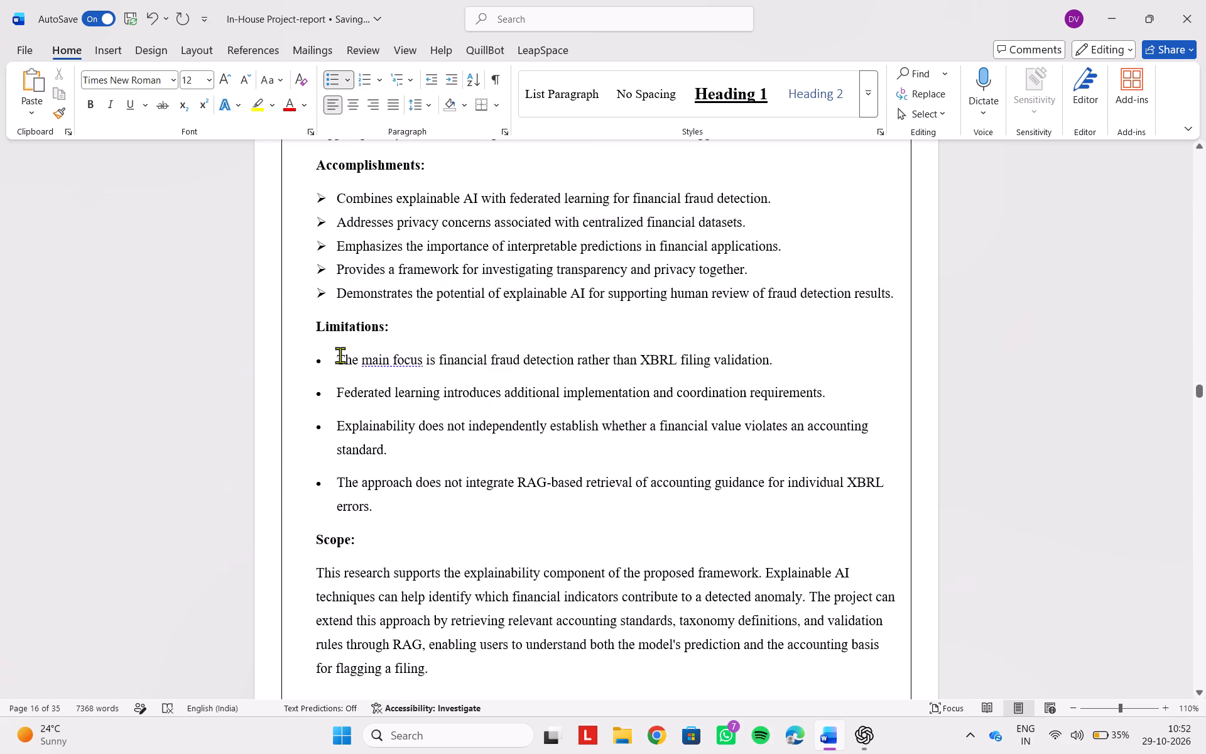
Change the bullets of the four Paper 7 Limitations items to the arrowhead style.
{"action": "left_click_drag", "start_coordinate": [332, 358], "coordinate": [440, 520]}
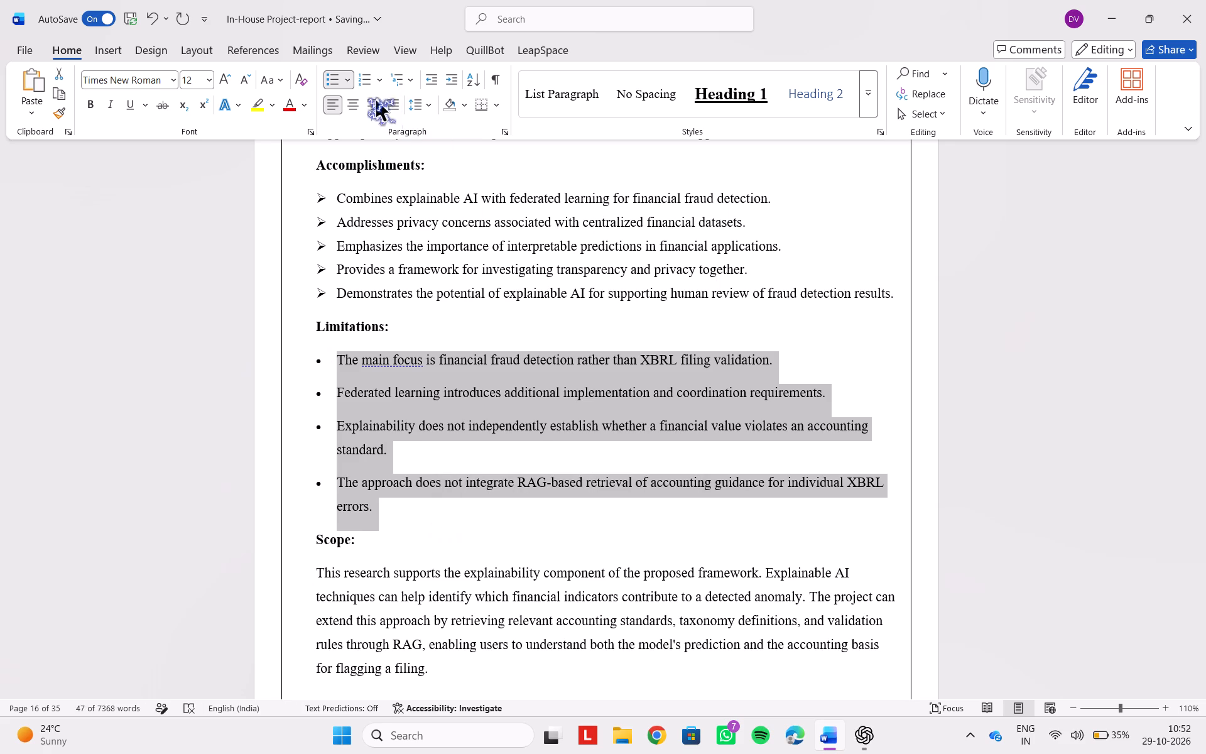
{"action": "left_click", "coordinate": [348, 84]}
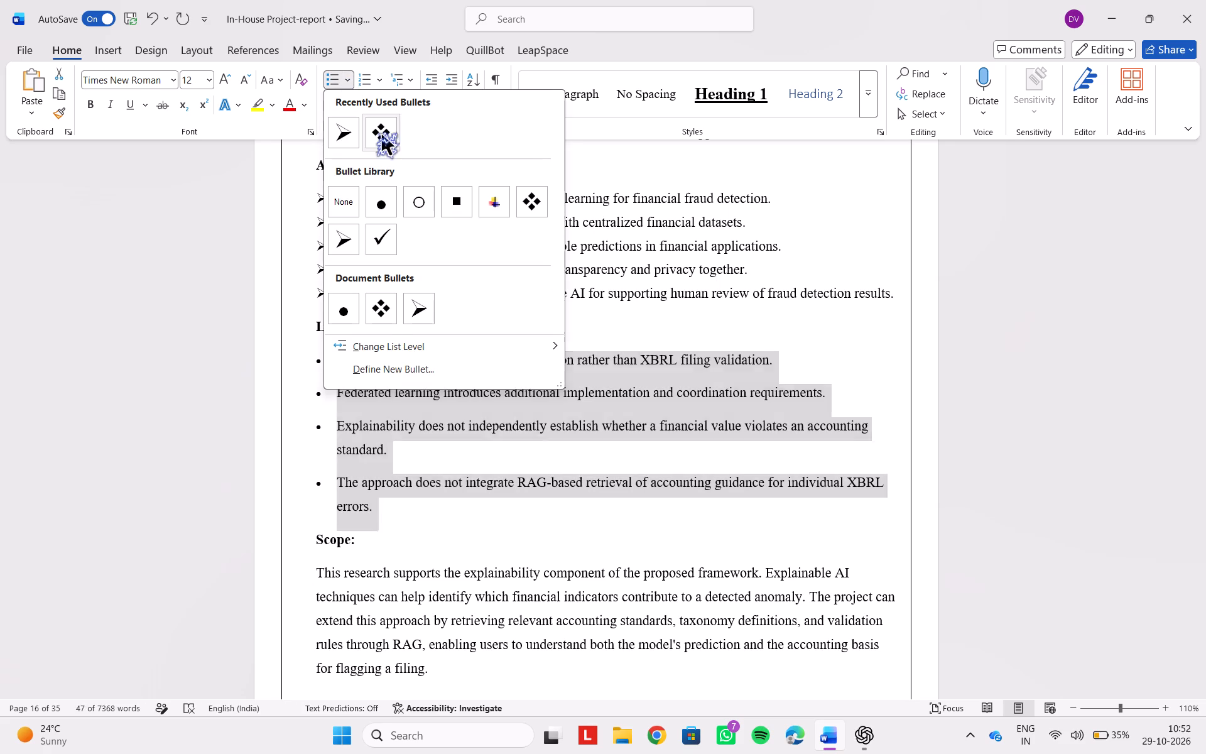
{"action": "left_click", "coordinate": [342, 126]}
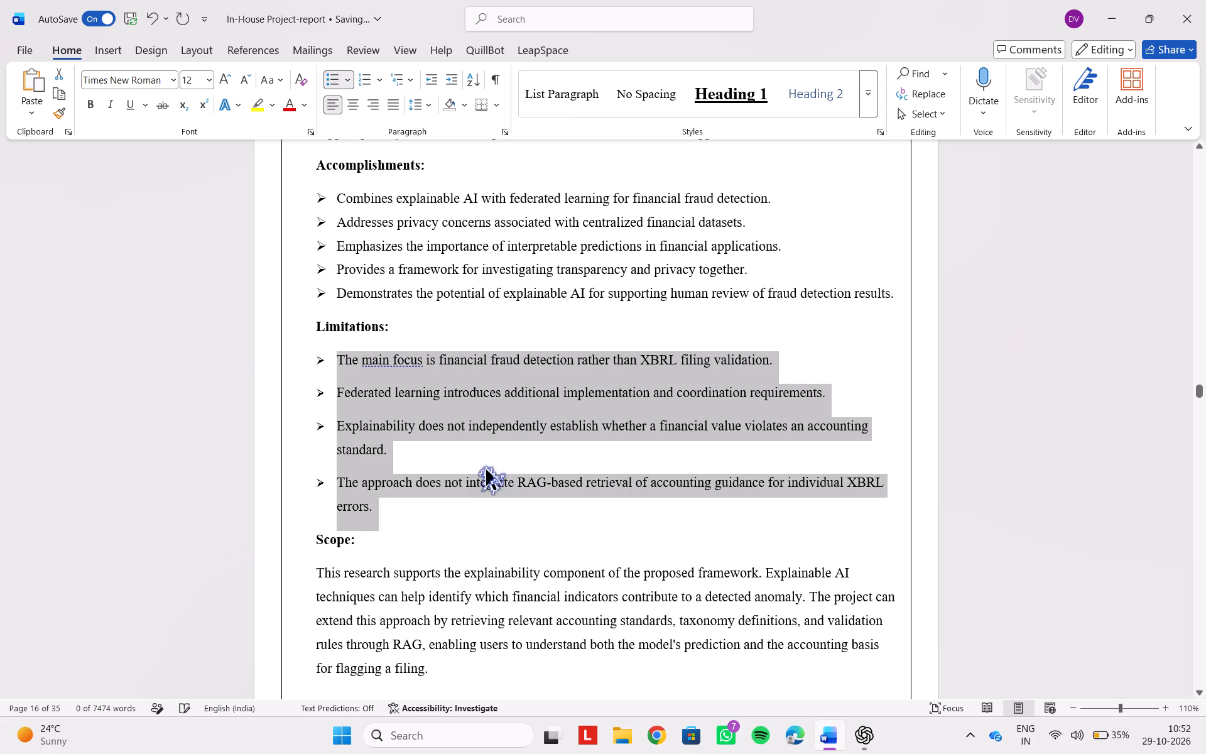
{"action": "left_click", "coordinate": [486, 469]}
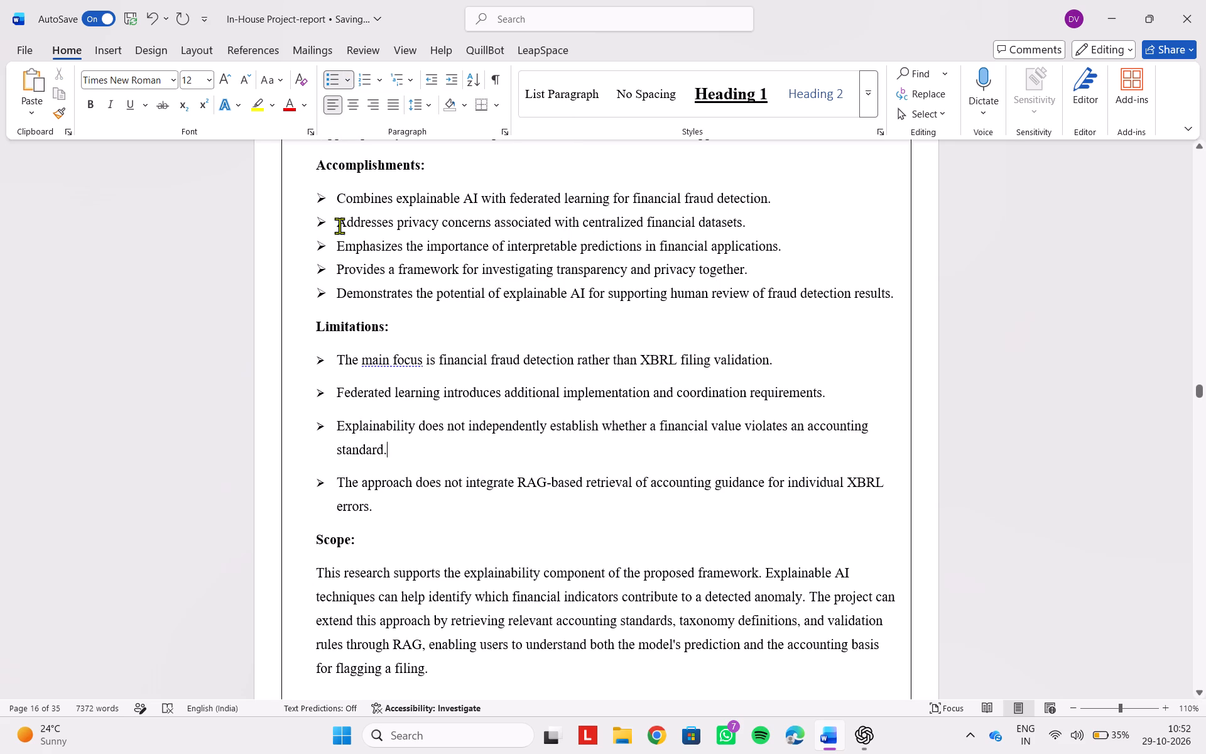
Apply 1.5 line spacing to the Paper 7 Accomplishments list.
{"action": "left_click_drag", "start_coordinate": [340, 192], "coordinate": [861, 302]}
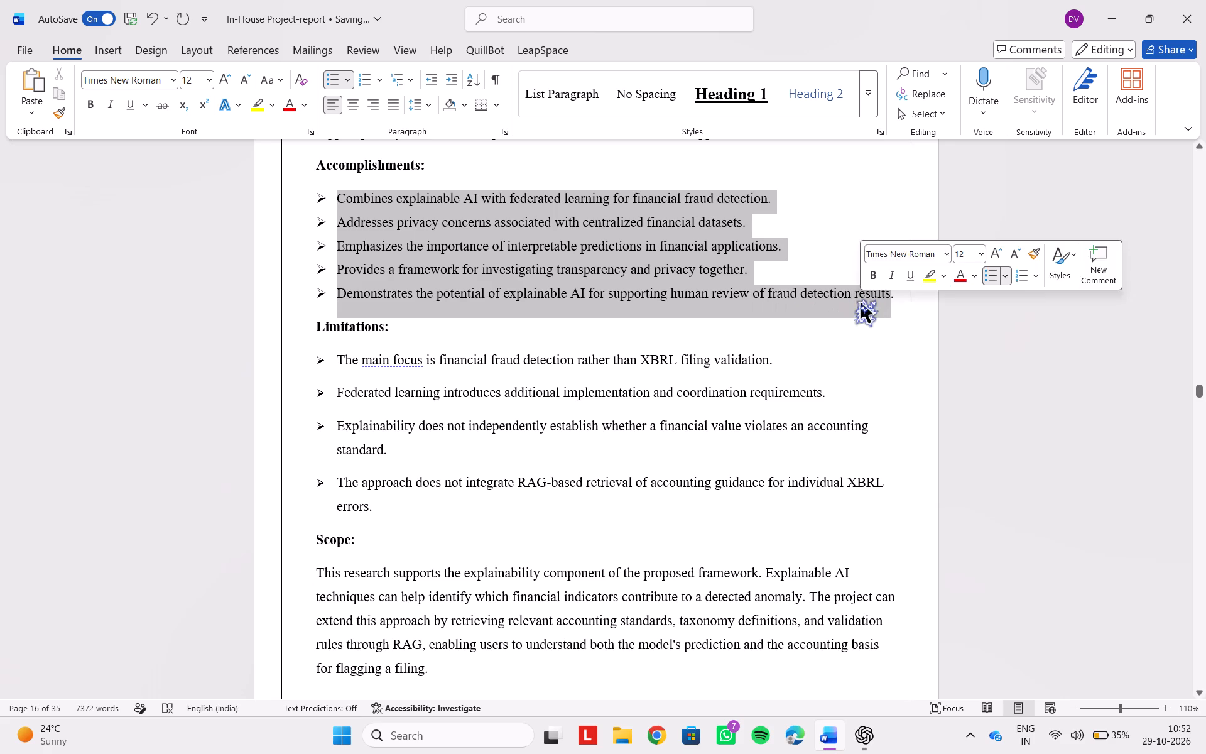
{"action": "left_click_drag", "start_coordinate": [431, 118], "coordinate": [426, 104]}
{"action": "left_click", "coordinate": [426, 104]}
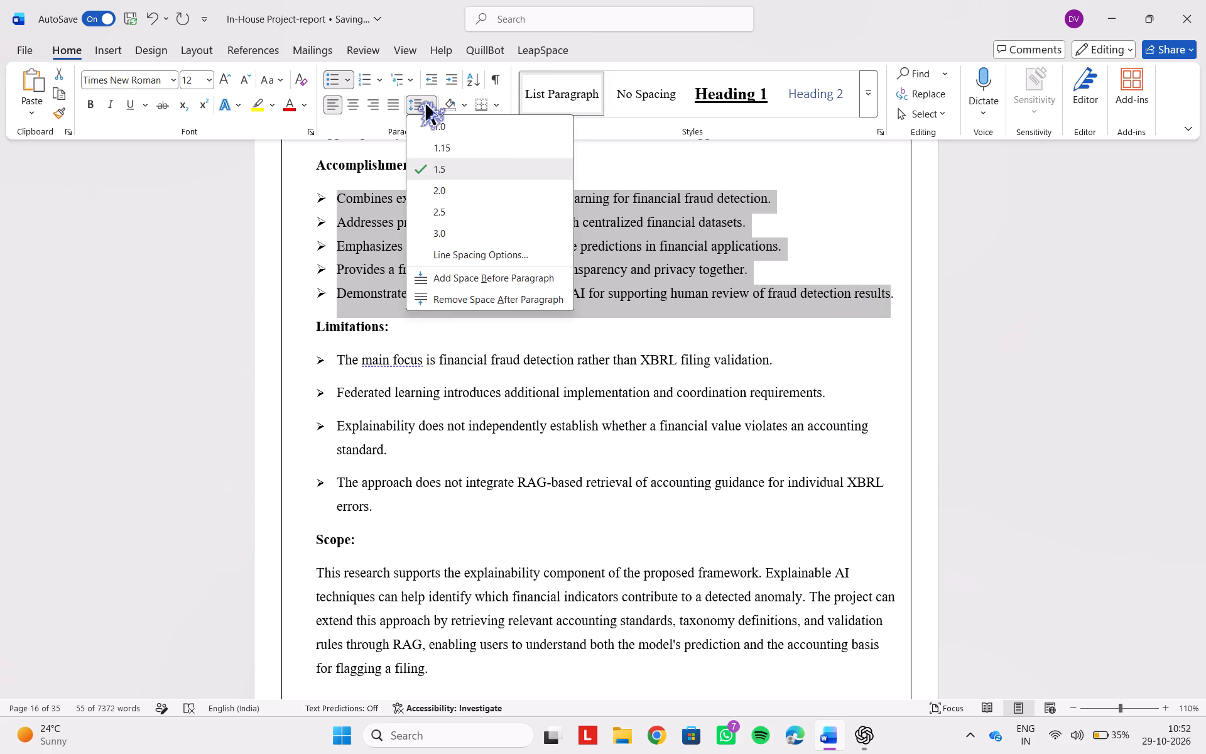
{"action": "left_click", "coordinate": [459, 174]}
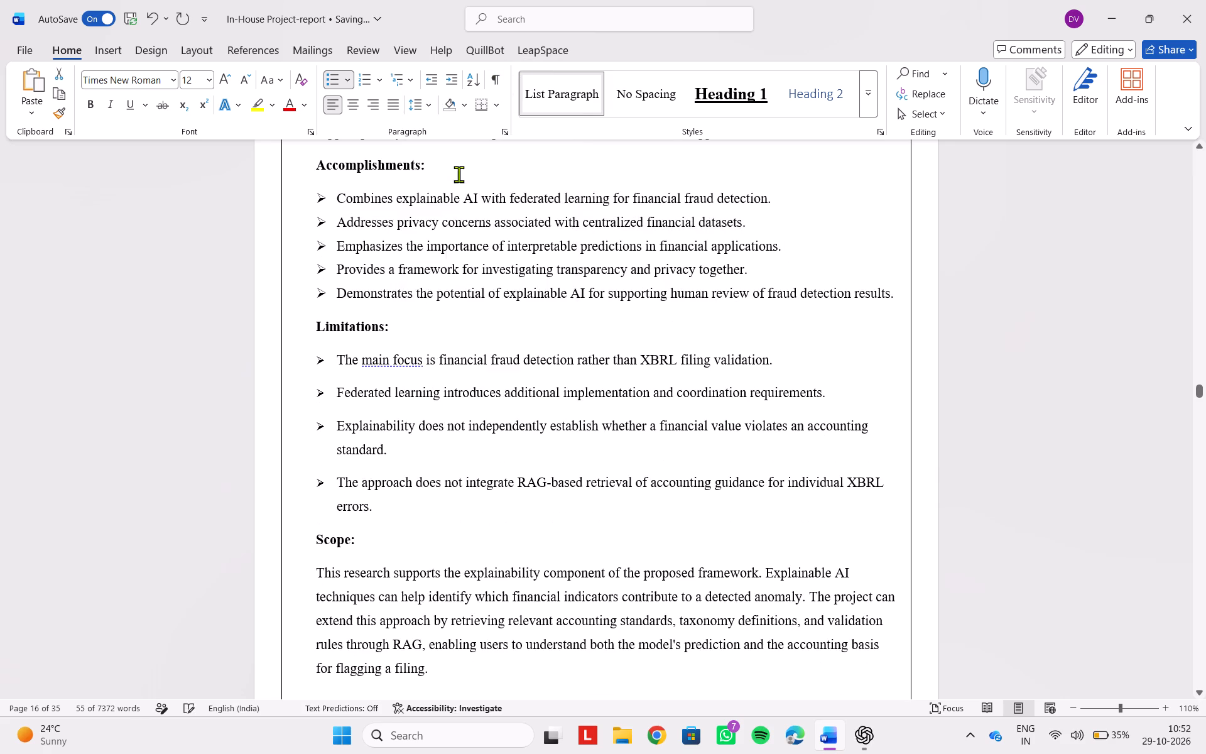
Apply 1.5 line spacing to the entire document.
{"action": "left_click", "coordinate": [508, 385]}
{"action": "left_click_drag", "start_coordinate": [508, 385], "coordinate": [489, 347]}
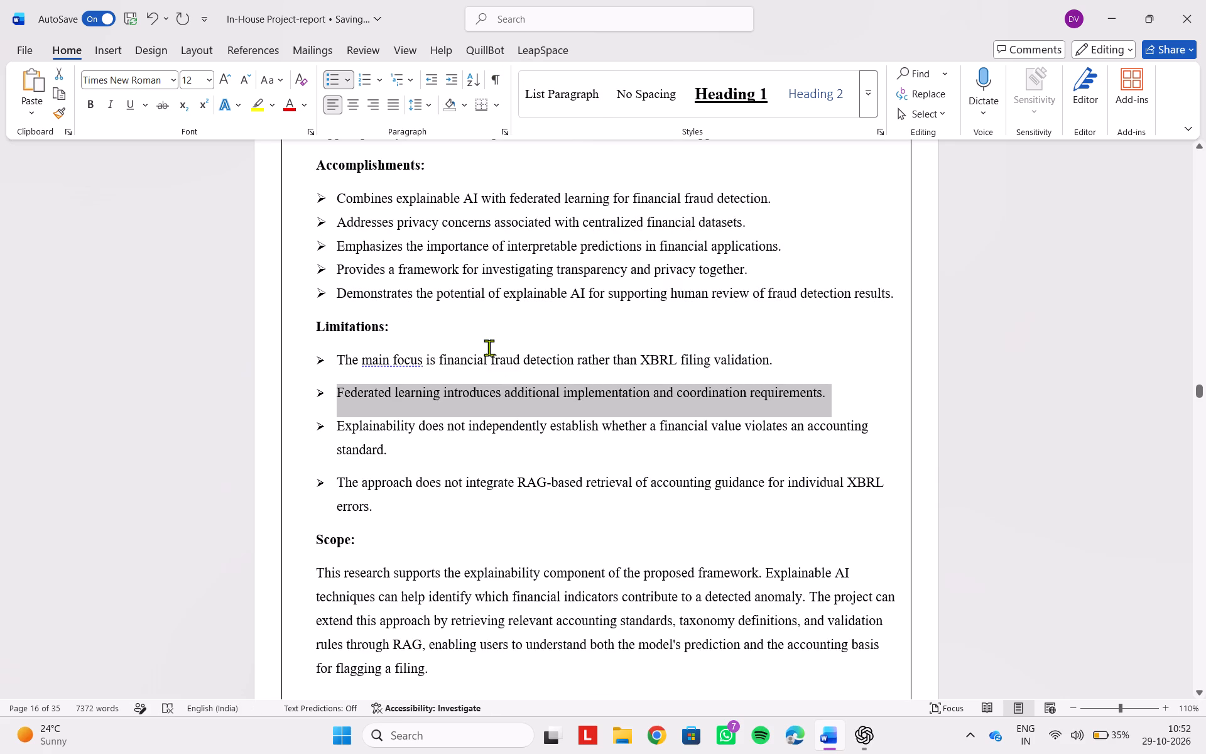
{"action": "key", "text": "ctrl+a"}
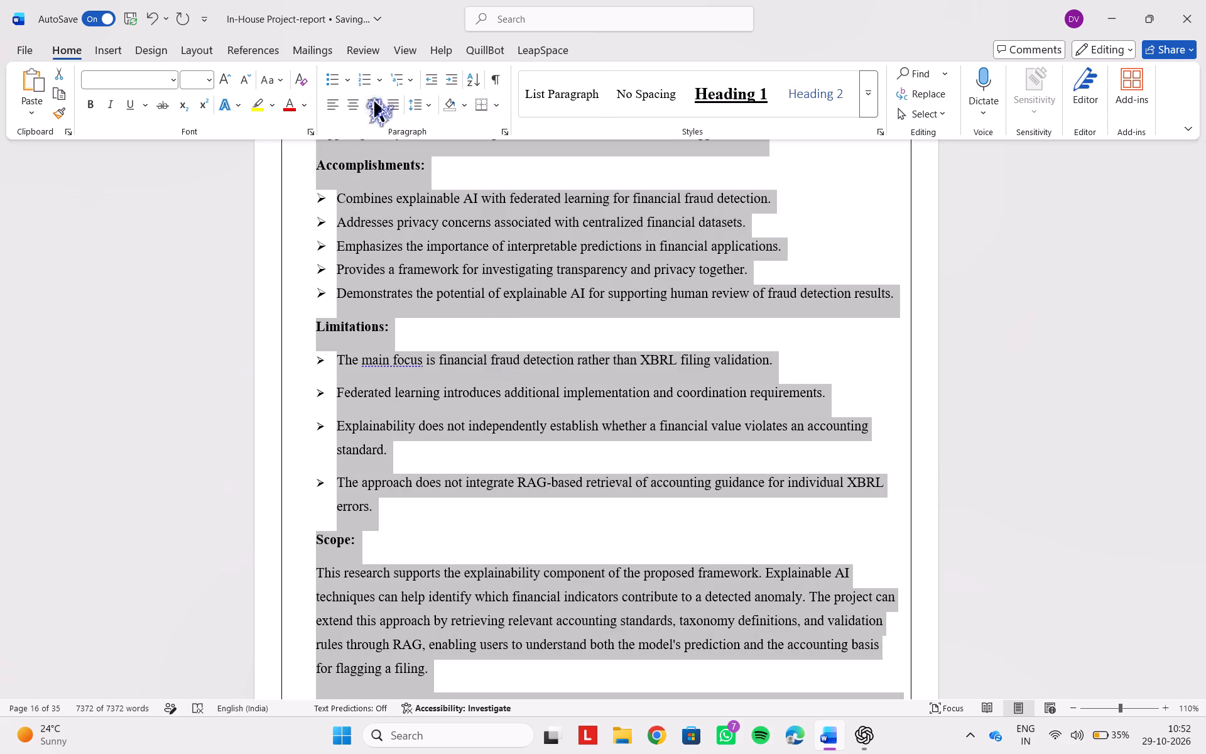
{"action": "left_click", "coordinate": [420, 104]}
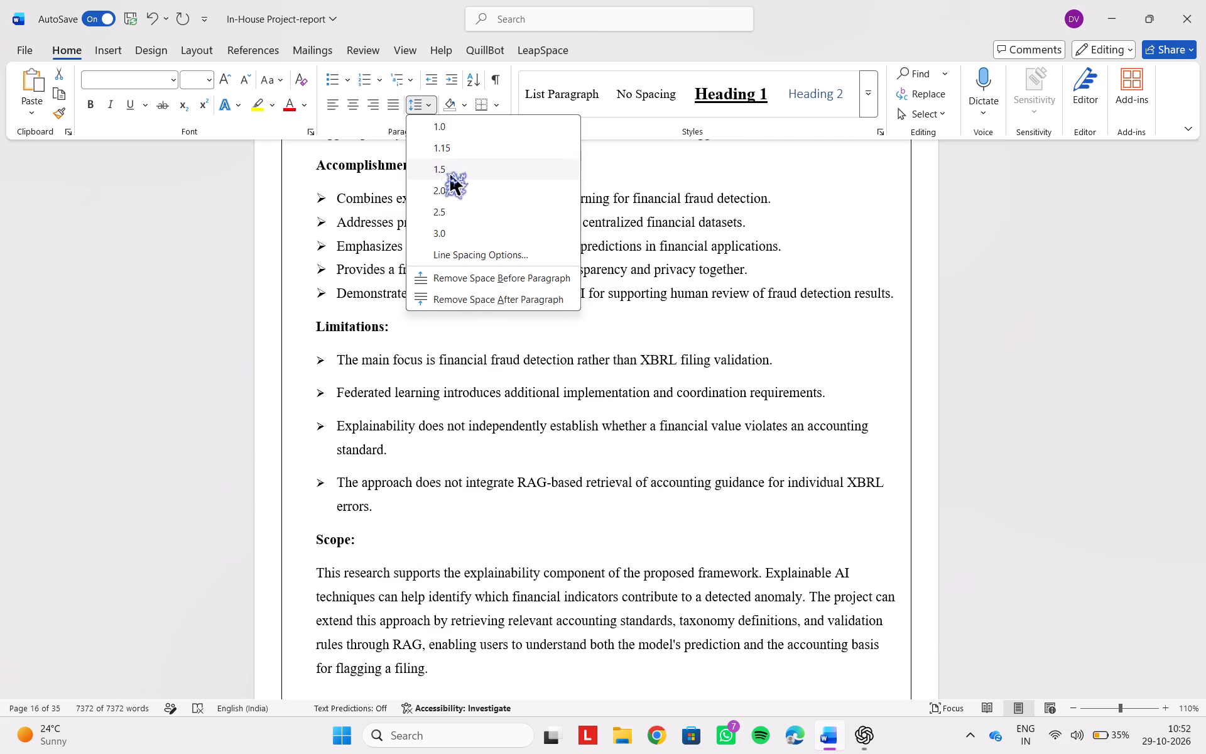
{"action": "left_click", "coordinate": [450, 175]}
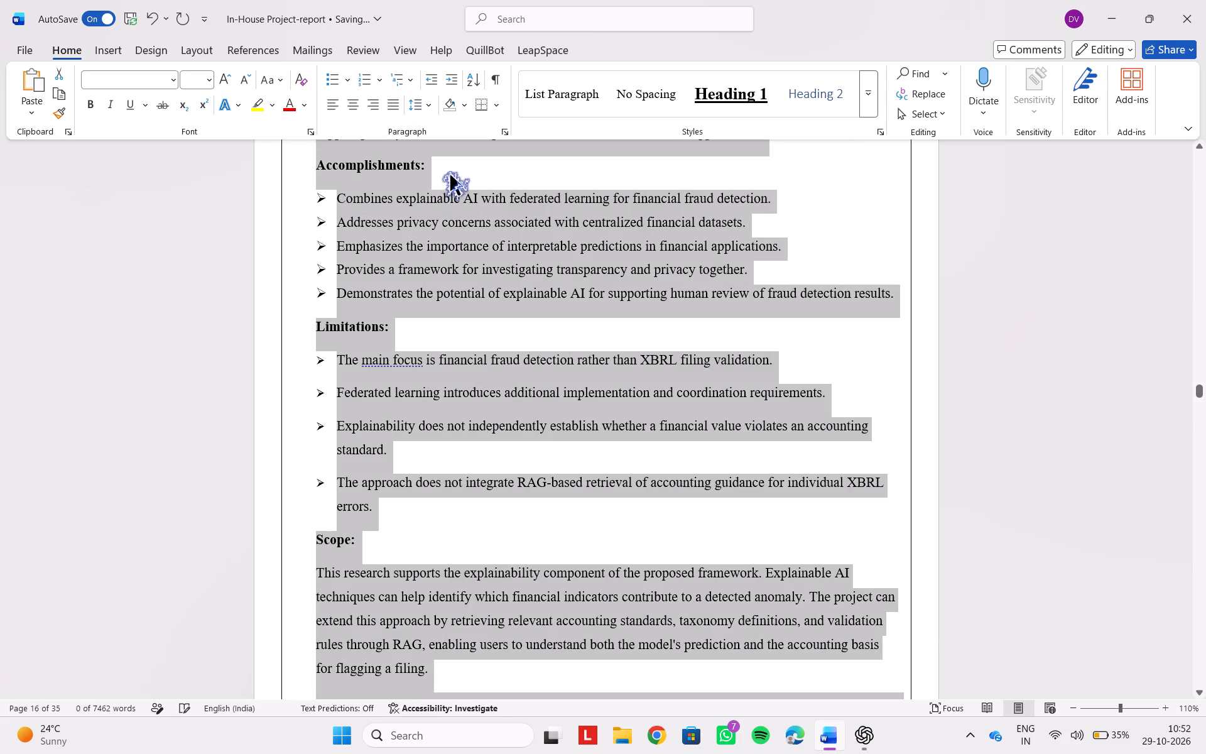
Apply 1.5 line spacing to the four Limitations items of Paper 7.
{"action": "left_click", "coordinate": [519, 406]}
{"action": "left_click_drag", "start_coordinate": [334, 354], "coordinate": [485, 439]}
{"action": "left_click", "coordinate": [485, 439]}
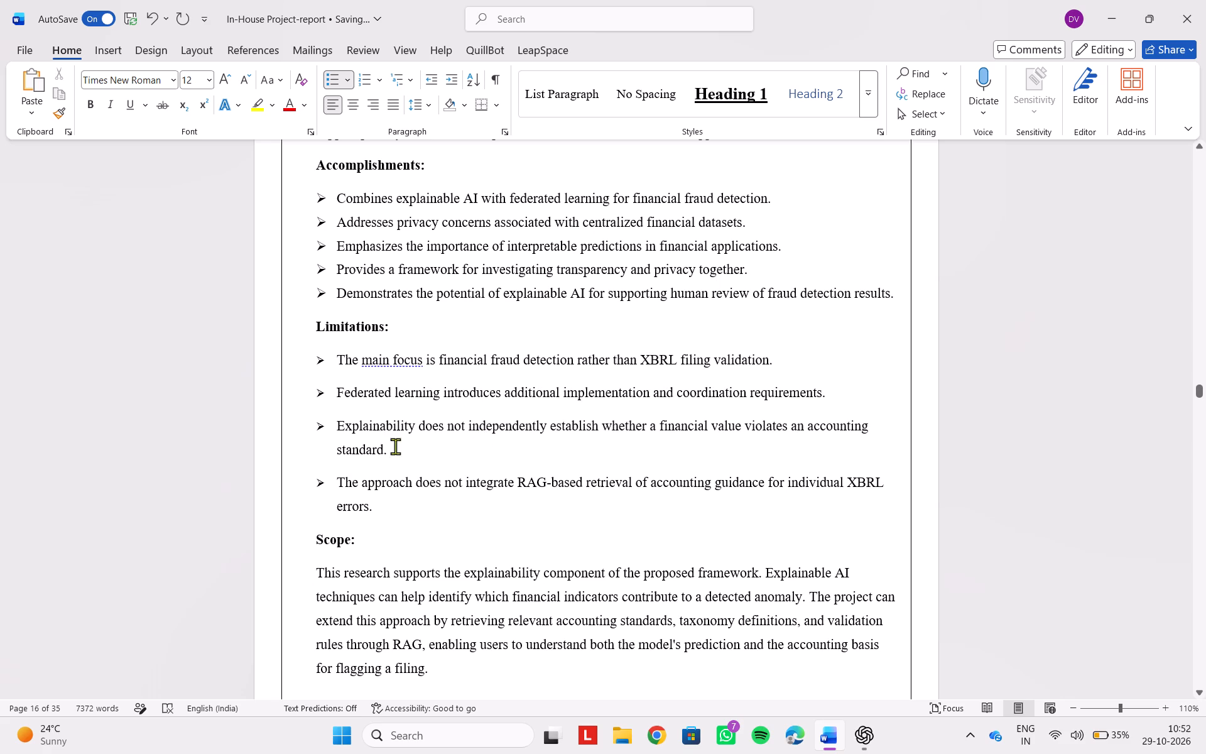
{"action": "left_click", "coordinate": [344, 461]}
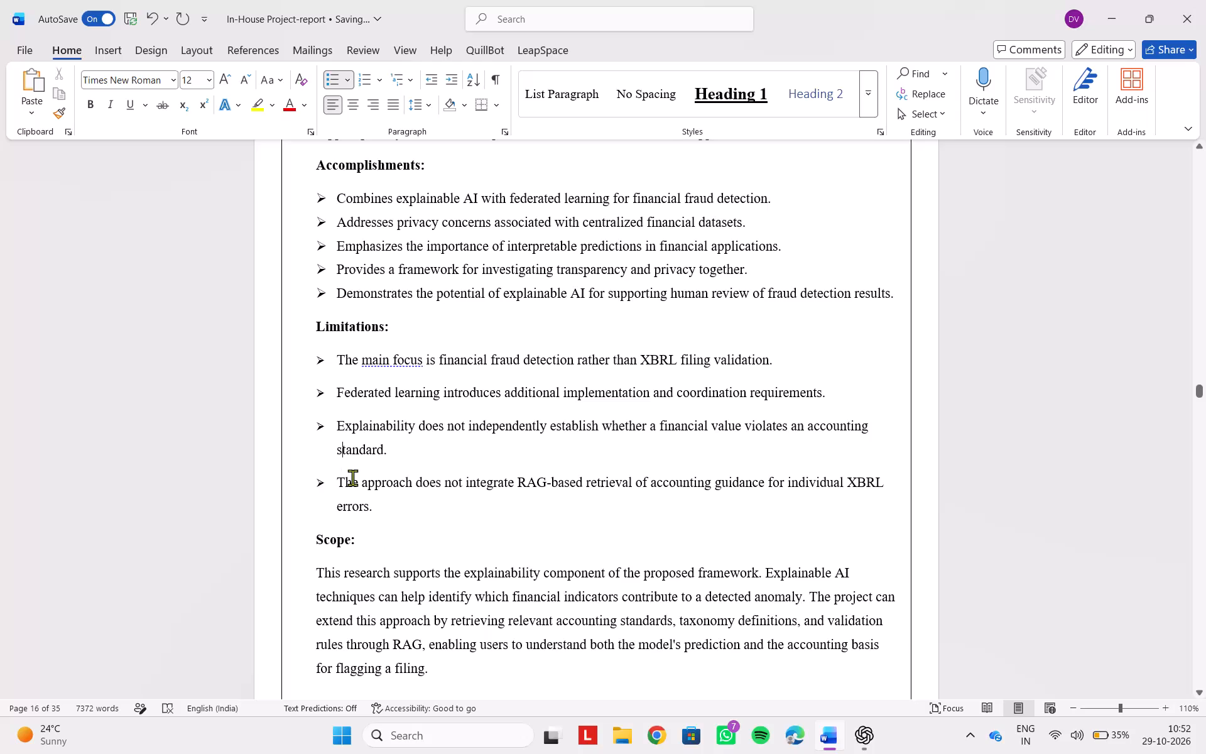
{"action": "left_click", "coordinate": [354, 467]}
{"action": "left_click", "coordinate": [345, 380]}
{"action": "left_click_drag", "start_coordinate": [328, 359], "coordinate": [477, 513]}
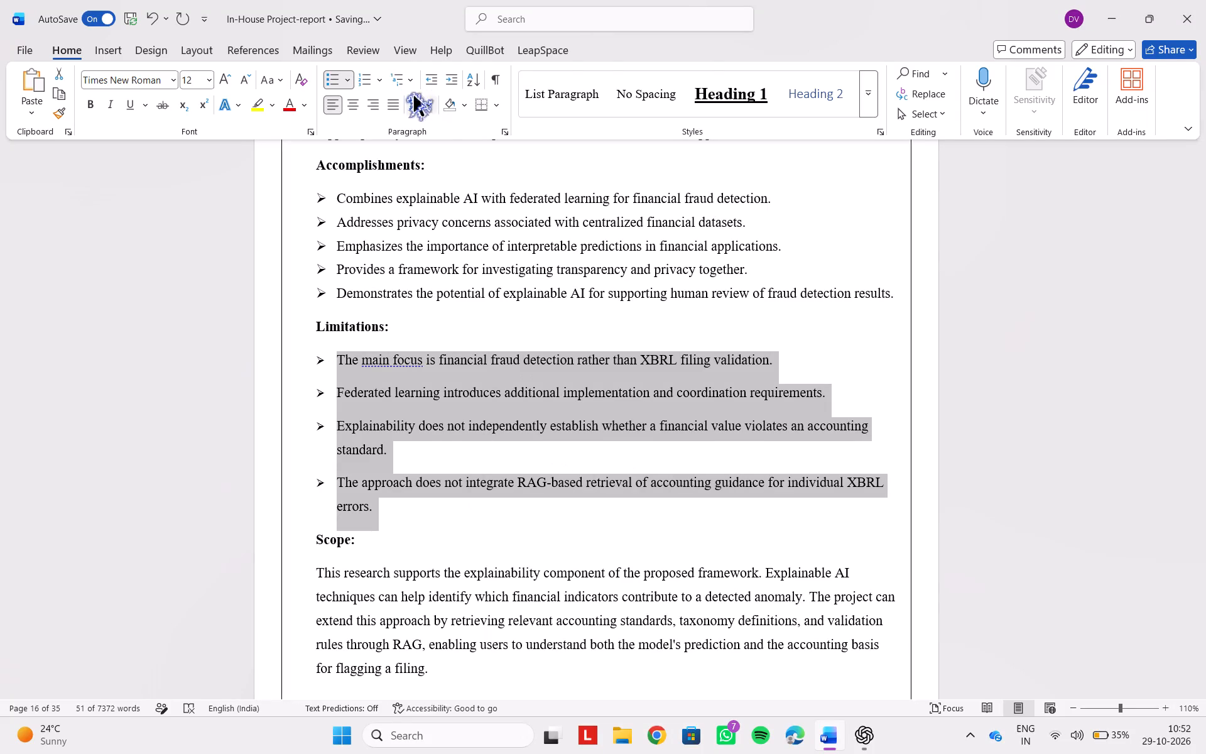
{"action": "left_click", "coordinate": [432, 109]}
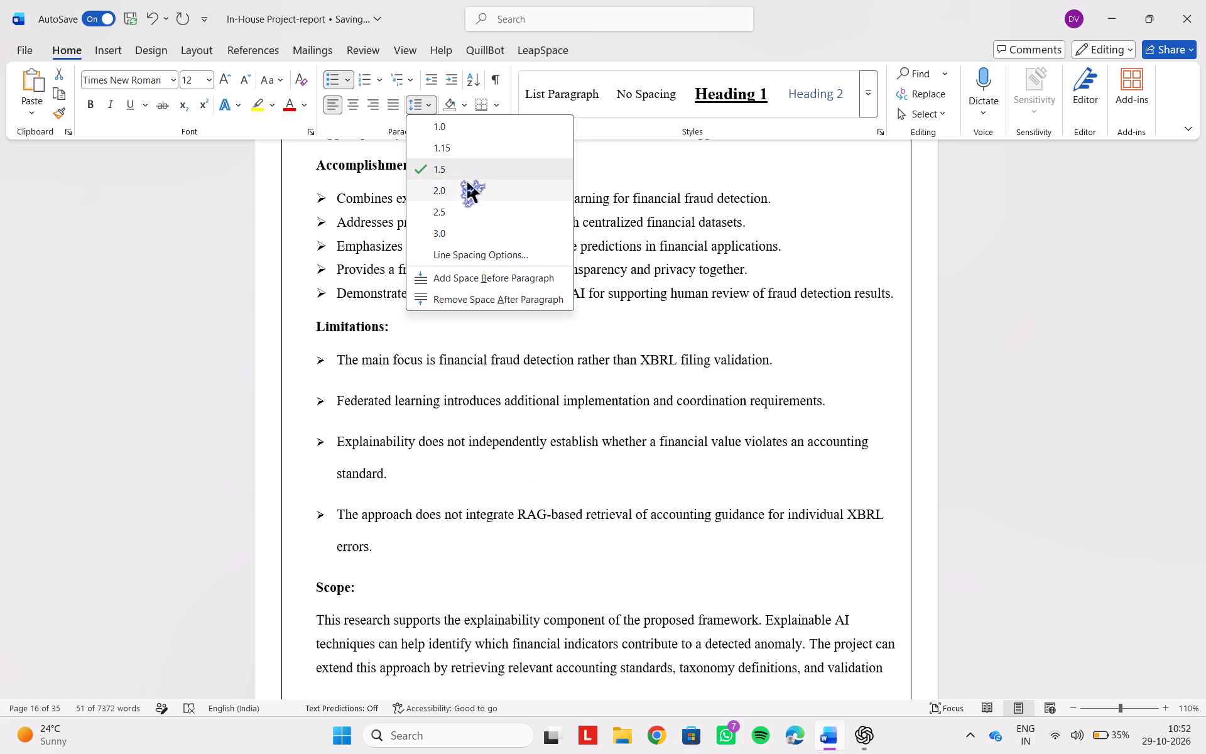
{"action": "left_click", "coordinate": [467, 173]}
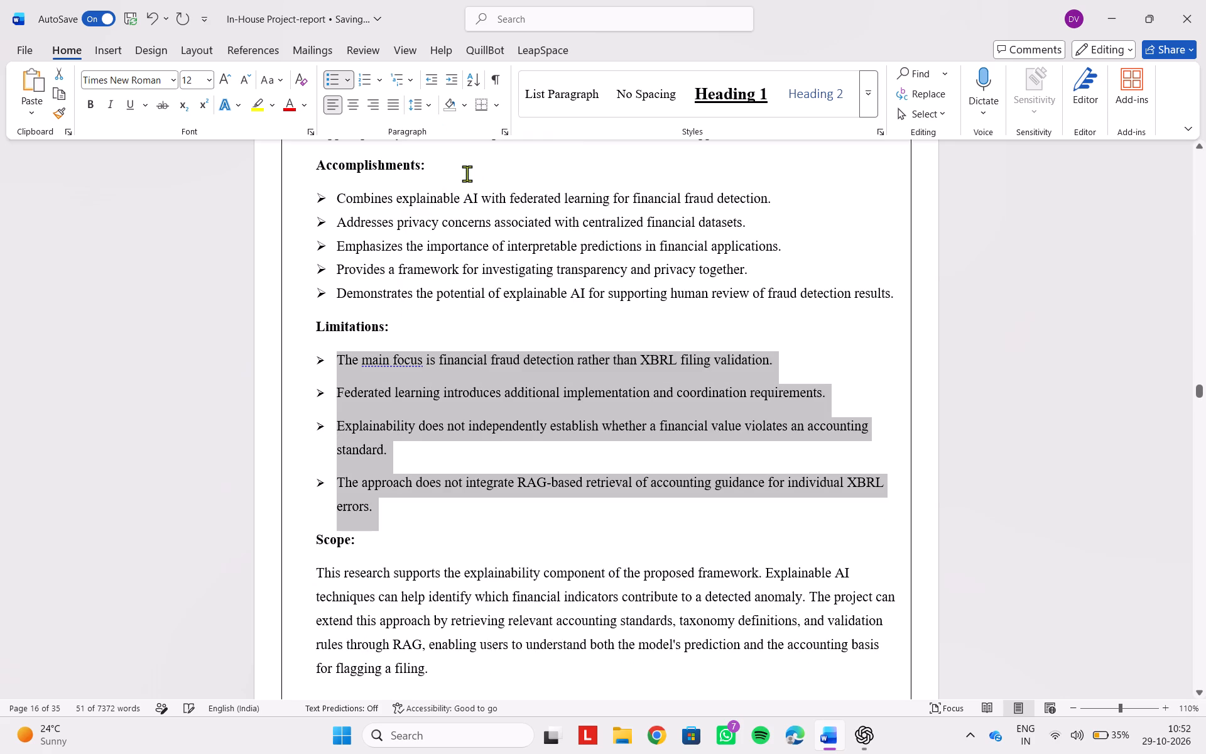
{"action": "left_click", "coordinate": [582, 478]}
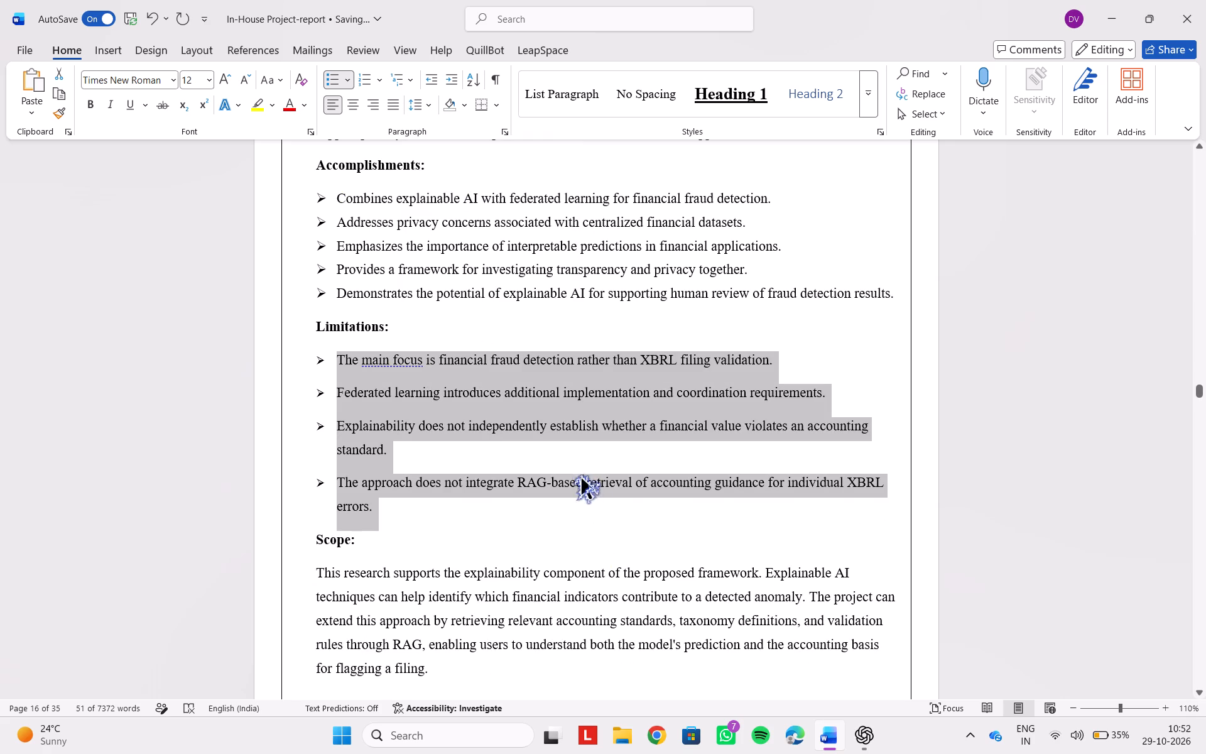
Remove the bold from the Paper 8 title text and enlarge the whole Paper 8 heading to 14 pt.
{"action": "scroll", "coordinate": [582, 478], "scroll_direction": "down", "scroll_amount": 1}
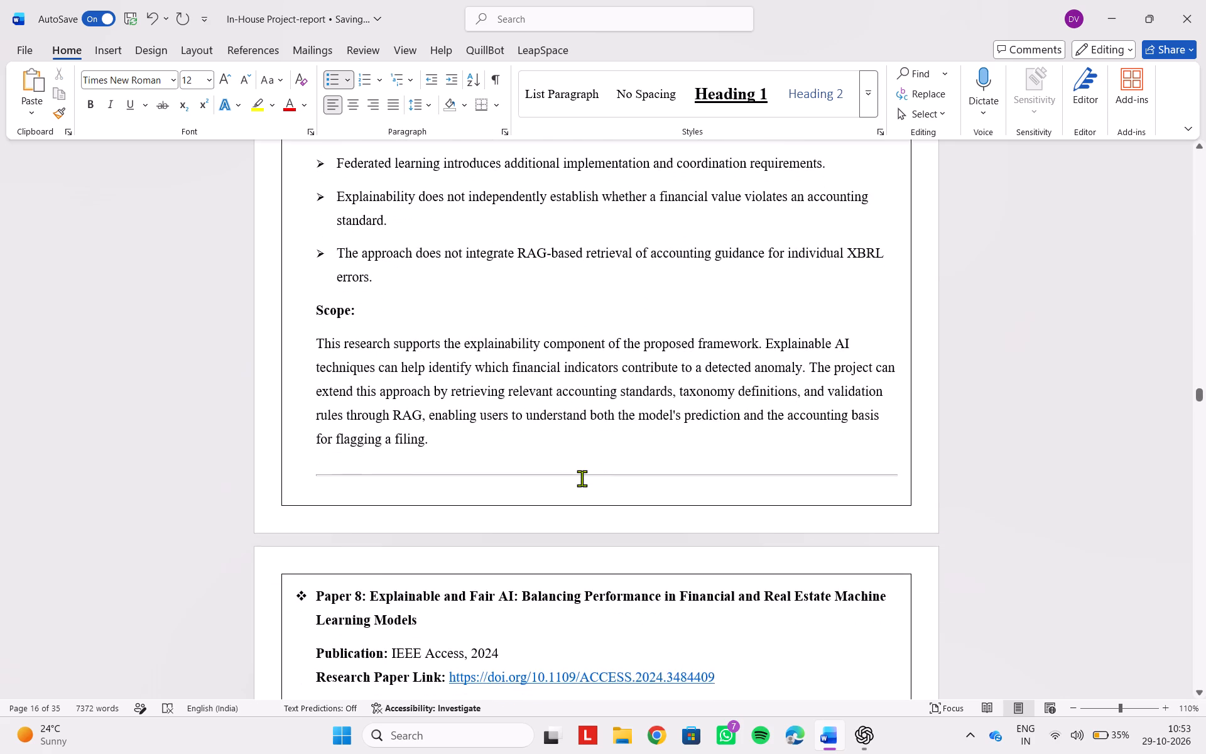
{"action": "scroll", "coordinate": [582, 478], "scroll_direction": "down", "scroll_amount": 2}
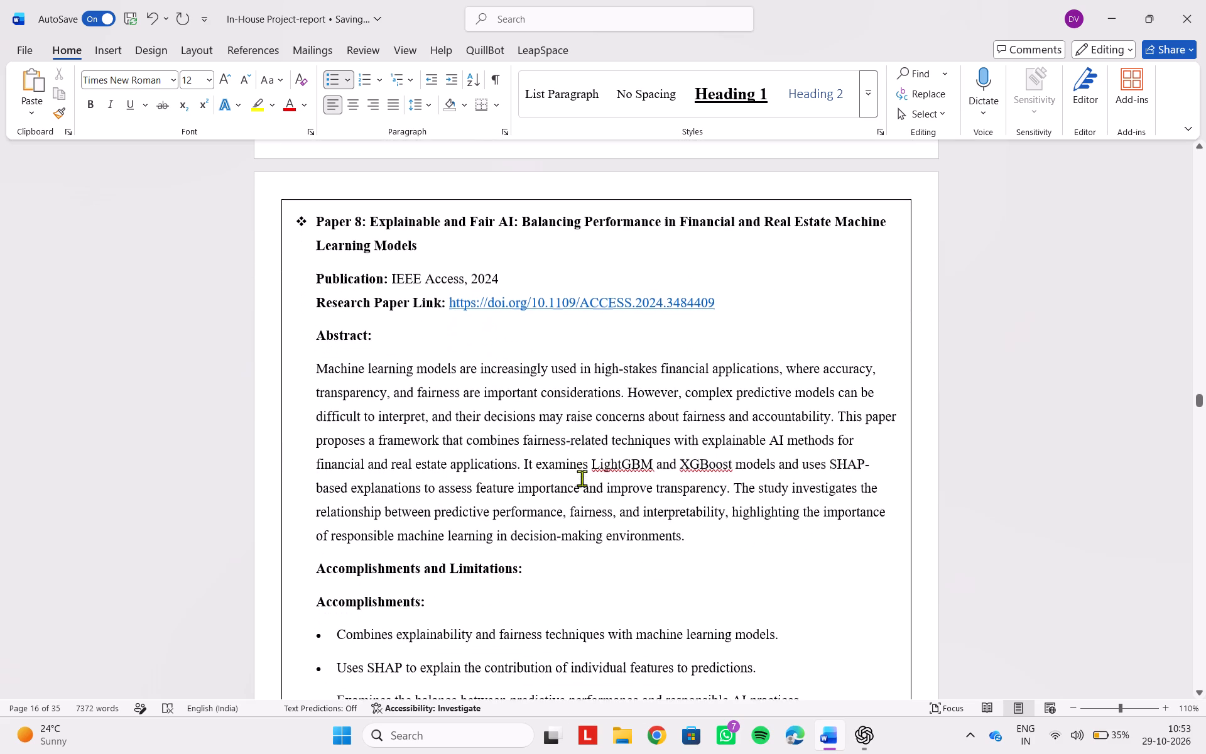
{"action": "left_click_drag", "start_coordinate": [370, 218], "coordinate": [430, 255]}
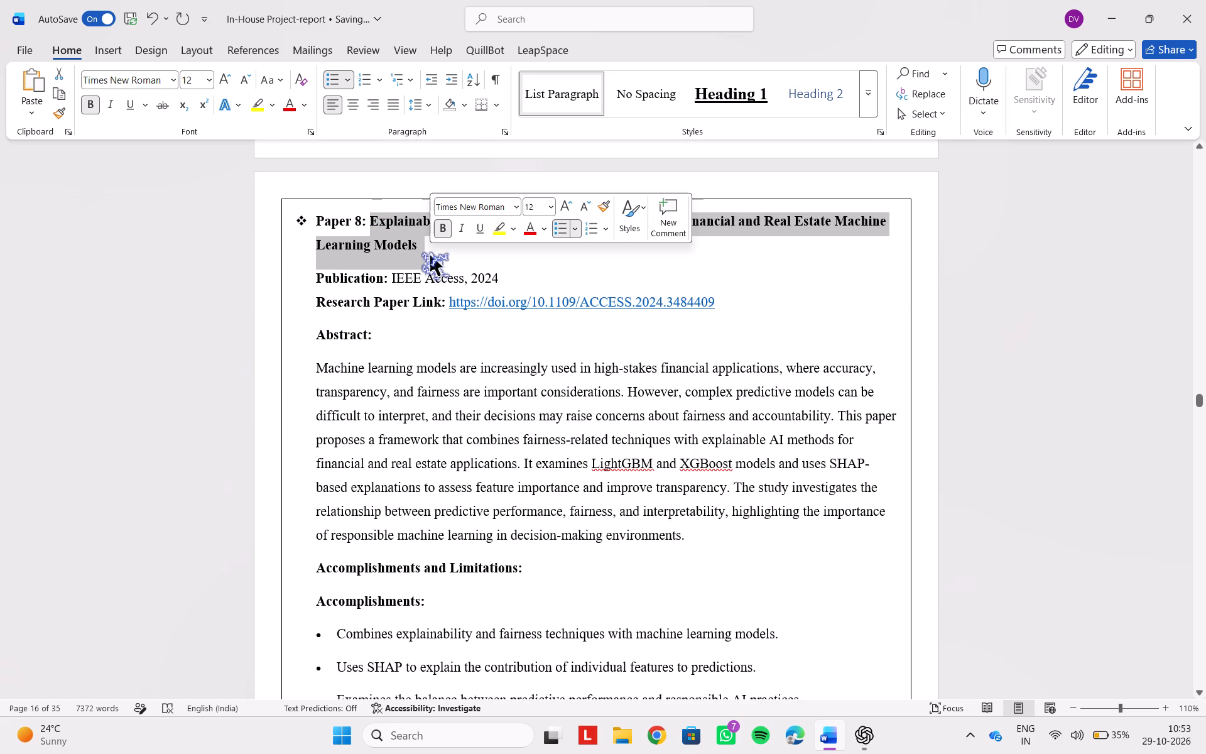
{"action": "left_click", "coordinate": [443, 226]}
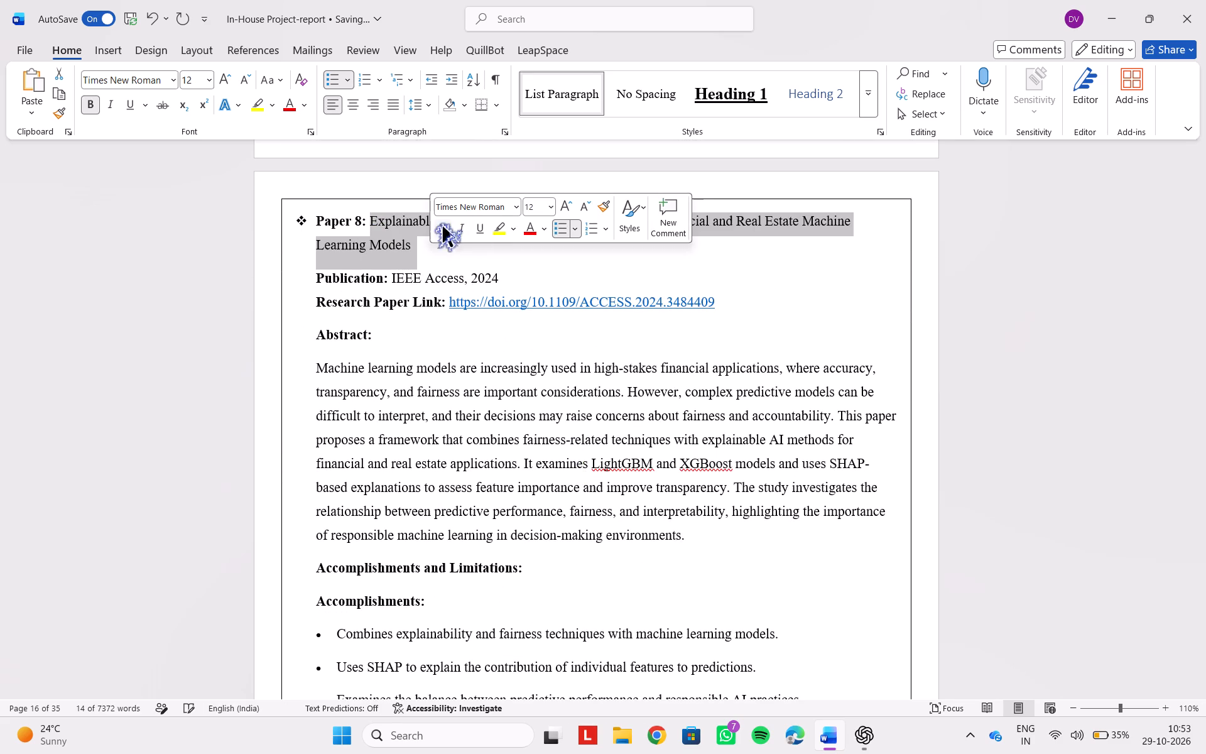
{"action": "left_click_drag", "start_coordinate": [436, 241], "coordinate": [414, 243]}
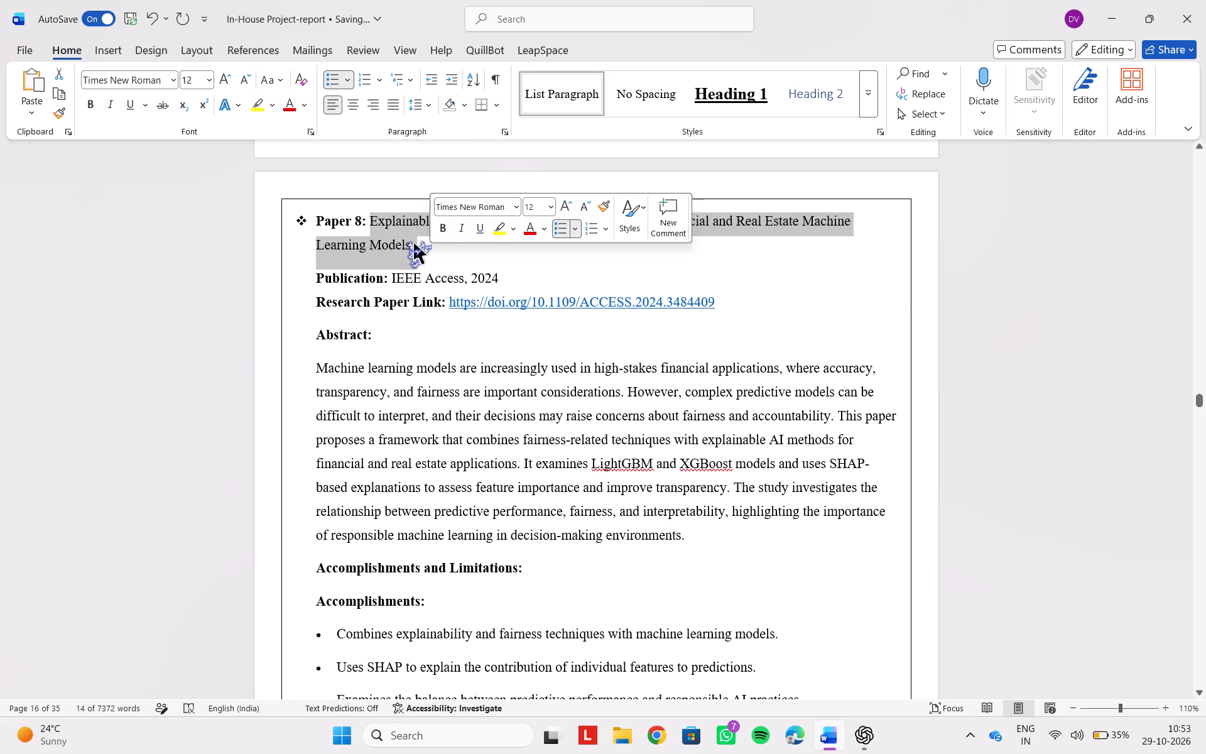
{"action": "left_click", "coordinate": [414, 243]}
{"action": "left_click_drag", "start_coordinate": [414, 243], "coordinate": [328, 216]}
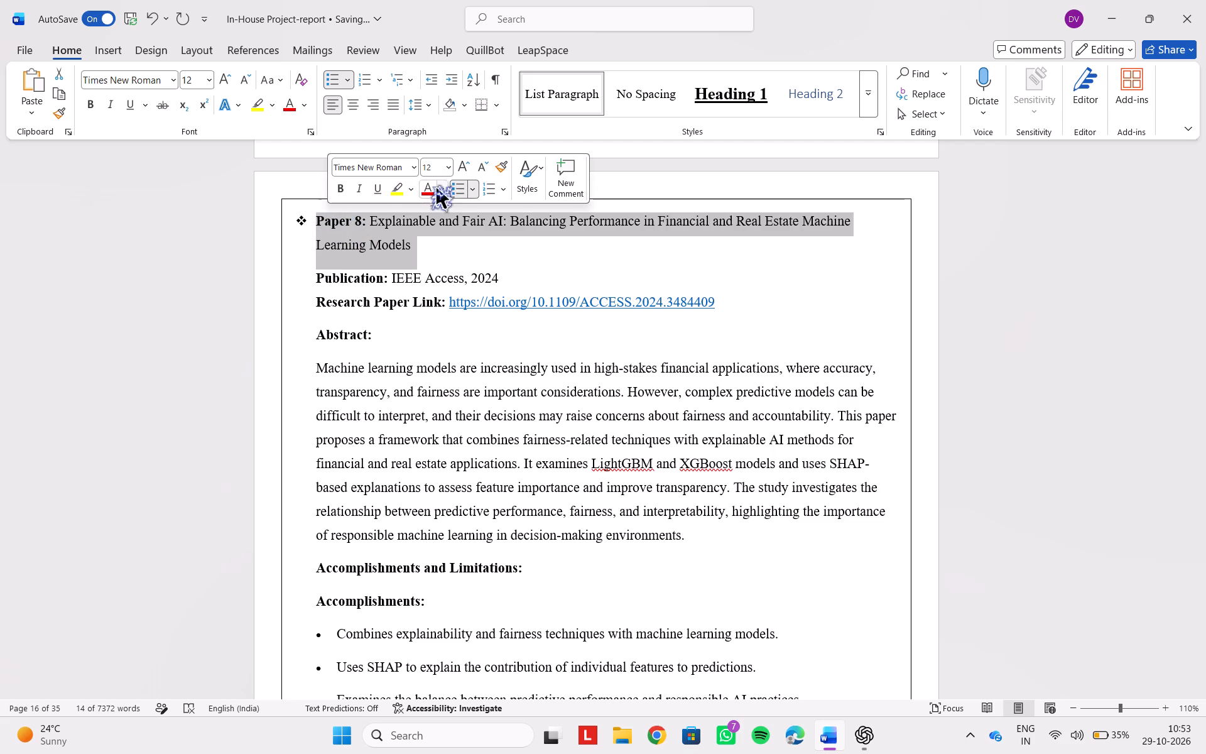
{"action": "left_click", "coordinate": [464, 167]}
{"action": "left_click", "coordinate": [538, 270]}
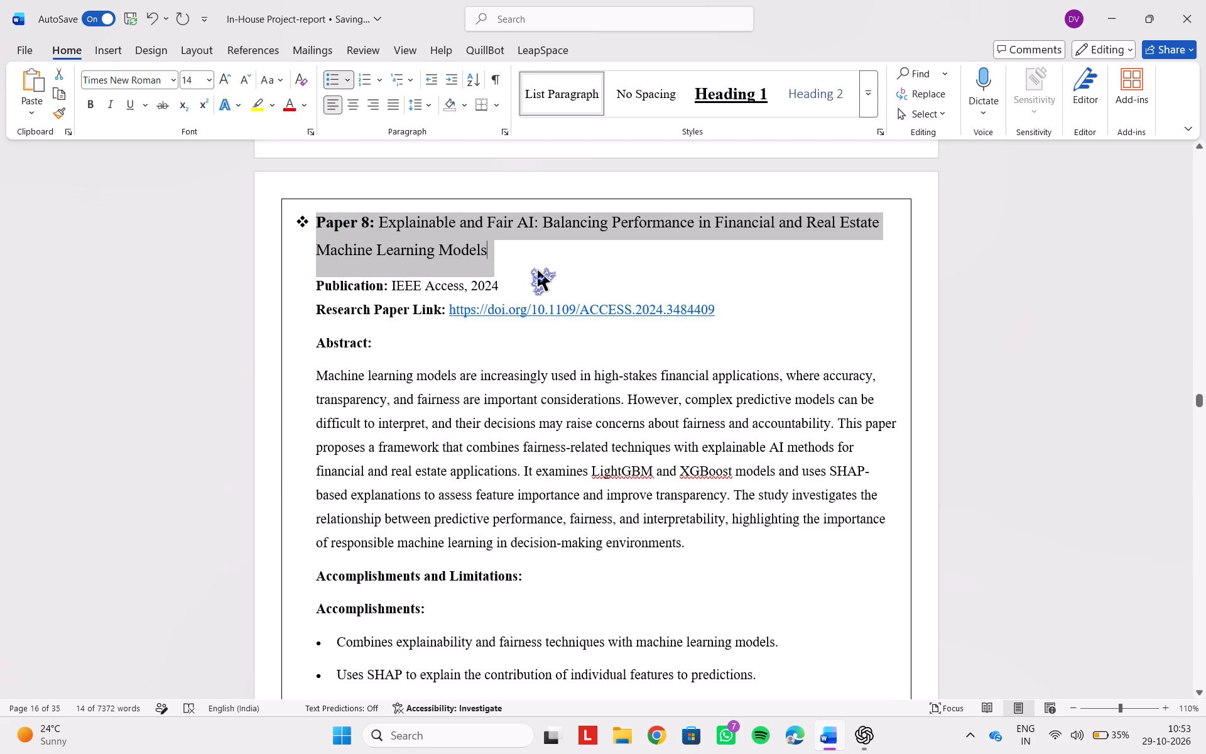
Delete the "Publication: IEEE Access, 2024" line from Paper 8 along with the empty line it leaves.
{"action": "left_click_drag", "start_coordinate": [505, 281], "coordinate": [319, 283]}
{"action": "key", "text": "BackSpace"}
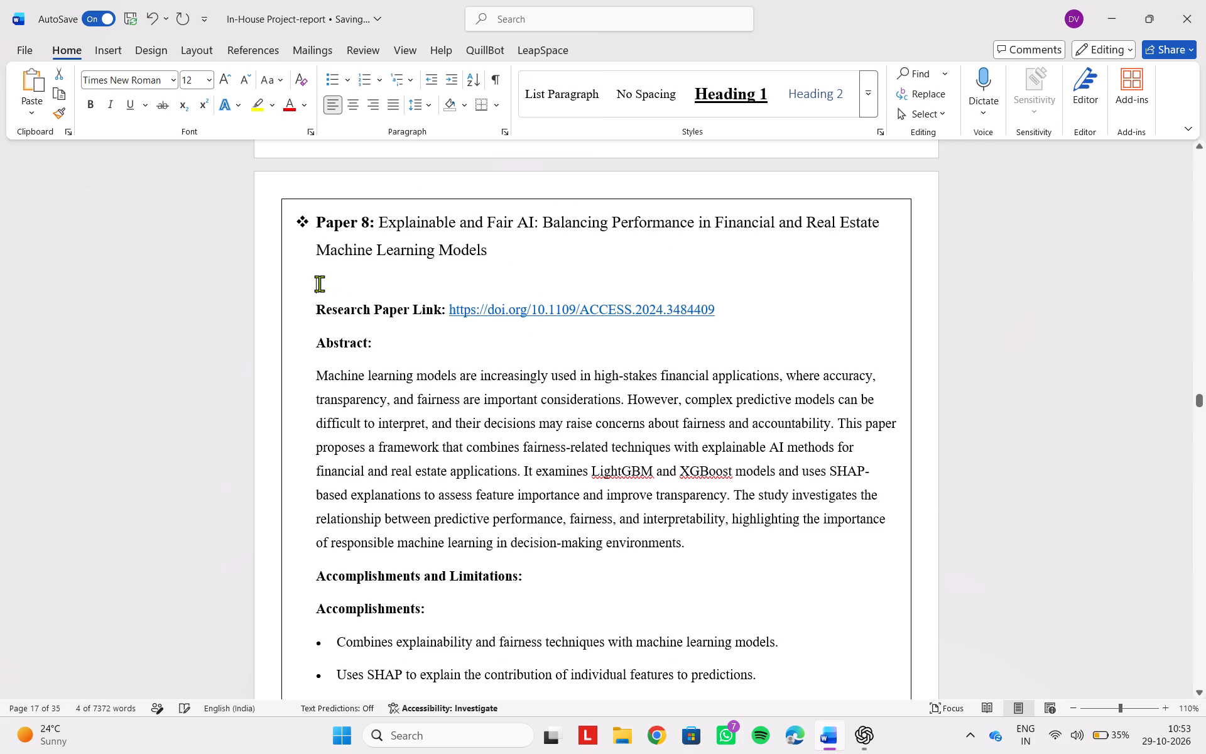
{"action": "key", "text": "BackSpace"}
{"action": "key", "text": "BackSpace"}
Delete the leftover "Accomplishments and Limitations:" heading text from Paper 5.
{"action": "scroll", "coordinate": [319, 283], "scroll_direction": "up", "scroll_amount": 2}
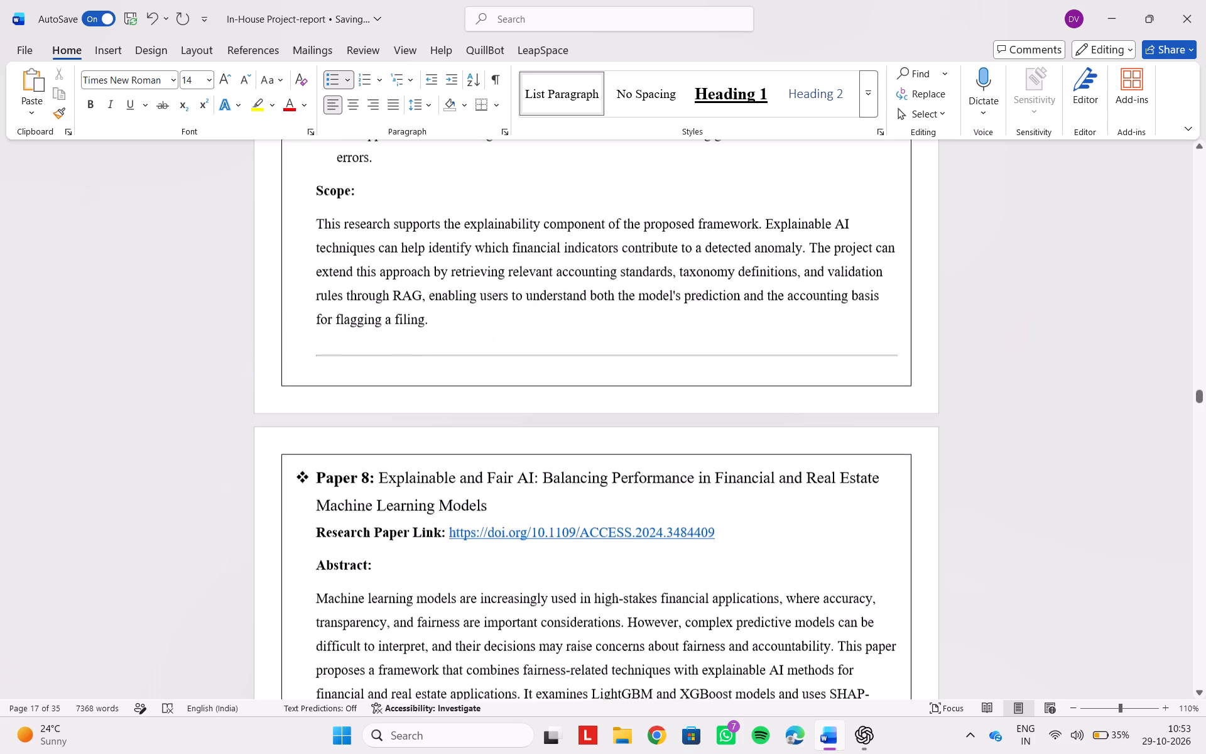
{"action": "scroll", "coordinate": [319, 283], "scroll_direction": "up", "scroll_amount": 3}
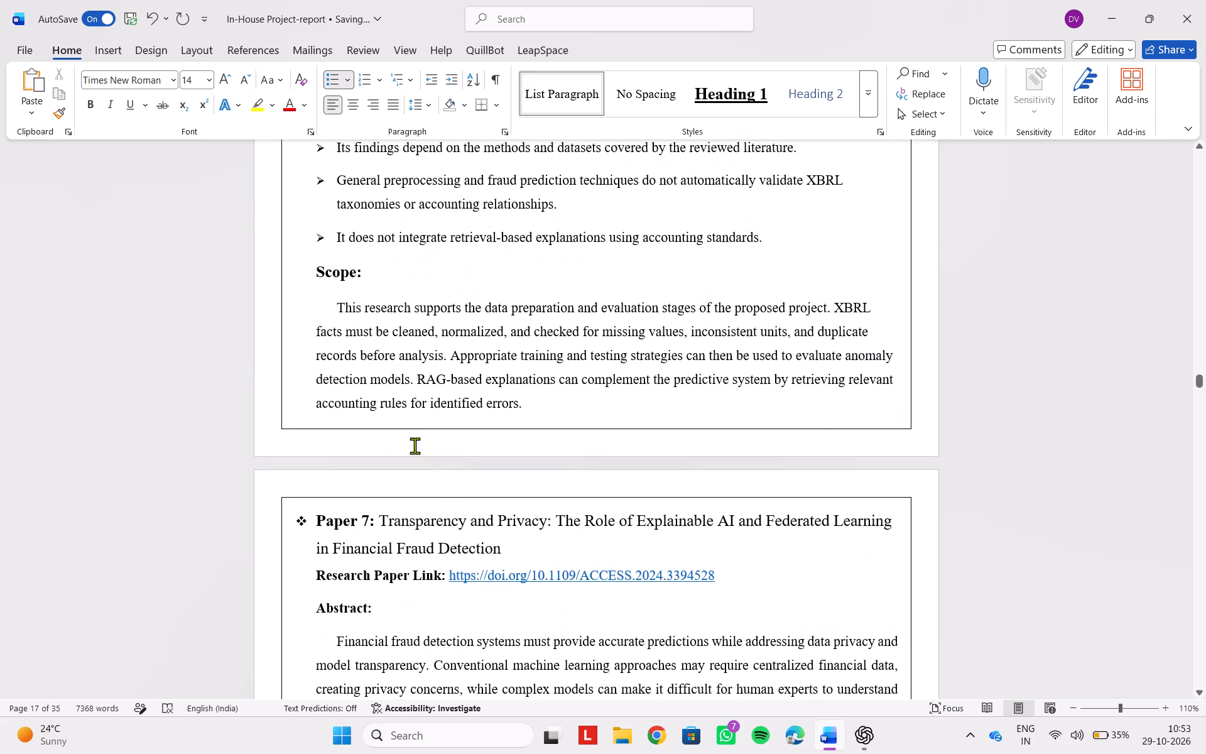
{"action": "scroll", "coordinate": [462, 561], "scroll_direction": "up", "scroll_amount": 2}
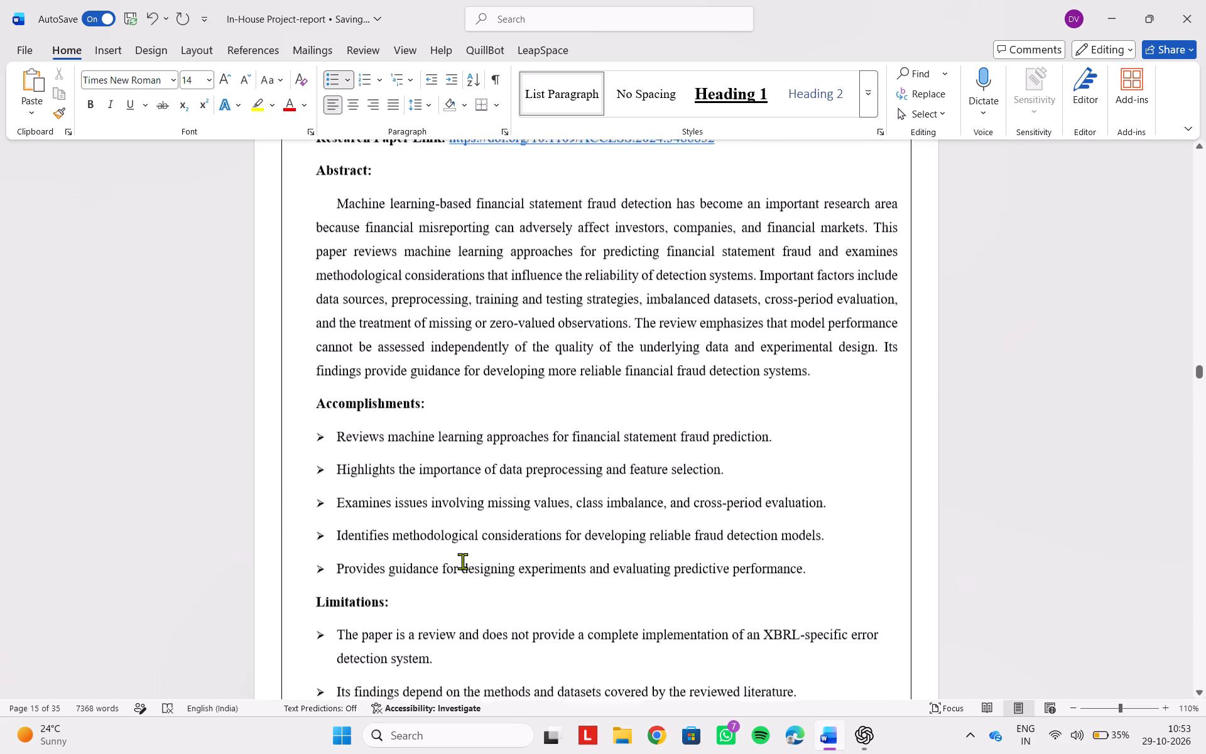
{"action": "scroll", "coordinate": [462, 561], "scroll_direction": "up", "scroll_amount": 2}
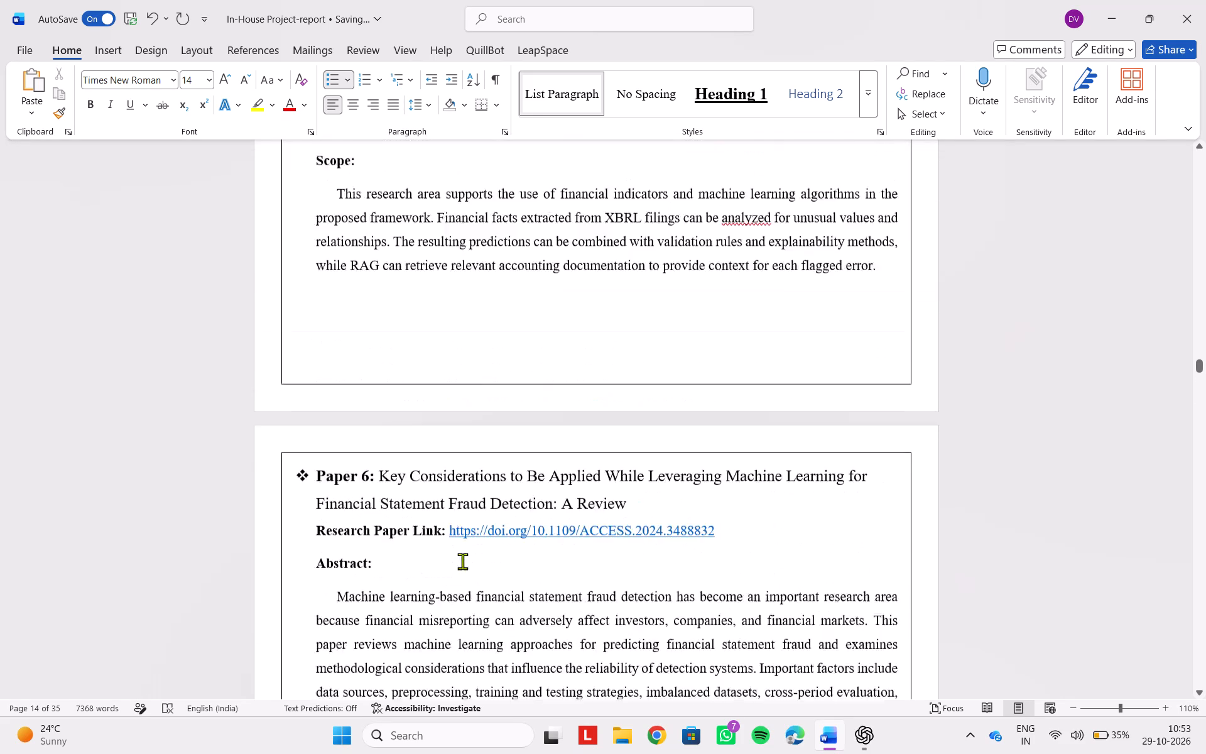
{"action": "scroll", "coordinate": [462, 561], "scroll_direction": "up", "scroll_amount": 2}
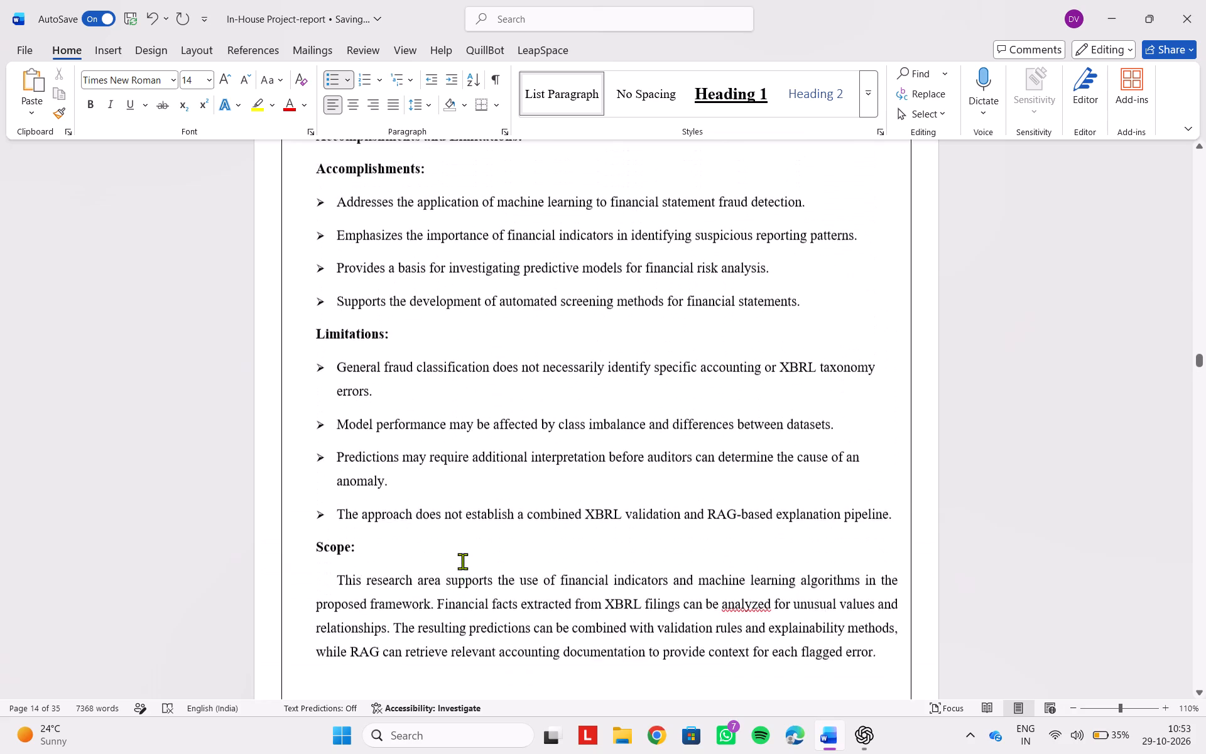
{"action": "scroll", "coordinate": [462, 561], "scroll_direction": "up", "scroll_amount": 2}
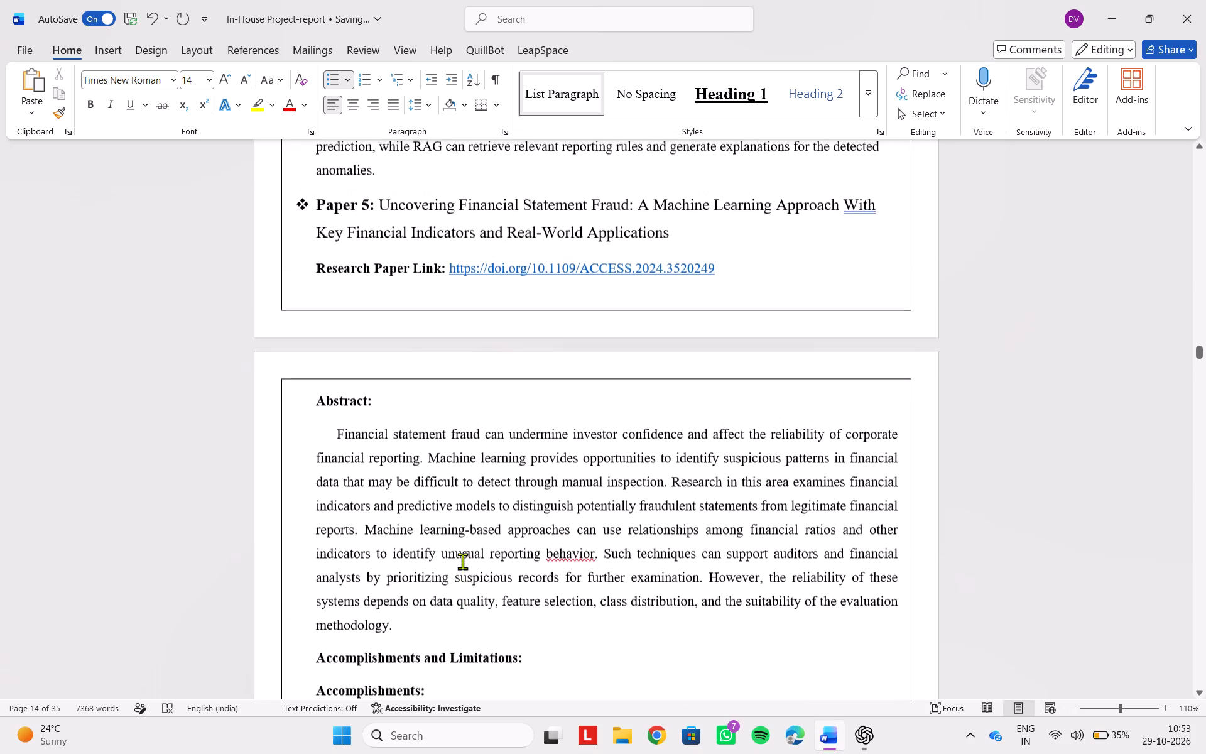
{"action": "scroll", "coordinate": [462, 561], "scroll_direction": "up", "scroll_amount": 1}
{"action": "left_click_drag", "start_coordinate": [537, 665], "coordinate": [336, 664]}
{"action": "key", "text": "BackSpace"}
Review the headings, bullets and spacing of Papers 4 and 3 for consistency.
{"action": "scroll", "coordinate": [336, 664], "scroll_direction": "up", "scroll_amount": 1}
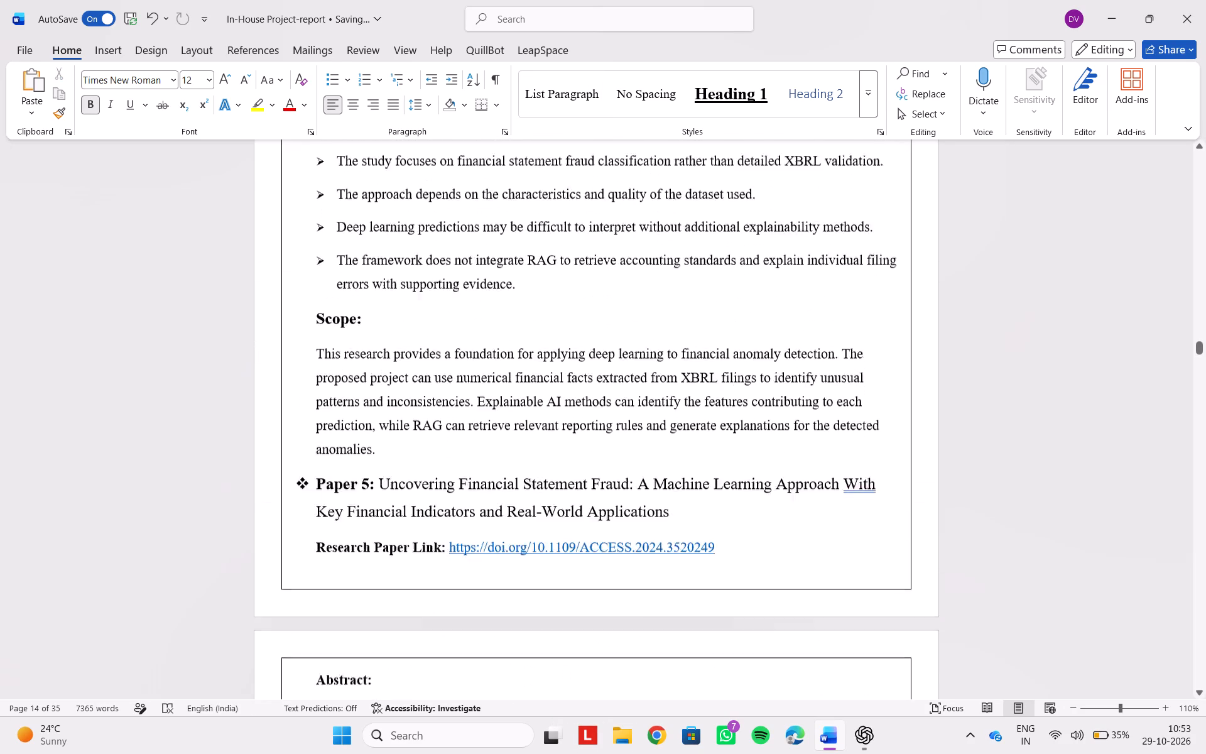
{"action": "scroll", "coordinate": [336, 664], "scroll_direction": "up", "scroll_amount": 1}
{"action": "scroll", "coordinate": [400, 500], "scroll_direction": "up", "scroll_amount": 1}
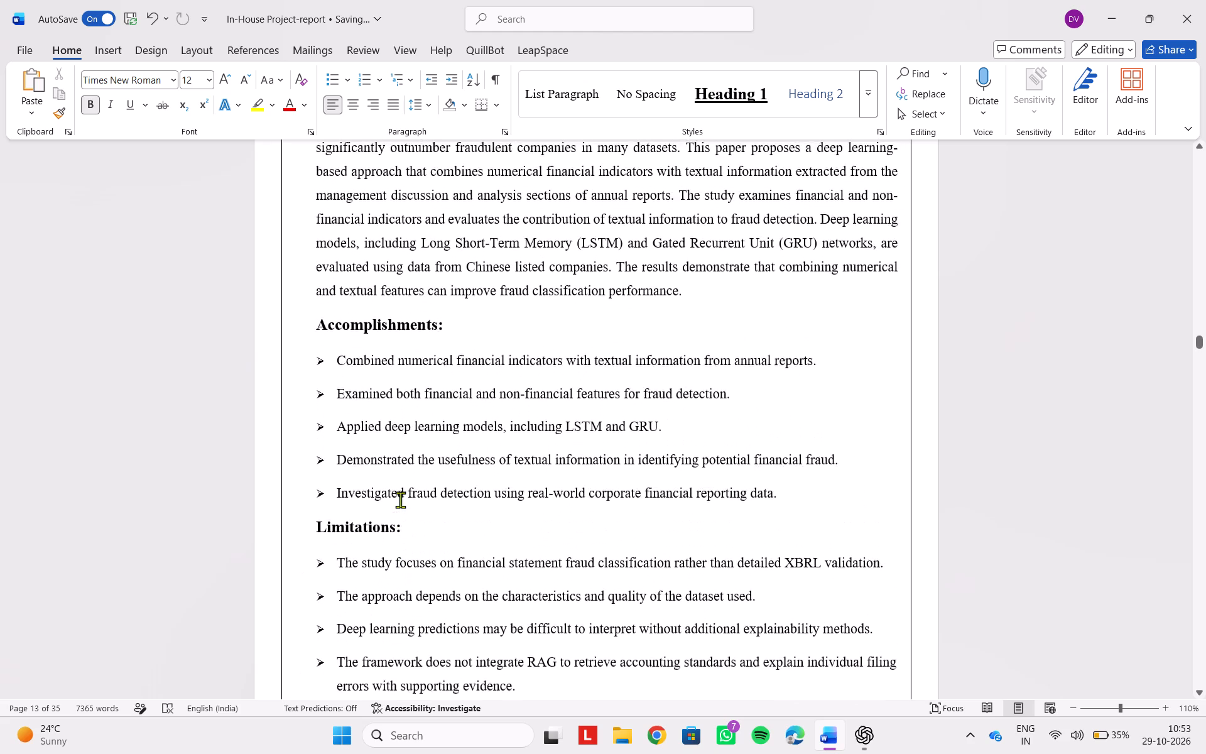
{"action": "scroll", "coordinate": [400, 500], "scroll_direction": "up", "scroll_amount": 2}
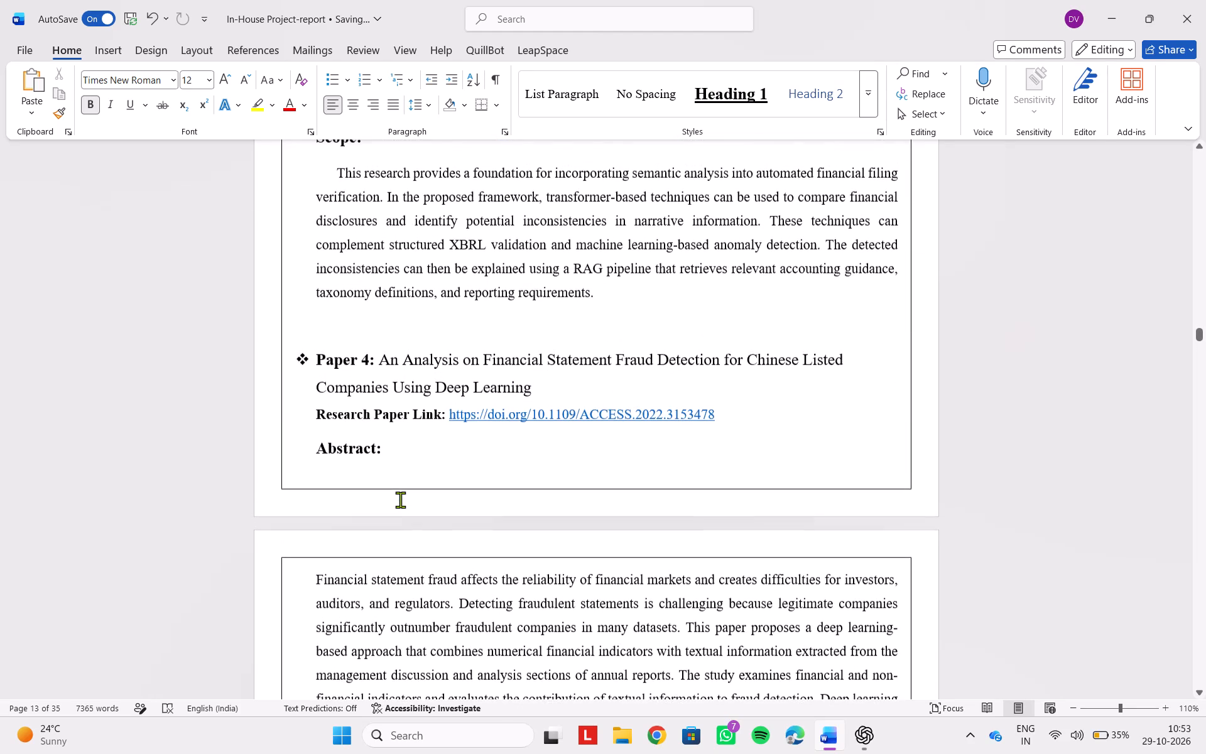
{"action": "scroll", "coordinate": [400, 500], "scroll_direction": "up", "scroll_amount": 1}
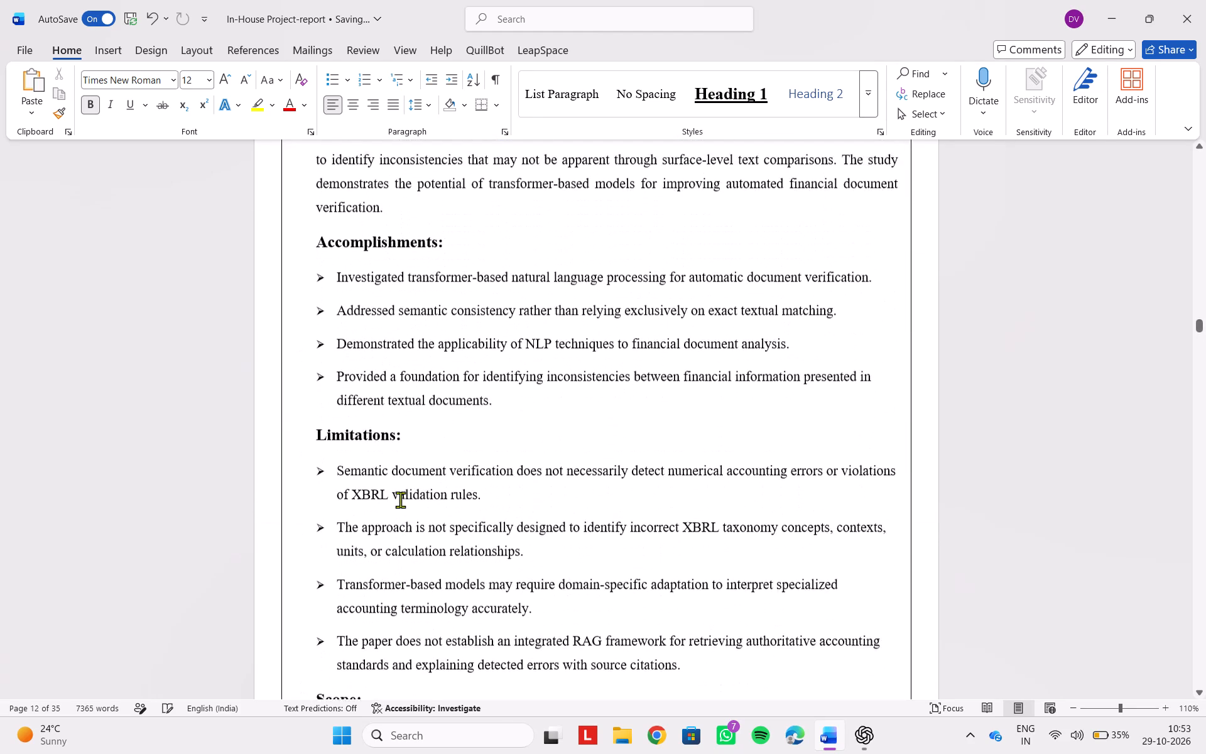
{"action": "scroll", "coordinate": [400, 500], "scroll_direction": "up", "scroll_amount": 2}
Delete the horizontal divider line below the Scope paragraph of Paper 7.
{"action": "scroll", "coordinate": [400, 500], "scroll_direction": "down", "scroll_amount": 2}
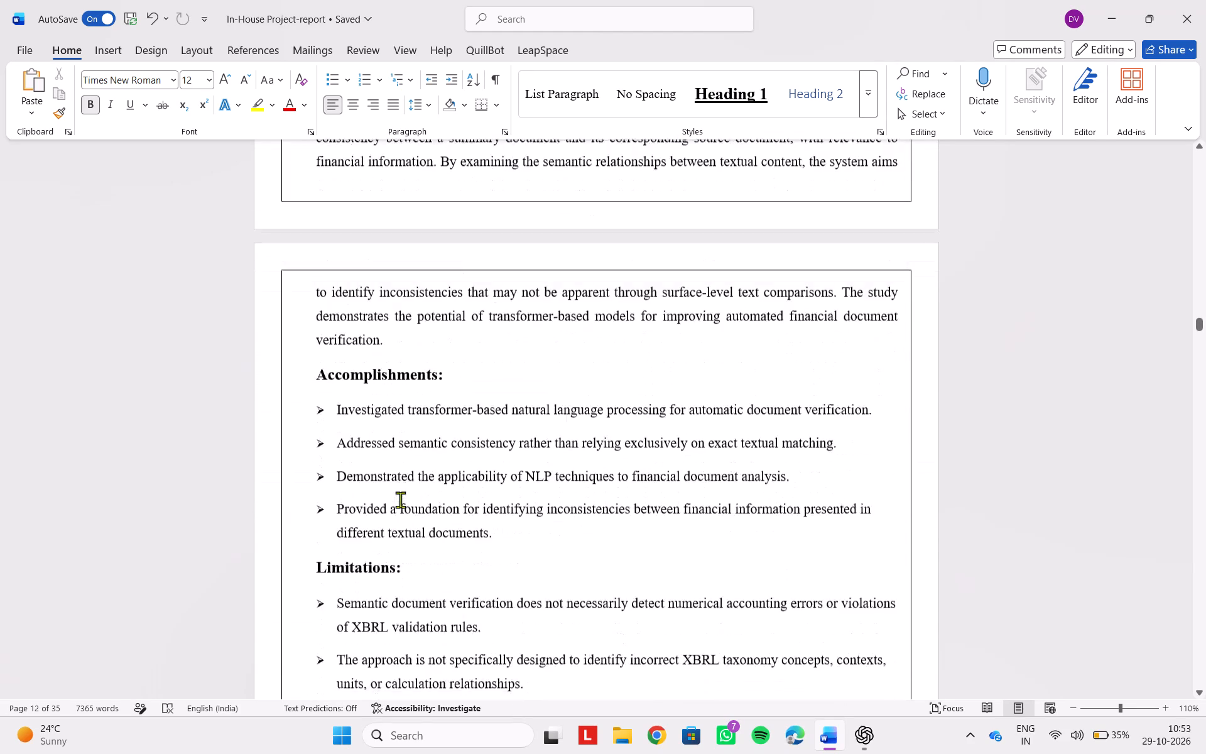
{"action": "scroll", "coordinate": [400, 500], "scroll_direction": "down", "scroll_amount": 6}
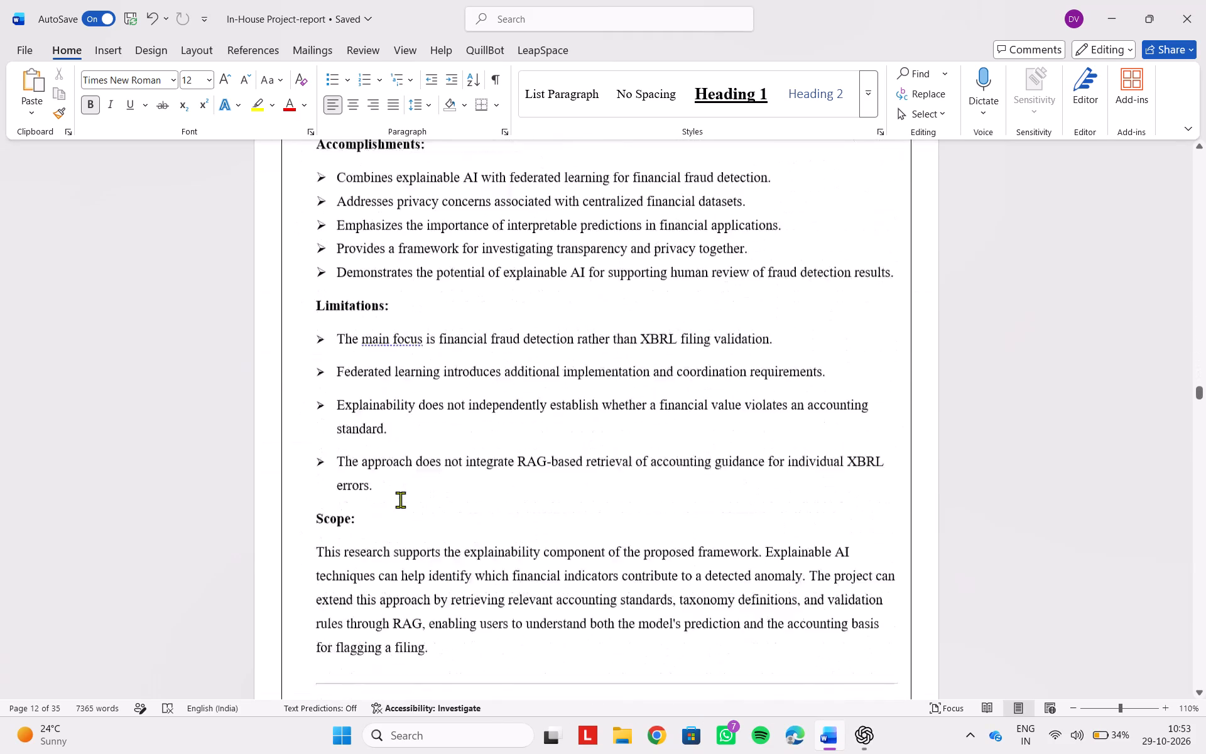
{"action": "scroll", "coordinate": [400, 500], "scroll_direction": "down", "scroll_amount": 2}
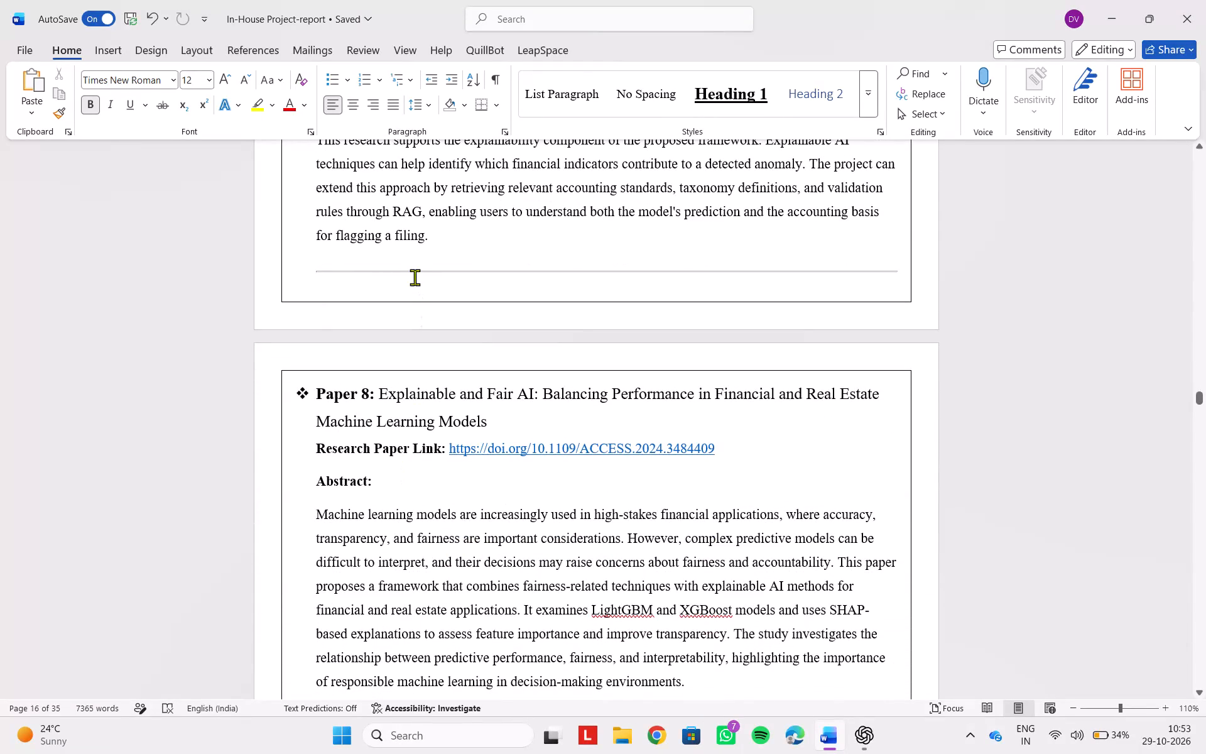
{"action": "left_click", "coordinate": [415, 277]}
{"action": "key", "text": "BackSpace"}
{"action": "key", "text": "BackSpace"}
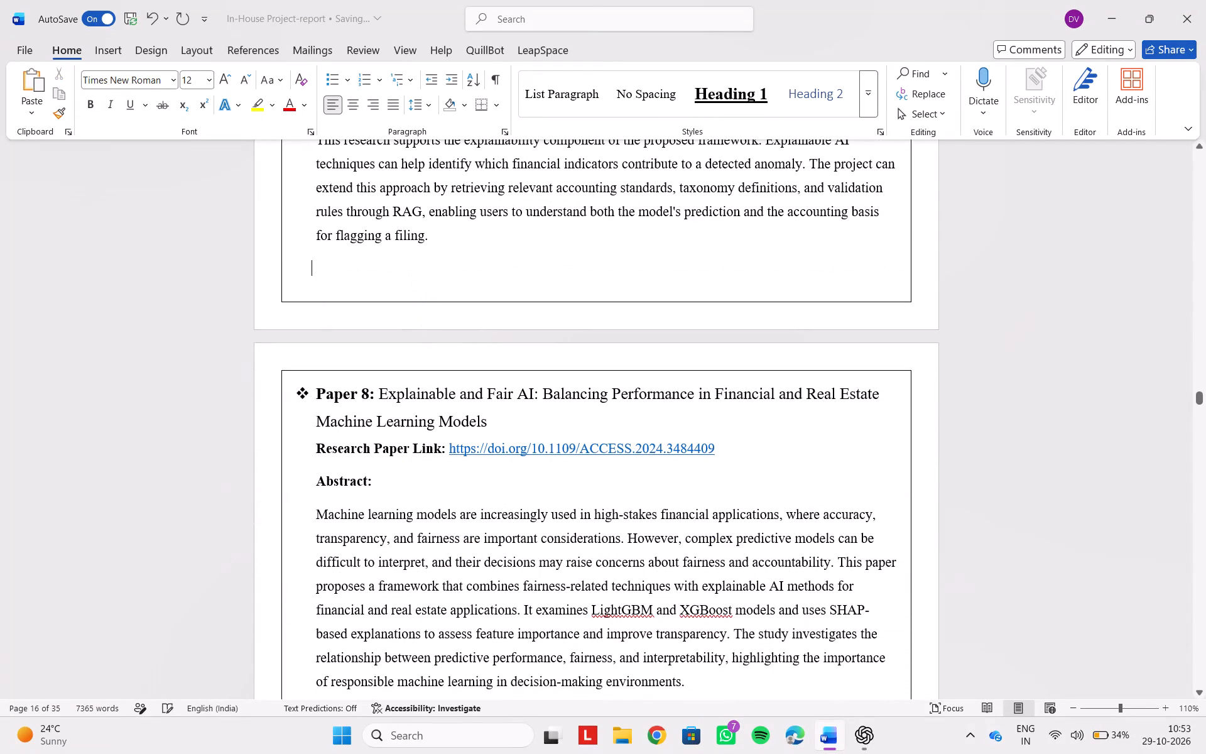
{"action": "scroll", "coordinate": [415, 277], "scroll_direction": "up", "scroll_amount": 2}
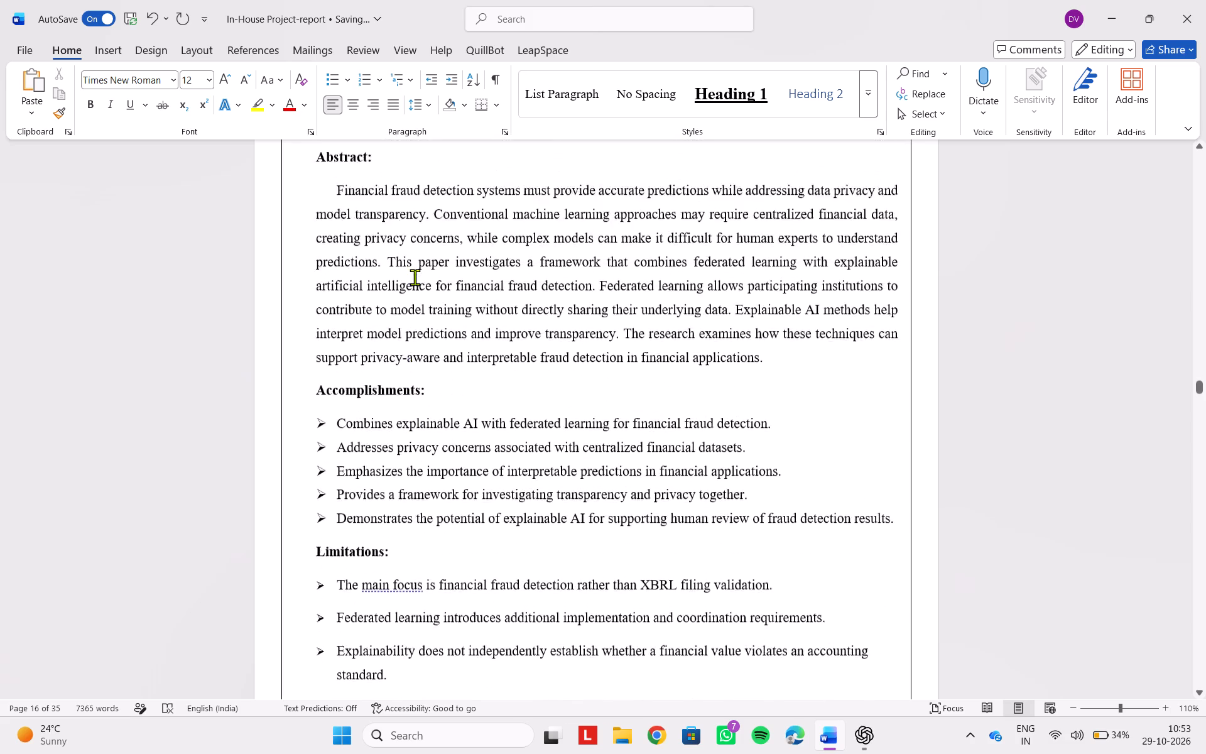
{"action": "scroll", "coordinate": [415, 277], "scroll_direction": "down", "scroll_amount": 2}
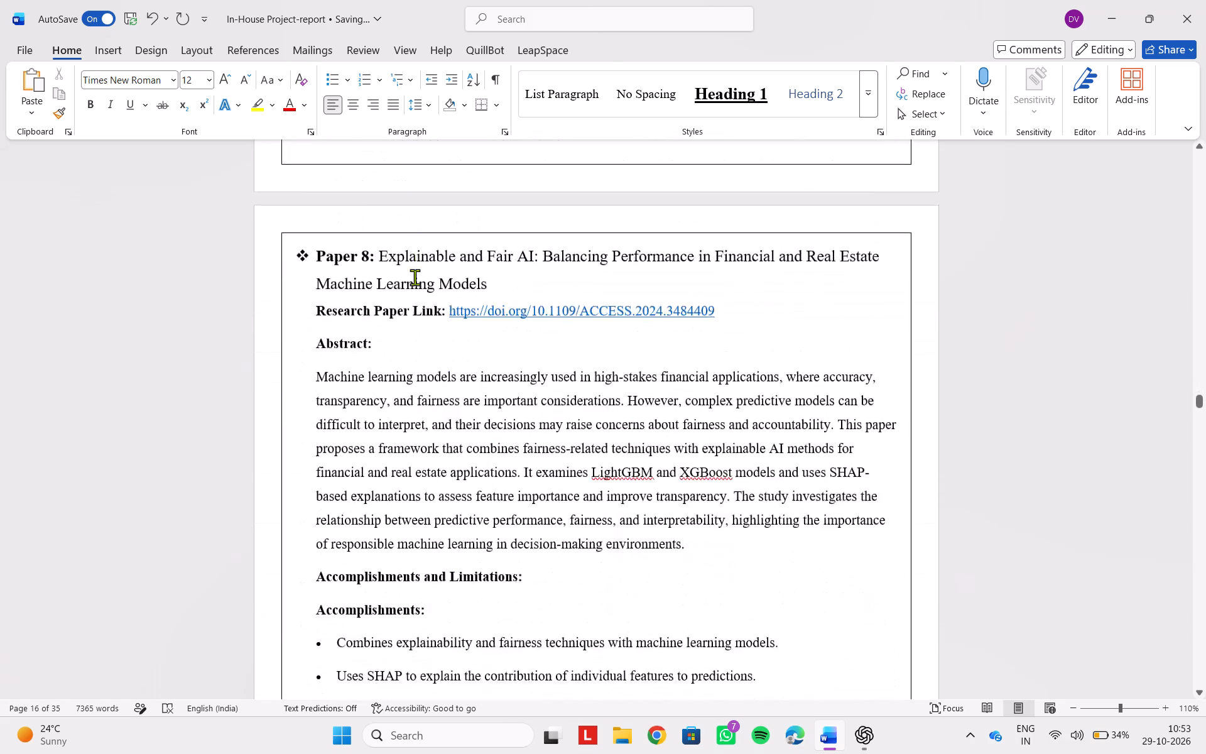
Indent the first line of Paper 8's Abstract paragraph.
{"action": "scroll", "coordinate": [415, 277], "scroll_direction": "down", "scroll_amount": 1}
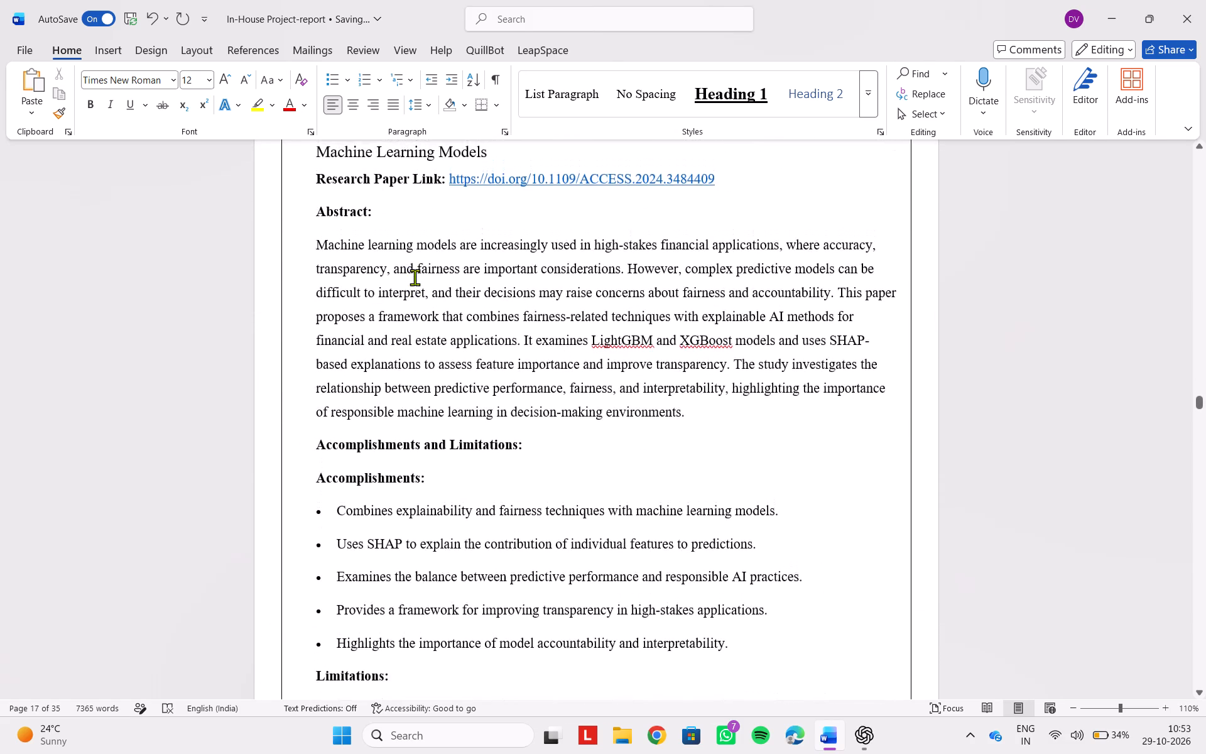
{"action": "left_click", "coordinate": [317, 297]}
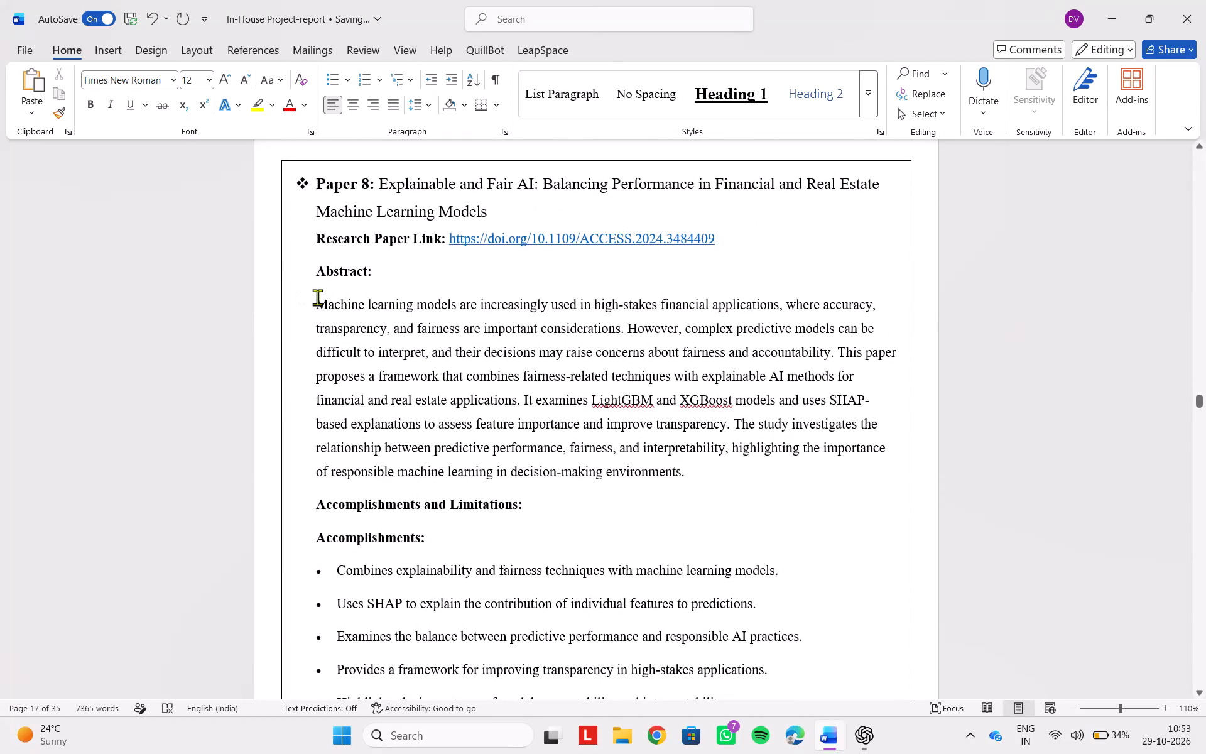
{"action": "key", "text": "Tab"}
Delete the redundant "Accomplishments and Limitations:" heading from Paper 8.
{"action": "scroll", "coordinate": [448, 540], "scroll_direction": "down", "scroll_amount": 1}
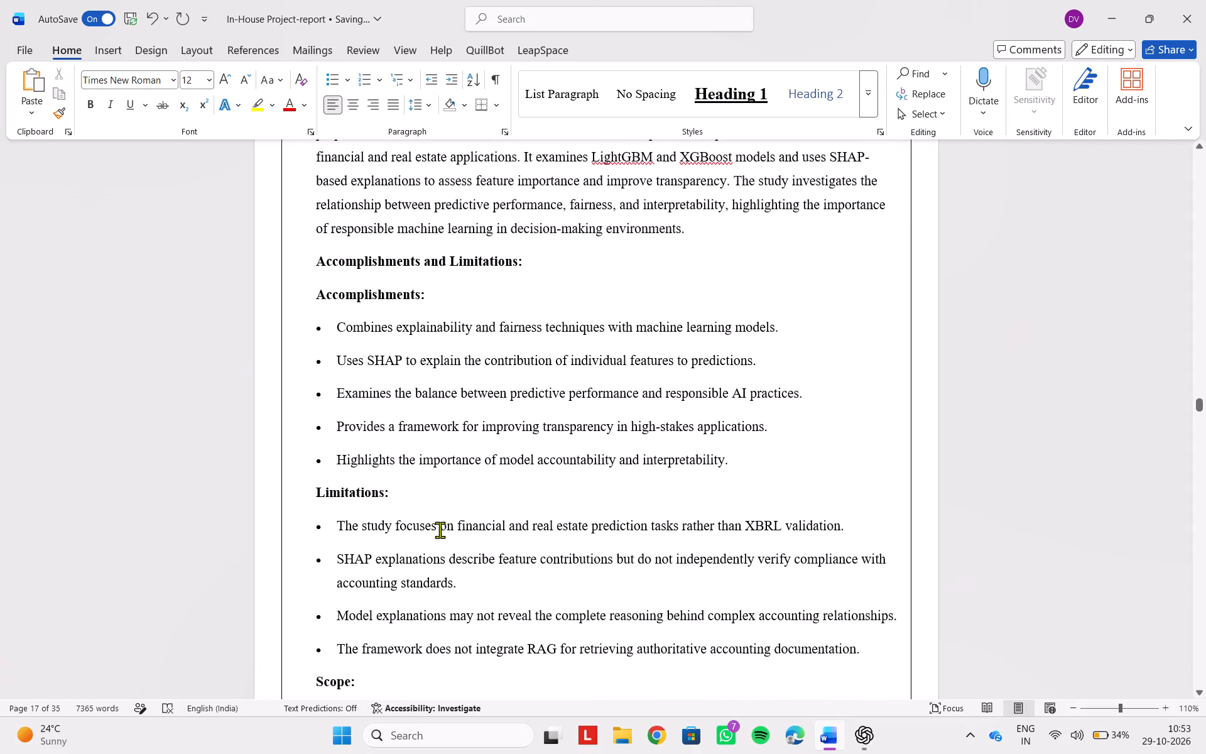
{"action": "left_click_drag", "start_coordinate": [535, 269], "coordinate": [347, 260]}
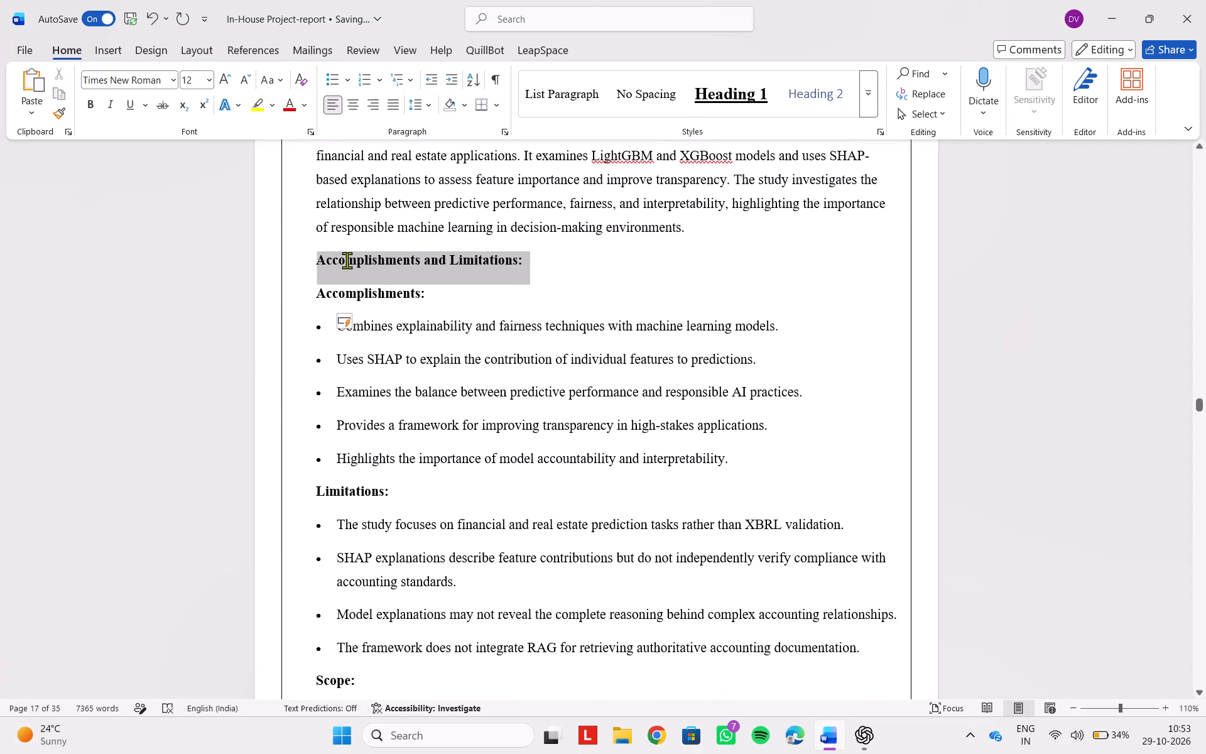
{"action": "left_click_drag", "start_coordinate": [347, 260], "coordinate": [332, 265]}
{"action": "key", "text": "BackSpace"}
Change the round bullets of Paper 8's Accomplishments list to arrow bullets.
{"action": "left_click_drag", "start_coordinate": [335, 291], "coordinate": [849, 430]}
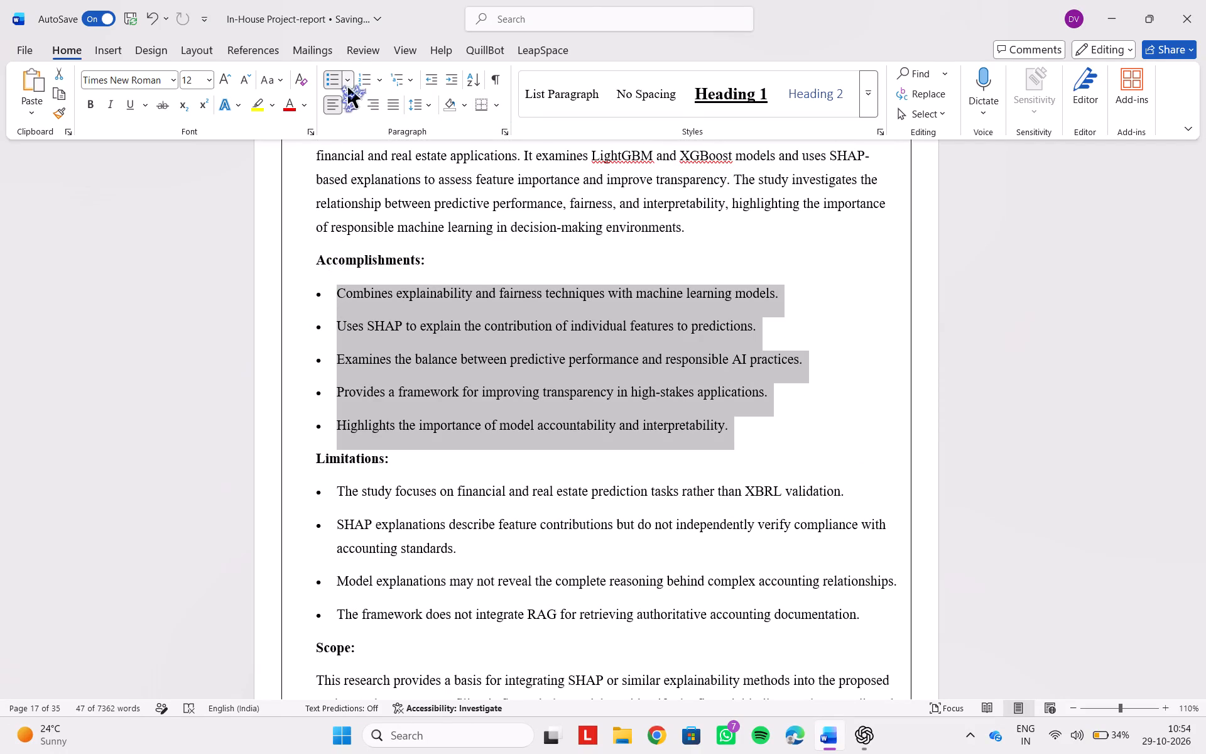
{"action": "left_click", "coordinate": [348, 87]}
{"action": "left_click", "coordinate": [354, 128]}
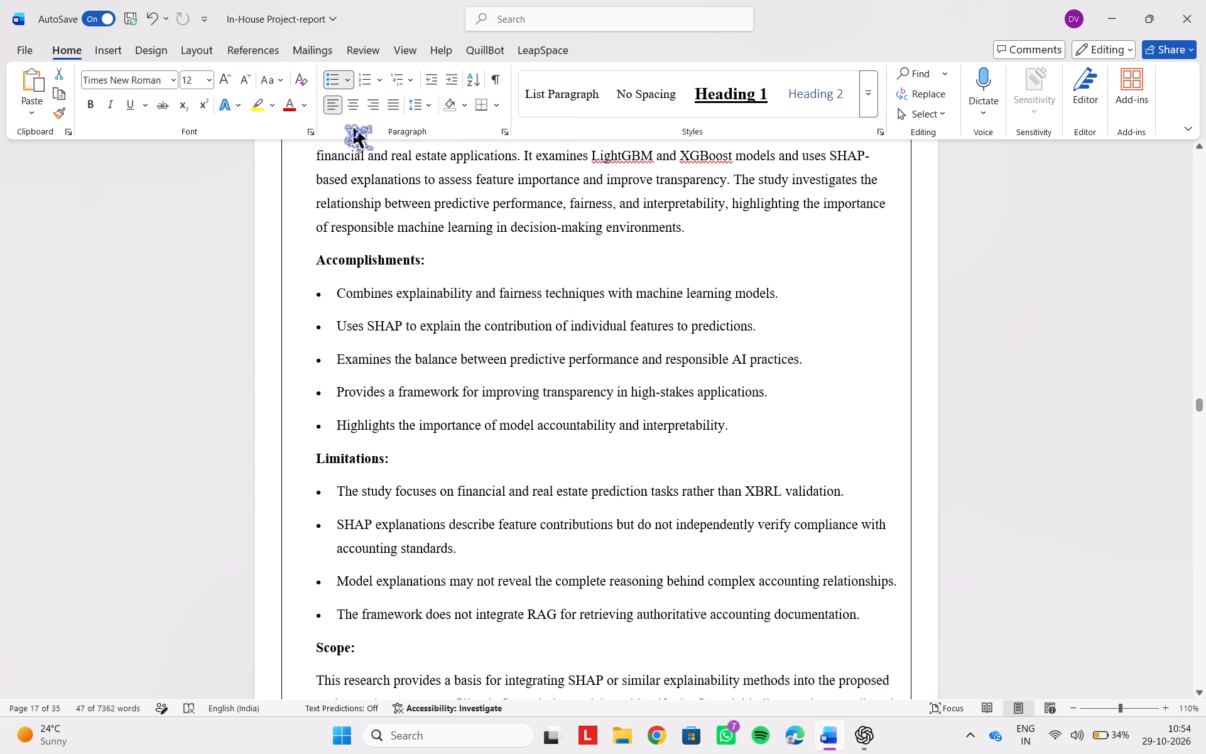
Change the round bullets of Paper 8's Limitations list to arrow bullets.
{"action": "left_click_drag", "start_coordinate": [334, 486], "coordinate": [750, 614]}
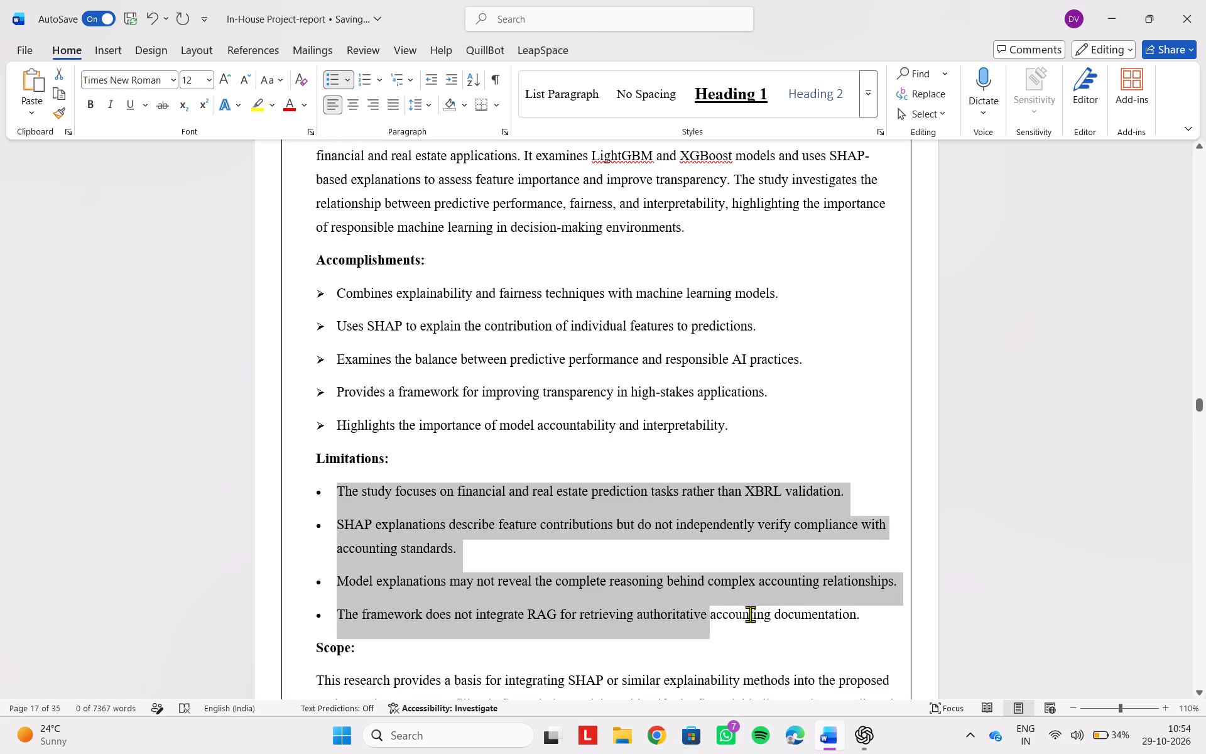
{"action": "left_click_drag", "start_coordinate": [750, 614], "coordinate": [843, 609]}
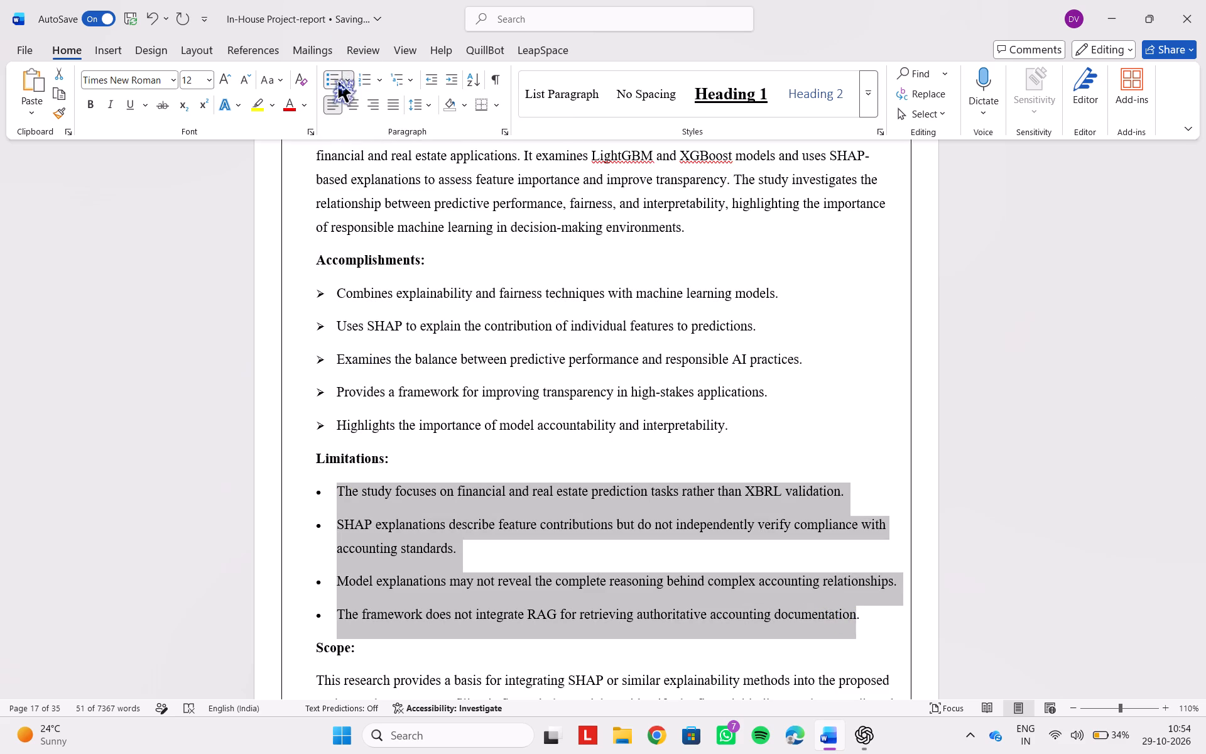
{"action": "left_click", "coordinate": [339, 82]}
{"action": "left_click", "coordinate": [339, 82]}
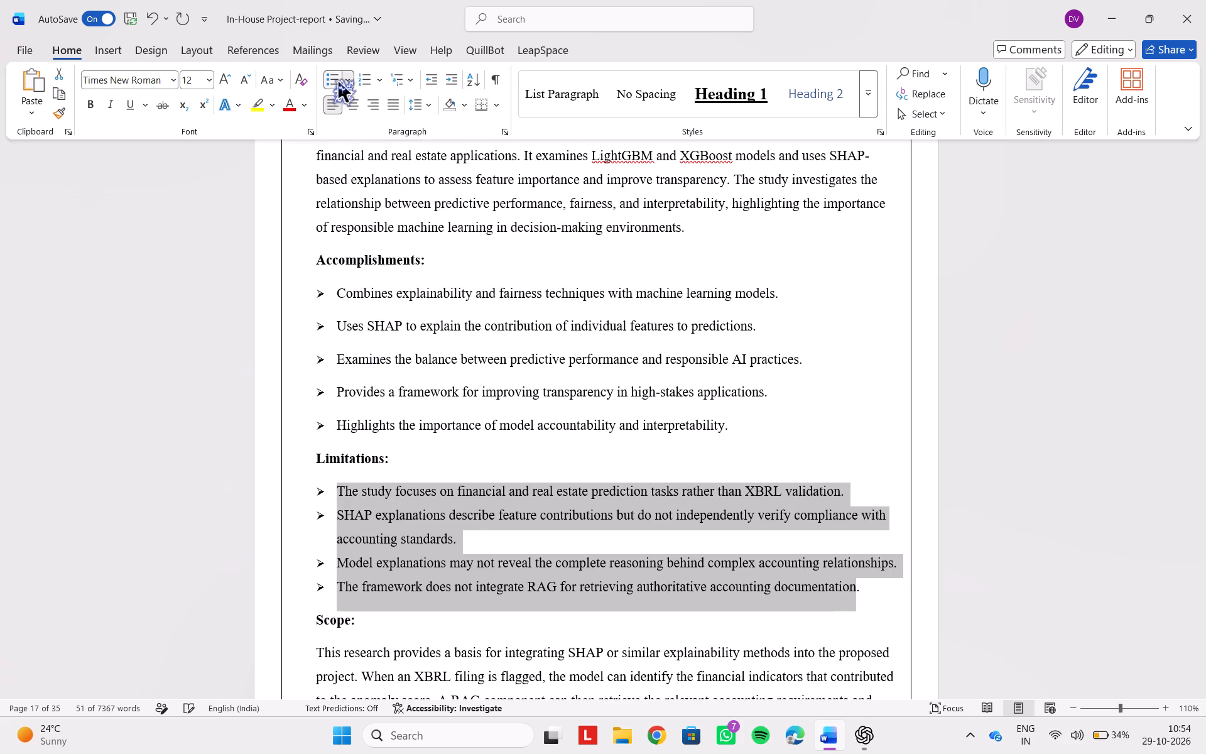
{"action": "left_click", "coordinate": [599, 595]}
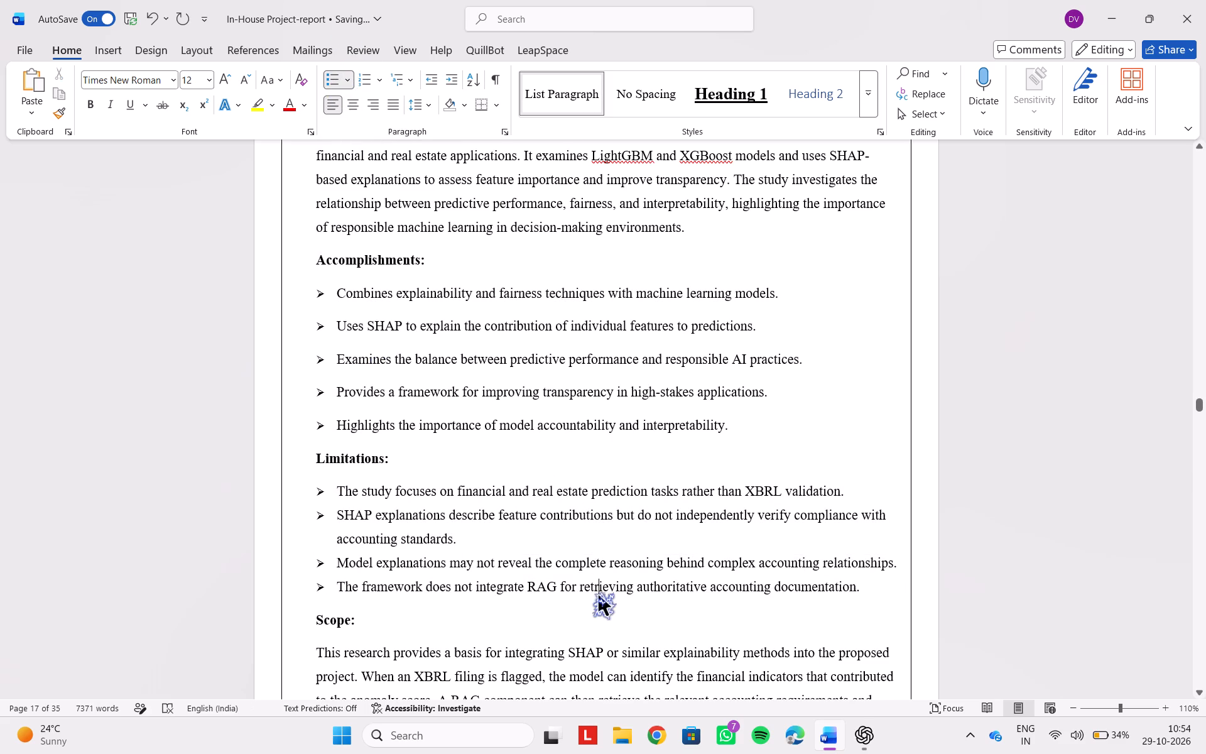
Remove and reapply the arrow bullets on Paper 8's Accomplishments list to match the tighter line spacing of the Limitations list.
{"action": "left_click_drag", "start_coordinate": [338, 283], "coordinate": [733, 432]}
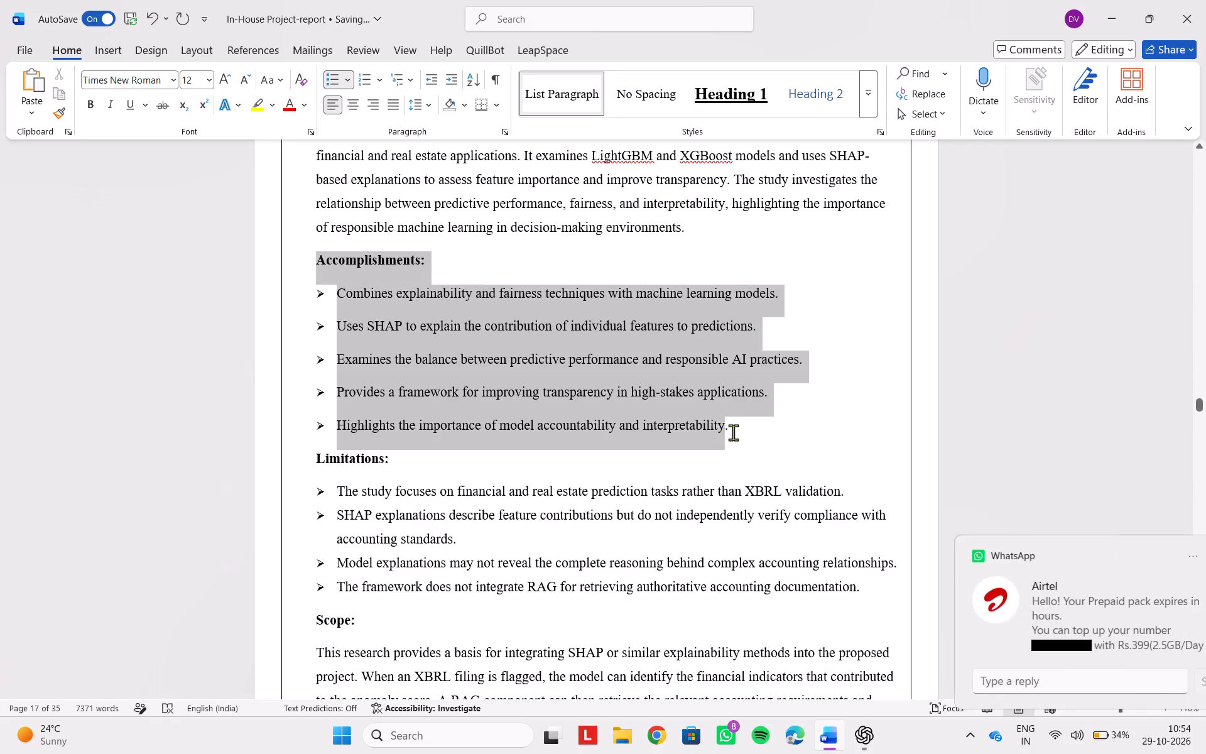
{"action": "left_click_drag", "start_coordinate": [733, 432], "coordinate": [734, 432]}
{"action": "left_click", "coordinate": [734, 432]}
{"action": "left_click_drag", "start_coordinate": [734, 432], "coordinate": [386, 310]}
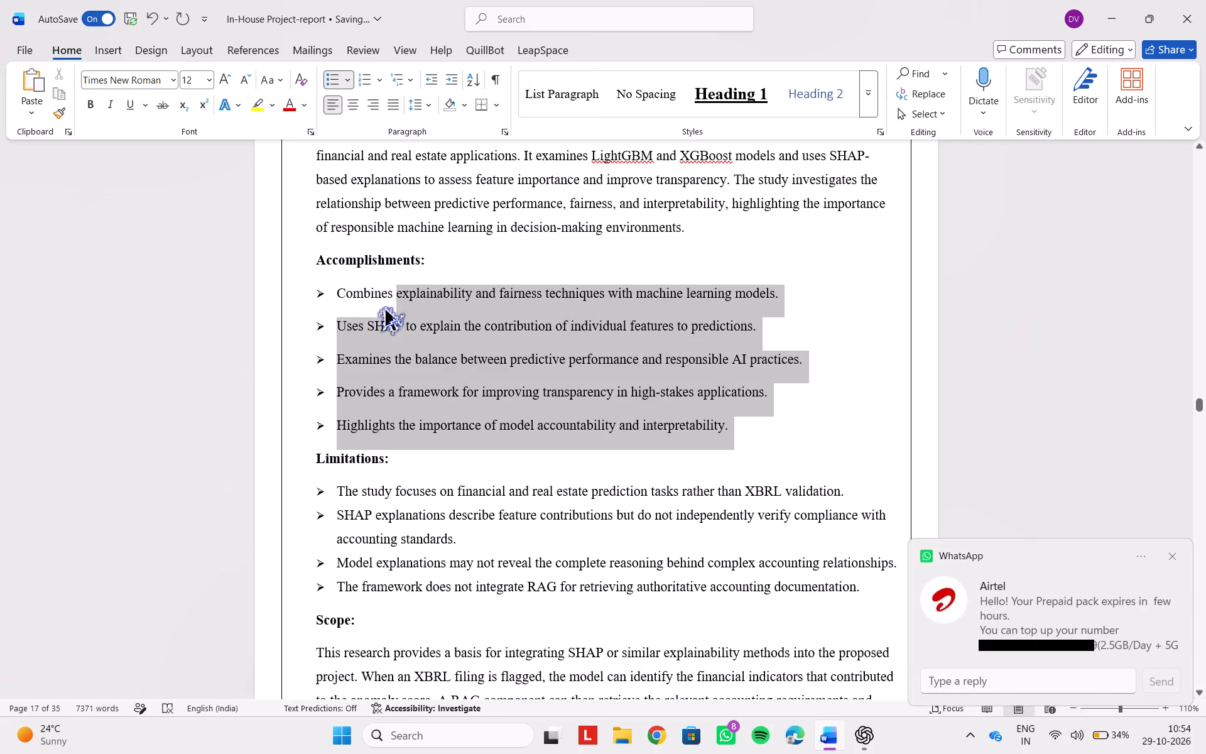
{"action": "left_click_drag", "start_coordinate": [386, 310], "coordinate": [346, 290]}
{"action": "left_click", "coordinate": [332, 84]}
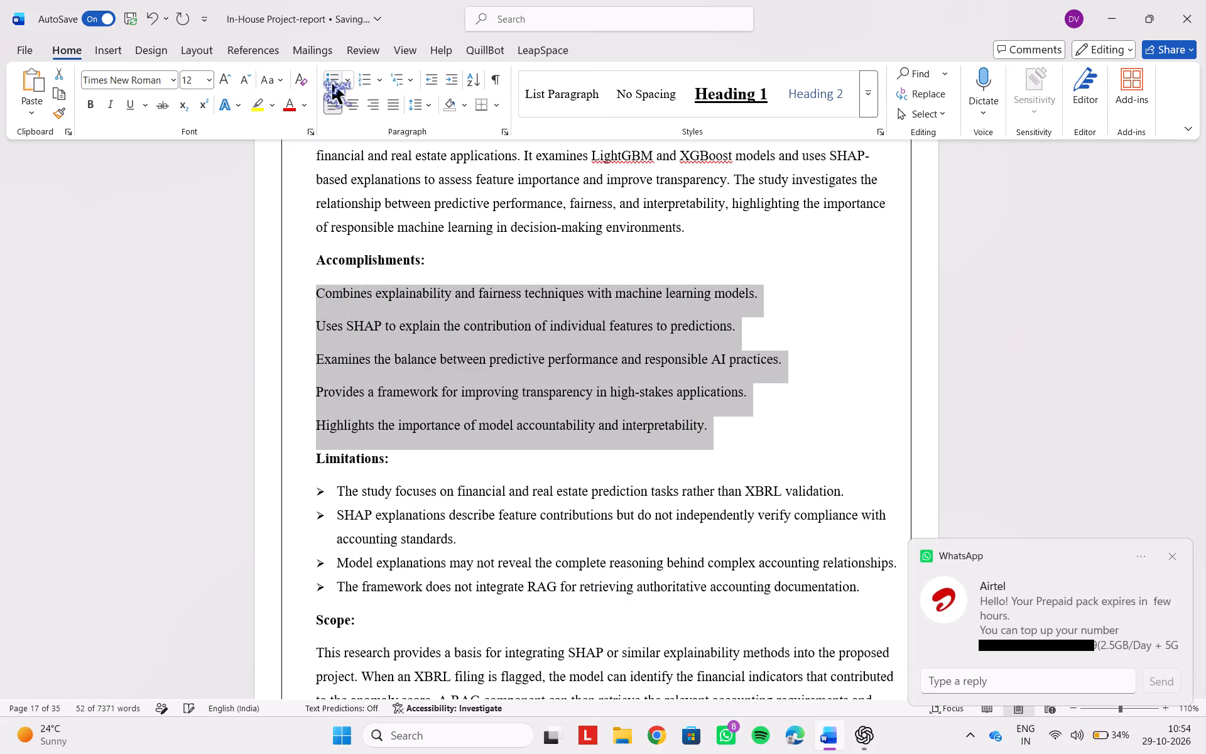
{"action": "left_click", "coordinate": [332, 84]}
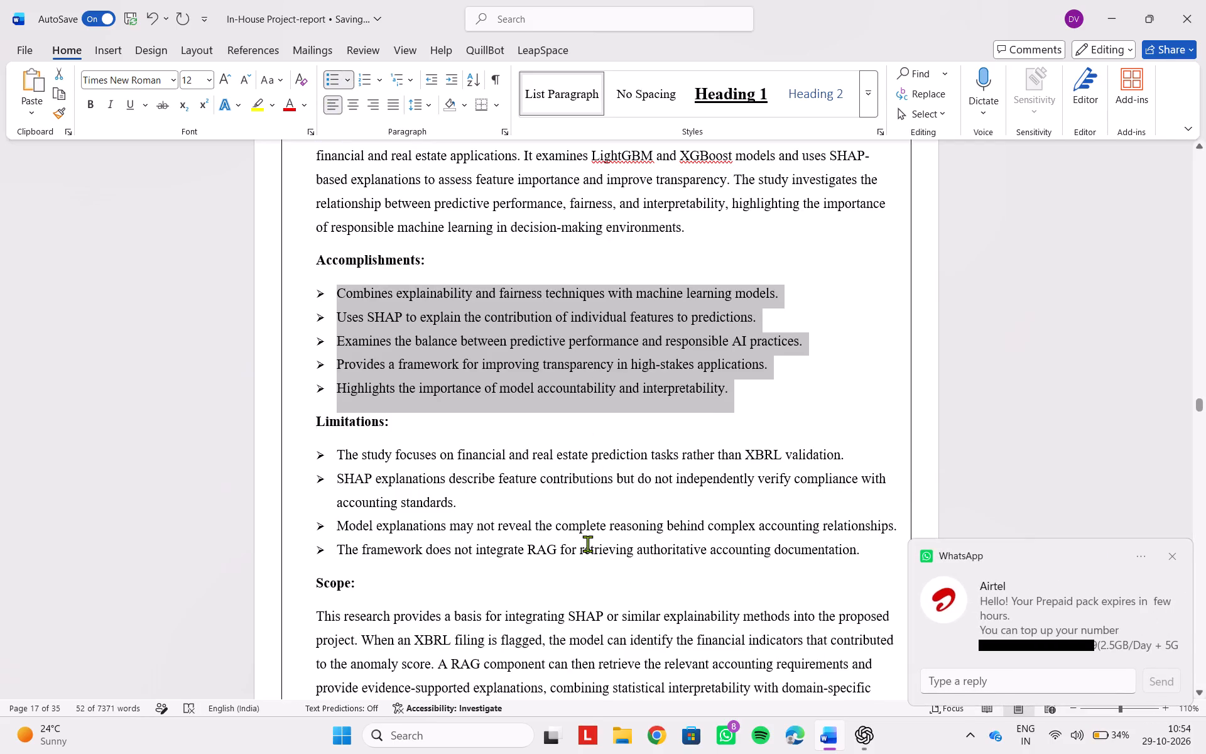
{"action": "left_click", "coordinate": [587, 544]}
Indent the first line of Paper 8's Scope paragraph.
{"action": "scroll", "coordinate": [587, 544], "scroll_direction": "down", "scroll_amount": 2}
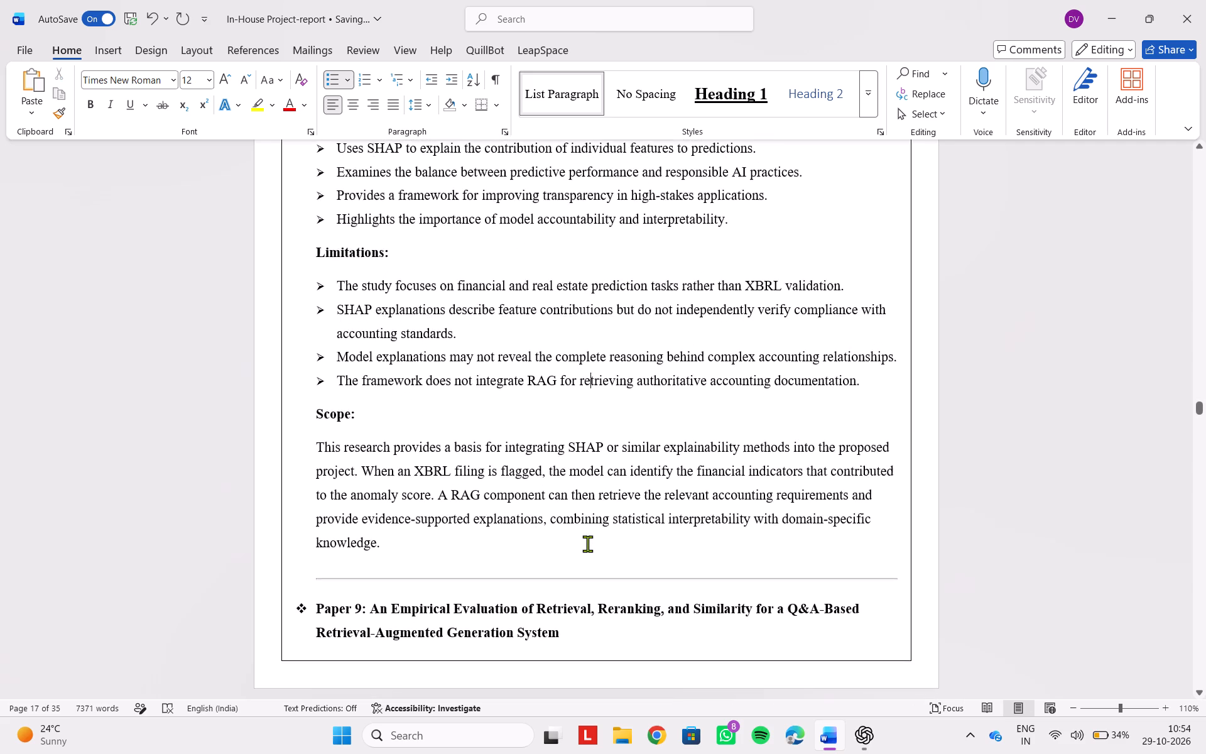
{"action": "scroll", "coordinate": [587, 544], "scroll_direction": "down", "scroll_amount": 1}
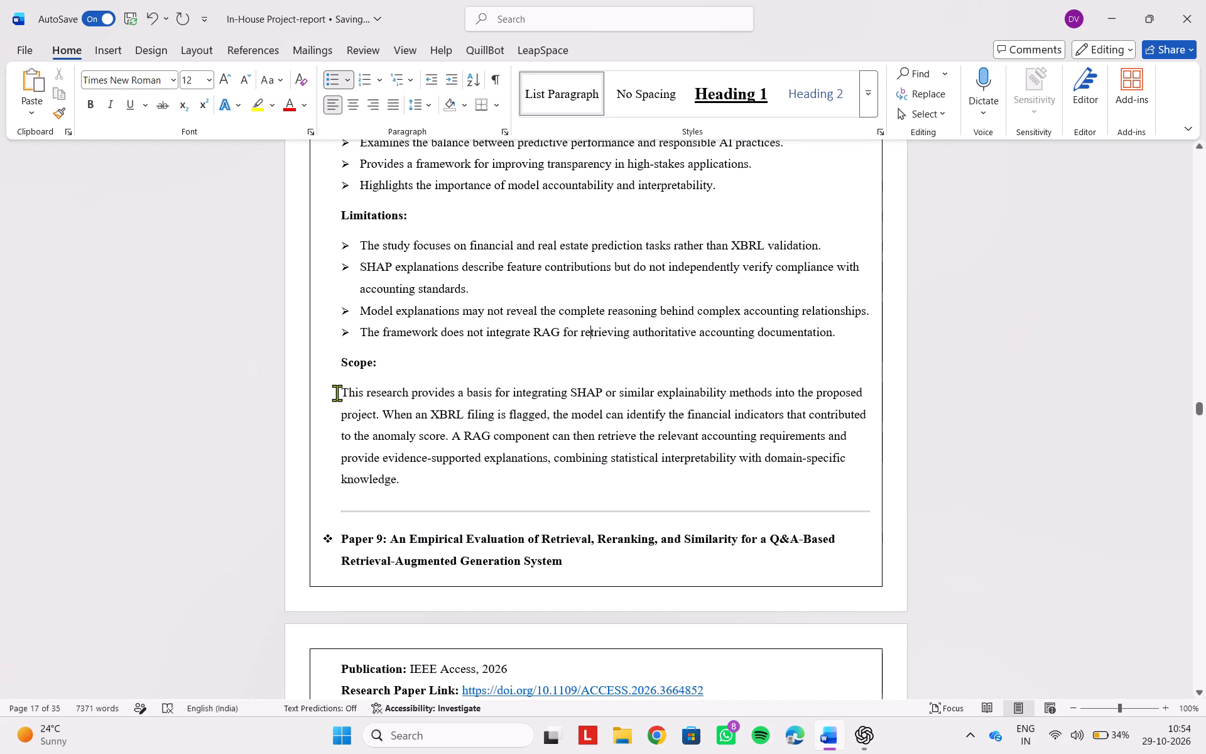
{"action": "left_click", "coordinate": [337, 393]}
{"action": "key", "text": "Tab"}
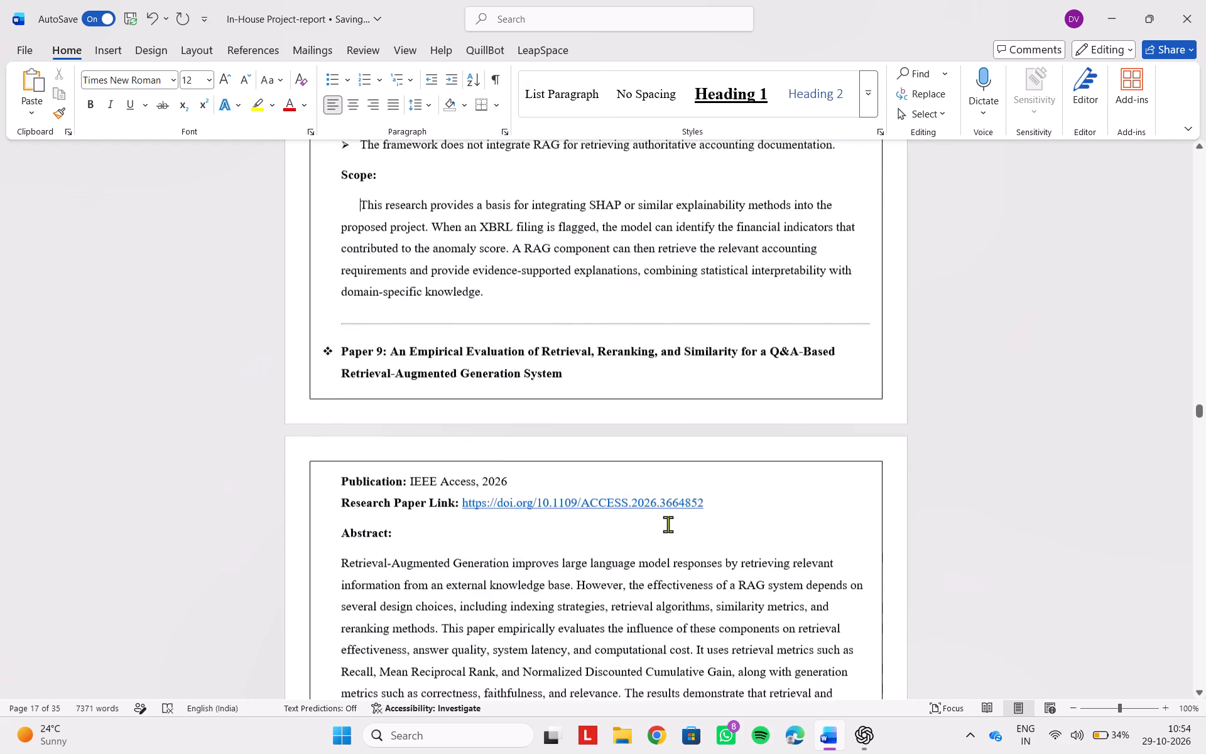
Increase the font size of Paper 8's "Scope:" heading to 14.
{"action": "left_click_drag", "start_coordinate": [385, 319], "coordinate": [315, 315]}
{"action": "left_click", "coordinate": [447, 270]}
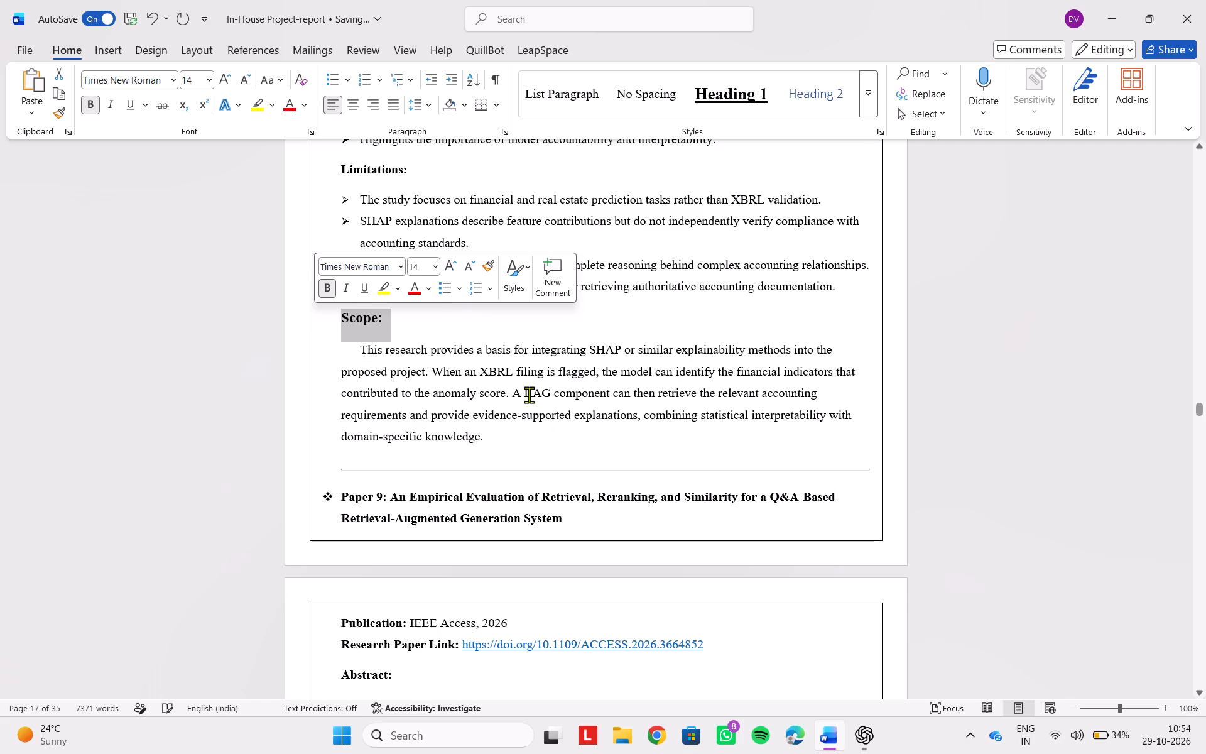
Select the horizontal divider line below the Scope paragraph of Paper 8.
{"action": "left_click", "coordinate": [553, 437]}
{"action": "left_click", "coordinate": [553, 437]}
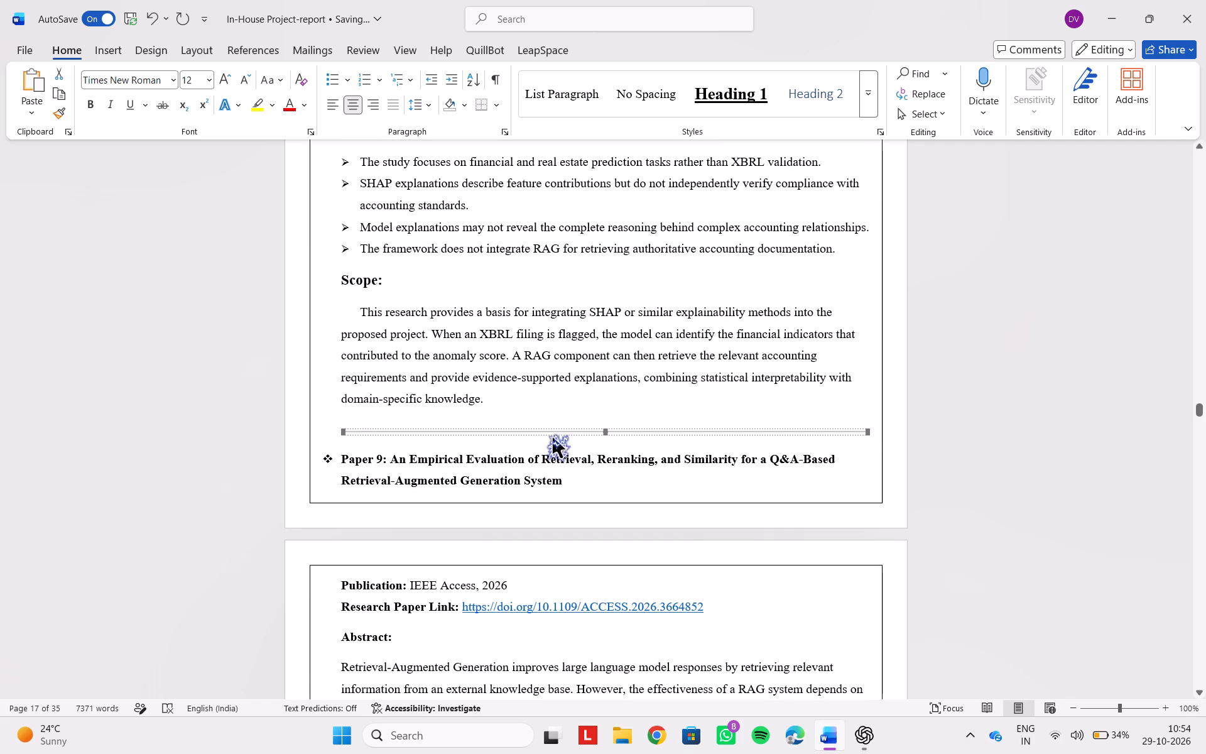
Delete the horizontal divider line below the Scope paragraph of Paper 8.
{"action": "key", "text": "BackSpace"}
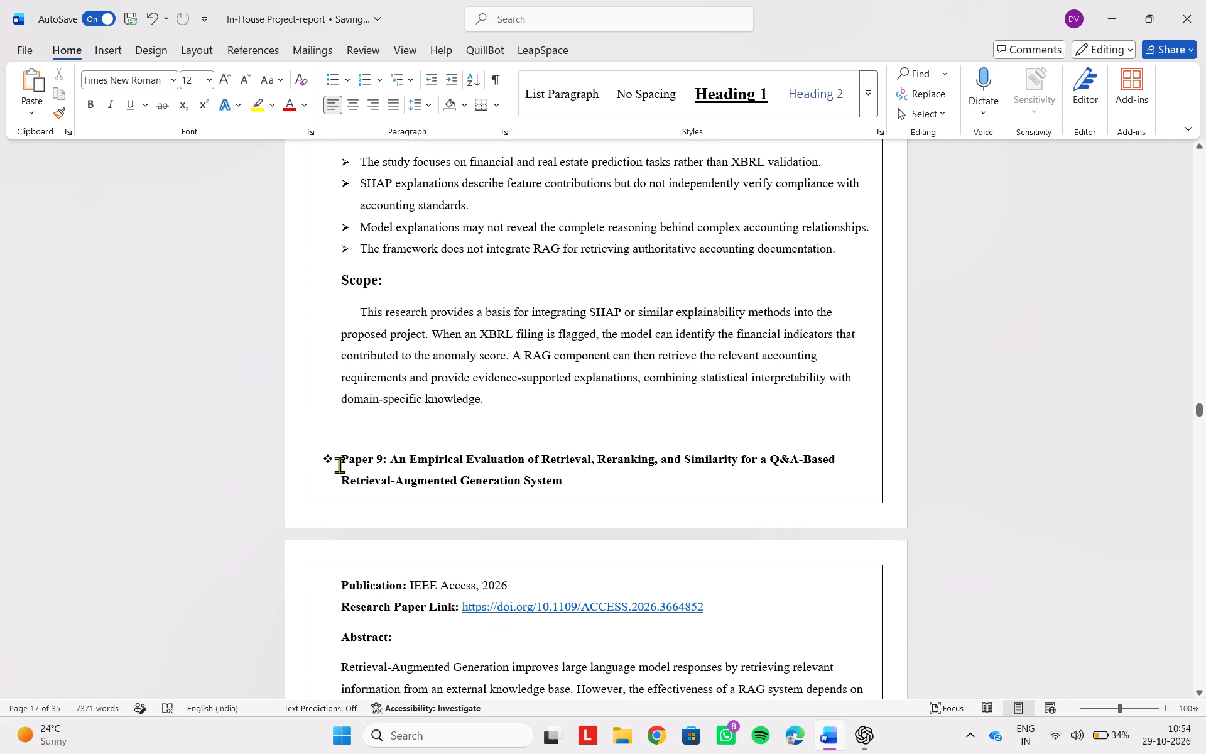
Enlarge Paper 9's title line to 14 pt and remove bold from the title text, keeping the "Paper 9:" label bold.
{"action": "left_click_drag", "start_coordinate": [339, 465], "coordinate": [570, 481]}
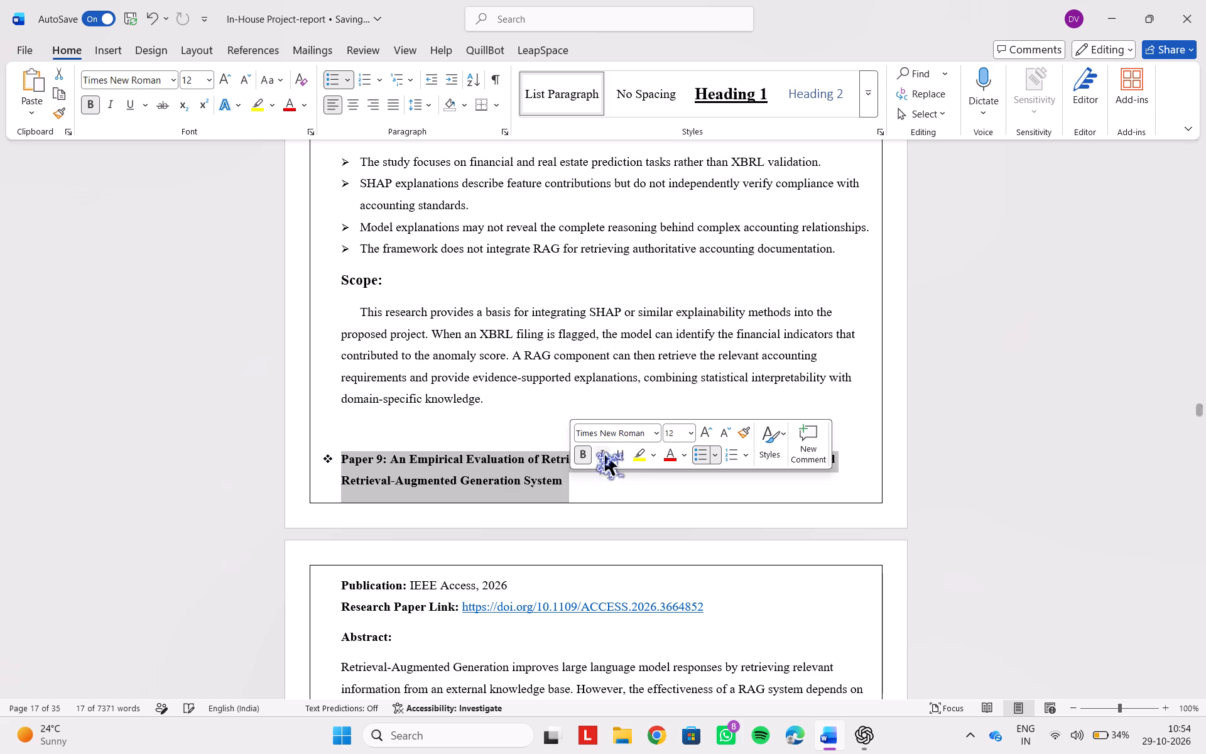
{"action": "left_click", "coordinate": [706, 434]}
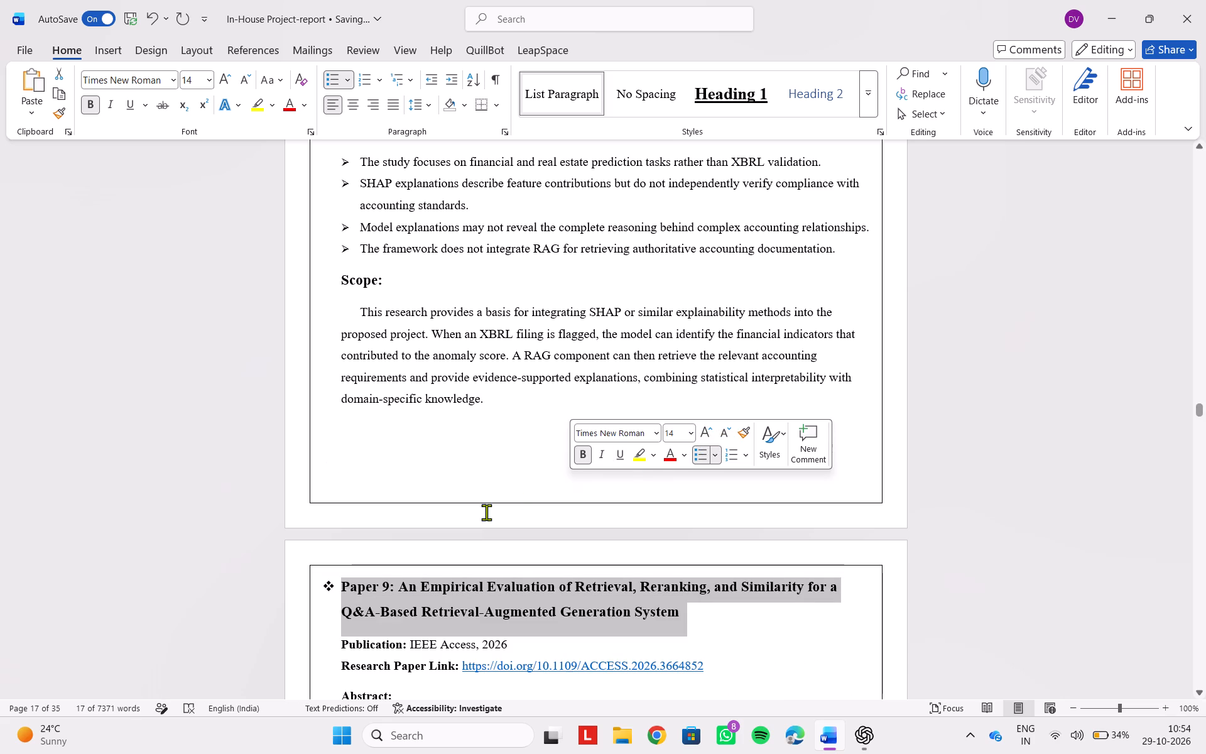
{"action": "left_click", "coordinate": [395, 589]}
{"action": "left_click_drag", "start_coordinate": [398, 589], "coordinate": [677, 615]}
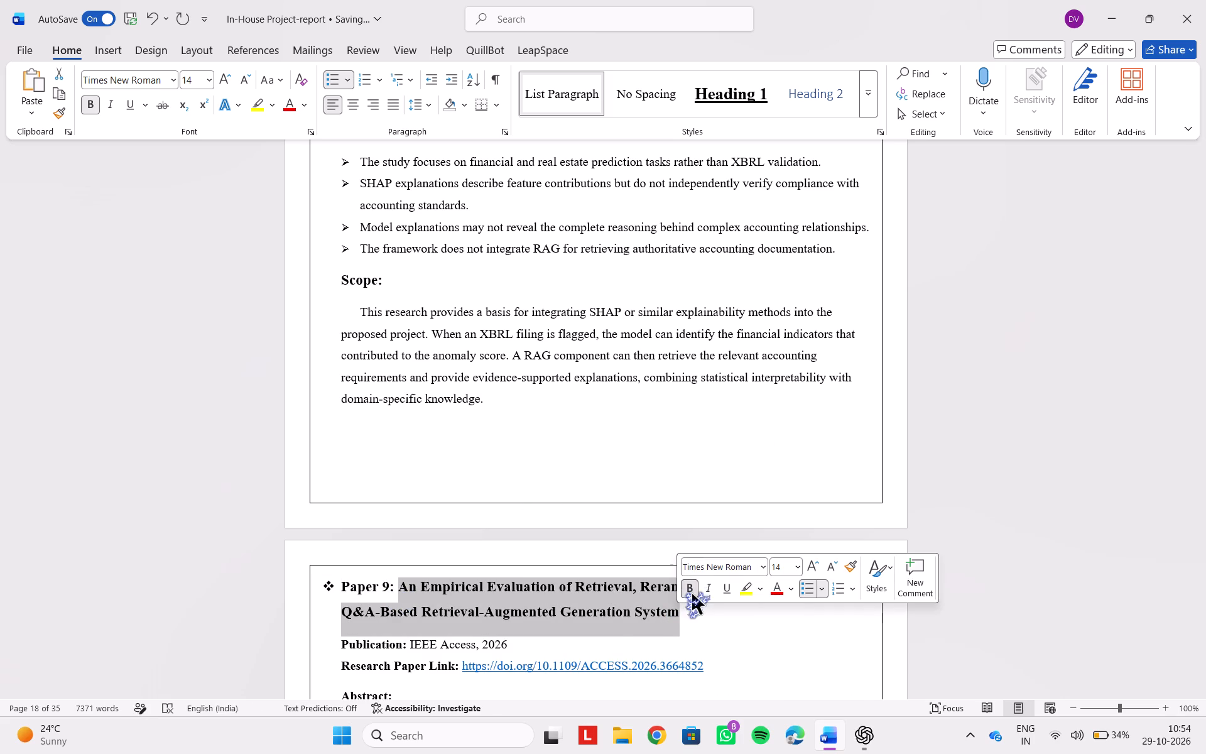
{"action": "left_click", "coordinate": [692, 594]}
{"action": "left_click", "coordinate": [713, 626]}
Delete the "Publication: IEEE Access, 2026" line from Paper 9 along with the empty line it leaves.
{"action": "scroll", "coordinate": [713, 626], "scroll_direction": "down", "scroll_amount": 1}
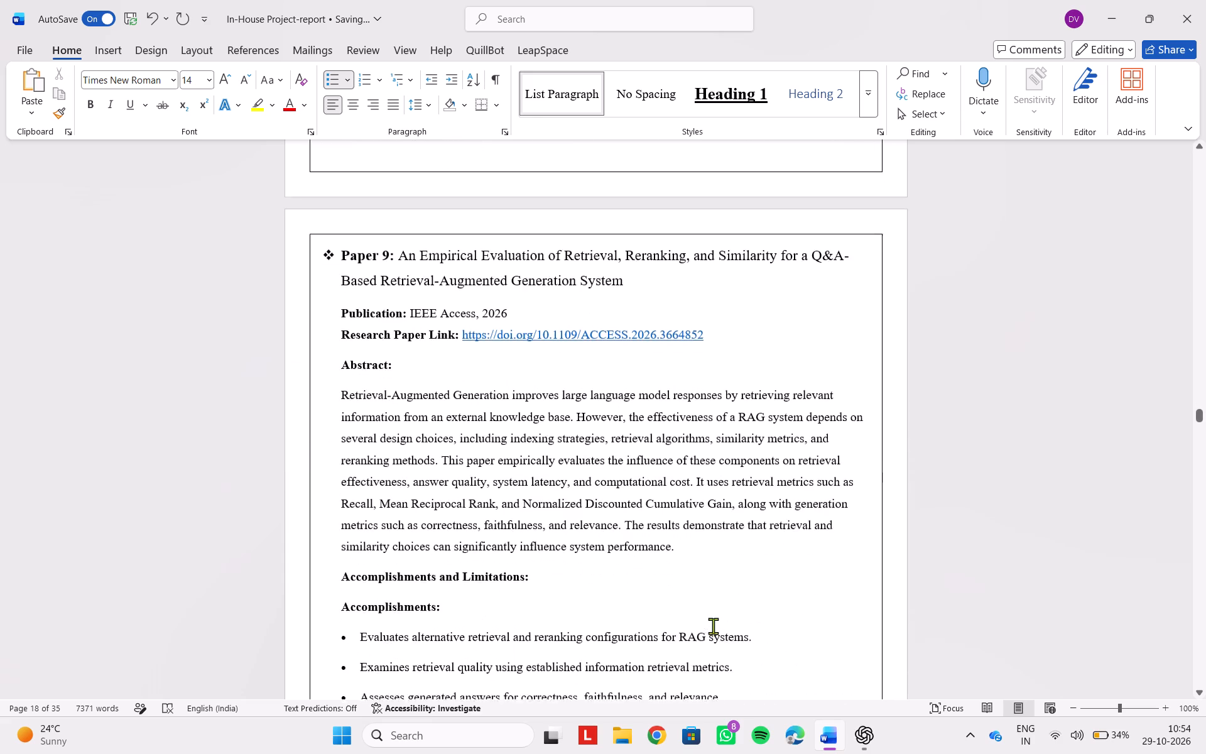
{"action": "scroll", "coordinate": [713, 626], "scroll_direction": "down", "scroll_amount": 1}
{"action": "left_click_drag", "start_coordinate": [511, 289], "coordinate": [352, 287]}
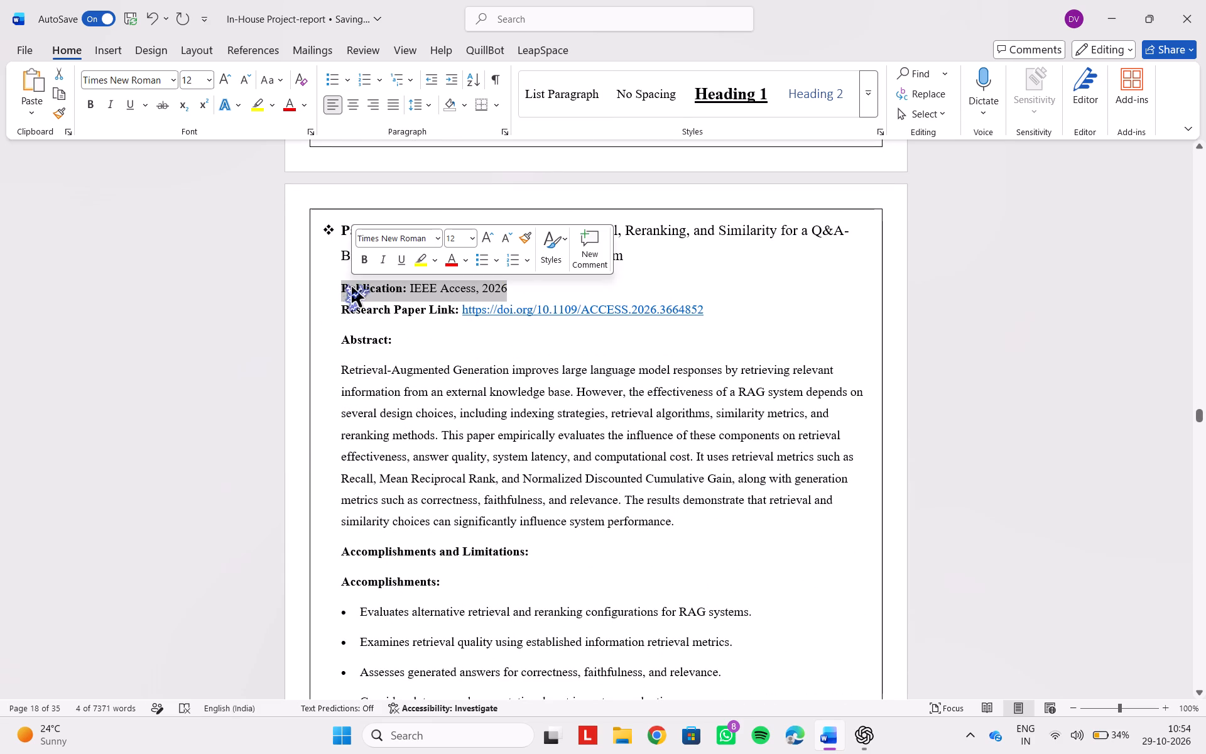
{"action": "key", "text": "BackSpace"}
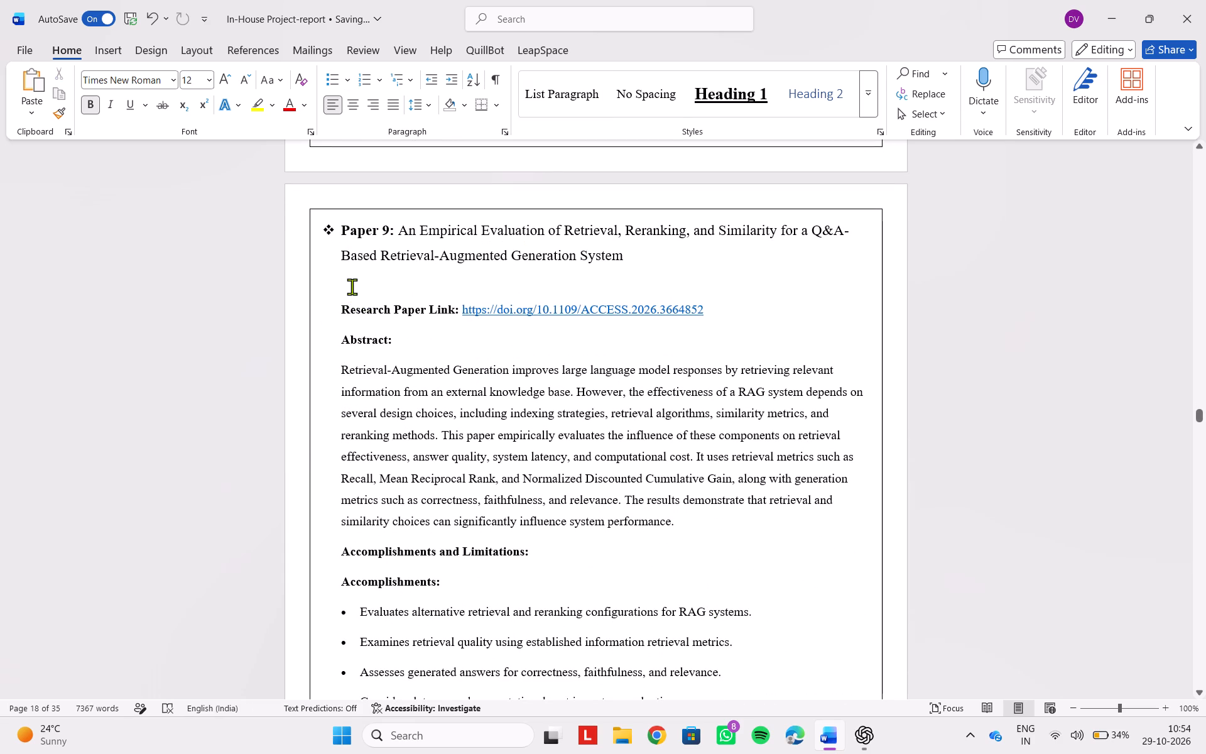
{"action": "key", "text": "BackSpace"}
{"action": "key", "text": "BackSpace"}
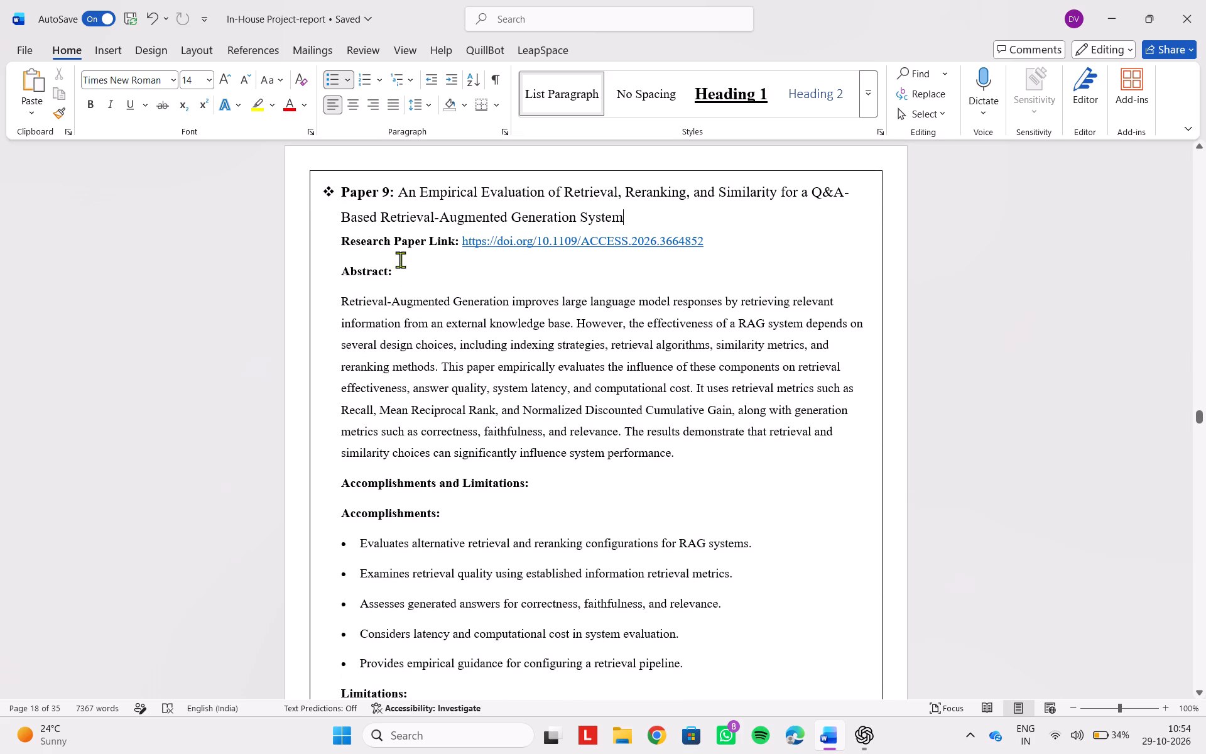
Enlarge Paper 9's "Abstract:" heading to 14 pt.
{"action": "left_click_drag", "start_coordinate": [397, 273], "coordinate": [345, 267]}
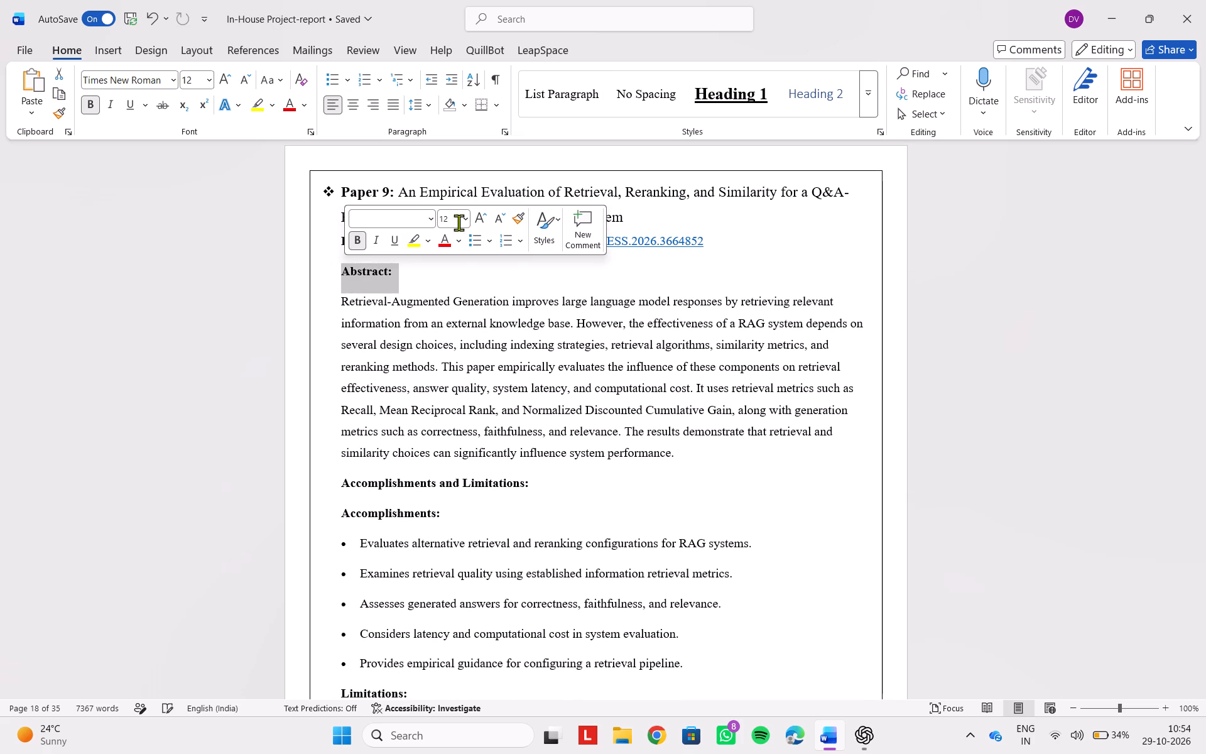
{"action": "left_click", "coordinate": [479, 223]}
{"action": "left_click", "coordinate": [492, 273]}
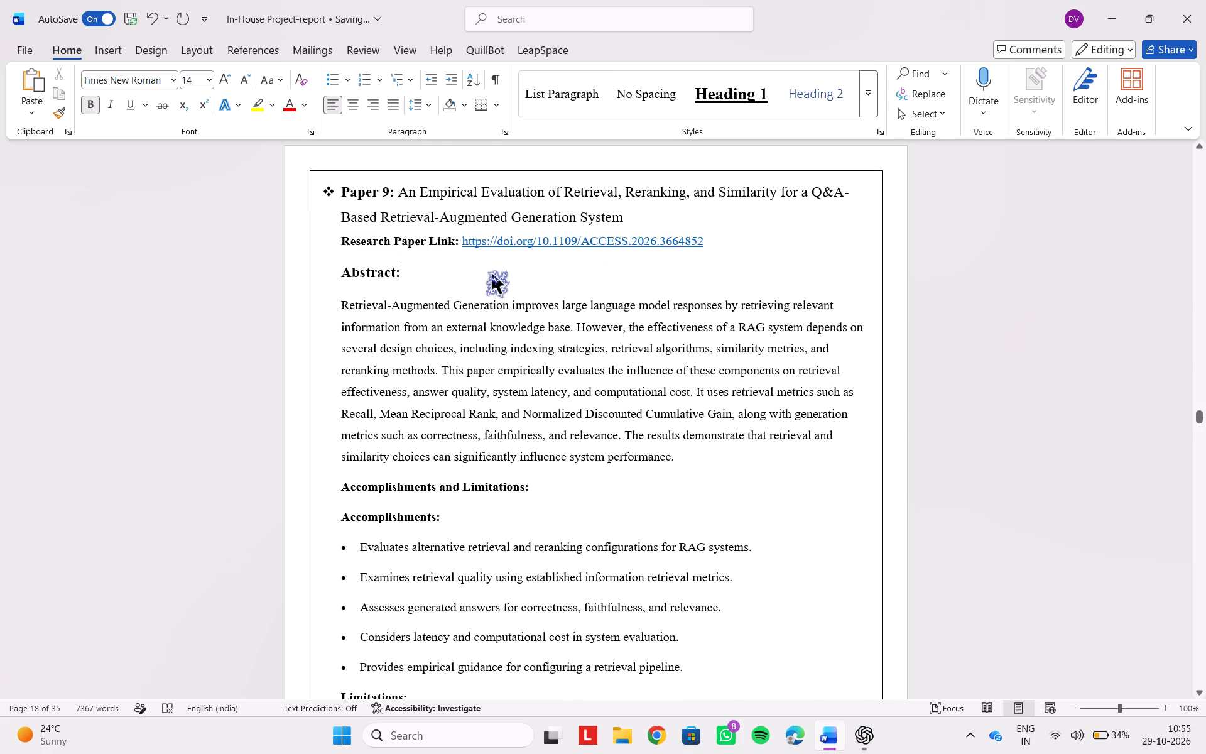
Delete the redundant "Accomplishments and Limitations:" heading from Paper 9.
{"action": "scroll", "coordinate": [492, 273], "scroll_direction": "down", "scroll_amount": 1}
{"action": "left_click_drag", "start_coordinate": [547, 334], "coordinate": [421, 344]}
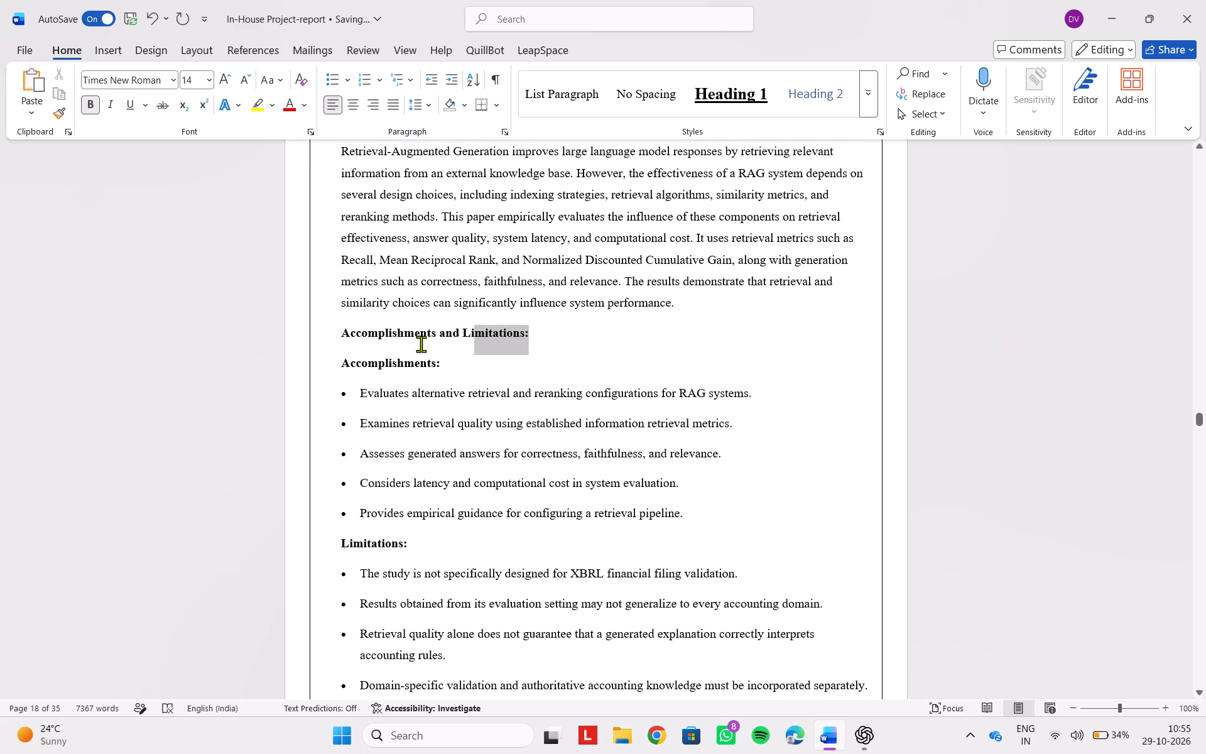
{"action": "left_click_drag", "start_coordinate": [421, 344], "coordinate": [379, 344]}
{"action": "key", "text": "BackSpace"}
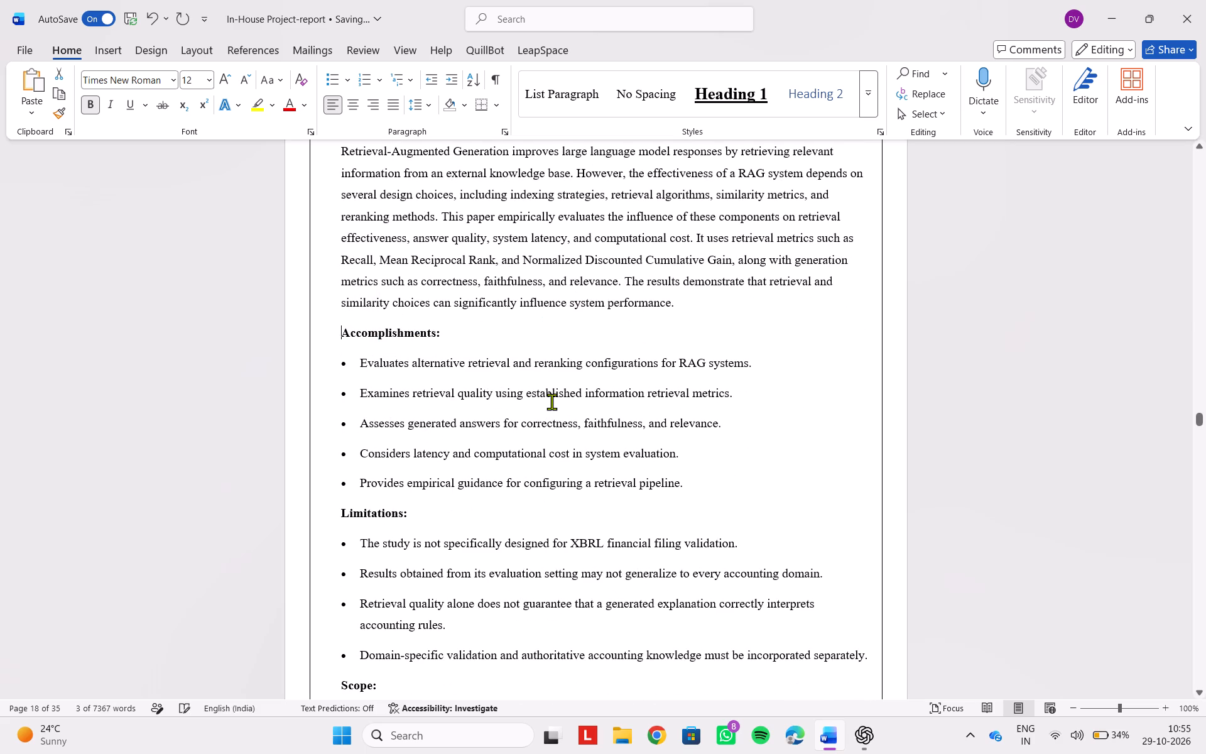
Enlarge Paper 9's "Accomplishments:" and "Limitations:" headings to 14 pt.
{"action": "left_click_drag", "start_coordinate": [455, 329], "coordinate": [337, 325]}
{"action": "left_click", "coordinate": [472, 284]}
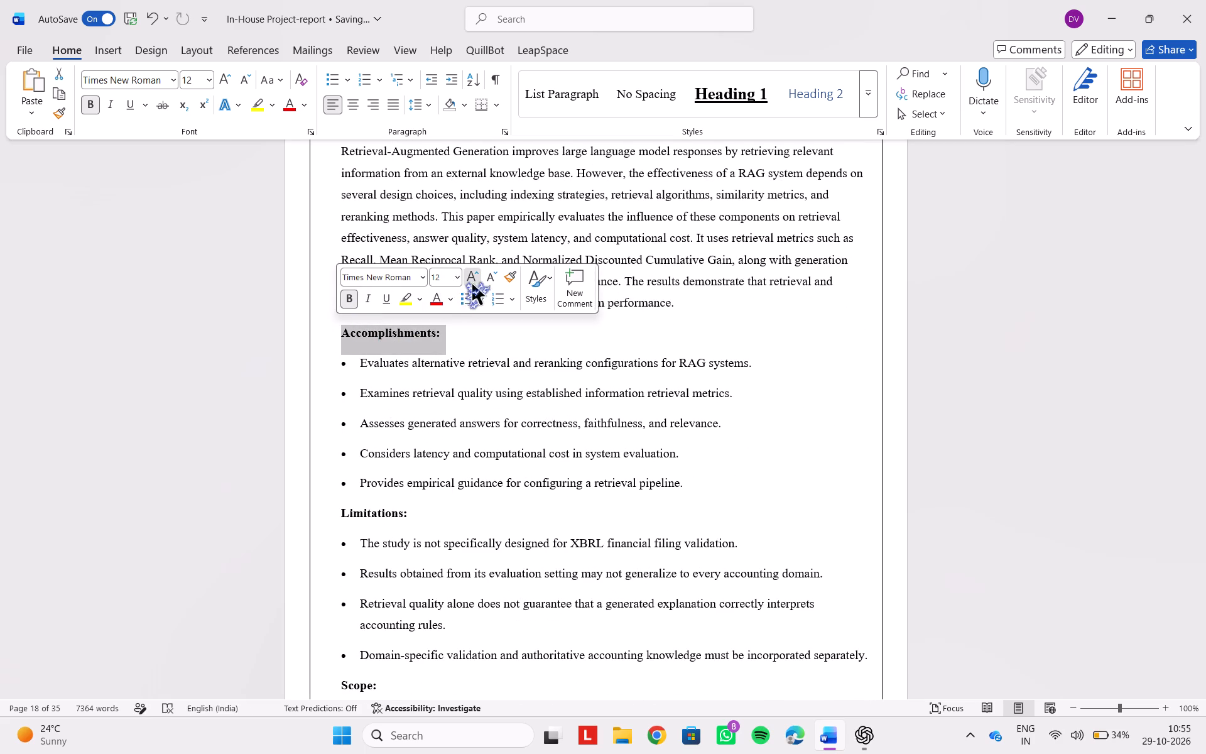
{"action": "left_click_drag", "start_coordinate": [412, 516], "coordinate": [332, 515]}
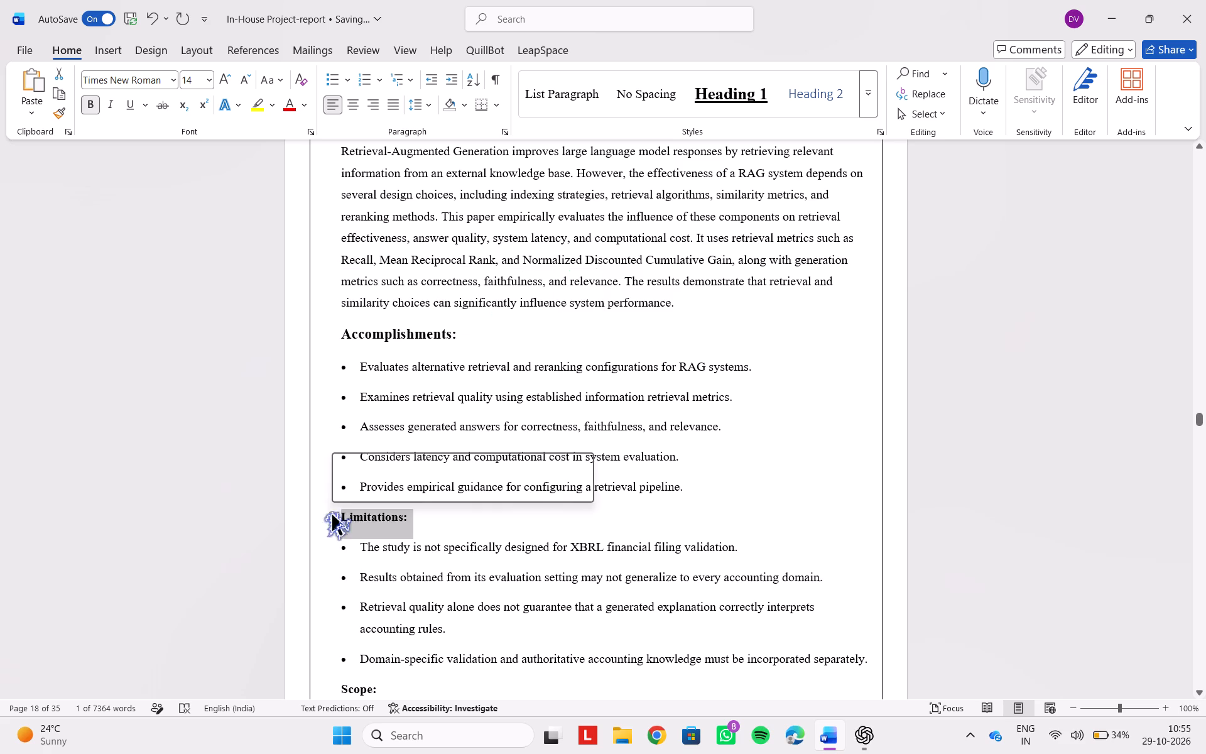
{"action": "left_click", "coordinate": [472, 464]}
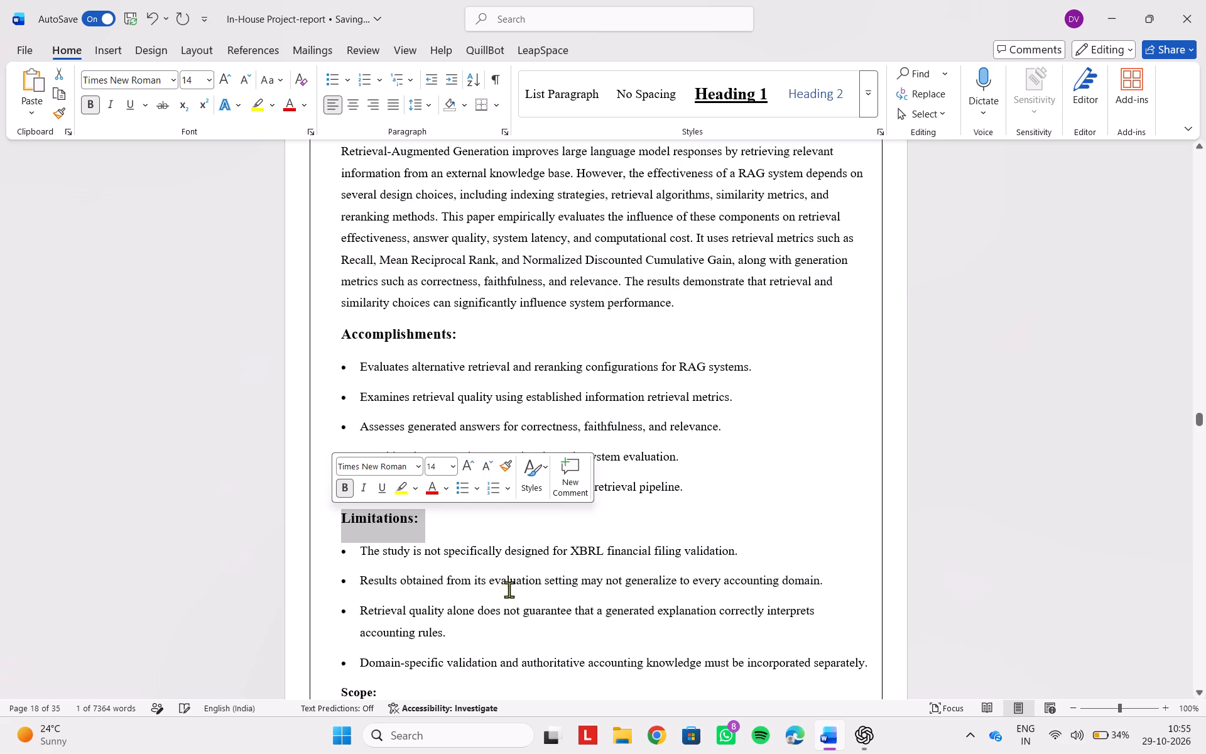
{"action": "left_click", "coordinate": [510, 596]}
Change the round bullets of Paper 9's Accomplishments and Limitations lists to arrow bullets.
{"action": "left_click_drag", "start_coordinate": [357, 366], "coordinate": [429, 390]}
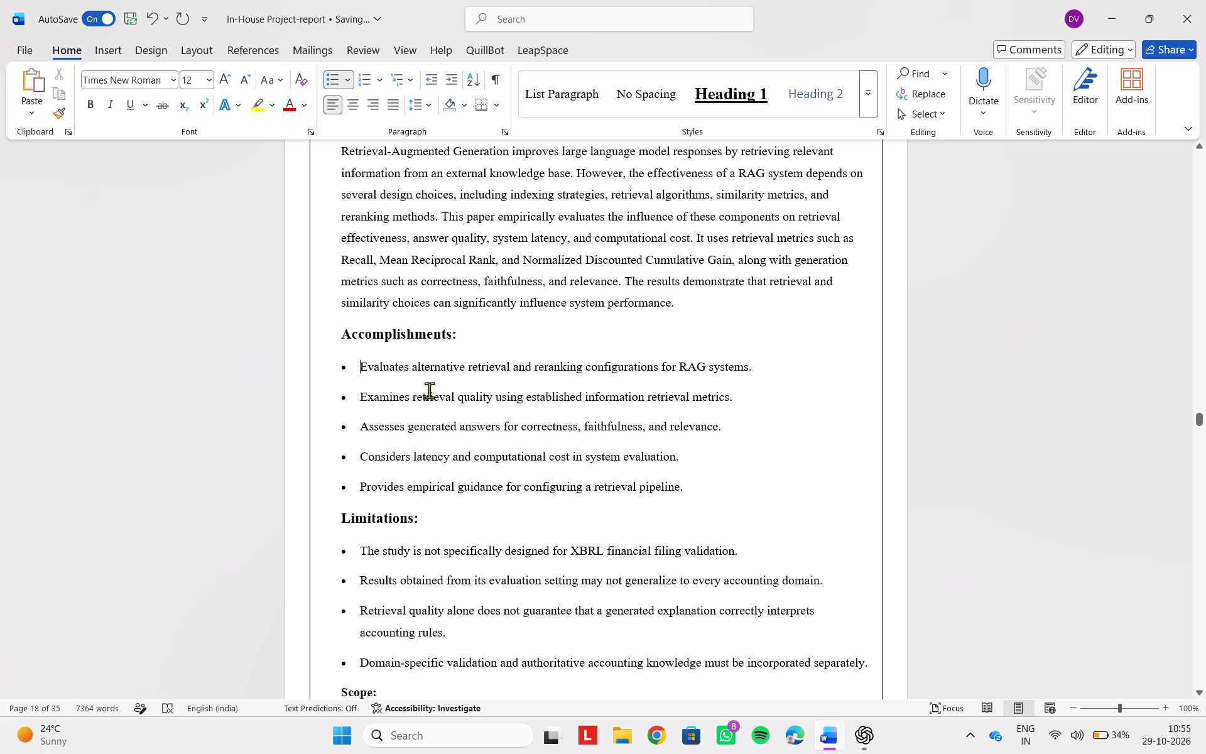
{"action": "left_click_drag", "start_coordinate": [429, 390], "coordinate": [705, 506]}
{"action": "left_click", "coordinate": [335, 85]}
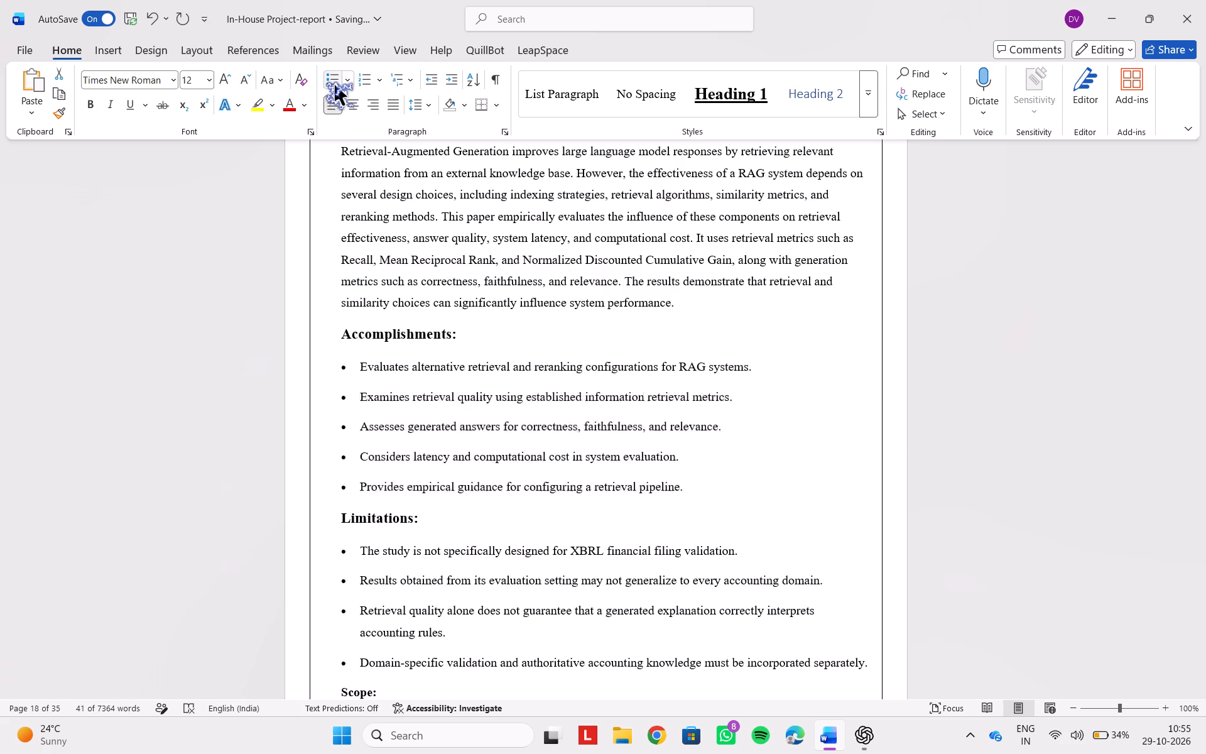
{"action": "left_click", "coordinate": [335, 85]}
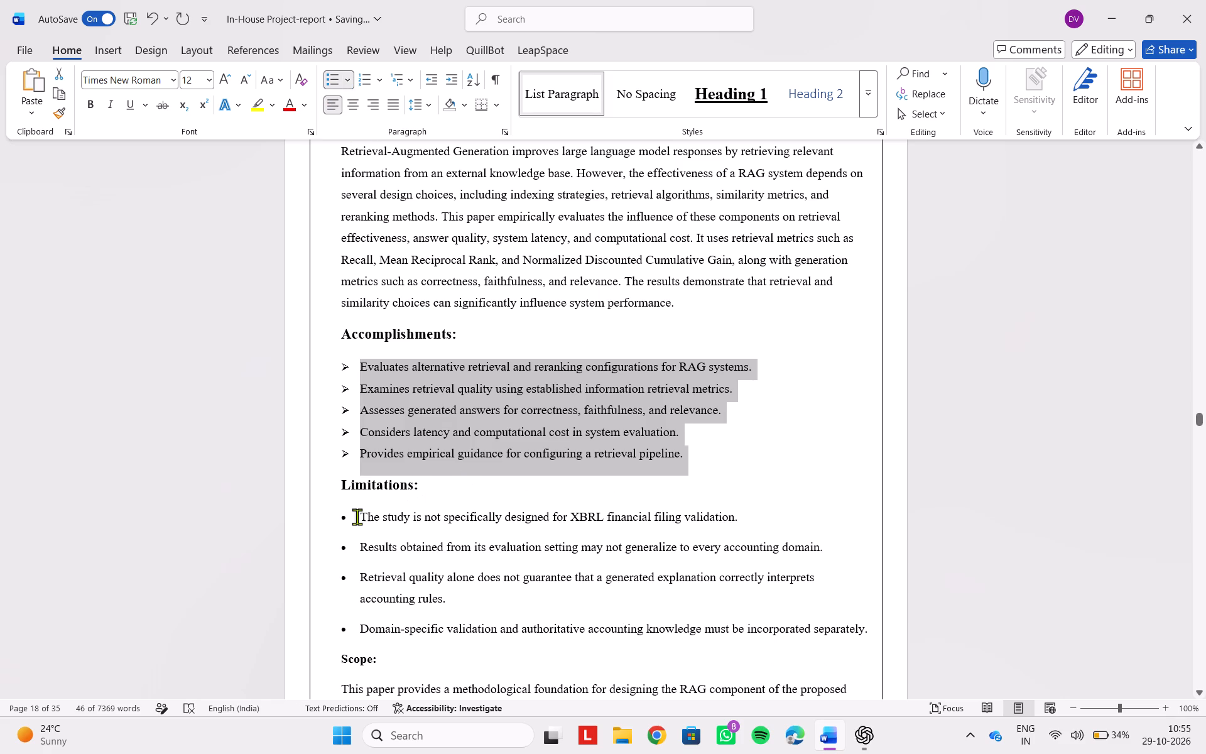
{"action": "left_click_drag", "start_coordinate": [355, 517], "coordinate": [569, 625]}
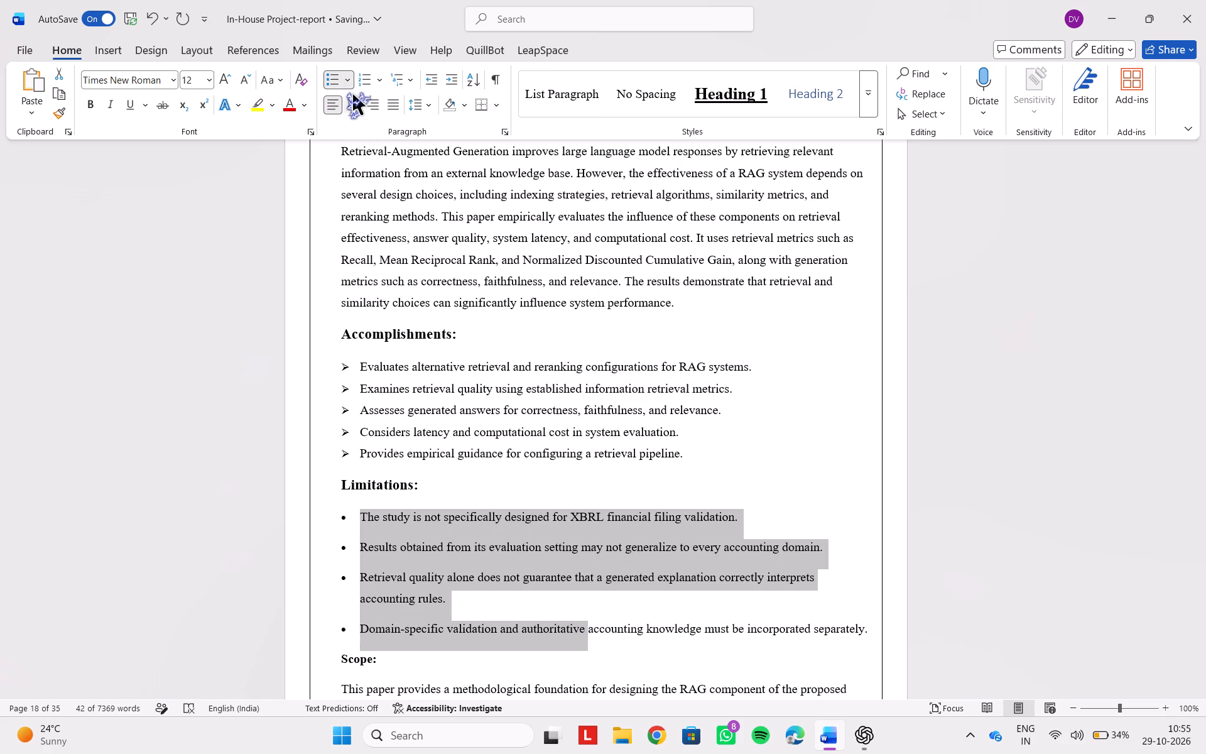
{"action": "left_click", "coordinate": [331, 80]}
{"action": "left_click", "coordinate": [331, 80]}
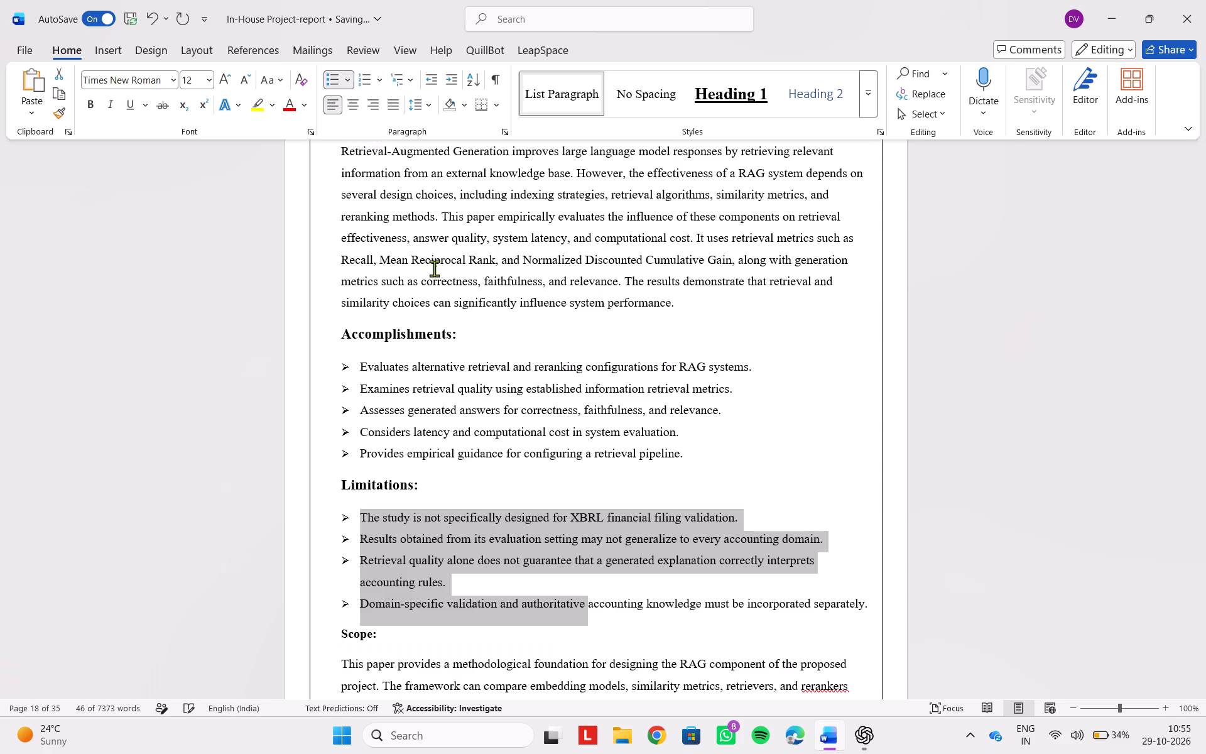
{"action": "left_click", "coordinate": [557, 537]}
Enlarge Paper 9's "Scope:" heading to 14 pt.
{"action": "scroll", "coordinate": [557, 537], "scroll_direction": "down", "scroll_amount": 1}
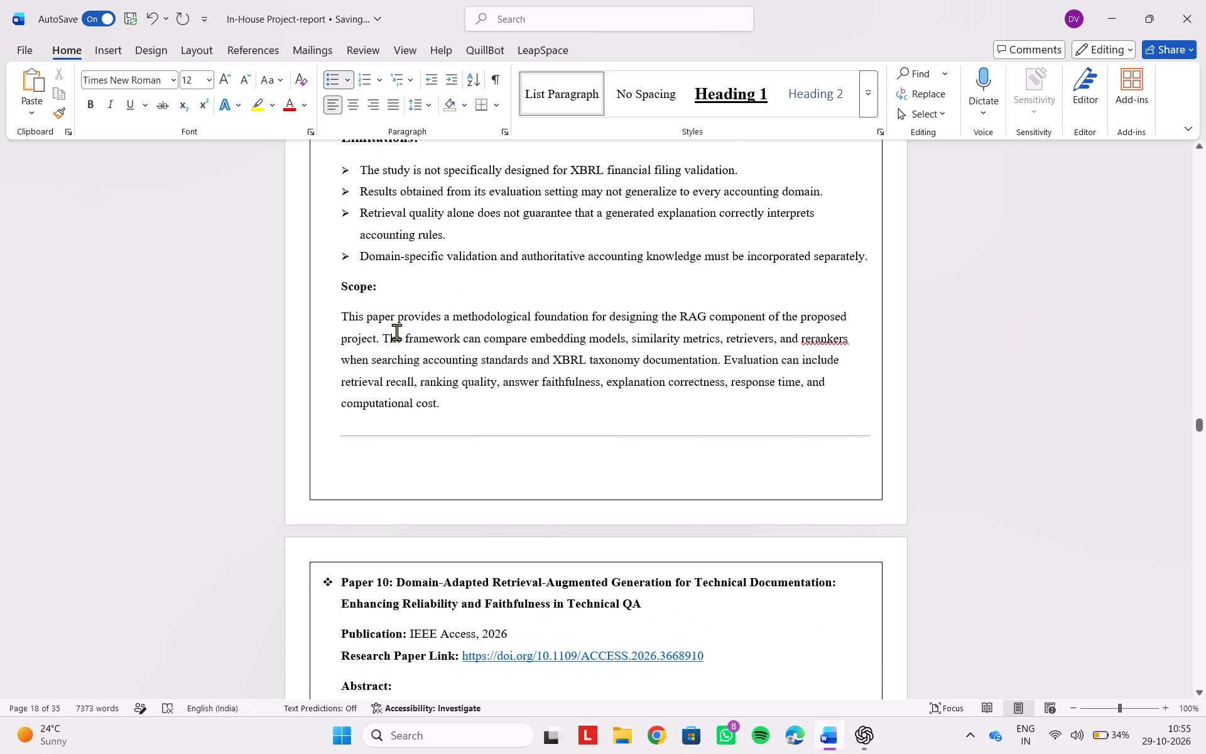
{"action": "left_click_drag", "start_coordinate": [338, 280], "coordinate": [394, 283]}
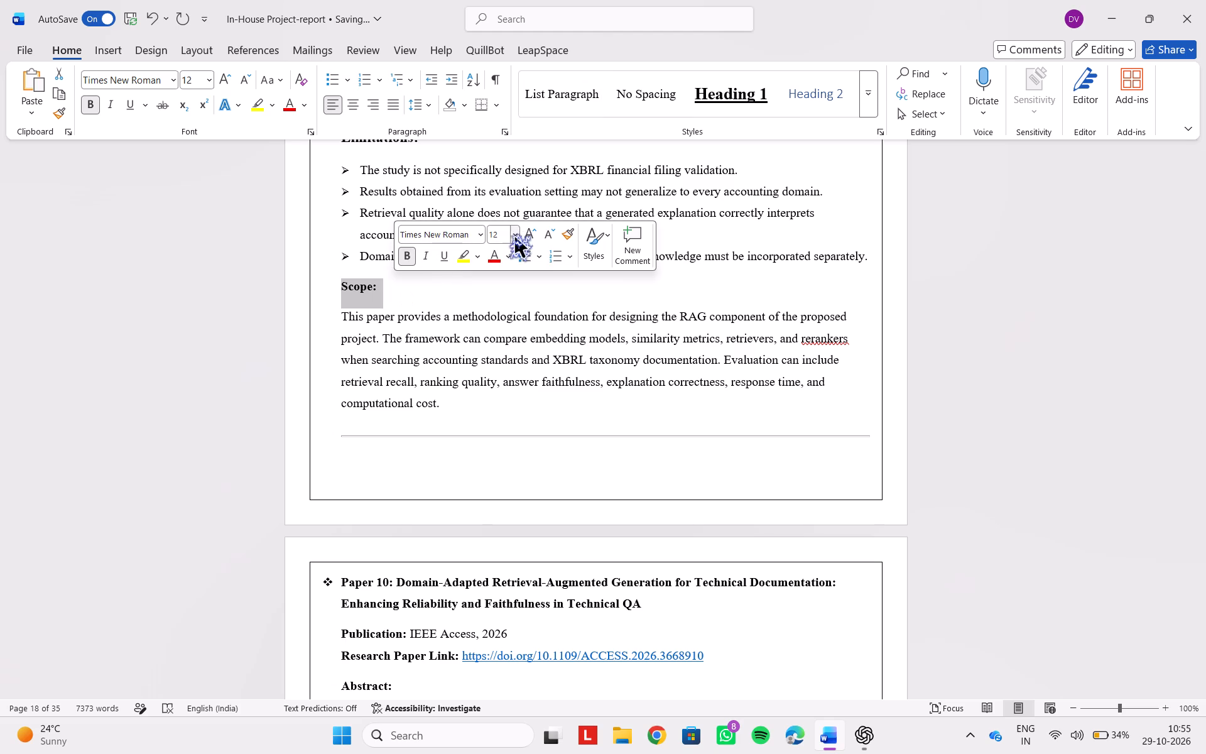
{"action": "left_click", "coordinate": [530, 237]}
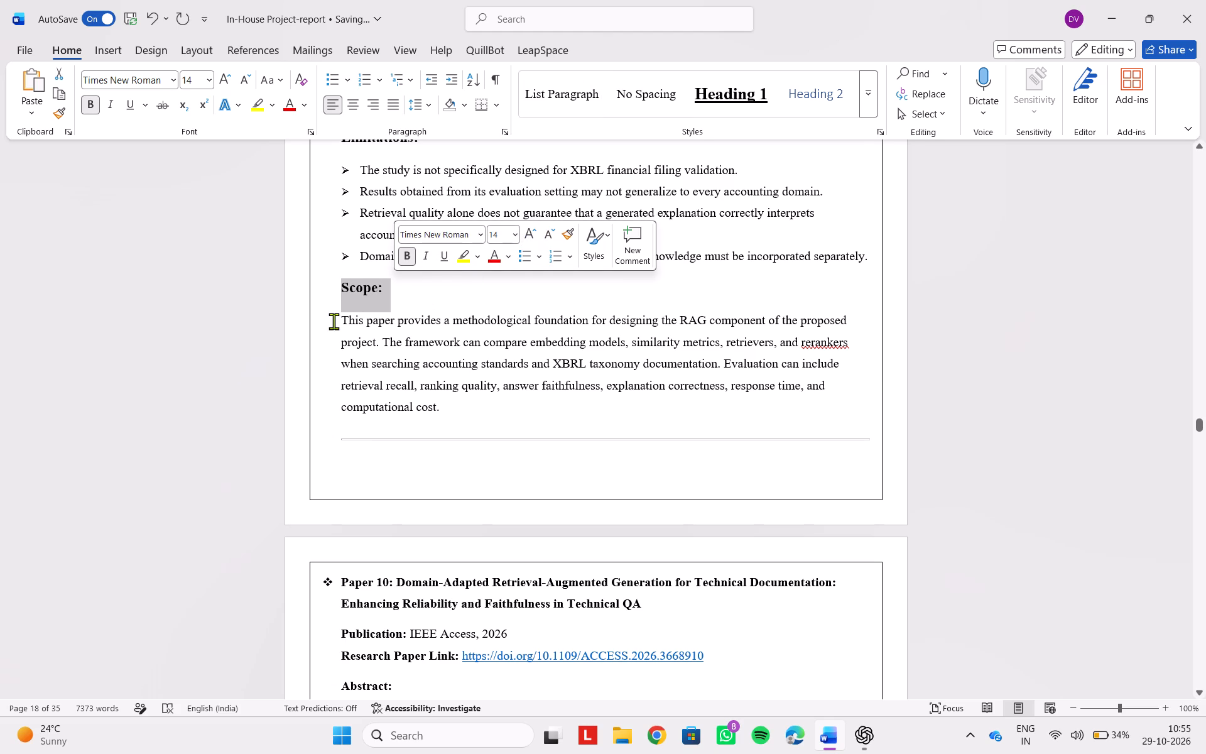
Justify the Scope paragraph of Paper 9.
{"action": "double_click", "coordinate": [334, 321]}
{"action": "right_click", "coordinate": [334, 321]}
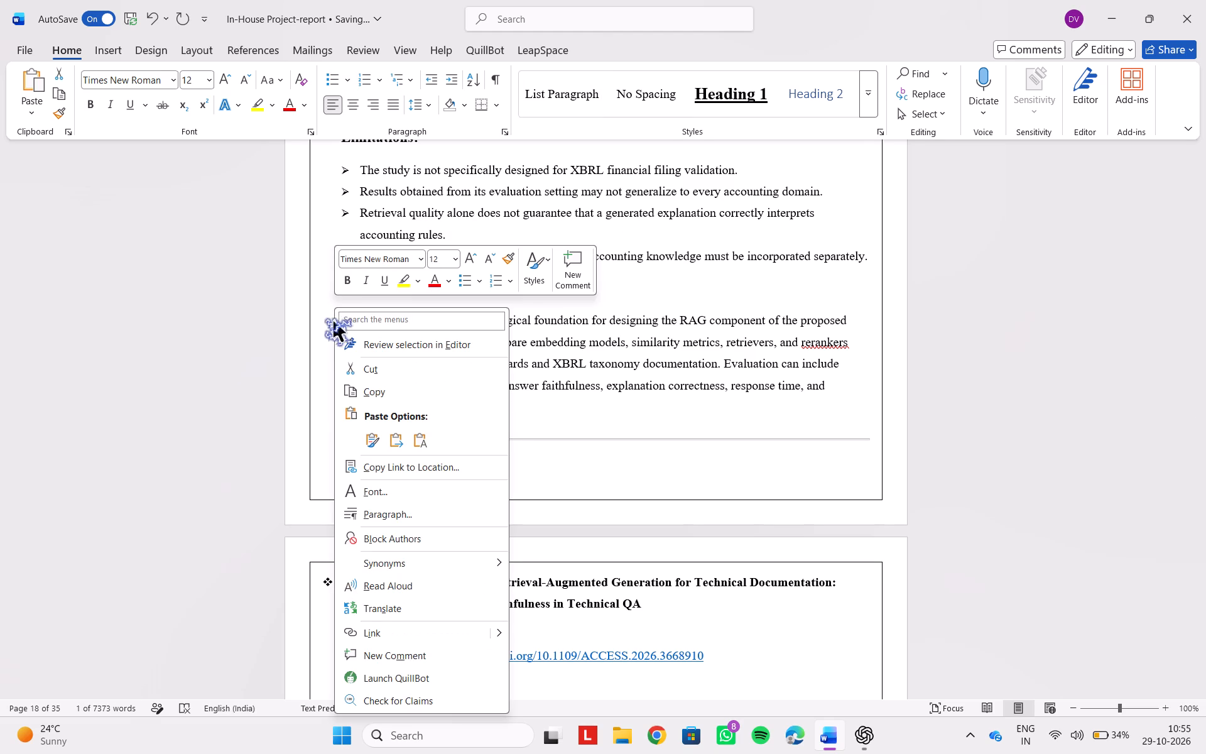
{"action": "left_click", "coordinate": [328, 319]}
{"action": "left_click", "coordinate": [335, 320]}
{"action": "left_click_drag", "start_coordinate": [335, 320], "coordinate": [490, 424]}
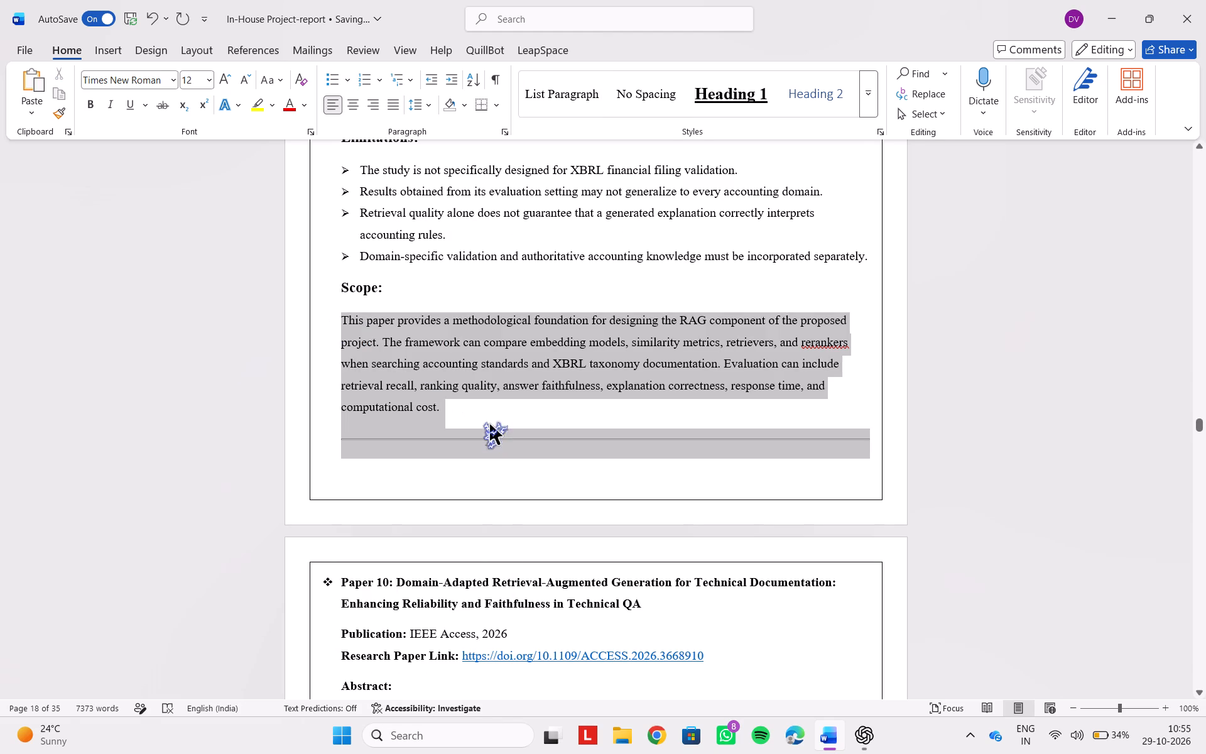
{"action": "left_click_drag", "start_coordinate": [490, 424], "coordinate": [449, 418]}
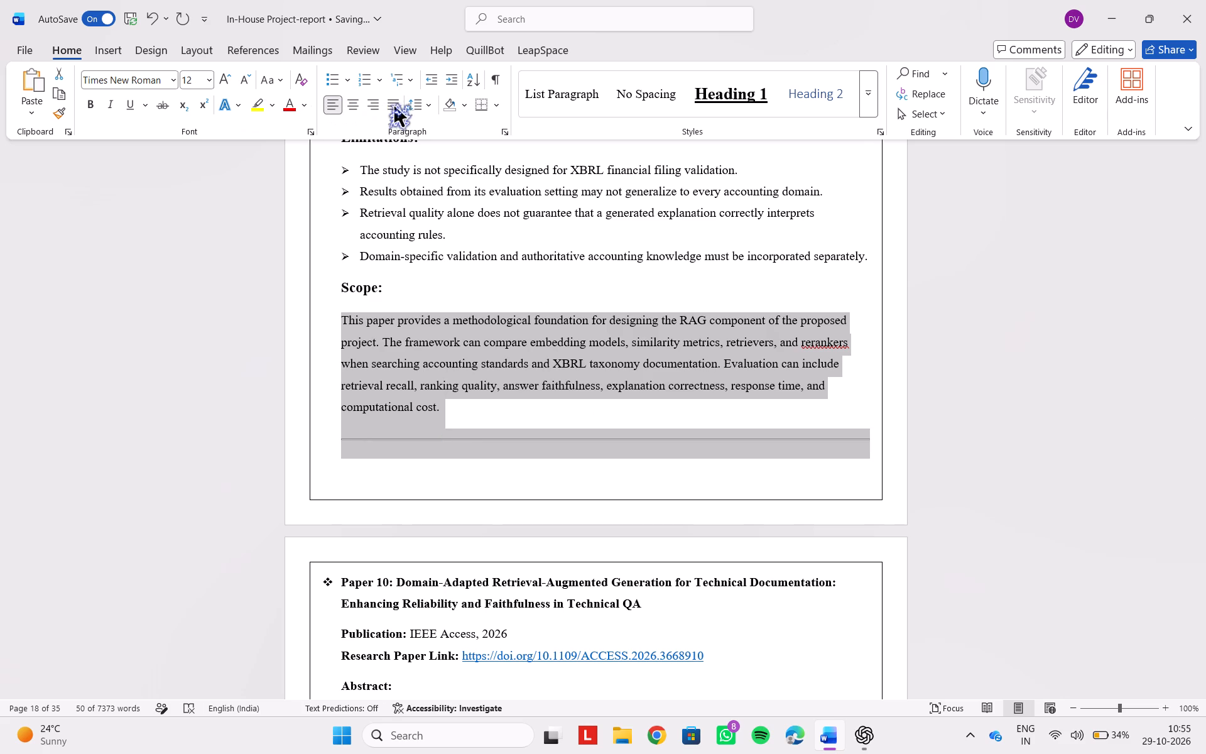
{"action": "left_click", "coordinate": [394, 106]}
Delete the horizontal divider line below Paper 9's Scope paragraph along with the empty line it leaves.
{"action": "left_click", "coordinate": [426, 427]}
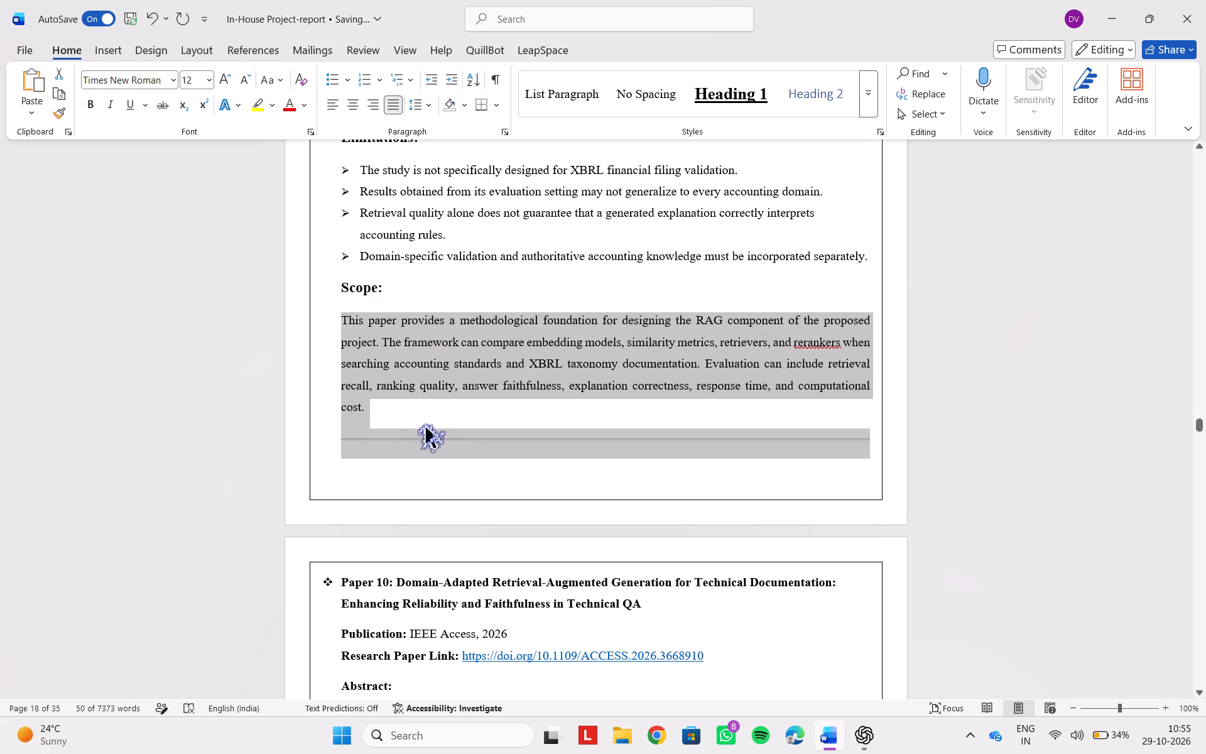
{"action": "left_click", "coordinate": [430, 444]}
{"action": "key", "text": "BackSpace"}
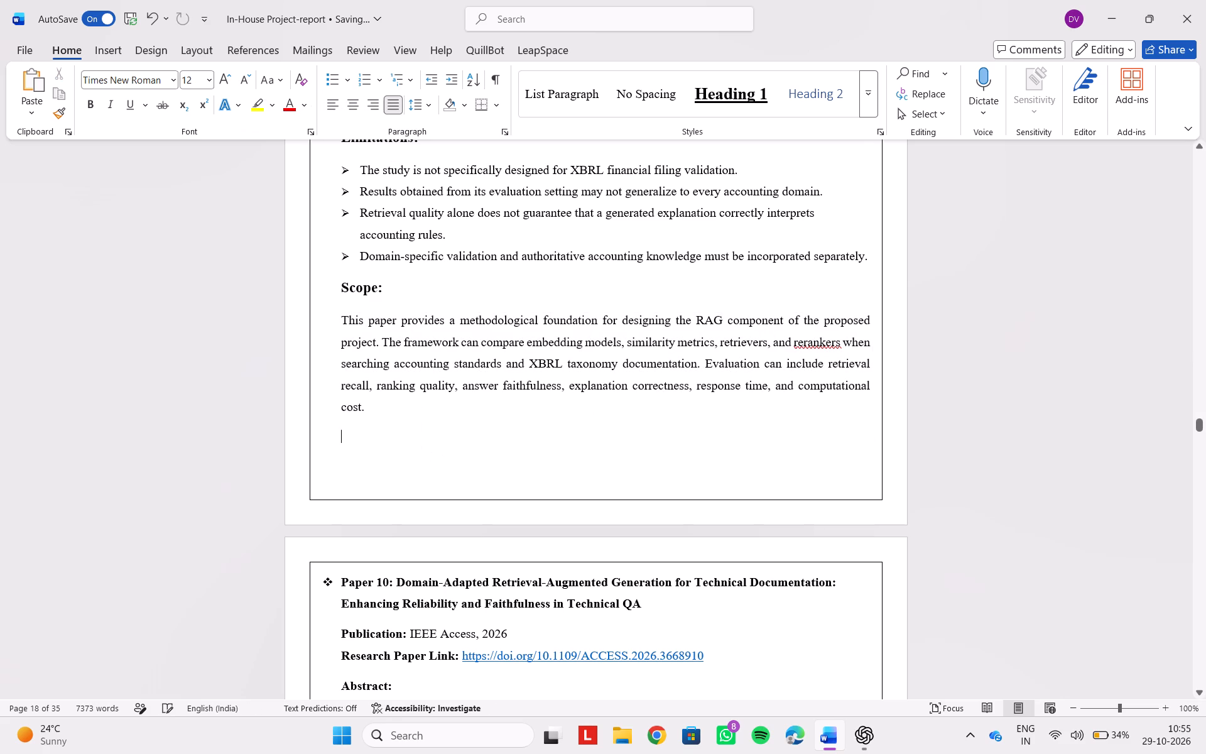
{"action": "key", "text": "BackSpace"}
{"action": "scroll", "coordinate": [465, 482], "scroll_direction": "down", "scroll_amount": 1}
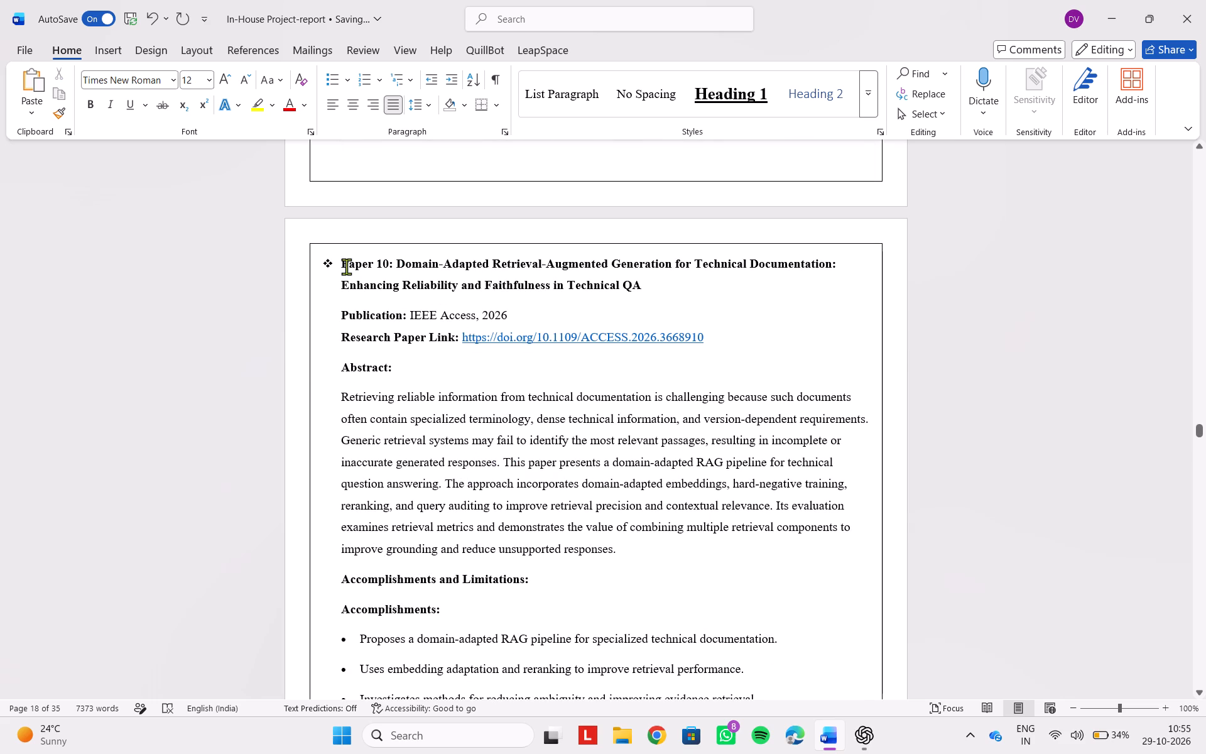
Enlarge Paper 10's heading to 14 pt and remove the bold from the title text after "Paper 10:".
{"action": "left_click_drag", "start_coordinate": [341, 265], "coordinate": [658, 302]}
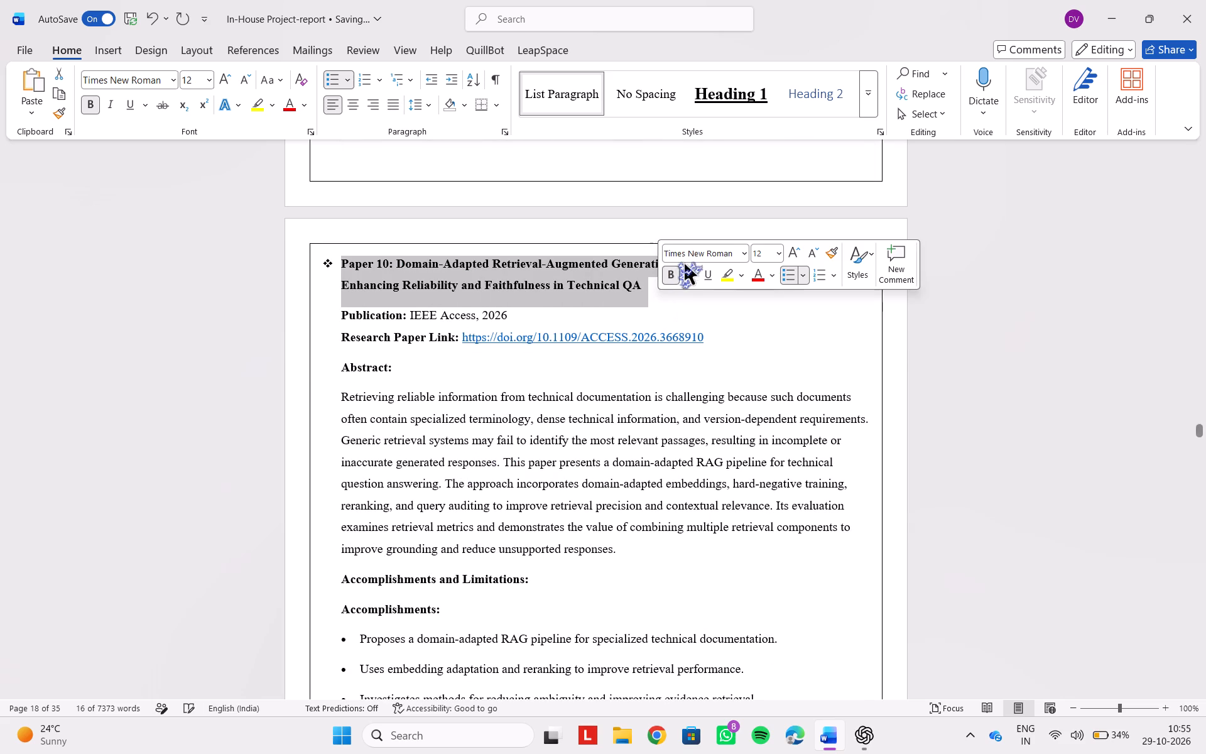
{"action": "left_click", "coordinate": [792, 258]}
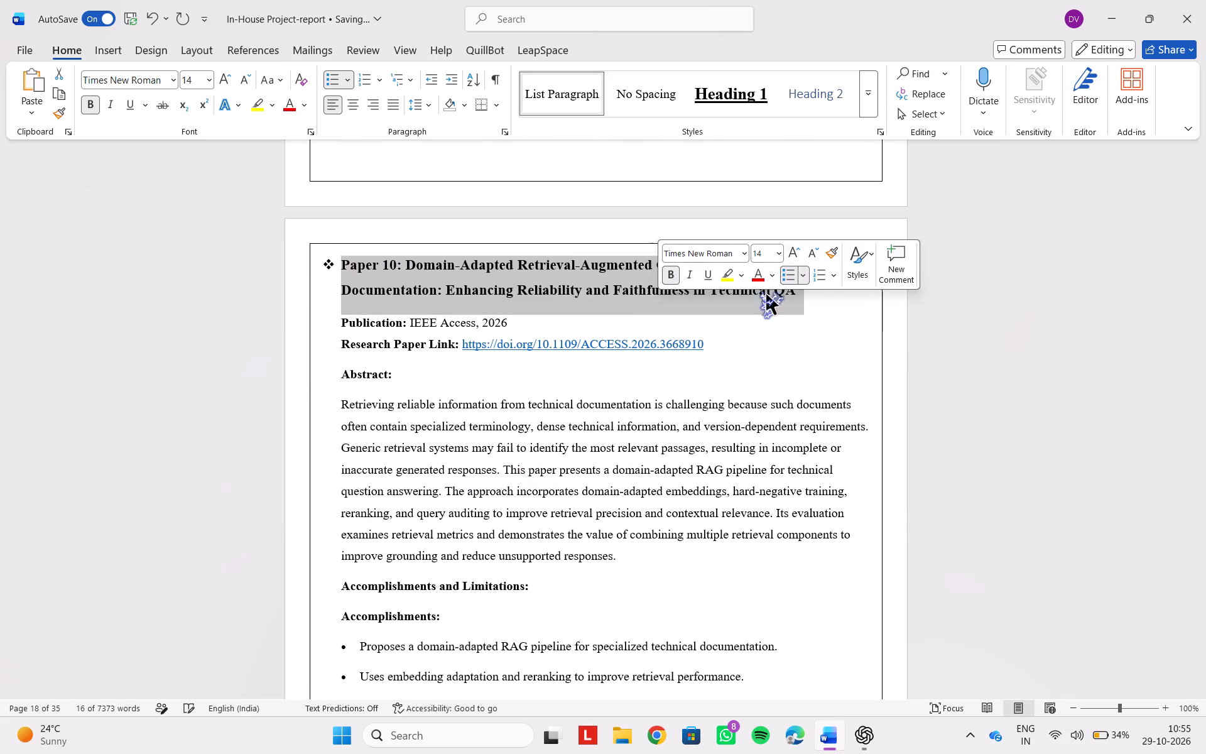
{"action": "left_click", "coordinate": [761, 308]}
{"action": "left_click_drag", "start_coordinate": [408, 266], "coordinate": [808, 305]}
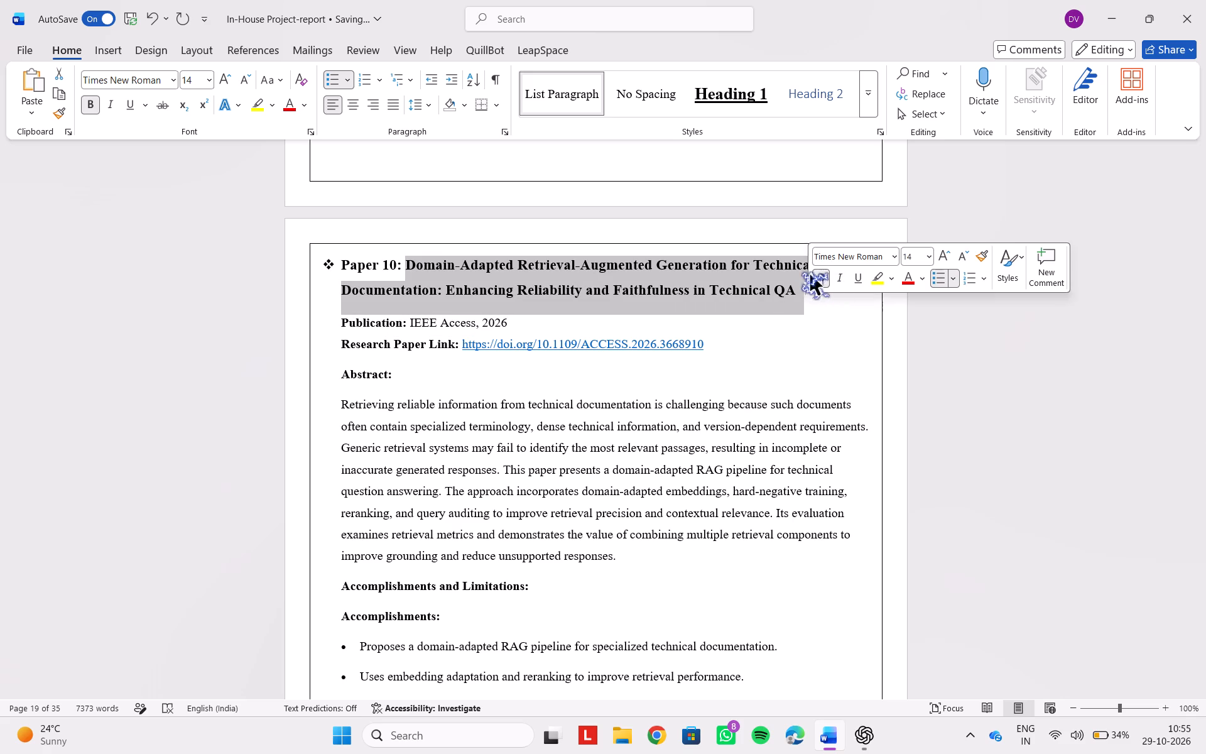
{"action": "left_click", "coordinate": [816, 277]}
{"action": "left_click", "coordinate": [816, 277]}
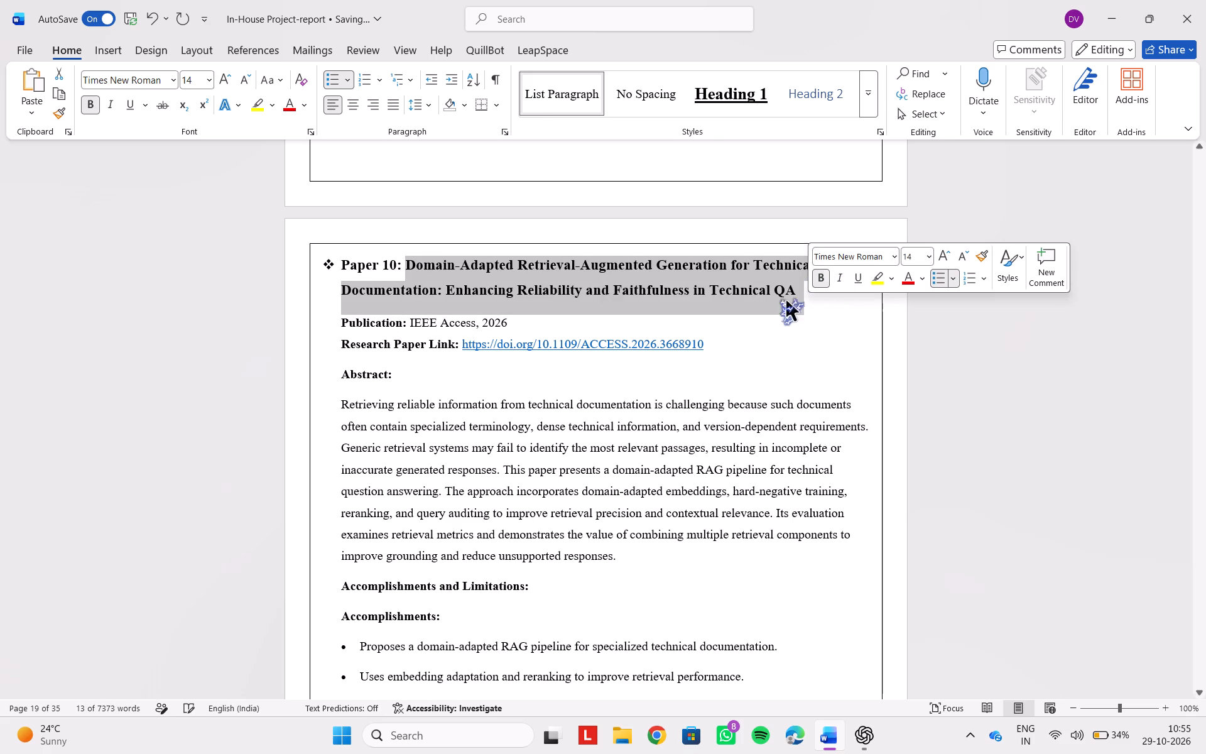
{"action": "left_click", "coordinate": [655, 327]}
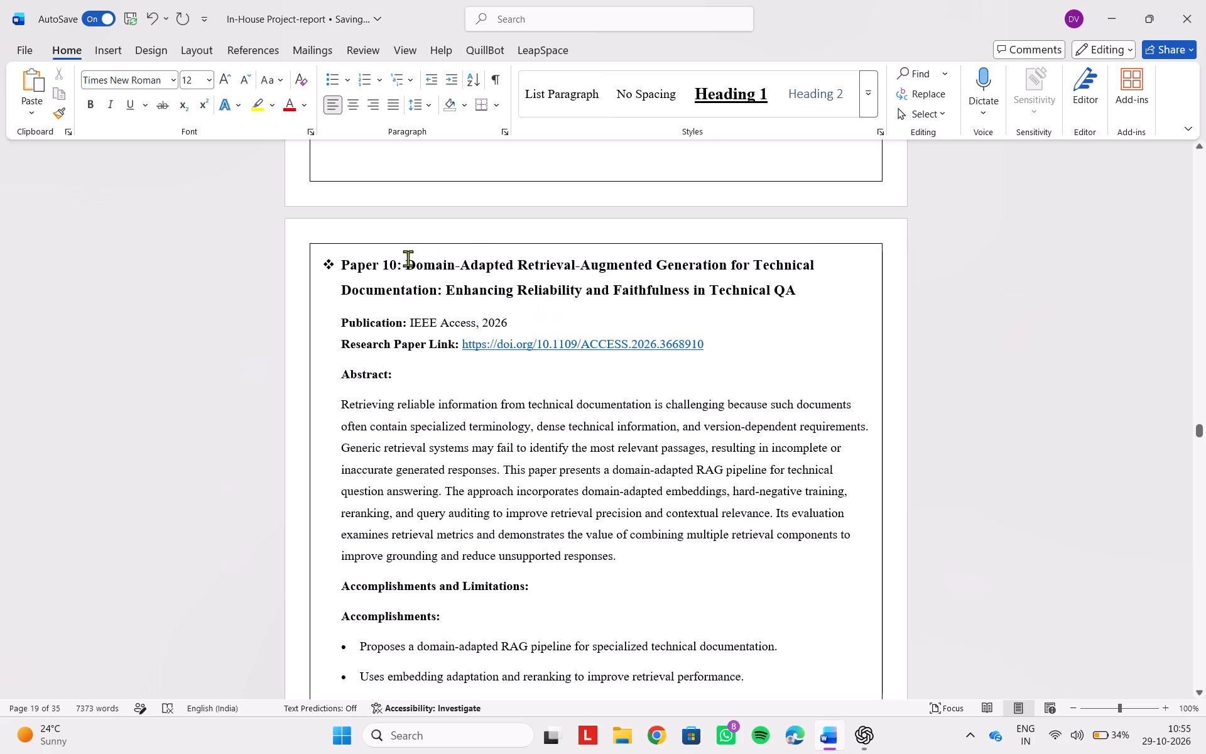
{"action": "left_click_drag", "start_coordinate": [407, 258], "coordinate": [813, 293]}
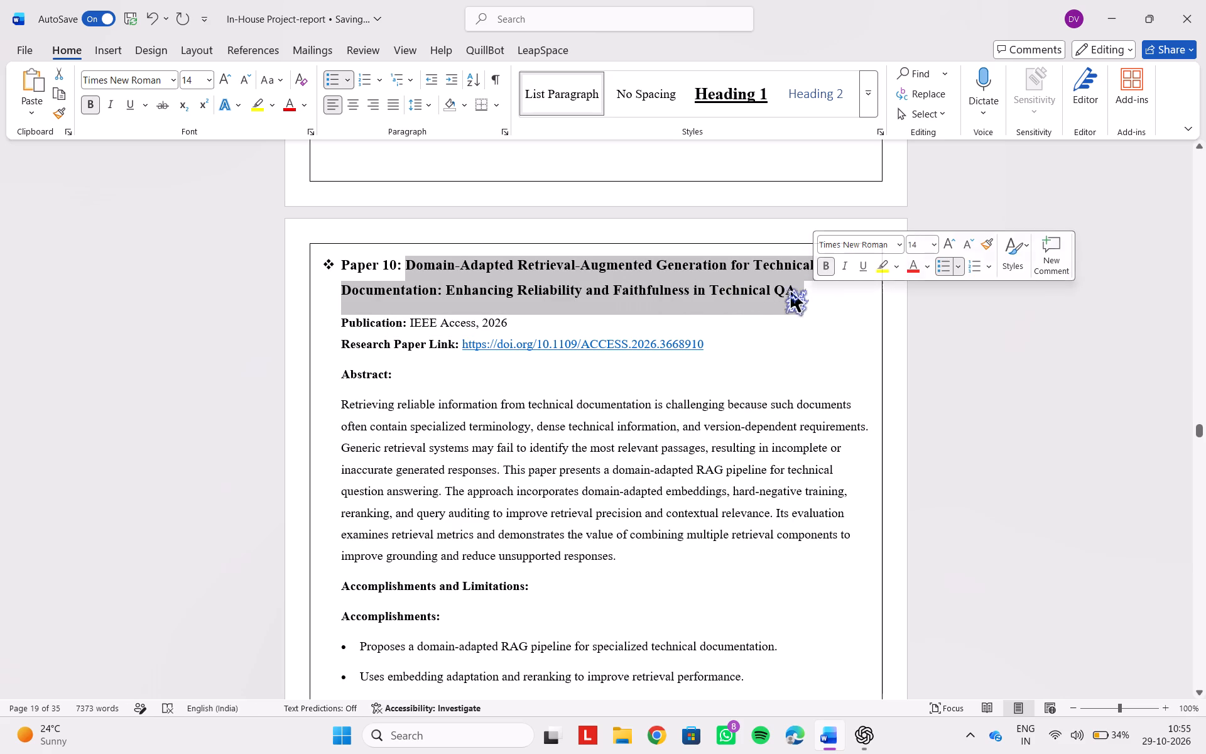
{"action": "left_click", "coordinate": [827, 265]}
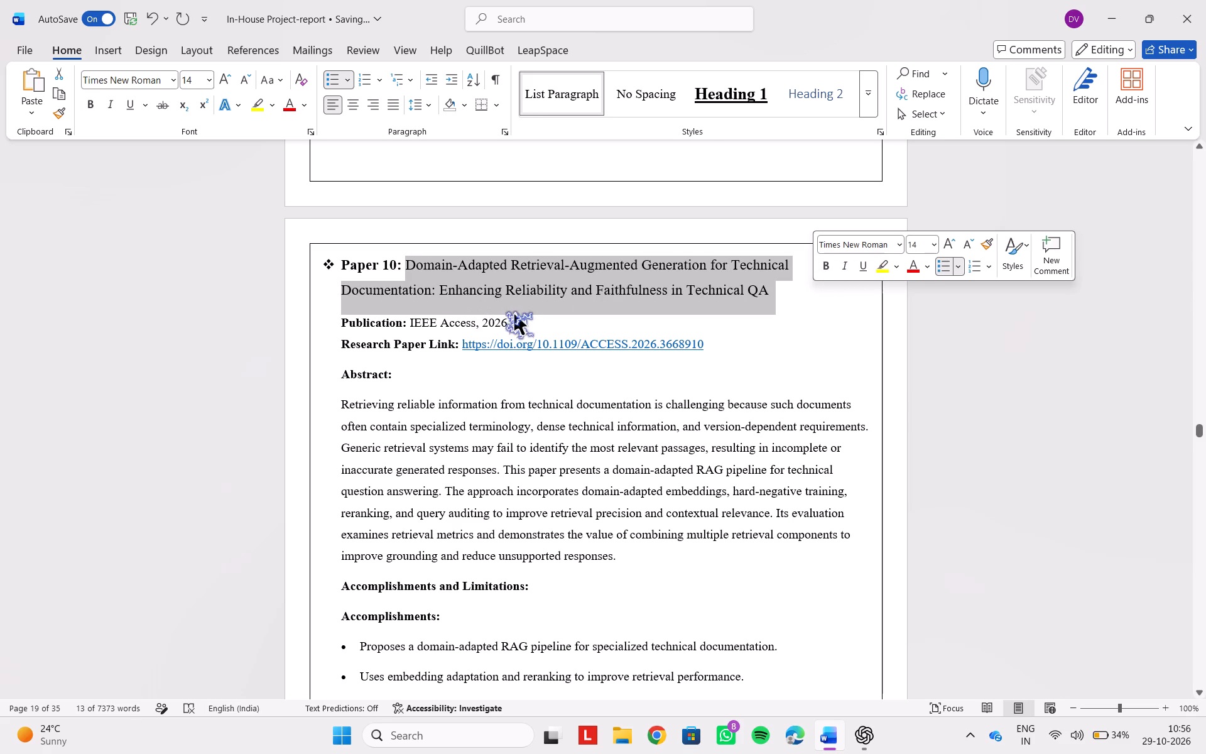
{"action": "left_click", "coordinate": [514, 314]}
Delete the "Publication: IEEE Access, 2026" line from Paper 10 along with the empty line it leaves.
{"action": "left_click_drag", "start_coordinate": [522, 320], "coordinate": [360, 322]}
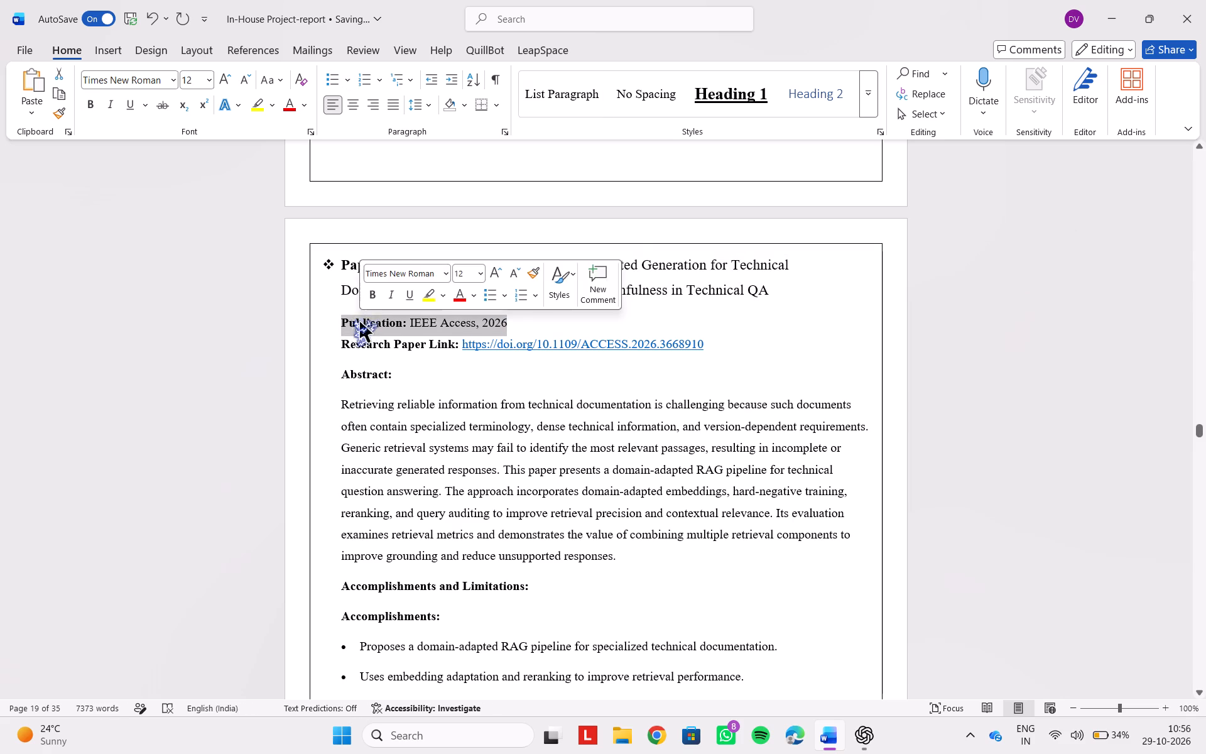
{"action": "key", "text": "BackSpace"}
{"action": "key", "text": "BackSpace"}
{"action": "key", "text": "BackSpace"}
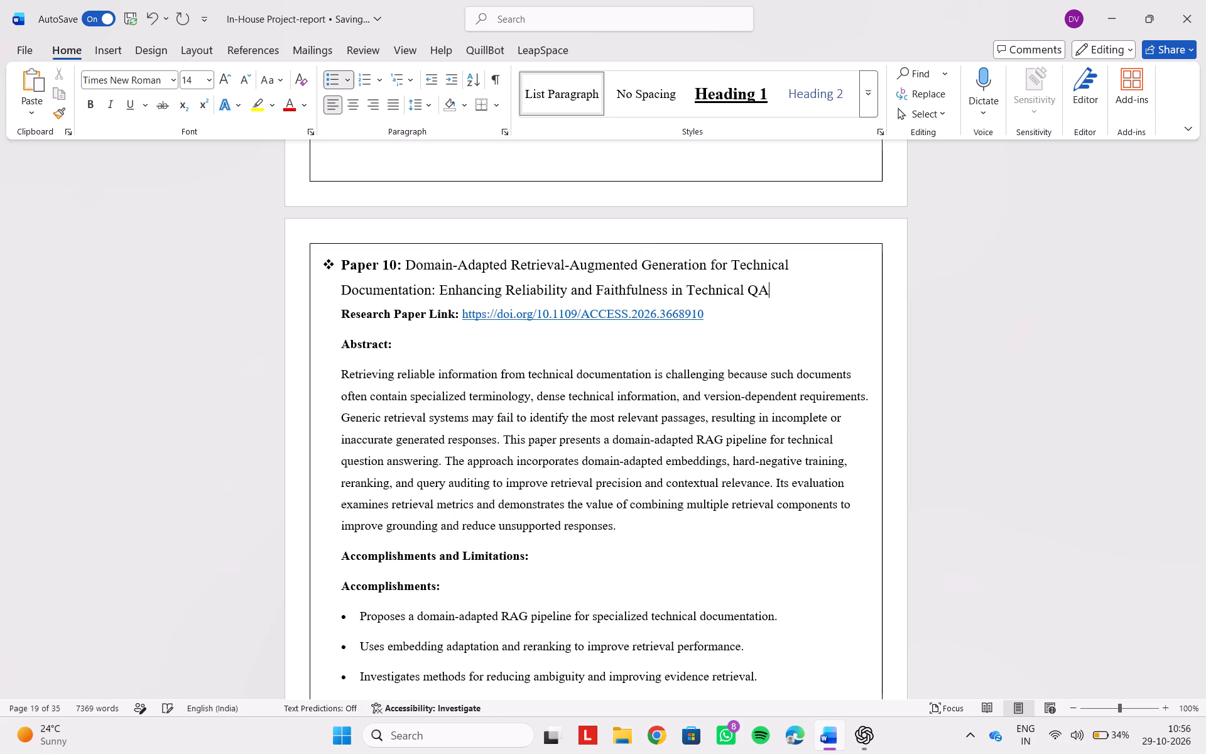
Enlarge Paper 10's "Abstract:" heading to 14 pt and indent the first line of the abstract paragraph.
{"action": "left_click_drag", "start_coordinate": [417, 349], "coordinate": [342, 347]}
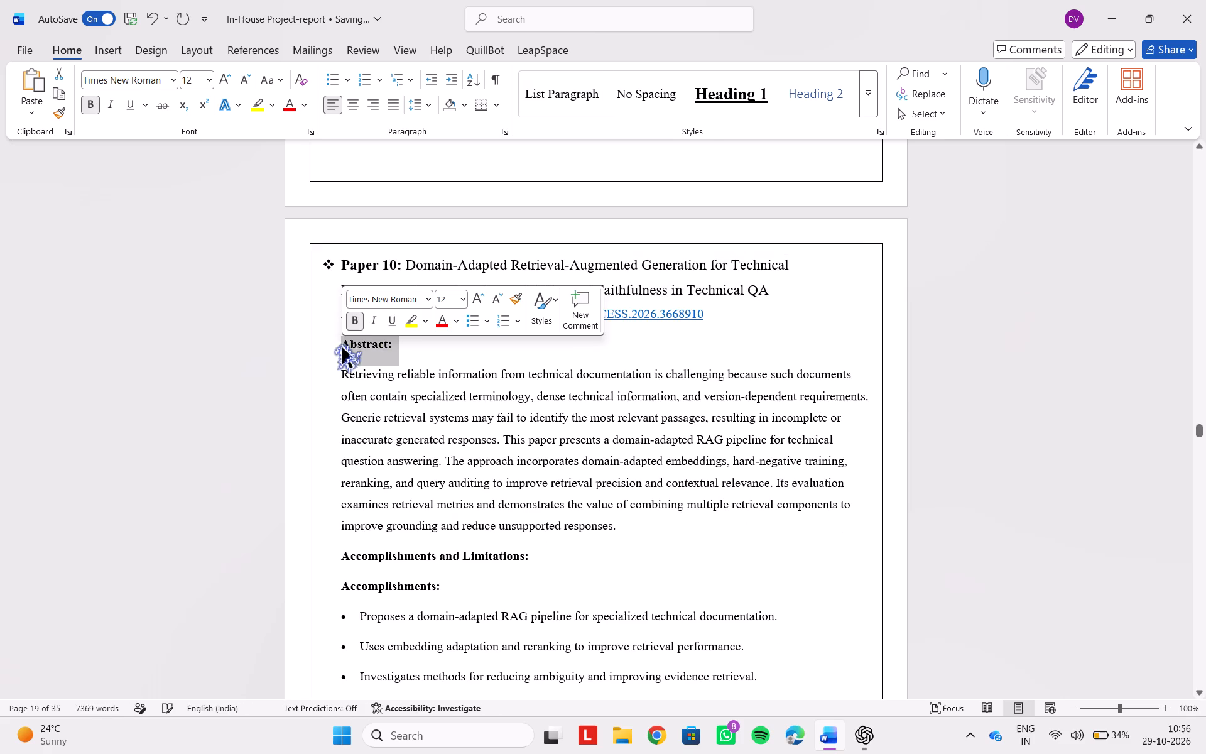
{"action": "left_click", "coordinate": [473, 300]}
{"action": "left_click_drag", "start_coordinate": [451, 440], "coordinate": [357, 391]}
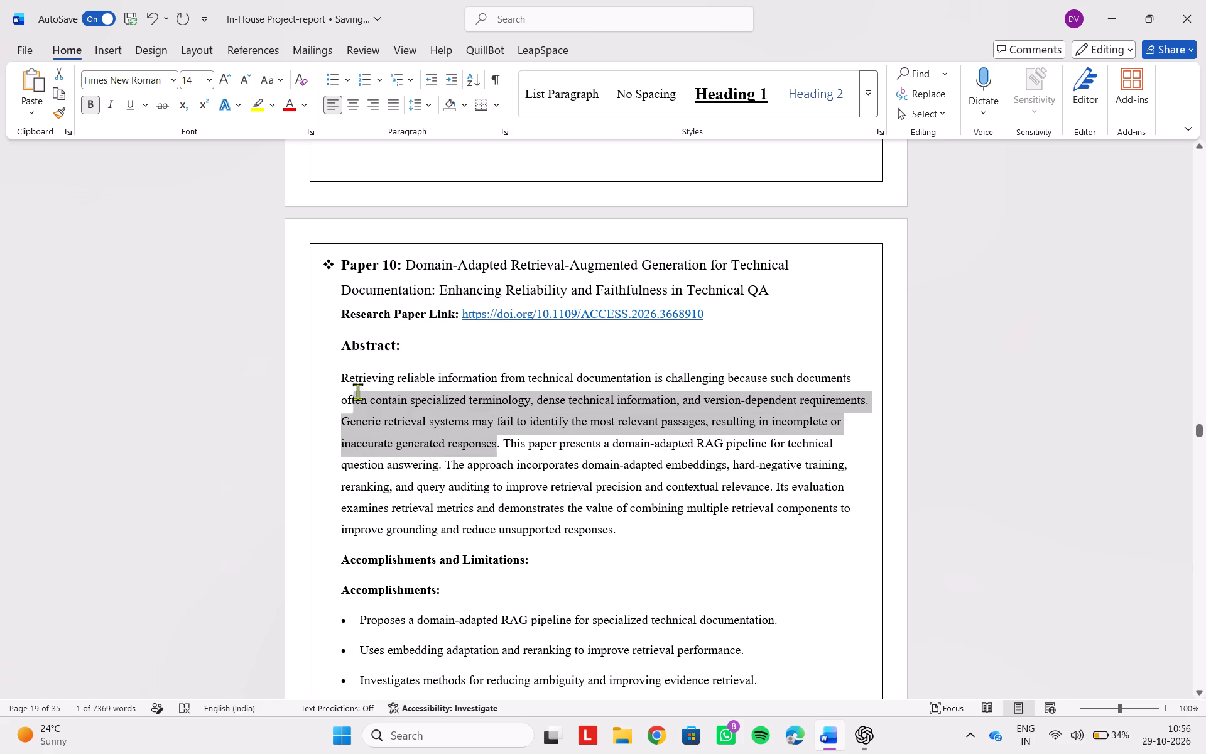
{"action": "left_click_drag", "start_coordinate": [357, 391], "coordinate": [350, 384]}
{"action": "left_click", "coordinate": [350, 384]}
{"action": "left_click", "coordinate": [342, 378]}
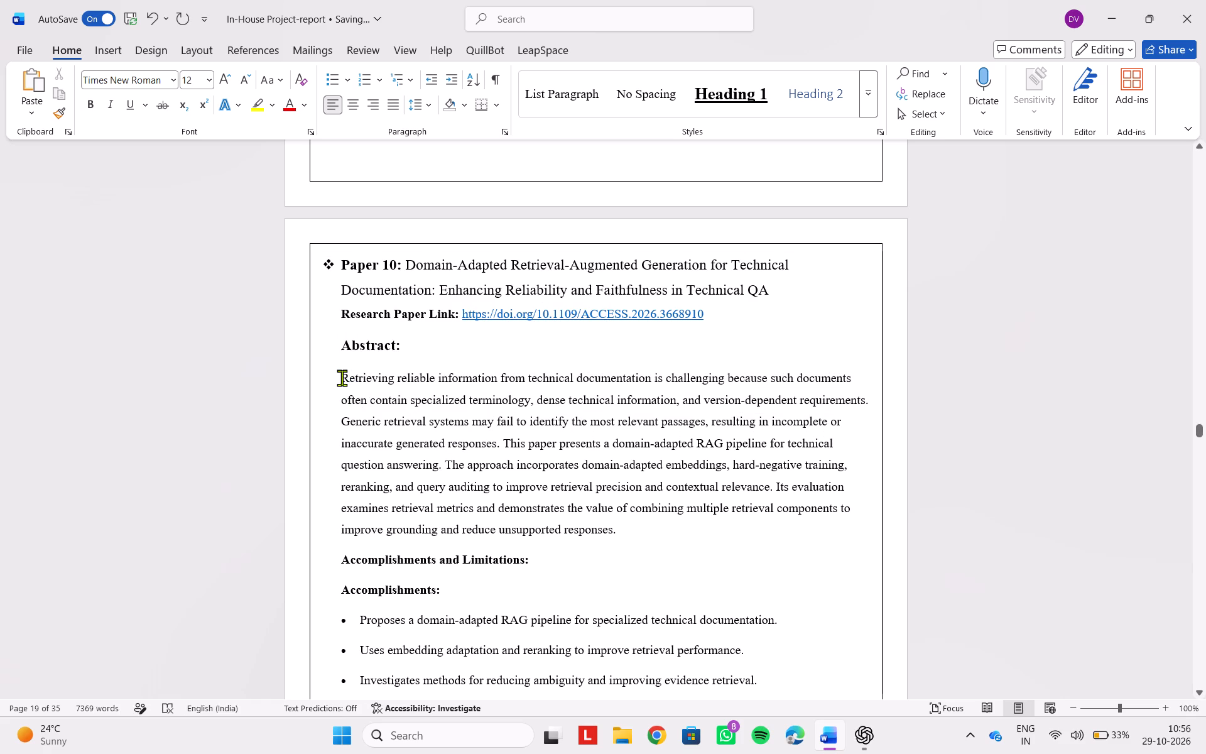
{"action": "key", "text": "Tab"}
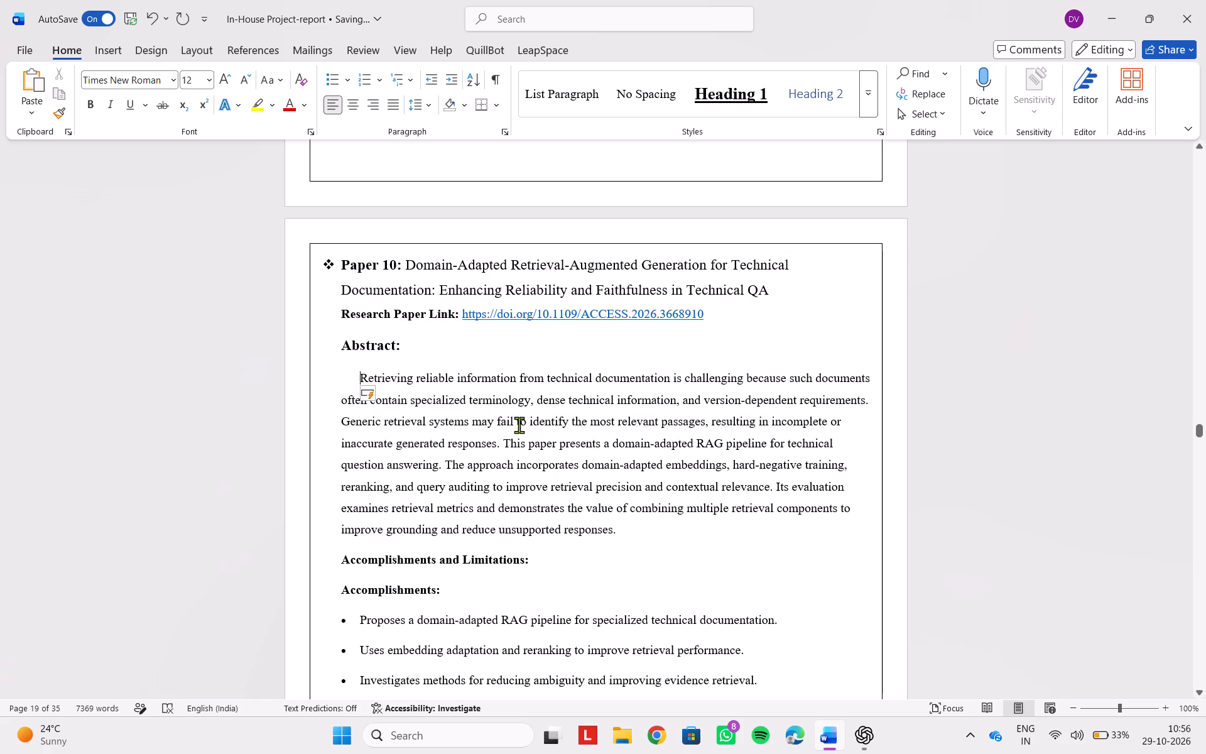
Delete the combined "Accomplishments and Limitations:" heading from Paper 10.
{"action": "scroll", "coordinate": [595, 483], "scroll_direction": "down", "scroll_amount": 1}
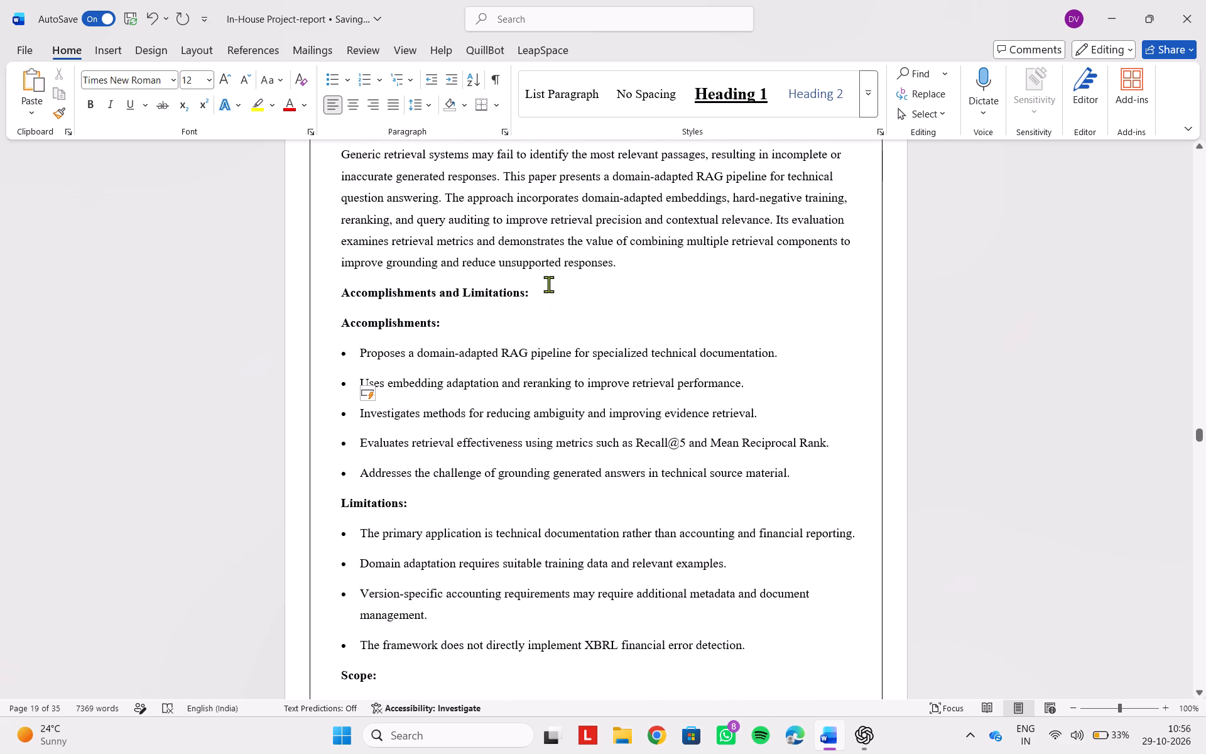
{"action": "left_click_drag", "start_coordinate": [543, 289], "coordinate": [384, 298]}
{"action": "key", "text": "BackSpace"}
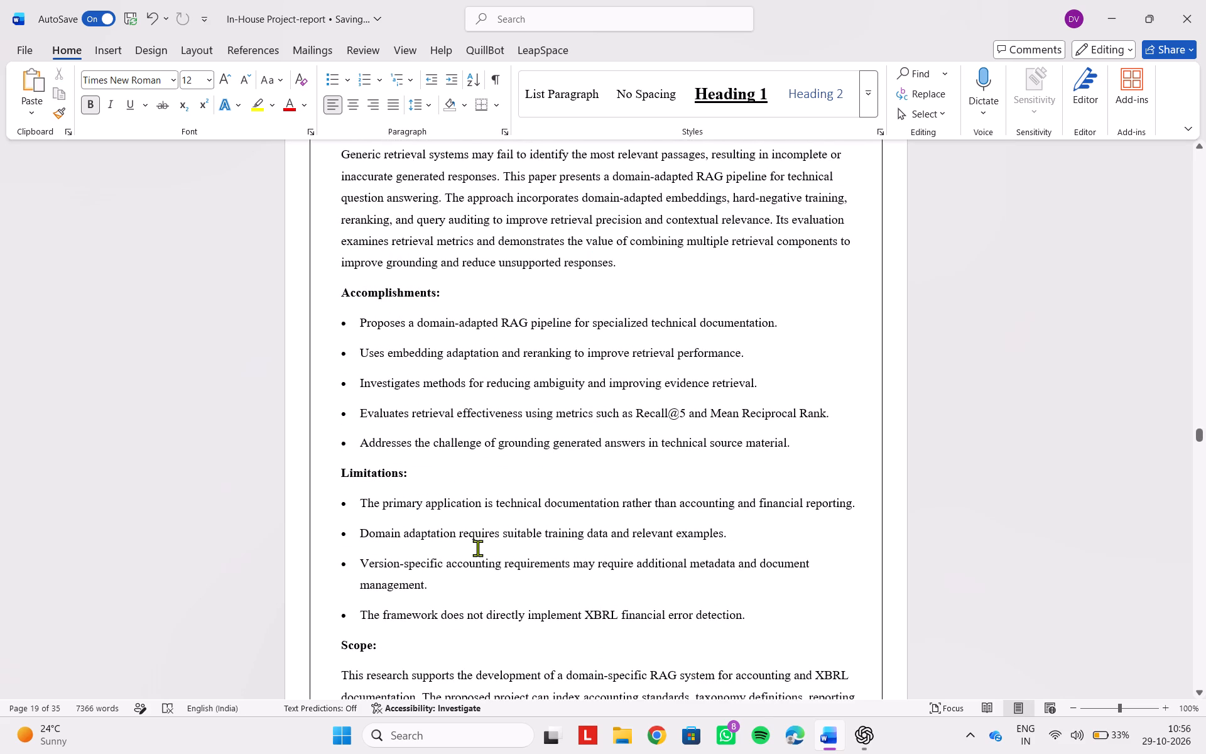
Enlarge Paper 10's "Scope:" heading to 14 pt.
{"action": "scroll", "coordinate": [477, 548], "scroll_direction": "down", "scroll_amount": 1}
{"action": "left_click_drag", "start_coordinate": [381, 445], "coordinate": [354, 445]}
{"action": "left_click", "coordinate": [484, 397]}
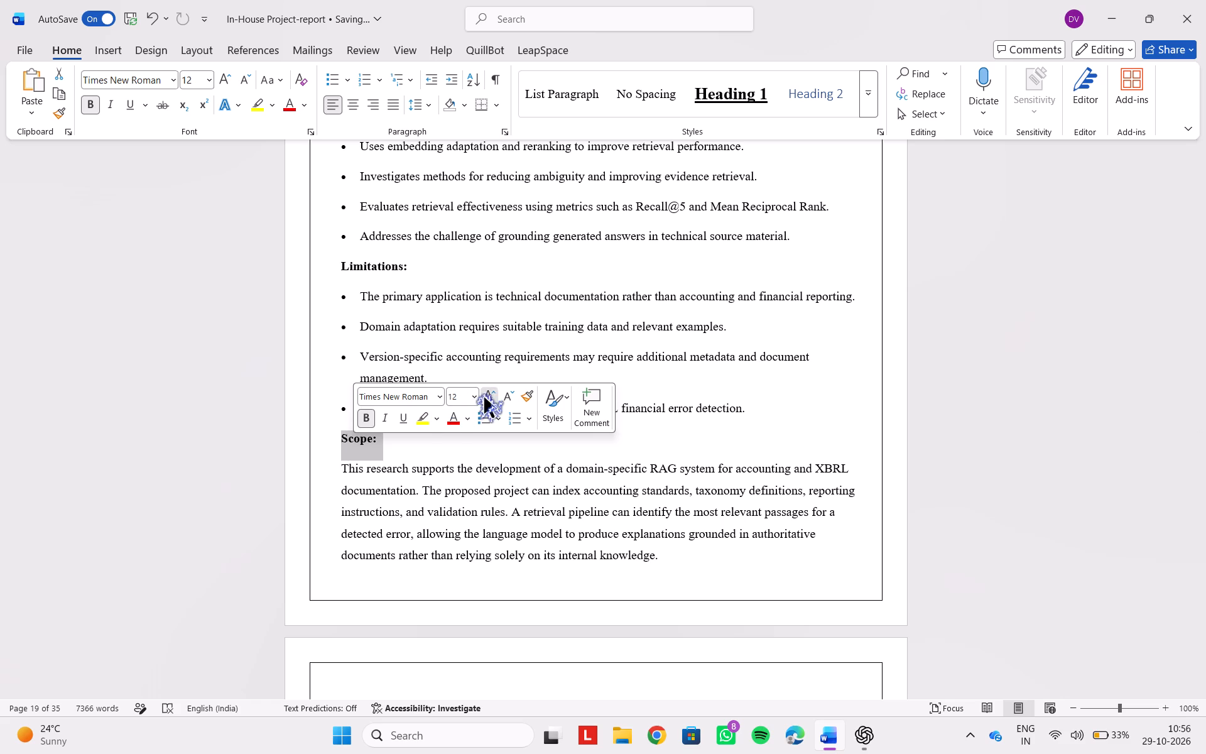
Indent the first line of Paper 10's Scope paragraph and justify the paragraph.
{"action": "left_click", "coordinate": [338, 473]}
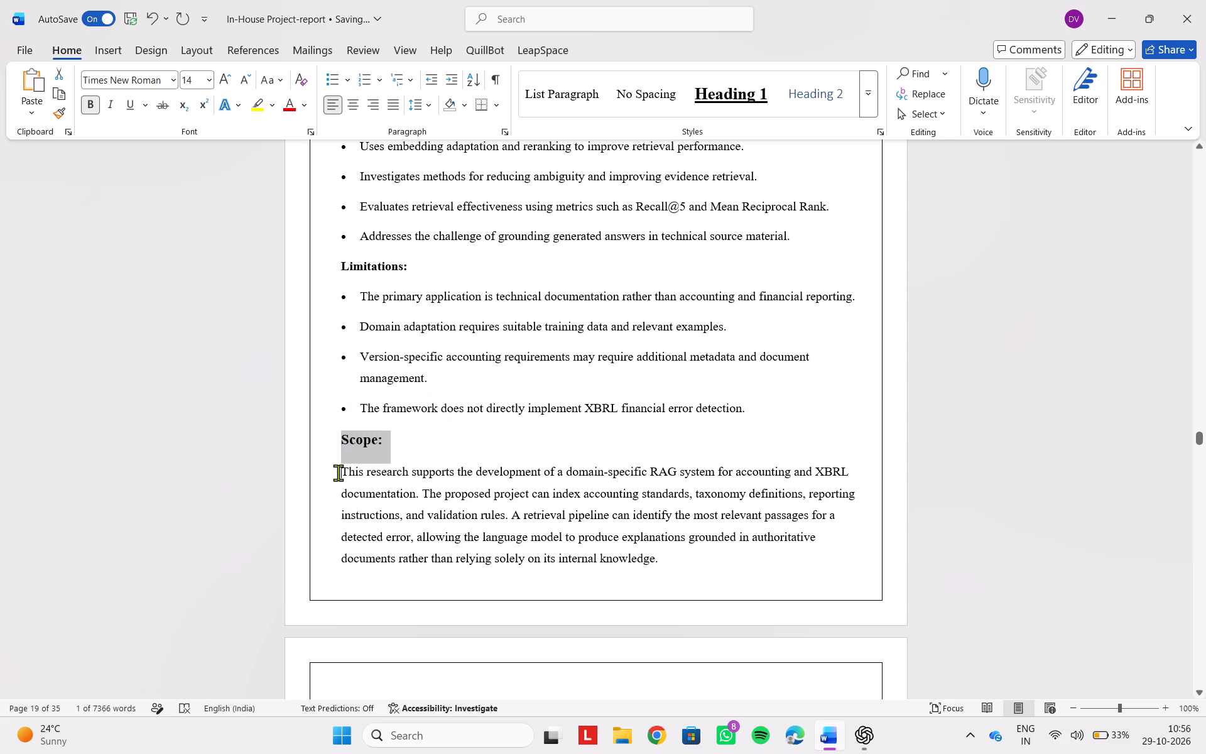
{"action": "key", "text": "Tab"}
{"action": "left_click_drag", "start_coordinate": [351, 473], "coordinate": [644, 574]}
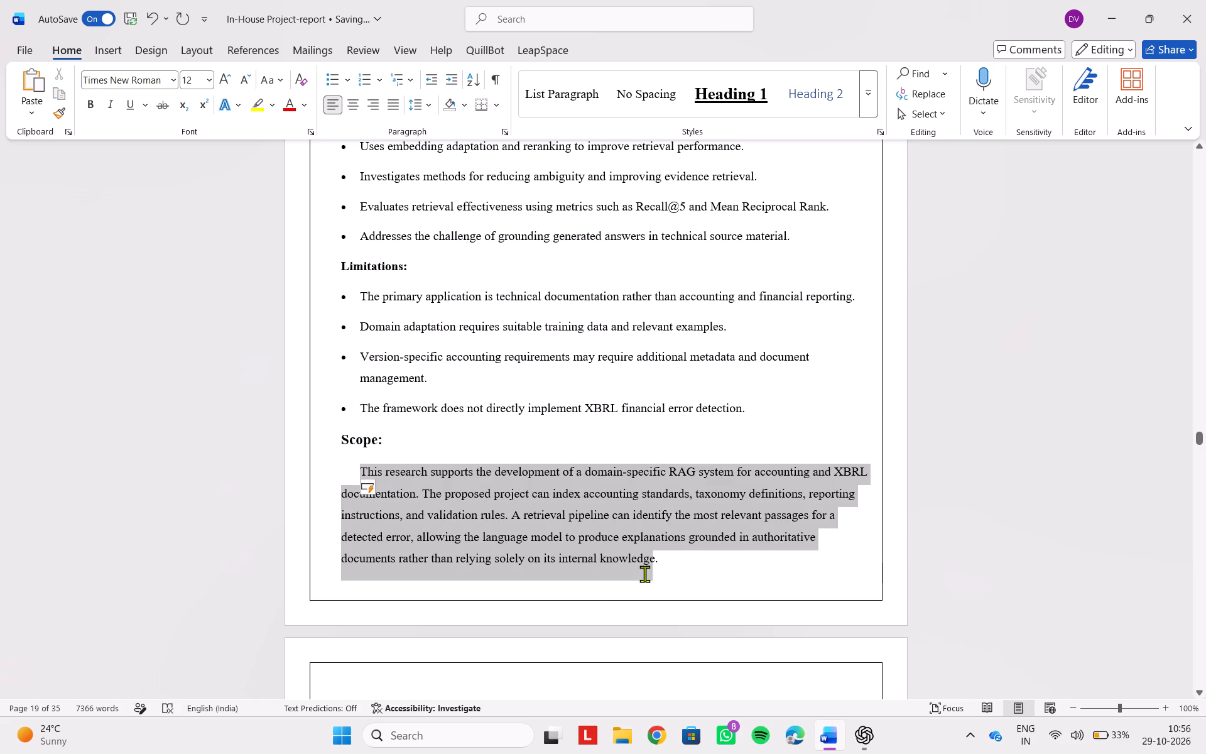
{"action": "left_click_drag", "start_coordinate": [644, 574], "coordinate": [668, 565]}
{"action": "left_click", "coordinate": [393, 106]}
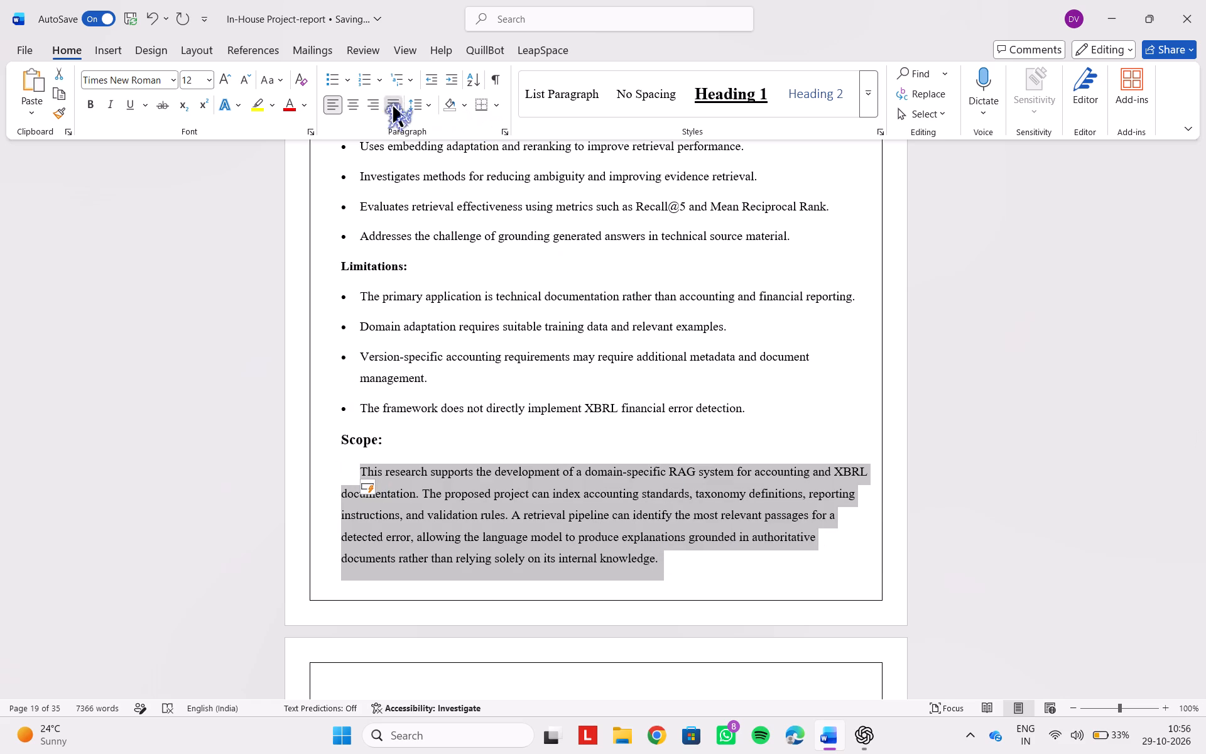
{"action": "left_click", "coordinate": [629, 557]}
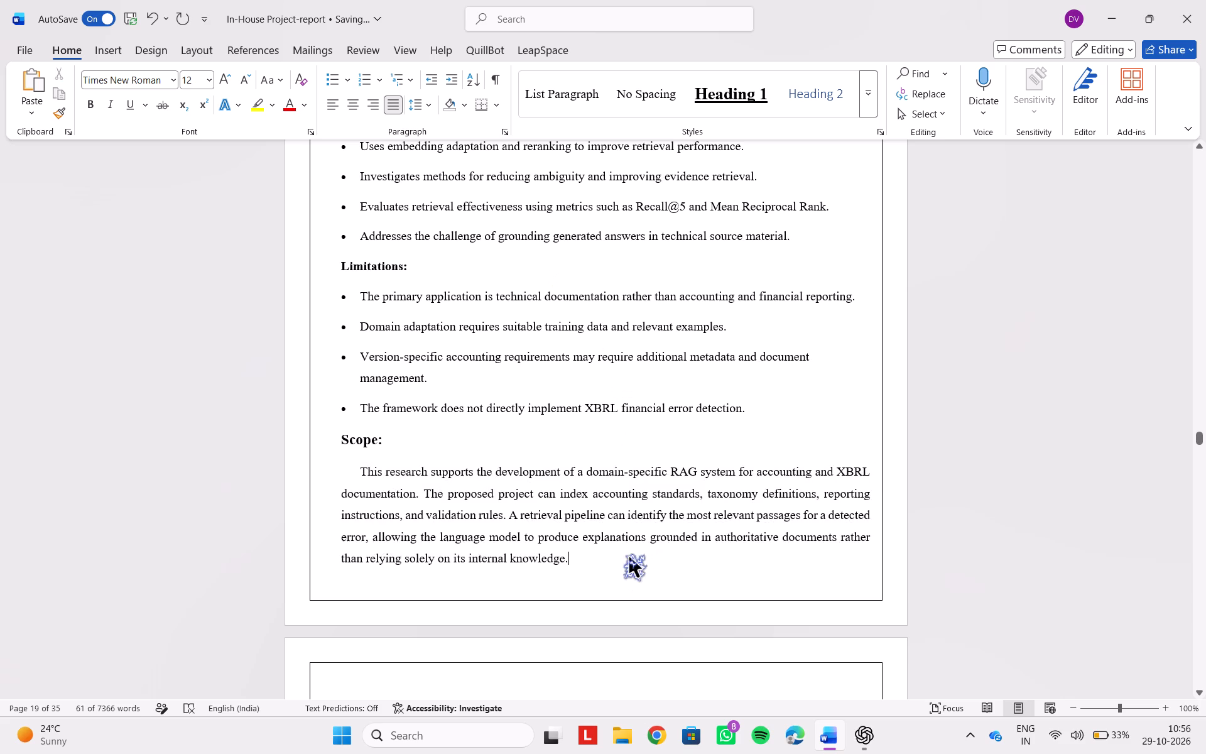
Remove the empty lines between Paper 10's Scope paragraph and the Paper 11 heading.
{"action": "scroll", "coordinate": [629, 557], "scroll_direction": "down", "scroll_amount": 3}
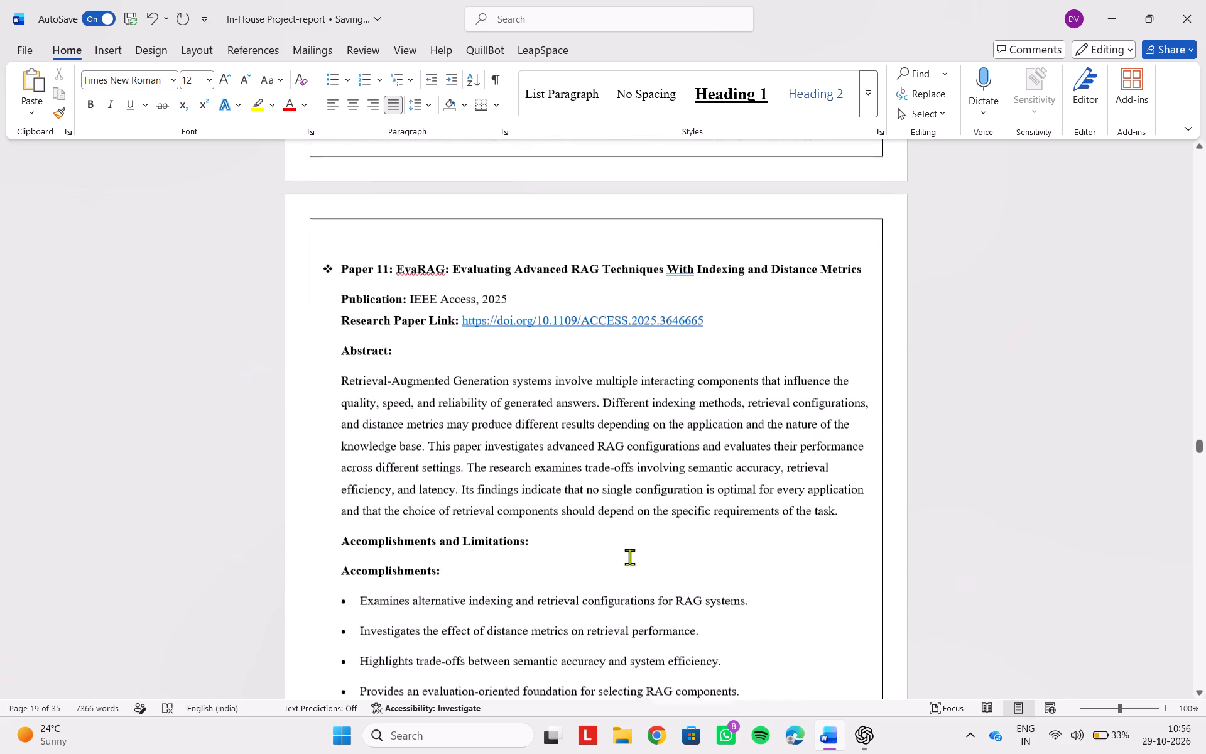
{"action": "scroll", "coordinate": [629, 557], "scroll_direction": "down", "scroll_amount": 1}
{"action": "left_click", "coordinate": [364, 216]}
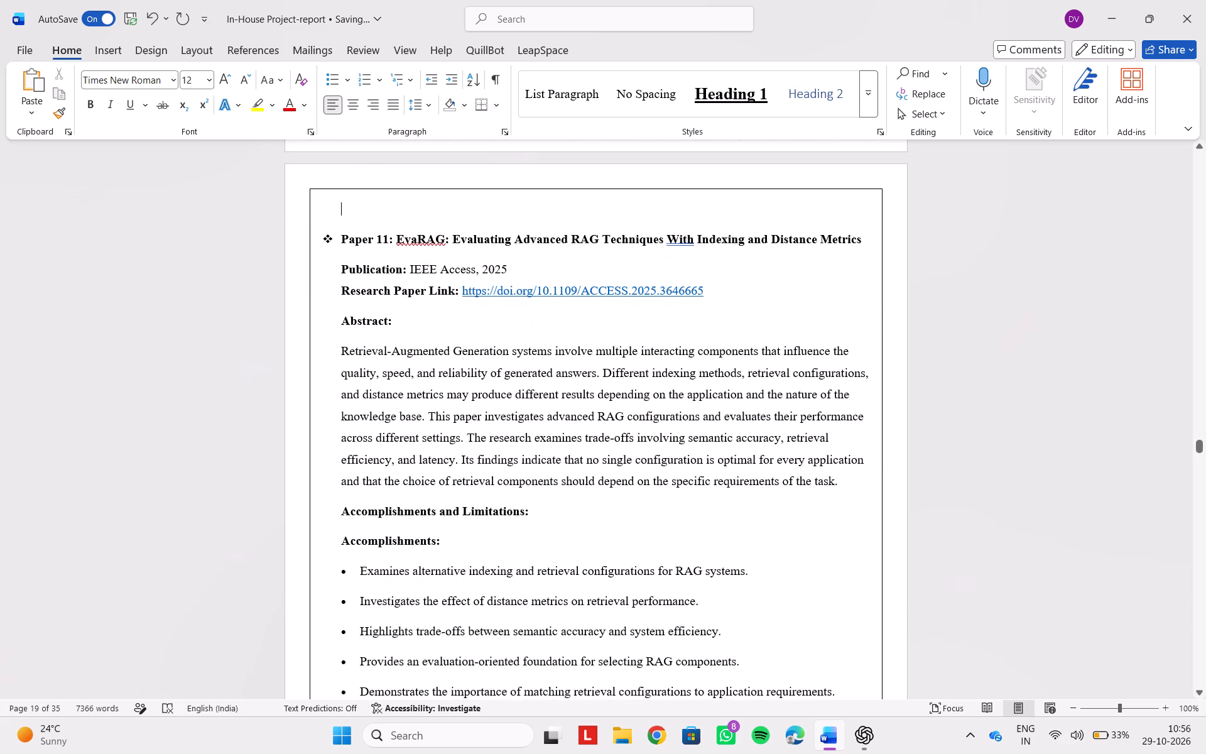
{"action": "key", "text": "BackSpace"}
{"action": "key", "text": "BackSpace"}
{"action": "key", "text": "BackSpace"}
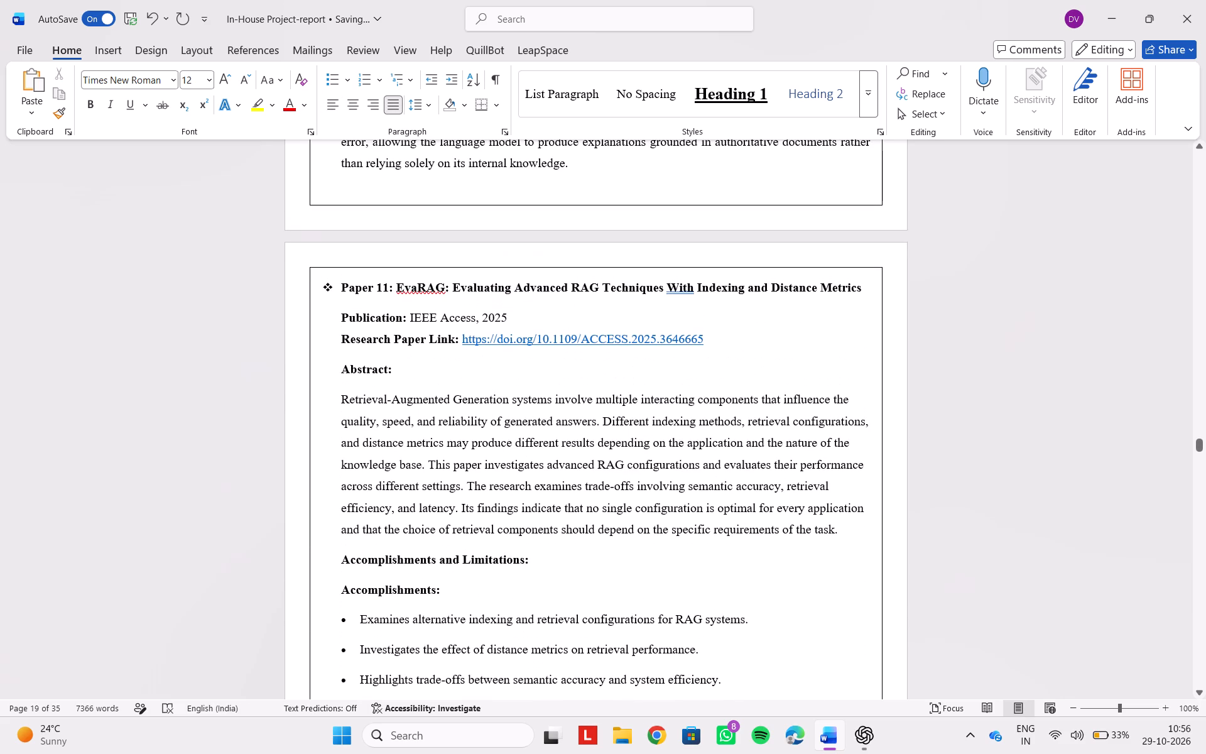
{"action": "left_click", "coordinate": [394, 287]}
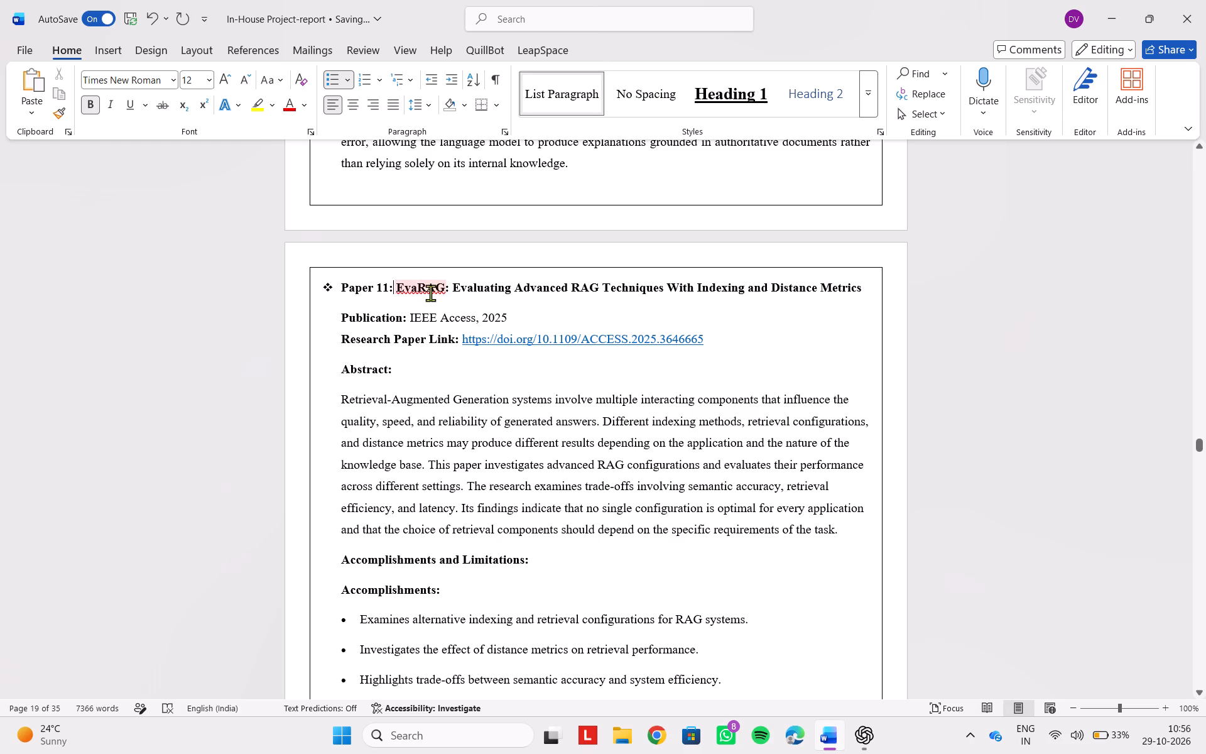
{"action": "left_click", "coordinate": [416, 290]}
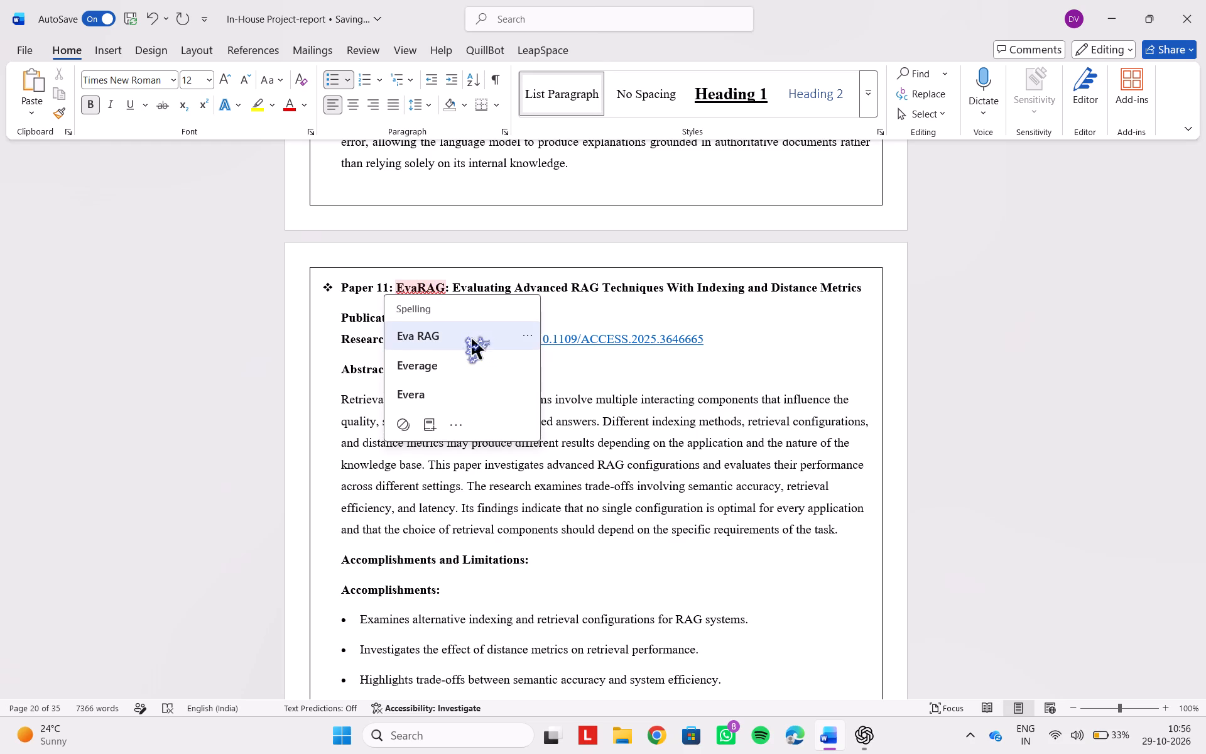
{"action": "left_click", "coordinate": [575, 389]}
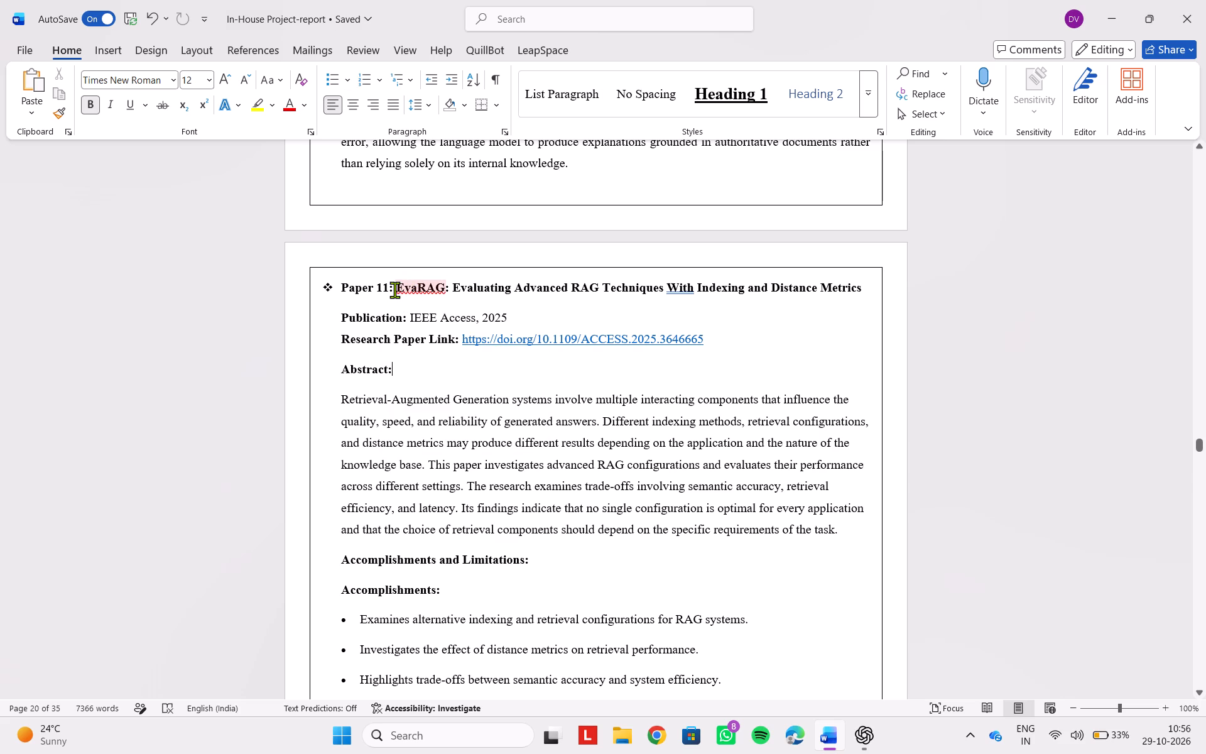
Remove the bold from the title text after "Paper 11" and enlarge the whole heading to 14 pt.
{"action": "left_click_drag", "start_coordinate": [394, 290], "coordinate": [859, 293]}
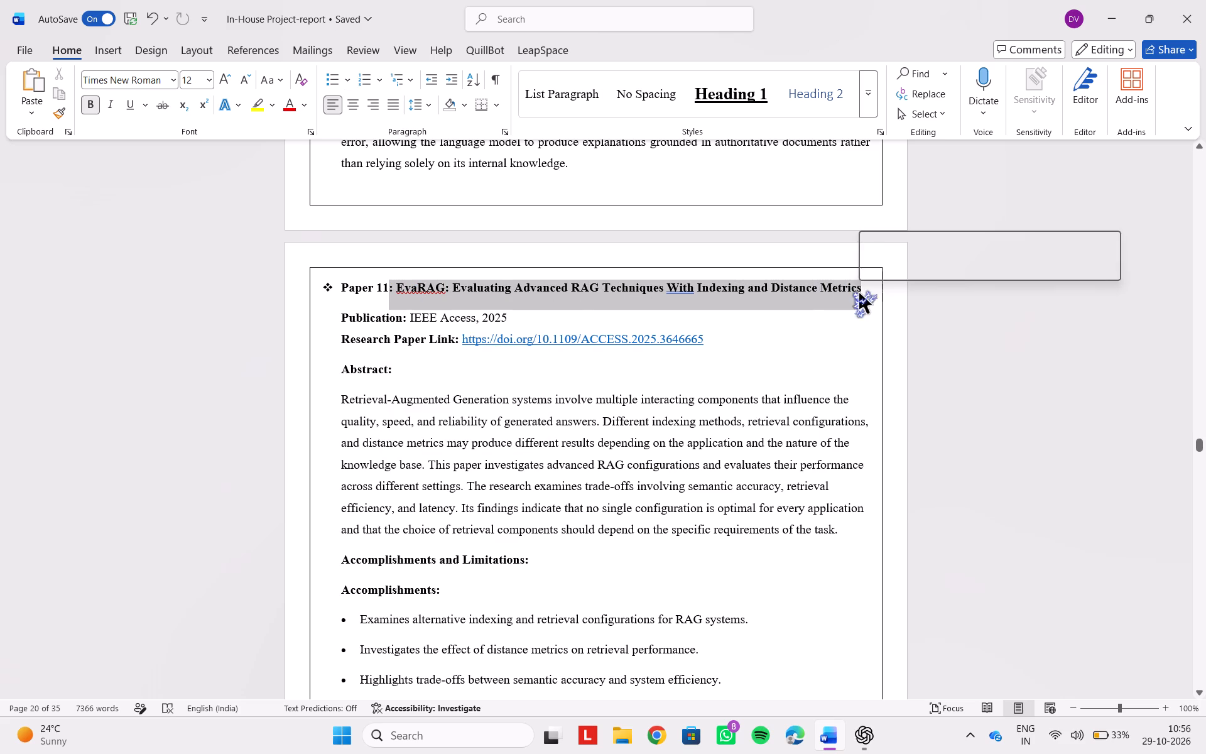
{"action": "left_click", "coordinate": [869, 263]}
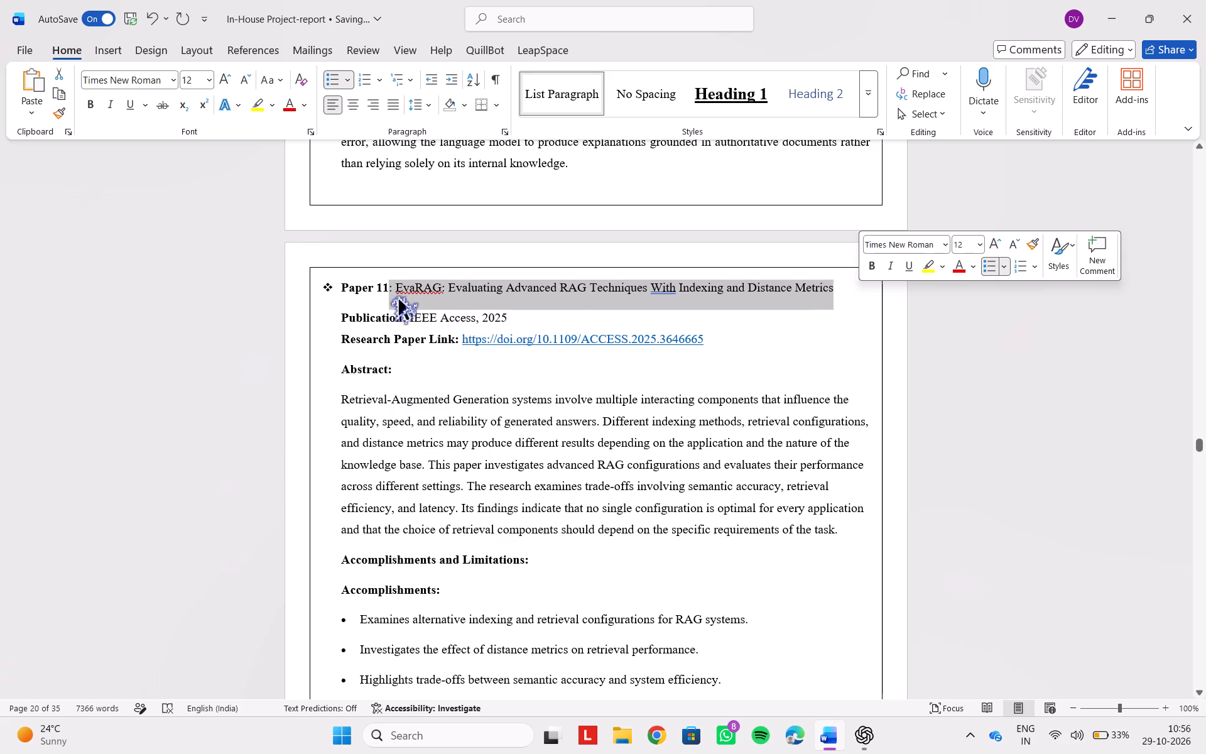
{"action": "left_click", "coordinate": [399, 299]}
{"action": "left_click", "coordinate": [342, 290]}
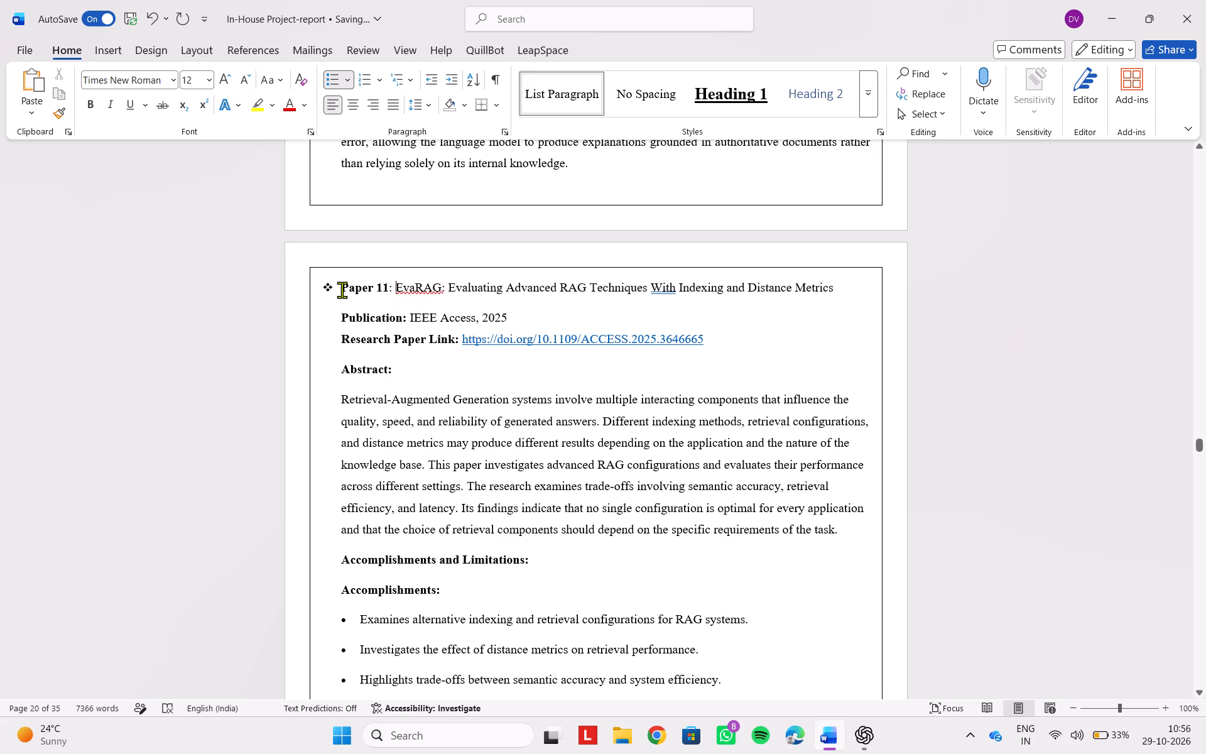
{"action": "left_click_drag", "start_coordinate": [342, 290], "coordinate": [814, 307]}
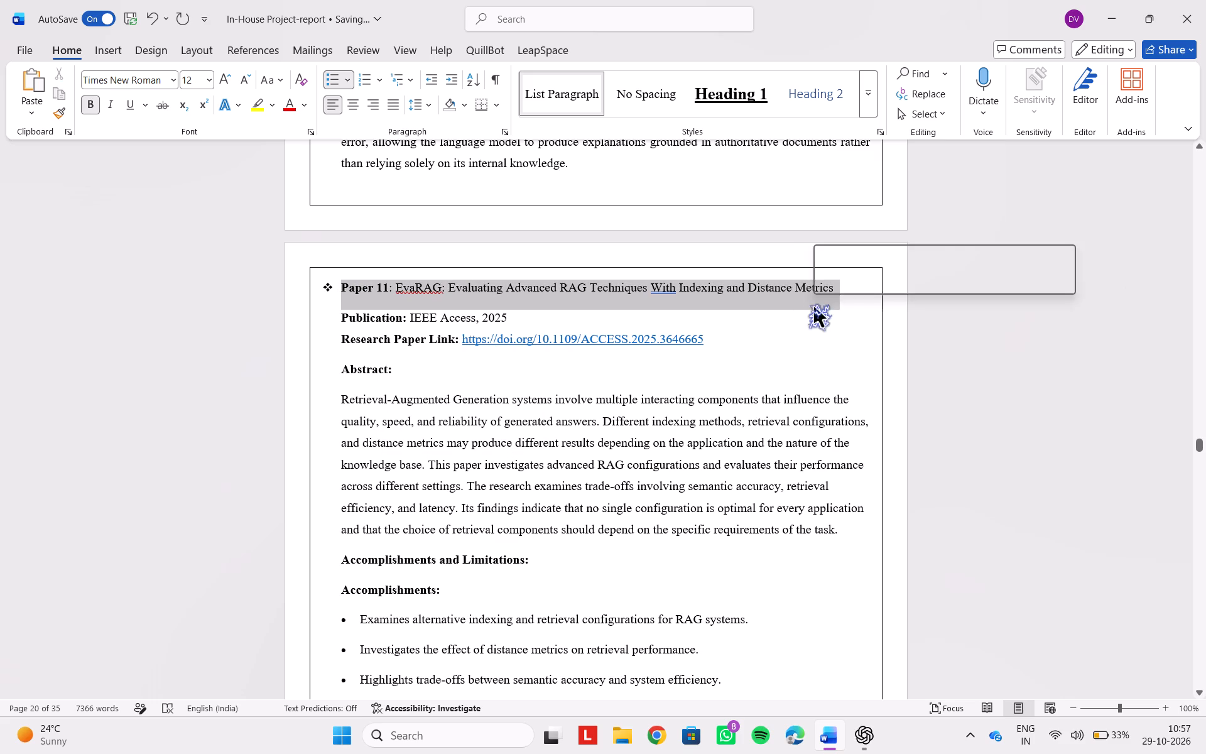
{"action": "left_click", "coordinate": [957, 260]}
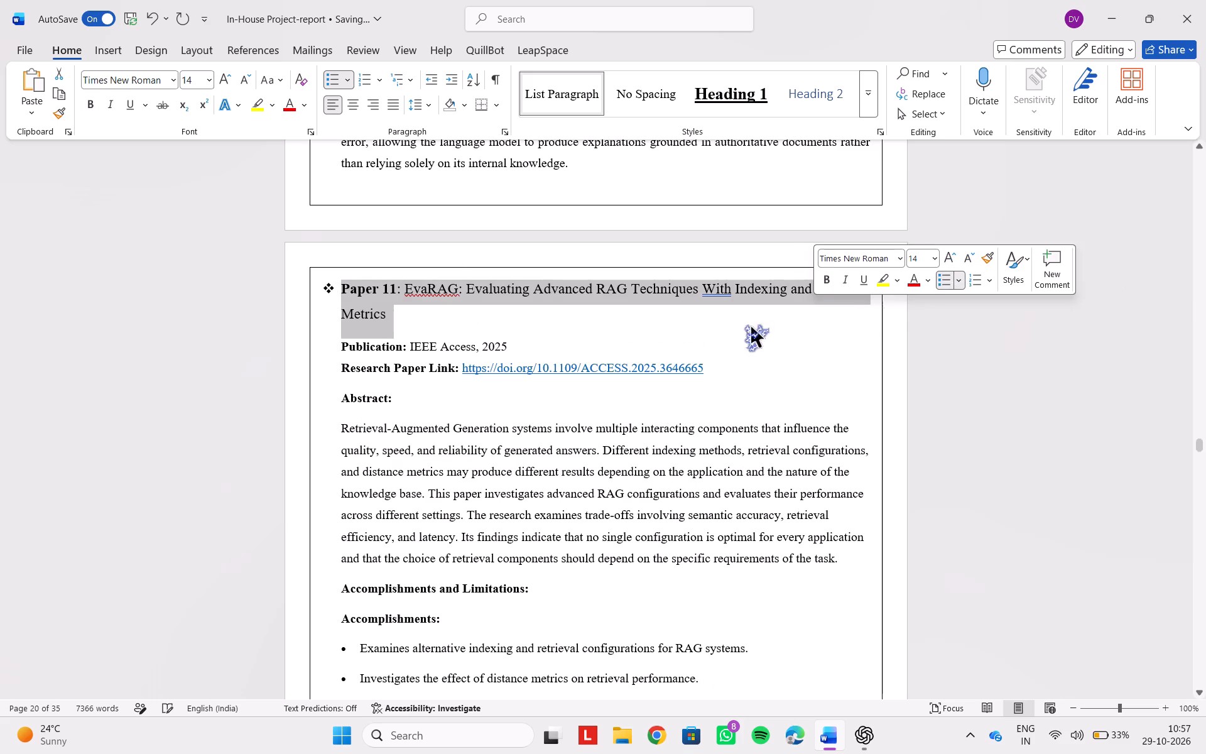
{"action": "left_click", "coordinate": [732, 325]}
Split "EvaRAG" in Paper 11's title into "Eva RAG".
{"action": "left_click", "coordinate": [425, 290]}
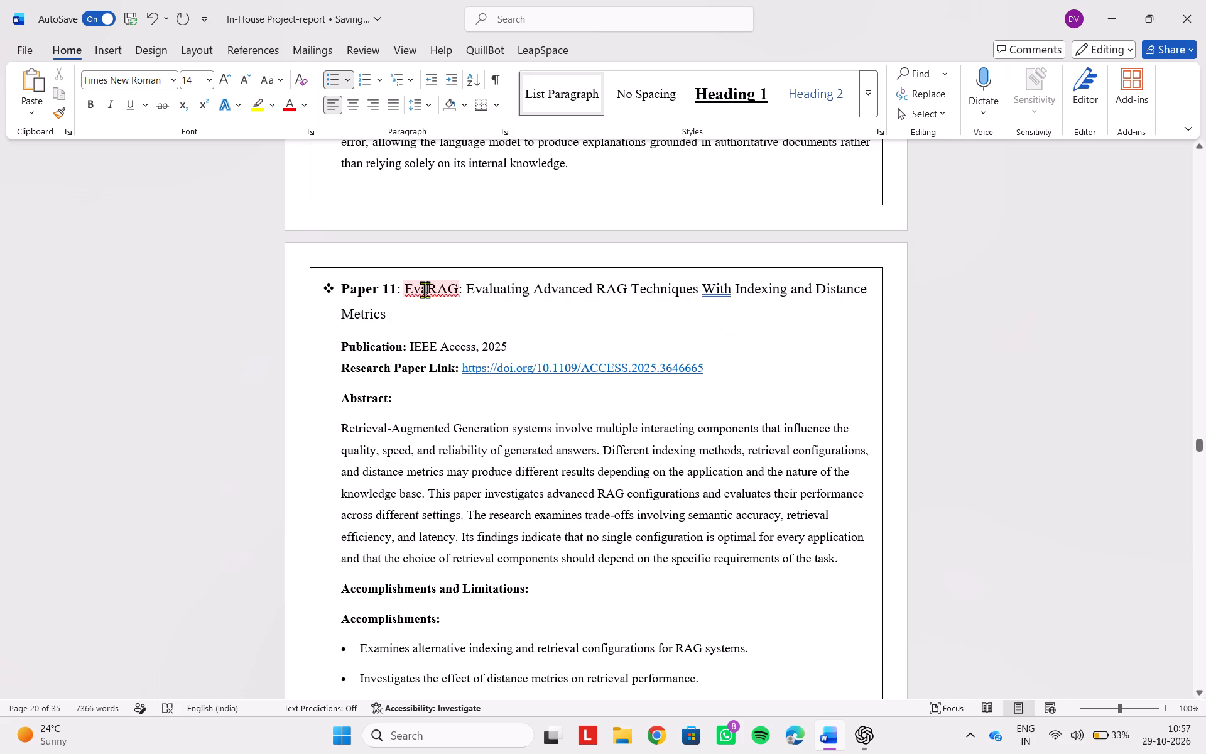
{"action": "key", "text": "space"}
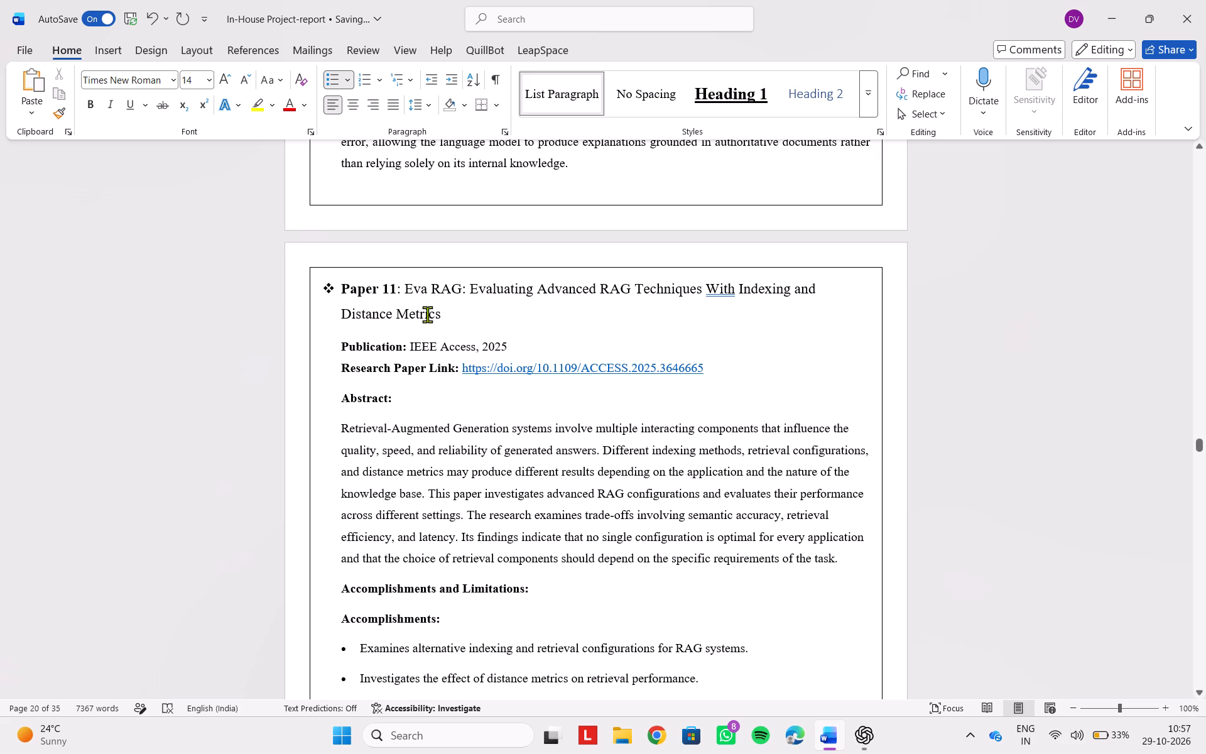
Delete the "Publication: IEEE Access, 2025" line from Paper 11 along with the empty line it leaves.
{"action": "left_click_drag", "start_coordinate": [516, 351], "coordinate": [348, 346]}
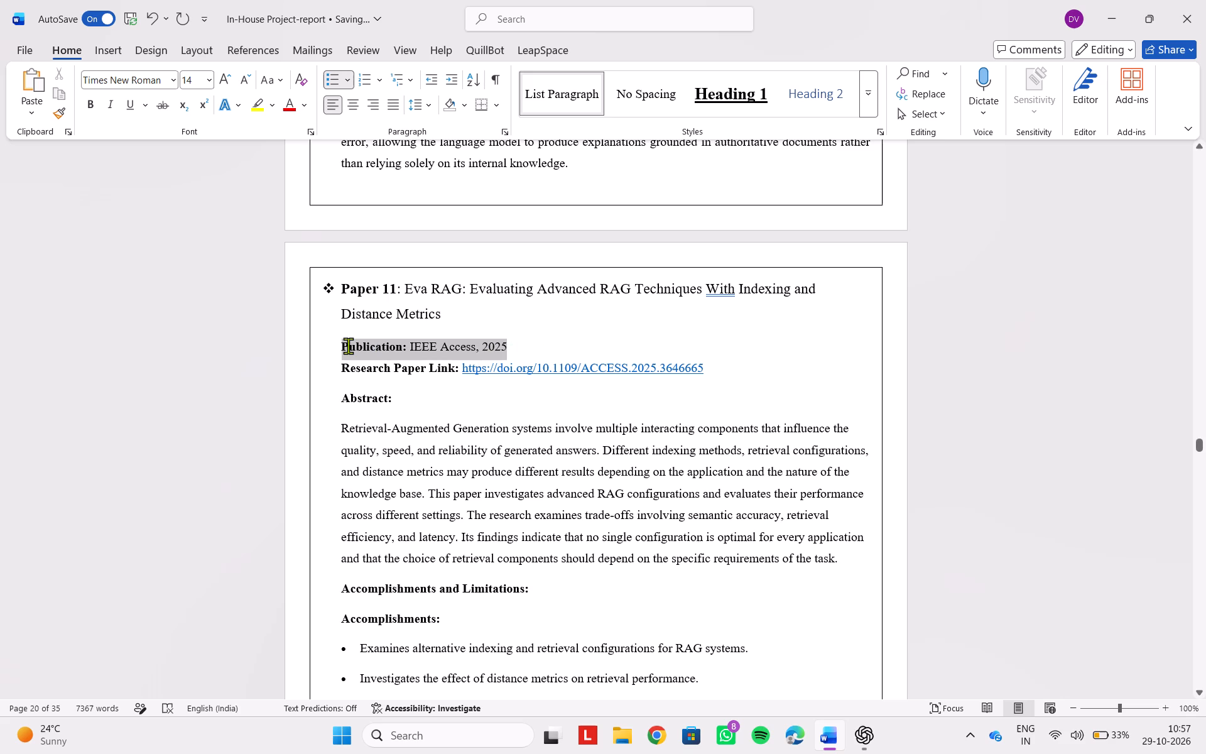
{"action": "left_click_drag", "start_coordinate": [348, 346], "coordinate": [347, 345]}
{"action": "key", "text": "BackSpace"}
{"action": "key", "text": "BackSpace"}
{"action": "key", "text": "BackSpace"}
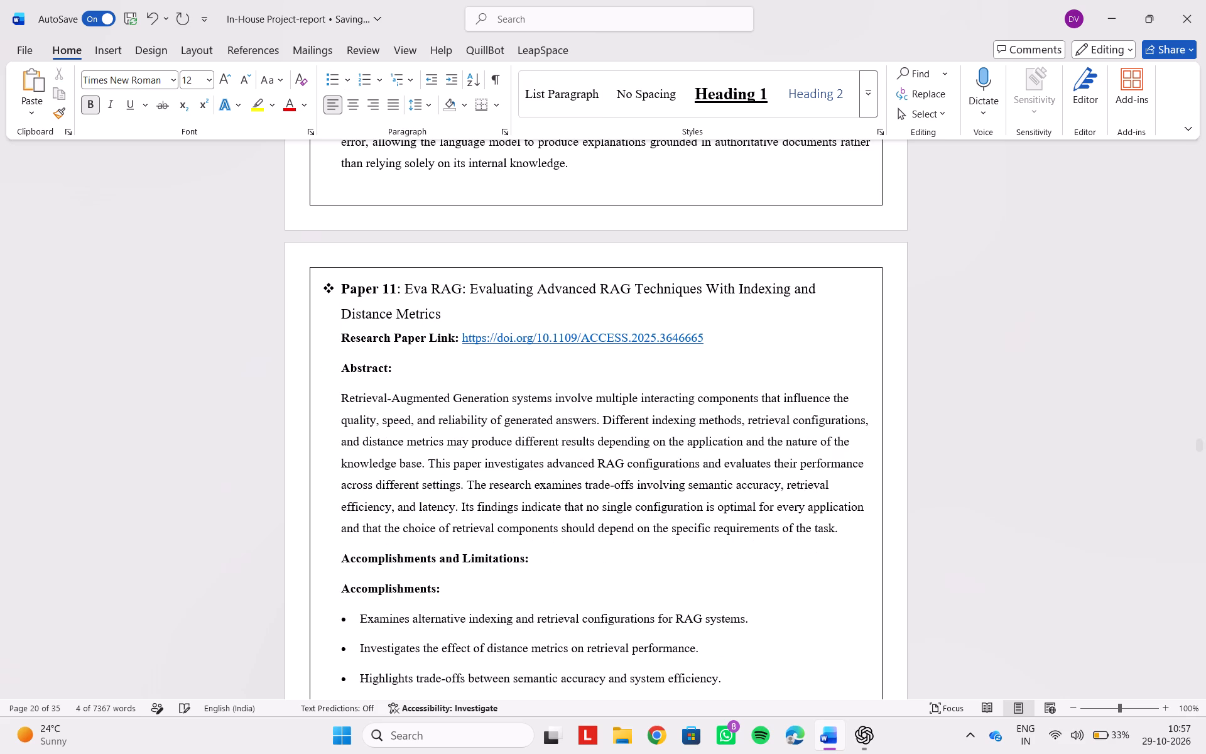
Enlarge Paper 11's Abstract heading to 14 pt and indent the first line of the abstract paragraph.
{"action": "left_click_drag", "start_coordinate": [408, 366], "coordinate": [335, 368]}
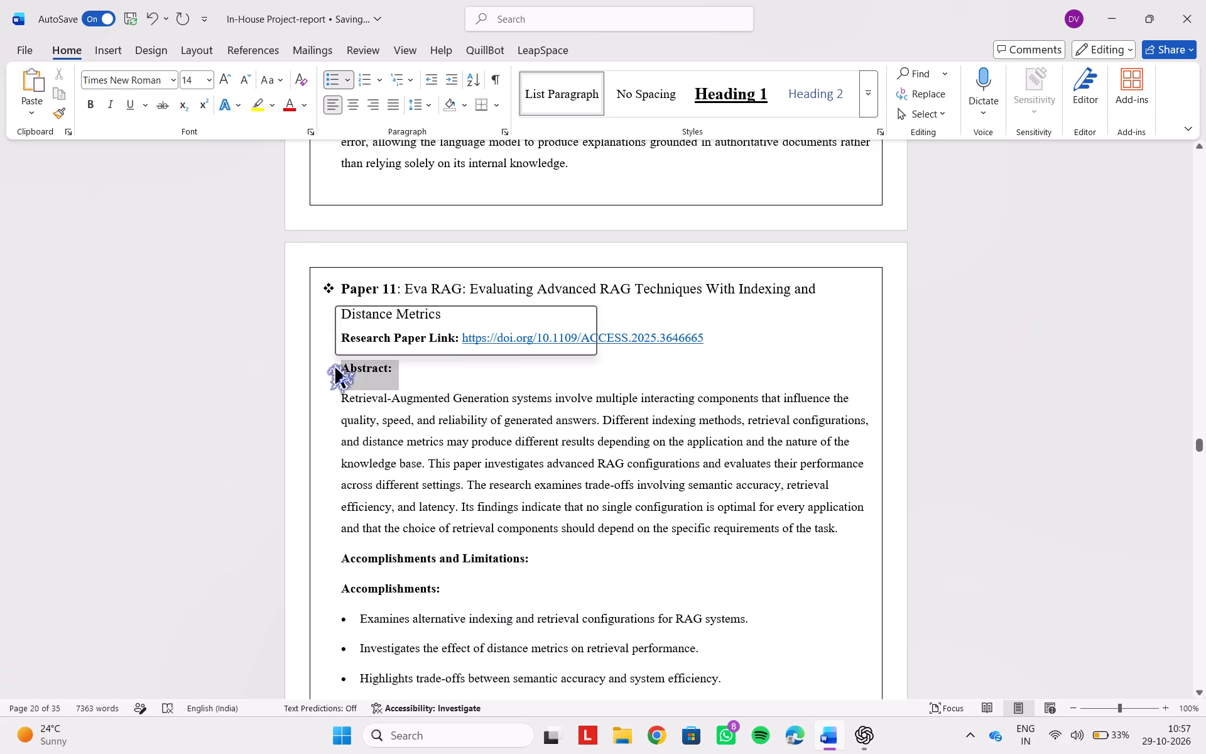
{"action": "left_click", "coordinate": [474, 316]}
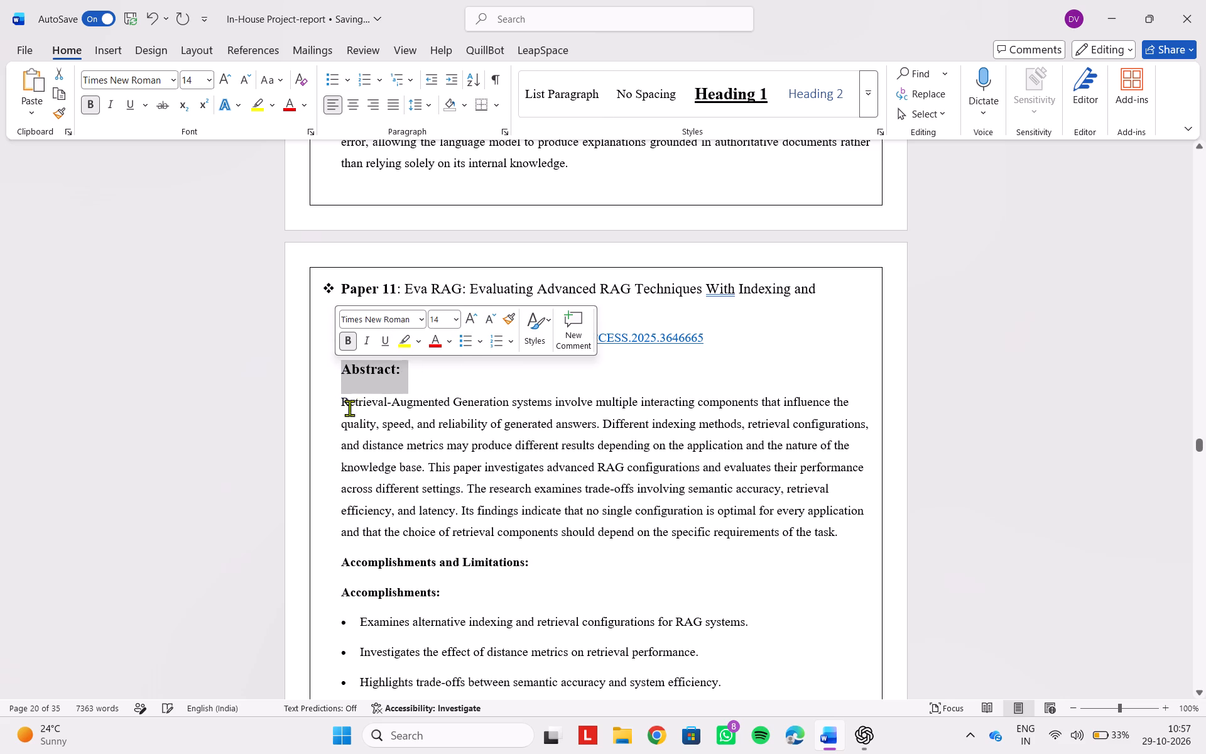
{"action": "left_click", "coordinate": [340, 410]}
{"action": "key", "text": "Tab"}
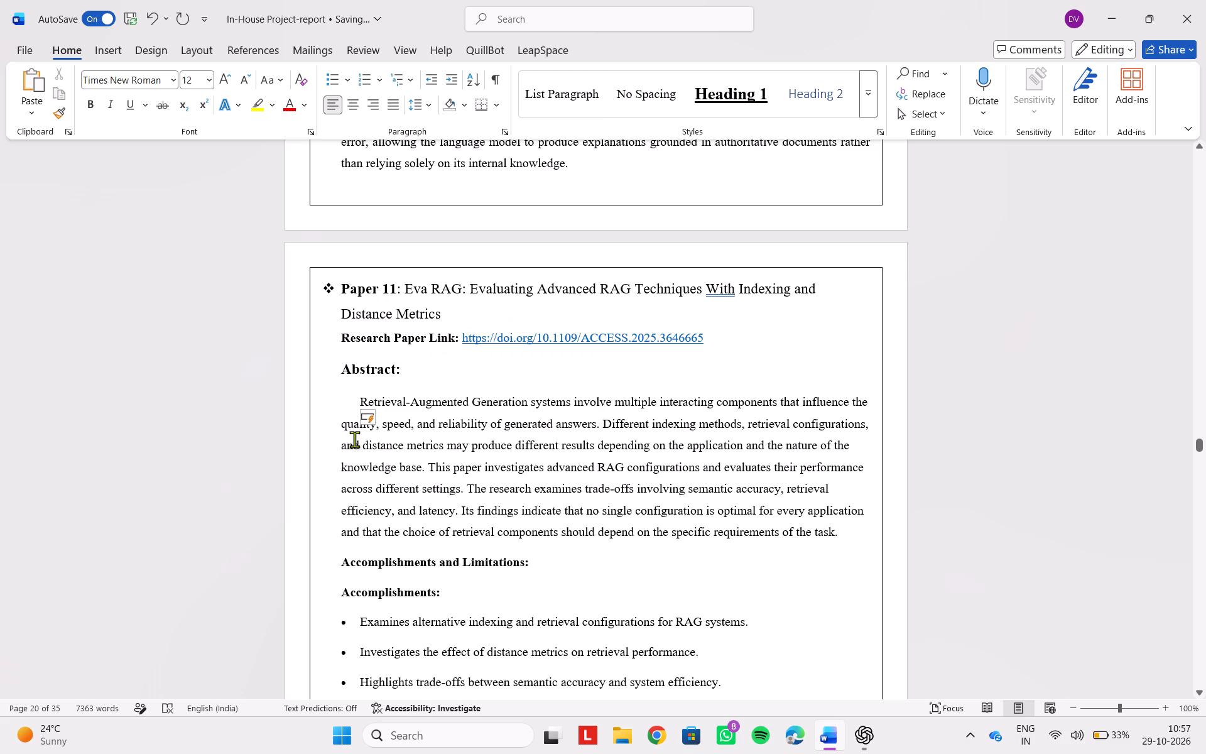
Delete the "Accomplishments and Limitations:" line from Paper 11, keeping the separate Accomplishments heading.
{"action": "left_click_drag", "start_coordinate": [340, 568], "coordinate": [552, 591]}
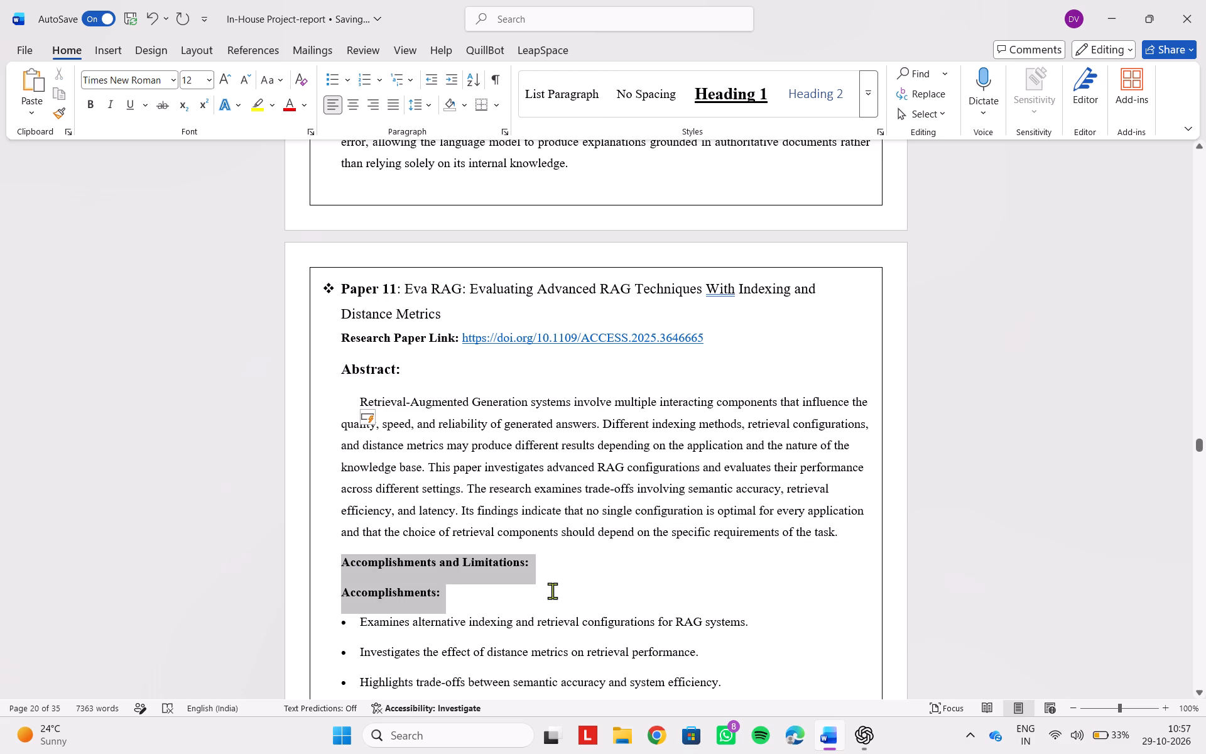
{"action": "left_click_drag", "start_coordinate": [552, 591], "coordinate": [552, 571]}
{"action": "key", "text": "BackSpace"}
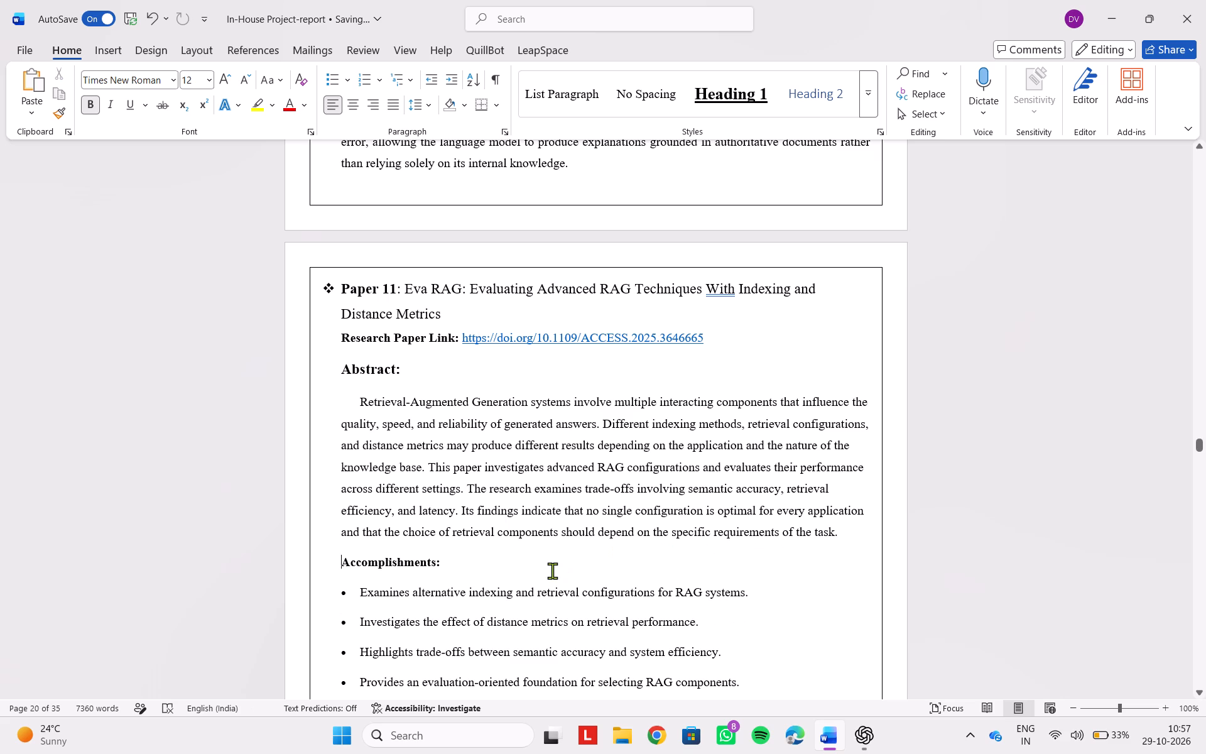
Change the round bullets of Paper 11's Accomplishments and Limitations lists to arrowhead bullets.
{"action": "scroll", "coordinate": [536, 554], "scroll_direction": "down", "scroll_amount": 1}
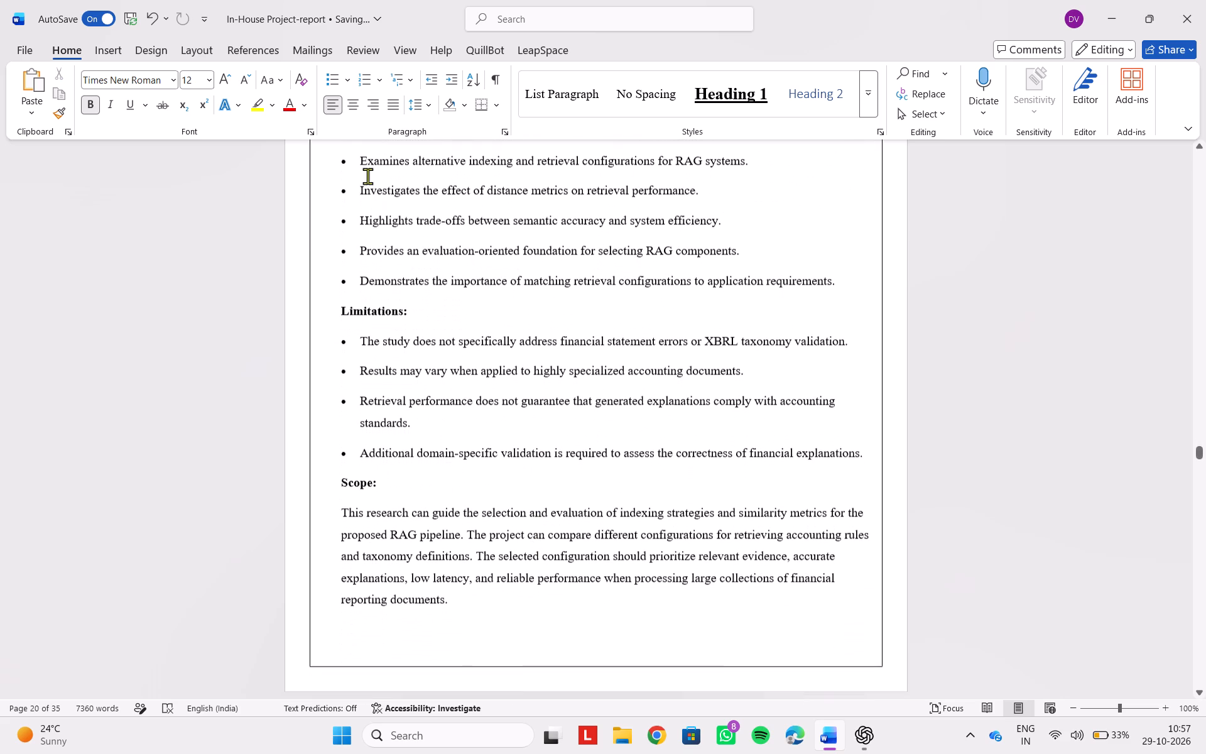
{"action": "left_click_drag", "start_coordinate": [362, 165], "coordinate": [845, 280]}
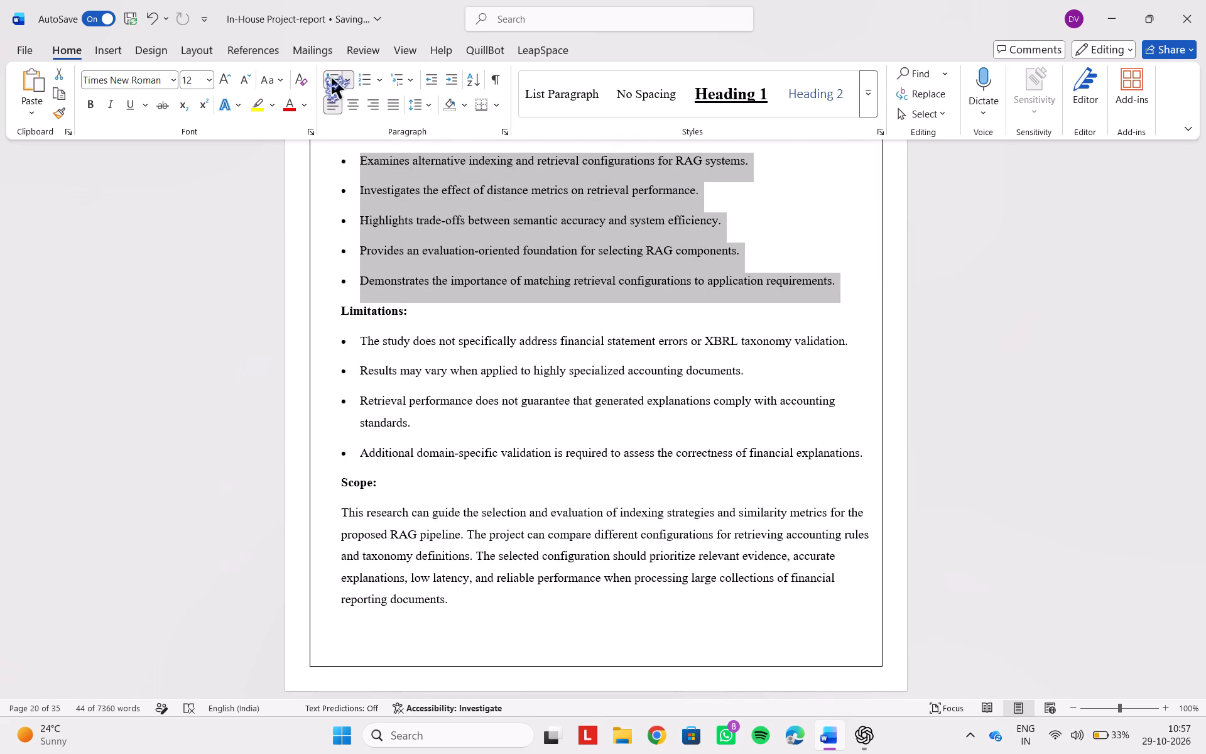
{"action": "double_click", "coordinate": [332, 78]}
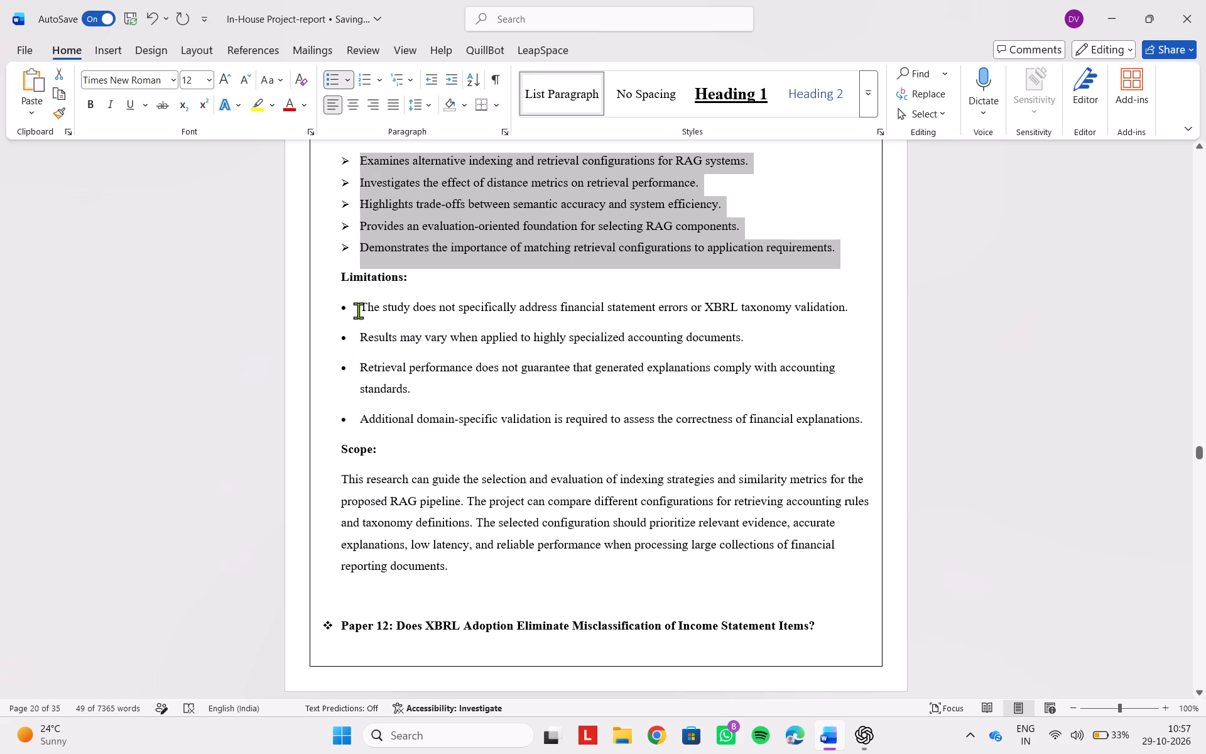
{"action": "left_click_drag", "start_coordinate": [358, 310], "coordinate": [884, 417]}
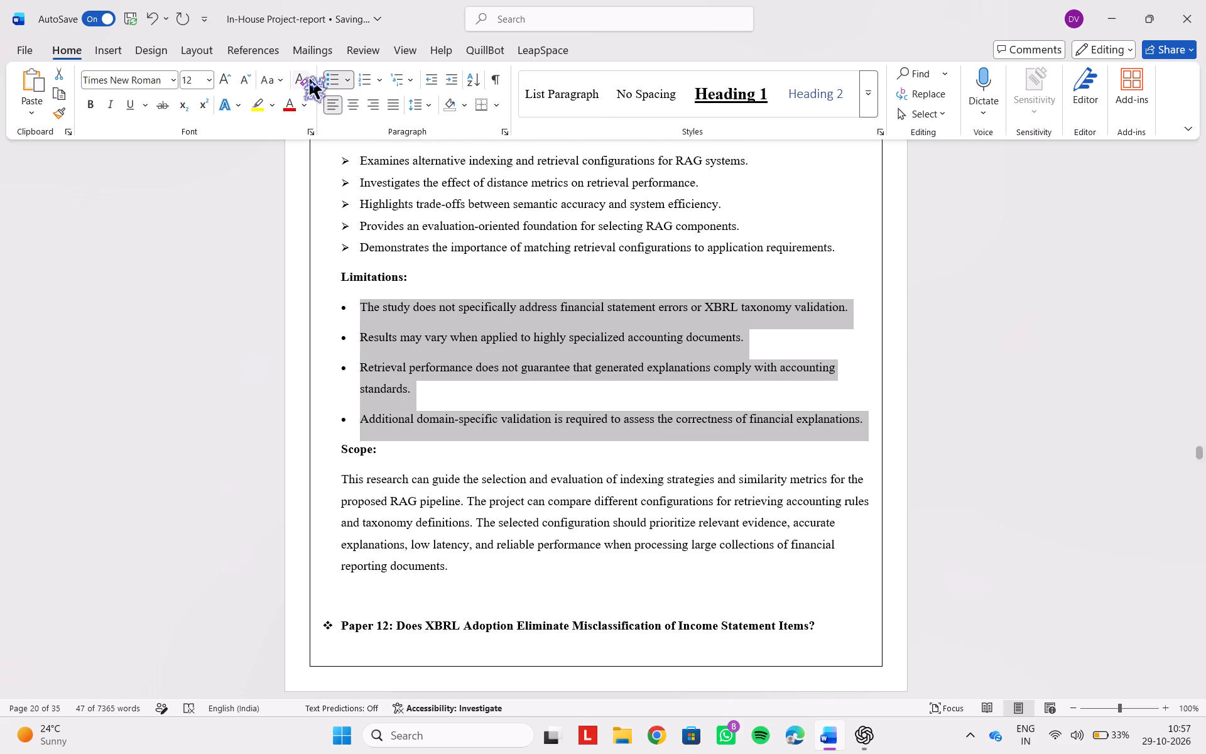
{"action": "double_click", "coordinate": [325, 76]}
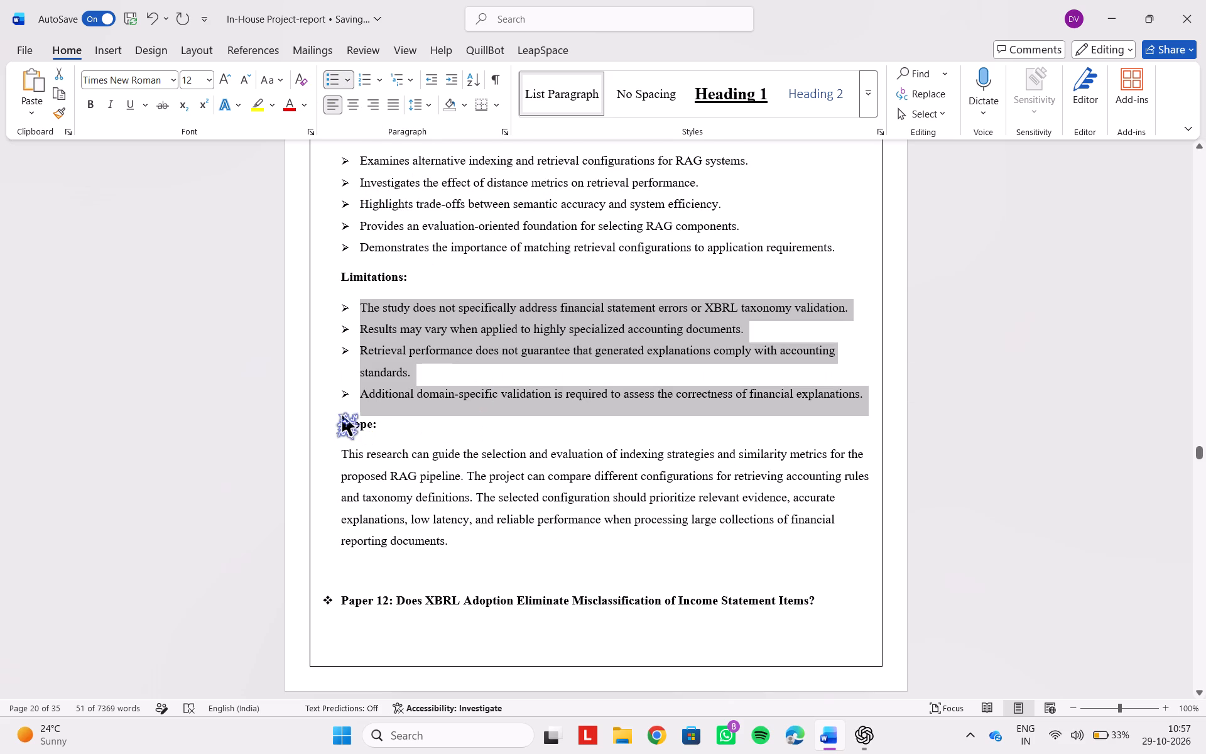
Enlarge Paper 11's Scope heading to 14 pt.
{"action": "left_click_drag", "start_coordinate": [335, 418], "coordinate": [389, 422]}
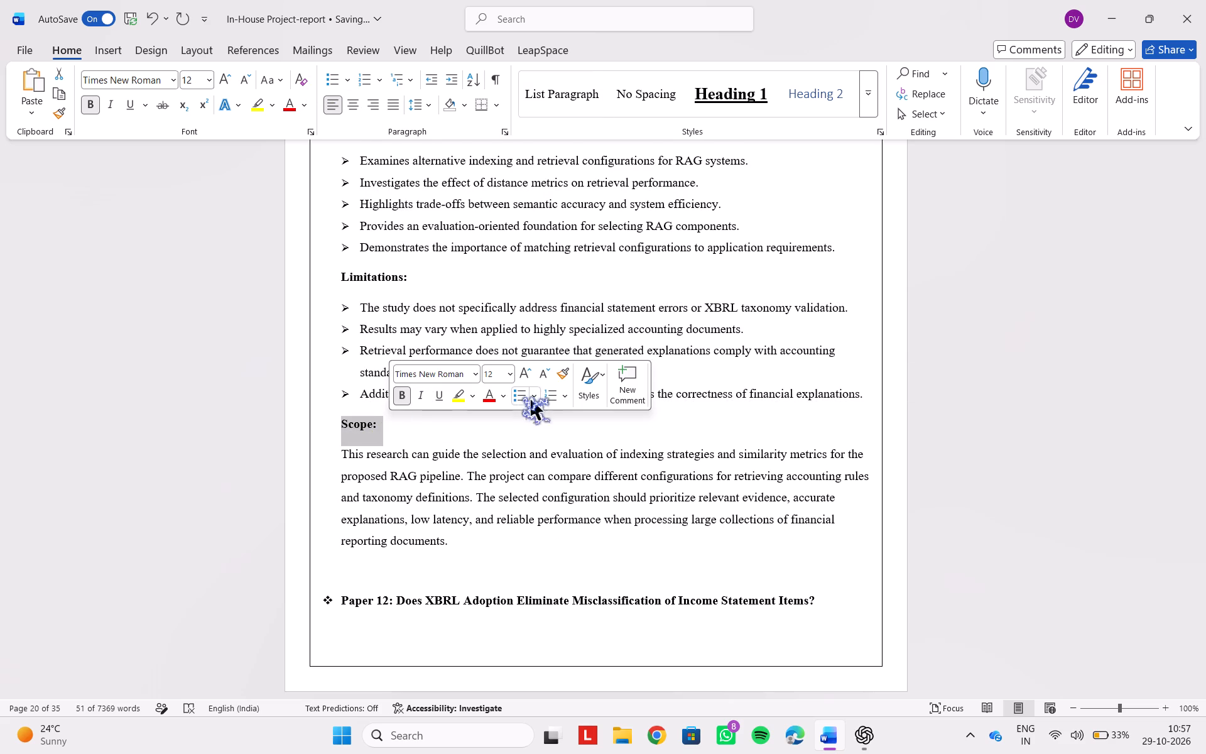
{"action": "left_click", "coordinate": [509, 373]}
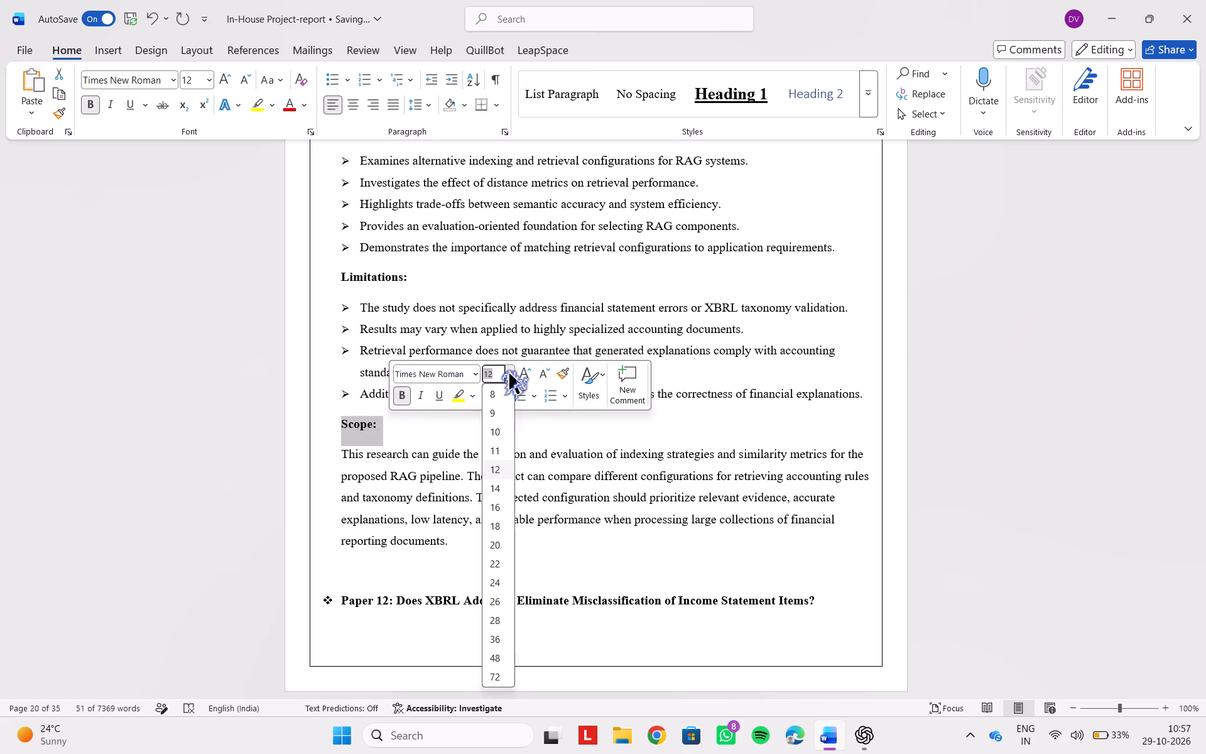
{"action": "left_click", "coordinate": [509, 373]}
{"action": "left_click", "coordinate": [523, 374]}
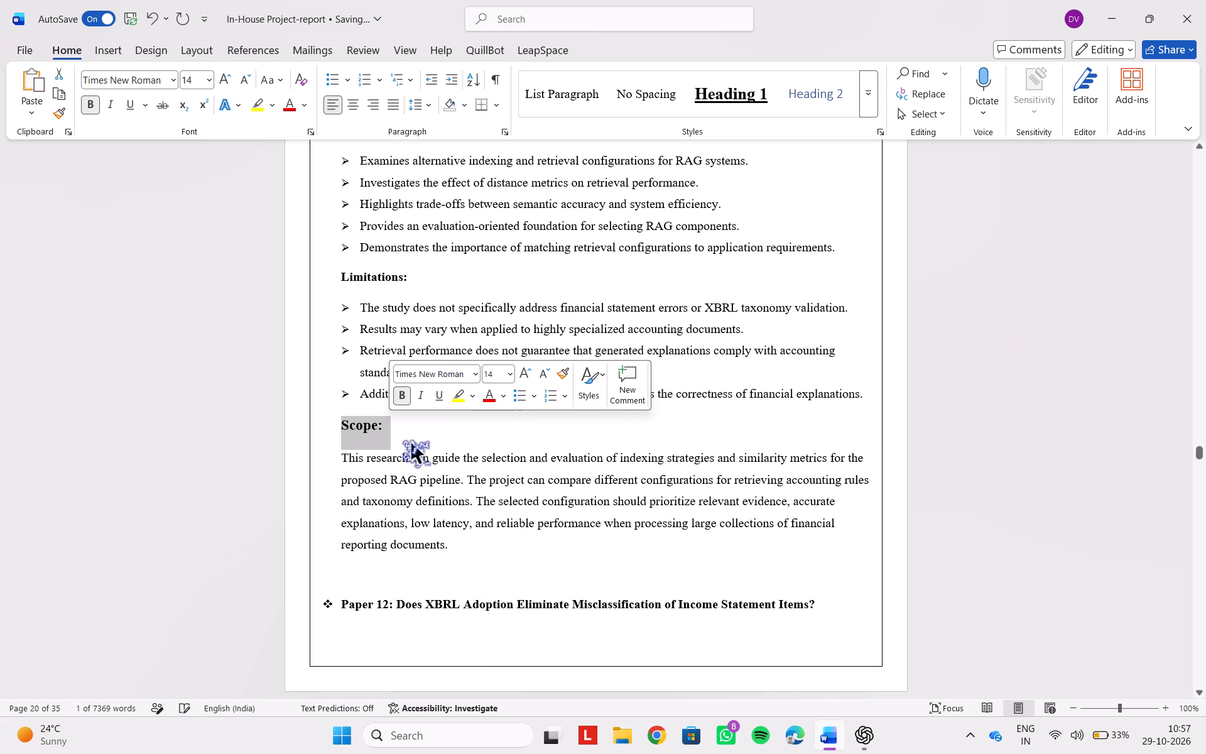
Indent the first line of Paper 11's Scope paragraph and justify the paragraph.
{"action": "left_click", "coordinate": [331, 459]}
{"action": "key", "text": "Tab"}
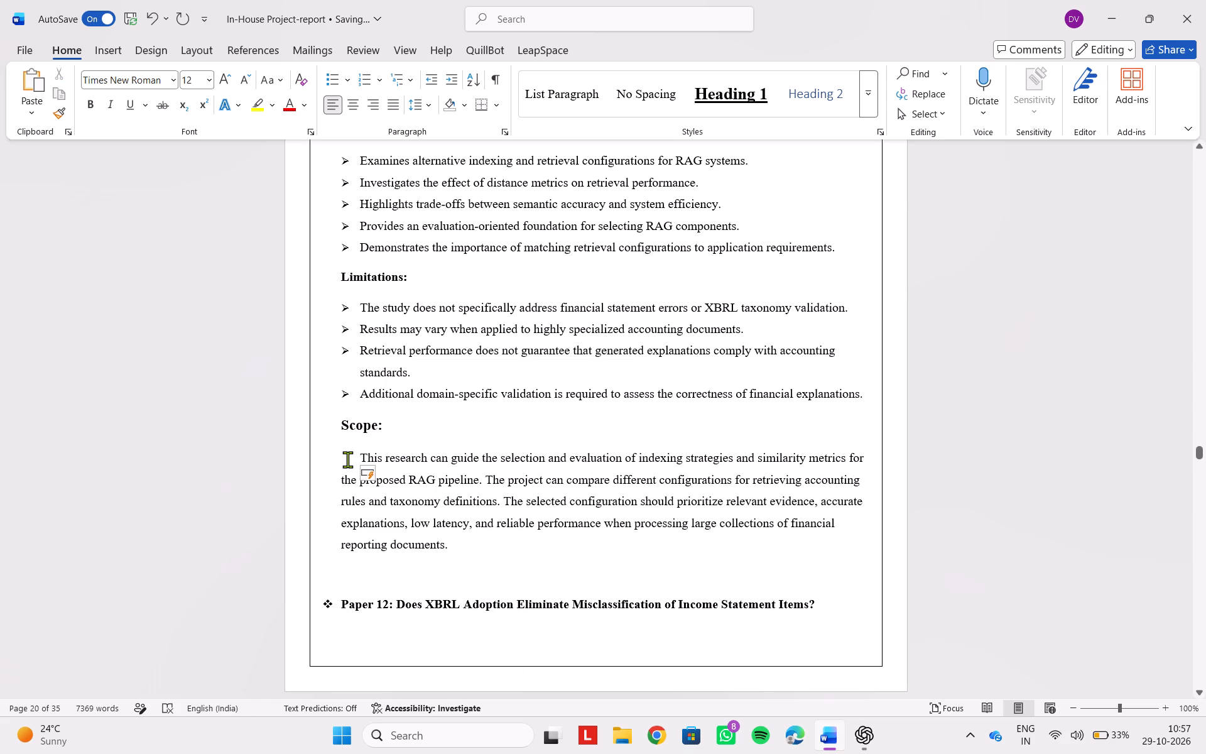
{"action": "left_click_drag", "start_coordinate": [347, 459], "coordinate": [452, 545]}
{"action": "left_click_drag", "start_coordinate": [452, 545], "coordinate": [362, 466]}
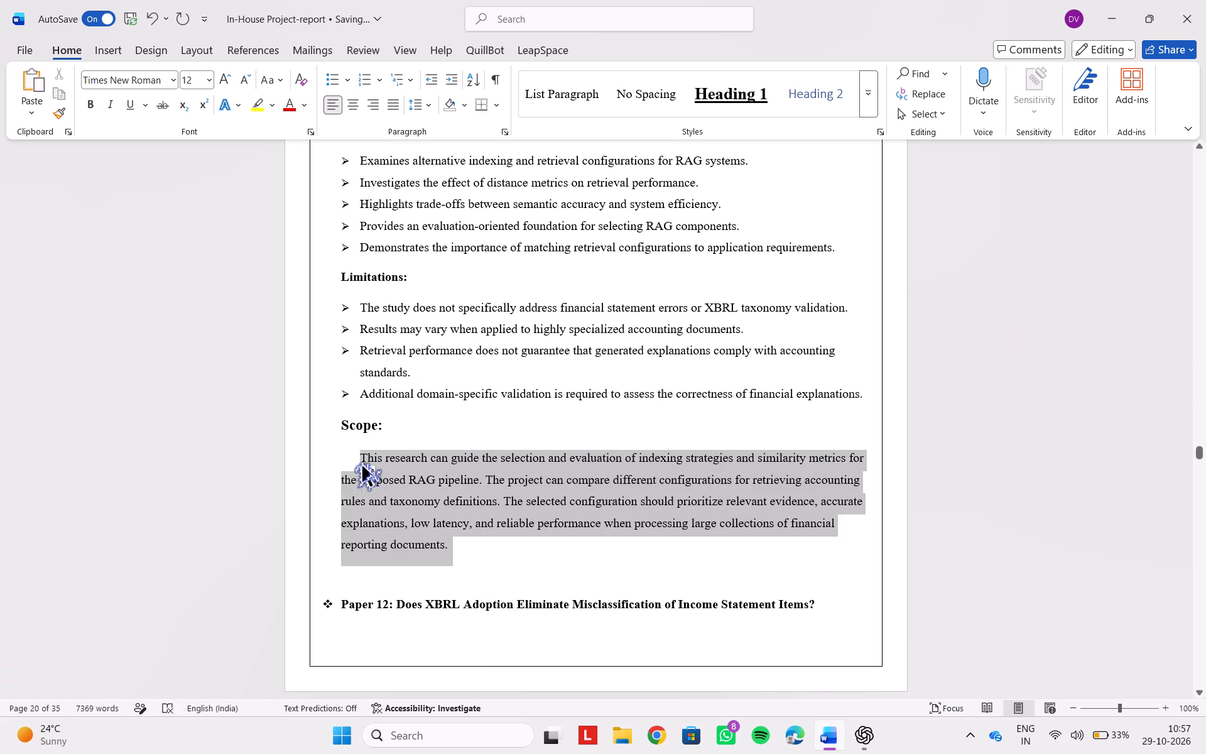
{"action": "left_click_drag", "start_coordinate": [362, 466], "coordinate": [360, 462]}
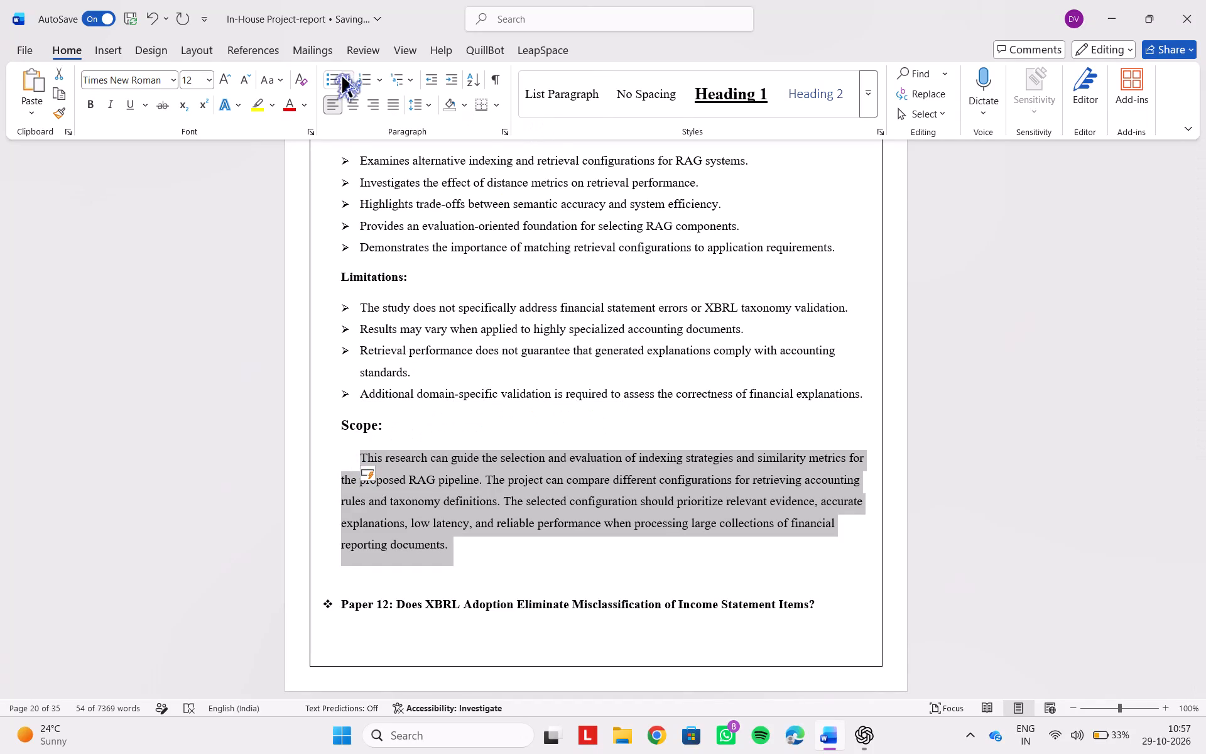
{"action": "left_click", "coordinate": [393, 104]}
{"action": "left_click", "coordinate": [546, 560]}
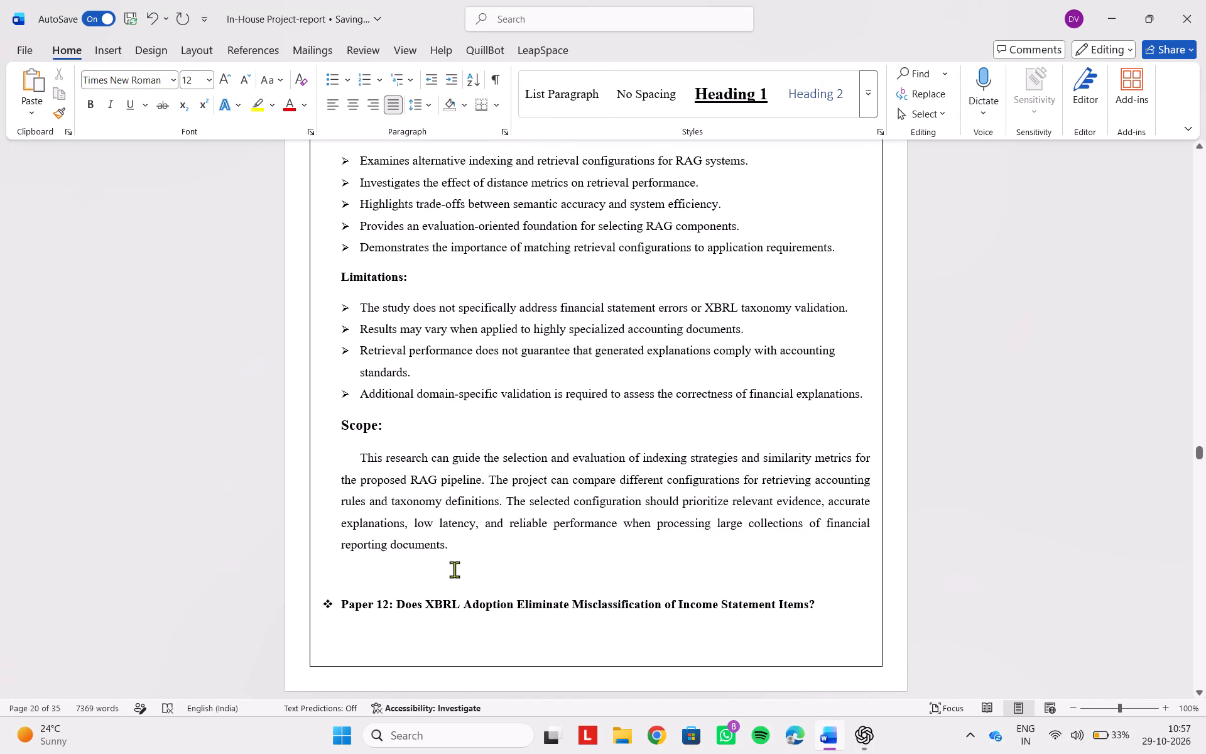
Set the Paper 12 heading to 14 pt with only "Paper 12:" in bold and the title text regular.
{"action": "scroll", "coordinate": [454, 569], "scroll_direction": "down", "scroll_amount": 1}
{"action": "left_click_drag", "start_coordinate": [339, 403], "coordinate": [824, 405]}
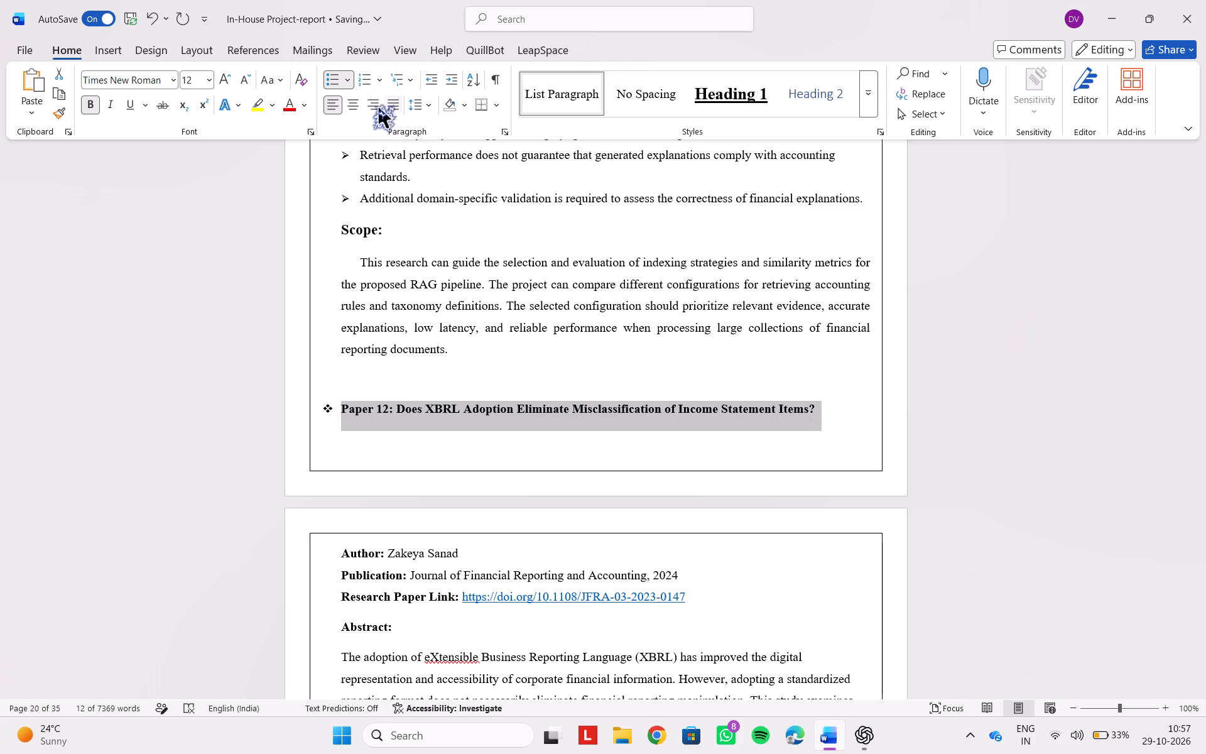
{"action": "left_click", "coordinate": [92, 107]}
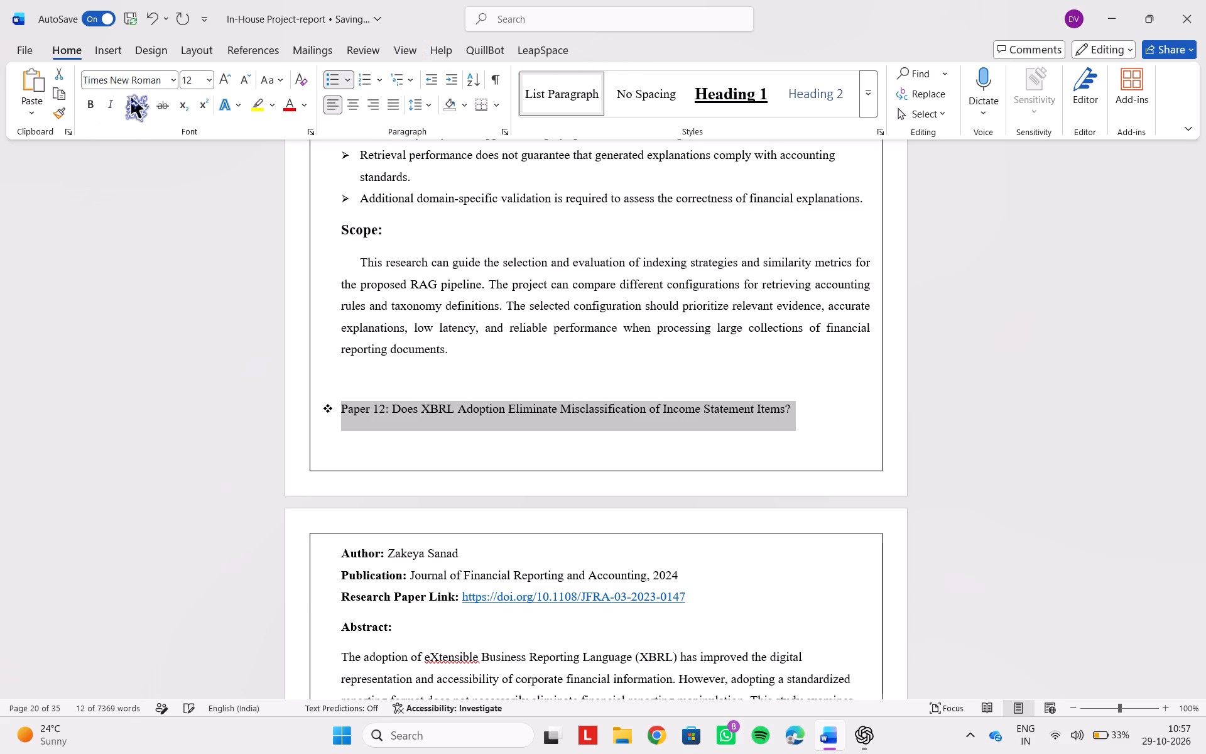
{"action": "left_click", "coordinate": [223, 89]}
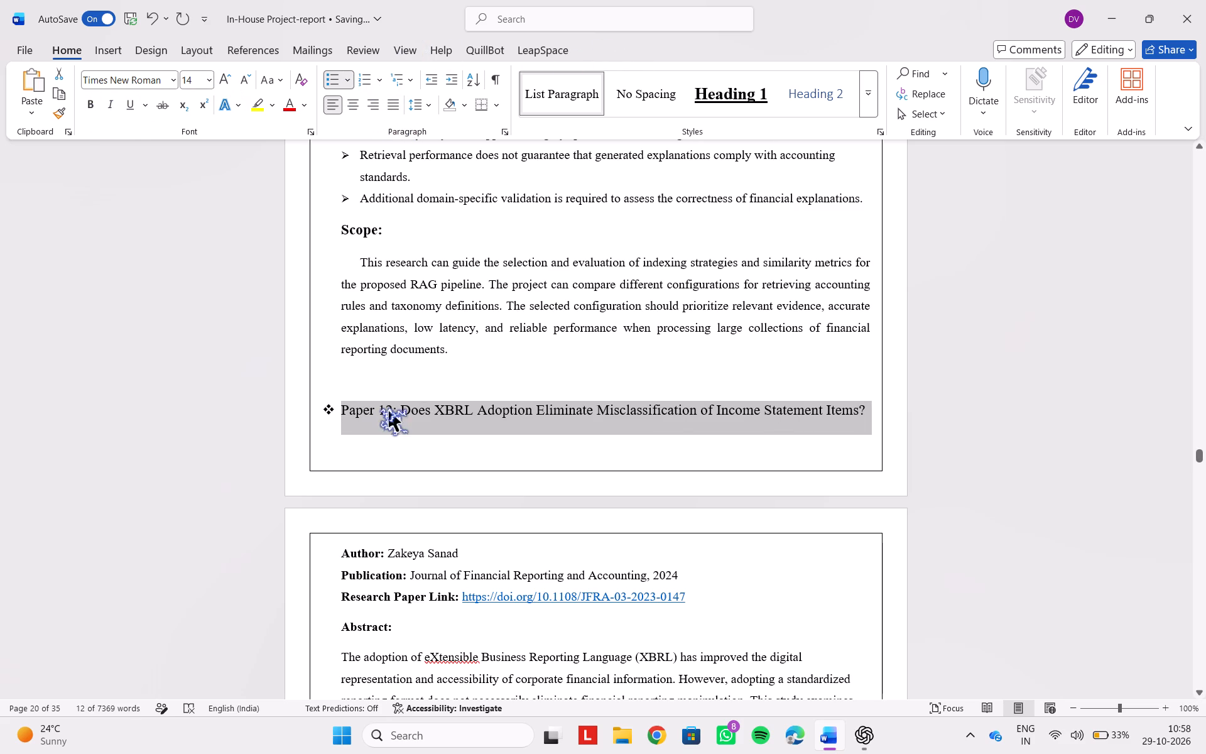
{"action": "left_click", "coordinate": [390, 408]}
{"action": "left_click_drag", "start_coordinate": [396, 410], "coordinate": [349, 410]}
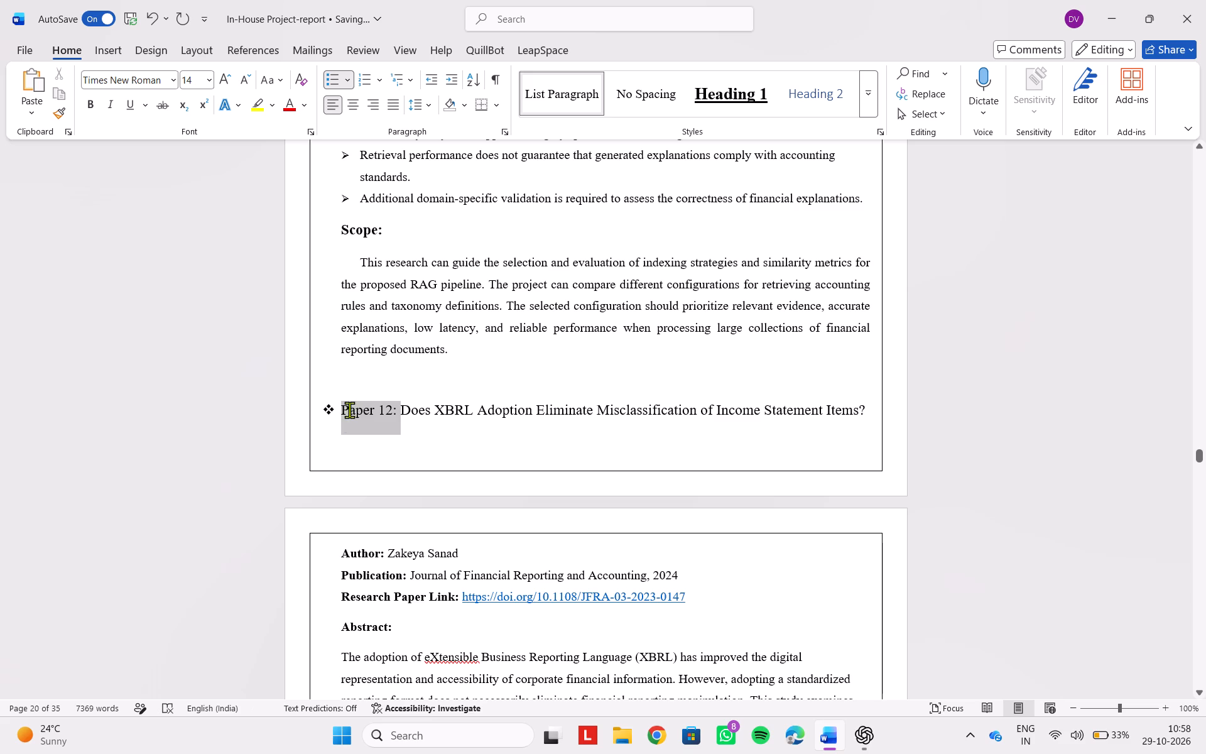
{"action": "left_click", "coordinate": [365, 391]}
{"action": "left_click", "coordinate": [513, 534]}
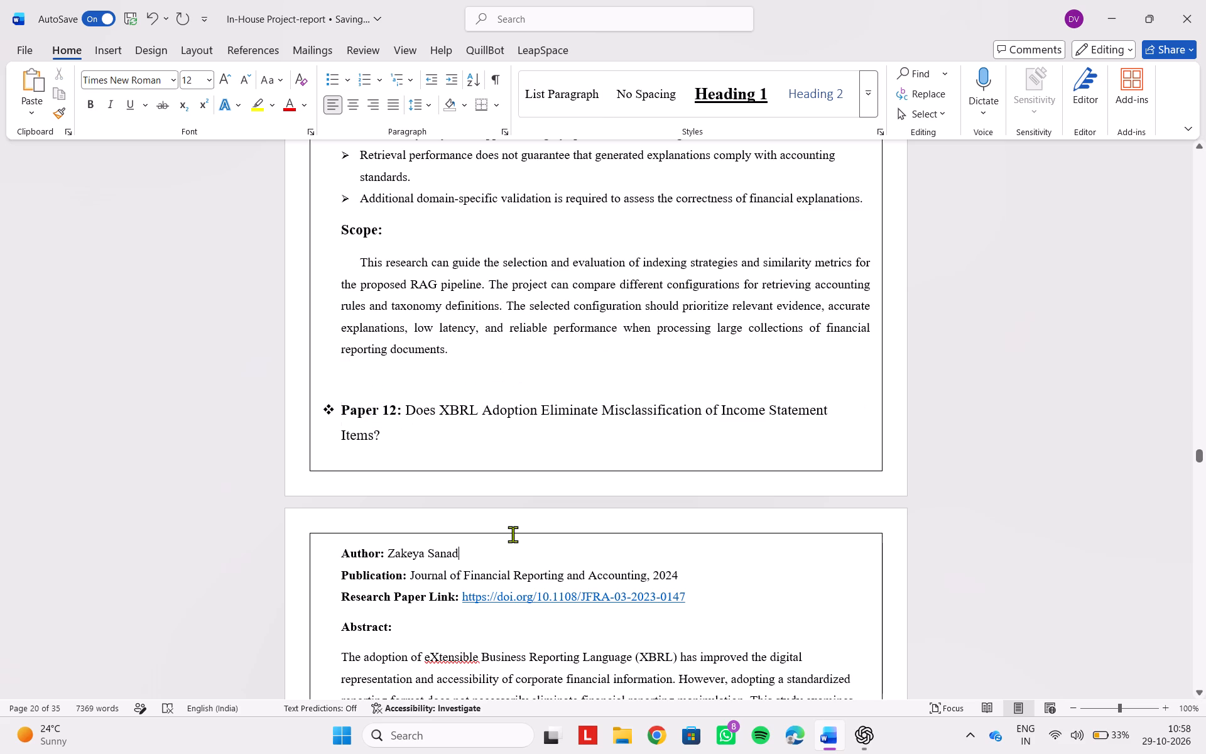
Insert an empty line above the Paper 12 heading so that it starts on the following page.
{"action": "scroll", "coordinate": [513, 534], "scroll_direction": "down", "scroll_amount": 1}
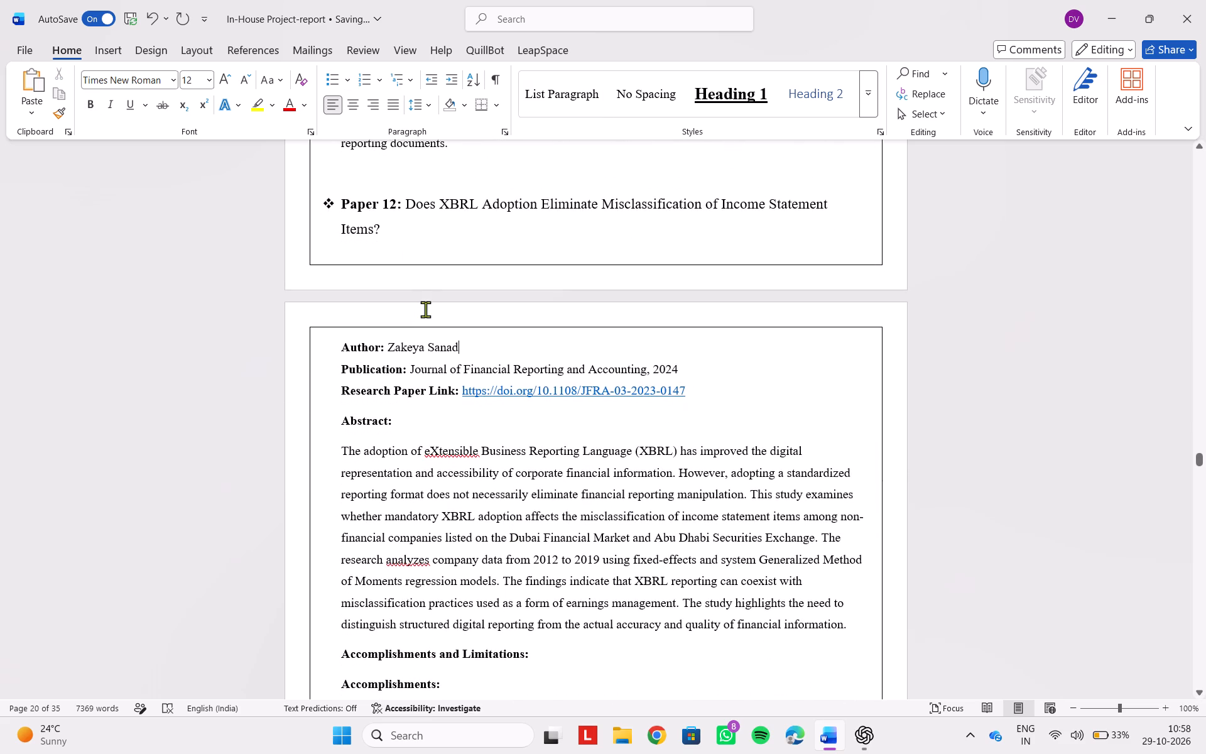
{"action": "left_click", "coordinate": [347, 168]}
{"action": "key", "text": "Return"}
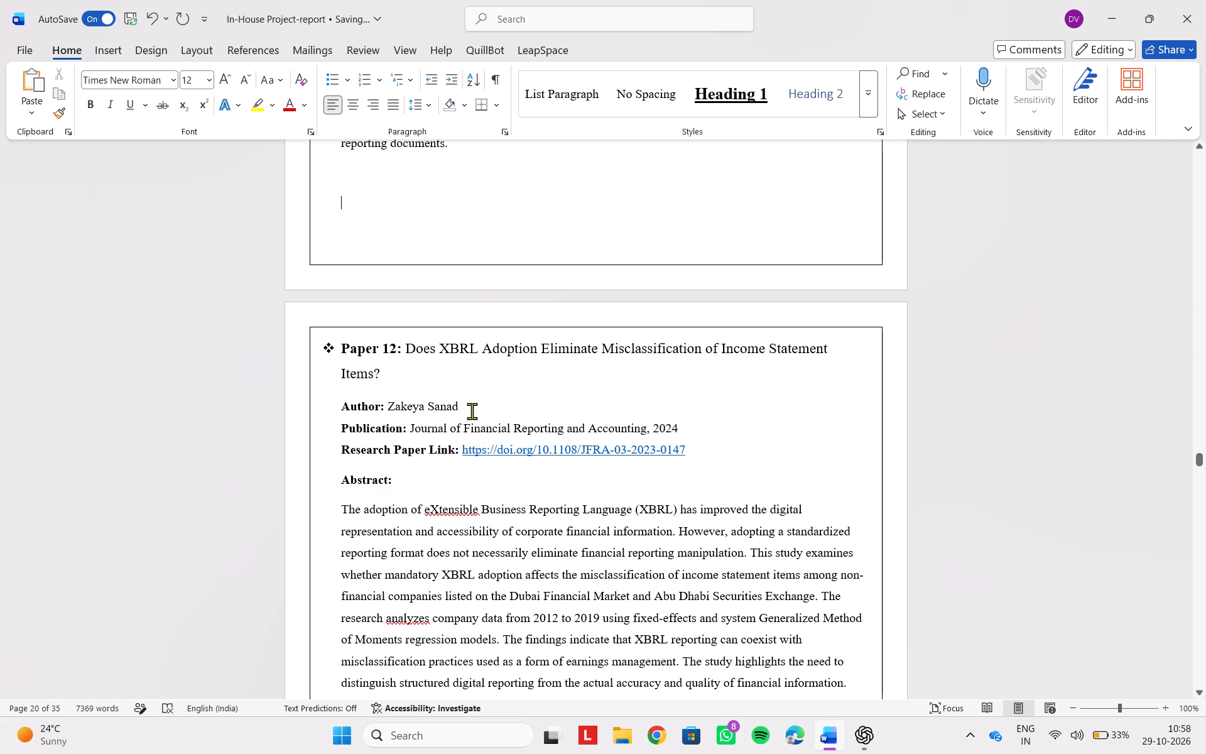
Delete the Author and Publication lines from Paper 12 along with the empty line they leave.
{"action": "left_click_drag", "start_coordinate": [690, 433], "coordinate": [382, 396]}
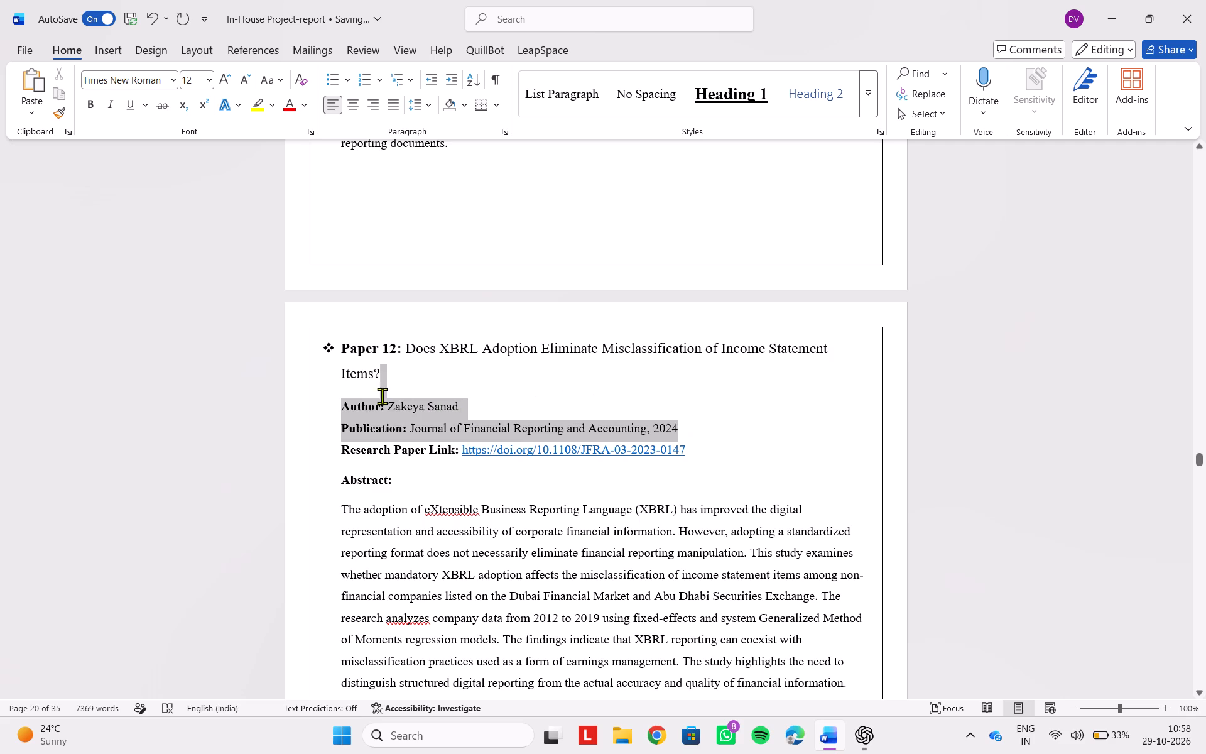
{"action": "left_click_drag", "start_coordinate": [382, 396], "coordinate": [334, 408]}
{"action": "key", "text": "BackSpace"}
{"action": "key", "text": "BackSpace"}
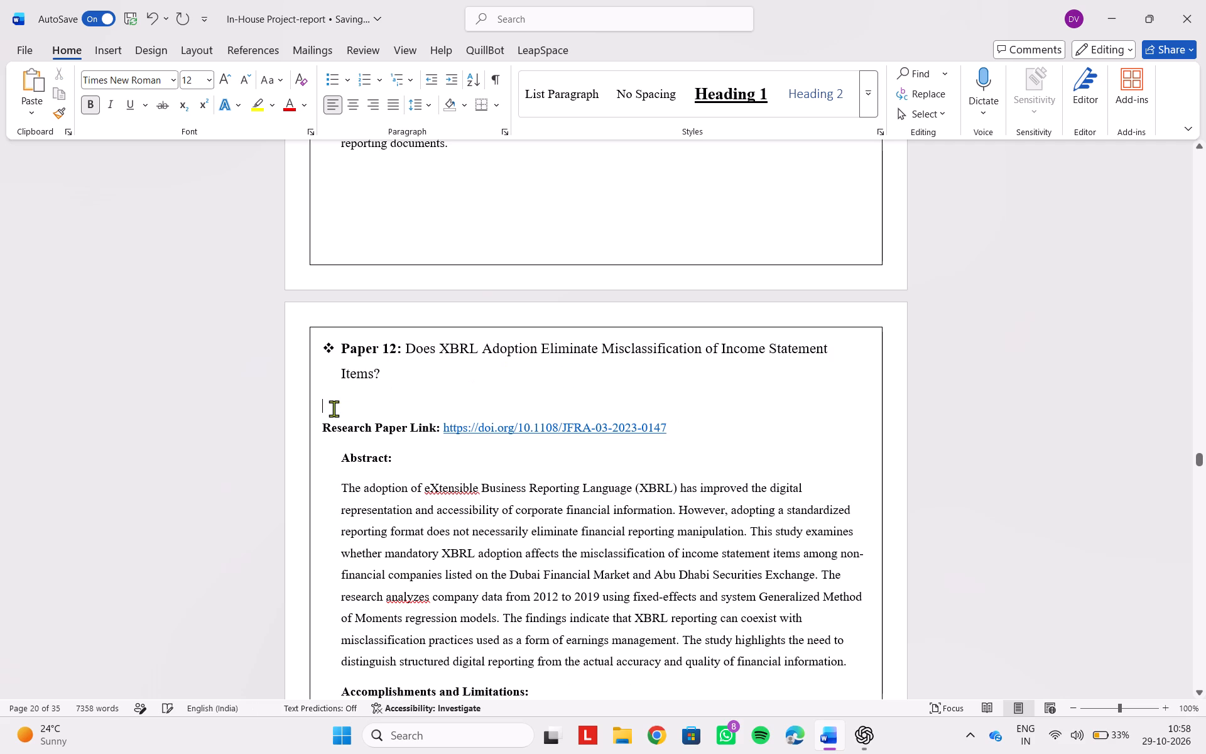
{"action": "key", "text": "BackSpace"}
Enlarge Paper 12's Abstract heading to 14 pt.
{"action": "left_click_drag", "start_coordinate": [399, 436], "coordinate": [370, 434]}
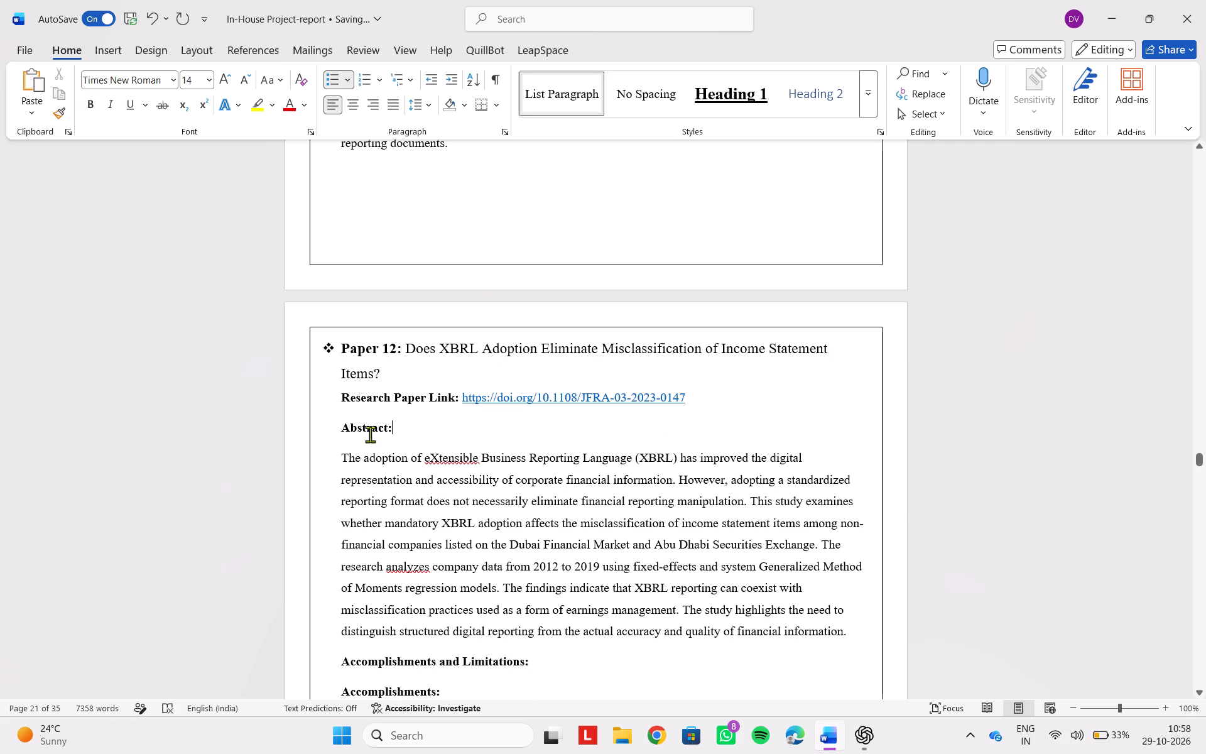
{"action": "left_click_drag", "start_coordinate": [370, 434], "coordinate": [343, 435]}
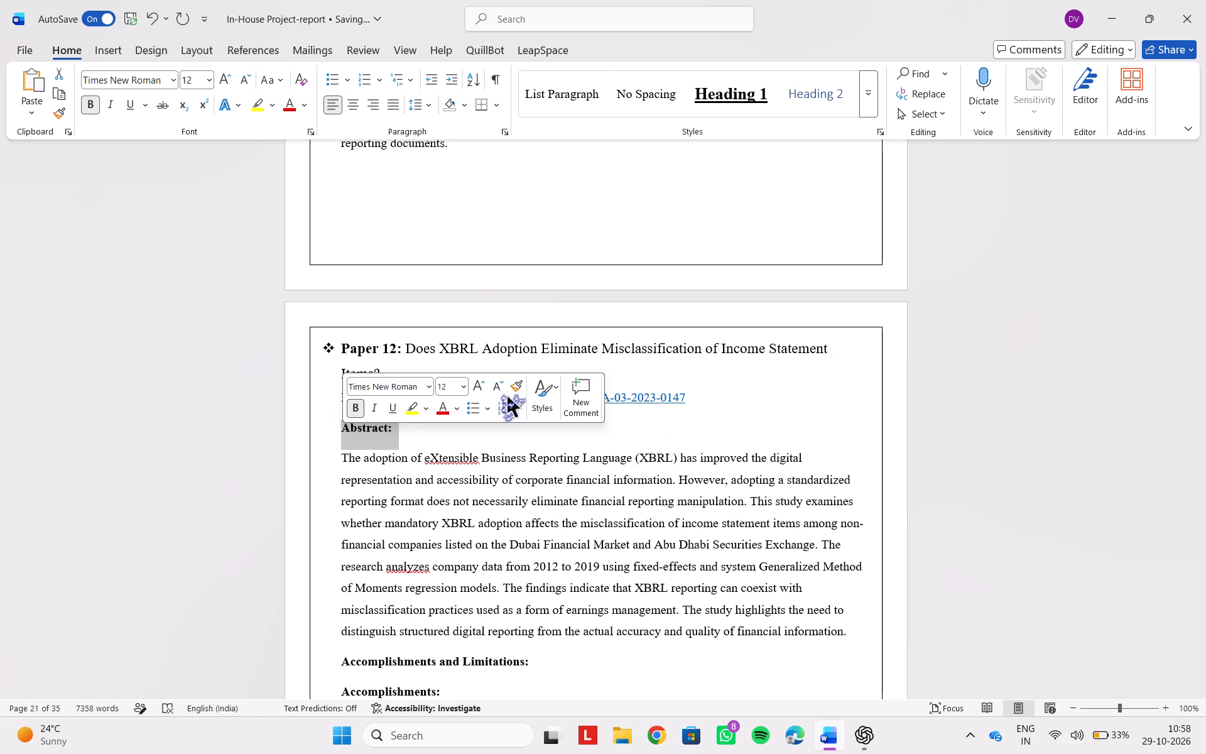
{"action": "left_click", "coordinate": [477, 390]}
{"action": "left_click", "coordinate": [498, 541]}
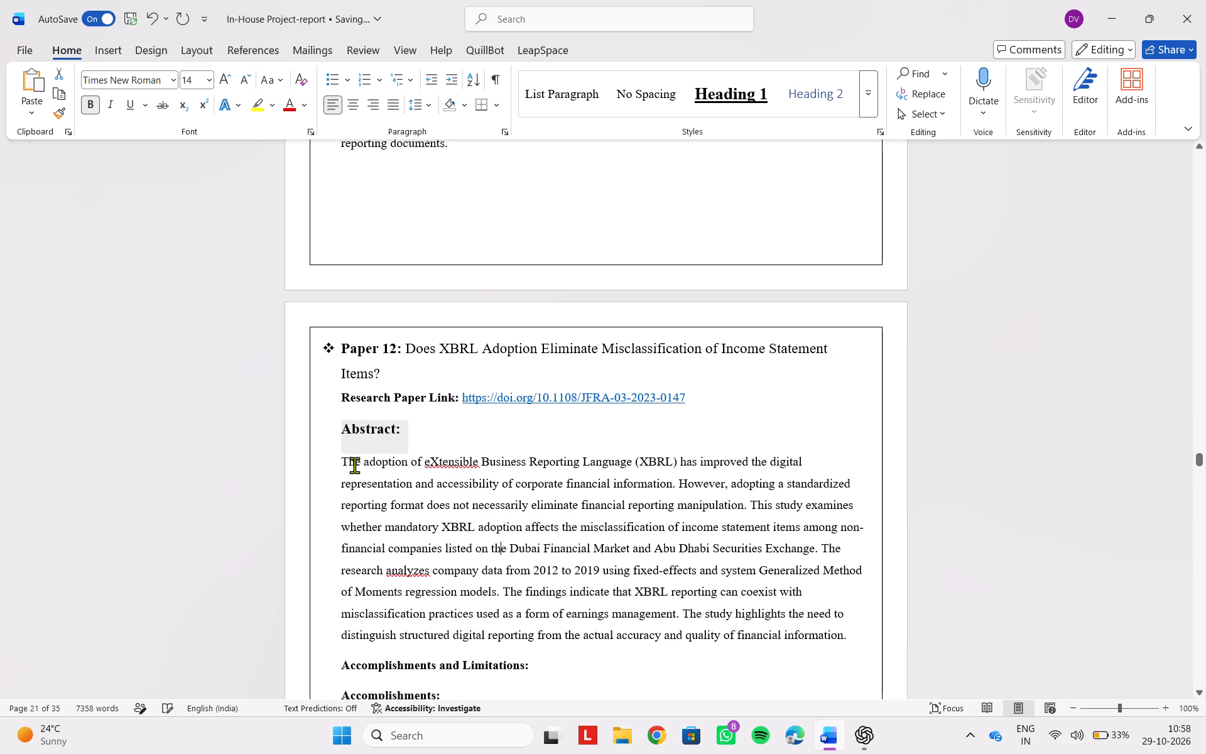
Justify Paper 12's abstract paragraph and indent its first line.
{"action": "left_click", "coordinate": [332, 460]}
{"action": "left_click_drag", "start_coordinate": [332, 460], "coordinate": [847, 631]}
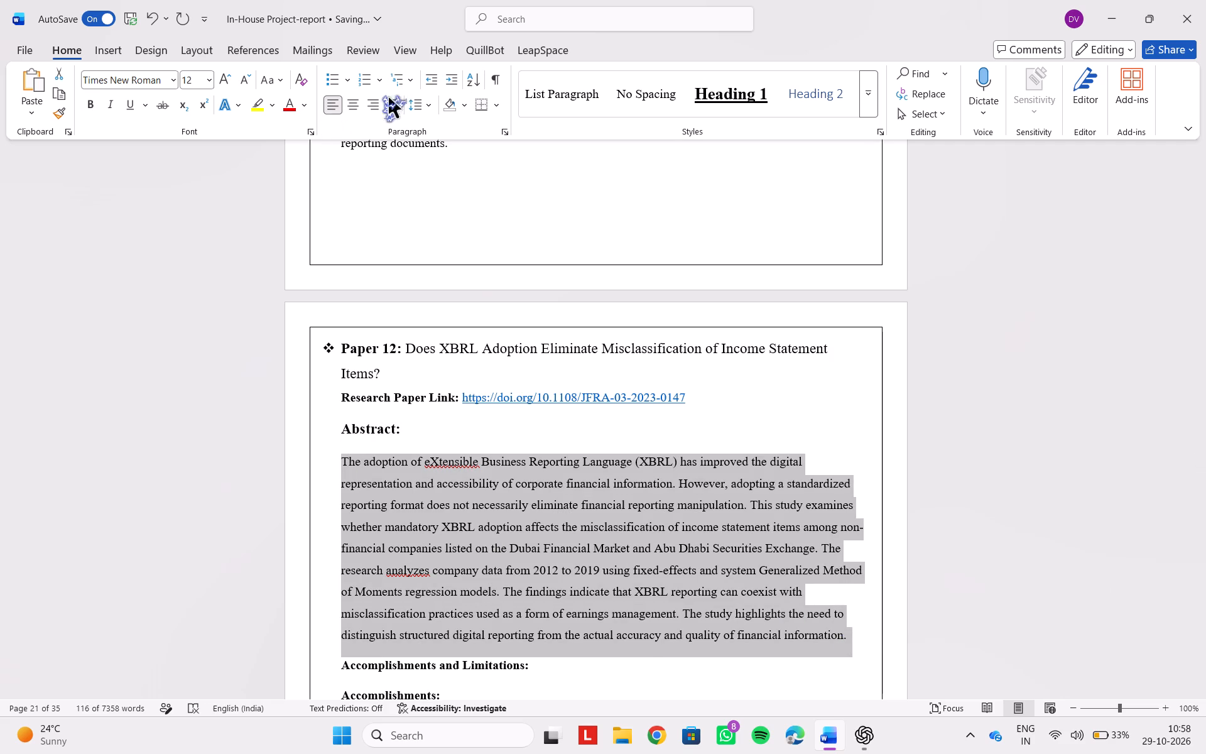
{"action": "left_click", "coordinate": [389, 97]}
{"action": "left_click", "coordinate": [344, 459]}
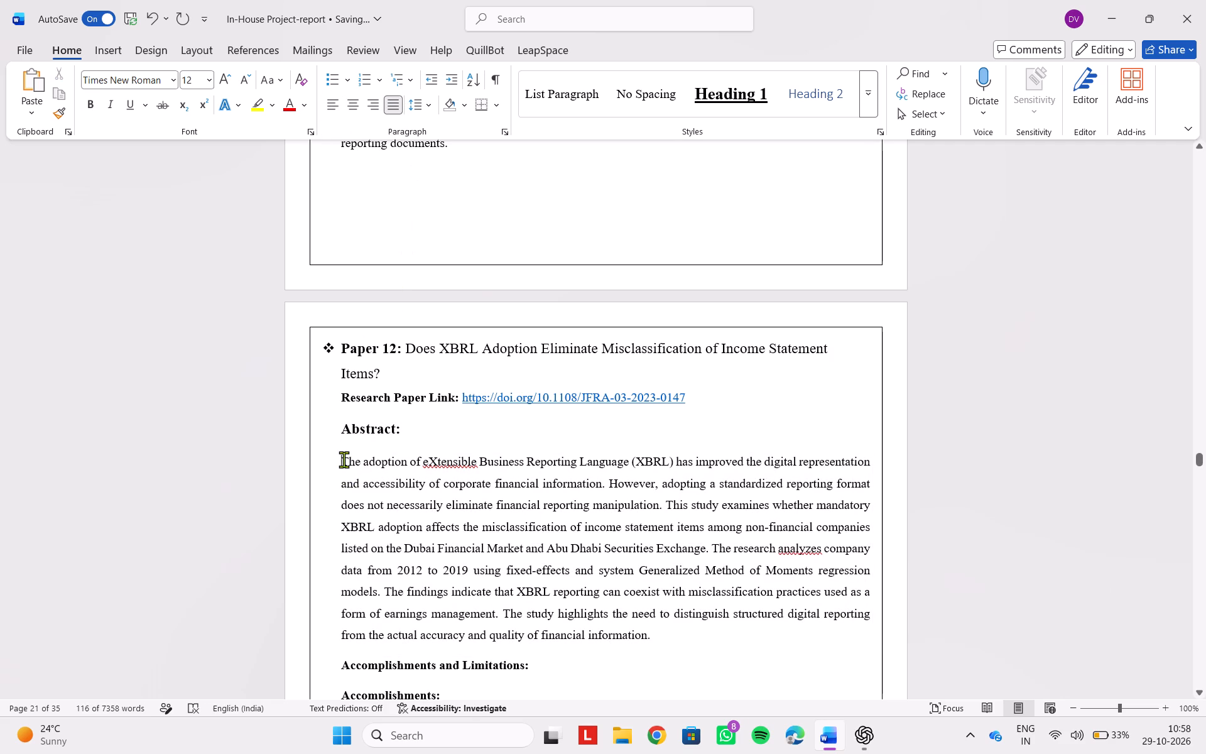
{"action": "key", "text": "Tab"}
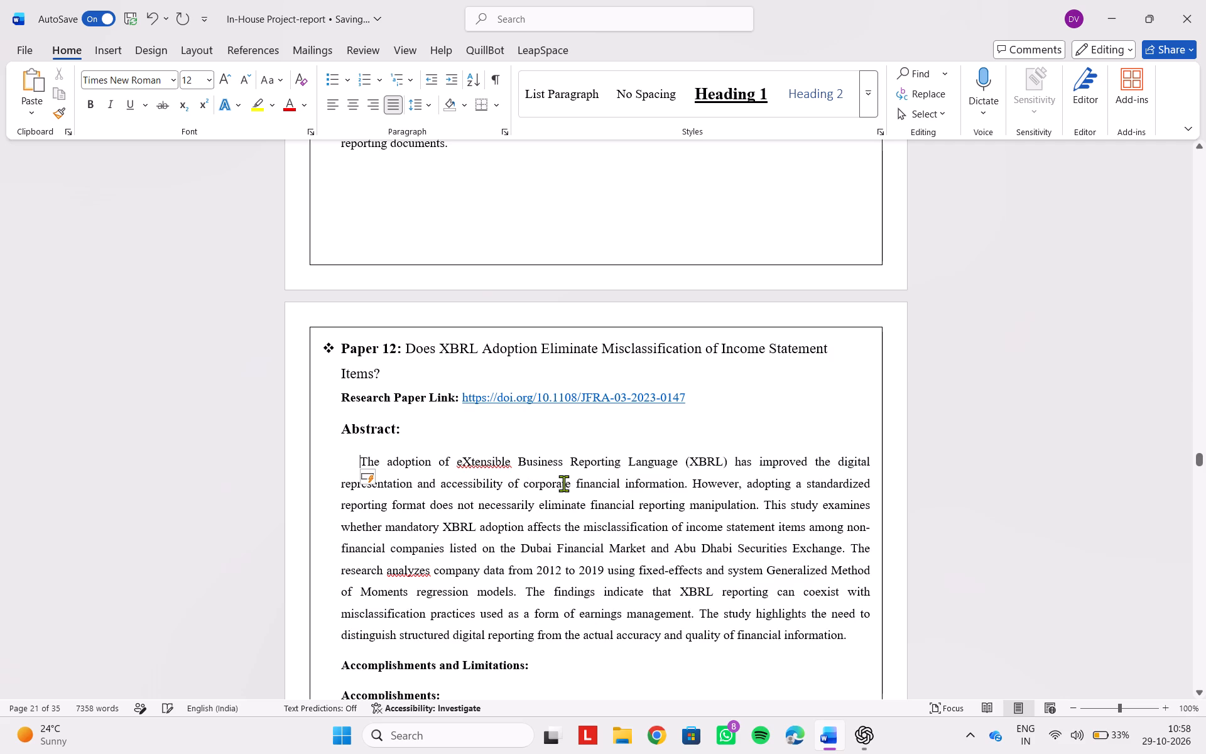
Delete the "Accomplishments and Limitations:" line from Paper 12, keeping the separate Accomplishments heading.
{"action": "scroll", "coordinate": [573, 517], "scroll_direction": "down", "scroll_amount": 1}
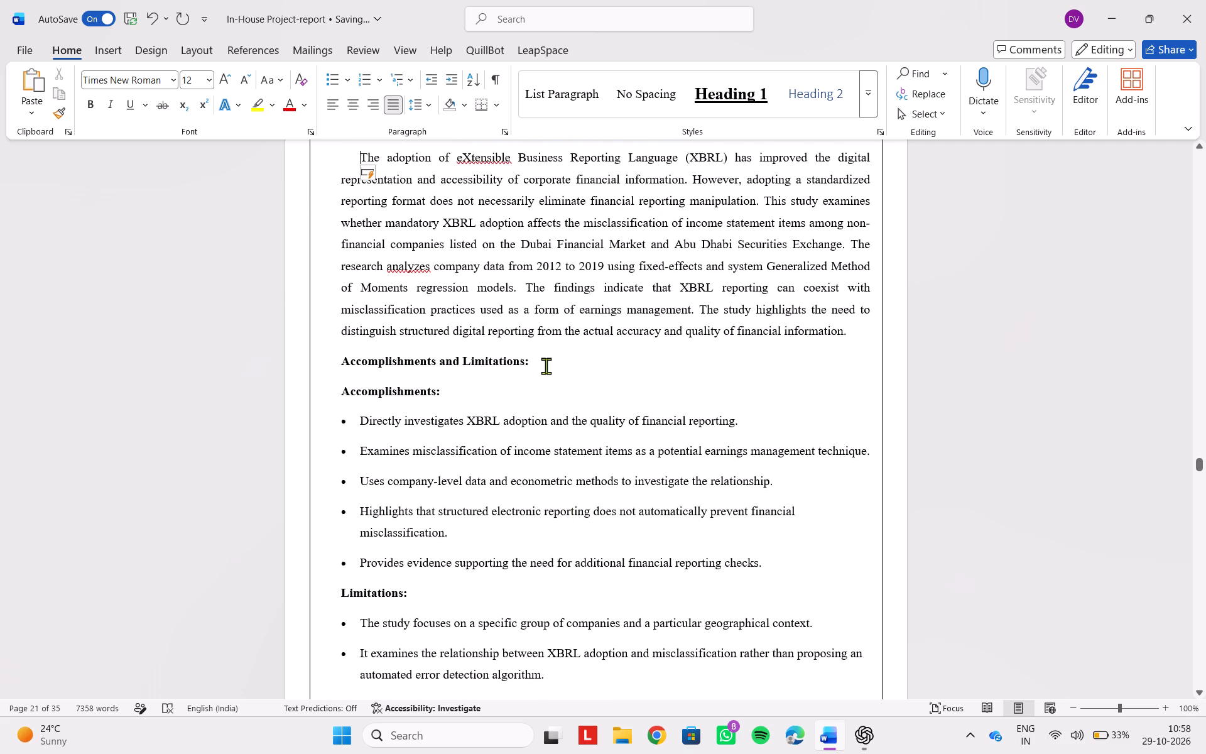
{"action": "left_click_drag", "start_coordinate": [545, 365], "coordinate": [278, 373]}
{"action": "key", "text": "BackSpace"}
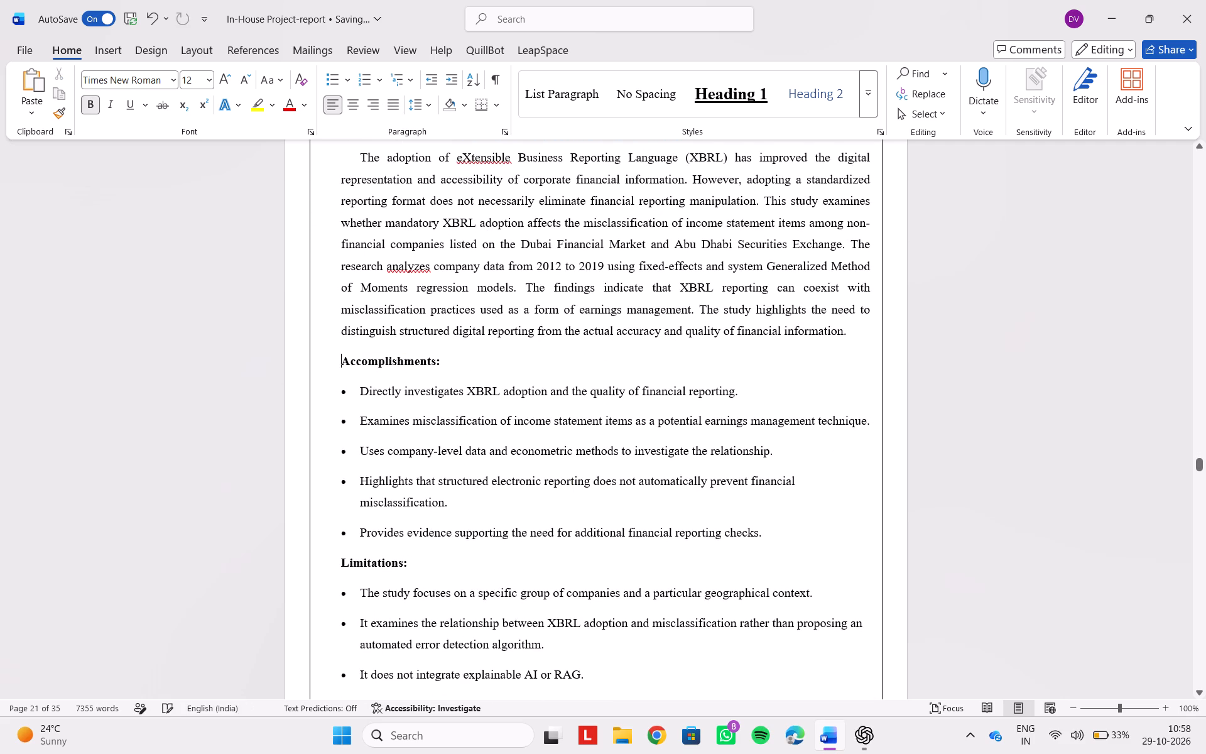
Convert Paper 12's Accomplishments list to left-aligned arrow bullets without extra spacing between the items.
{"action": "left_click_drag", "start_coordinate": [361, 385], "coordinate": [822, 535]}
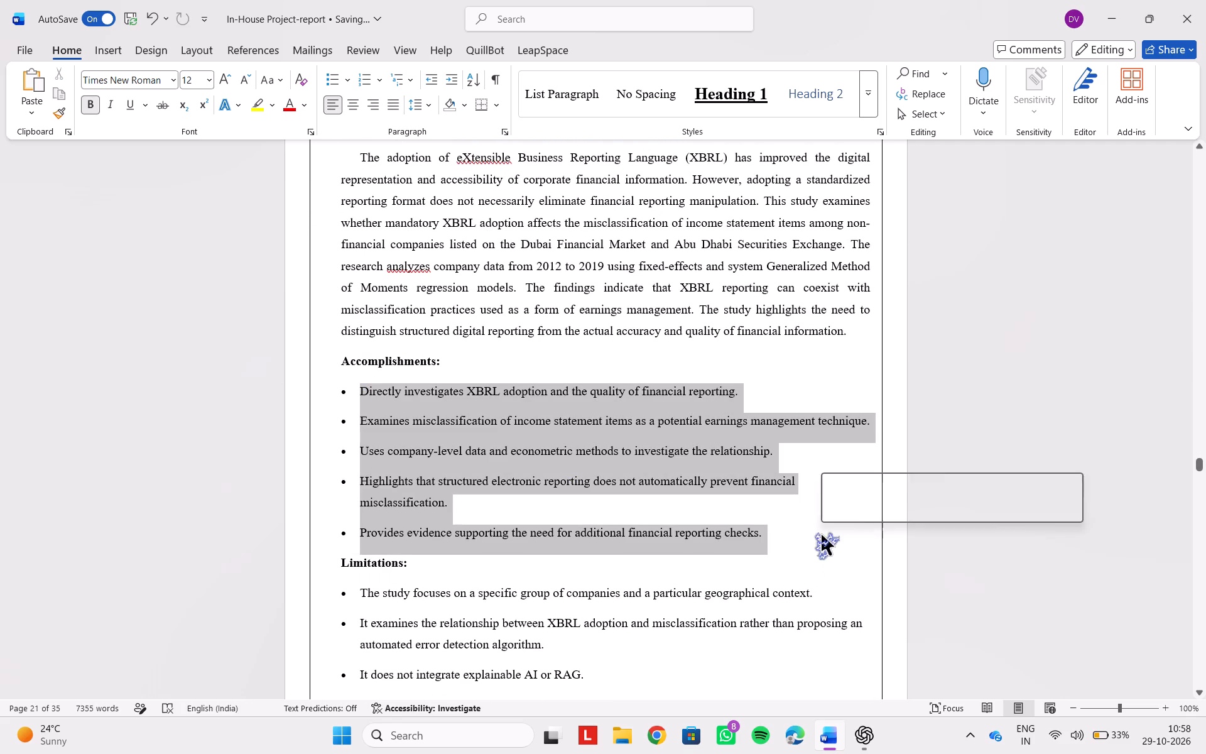
{"action": "double_click", "coordinate": [327, 106]}
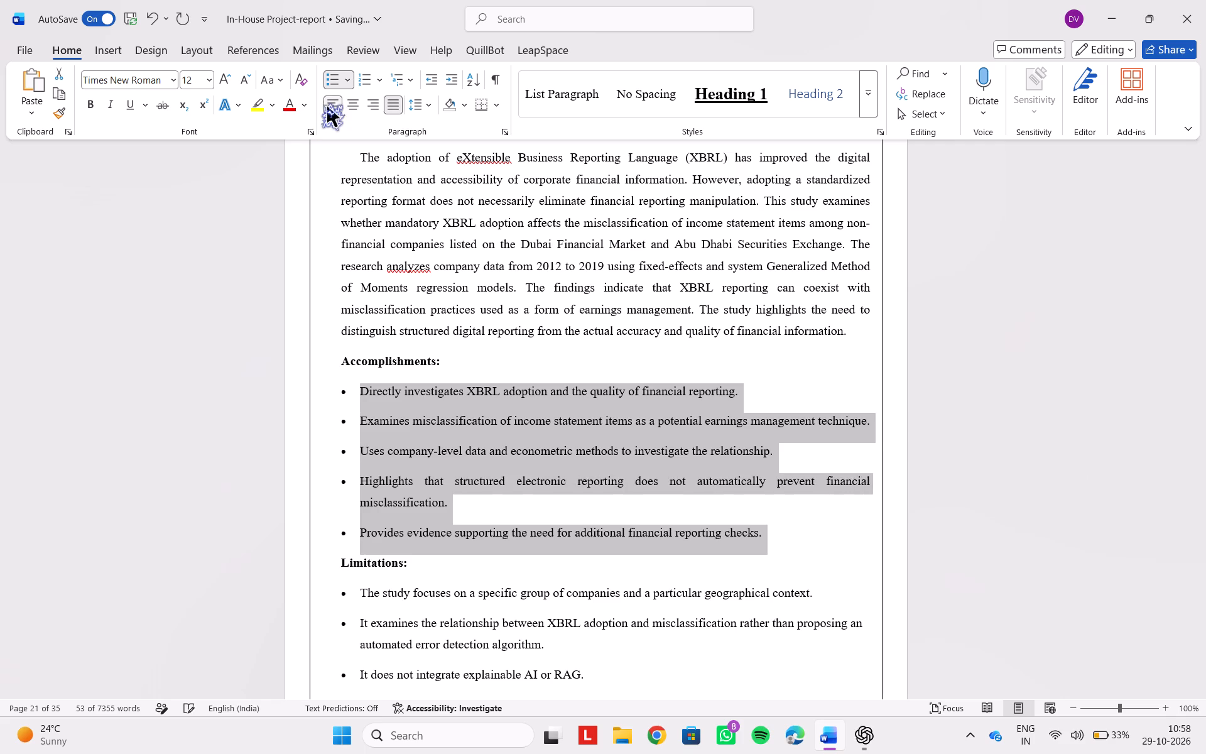
{"action": "left_click", "coordinate": [327, 106]}
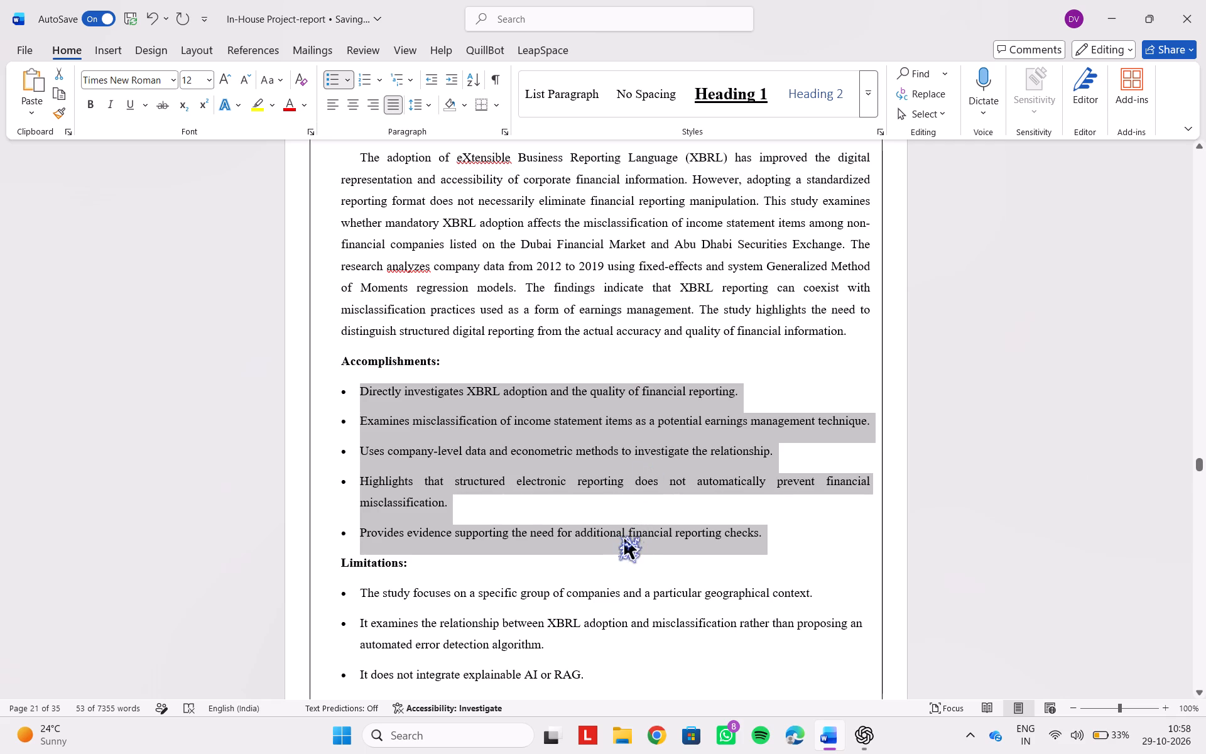
{"action": "left_click", "coordinate": [330, 106]}
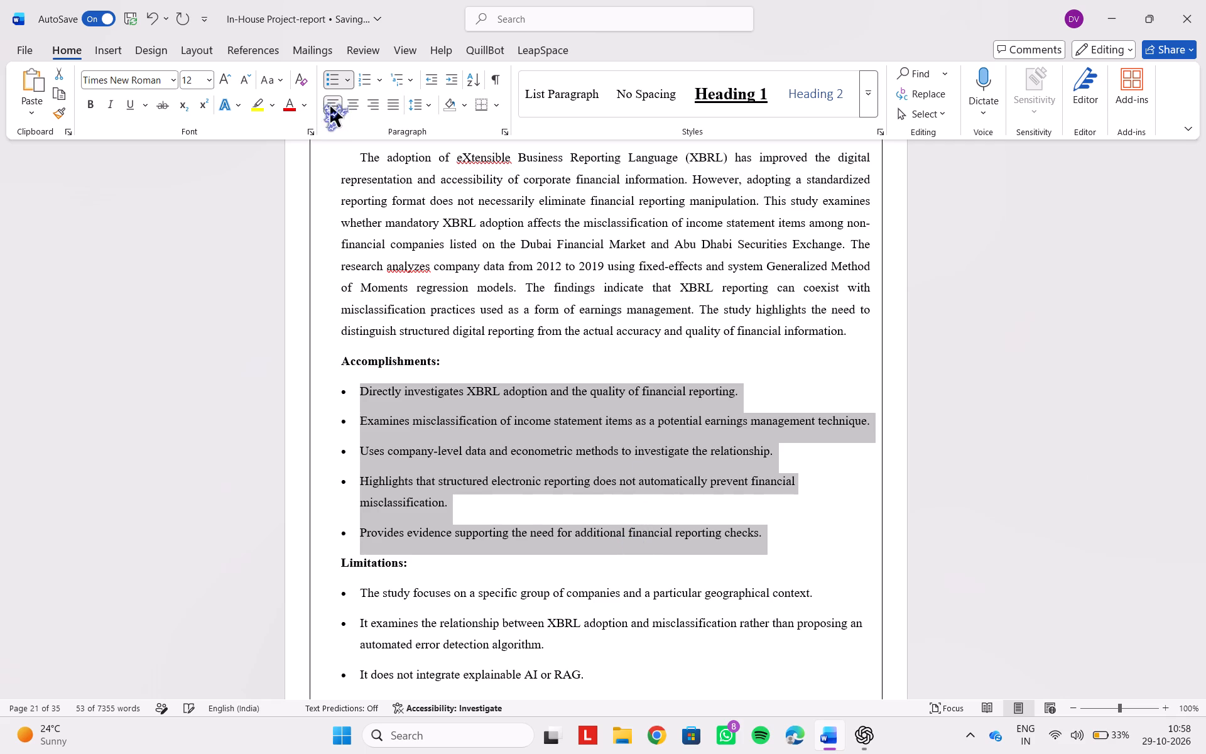
{"action": "double_click", "coordinate": [333, 81]}
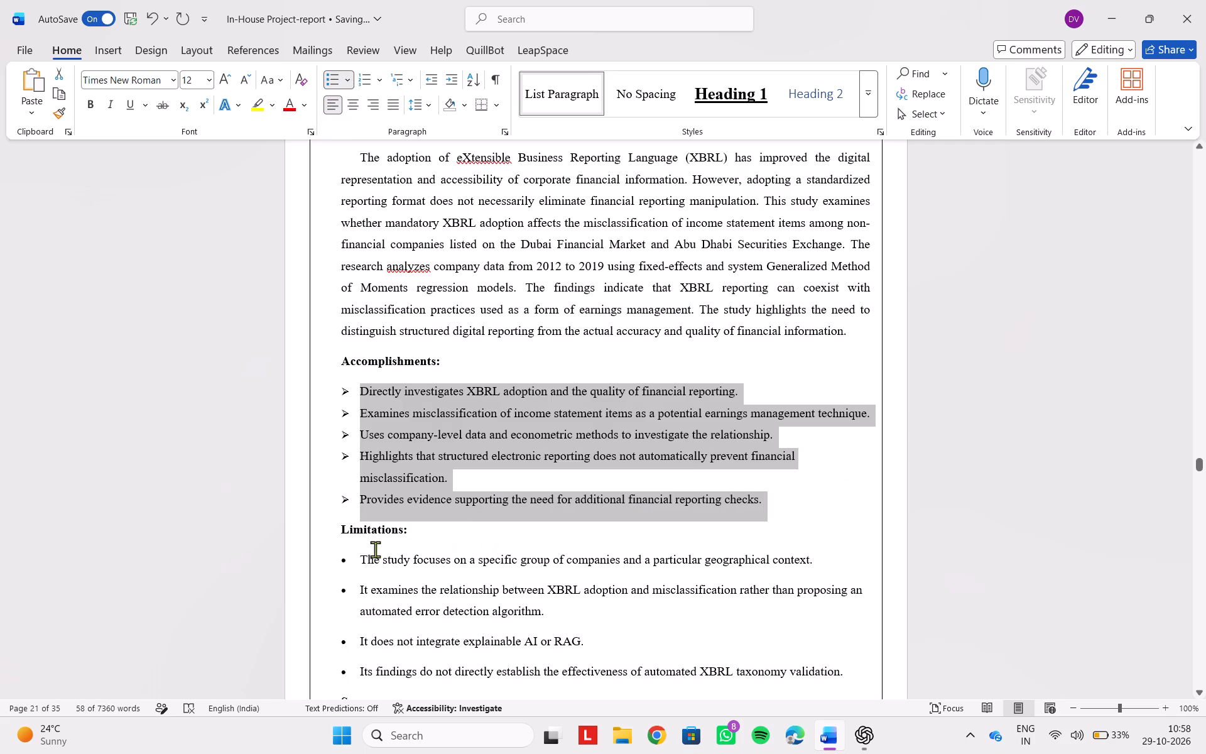
Convert Paper 12's Limitations list to left-aligned arrow bullets without extra spacing between the items.
{"action": "left_click_drag", "start_coordinate": [356, 567], "coordinate": [568, 542]}
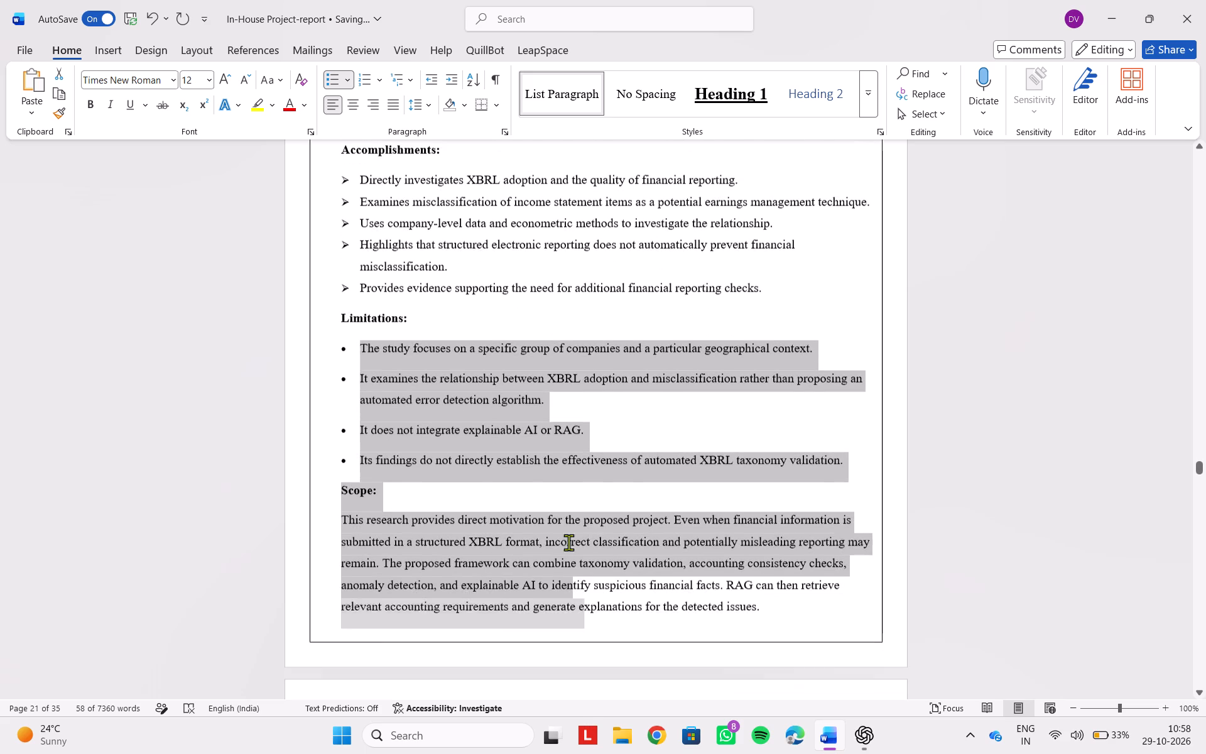
{"action": "left_click_drag", "start_coordinate": [568, 542], "coordinate": [828, 454]}
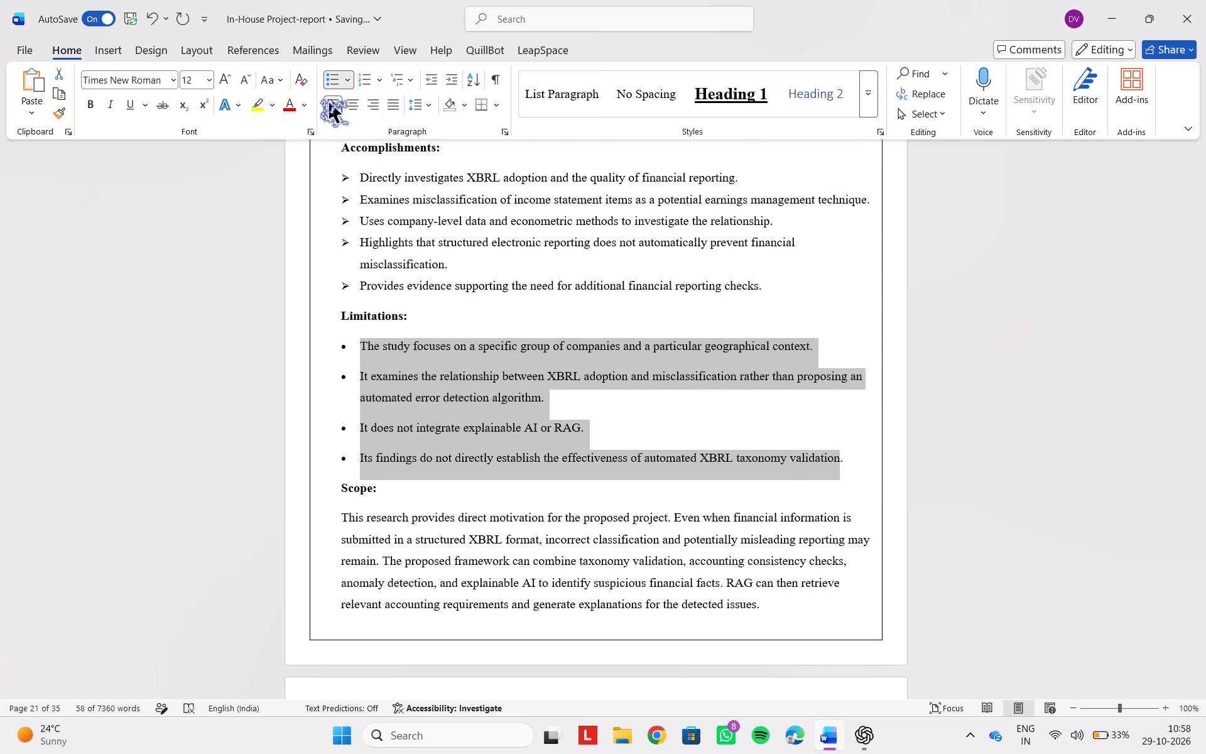
{"action": "left_click", "coordinate": [329, 102]}
{"action": "left_click", "coordinate": [336, 109]}
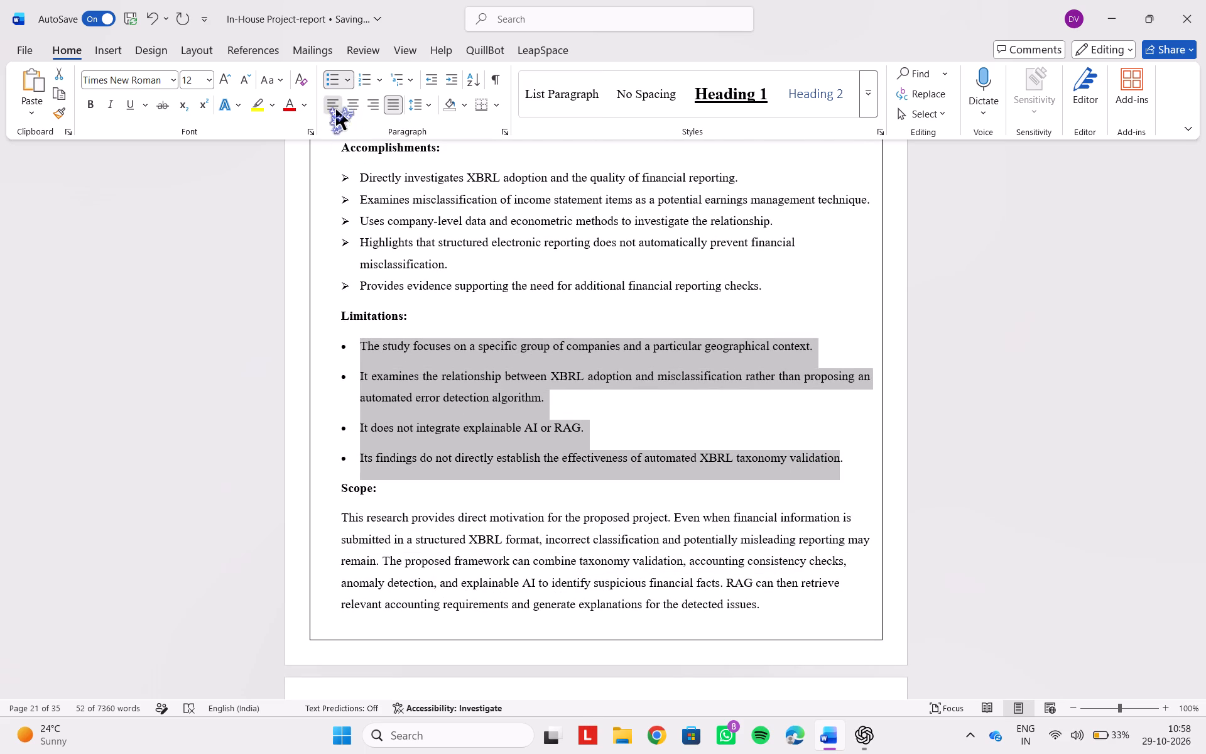
{"action": "double_click", "coordinate": [334, 75]}
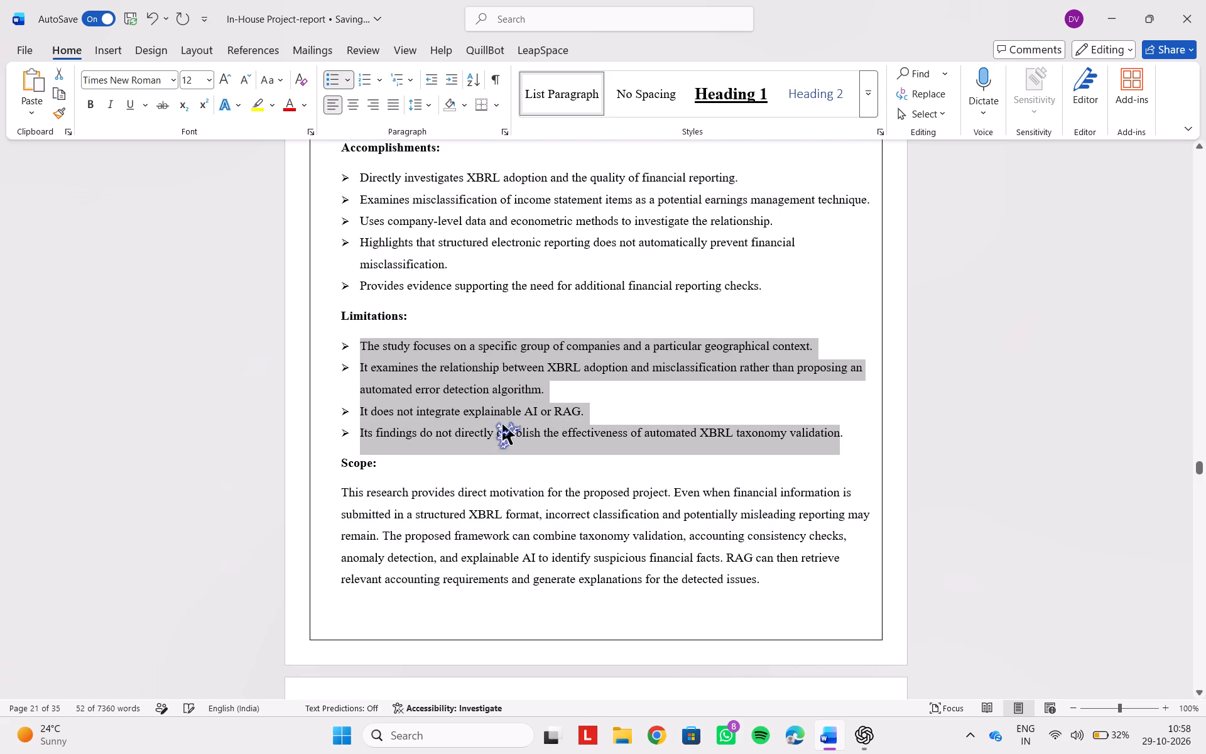
Delete the empty lines between Paper 12's Scope paragraph and the "3. IDENTIFICATION OF THE PROBLEM" heading.
{"action": "double_click", "coordinate": [403, 481]}
{"action": "scroll", "coordinate": [403, 481], "scroll_direction": "down", "scroll_amount": 1}
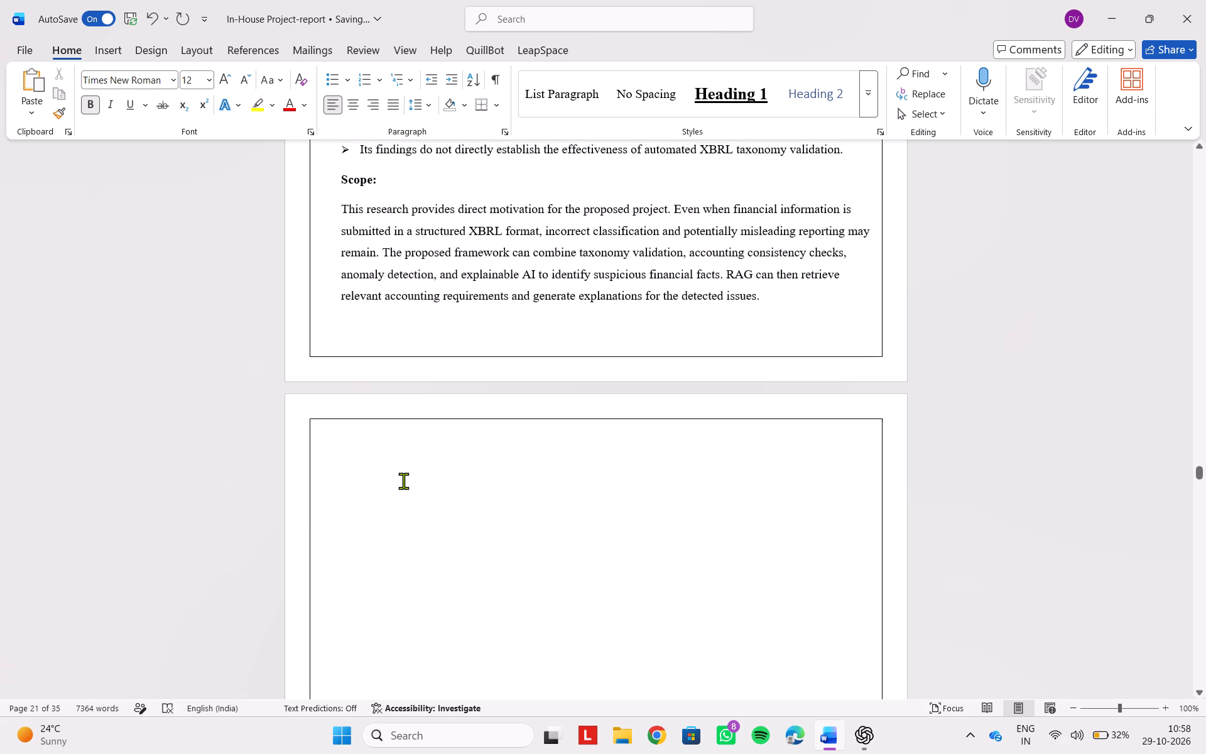
{"action": "scroll", "coordinate": [403, 481], "scroll_direction": "down", "scroll_amount": 1}
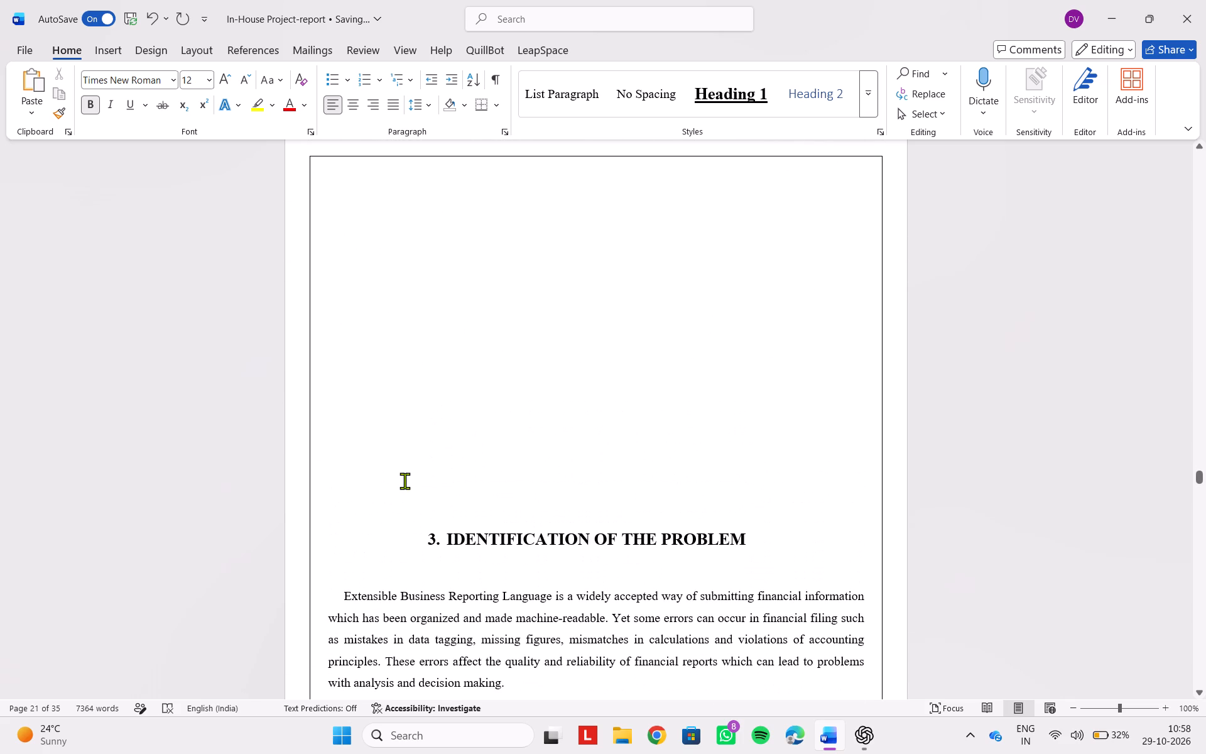
{"action": "left_click", "coordinate": [405, 481]}
{"action": "key", "text": "BackSpace"}
{"action": "key", "text": "BackSpace"}
{"action": "key", "text": "BackSpace"}
{"action": "key", "text": "BackSpace"}
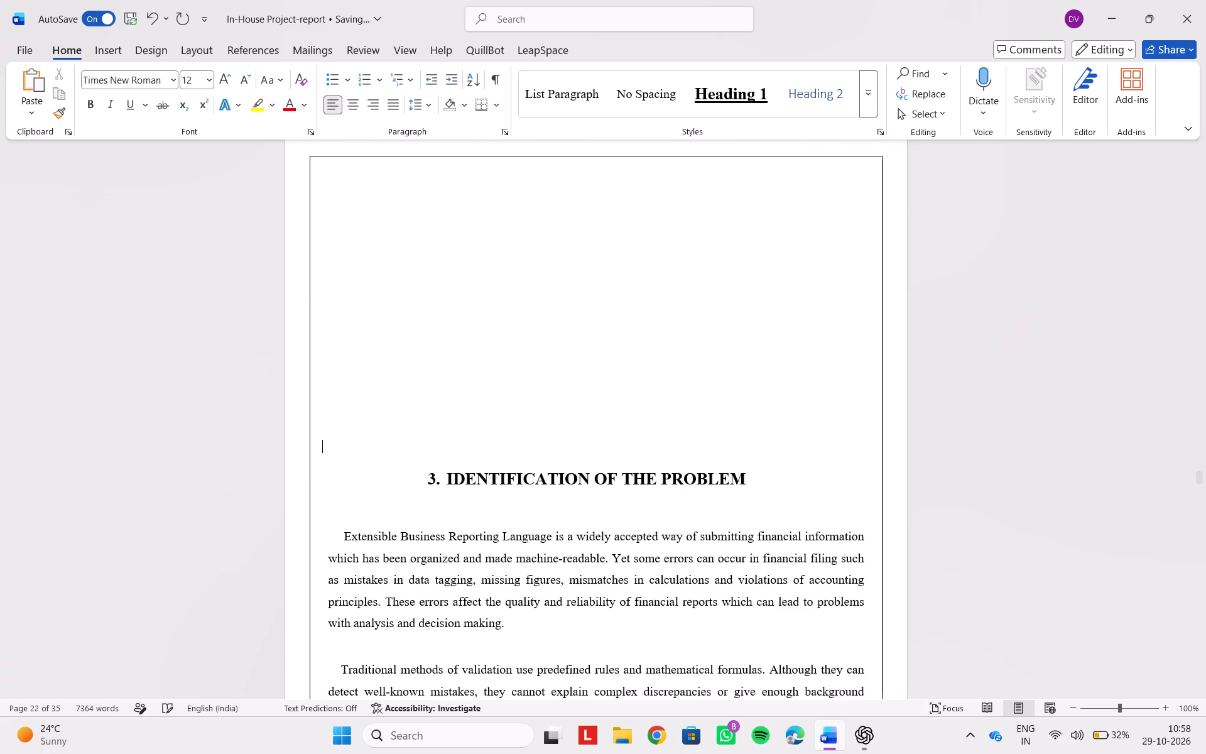
{"action": "key", "text": "BackSpace"}
{"action": "key", "text": "BackSpace"}
{"action": "key", "text": "BackSpace"}
{"action": "key", "text": "BackSpace"}
{"action": "key", "text": "BackSpace"}
{"action": "key", "text": "BackSpace"}
{"action": "key", "text": "BackSpace"}
{"action": "key", "text": "BackSpace"}
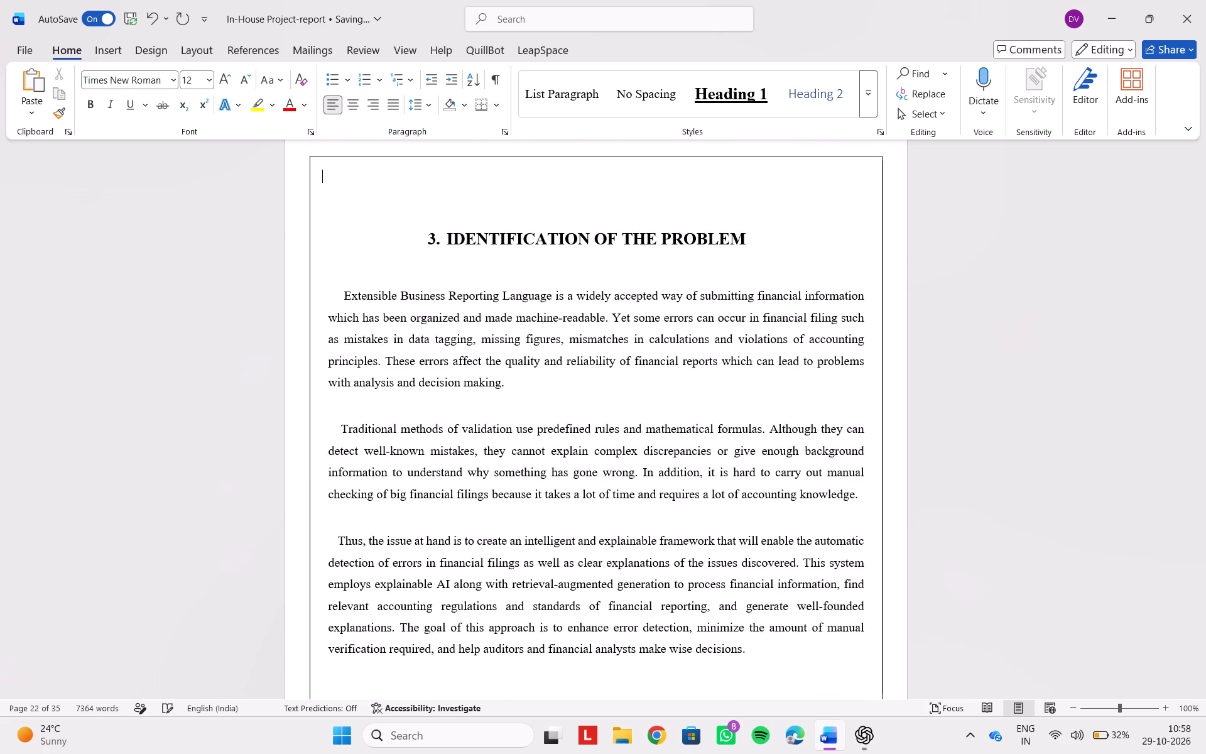
{"action": "key", "text": "BackSpace"}
{"action": "scroll", "coordinate": [405, 481], "scroll_direction": "up", "scroll_amount": 1}
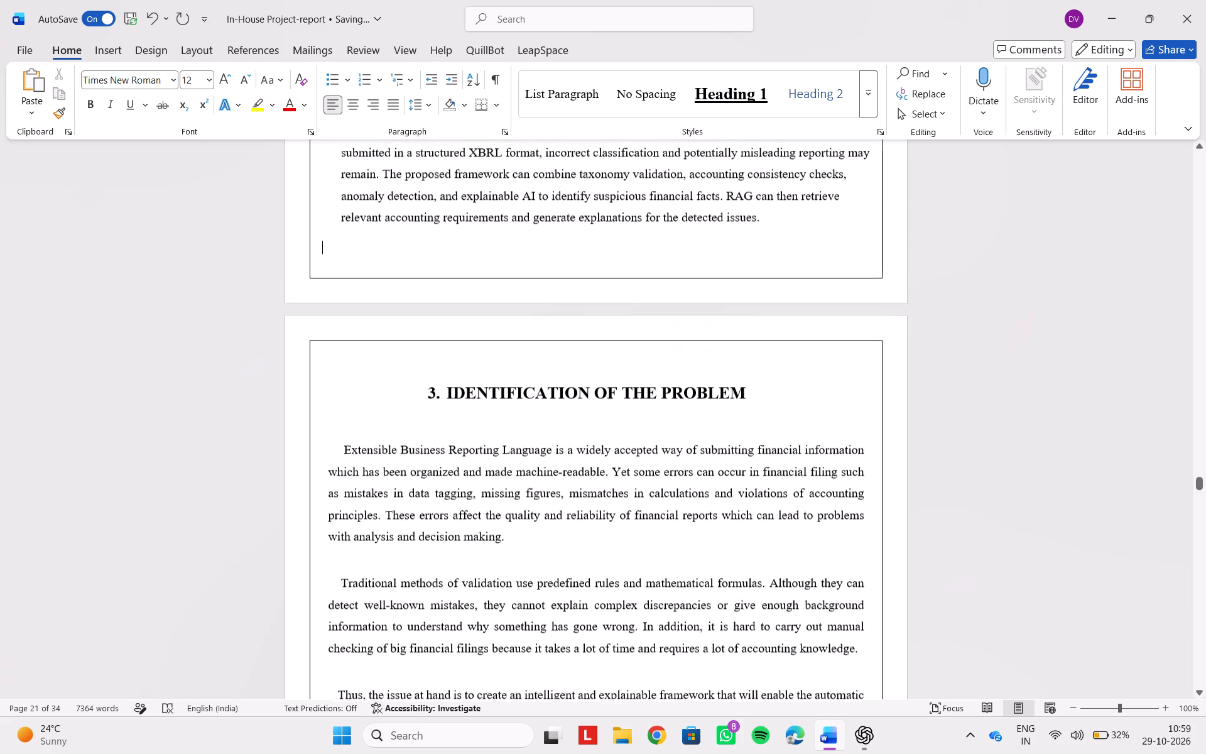
{"action": "key", "text": "BackSpace"}
{"action": "scroll", "coordinate": [702, 666], "scroll_direction": "up", "scroll_amount": 1}
Indent the first line of Paper 12's Scope paragraph and justify the paragraph.
{"action": "left_click", "coordinate": [340, 384]}
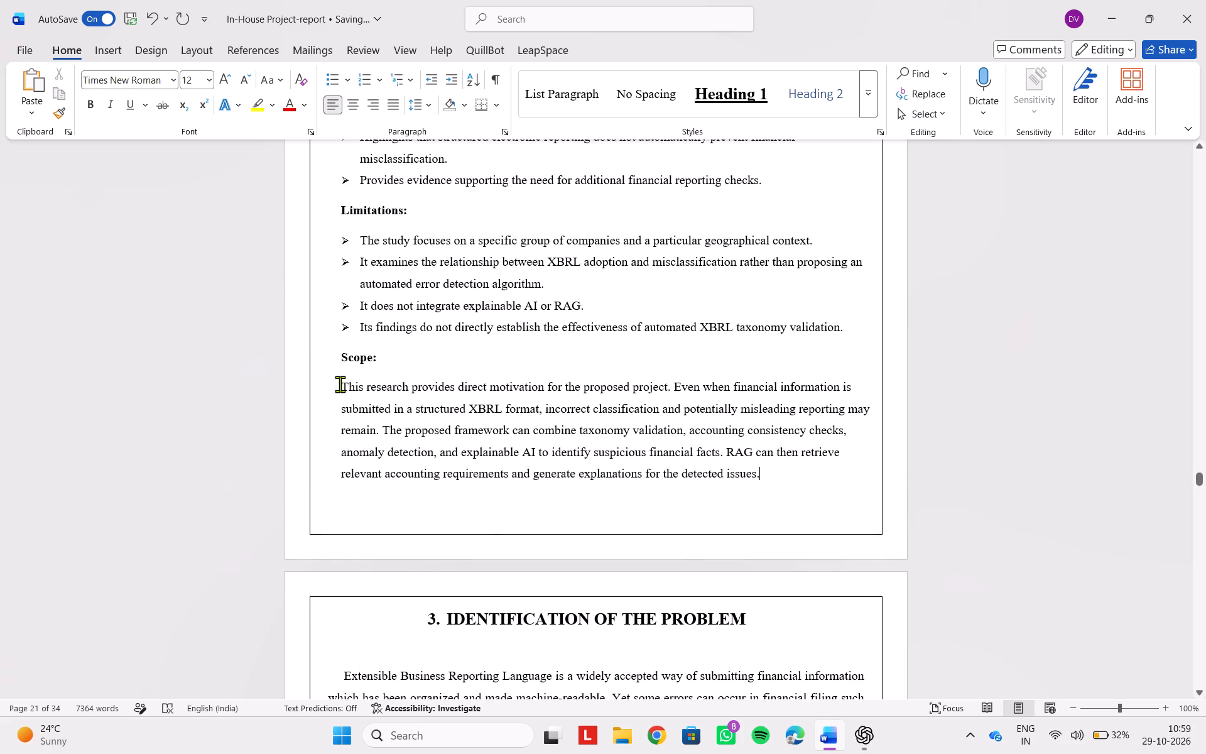
{"action": "key", "text": "Tab"}
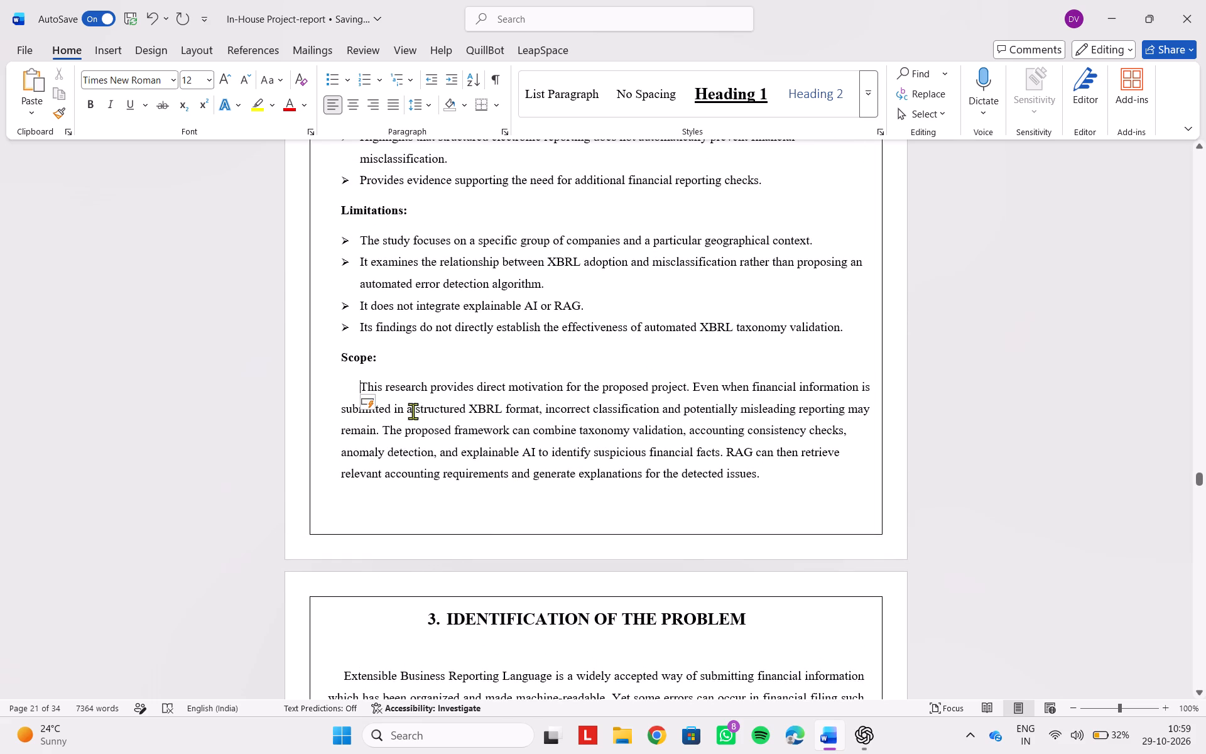
{"action": "left_click_drag", "start_coordinate": [354, 390], "coordinate": [786, 486]}
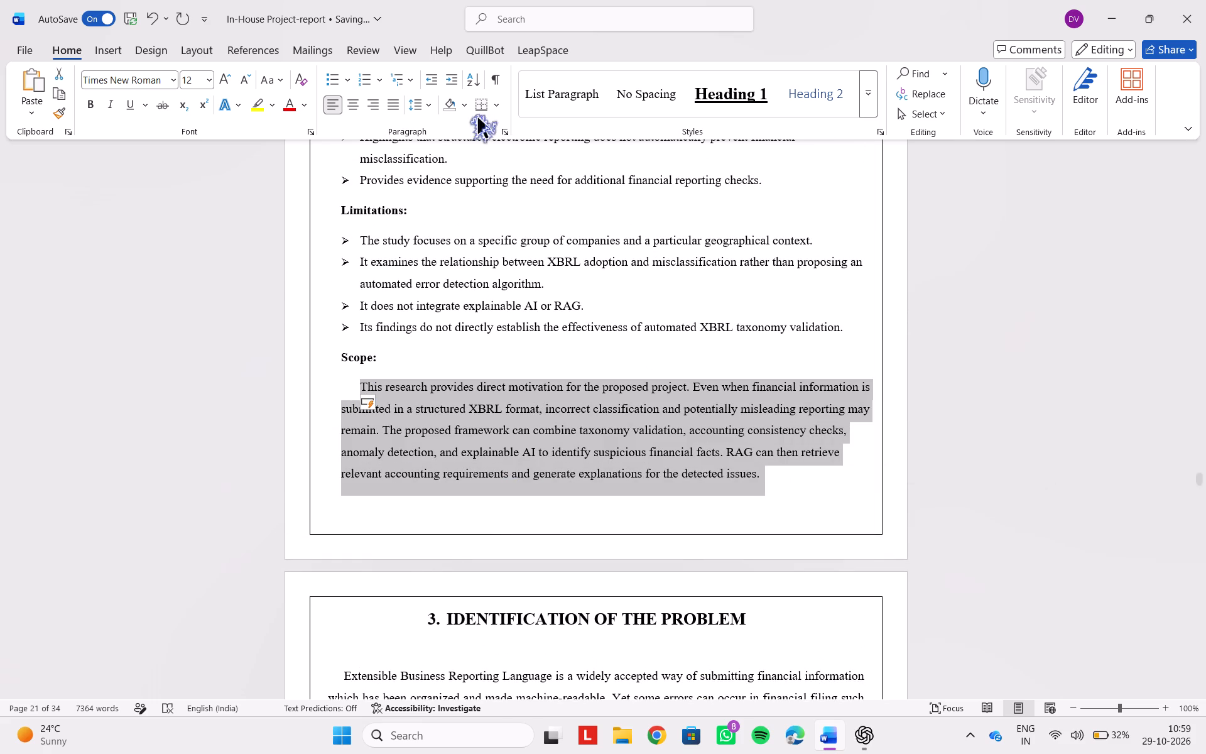
{"action": "left_click", "coordinate": [387, 114]}
{"action": "left_click", "coordinate": [579, 444]}
Convert Paper 10's Accomplishments list to arrow bullets without extra spacing between the items.
{"action": "scroll", "coordinate": [579, 444], "scroll_direction": "up", "scroll_amount": 3}
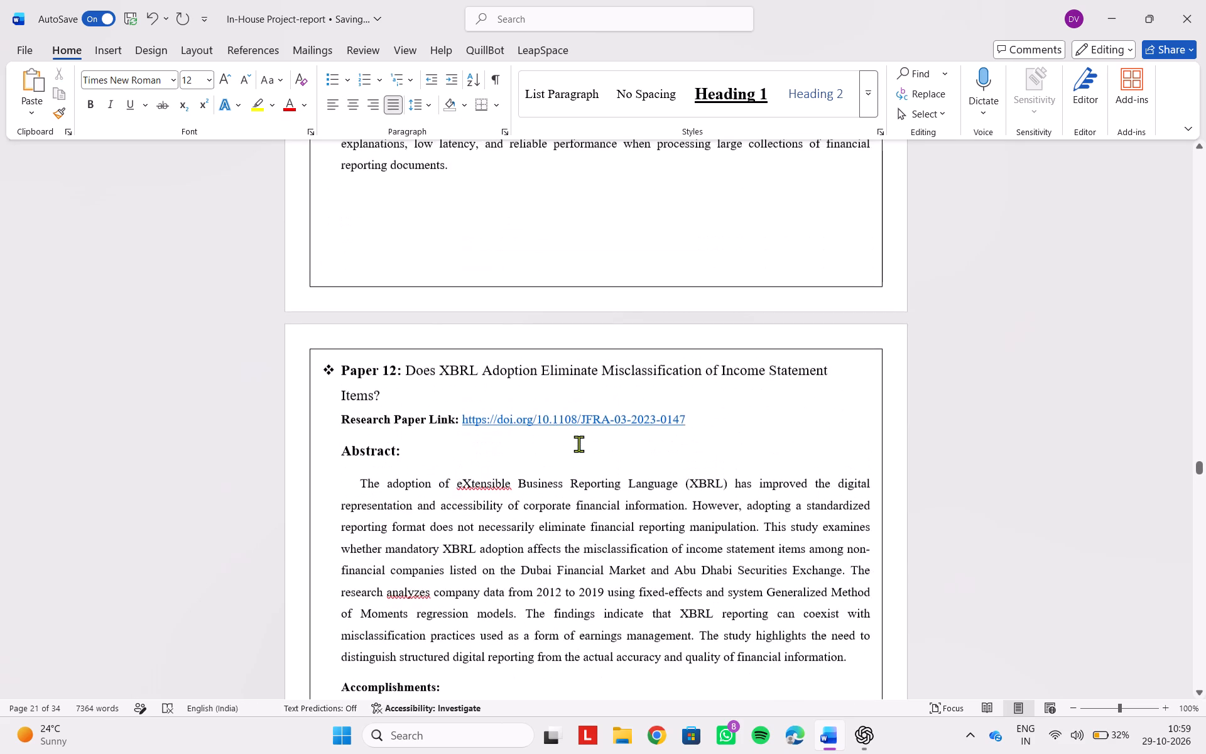
{"action": "scroll", "coordinate": [579, 444], "scroll_direction": "up", "scroll_amount": 4}
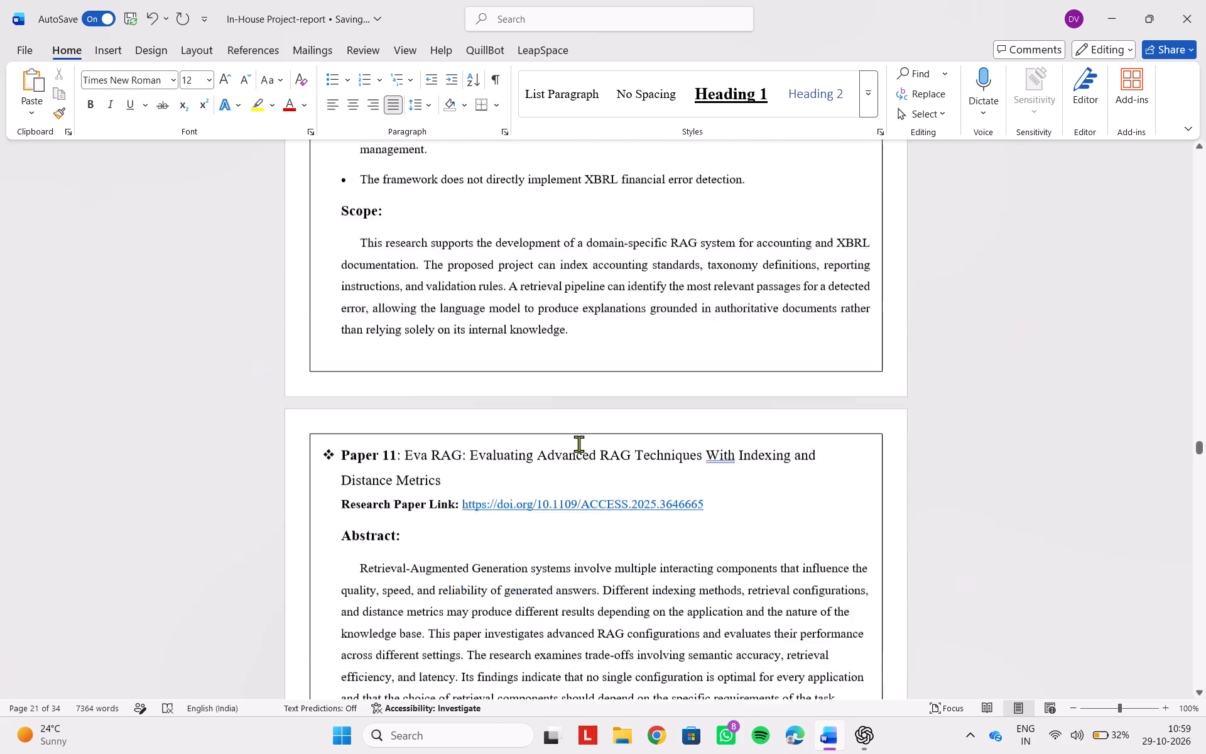
{"action": "scroll", "coordinate": [579, 444], "scroll_direction": "up", "scroll_amount": 1}
{"action": "scroll", "coordinate": [579, 444], "scroll_direction": "down", "scroll_amount": 1}
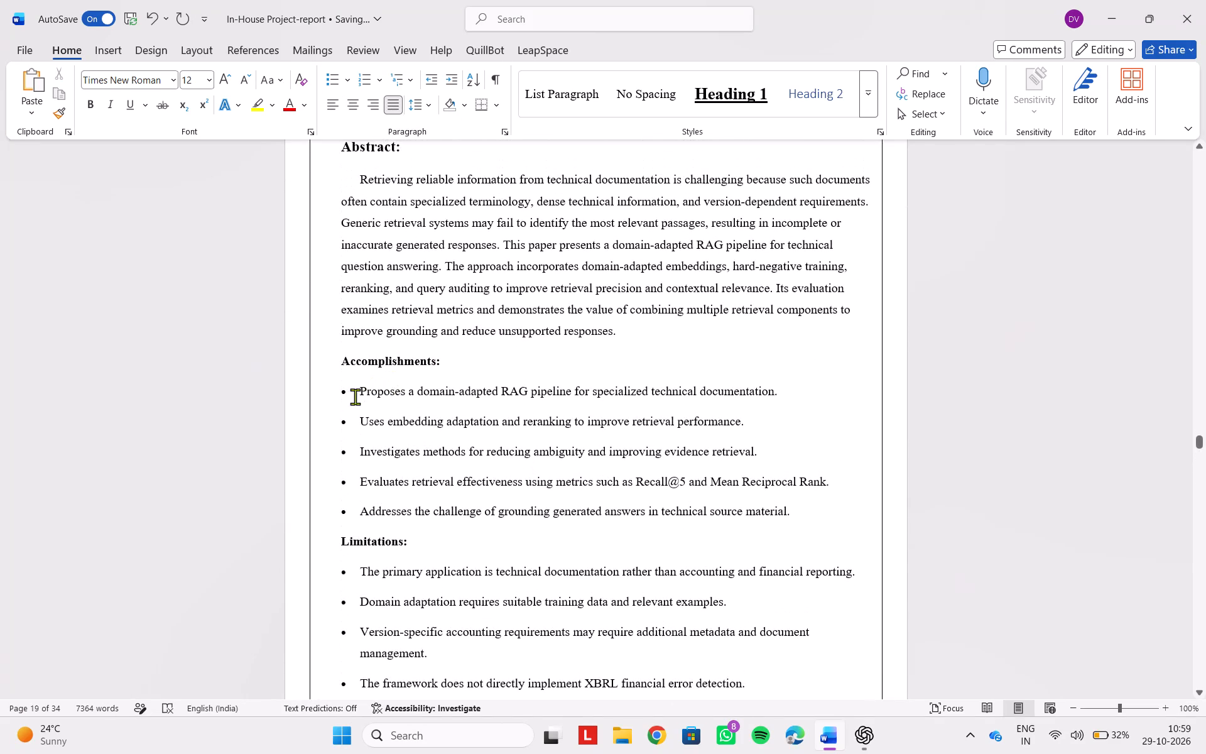
{"action": "left_click_drag", "start_coordinate": [353, 396], "coordinate": [799, 518]}
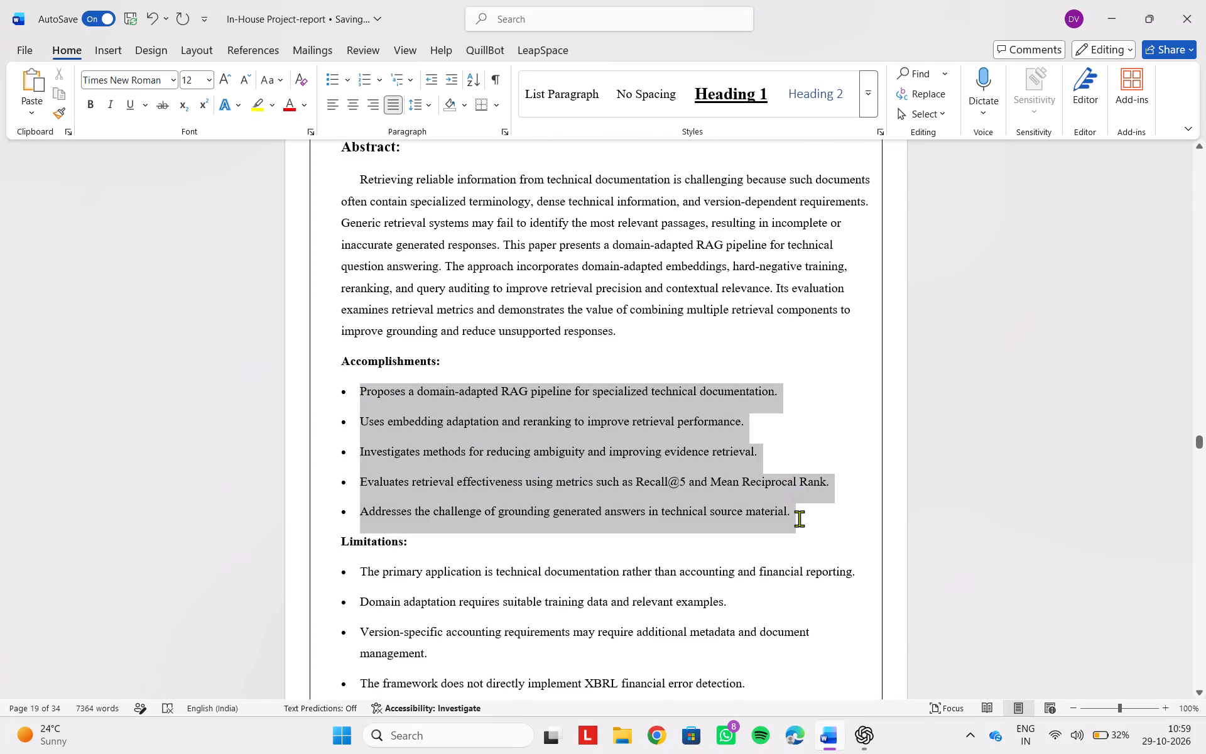
{"action": "left_click_drag", "start_coordinate": [799, 518], "coordinate": [798, 520]}
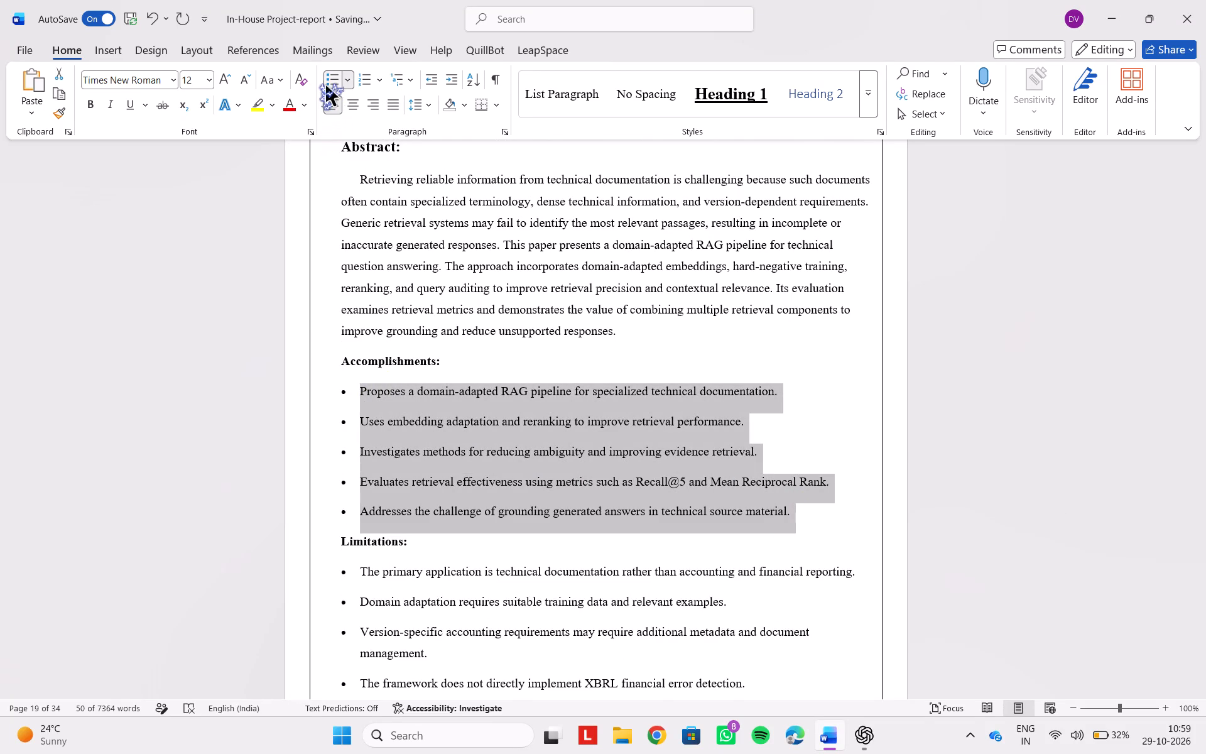
{"action": "double_click", "coordinate": [326, 83]}
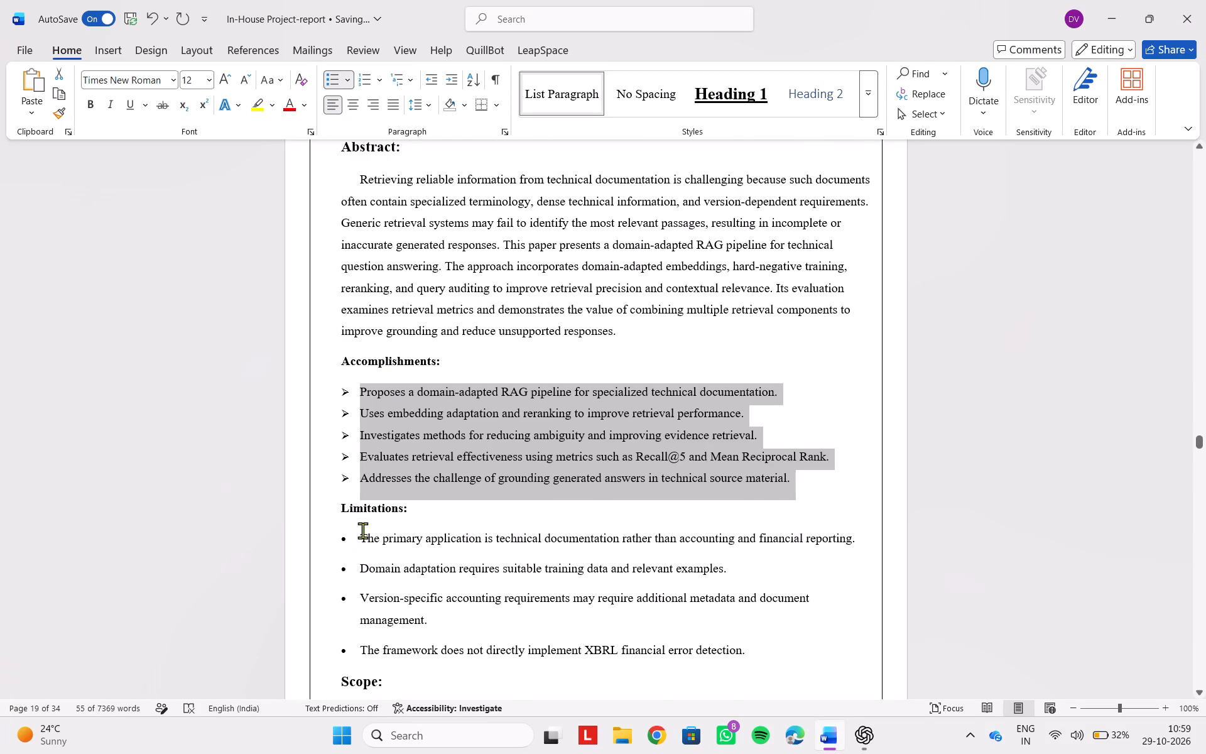
Convert Paper 10's Limitations list to arrow bullets without extra spacing between the items.
{"action": "left_click_drag", "start_coordinate": [362, 530], "coordinate": [747, 647]}
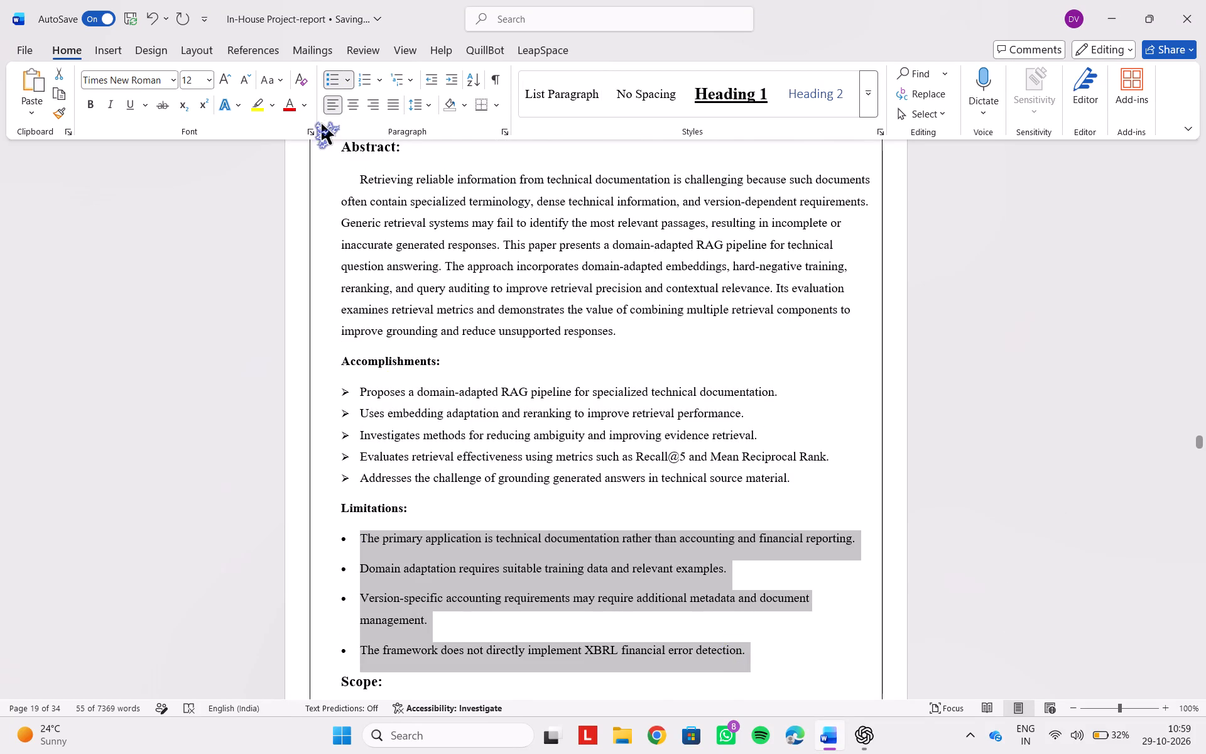
{"action": "double_click", "coordinate": [332, 79]}
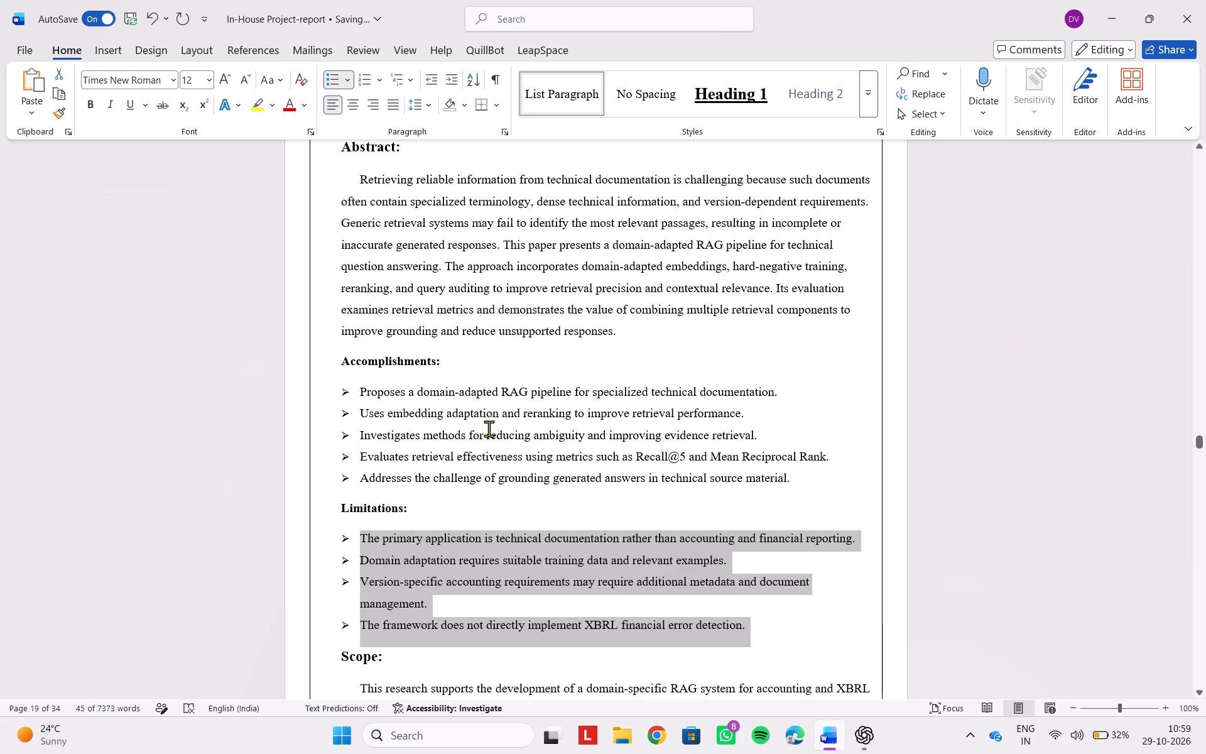
{"action": "left_click", "coordinate": [489, 429]}
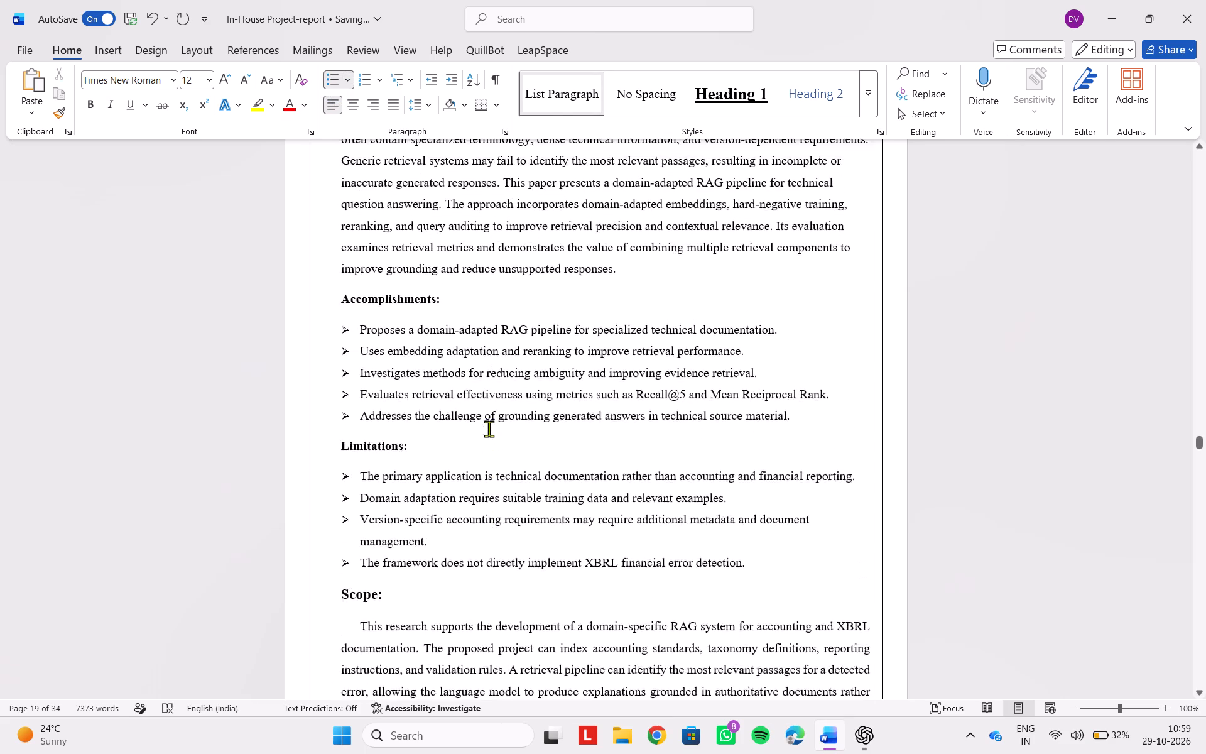
Reapply the arrow bullets to Paper 7's Limitations list, keeping its indent, to remove the extra spacing between items.
{"action": "scroll", "coordinate": [489, 429], "scroll_direction": "up", "scroll_amount": 1}
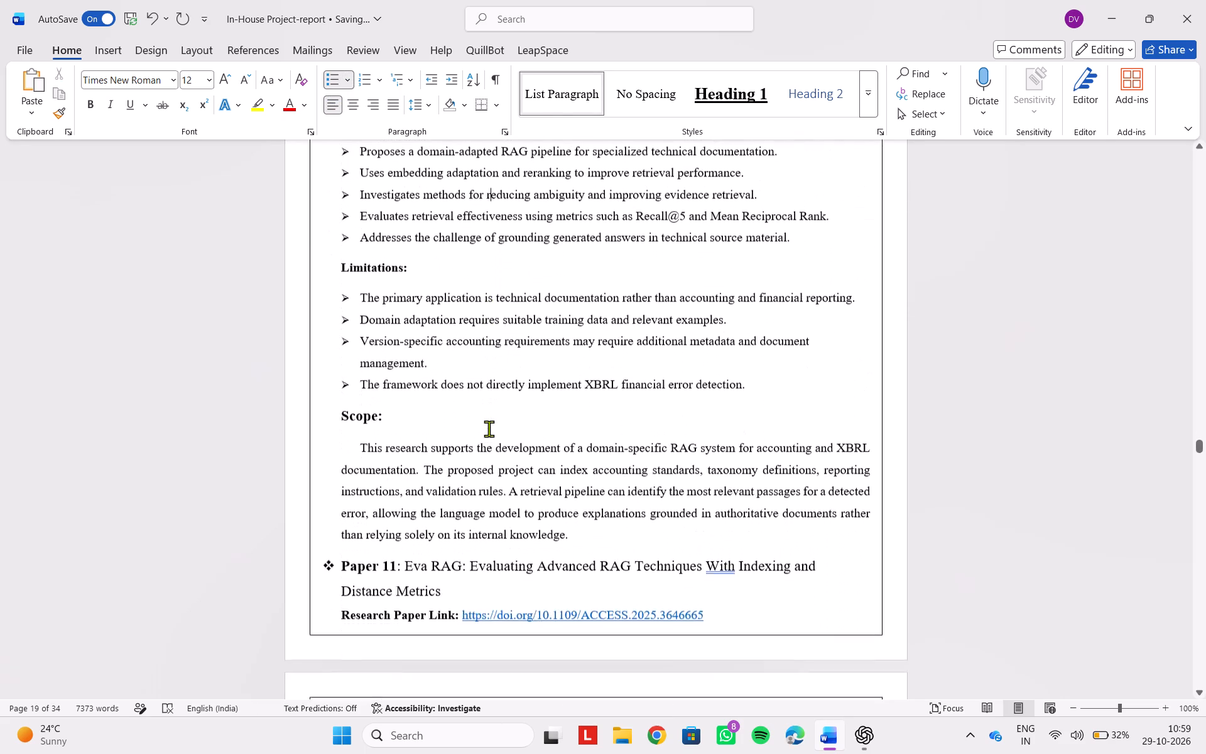
{"action": "scroll", "coordinate": [489, 429], "scroll_direction": "up", "scroll_amount": 2}
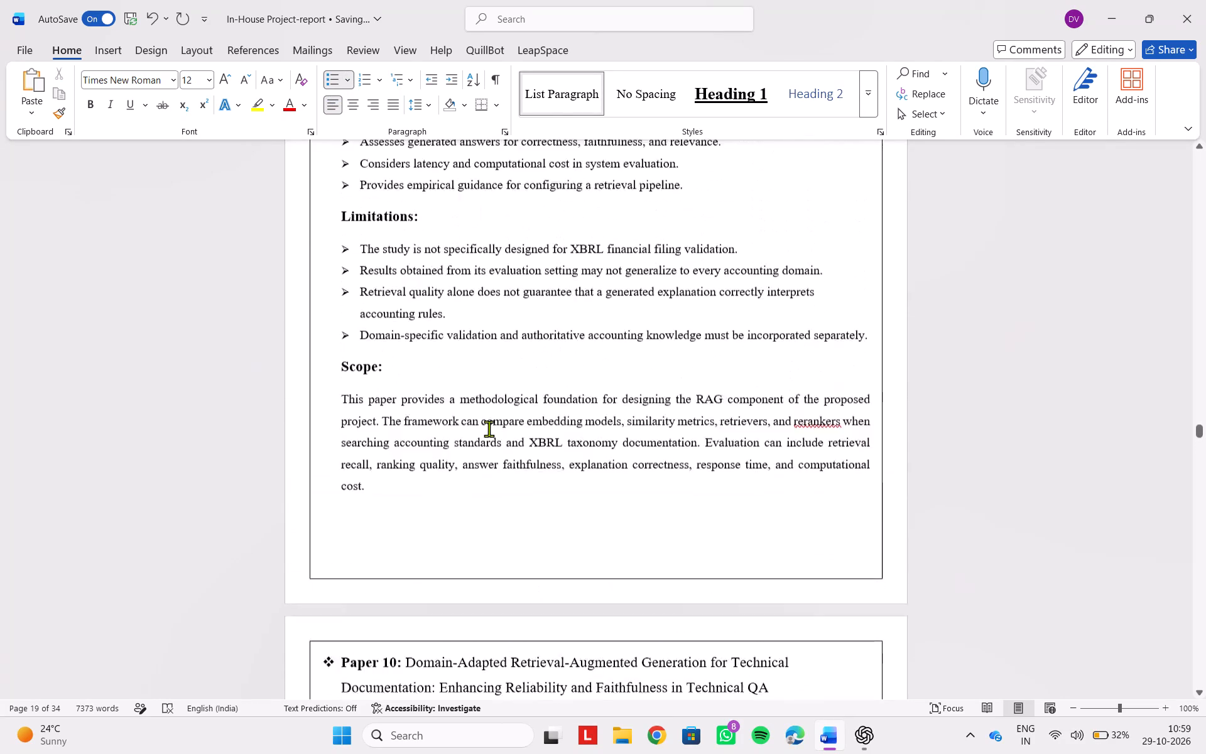
{"action": "scroll", "coordinate": [489, 429], "scroll_direction": "up", "scroll_amount": 3}
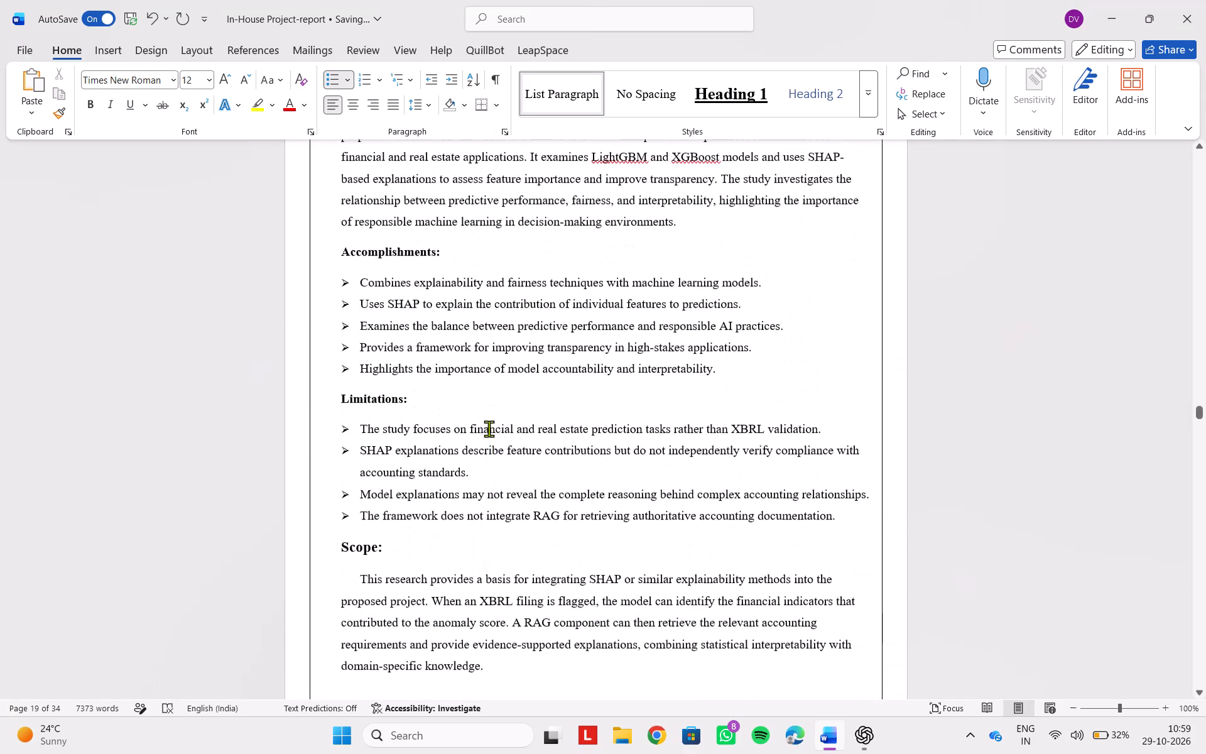
{"action": "scroll", "coordinate": [489, 429], "scroll_direction": "up", "scroll_amount": 3}
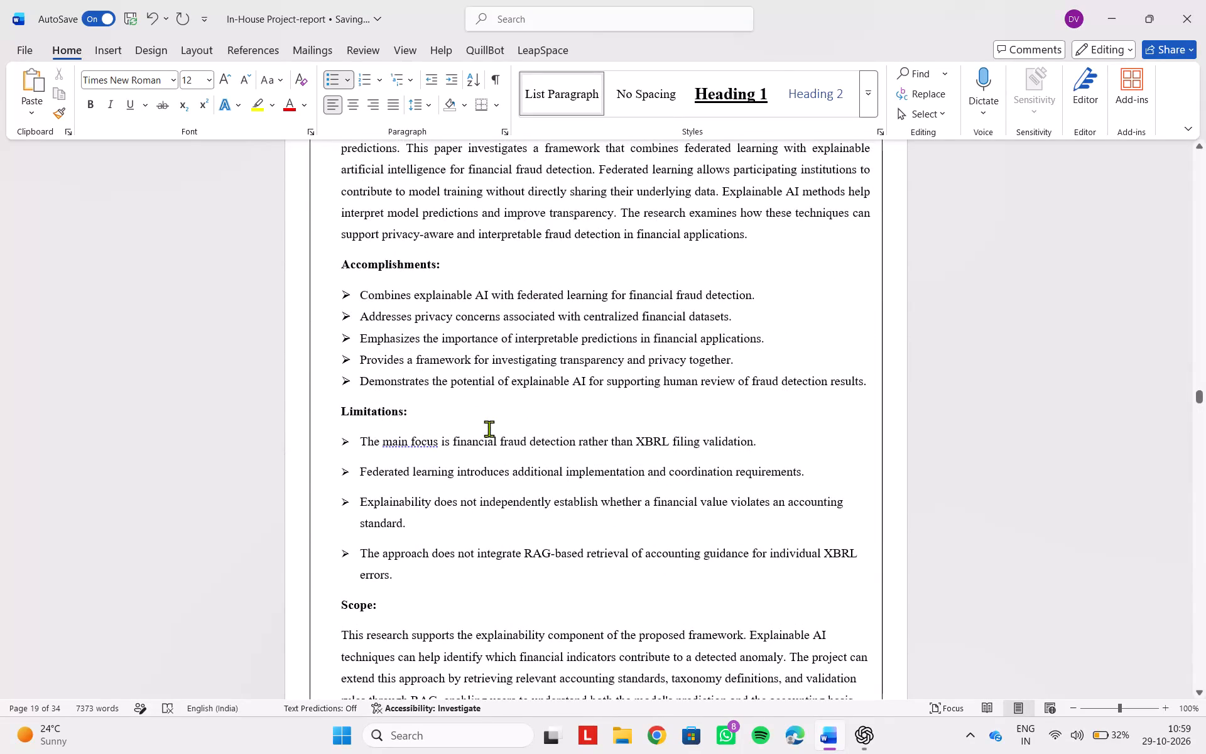
{"action": "left_click_drag", "start_coordinate": [349, 448], "coordinate": [379, 497]}
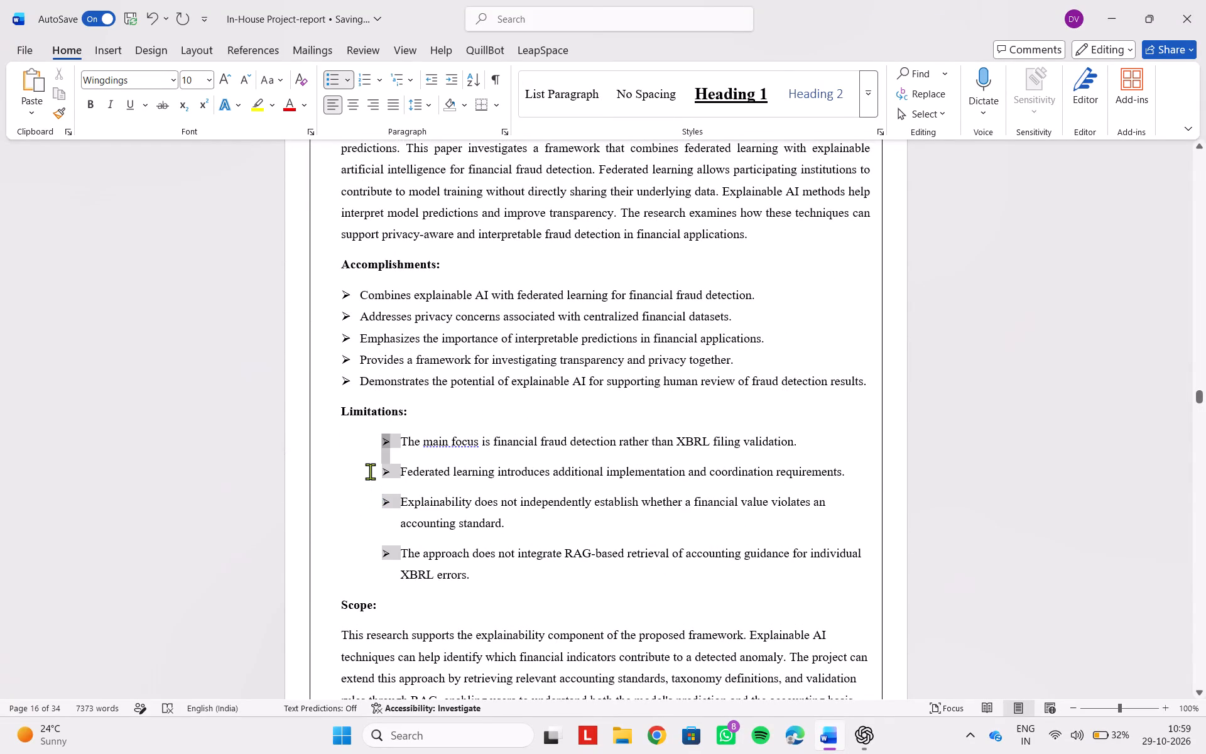
{"action": "key", "text": "ctrl+z"}
{"action": "left_click", "coordinate": [394, 466]}
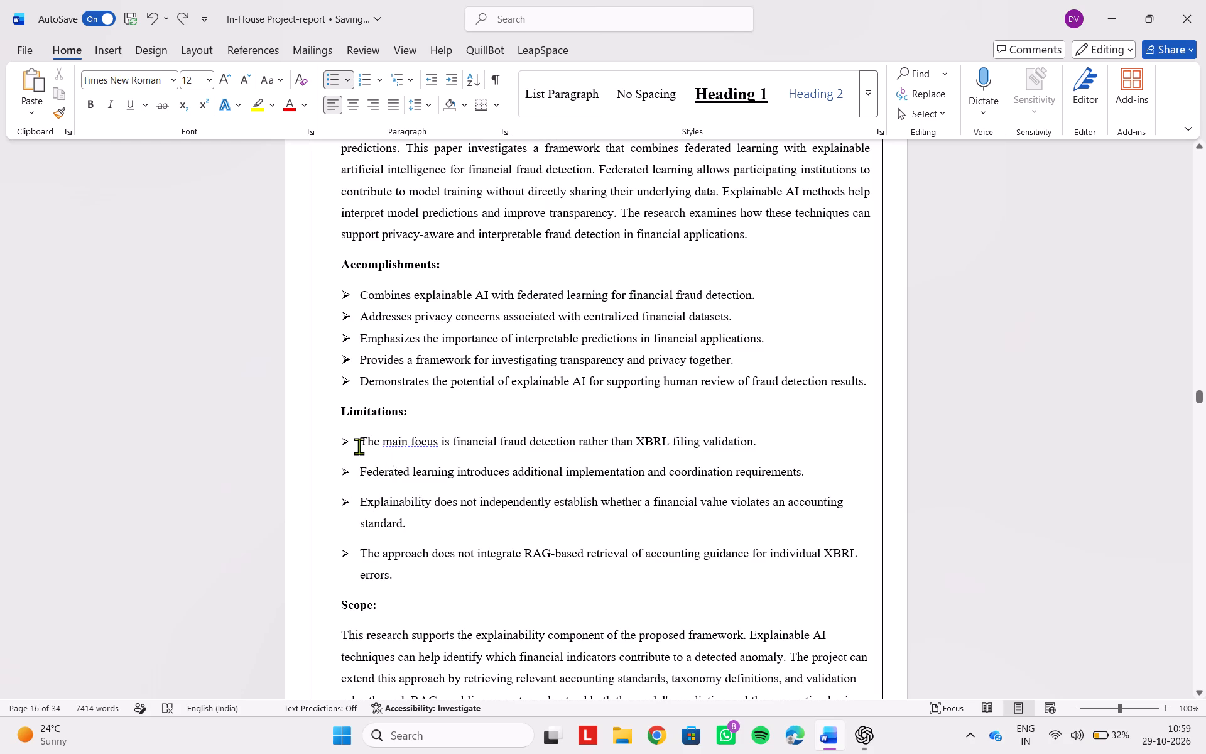
{"action": "left_click_drag", "start_coordinate": [357, 445], "coordinate": [632, 576]}
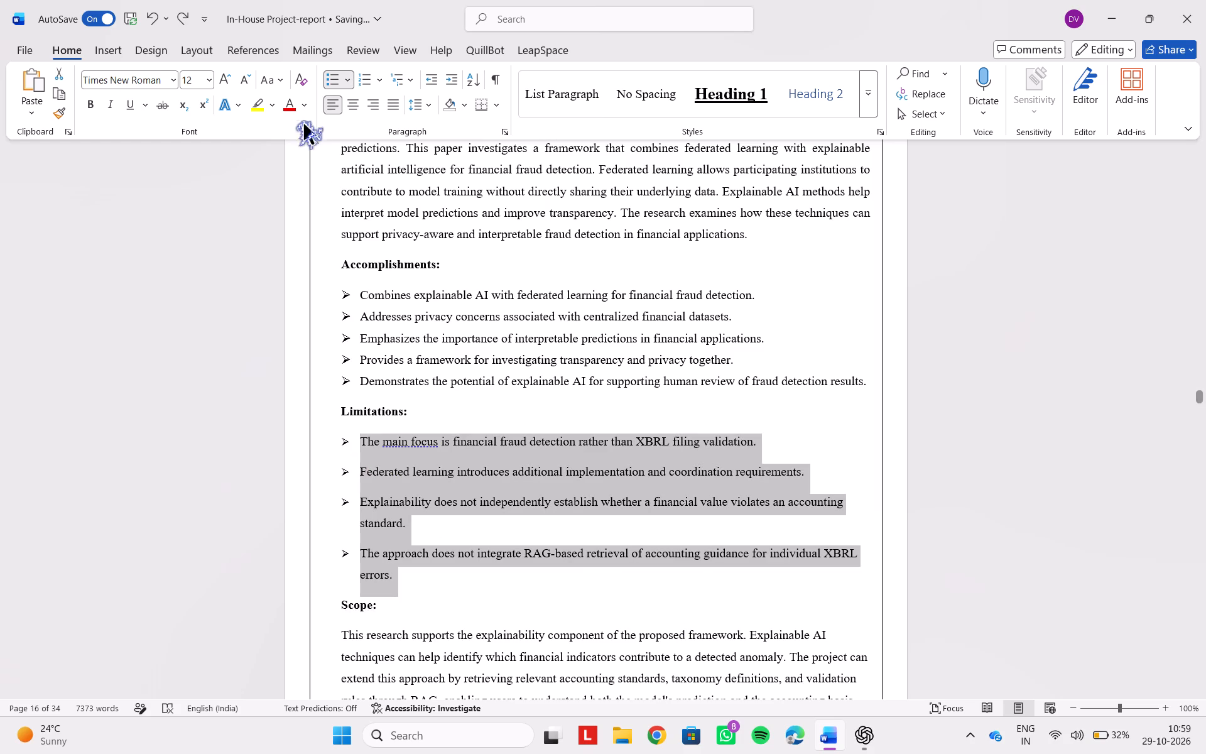
{"action": "double_click", "coordinate": [325, 74]}
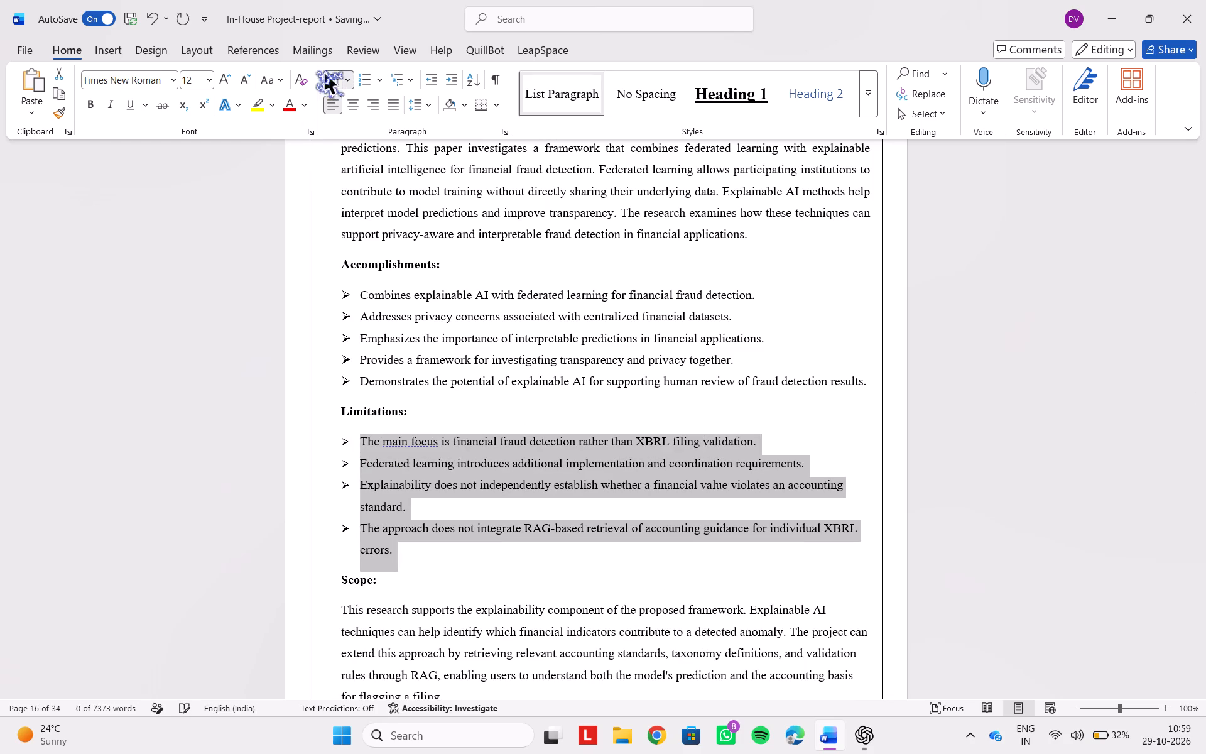
{"action": "left_click", "coordinate": [488, 314]}
Reapply the arrow bullets to Paper 6's Limitations list to remove the extra spacing between items.
{"action": "scroll", "coordinate": [488, 314], "scroll_direction": "up", "scroll_amount": 3}
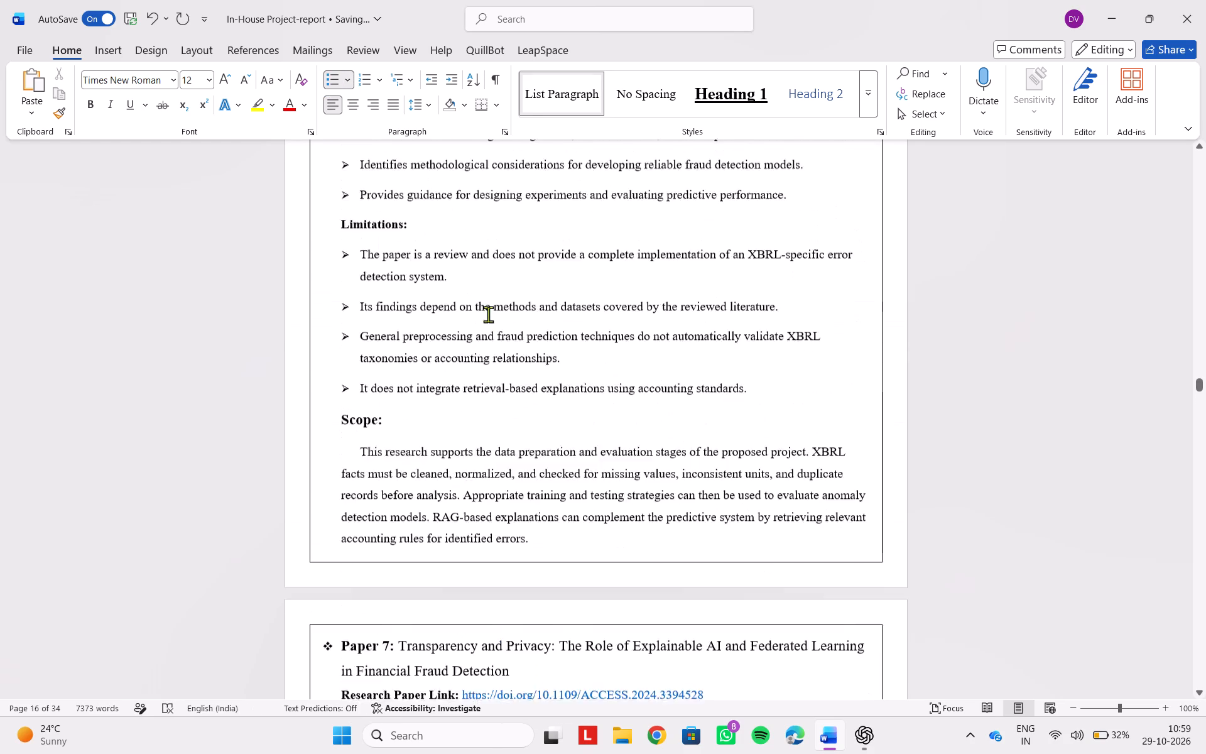
{"action": "scroll", "coordinate": [488, 314], "scroll_direction": "up", "scroll_amount": 1}
{"action": "left_click_drag", "start_coordinate": [356, 341], "coordinate": [756, 473]}
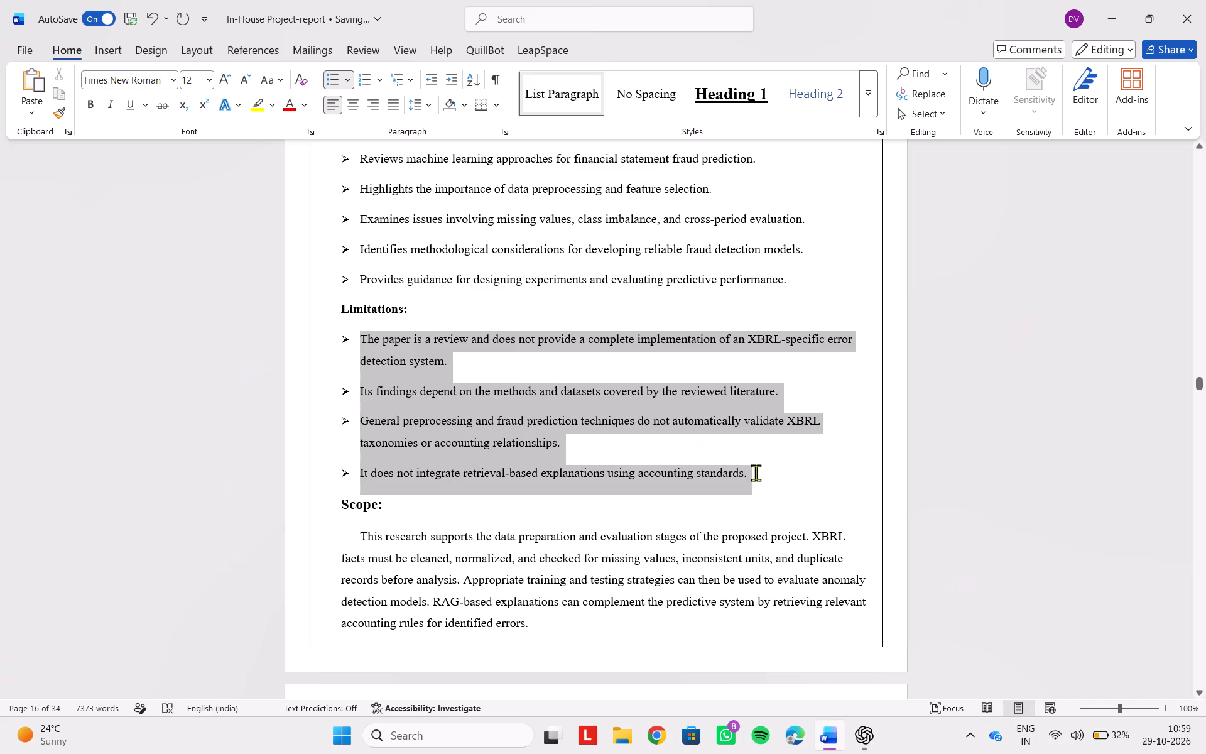
{"action": "left_click_drag", "start_coordinate": [756, 473], "coordinate": [756, 473]}
{"action": "double_click", "coordinate": [331, 75]}
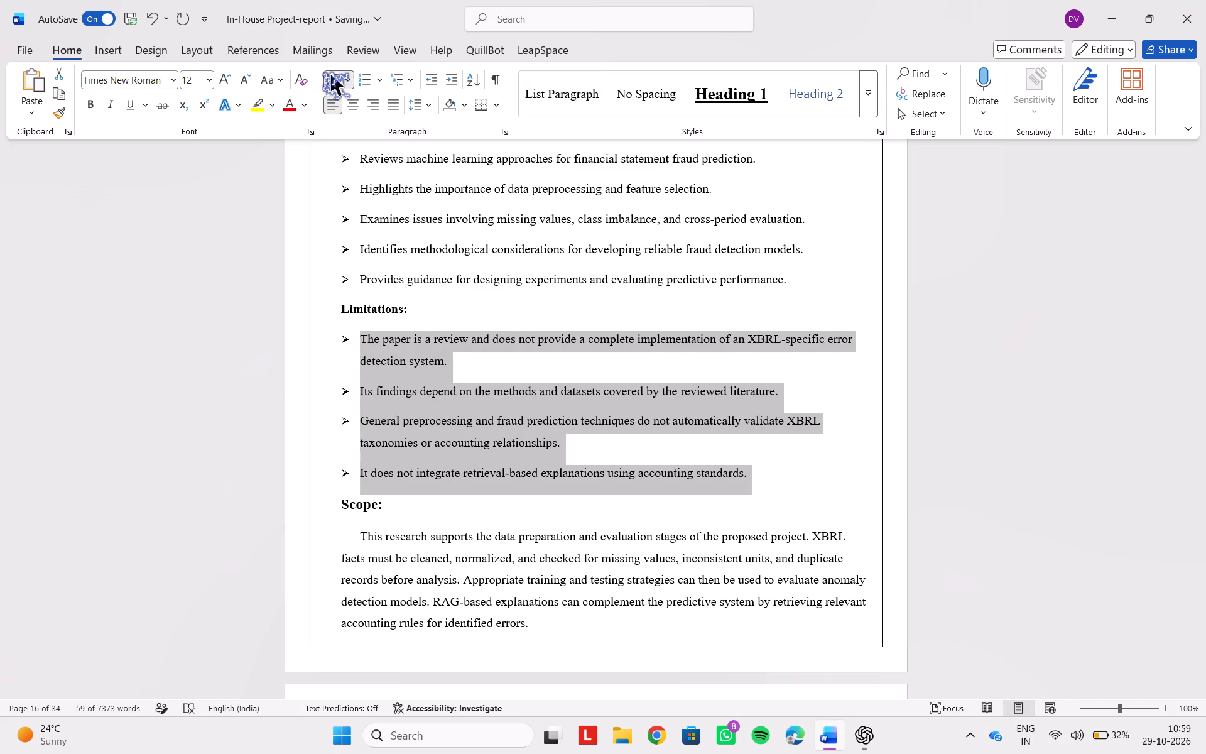
{"action": "left_click", "coordinate": [433, 311]}
Reapply the arrow bullets to Paper 6's Accomplishments list to remove the extra spacing between items.
{"action": "scroll", "coordinate": [433, 311], "scroll_direction": "up", "scroll_amount": 1}
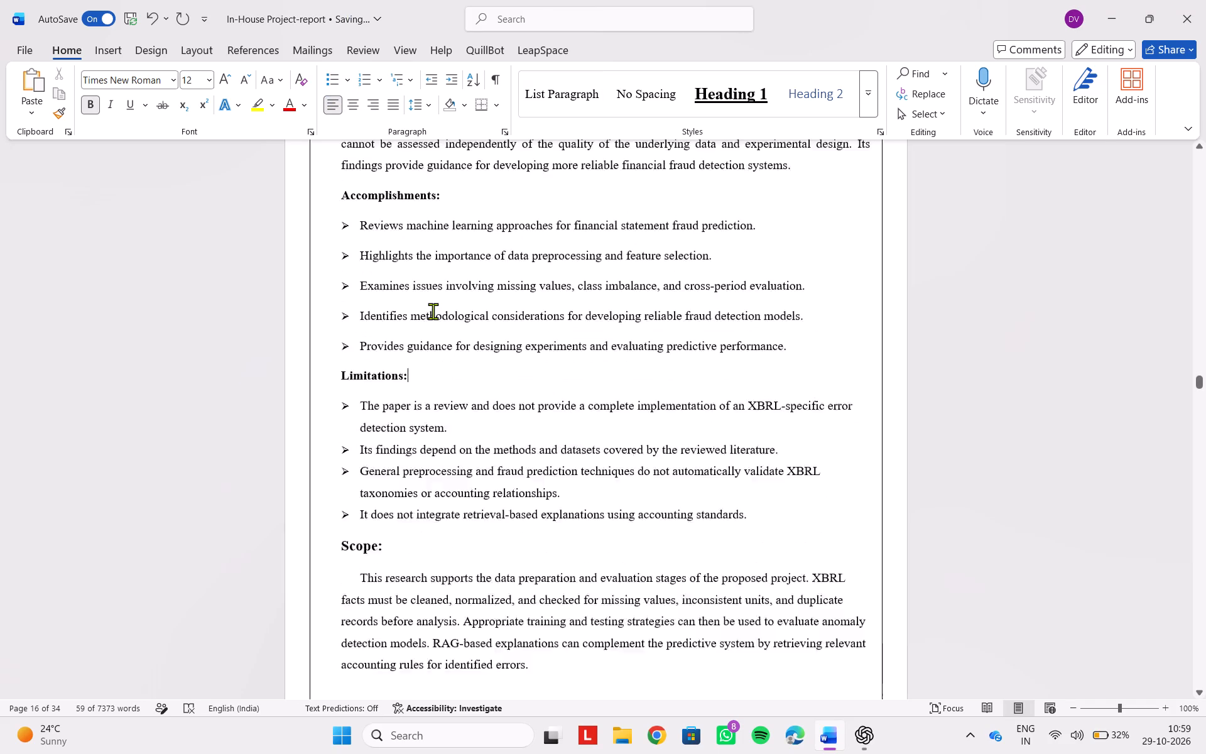
{"action": "scroll", "coordinate": [433, 311], "scroll_direction": "up", "scroll_amount": 1}
{"action": "left_click_drag", "start_coordinate": [363, 384], "coordinate": [776, 494]}
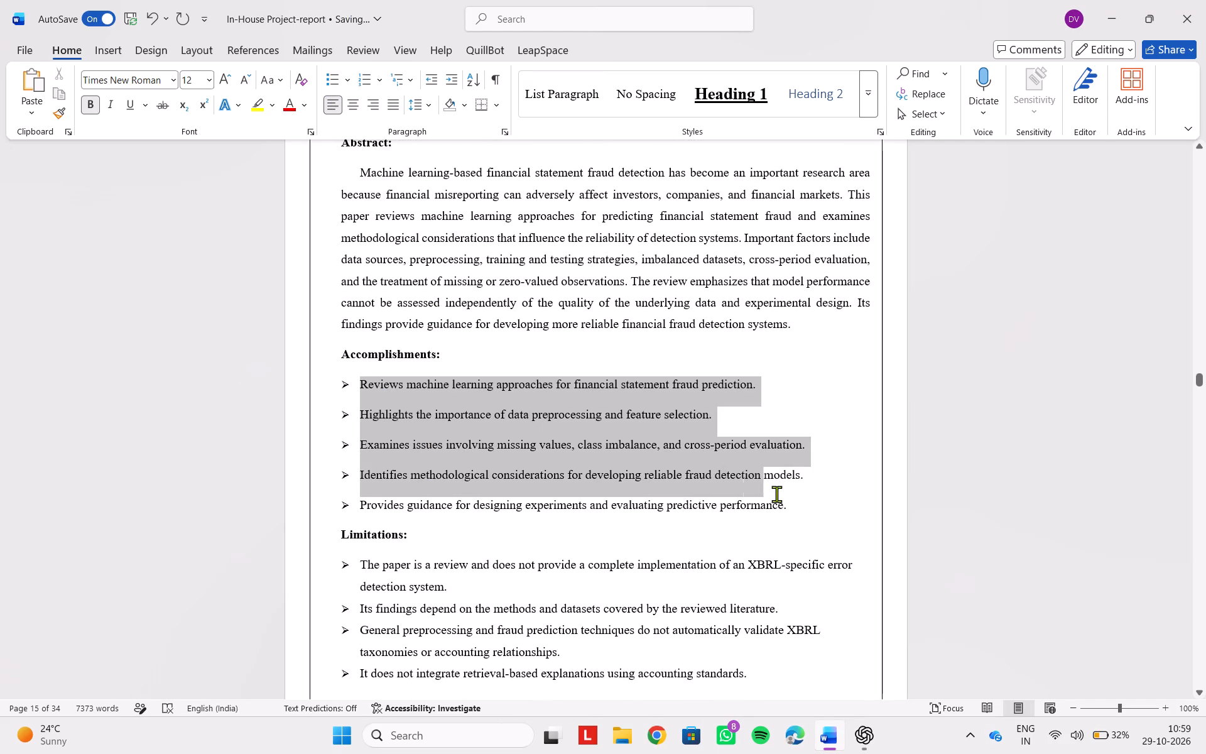
{"action": "left_click_drag", "start_coordinate": [776, 494], "coordinate": [786, 501]}
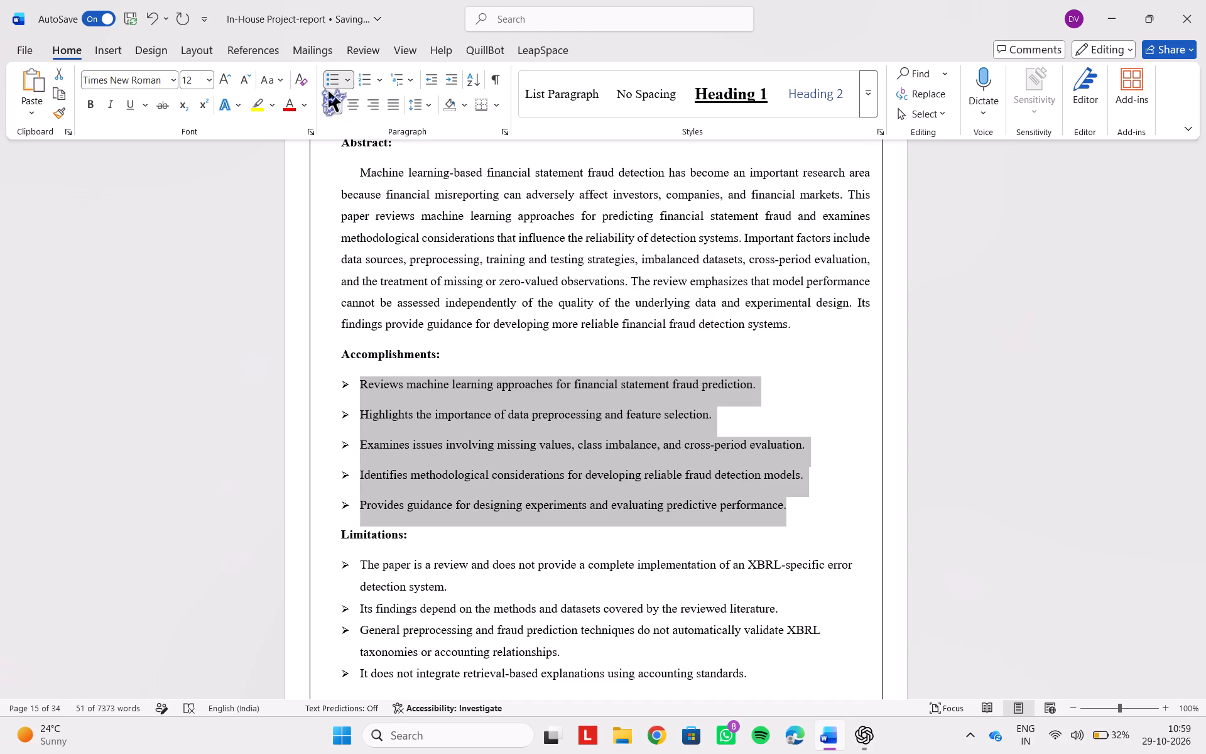
{"action": "double_click", "coordinate": [333, 73]}
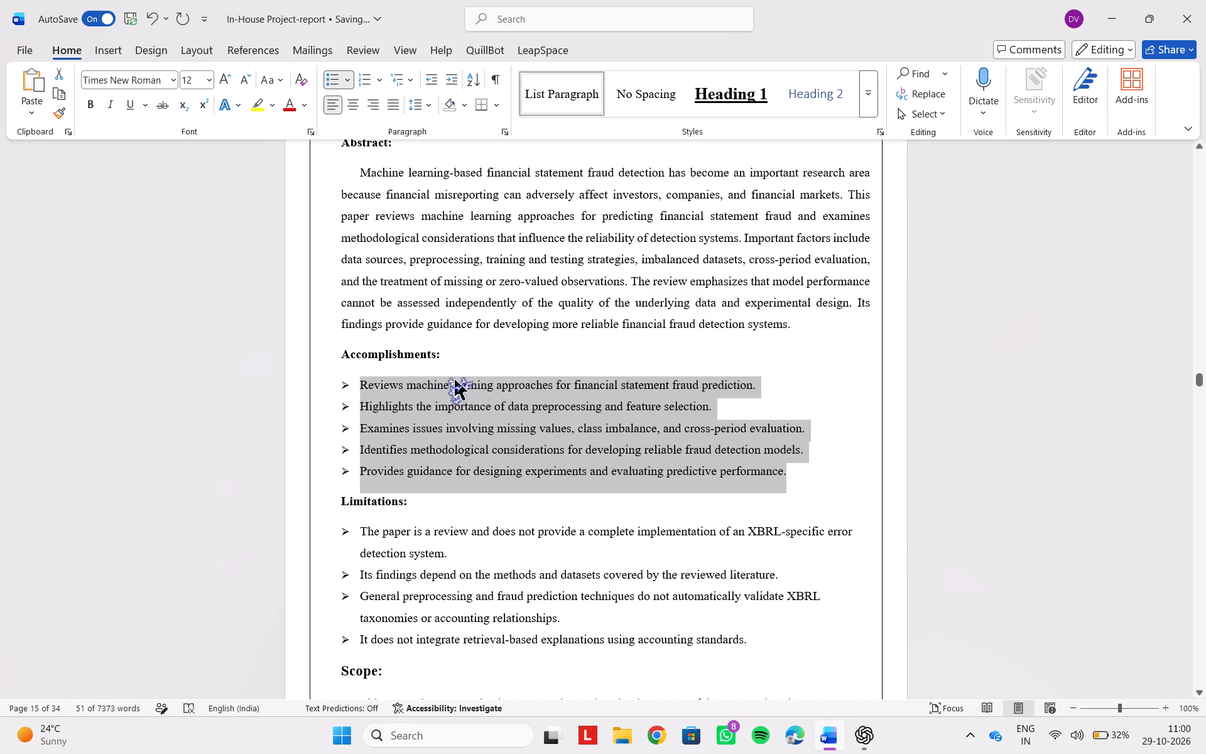
{"action": "left_click", "coordinate": [455, 380]}
Left-align Paper 5's Scope paragraph, keeping its first-line indent.
{"action": "scroll", "coordinate": [455, 380], "scroll_direction": "up", "scroll_amount": 1}
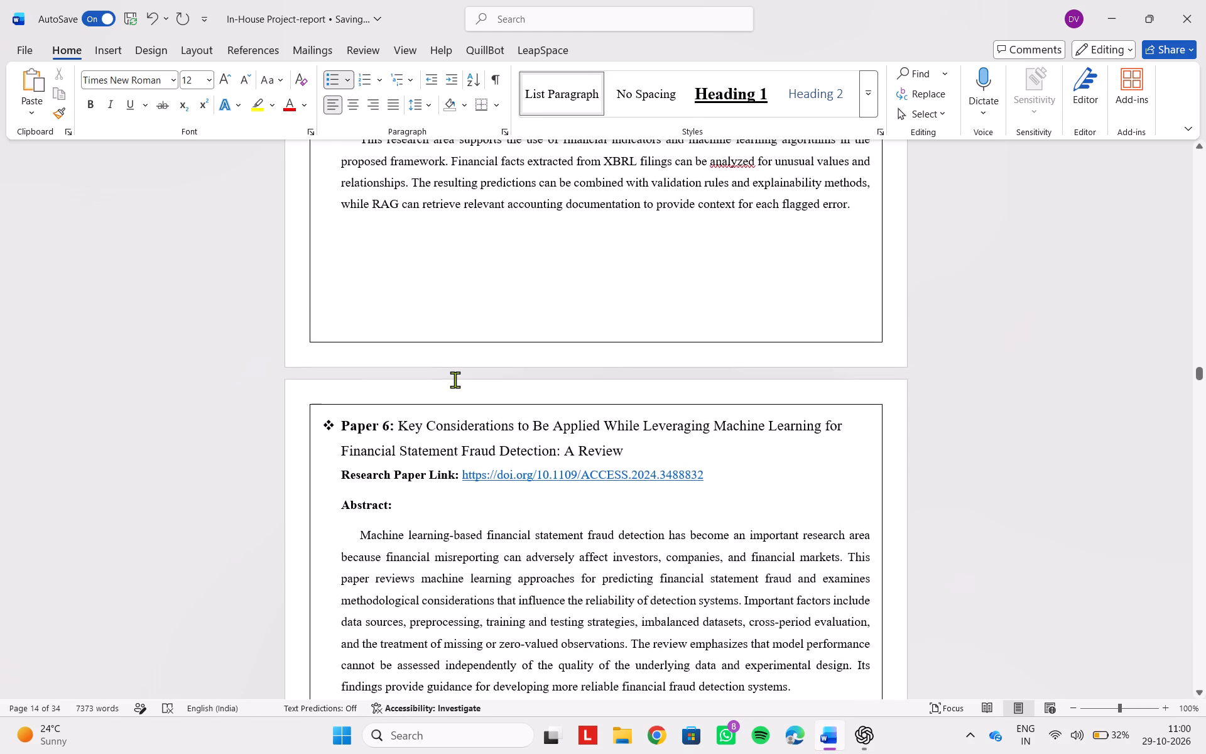
{"action": "scroll", "coordinate": [455, 380], "scroll_direction": "up", "scroll_amount": 1}
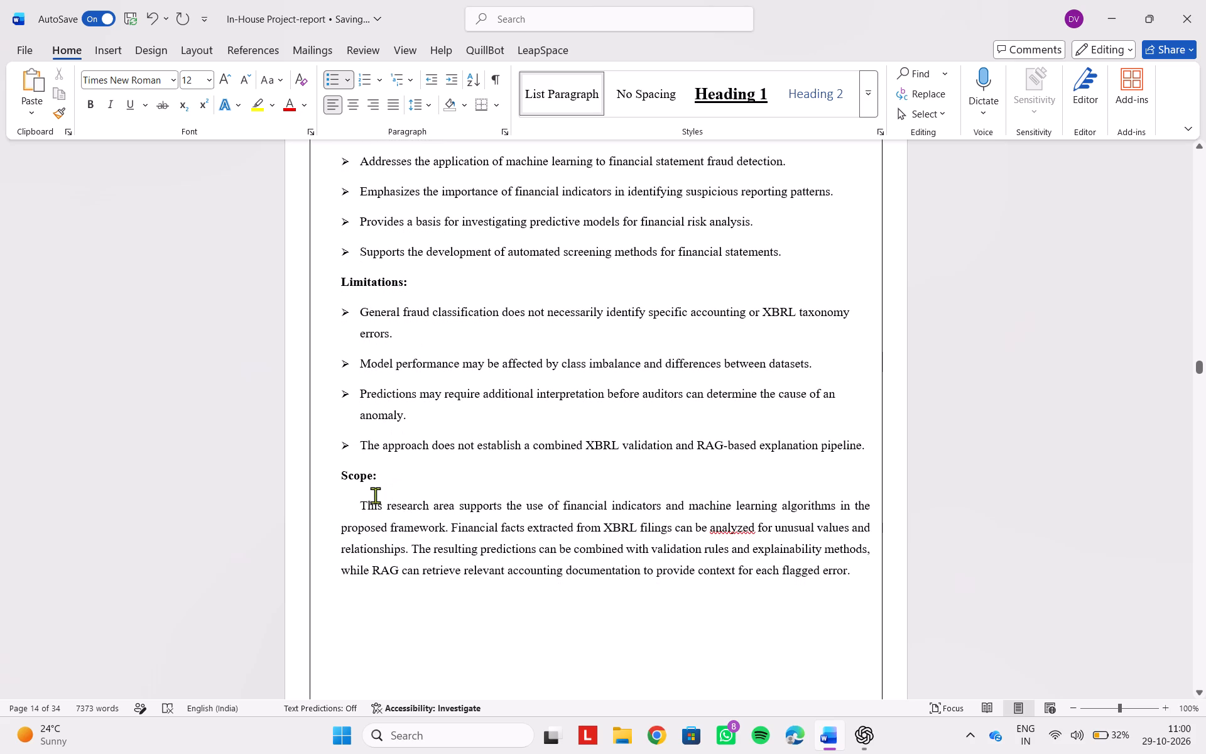
{"action": "left_click_drag", "start_coordinate": [352, 510], "coordinate": [840, 586]}
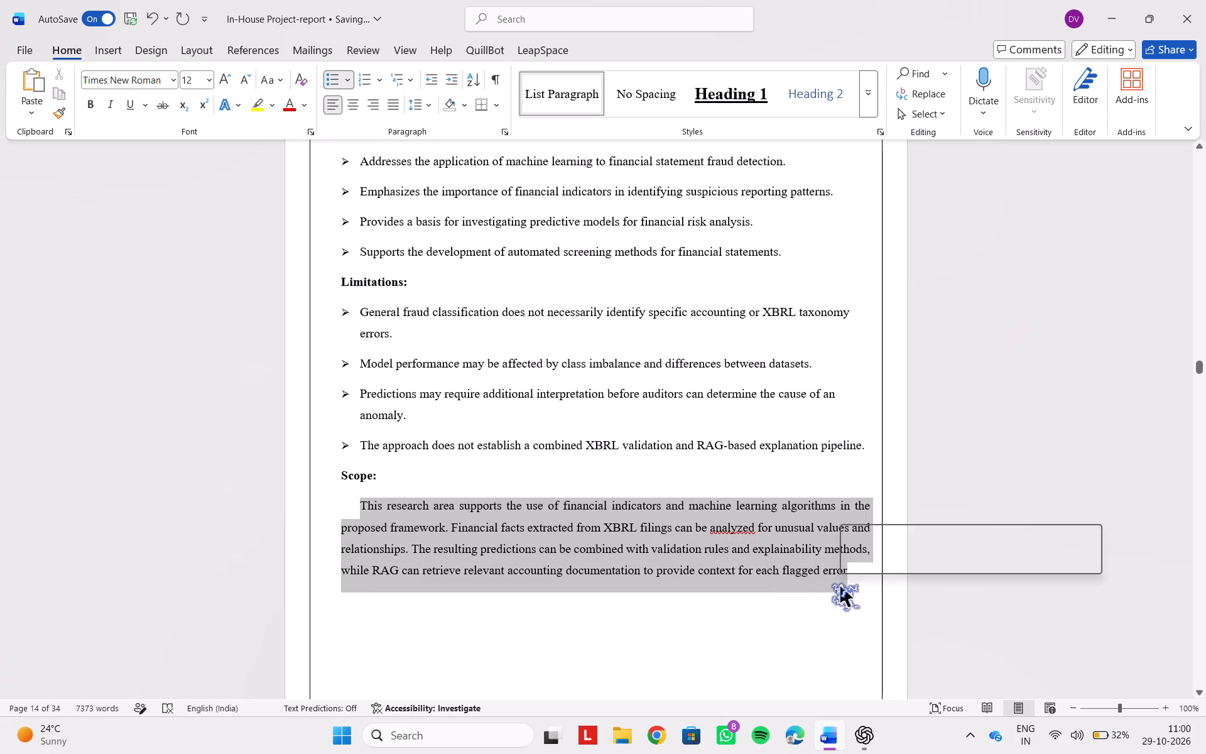
{"action": "left_click", "coordinate": [334, 114]}
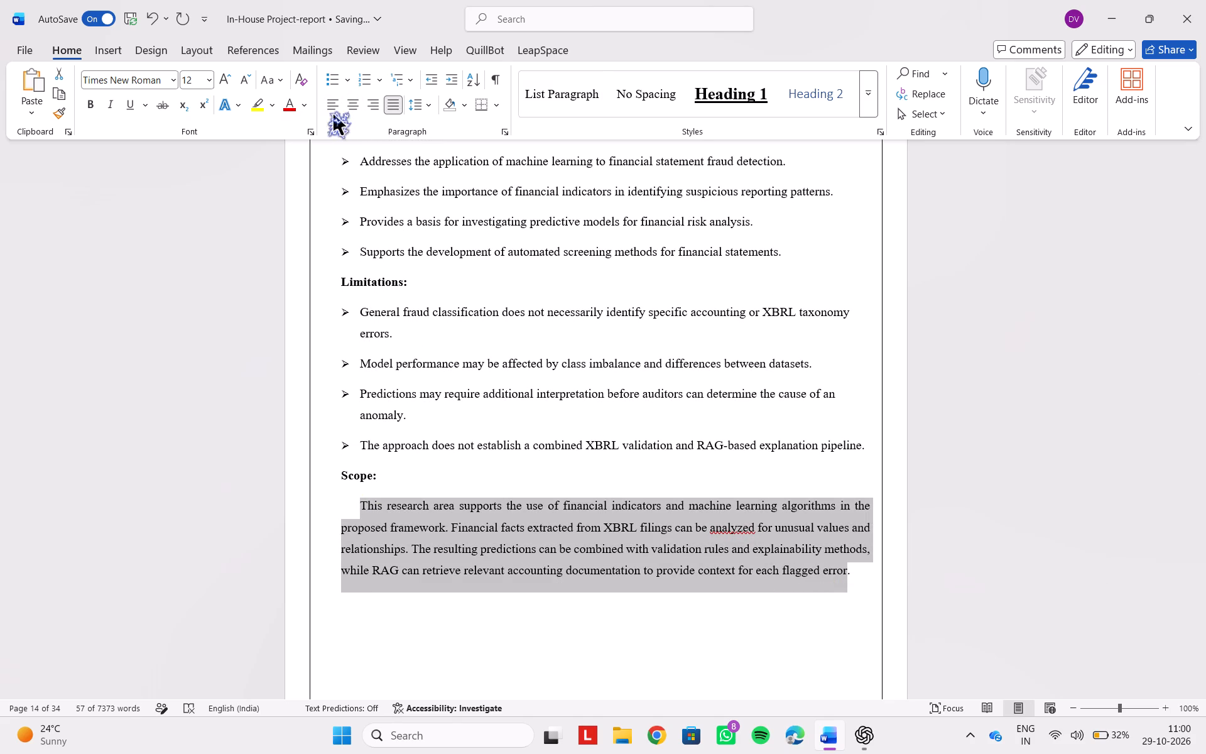
{"action": "left_click", "coordinate": [333, 112]}
{"action": "left_click", "coordinate": [530, 631]}
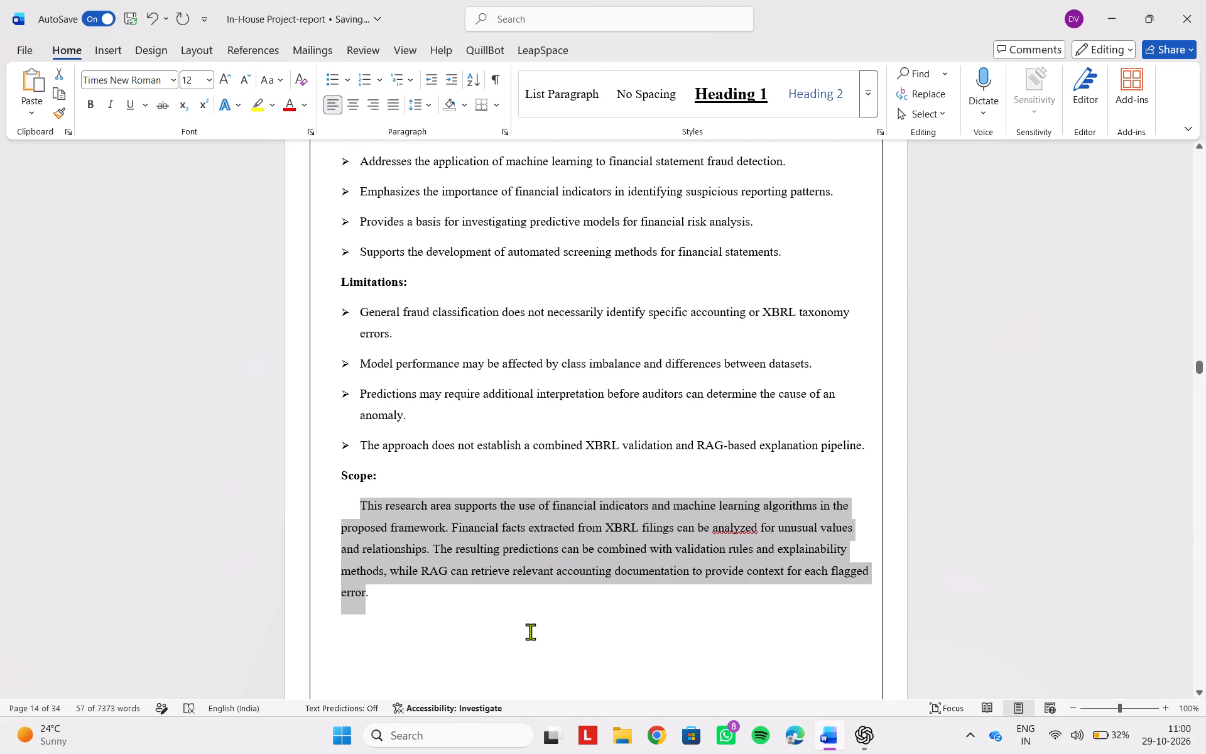
Reapply the arrow bullets to Paper 5's Accomplishments list to remove the extra spacing between items.
{"action": "scroll", "coordinate": [530, 631], "scroll_direction": "up", "scroll_amount": 1}
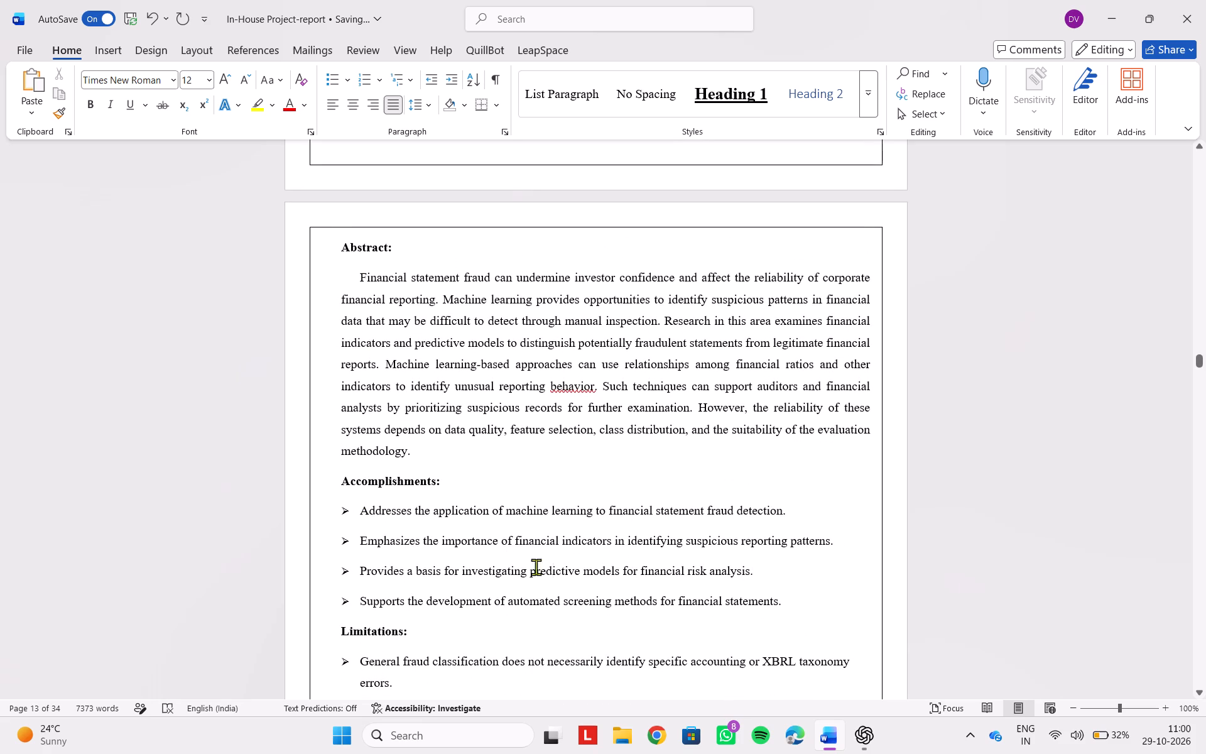
{"action": "left_click_drag", "start_coordinate": [787, 598], "coordinate": [350, 513]}
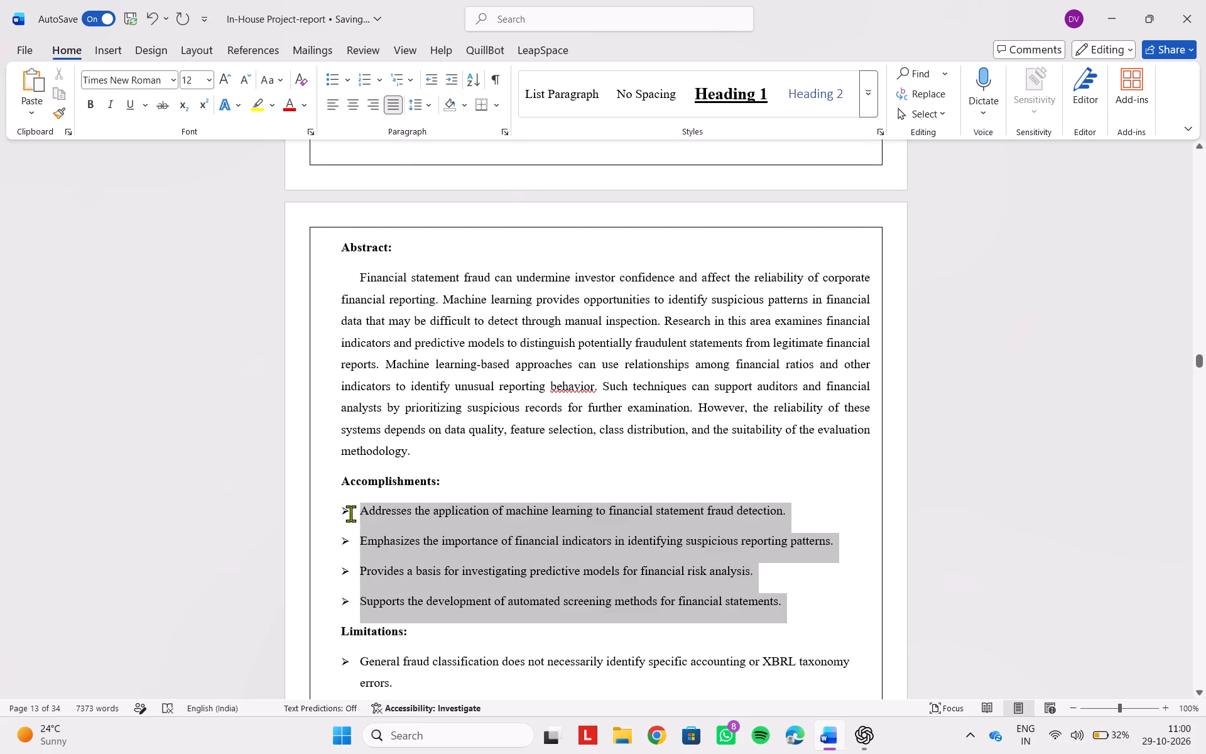
{"action": "double_click", "coordinate": [332, 80]}
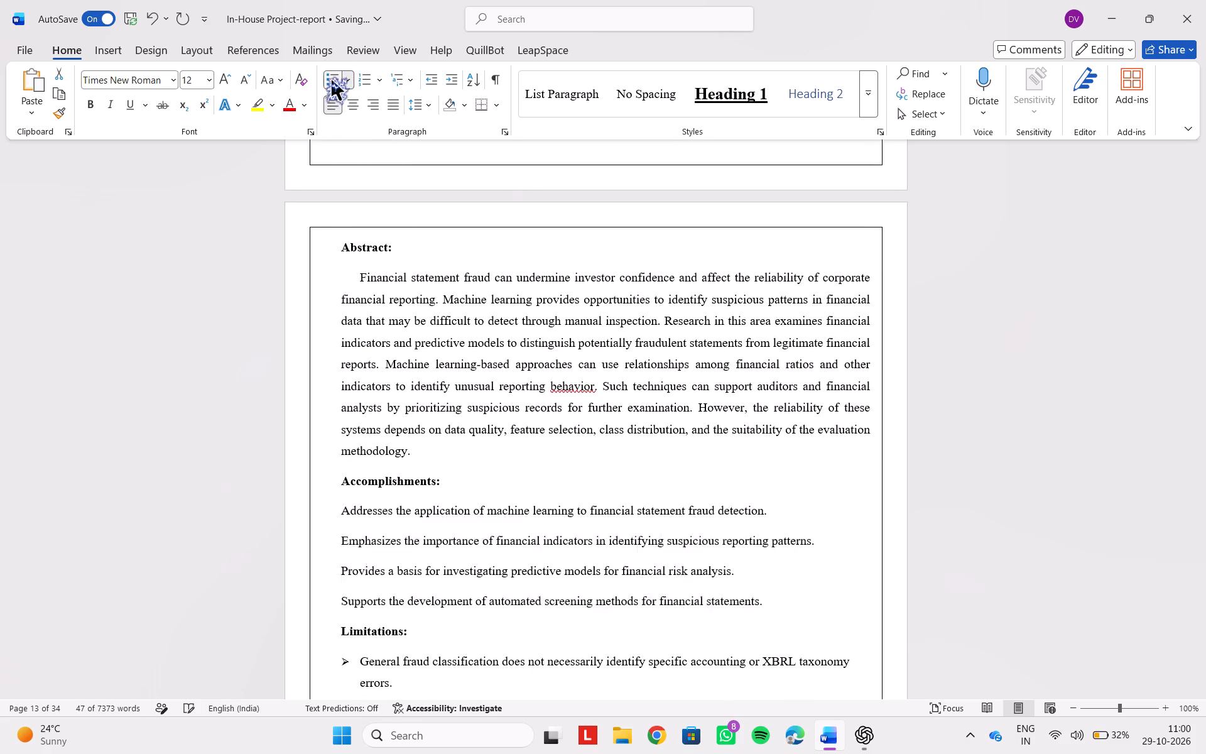
{"action": "left_click", "coordinate": [475, 653]}
Reapply the arrow bullets to Paper 5's Limitations list to remove the extra spacing between items.
{"action": "scroll", "coordinate": [475, 653], "scroll_direction": "down", "scroll_amount": 1}
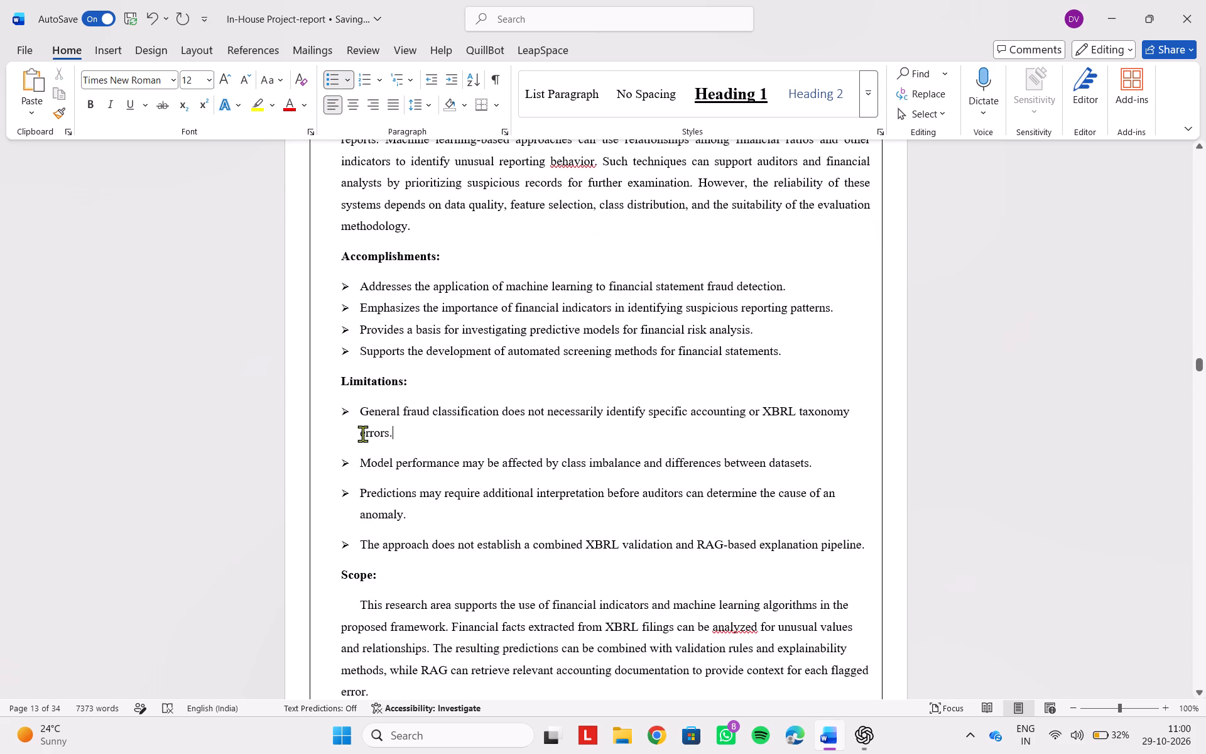
{"action": "left_click_drag", "start_coordinate": [357, 413], "coordinate": [876, 548]}
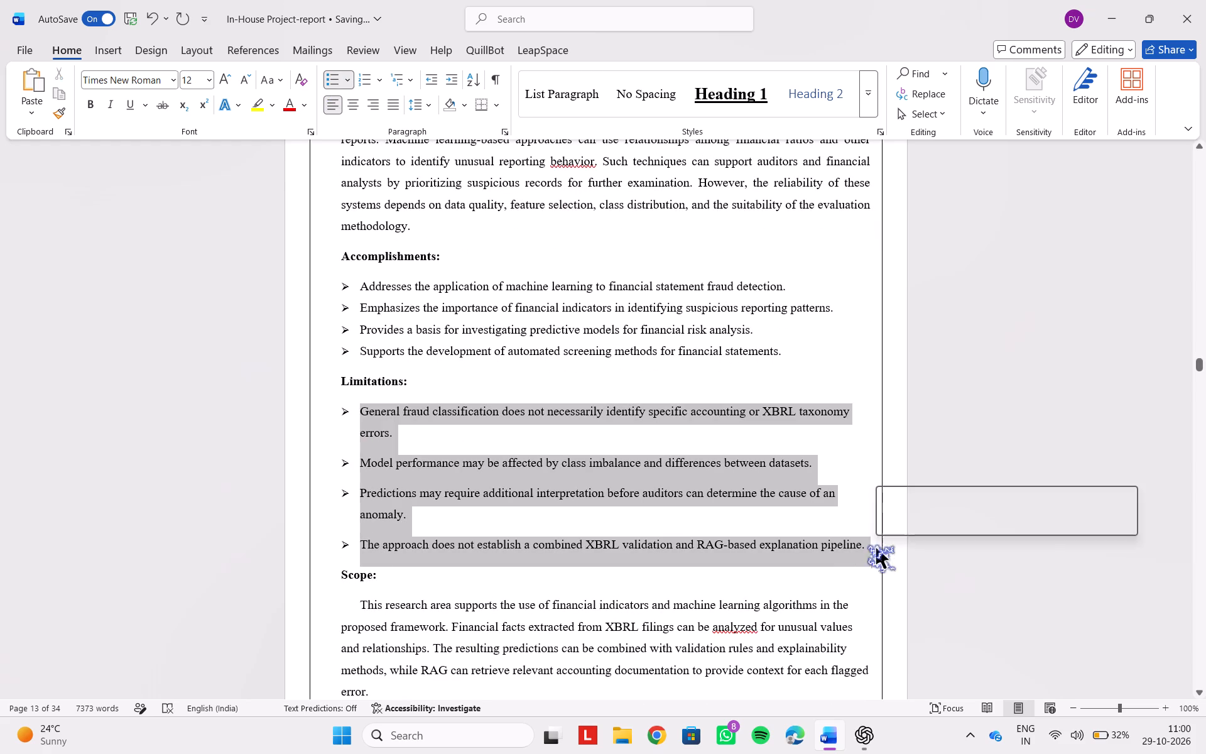
{"action": "triple_click", "coordinate": [326, 71]}
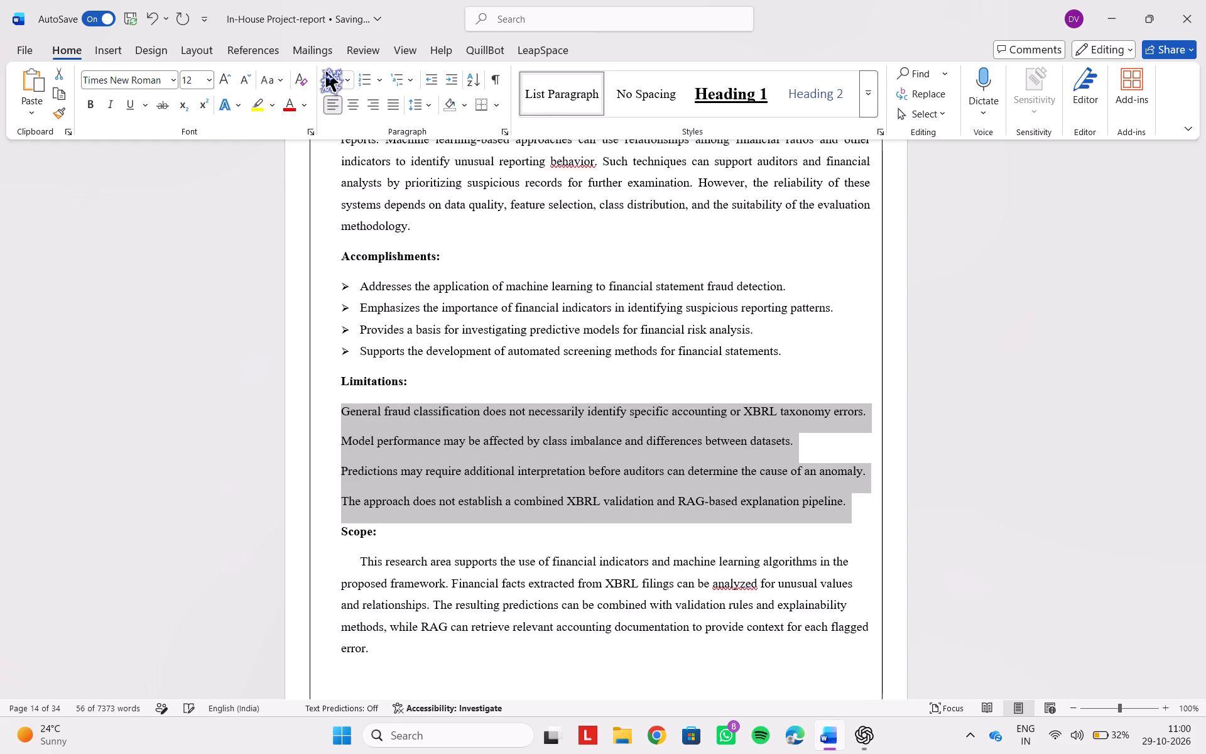
{"action": "left_click", "coordinate": [326, 71]}
{"action": "left_click", "coordinate": [596, 417]}
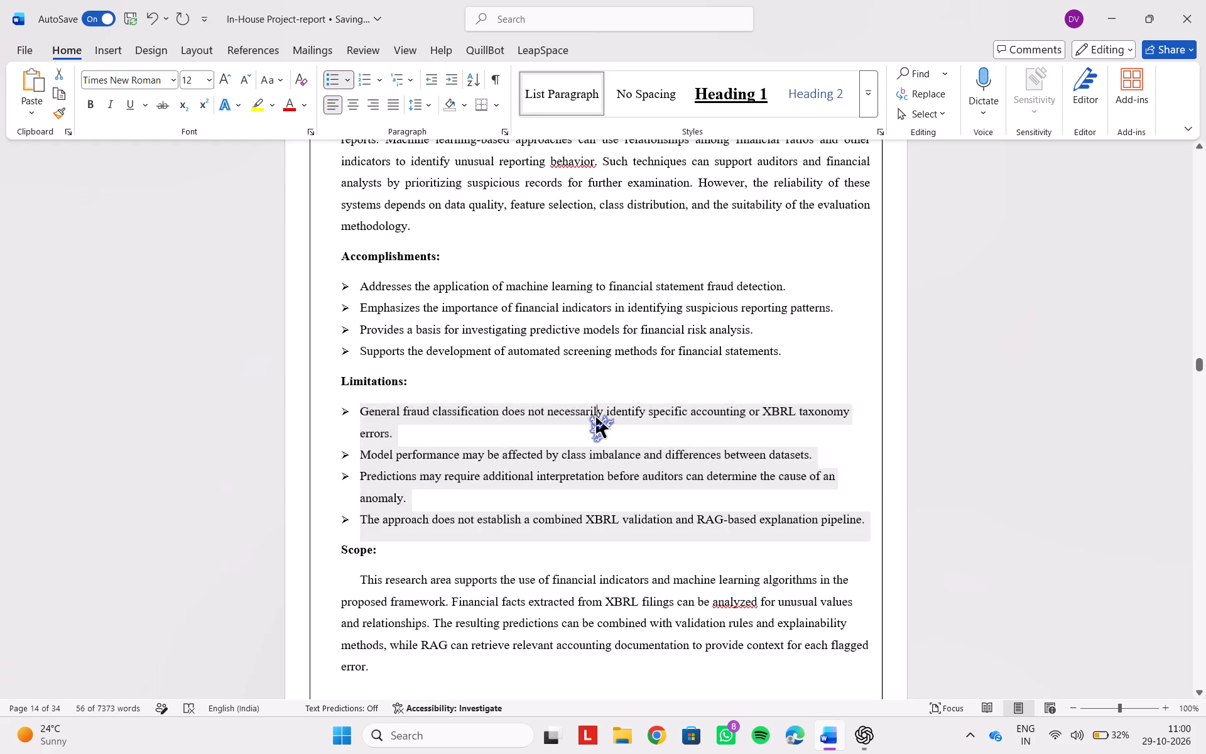
Reapply the arrow bullets to Paper 4's Limitations list to remove the extra spacing between items.
{"action": "scroll", "coordinate": [596, 417], "scroll_direction": "up", "scroll_amount": 2}
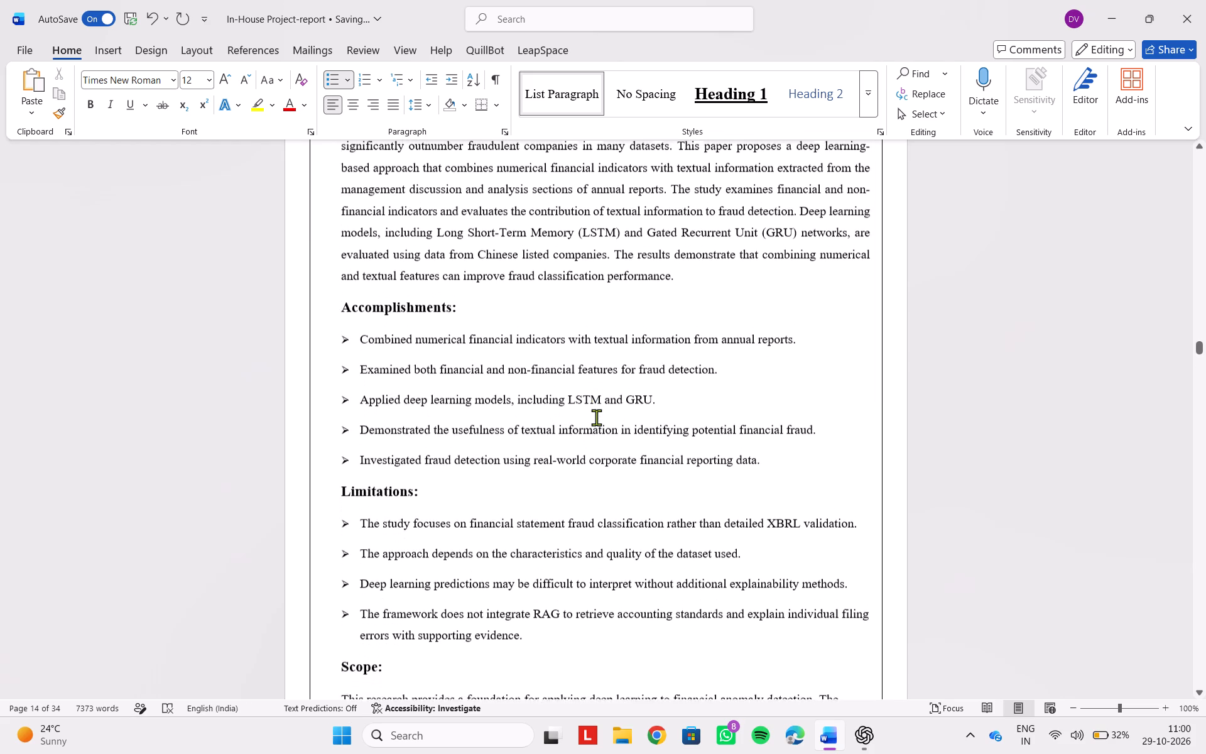
{"action": "left_click_drag", "start_coordinate": [353, 514], "coordinate": [620, 629]}
{"action": "double_click", "coordinate": [333, 78]}
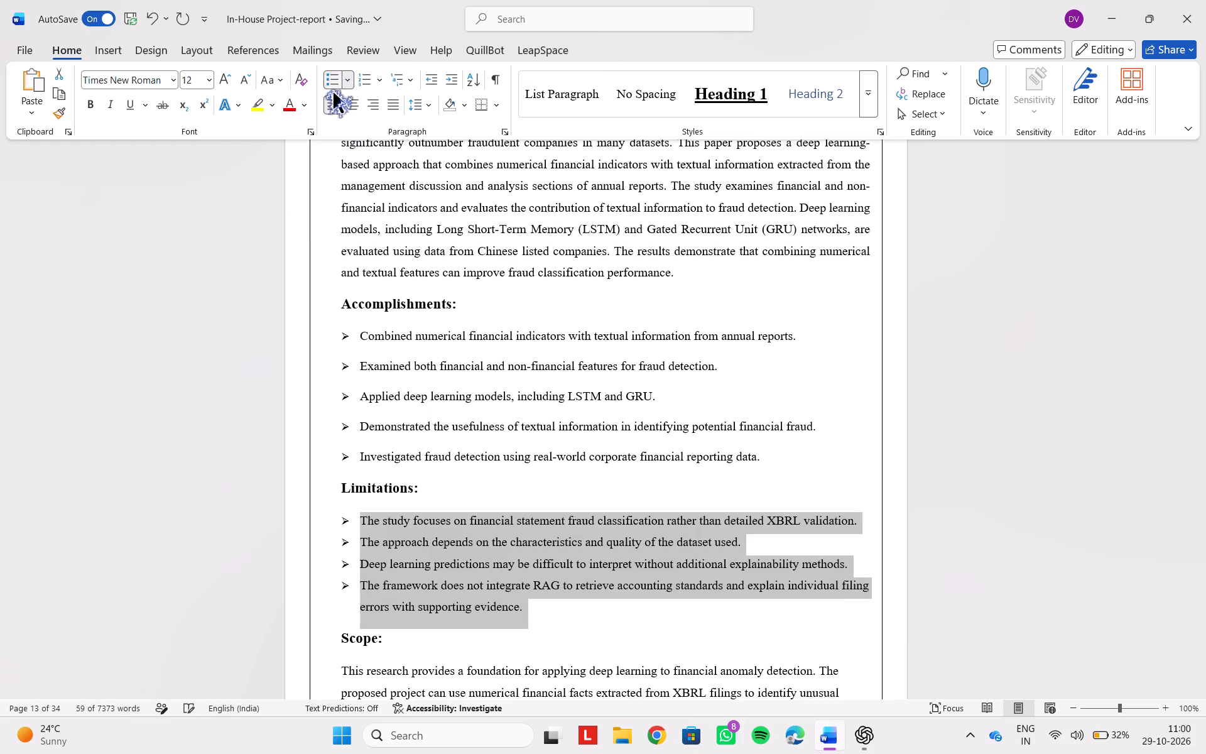
Reapply the arrow bullets to Paper 4's Accomplishments list to remove the extra spacing between items.
{"action": "left_click_drag", "start_coordinate": [362, 332], "coordinate": [781, 467]}
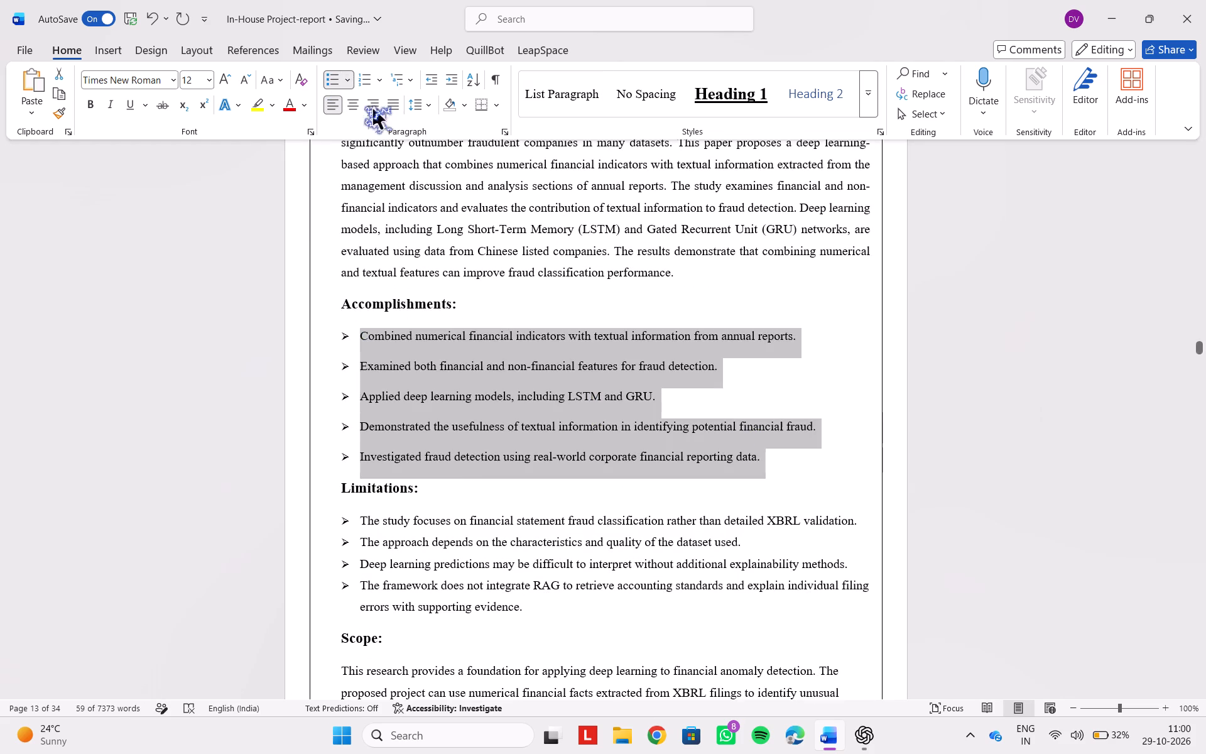
{"action": "double_click", "coordinate": [330, 82]}
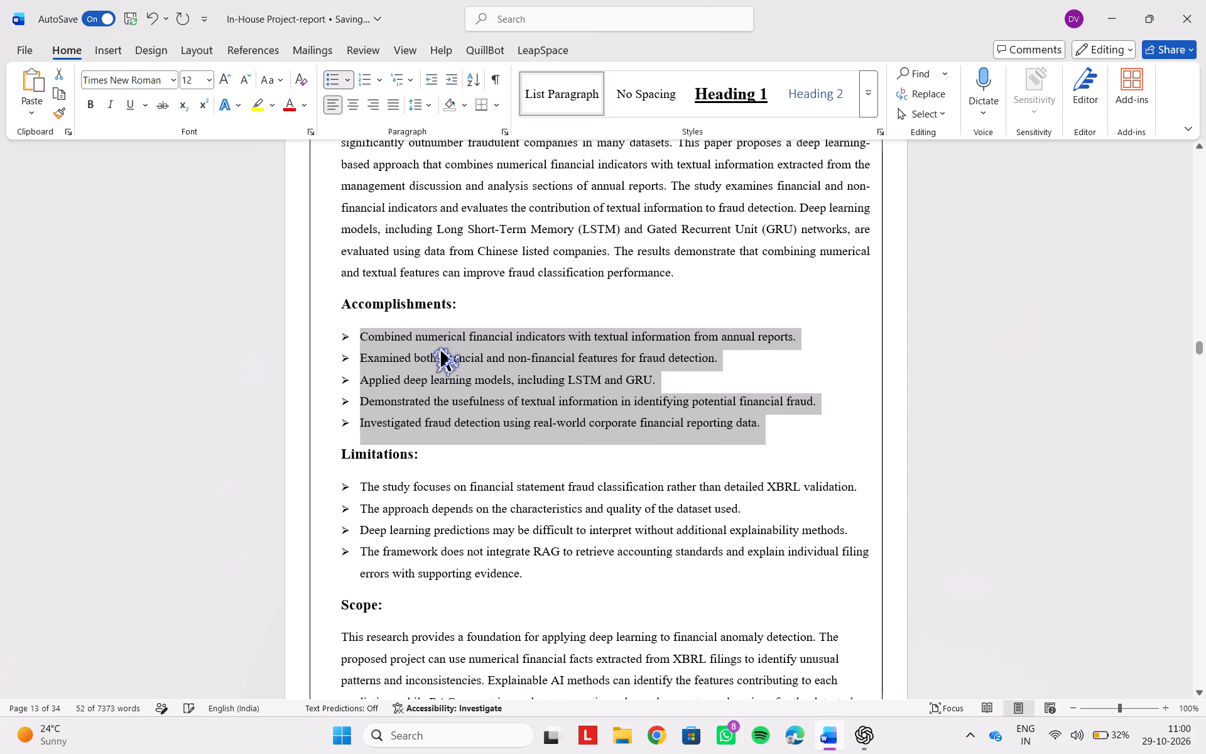
{"action": "left_click", "coordinate": [441, 351]}
Indent the first line of Paper 4's Abstract paragraph, which begins with "Financial statement fraud affects".
{"action": "scroll", "coordinate": [441, 351], "scroll_direction": "up", "scroll_amount": 1}
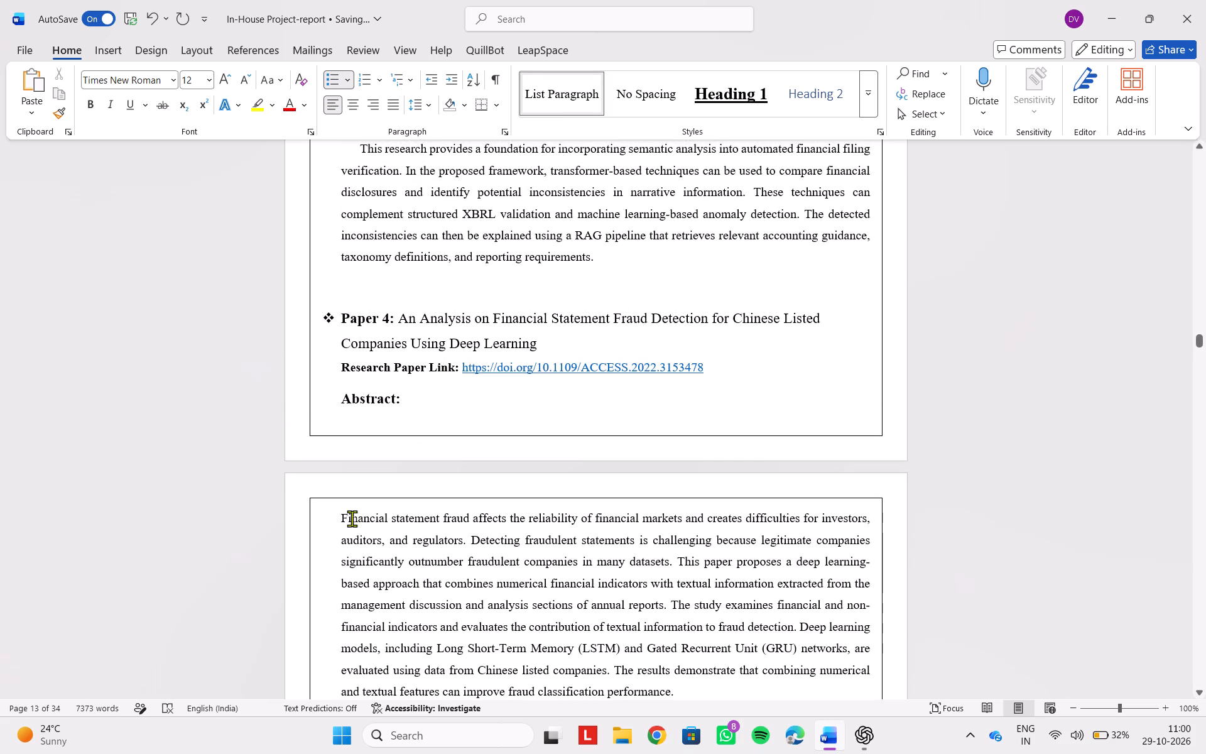
{"action": "left_click", "coordinate": [340, 517]}
{"action": "key", "text": "Tab"}
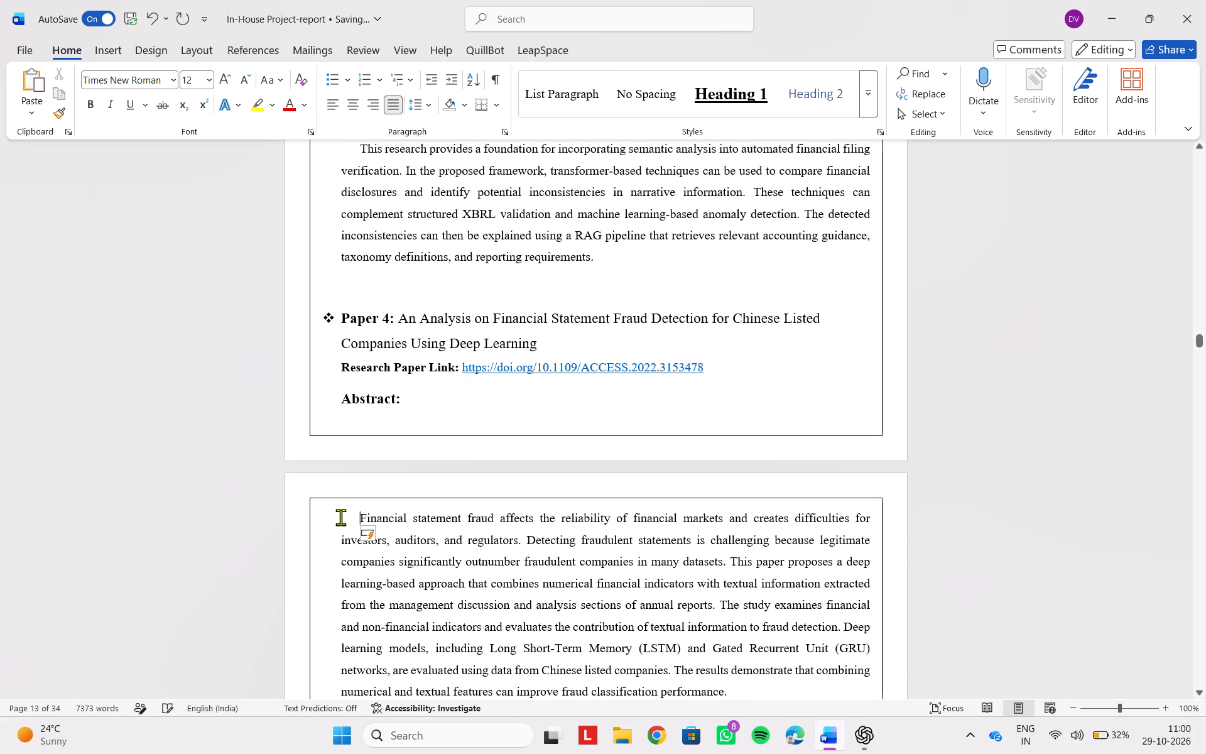
Reapply the arrow bullets to Paper 3's Limitations list to remove the extra spacing between items.
{"action": "scroll", "coordinate": [369, 271], "scroll_direction": "up", "scroll_amount": 1}
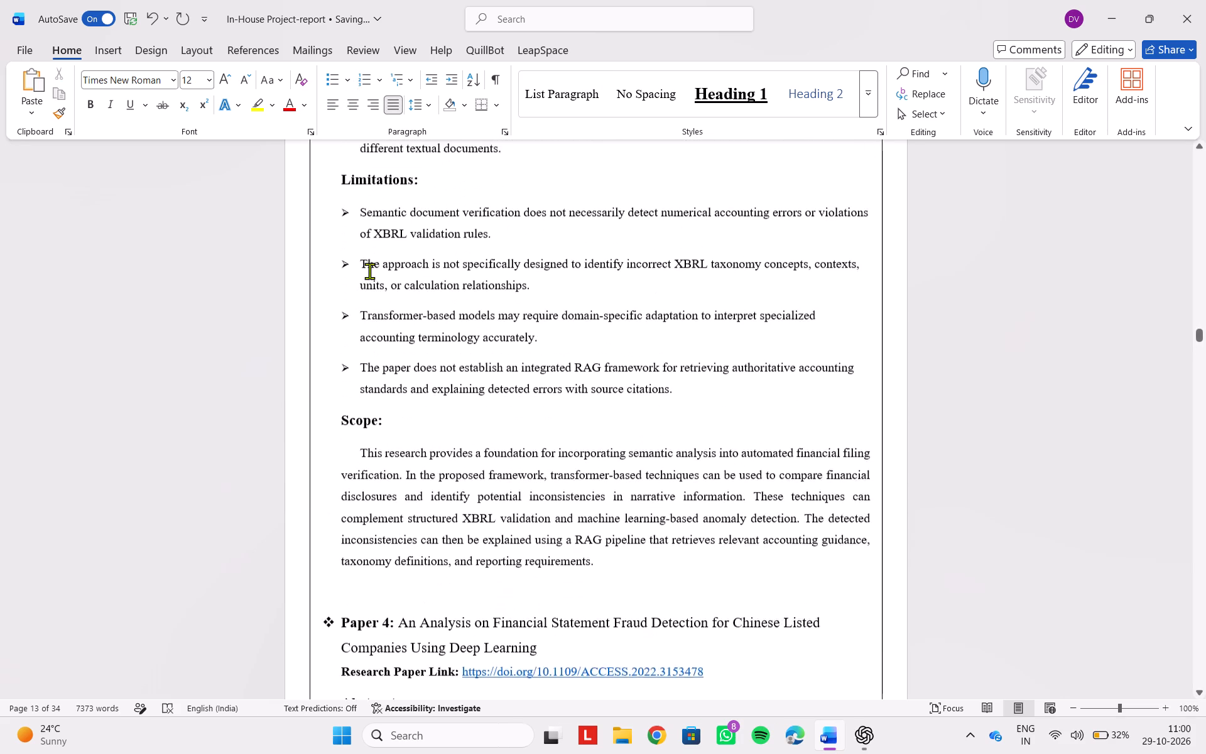
{"action": "scroll", "coordinate": [369, 271], "scroll_direction": "up", "scroll_amount": 1}
{"action": "left_click_drag", "start_coordinate": [357, 240], "coordinate": [692, 415]}
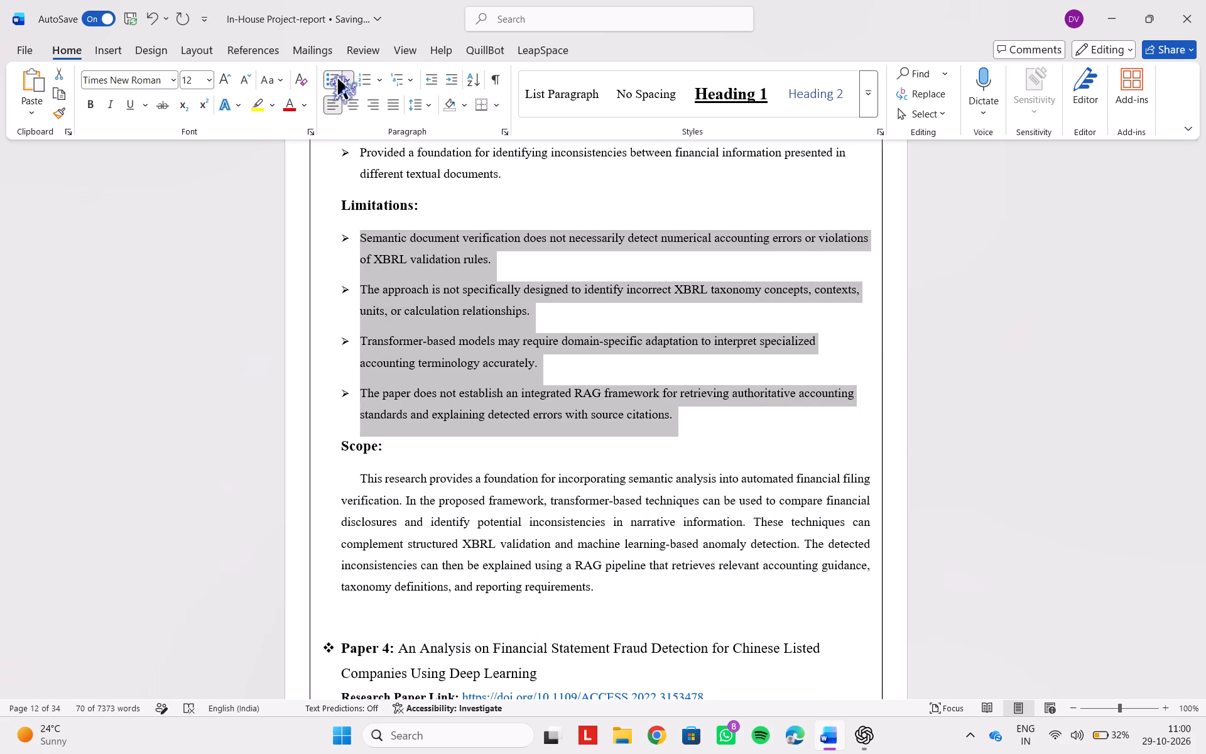
{"action": "double_click", "coordinate": [330, 79]}
{"action": "left_click", "coordinate": [433, 292]}
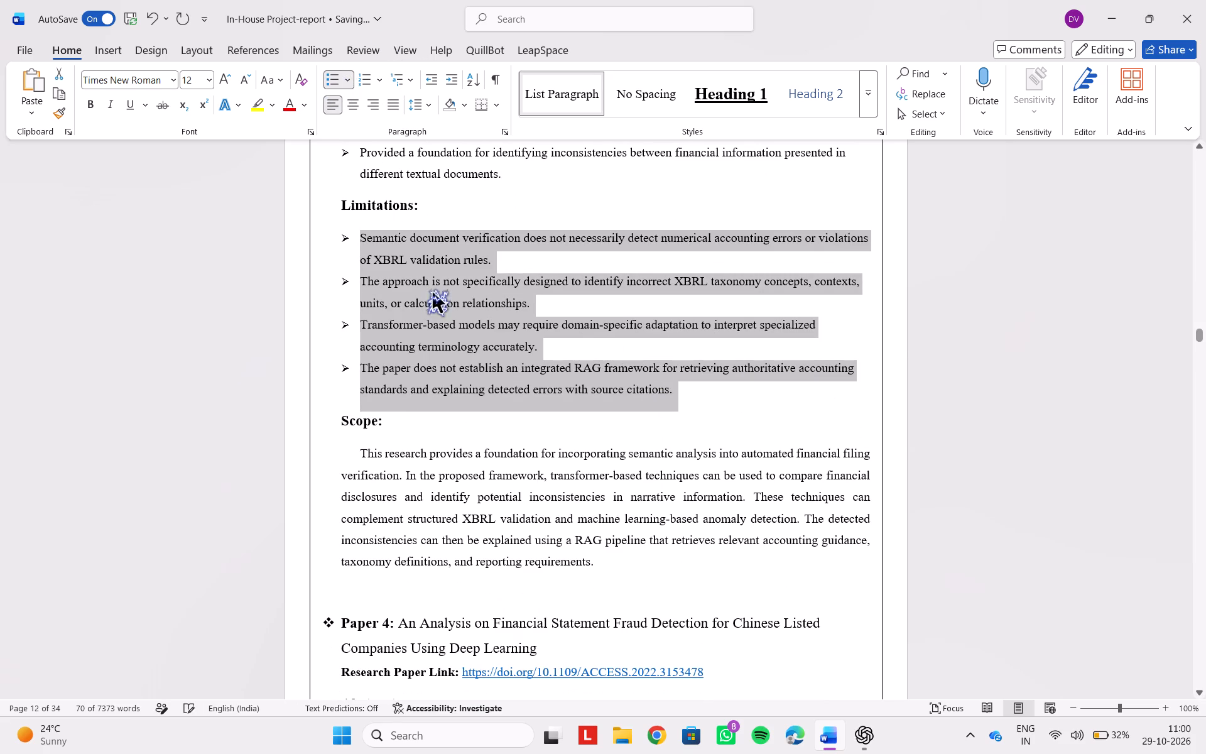
Reapply the arrow bullets to Paper 3's Accomplishments list to remove the extra spacing between items.
{"action": "scroll", "coordinate": [433, 292], "scroll_direction": "up", "scroll_amount": 1}
{"action": "left_click_drag", "start_coordinate": [354, 436], "coordinate": [609, 538]}
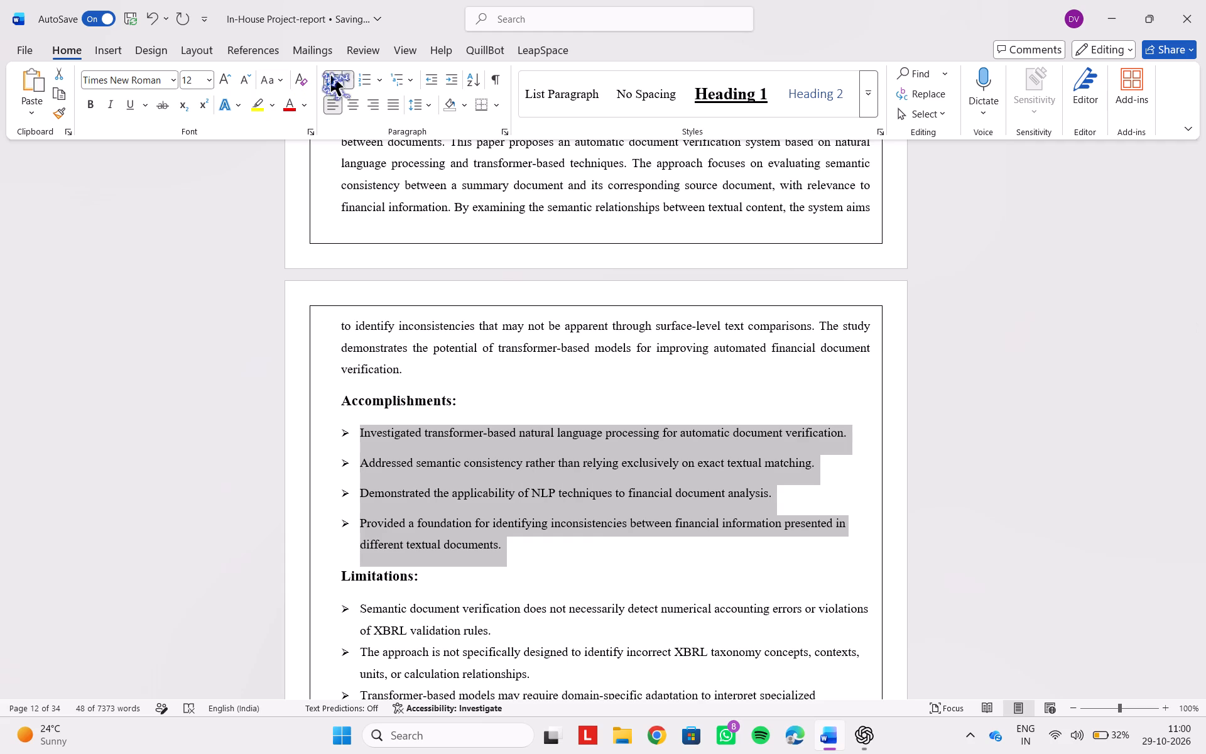
{"action": "double_click", "coordinate": [331, 75]}
{"action": "left_click", "coordinate": [478, 430]}
Reapply the arrow bullets to Paper 2's Limitations list to remove the extra spacing between items.
{"action": "scroll", "coordinate": [478, 430], "scroll_direction": "up", "scroll_amount": 1}
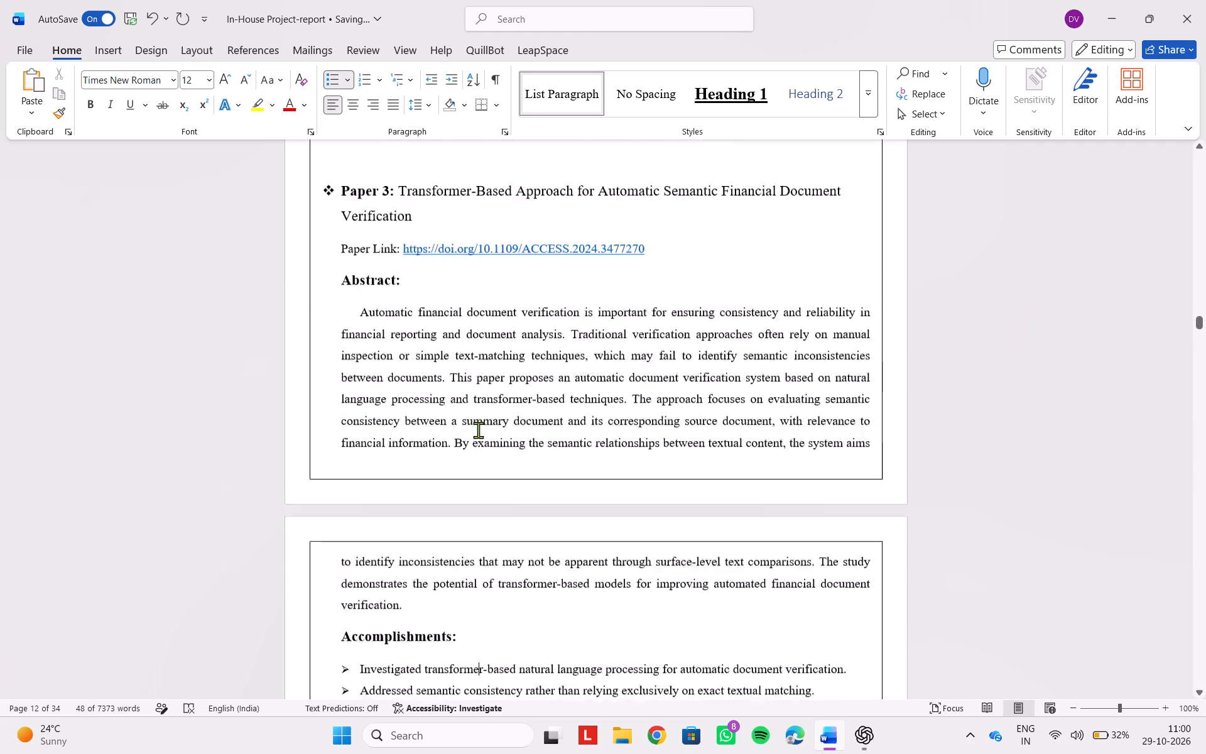
{"action": "scroll", "coordinate": [478, 430], "scroll_direction": "up", "scroll_amount": 1}
{"action": "scroll", "coordinate": [360, 402], "scroll_direction": "up", "scroll_amount": 1}
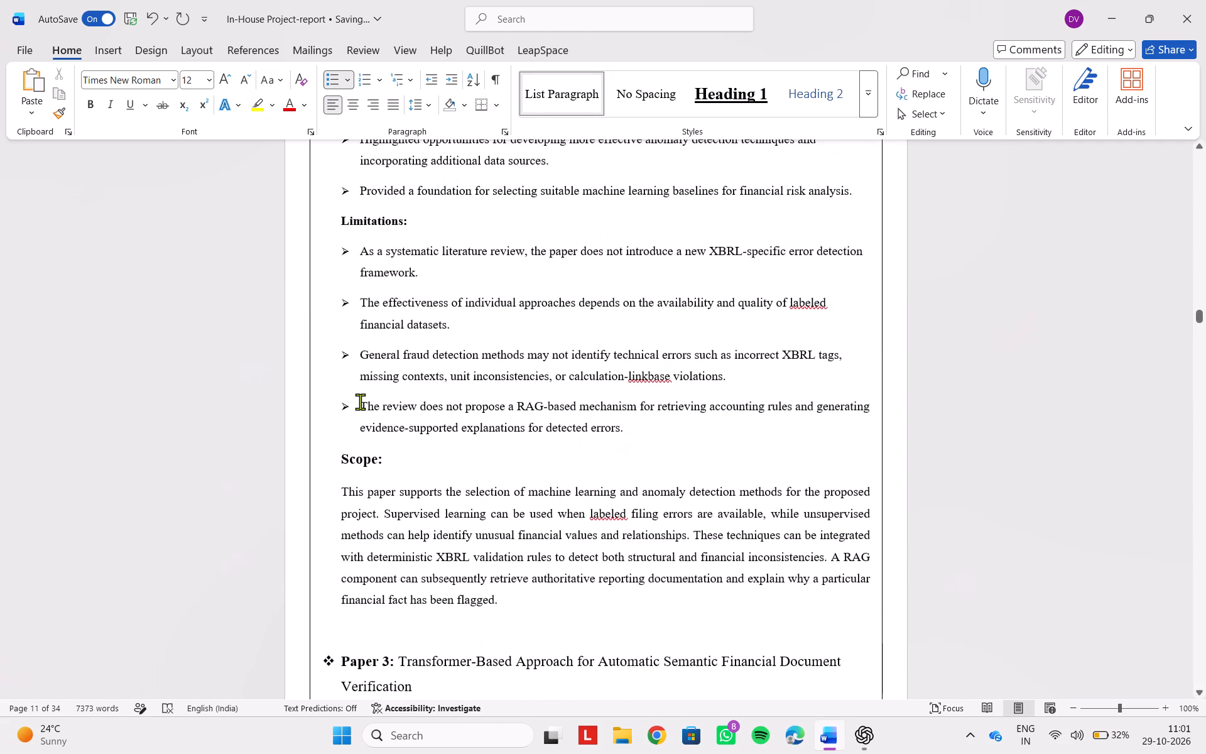
{"action": "left_click_drag", "start_coordinate": [359, 251], "coordinate": [636, 445]}
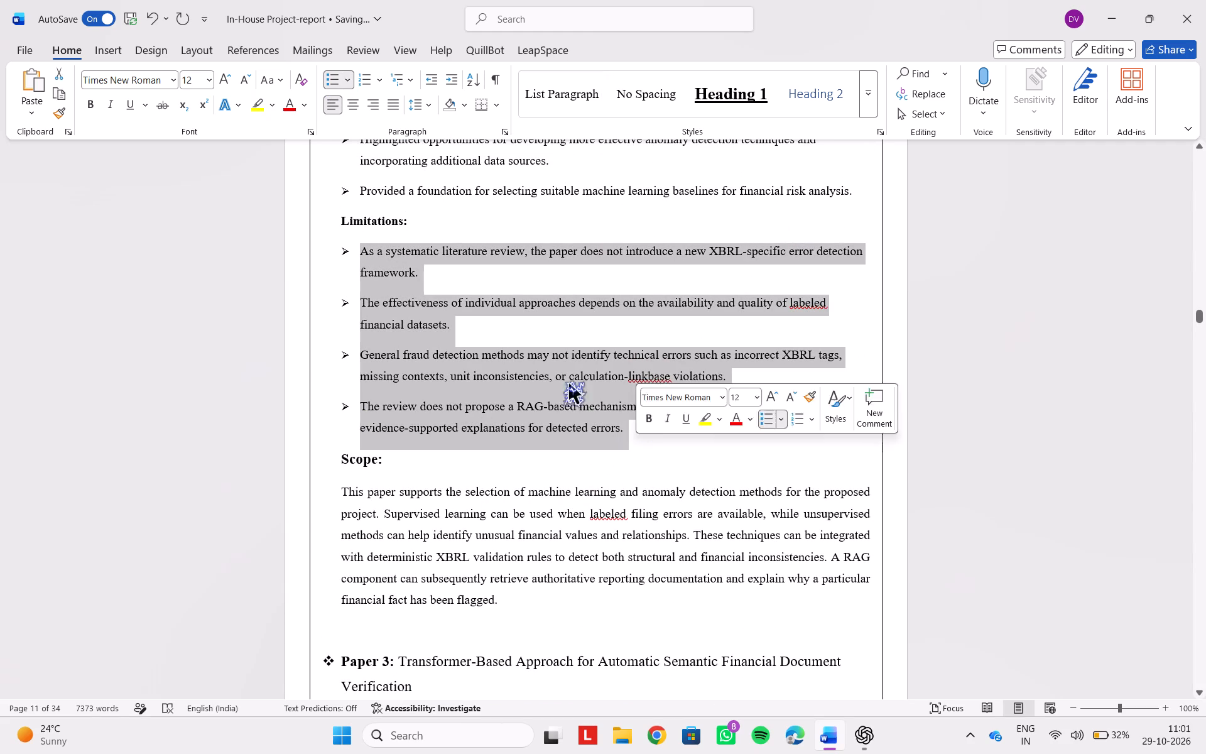
{"action": "double_click", "coordinate": [329, 82]}
{"action": "left_click", "coordinate": [388, 287]}
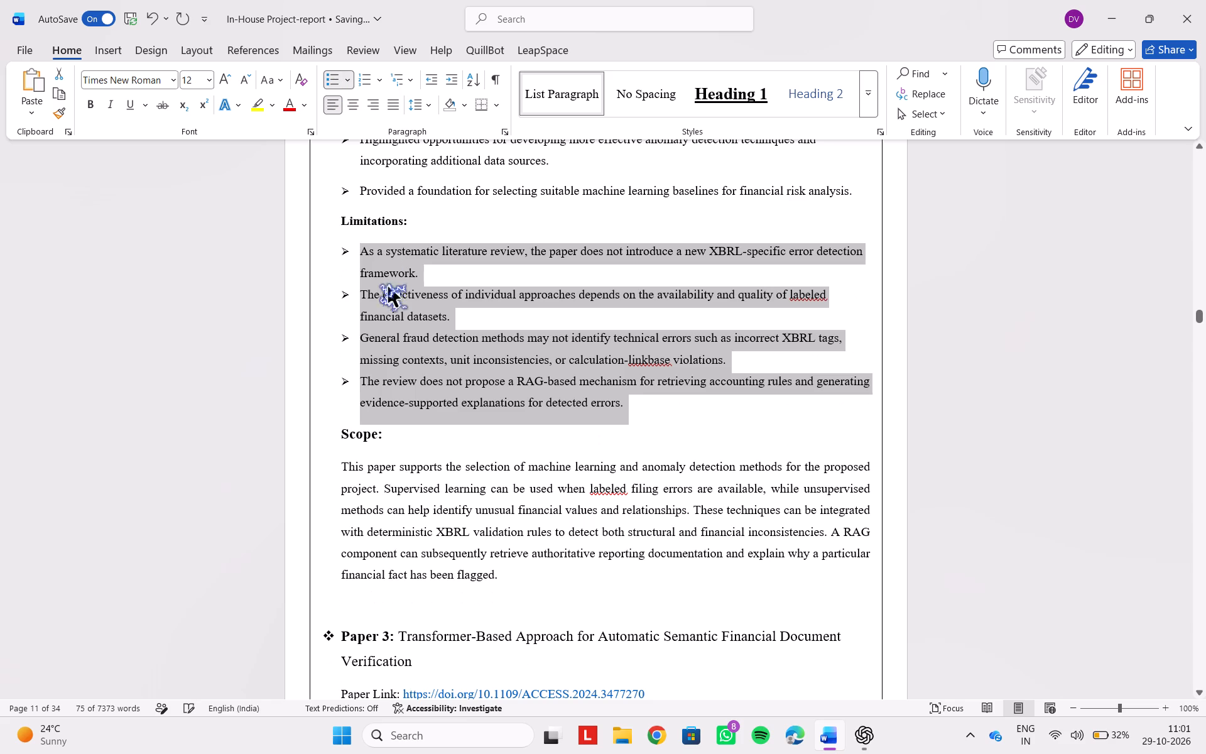
Reapply the arrow bullets to Paper 2's Accomplishments list to remove the extra spacing between items.
{"action": "scroll", "coordinate": [388, 287], "scroll_direction": "up", "scroll_amount": 1}
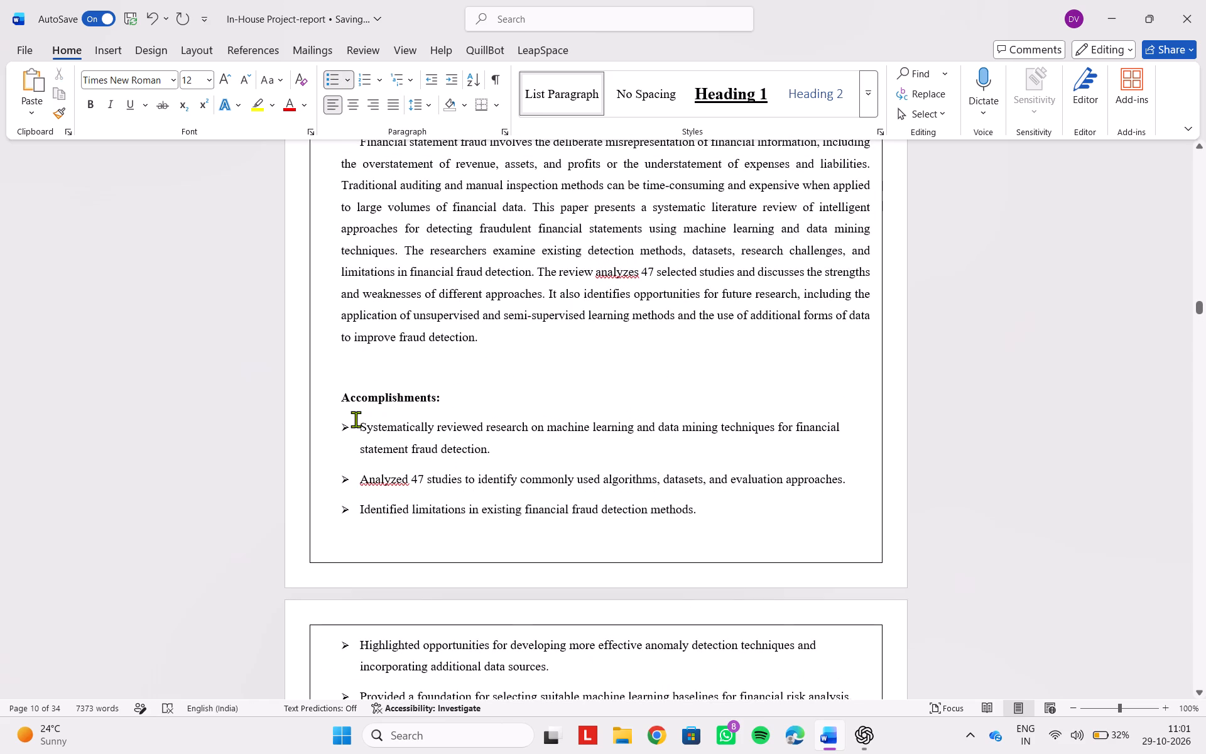
{"action": "left_click_drag", "start_coordinate": [355, 419], "coordinate": [579, 597]}
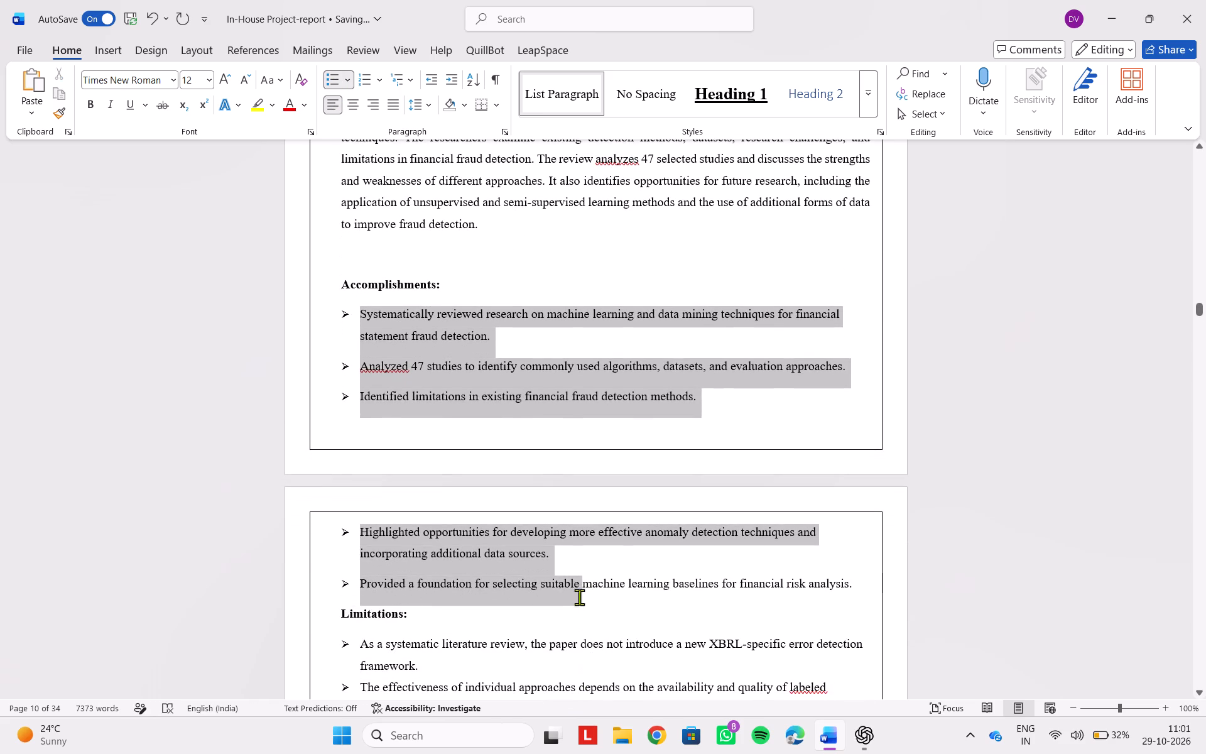
{"action": "left_click_drag", "start_coordinate": [579, 597], "coordinate": [575, 585]}
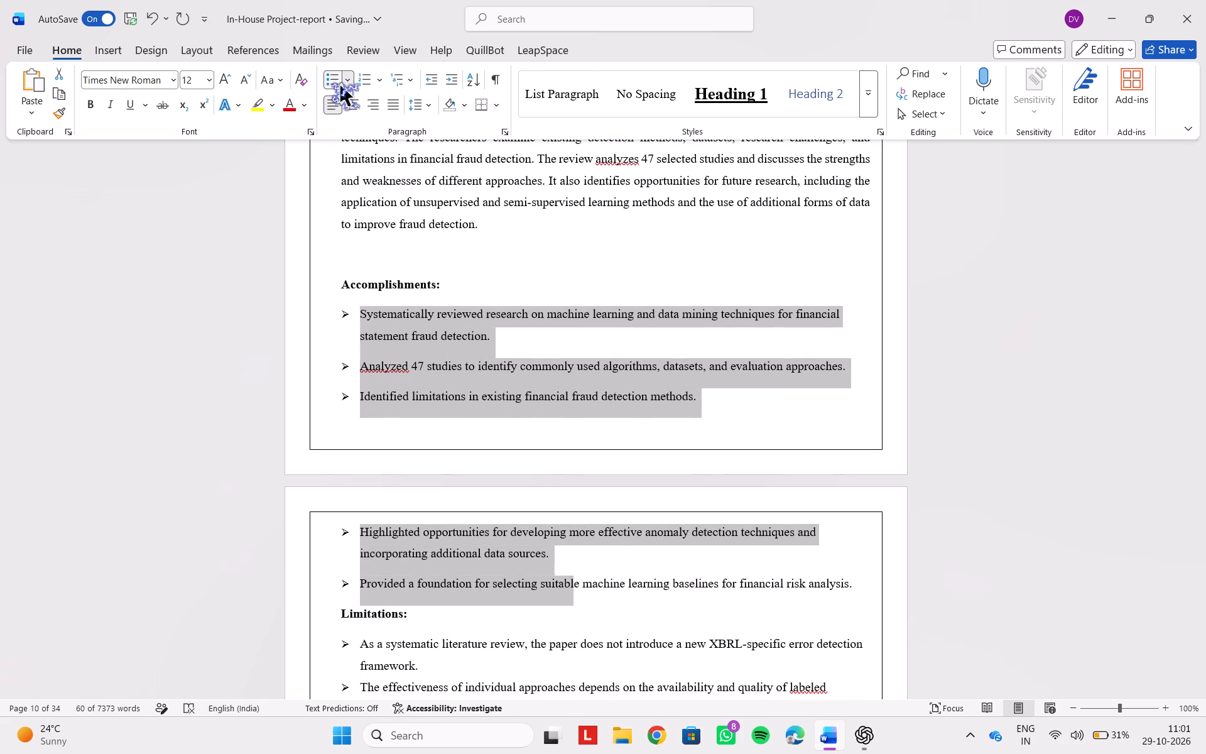
{"action": "double_click", "coordinate": [330, 79]}
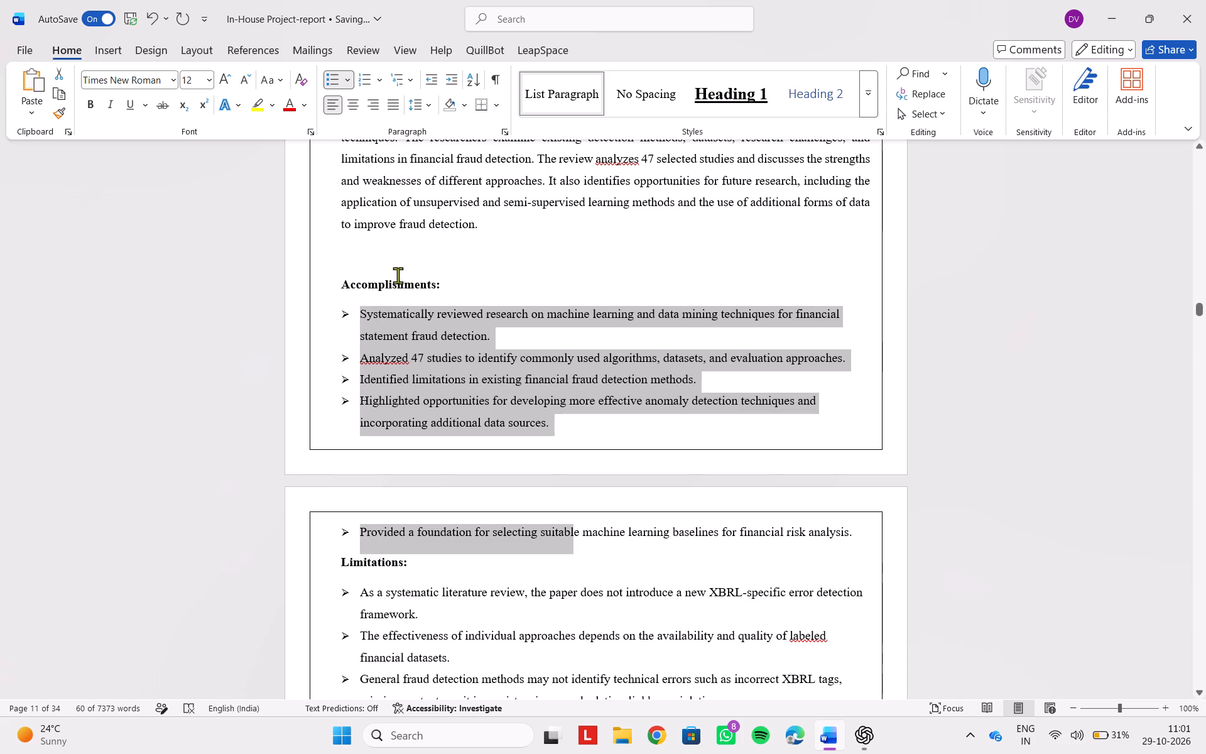
{"action": "left_click", "coordinate": [400, 310]}
Delete the empty line between Paper 2's Abstract paragraph and its Accomplishments heading.
{"action": "scroll", "coordinate": [400, 310], "scroll_direction": "up", "scroll_amount": 1}
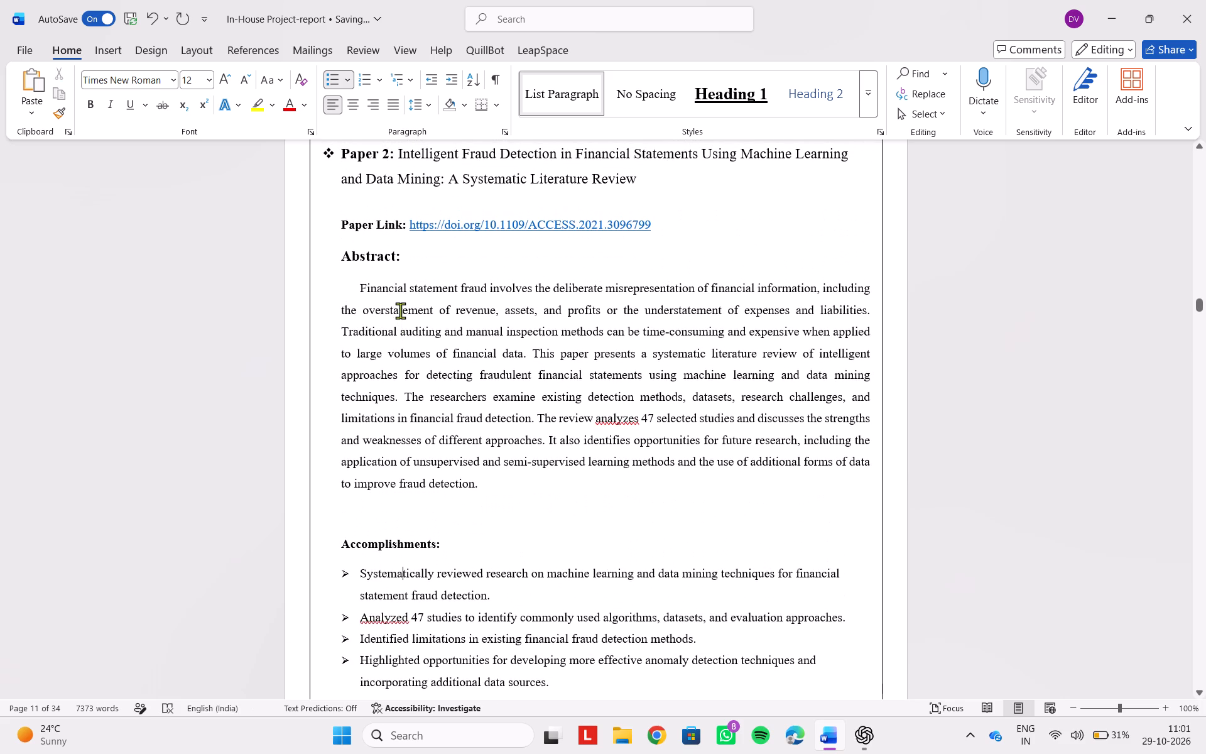
{"action": "left_click", "coordinate": [381, 517]}
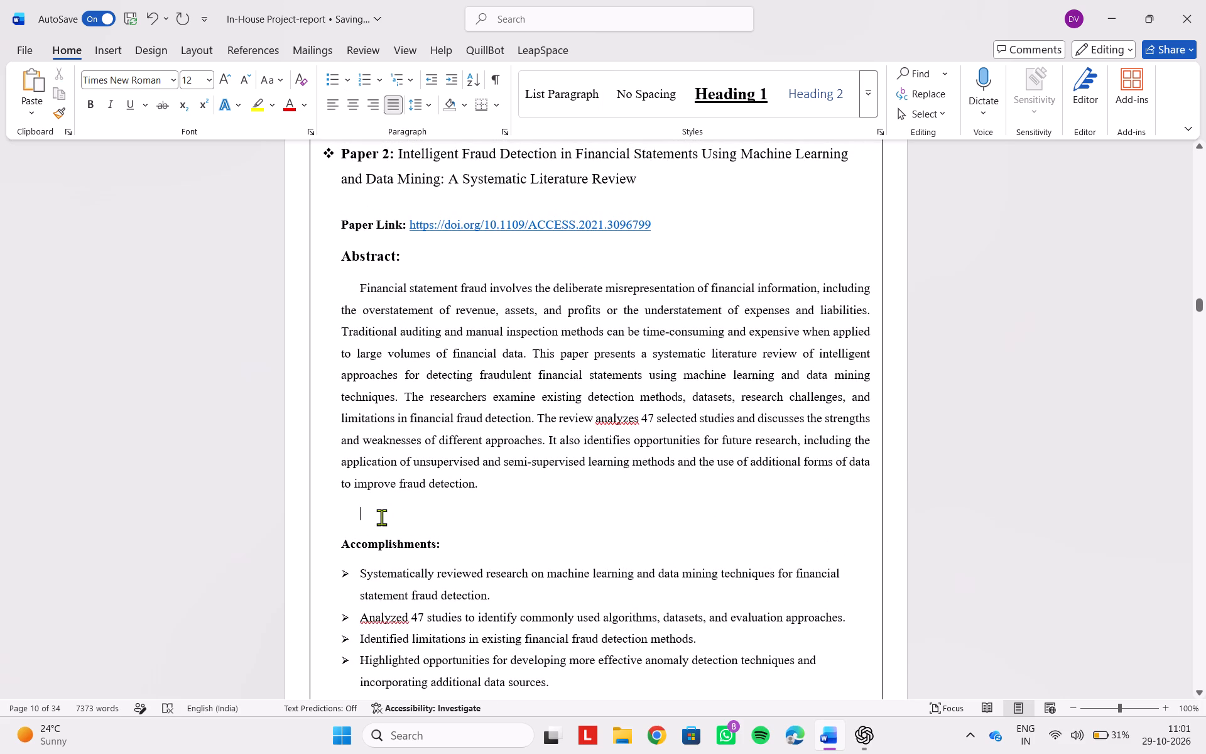
{"action": "key", "text": "BackSpace"}
{"action": "key", "text": "BackSpace"}
{"action": "key", "text": "BackSpace"}
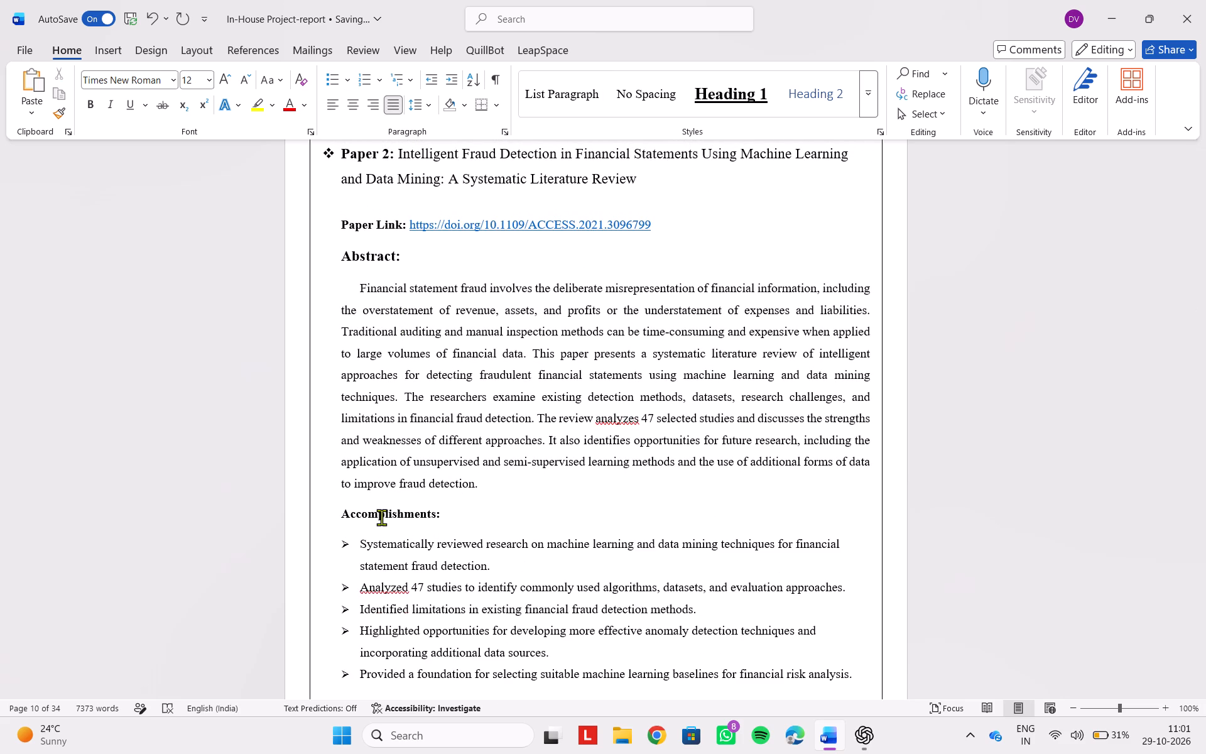
Reapply the arrow bullets to Paper 1's Accomplishments list to remove the extra spacing between items.
{"action": "scroll", "coordinate": [381, 517], "scroll_direction": "up", "scroll_amount": 2}
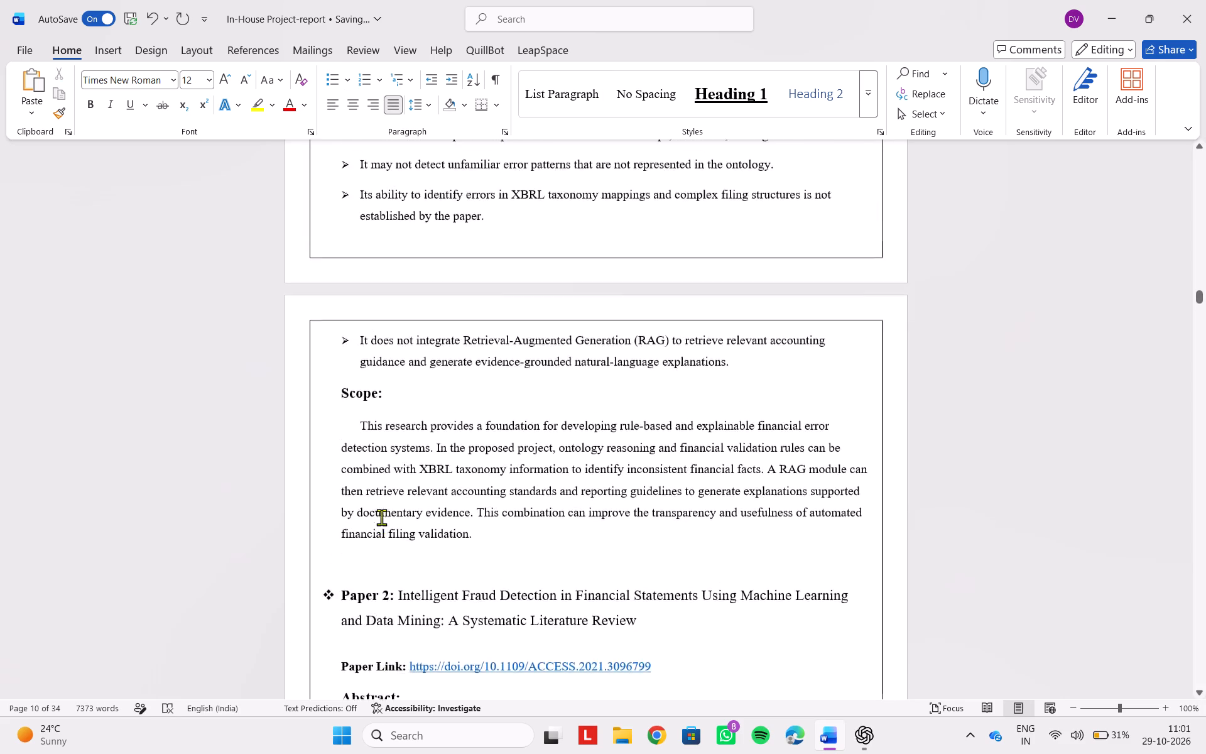
{"action": "scroll", "coordinate": [381, 517], "scroll_direction": "up", "scroll_amount": 3}
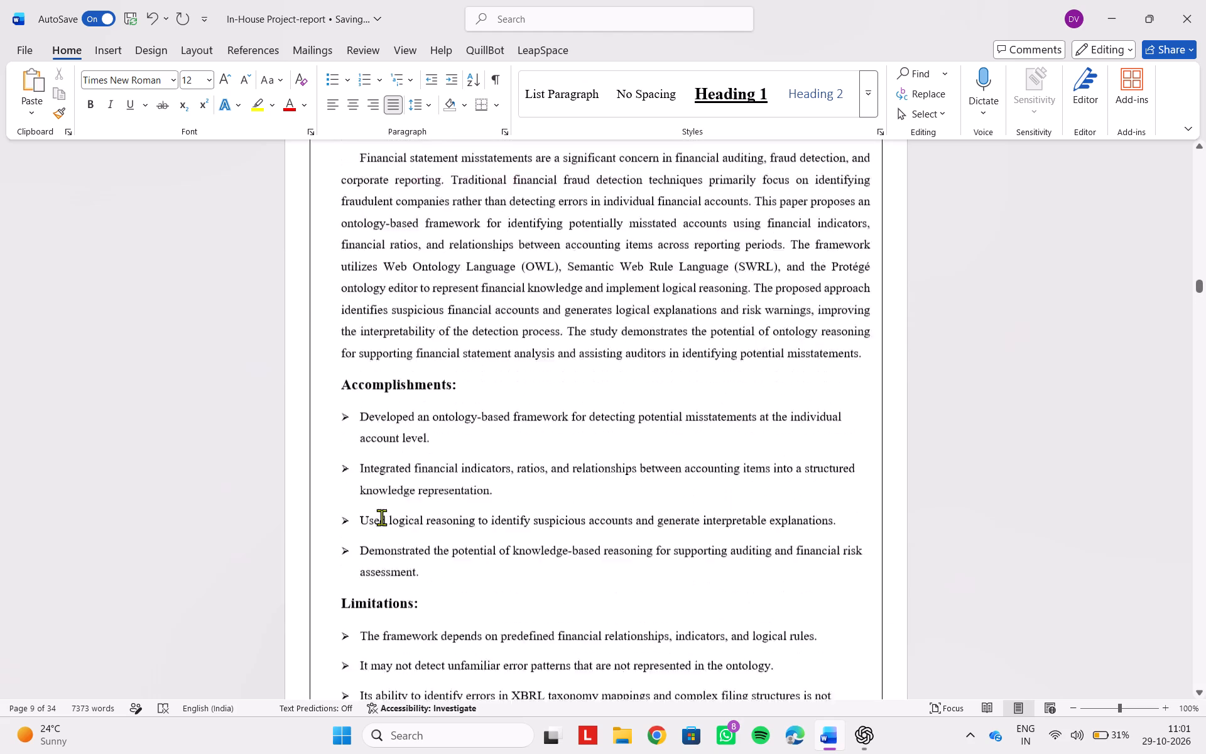
{"action": "scroll", "coordinate": [381, 517], "scroll_direction": "up", "scroll_amount": 1}
{"action": "scroll", "coordinate": [401, 523], "scroll_direction": "down", "scroll_amount": 1}
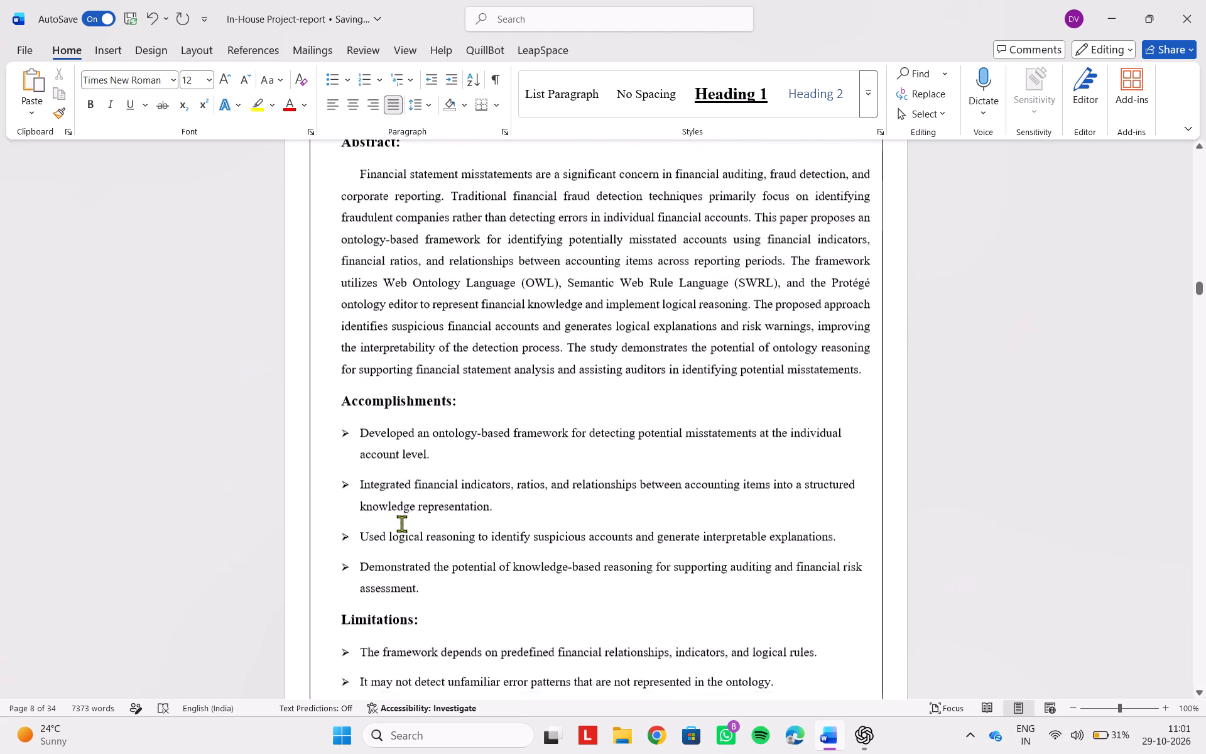
{"action": "scroll", "coordinate": [401, 523], "scroll_direction": "down", "scroll_amount": 1}
{"action": "left_click_drag", "start_coordinate": [360, 359], "coordinate": [457, 511]}
{"action": "double_click", "coordinate": [335, 78]}
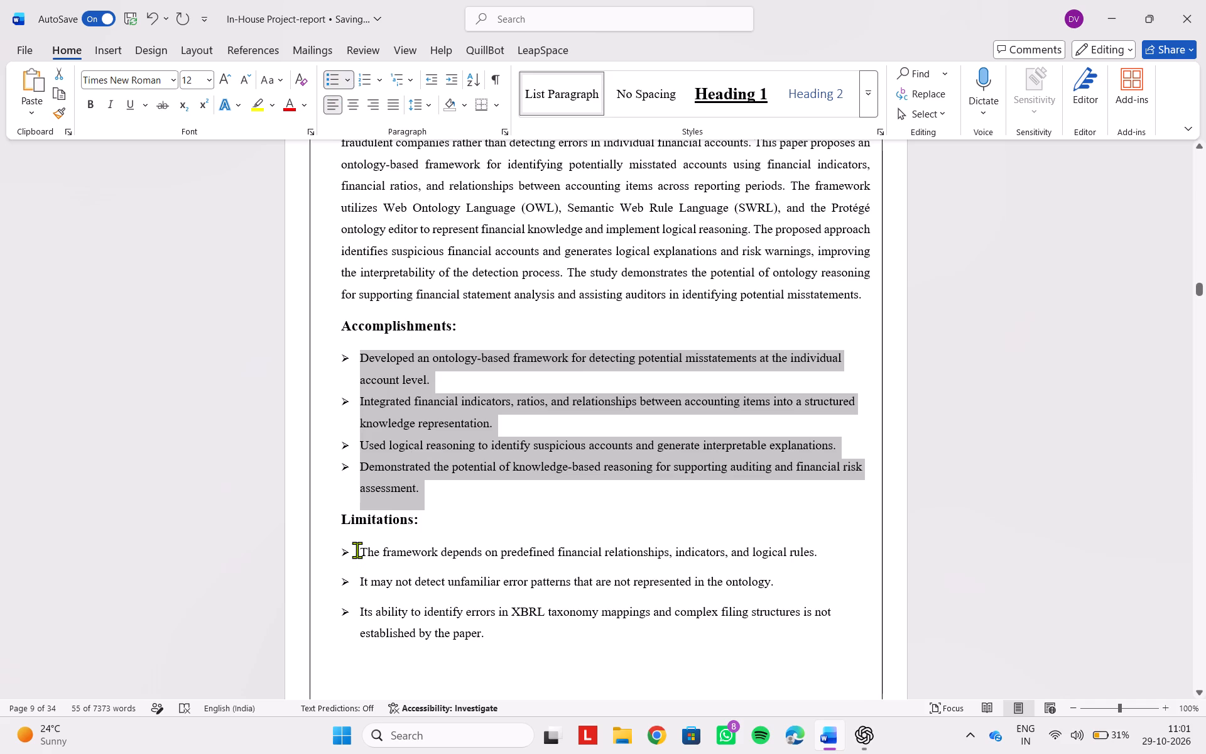
Reapply the arrow bullets to Paper 1's Limitations list to remove the extra spacing between items.
{"action": "left_click_drag", "start_coordinate": [357, 549], "coordinate": [732, 418]}
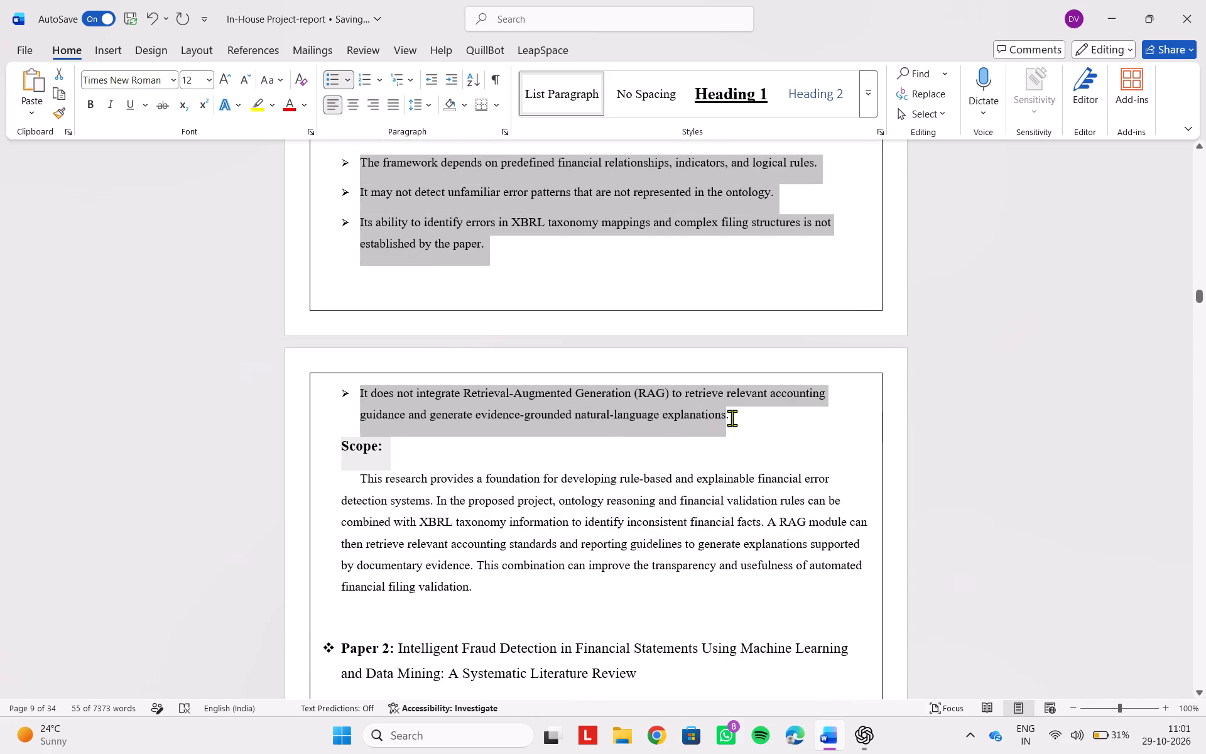
{"action": "left_click_drag", "start_coordinate": [732, 418], "coordinate": [732, 417]}
{"action": "double_click", "coordinate": [329, 72]}
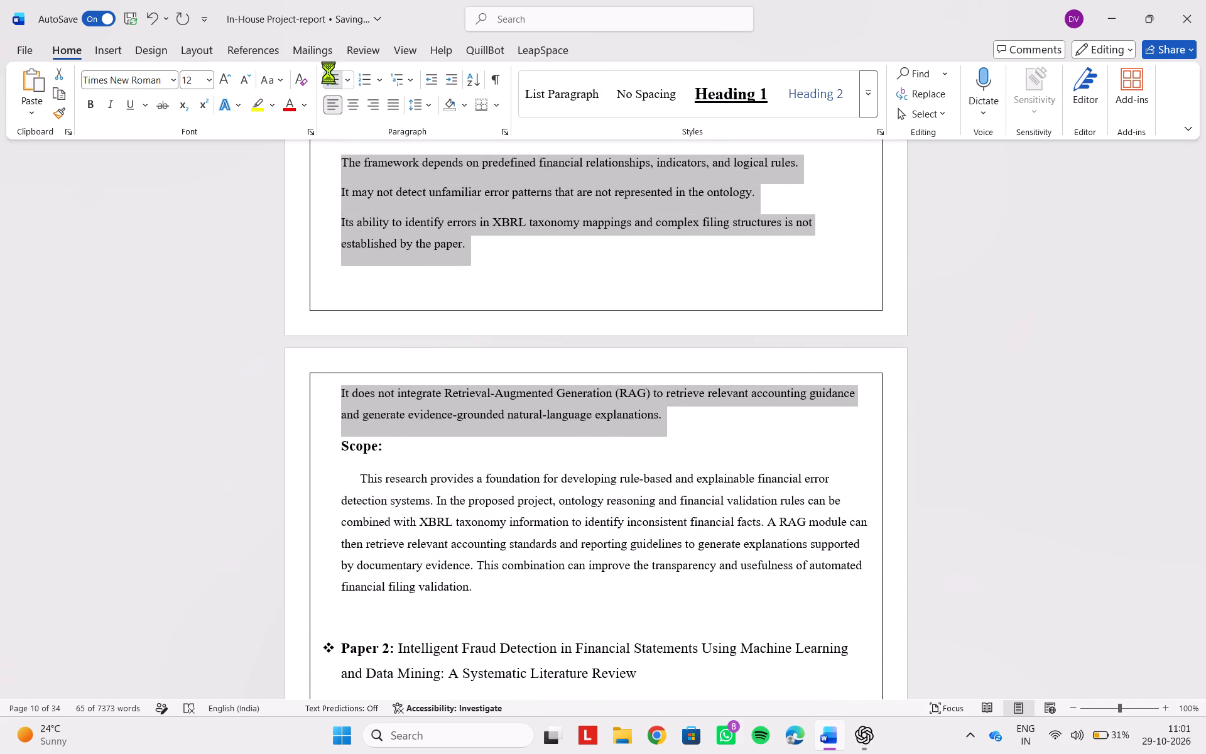
{"action": "left_click", "coordinate": [468, 303]}
Delete the empty line above the "2. LITERATURE REVIEW" chapter heading.
{"action": "scroll", "coordinate": [468, 303], "scroll_direction": "up", "scroll_amount": 1}
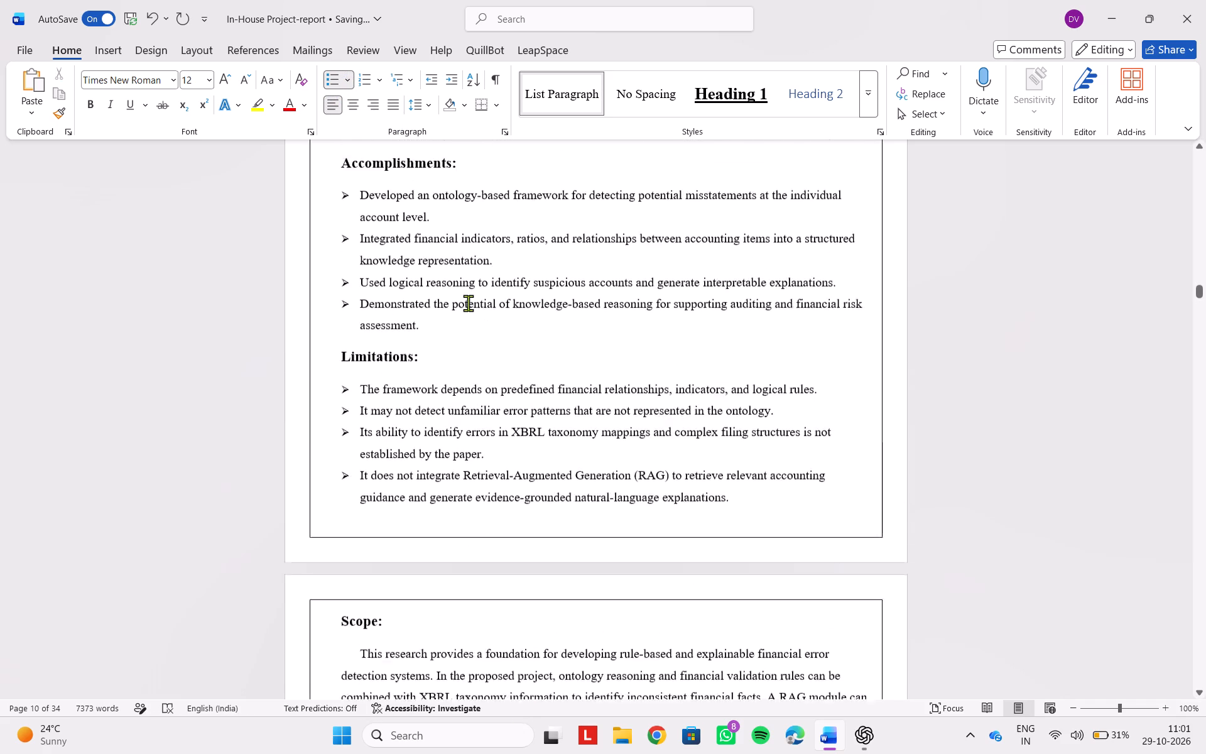
{"action": "scroll", "coordinate": [468, 303], "scroll_direction": "up", "scroll_amount": 1}
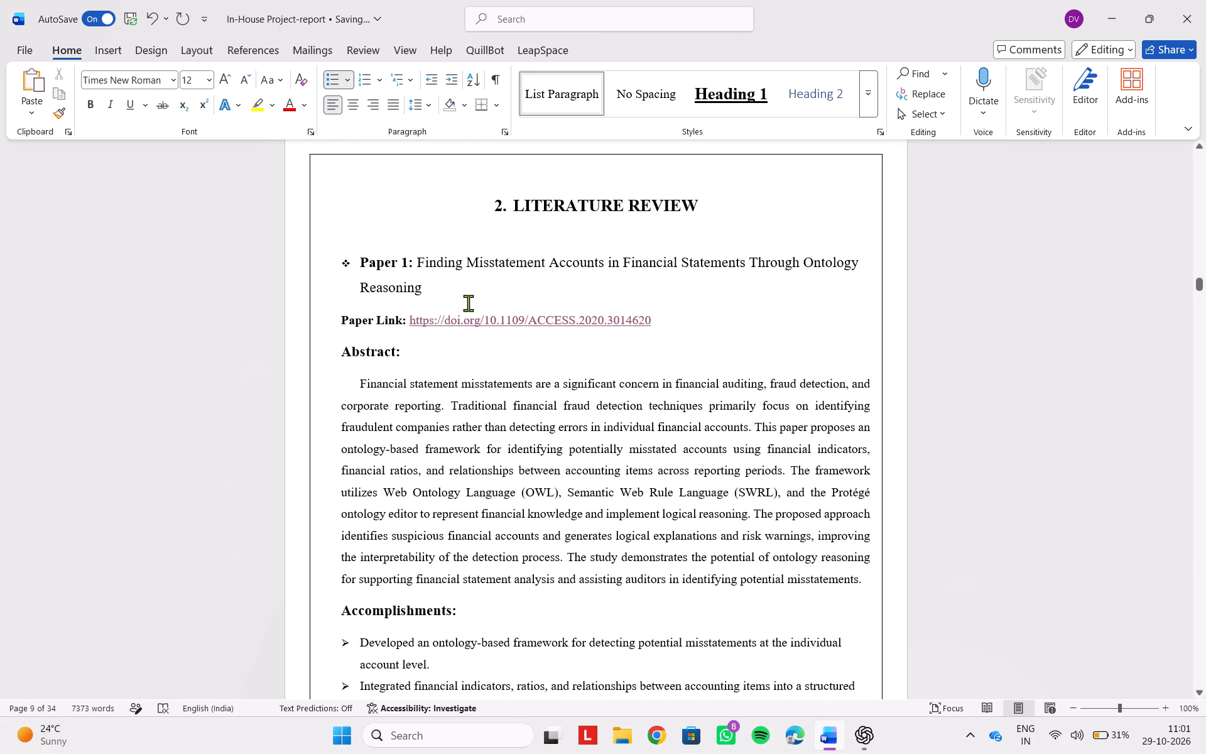
{"action": "left_click", "coordinate": [514, 178]}
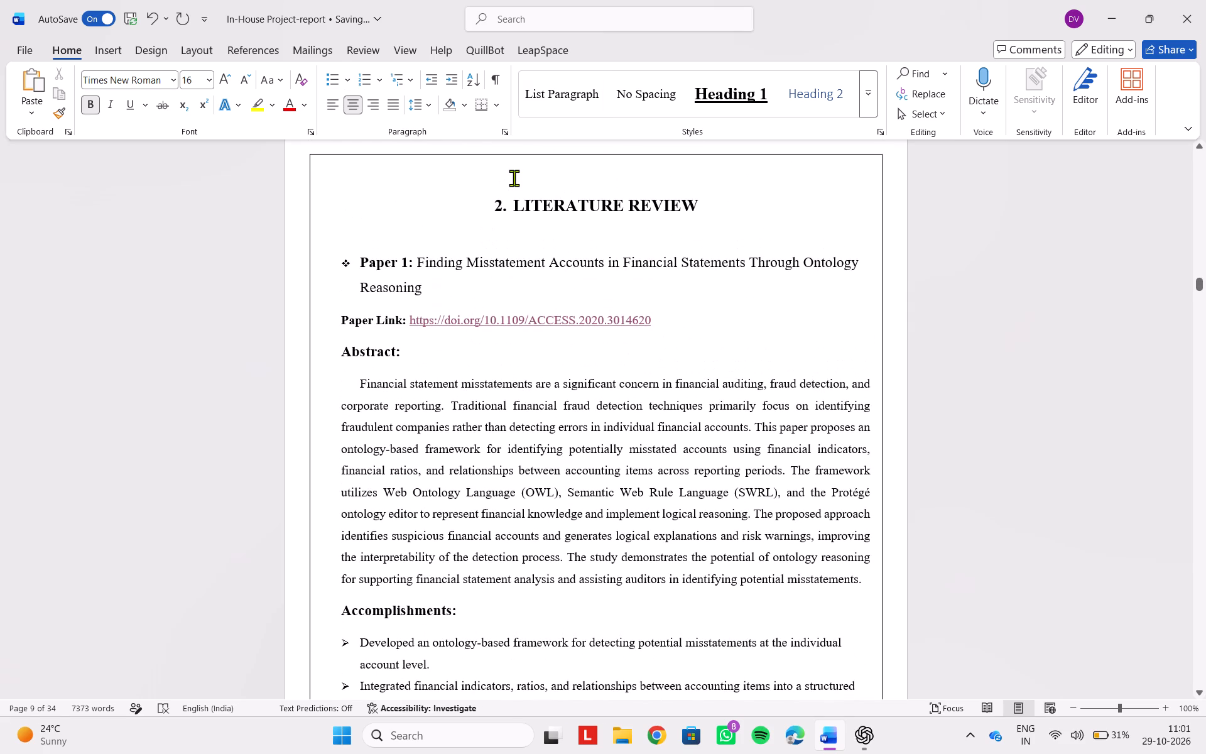
{"action": "key", "text": "BackSpace"}
{"action": "key", "text": "BackSpace"}
Indent the first line of the Introduction paragraph, which begins with "In today's world of finance".
{"action": "scroll", "coordinate": [514, 178], "scroll_direction": "up", "scroll_amount": 1}
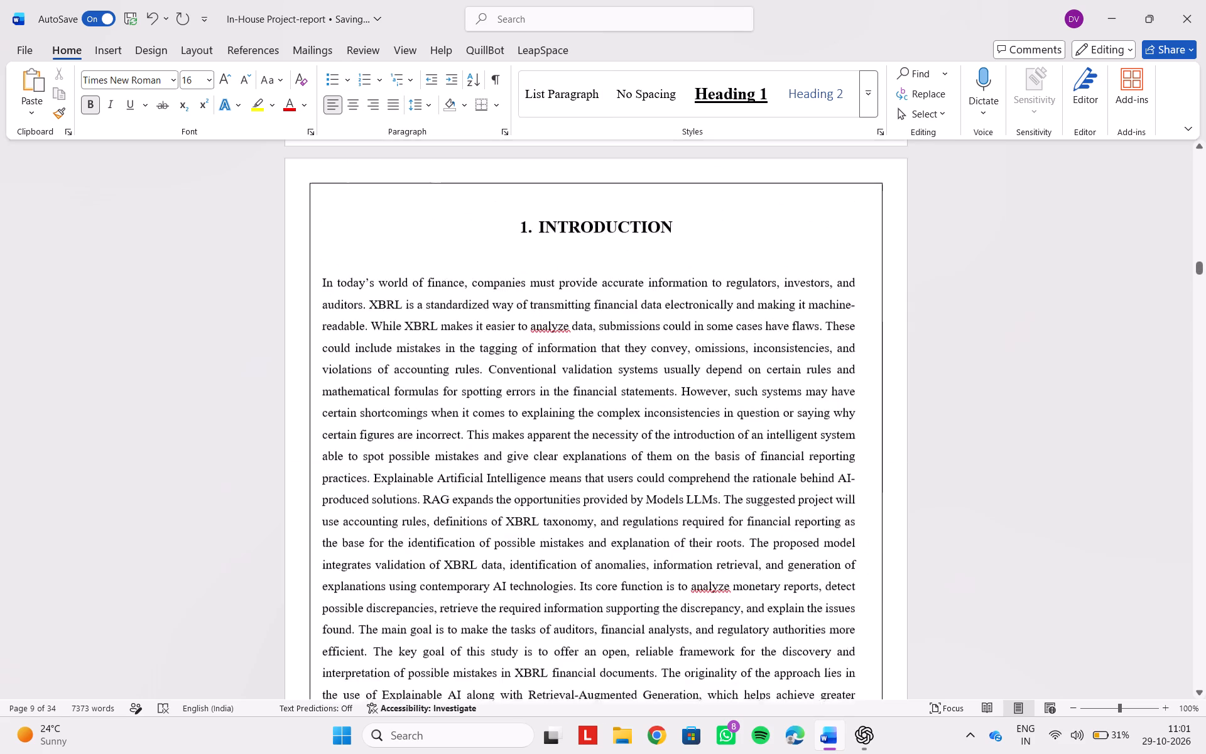
{"action": "scroll", "coordinate": [514, 178], "scroll_direction": "up", "scroll_amount": 1}
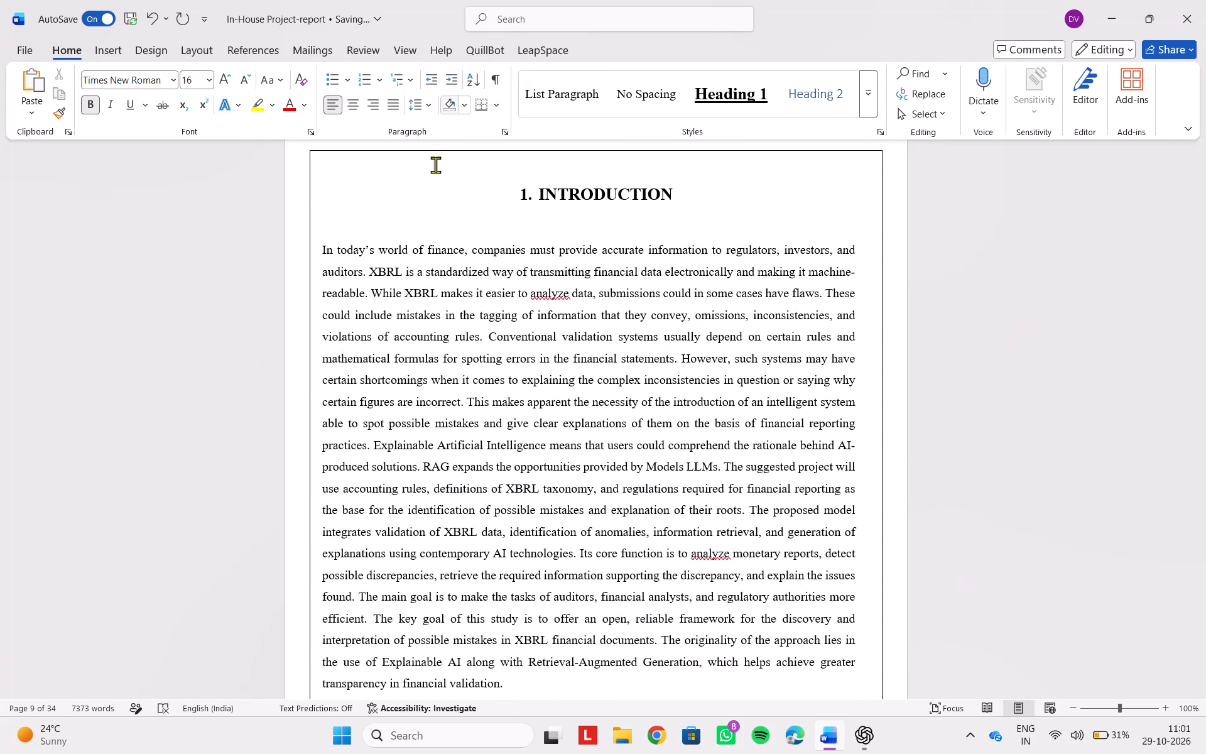
{"action": "left_click", "coordinate": [322, 250]}
{"action": "key", "text": "Tab"}
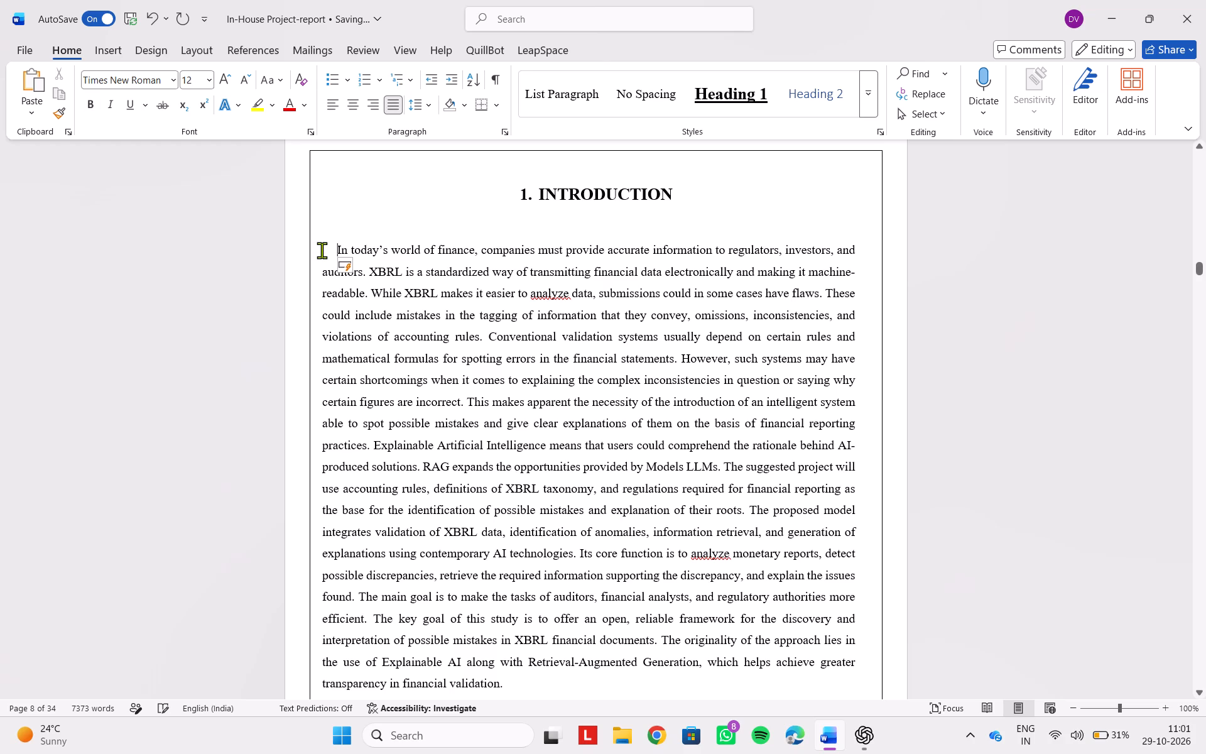
{"action": "left_click", "coordinate": [551, 377]}
Check the layout and spacing from the Introduction through Papers 1 to 6 of the Literature Review.
{"action": "scroll", "coordinate": [551, 377], "scroll_direction": "down", "scroll_amount": 1}
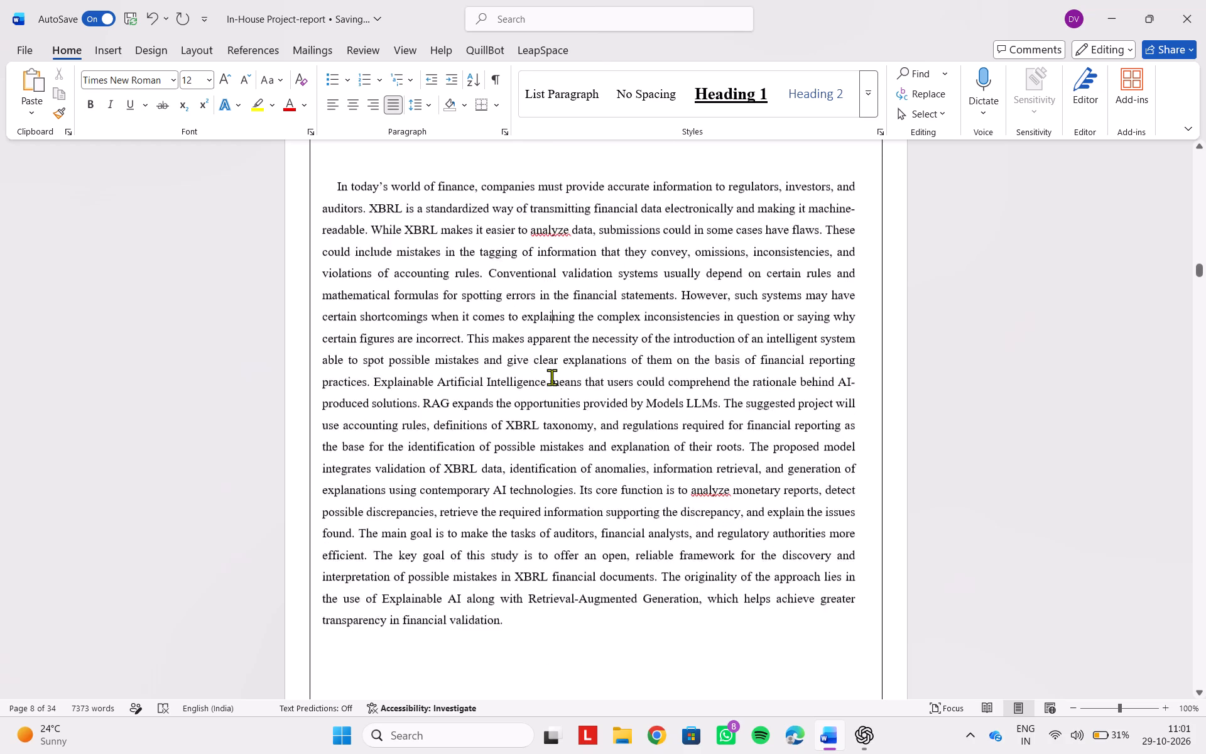
{"action": "scroll", "coordinate": [551, 377], "scroll_direction": "down", "scroll_amount": 3}
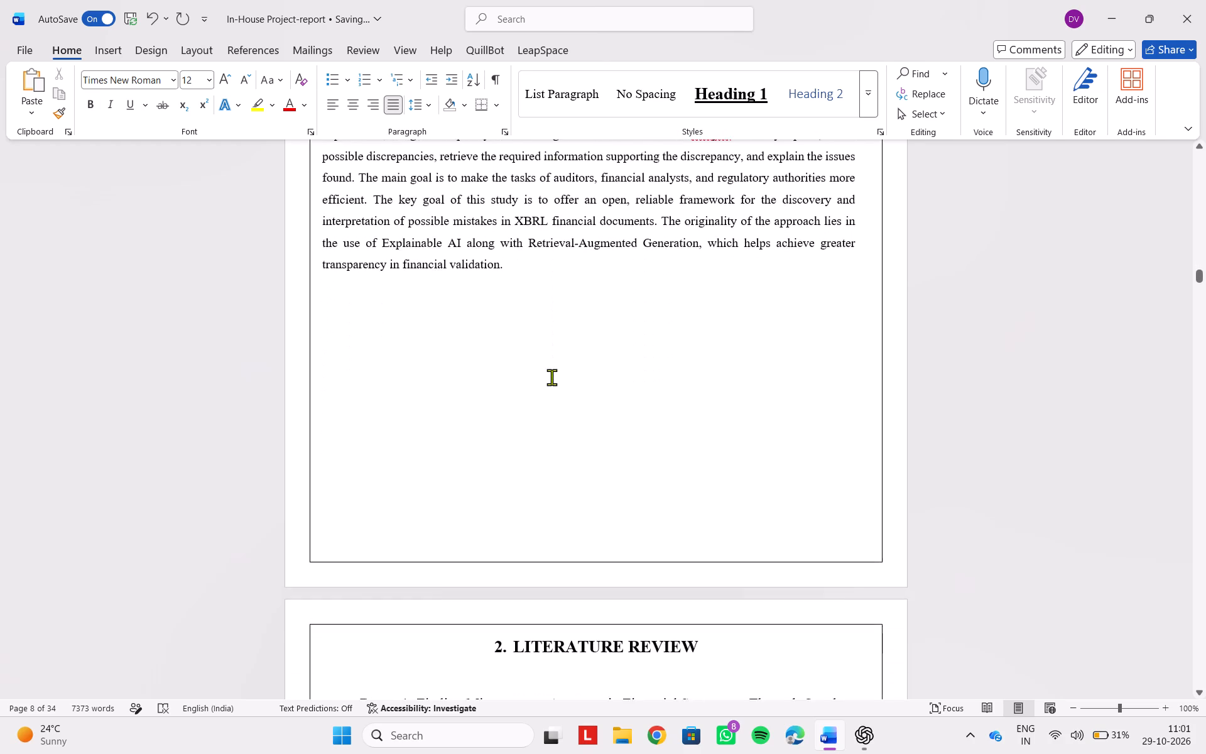
{"action": "scroll", "coordinate": [551, 377], "scroll_direction": "down", "scroll_amount": 2}
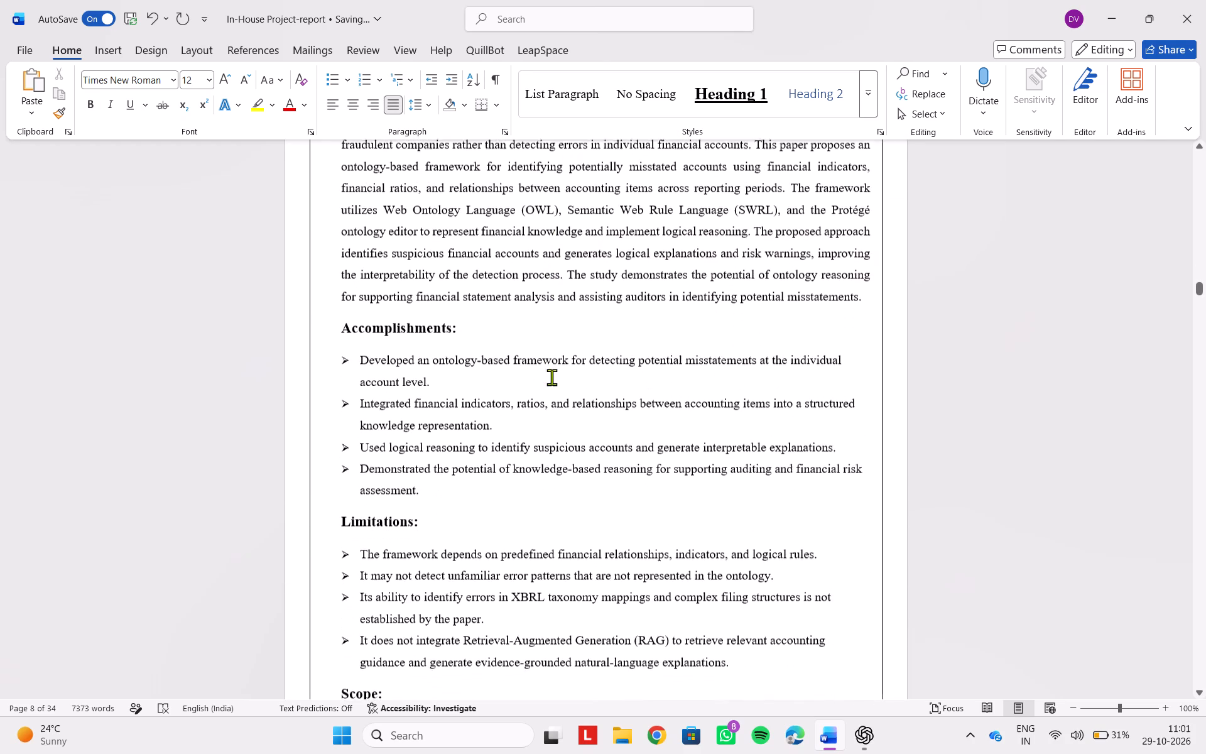
{"action": "scroll", "coordinate": [551, 377], "scroll_direction": "down", "scroll_amount": 1}
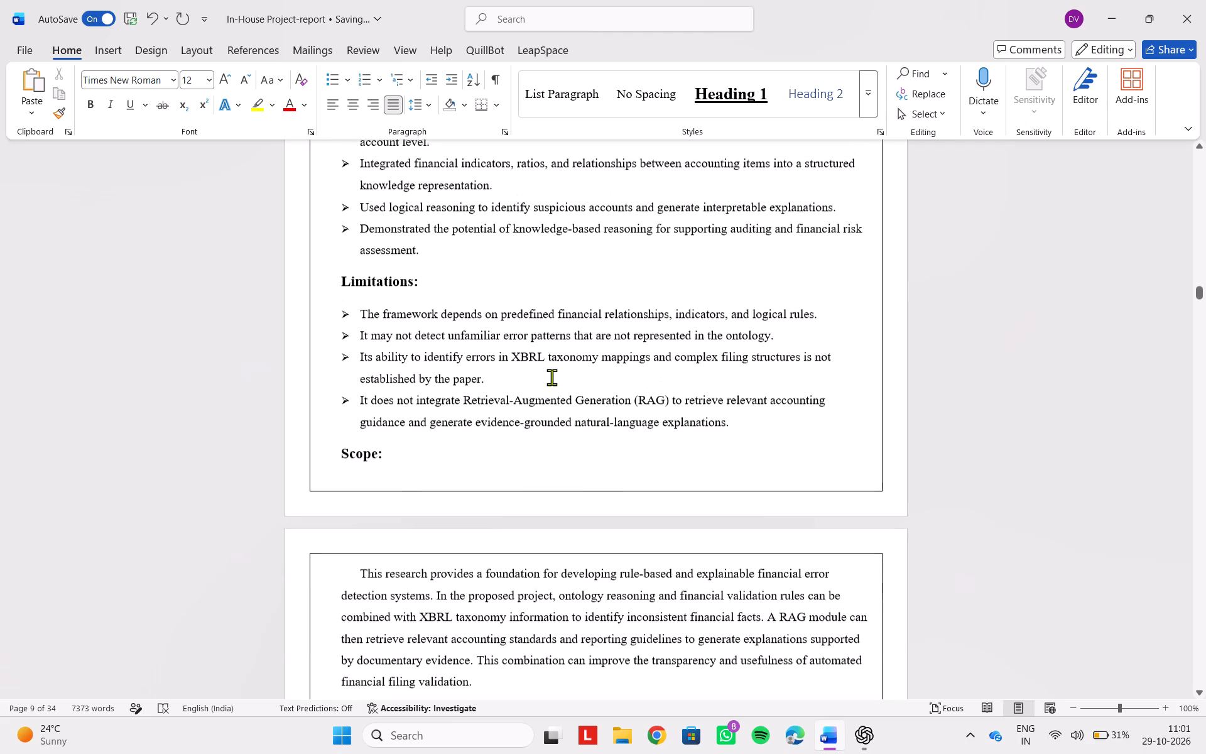
{"action": "scroll", "coordinate": [551, 377], "scroll_direction": "down", "scroll_amount": 1}
{"action": "scroll", "coordinate": [551, 377], "scroll_direction": "up", "scroll_amount": 1}
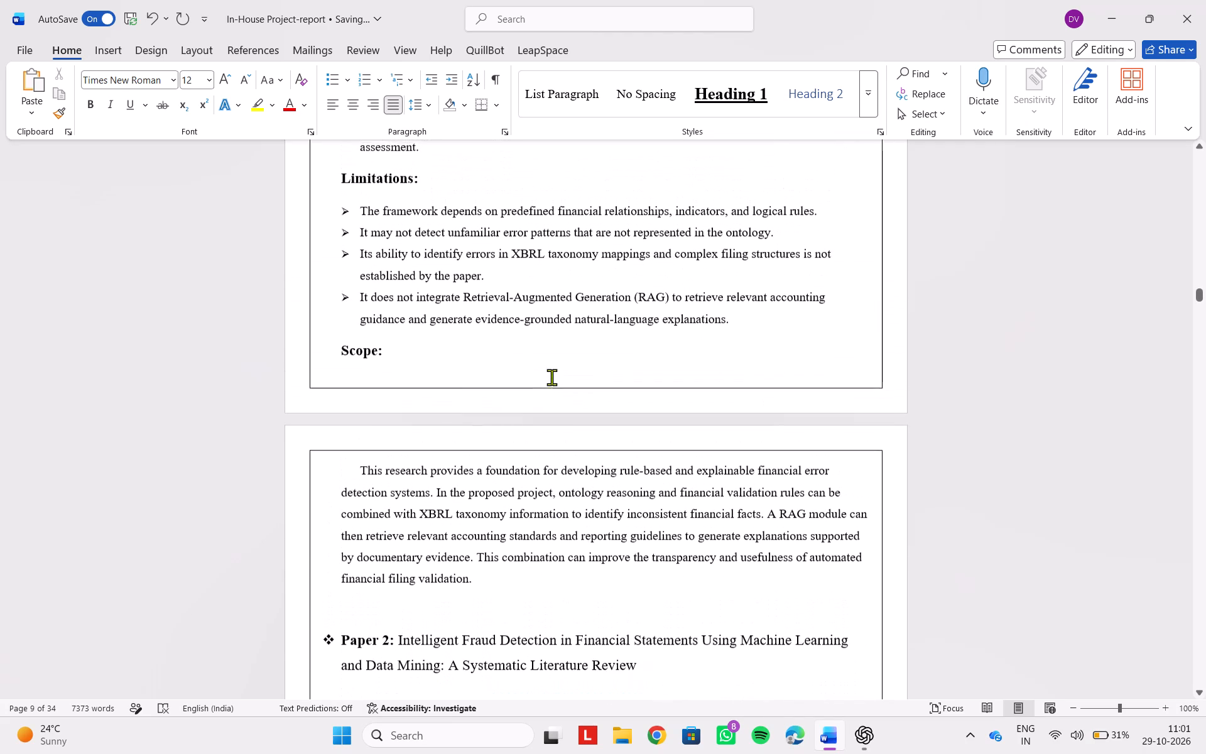
{"action": "scroll", "coordinate": [551, 377], "scroll_direction": "down", "scroll_amount": 3}
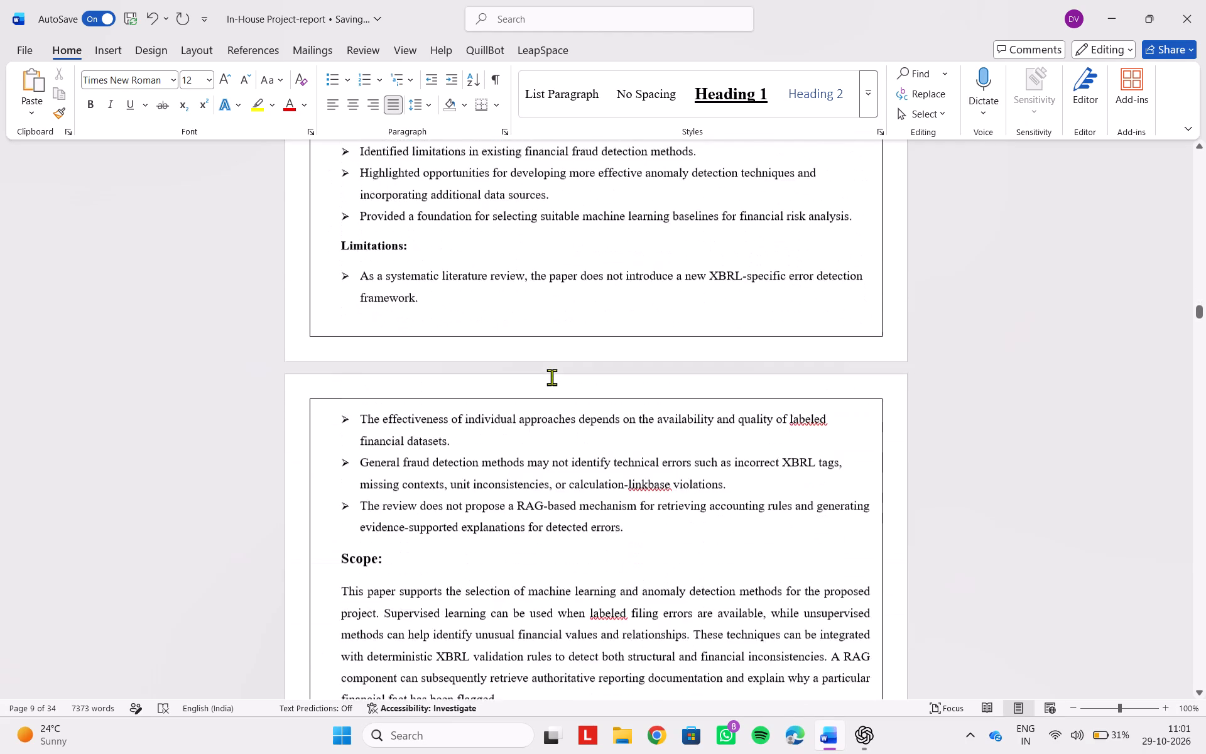
{"action": "scroll", "coordinate": [551, 377], "scroll_direction": "down", "scroll_amount": 3}
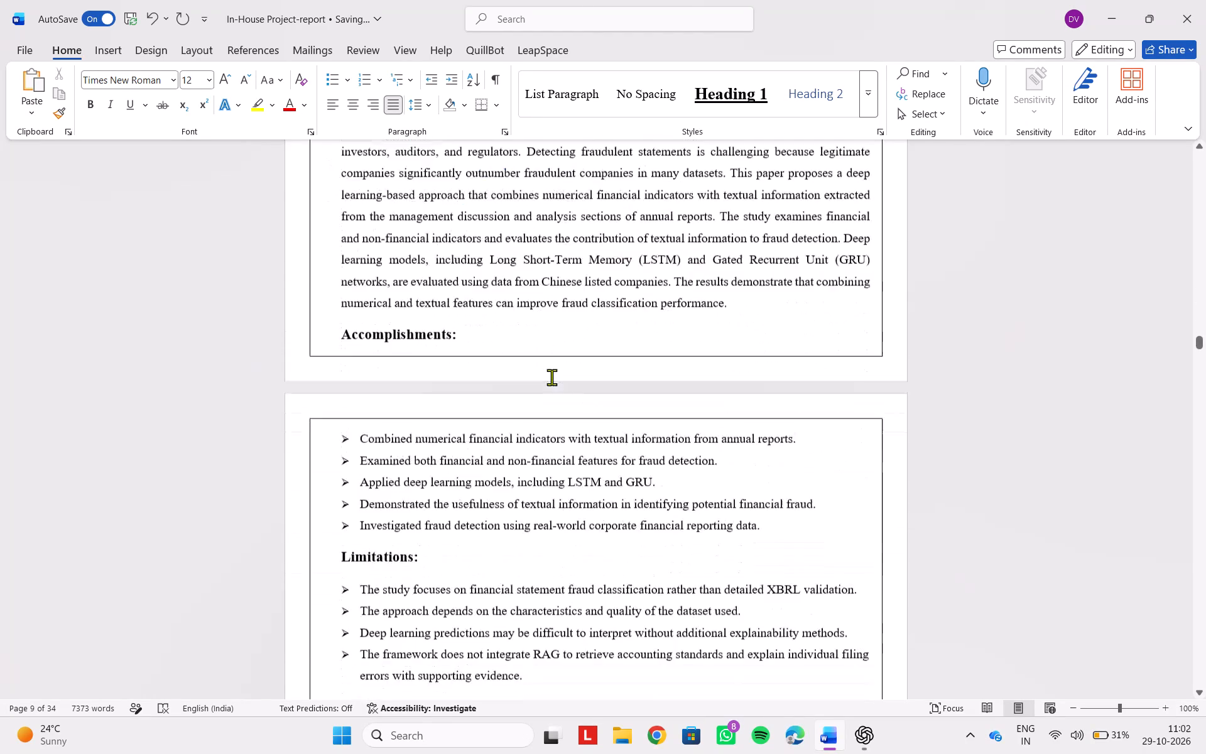
{"action": "scroll", "coordinate": [551, 377], "scroll_direction": "down", "scroll_amount": 4}
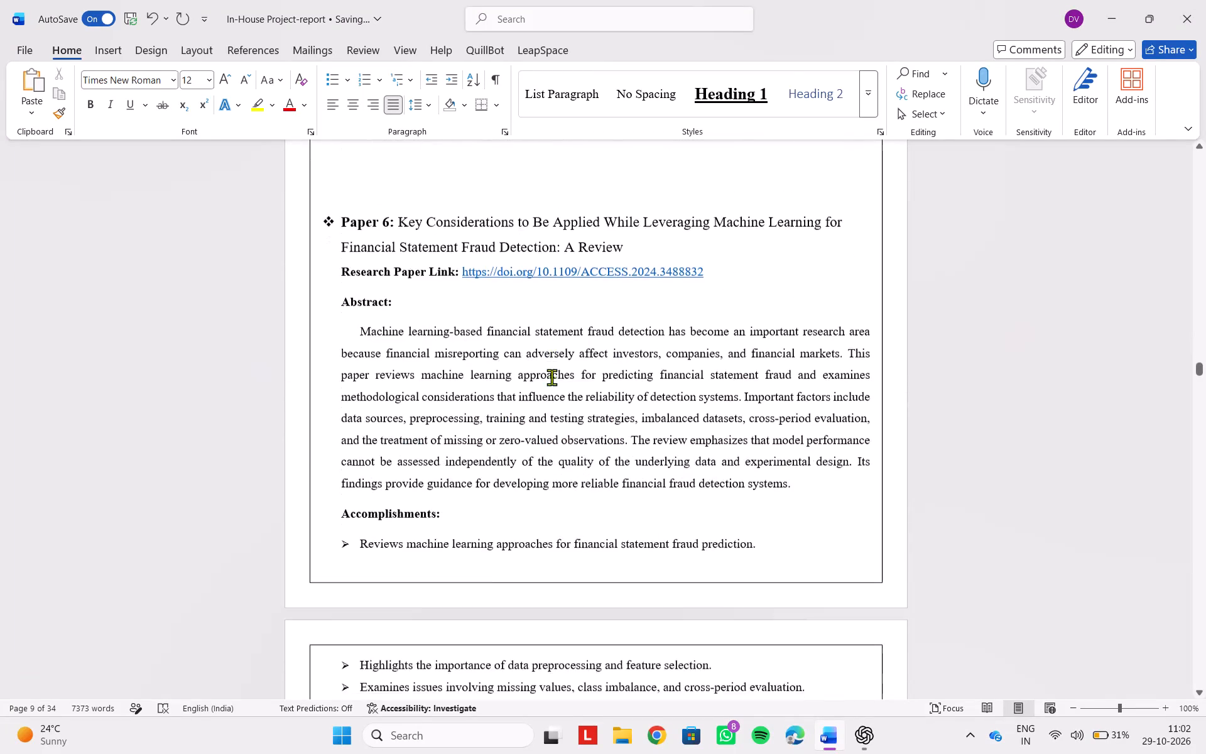
Insert an empty line between Paper 4's Scope paragraph and the Paper 5 heading.
{"action": "scroll", "coordinate": [462, 287], "scroll_direction": "up", "scroll_amount": 2}
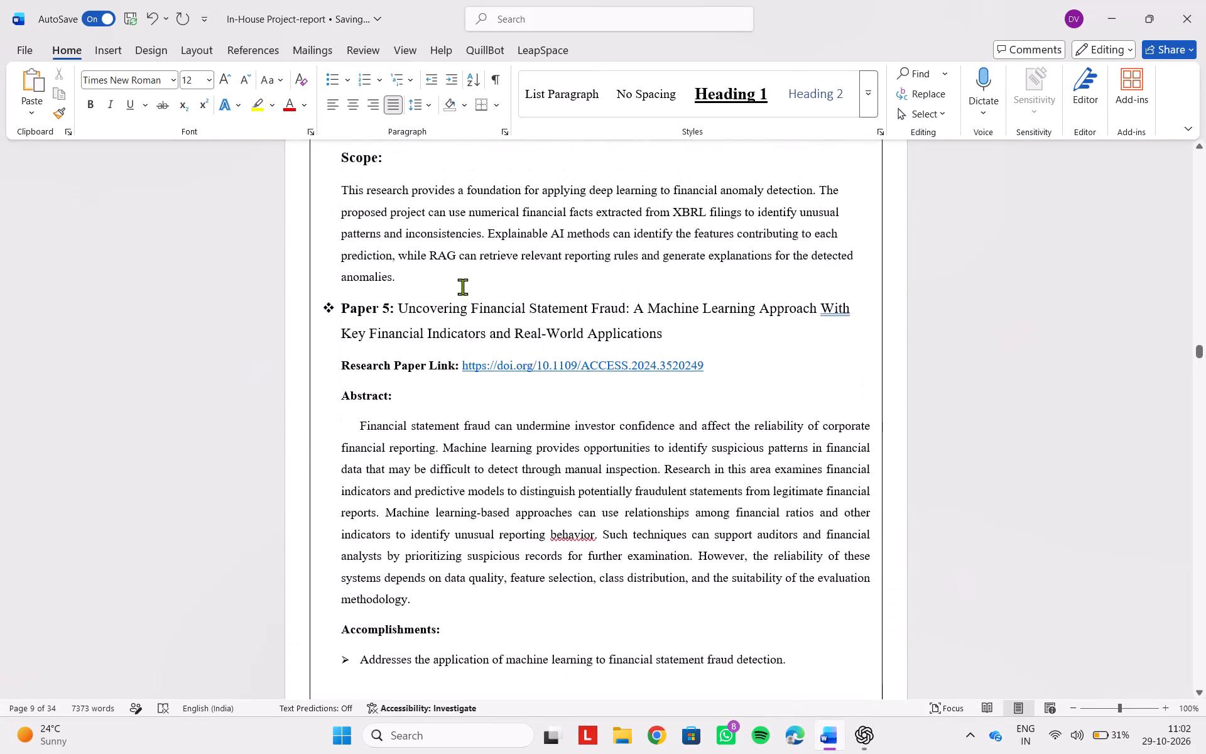
{"action": "left_click", "coordinate": [431, 280]}
{"action": "key", "text": "Return"}
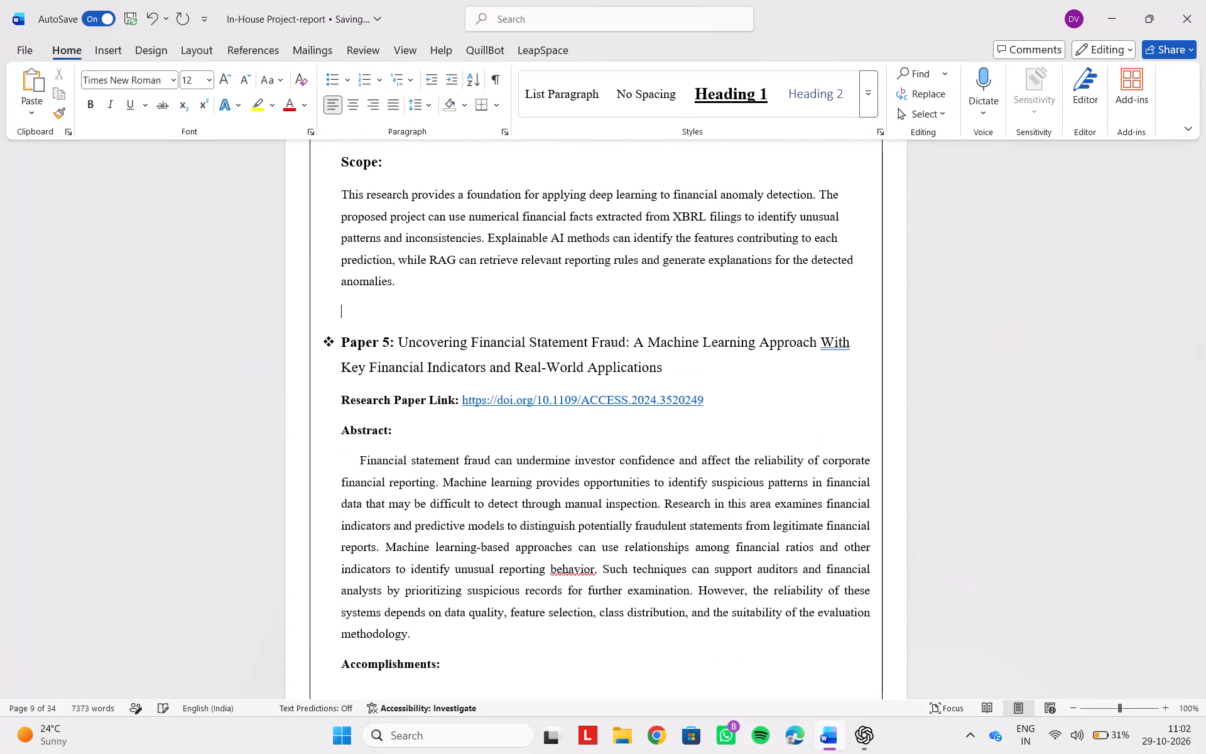
Reduce the gap between Paper 5's Scope paragraph and the Paper 6 heading to a single empty line.
{"action": "scroll", "coordinate": [431, 280], "scroll_direction": "down", "scroll_amount": 3}
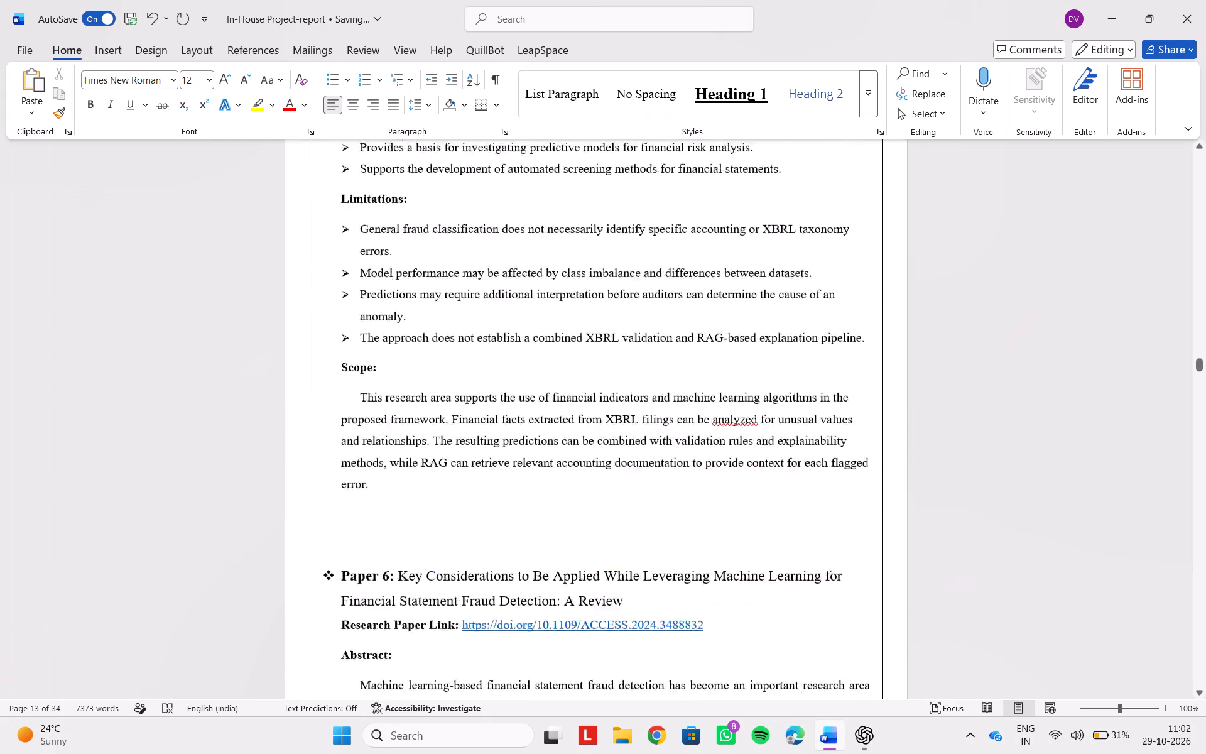
{"action": "scroll", "coordinate": [431, 280], "scroll_direction": "down", "scroll_amount": 1}
{"action": "left_click", "coordinate": [412, 408]}
{"action": "key", "text": "BackSpace"}
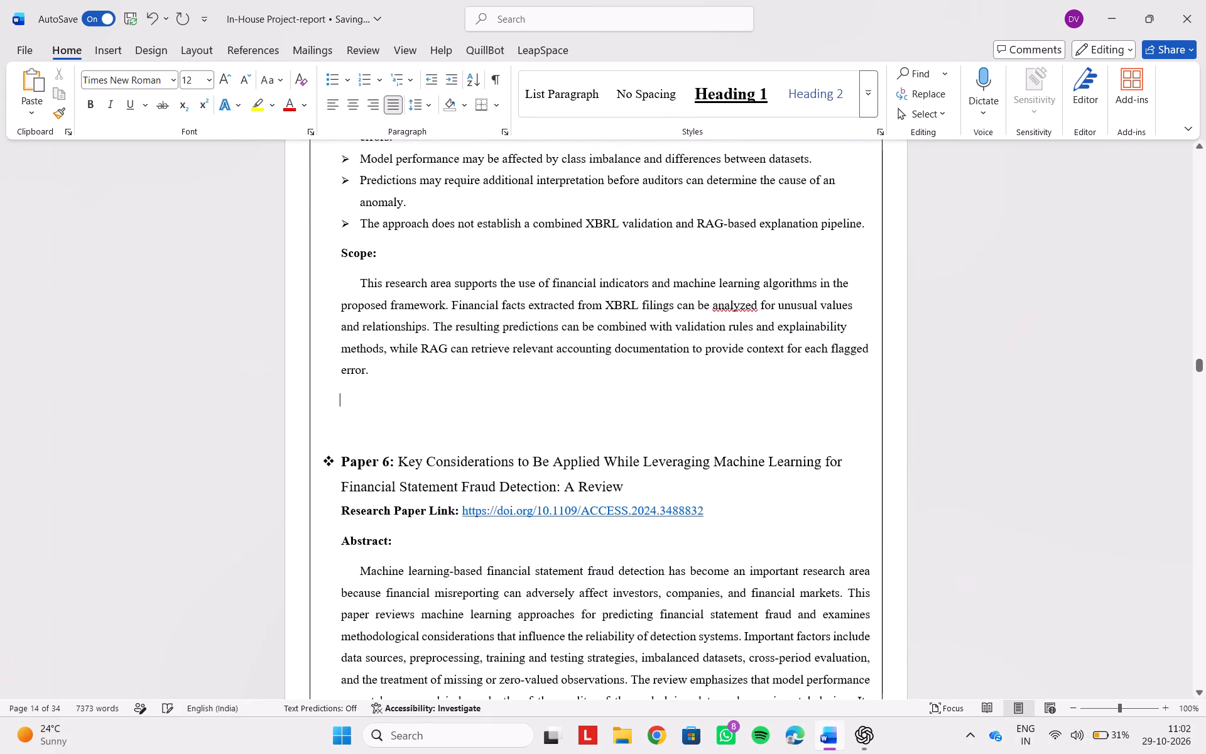
{"action": "key", "text": "BackSpace"}
{"action": "key", "text": "BackSpace"}
{"action": "left_click_drag", "start_coordinate": [412, 408], "coordinate": [413, 429]}
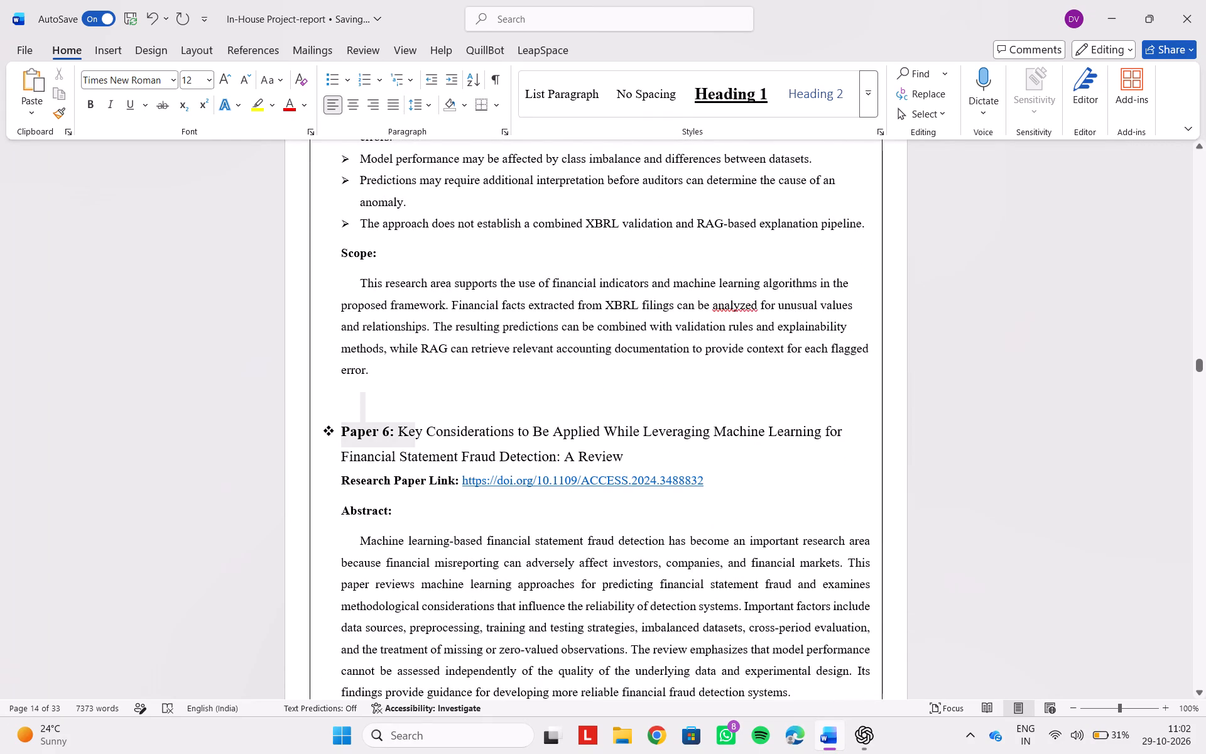
{"action": "left_click_drag", "start_coordinate": [413, 429], "coordinate": [337, 409]}
{"action": "key", "text": "BackSpace"}
{"action": "key", "text": "BackSpace"}
{"action": "key", "text": "BackSpace"}
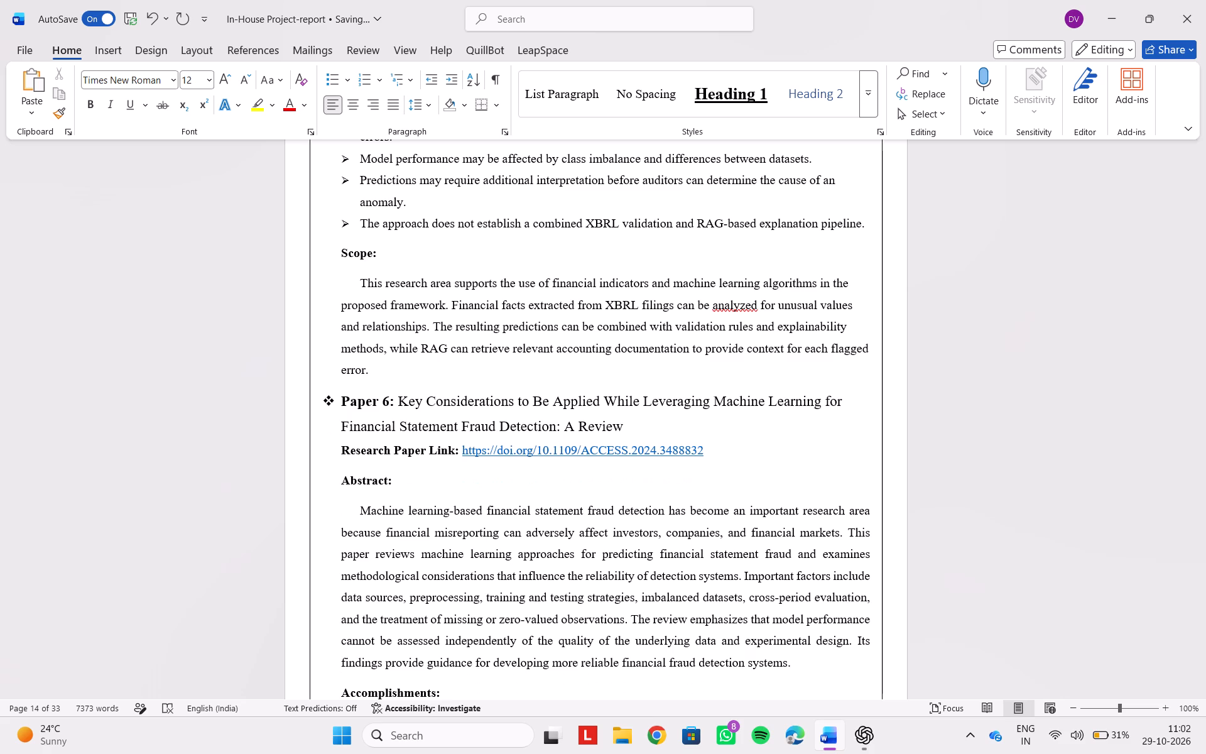
{"action": "key", "text": "Return"}
{"action": "scroll", "coordinate": [337, 409], "scroll_direction": "down", "scroll_amount": 1}
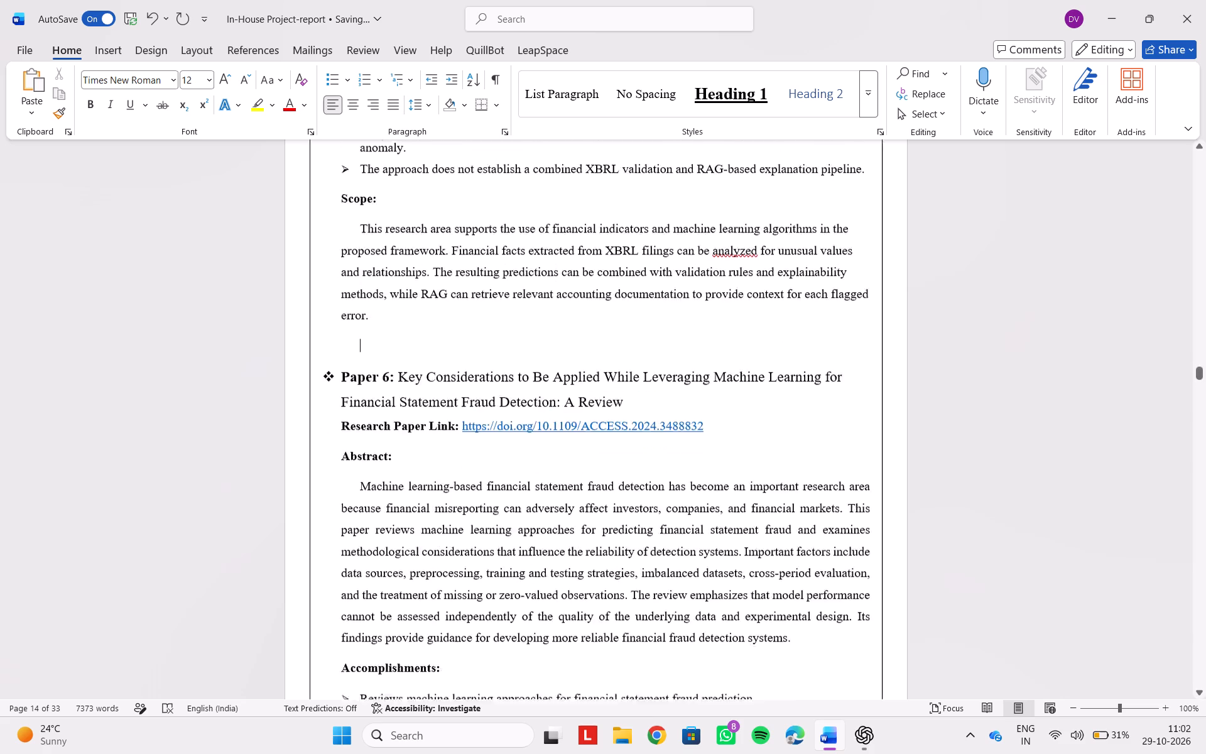
Remove all empty lines between Paper 11's Scope paragraph and the Paper 12 heading in the Literature Review.
{"action": "scroll", "coordinate": [337, 409], "scroll_direction": "down", "scroll_amount": 3}
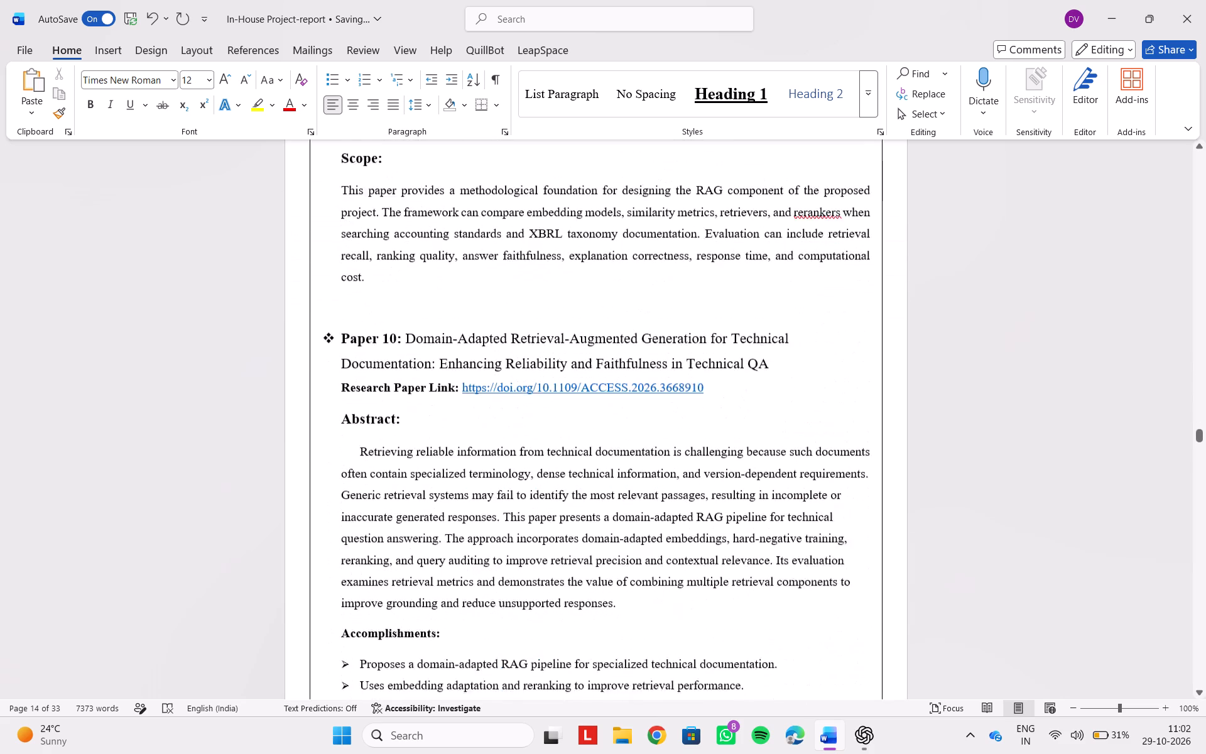
{"action": "scroll", "coordinate": [337, 409], "scroll_direction": "down", "scroll_amount": 3}
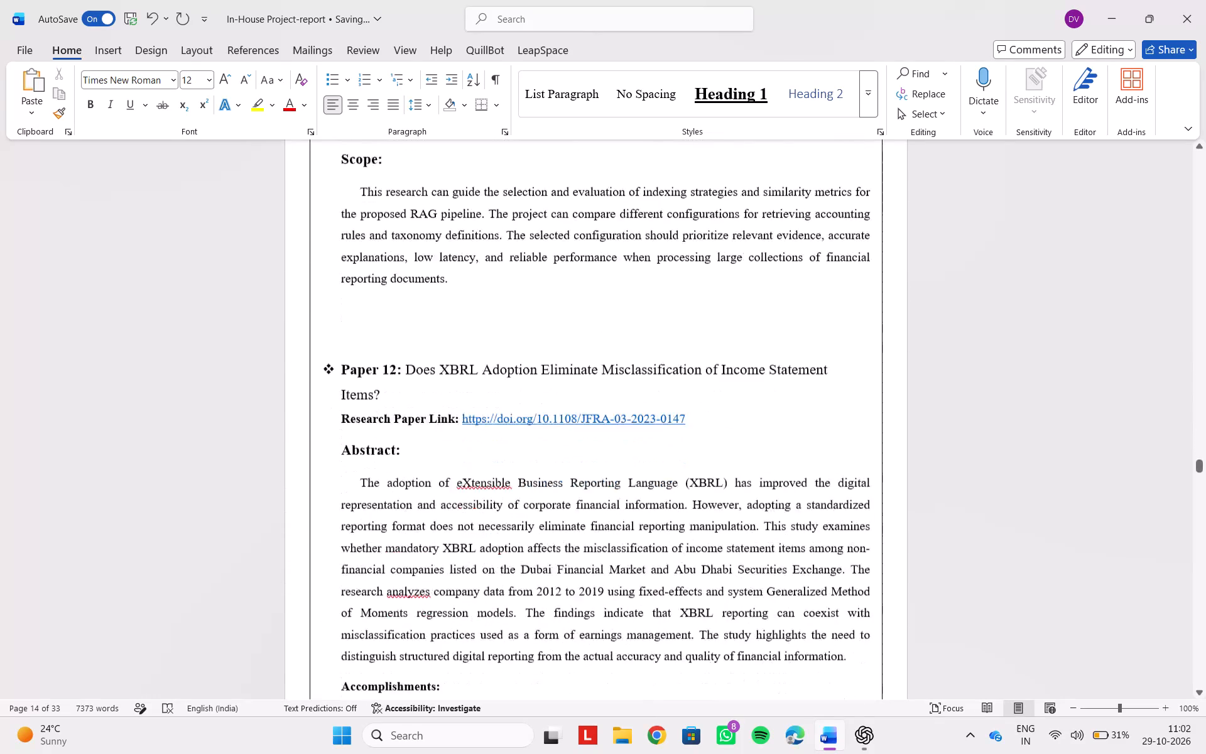
{"action": "scroll", "coordinate": [337, 409], "scroll_direction": "down", "scroll_amount": 1}
{"action": "scroll", "coordinate": [337, 409], "scroll_direction": "up", "scroll_amount": 1}
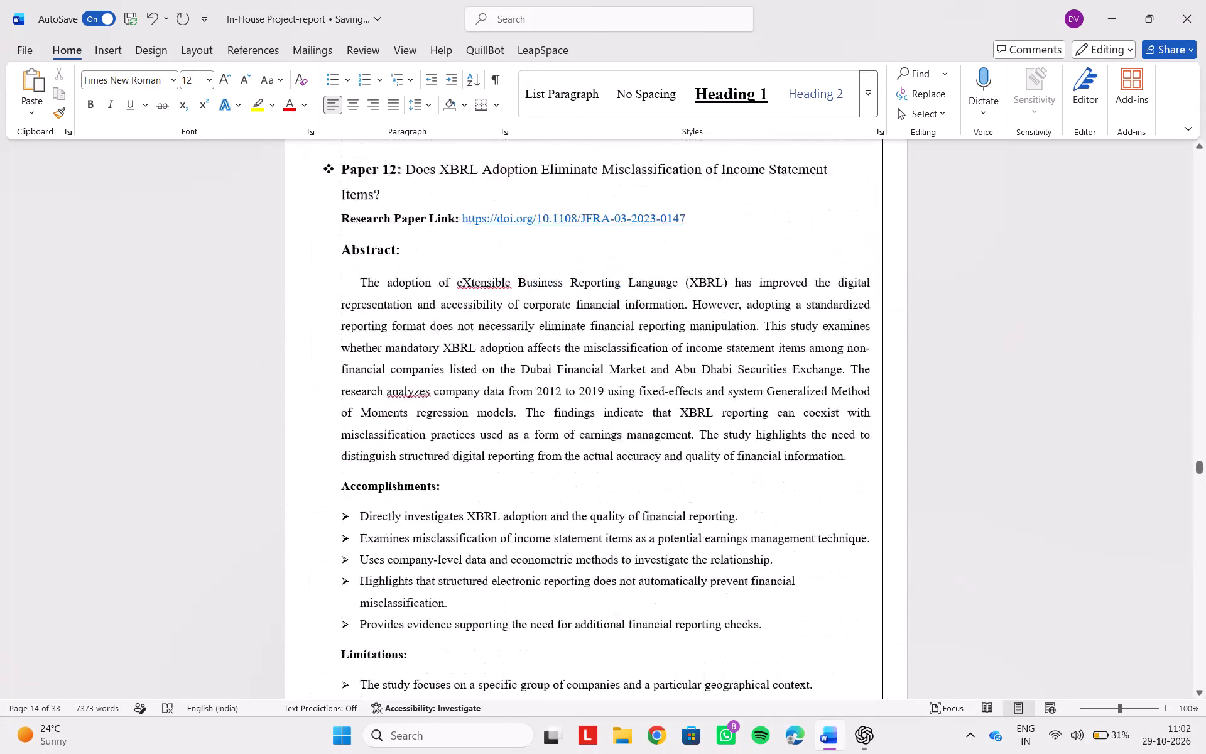
{"action": "scroll", "coordinate": [337, 409], "scroll_direction": "up", "scroll_amount": 2}
{"action": "left_click", "coordinate": [349, 260]}
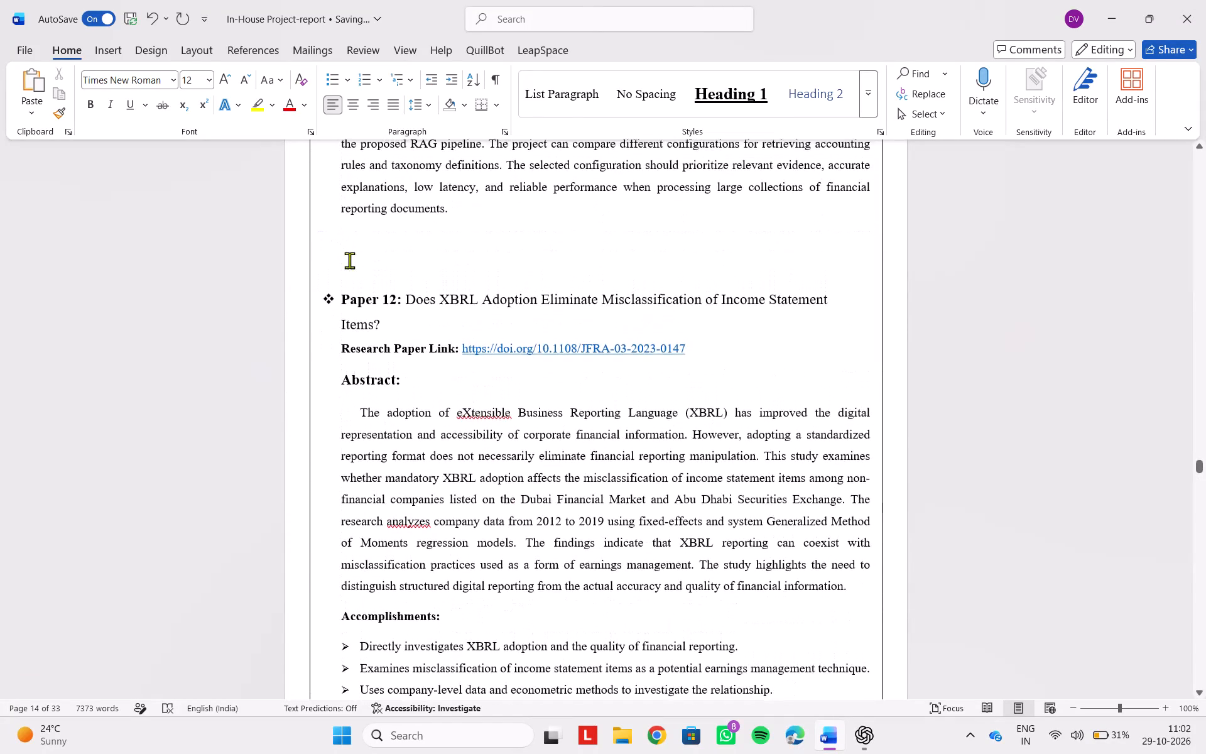
{"action": "key", "text": "BackSpace"}
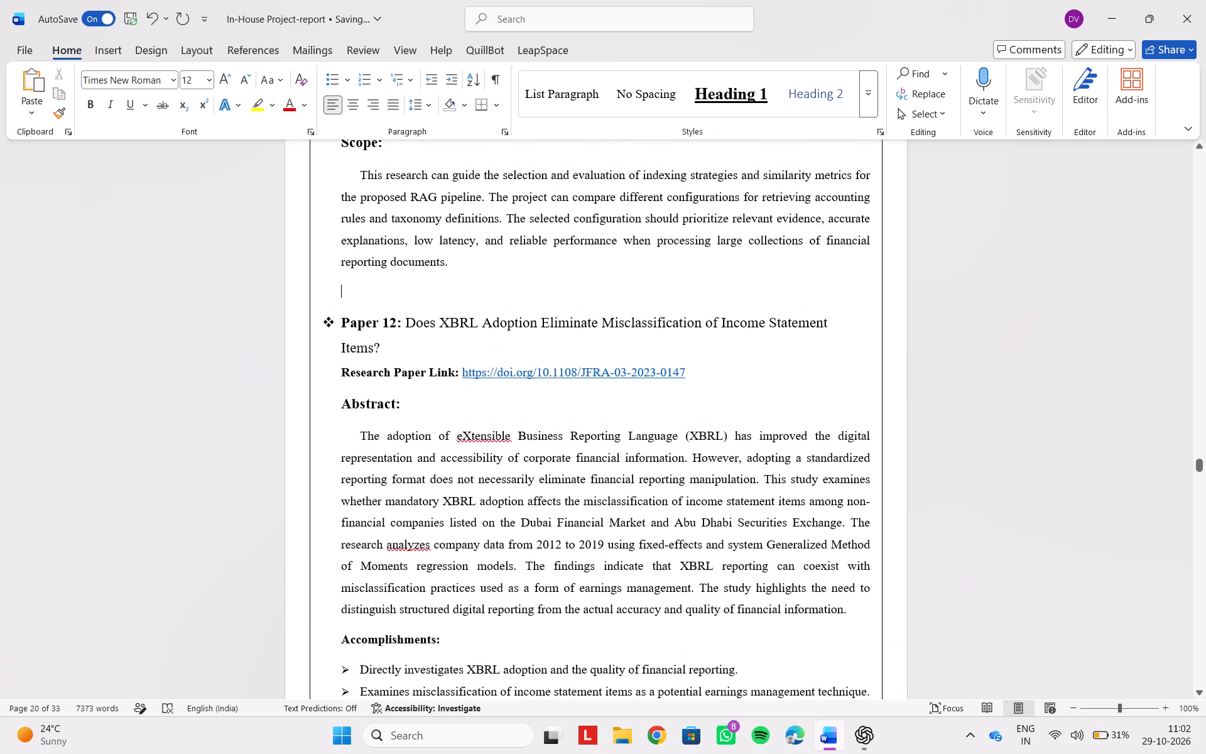
{"action": "scroll", "coordinate": [349, 260], "scroll_direction": "down", "scroll_amount": 2}
{"action": "scroll", "coordinate": [349, 260], "scroll_direction": "up", "scroll_amount": 1}
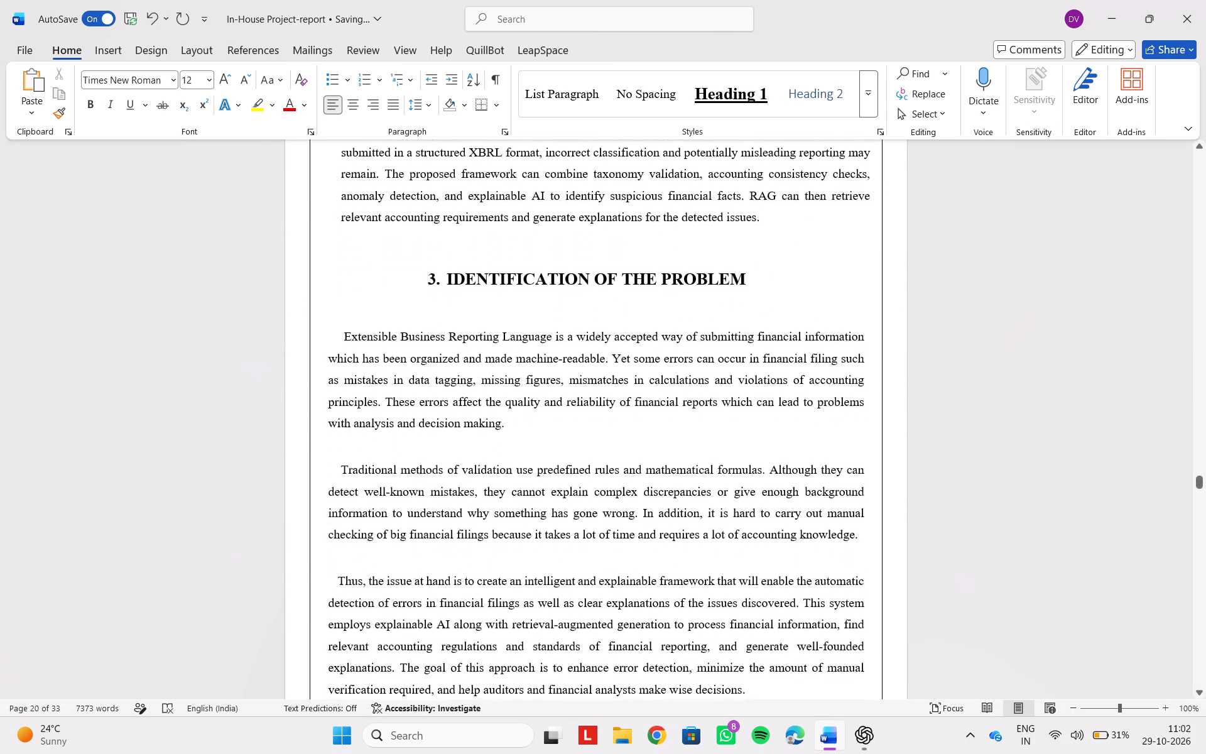
{"action": "scroll", "coordinate": [349, 260], "scroll_direction": "up", "scroll_amount": 3}
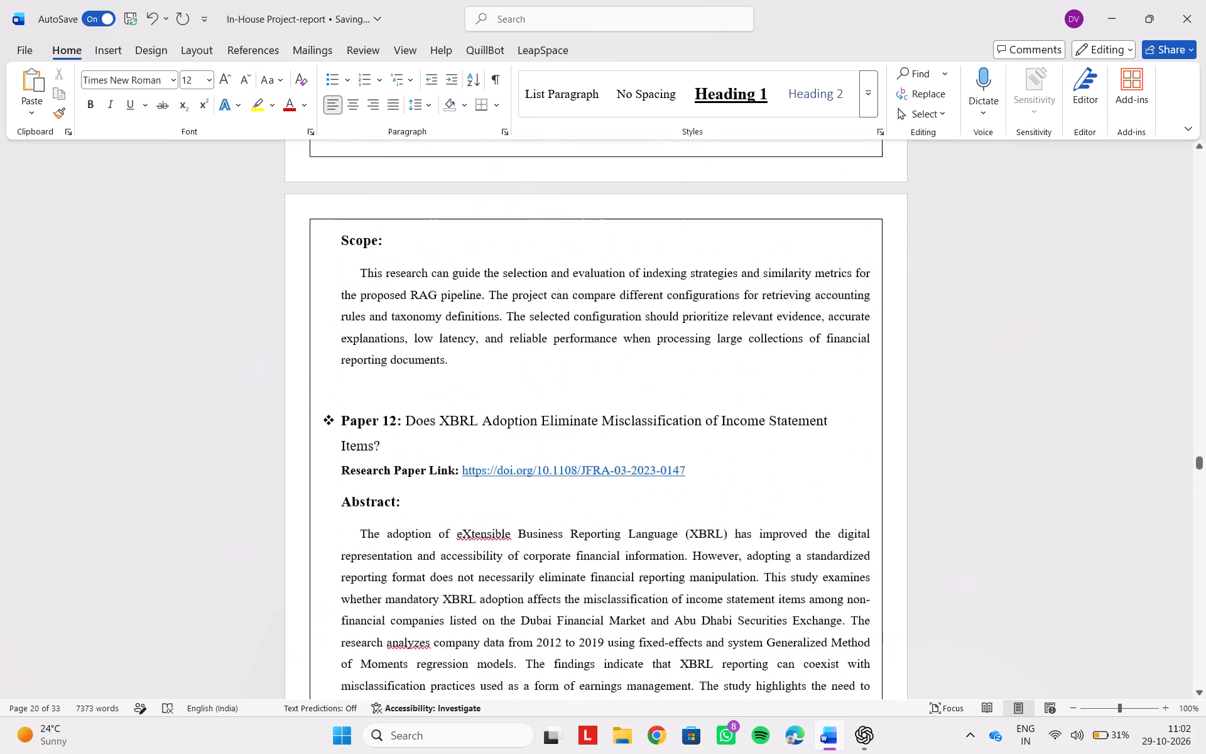
{"action": "key", "text": "BackSpace"}
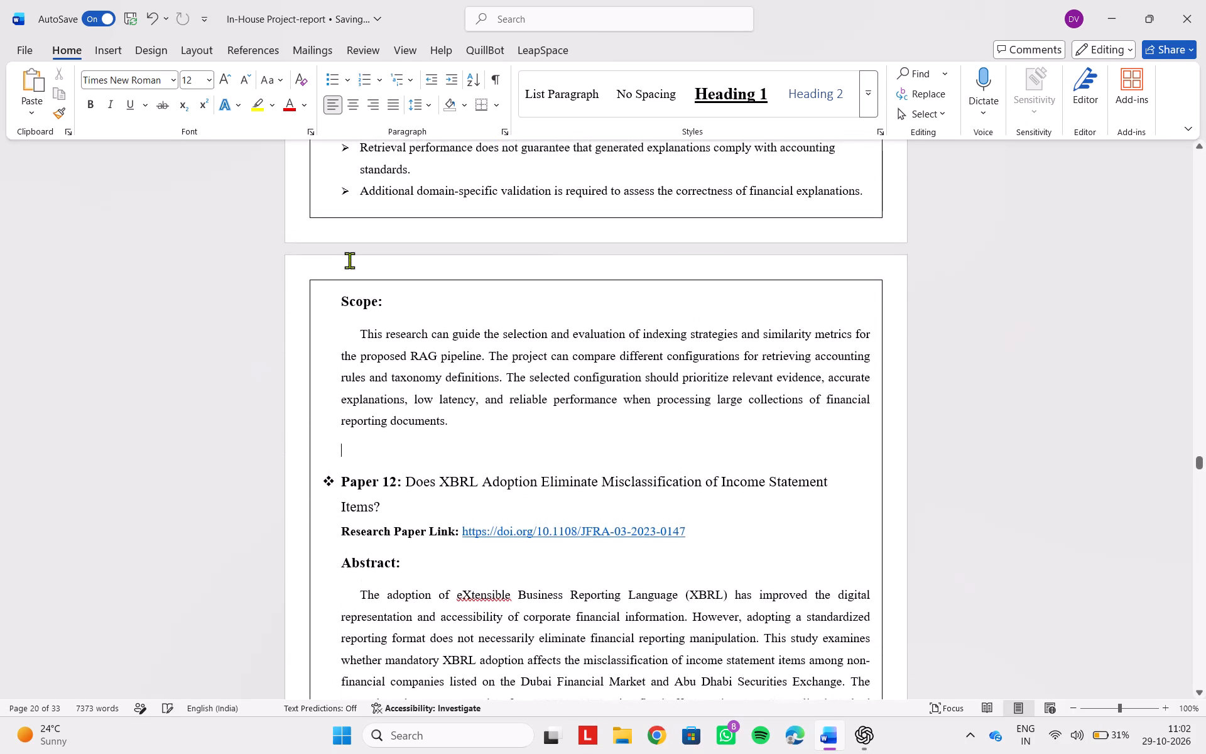
{"action": "key", "text": "BackSpace"}
{"action": "key", "text": "BackSpace"}
Delete the empty line between Paper 9's Scope paragraph, which ends with "computational cost.", and the Paper 10 heading.
{"action": "scroll", "coordinate": [349, 260], "scroll_direction": "up", "scroll_amount": 1}
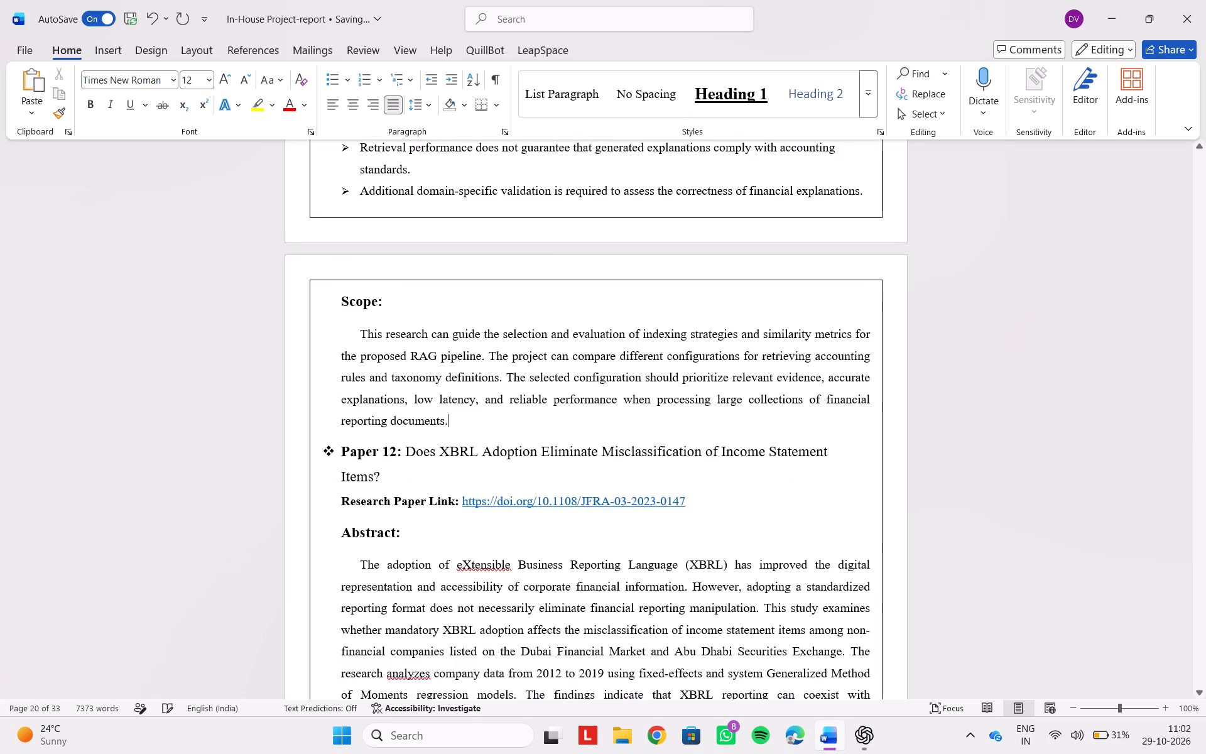
{"action": "scroll", "coordinate": [349, 260], "scroll_direction": "up", "scroll_amount": 3}
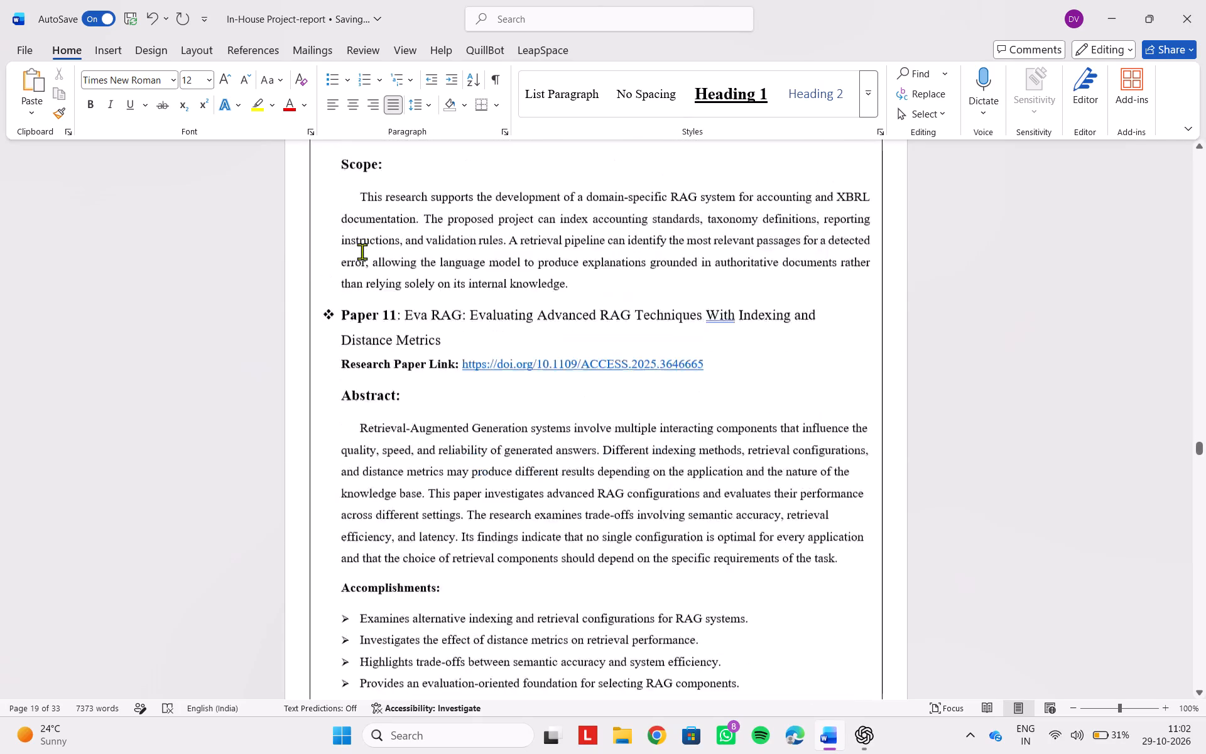
{"action": "scroll", "coordinate": [362, 251], "scroll_direction": "up", "scroll_amount": 2}
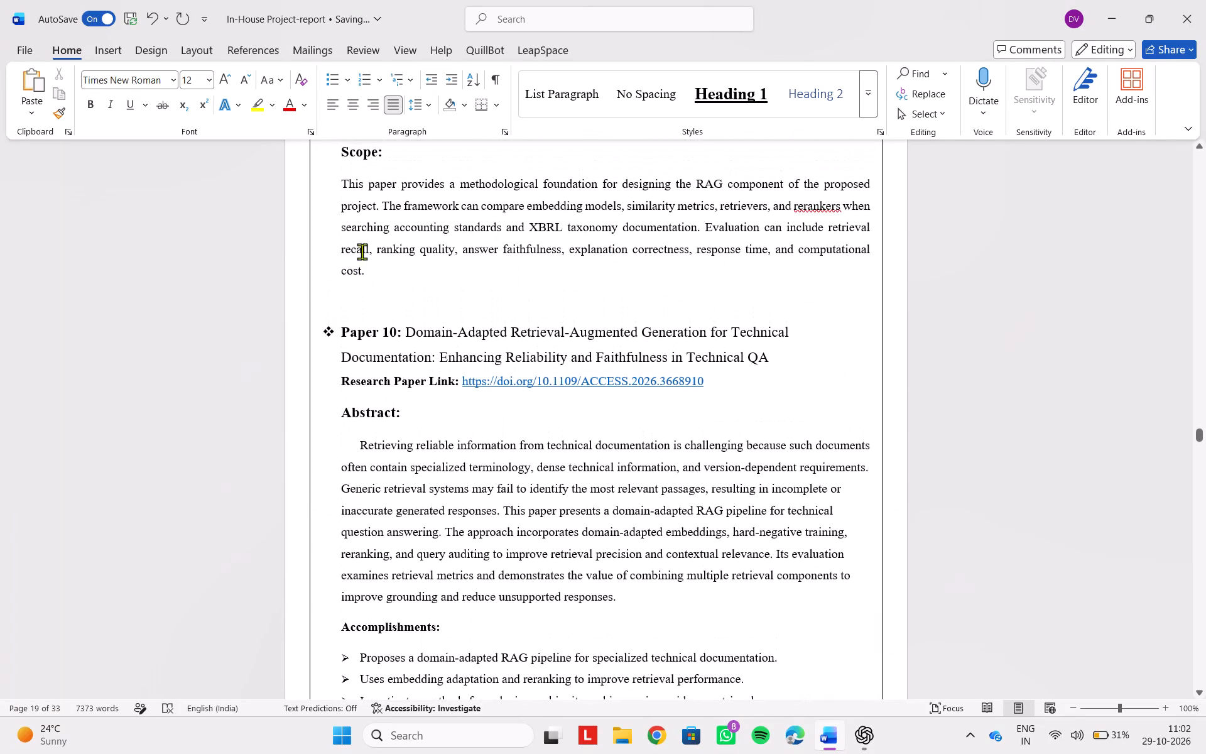
{"action": "left_click", "coordinate": [359, 291]}
{"action": "key", "text": "Right"}
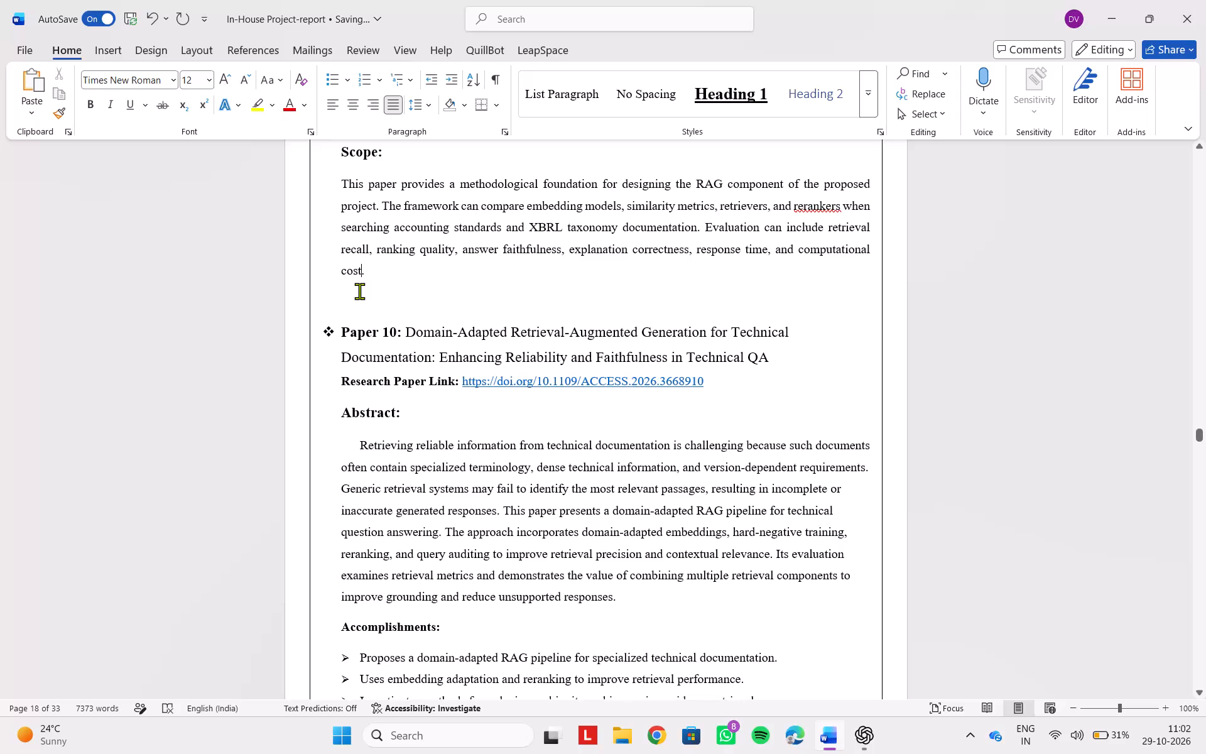
{"action": "key", "text": "Right"}
{"action": "key", "text": "Delete"}
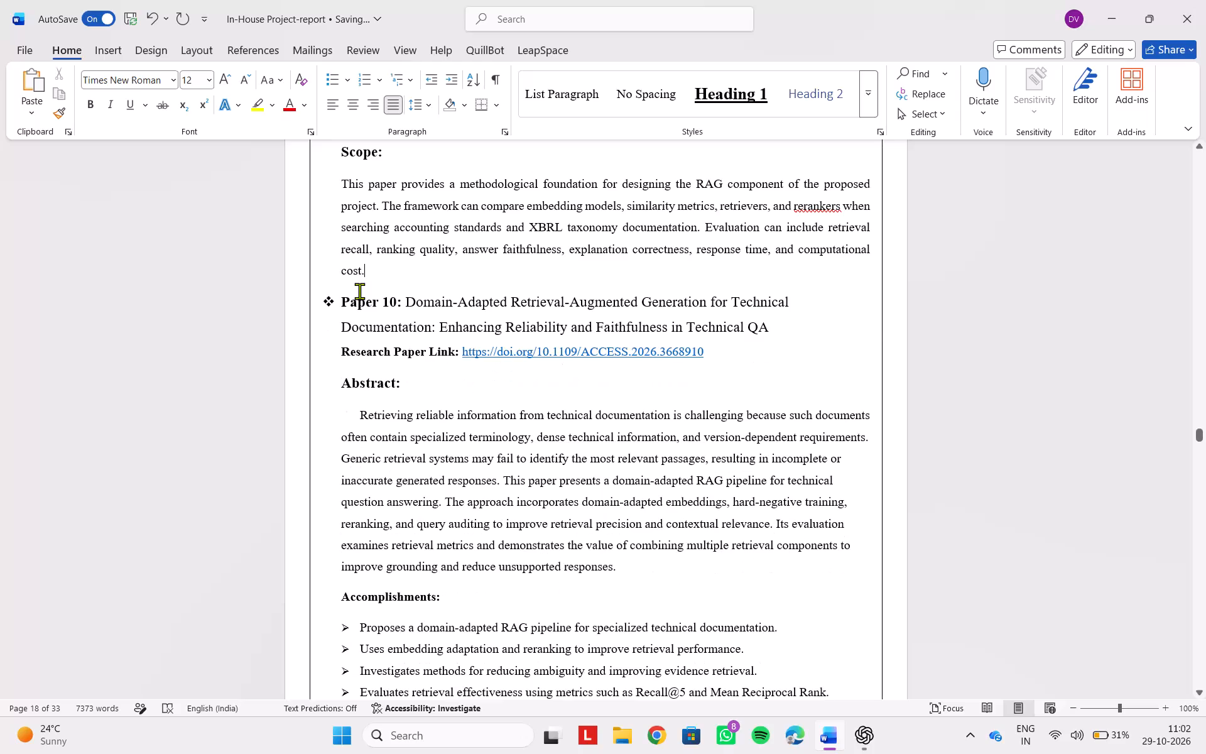
Delete the empty line between Paper 8's Scope paragraph and the Paper 9 heading.
{"action": "scroll", "coordinate": [359, 291], "scroll_direction": "up", "scroll_amount": 2}
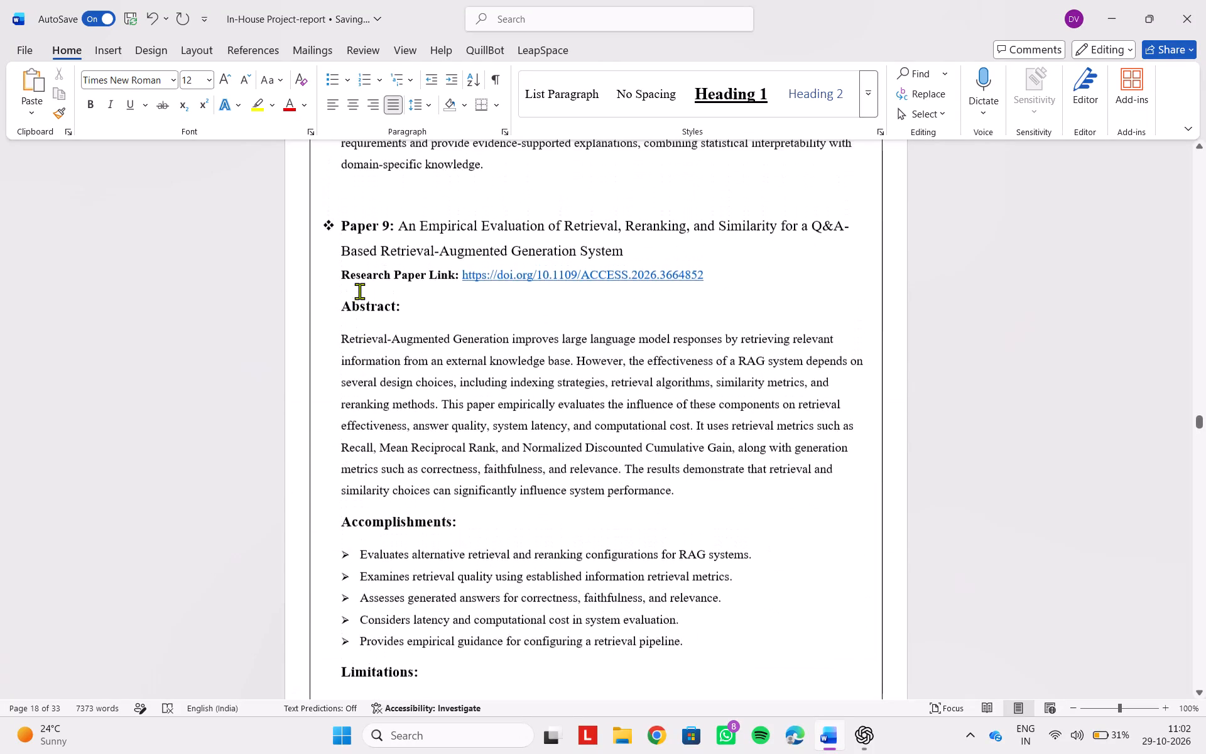
{"action": "scroll", "coordinate": [359, 291], "scroll_direction": "up", "scroll_amount": 1}
{"action": "left_click", "coordinate": [371, 378]}
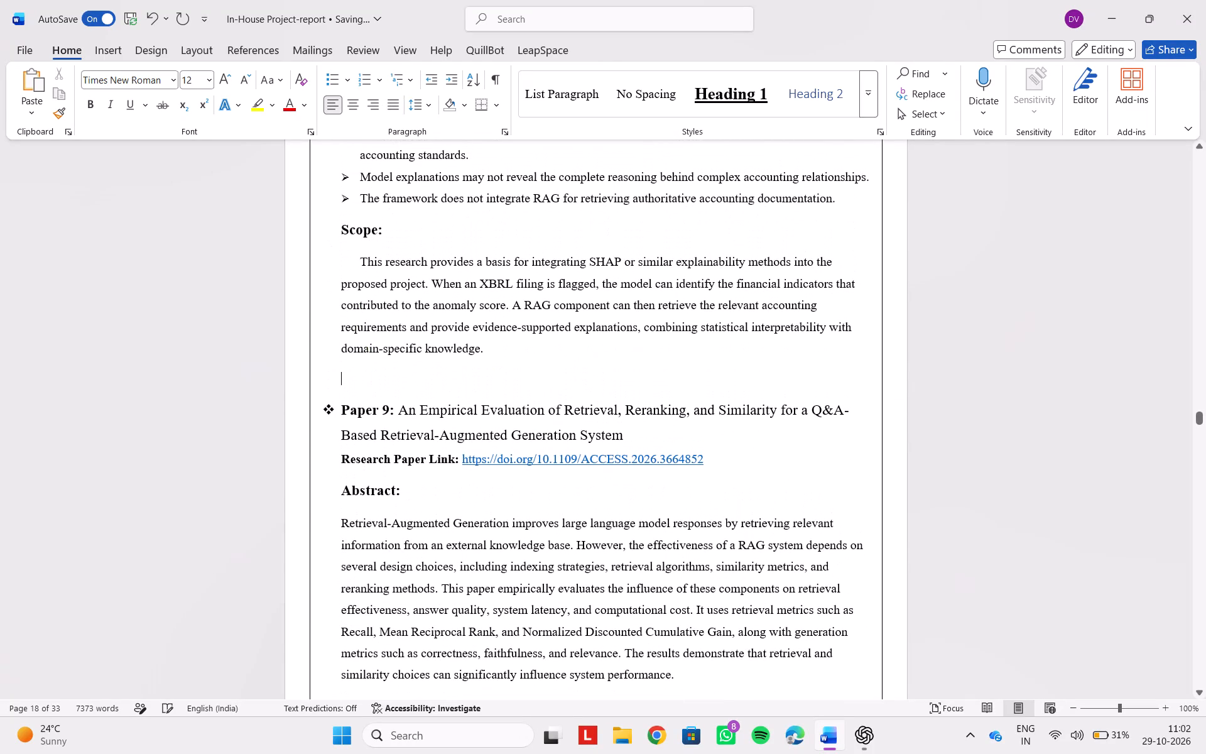
{"action": "key", "text": "BackSpace"}
{"action": "key", "text": "BackSpace"}
{"action": "key", "text": "BackSpace"}
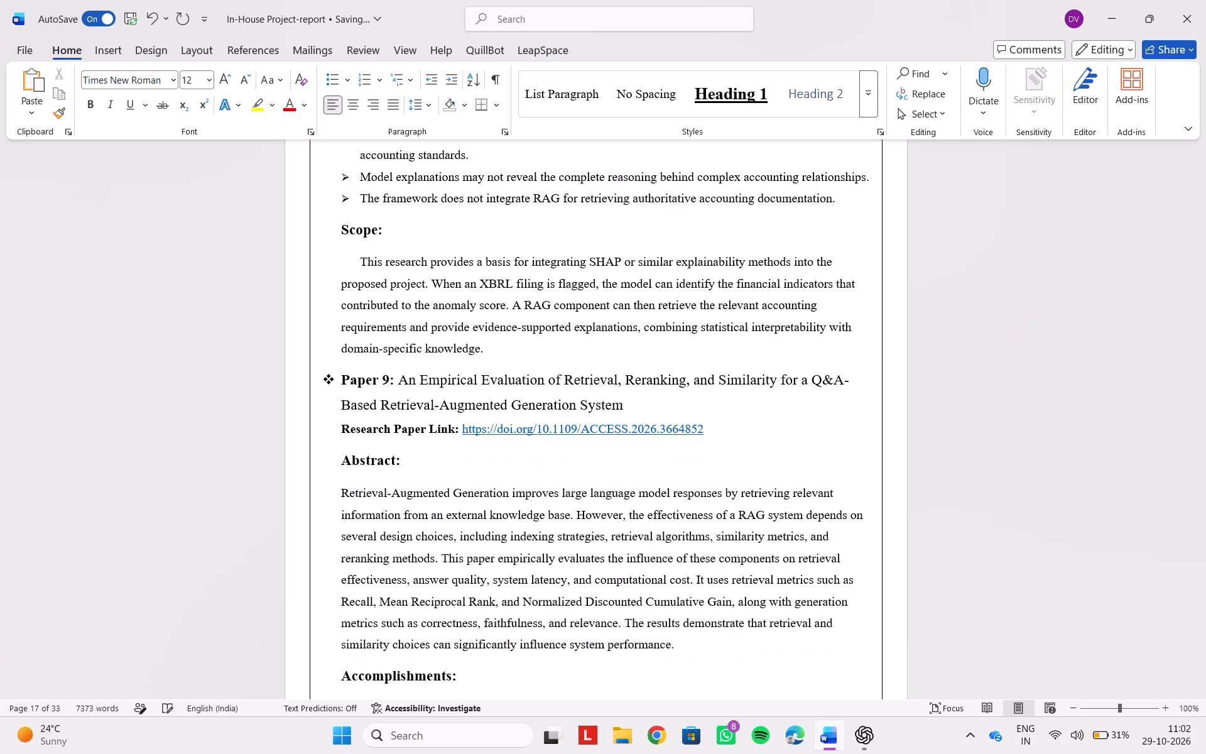
Delete the empty line between Paper 7's Scope paragraph and the Paper 8 heading.
{"action": "scroll", "coordinate": [371, 378], "scroll_direction": "up", "scroll_amount": 3}
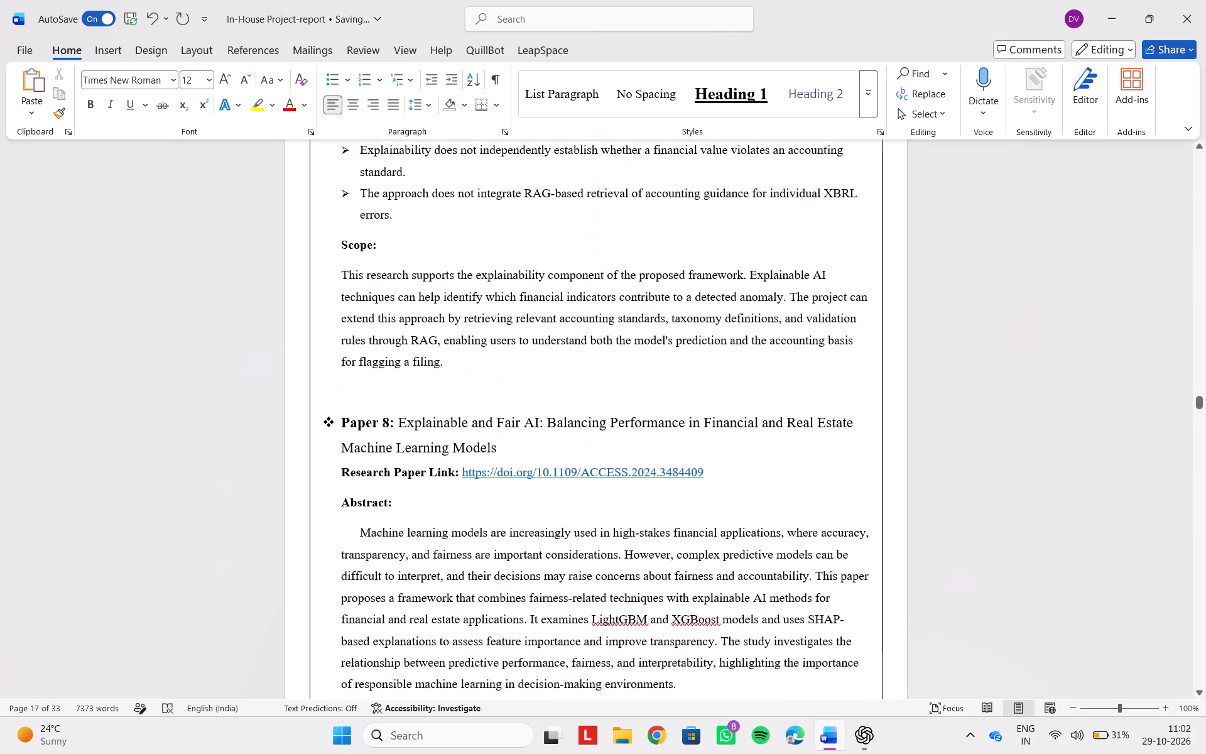
{"action": "left_click", "coordinate": [359, 417]}
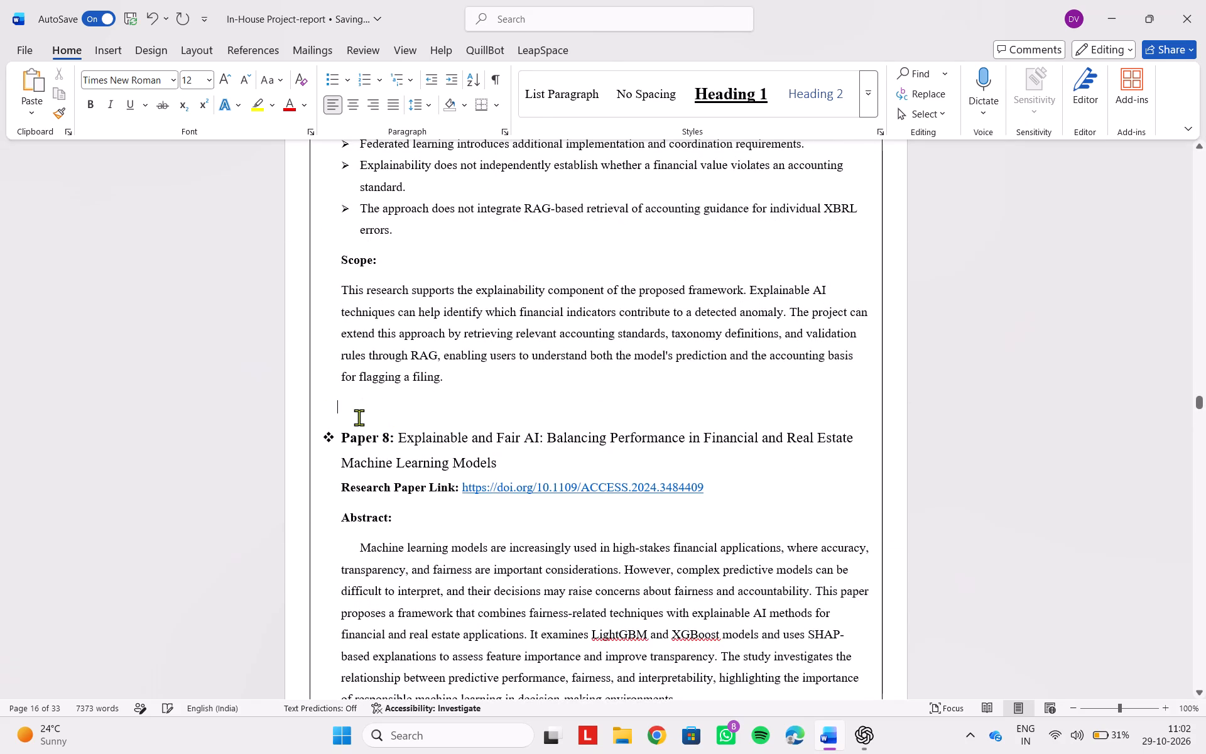
{"action": "key", "text": "BackSpace"}
{"action": "key", "text": "BackSpace"}
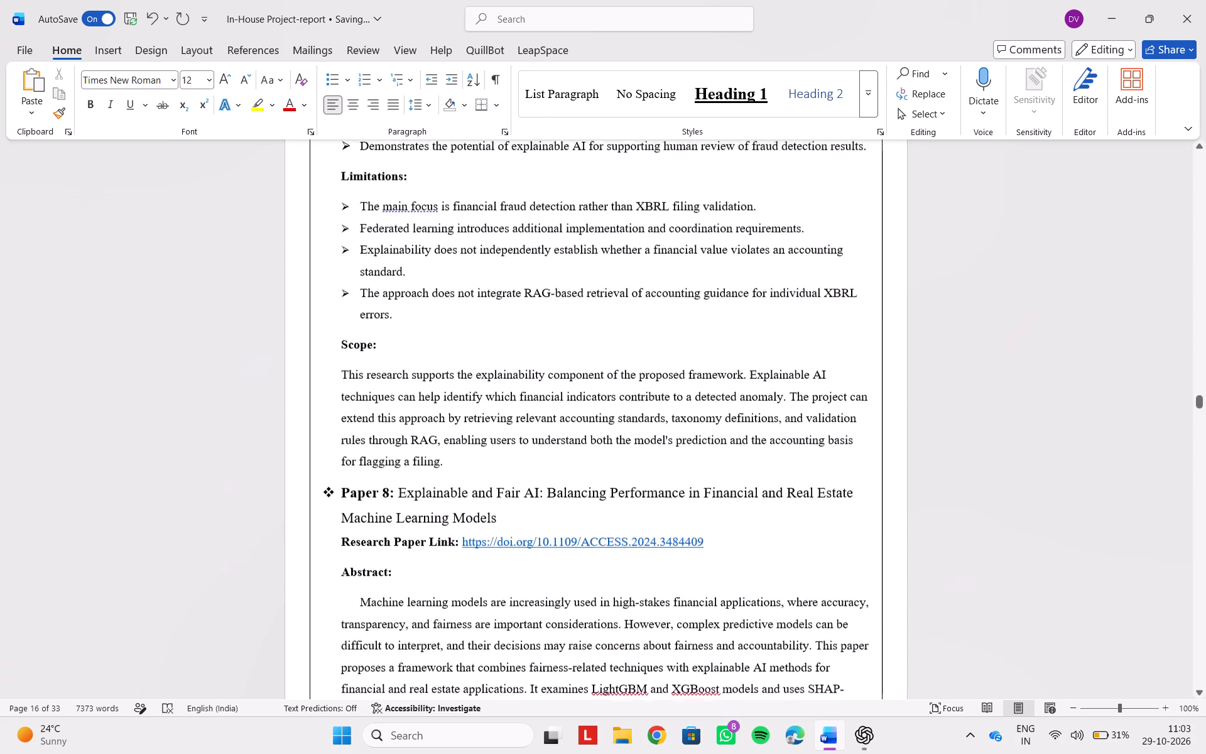
Check the spacing between papers from Paper 7 through Paper 12 and into the Identification of the Problem section.
{"action": "scroll", "coordinate": [359, 417], "scroll_direction": "up", "scroll_amount": 1}
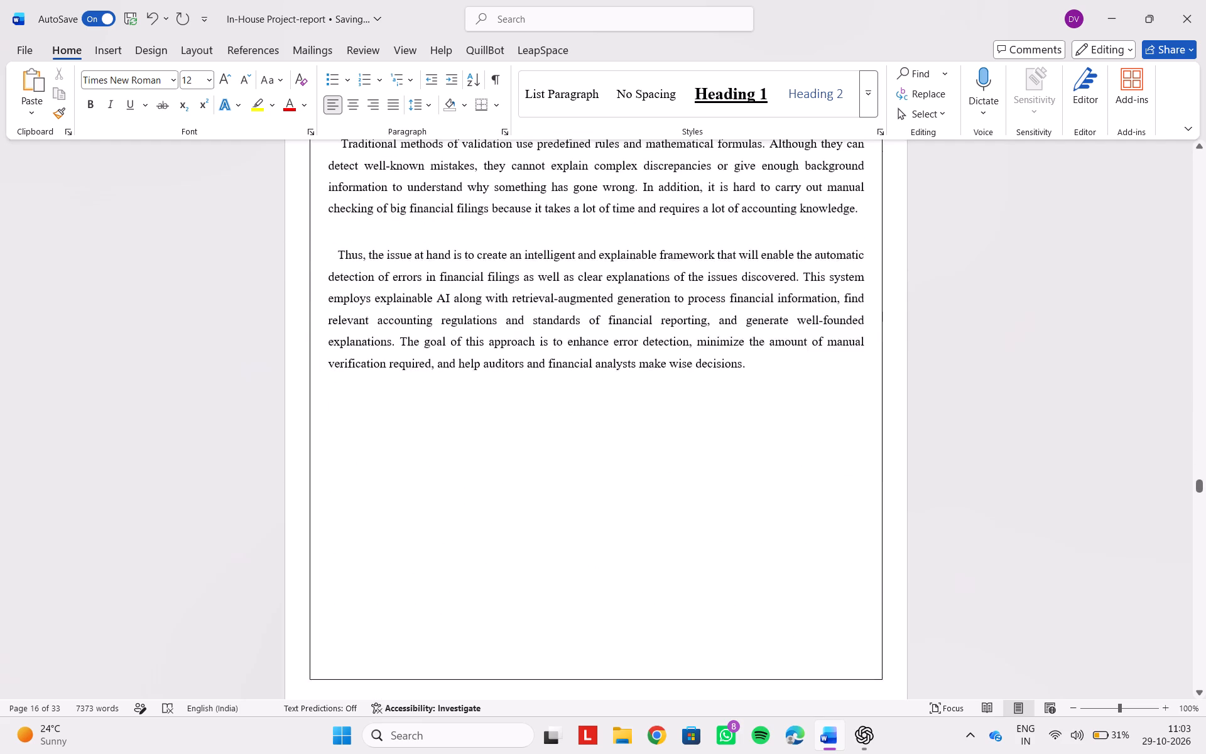
{"action": "scroll", "coordinate": [359, 417], "scroll_direction": "up", "scroll_amount": 2}
{"action": "scroll", "coordinate": [359, 417], "scroll_direction": "down", "scroll_amount": 1}
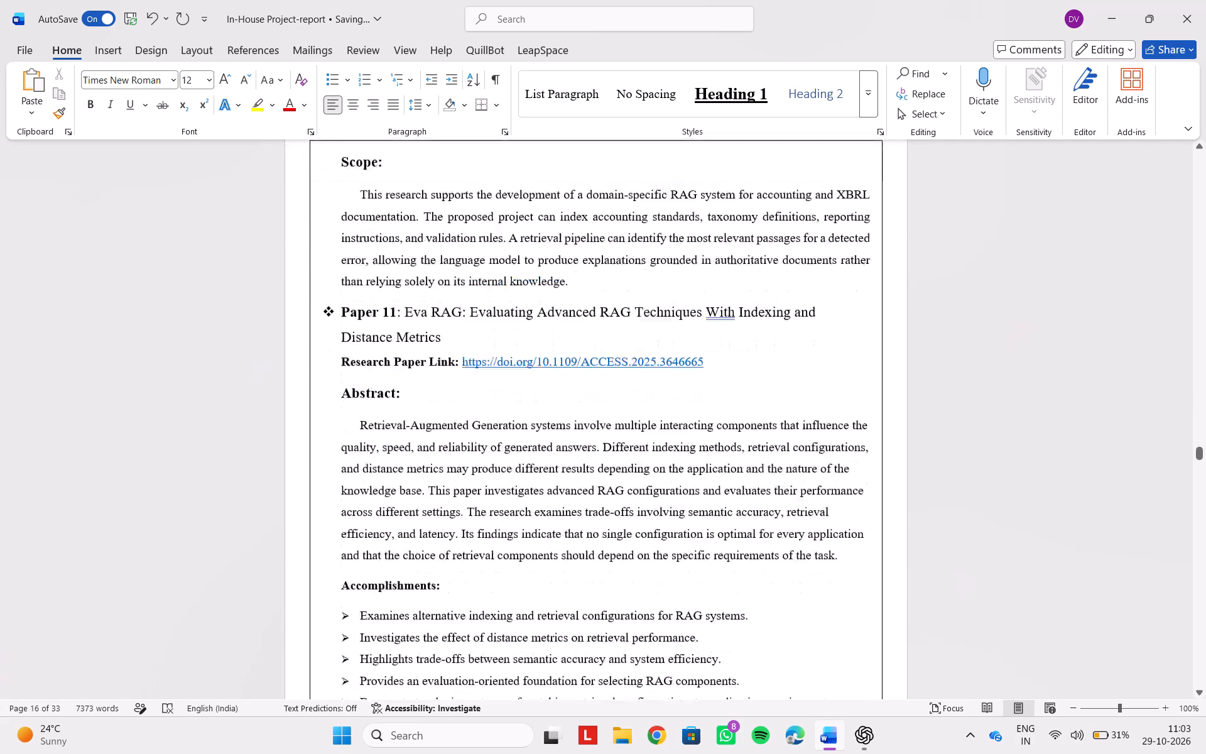
{"action": "scroll", "coordinate": [359, 417], "scroll_direction": "down", "scroll_amount": 3}
{"action": "scroll", "coordinate": [359, 417], "scroll_direction": "up", "scroll_amount": 1}
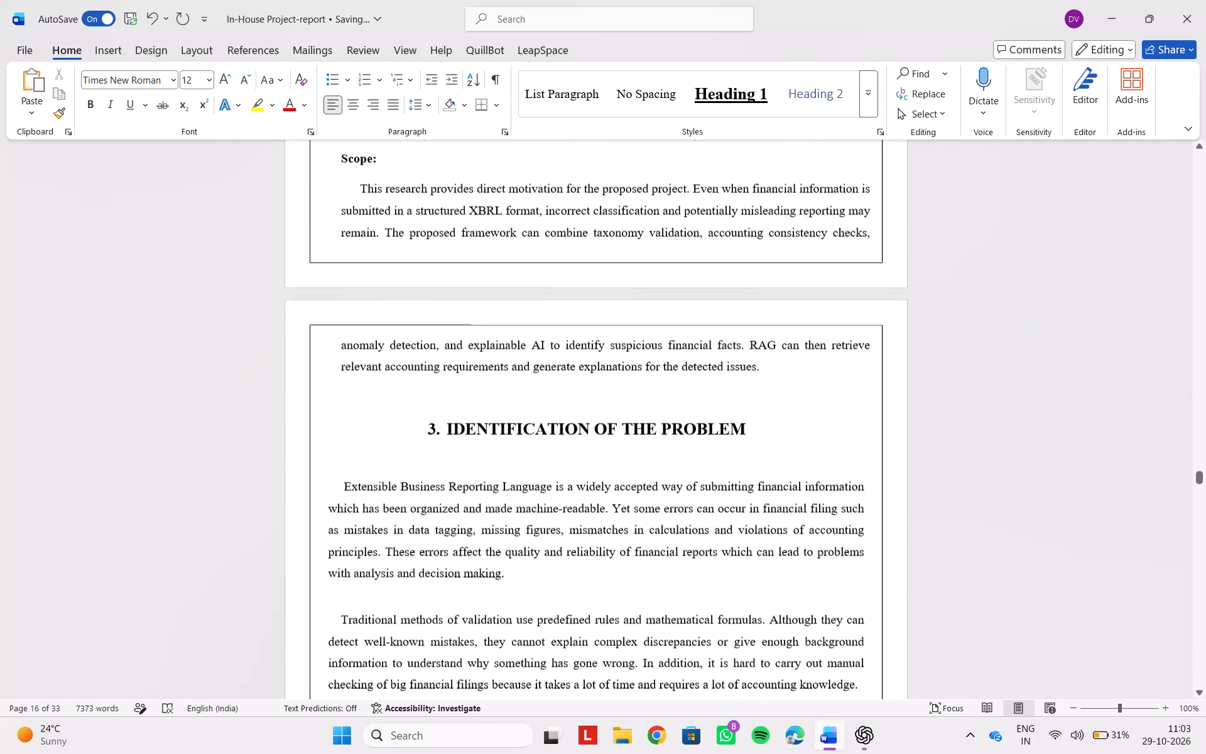
{"action": "scroll", "coordinate": [359, 417], "scroll_direction": "up", "scroll_amount": 4}
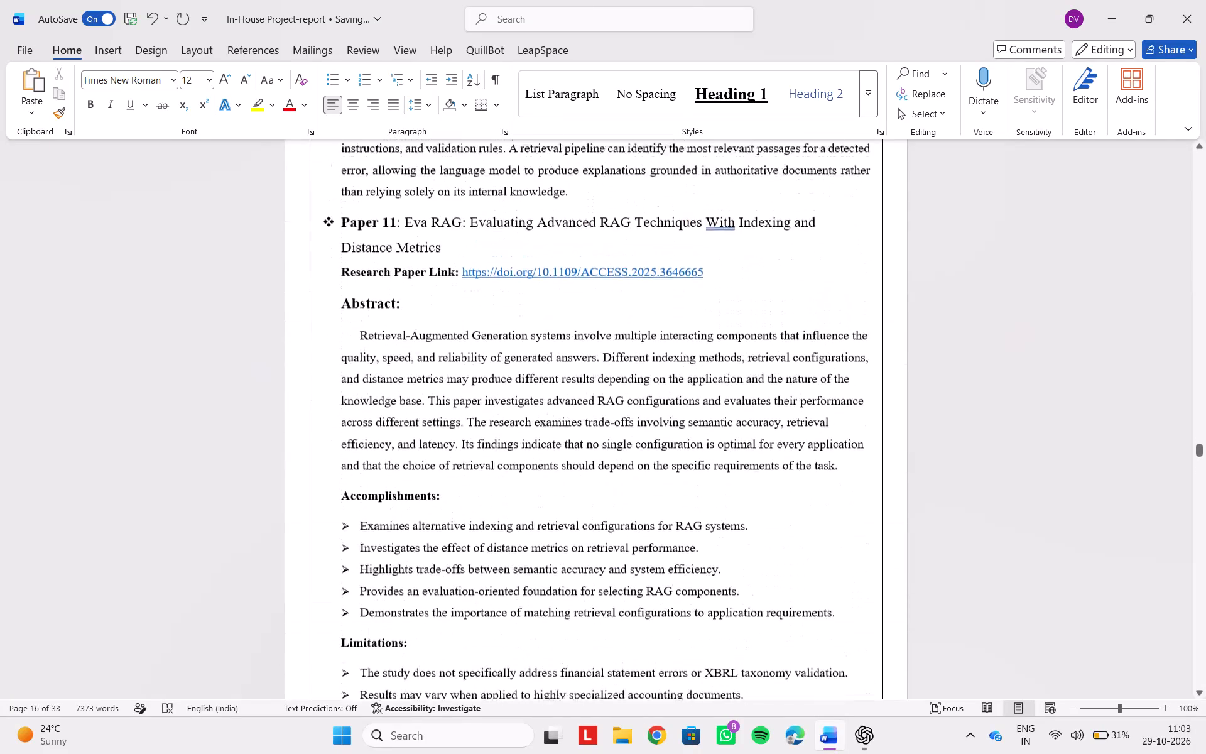
{"action": "scroll", "coordinate": [359, 417], "scroll_direction": "up", "scroll_amount": 2}
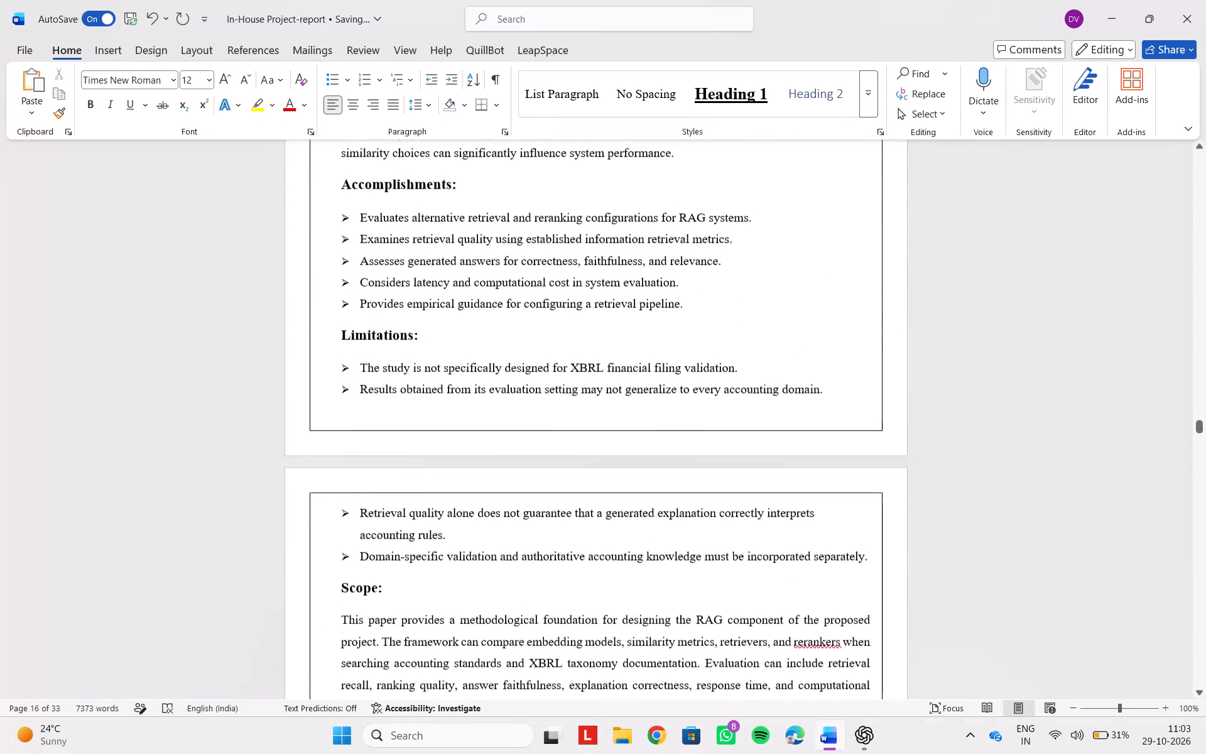
{"action": "scroll", "coordinate": [359, 417], "scroll_direction": "up", "scroll_amount": 3}
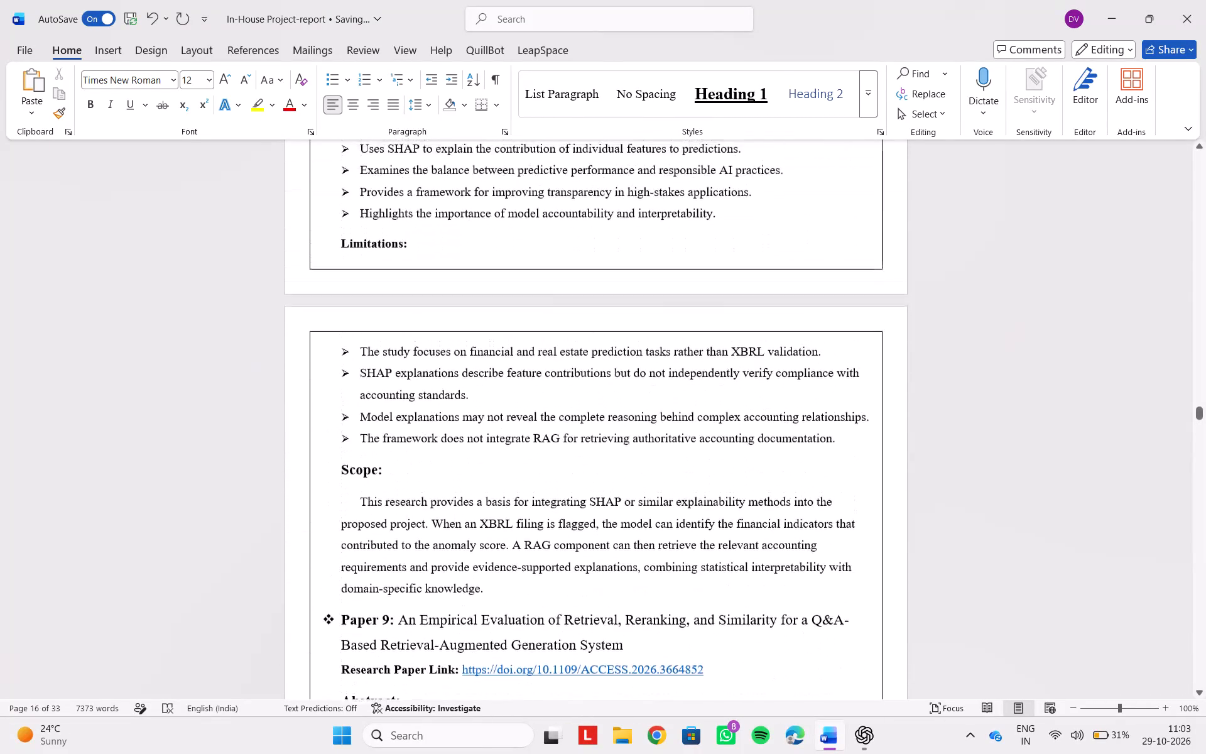
{"action": "scroll", "coordinate": [359, 417], "scroll_direction": "up", "scroll_amount": 5}
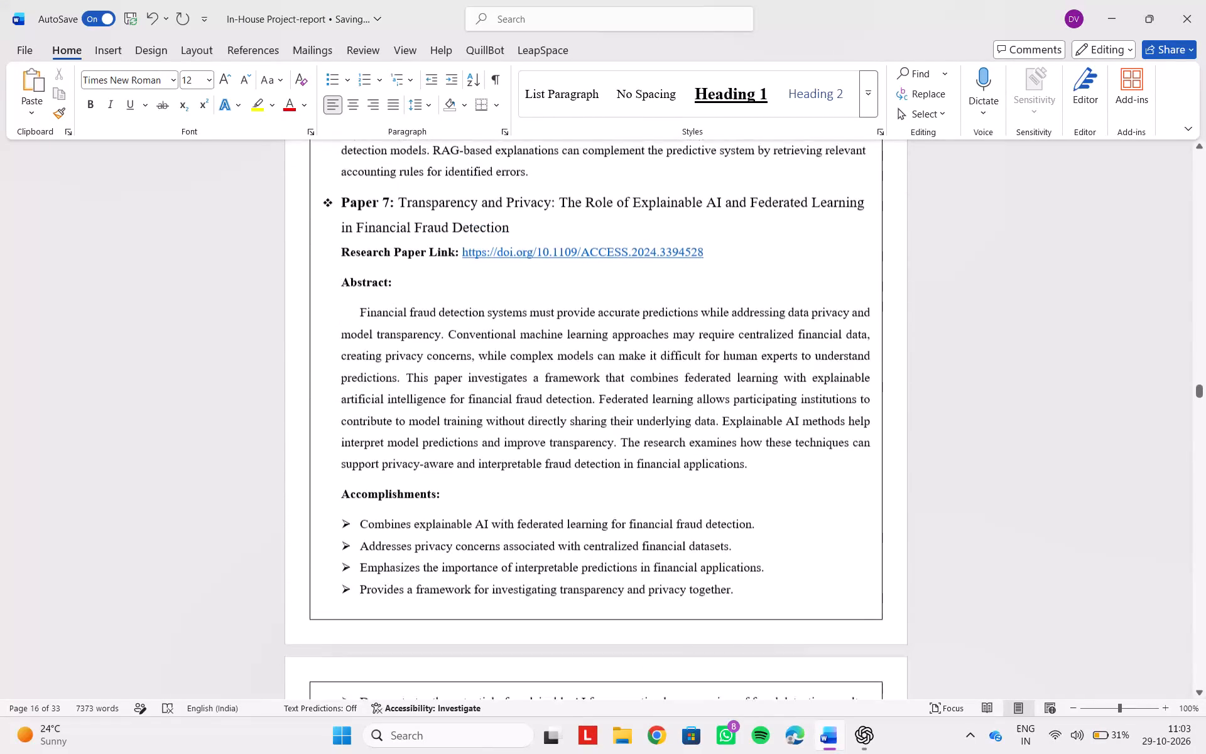
Remove the remaining empty line between Paper 5's Scope paragraph and the Paper 6 heading.
{"action": "scroll", "coordinate": [359, 417], "scroll_direction": "up", "scroll_amount": 2}
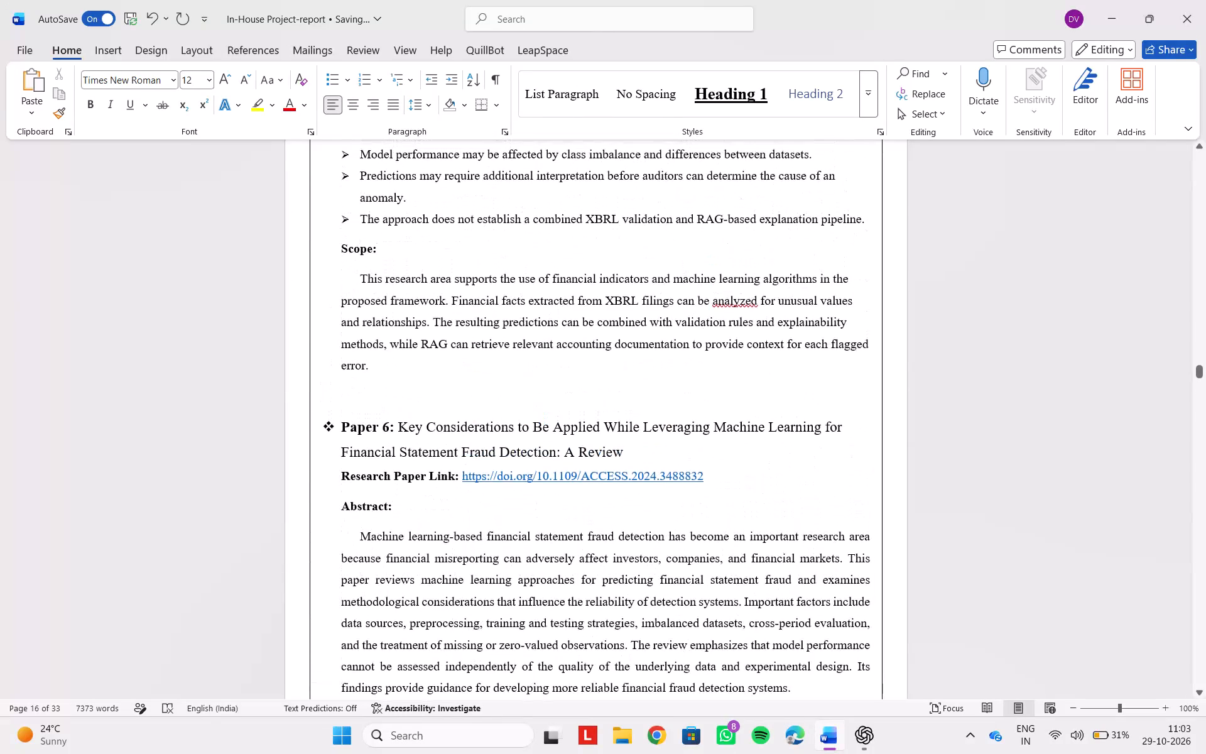
{"action": "left_click", "coordinate": [362, 394]}
{"action": "key", "text": "BackSpace"}
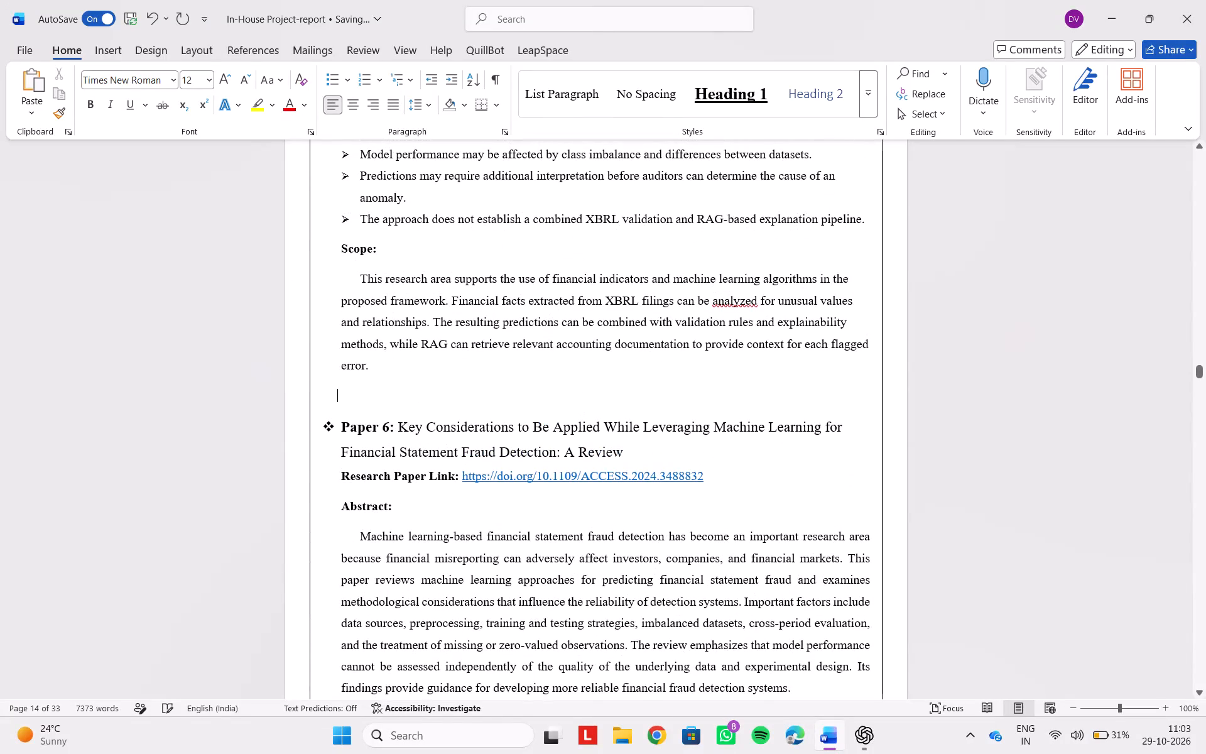
{"action": "key", "text": "BackSpace"}
{"action": "key", "text": "BackSpace"}
Remove the empty line between Paper 4's Scope paragraph and the Paper 5 heading.
{"action": "scroll", "coordinate": [362, 394], "scroll_direction": "up", "scroll_amount": 3}
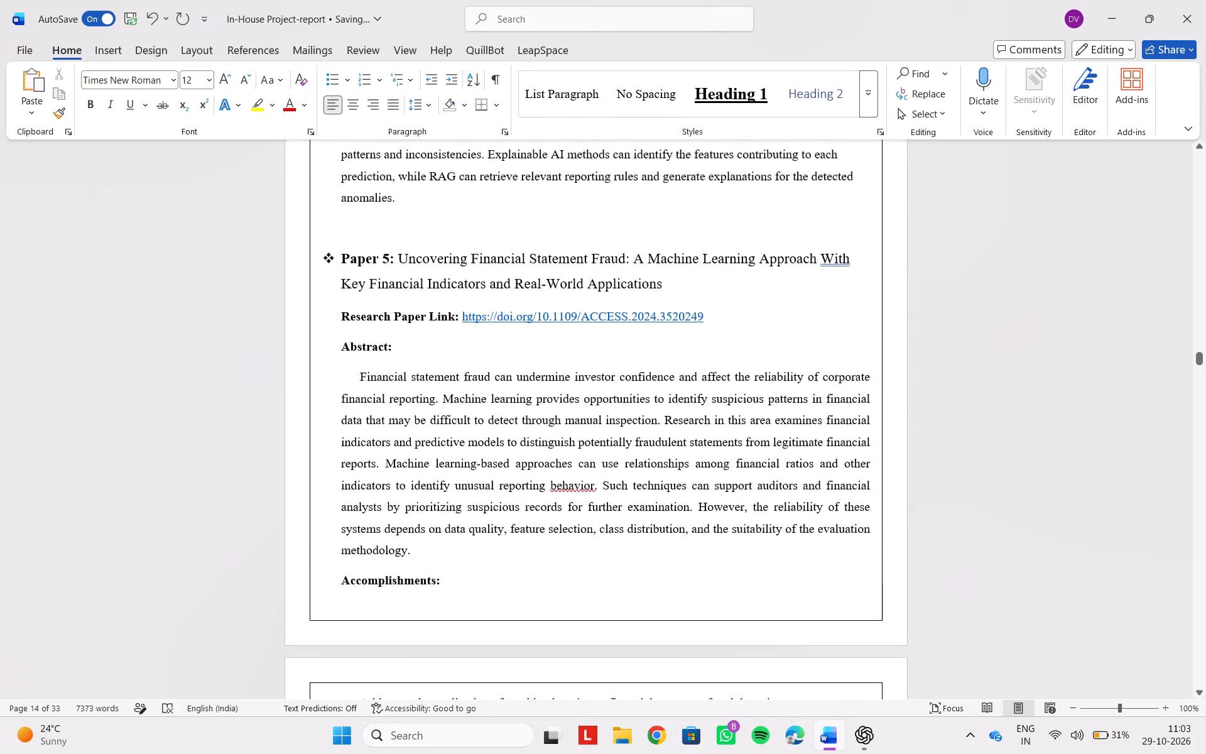
{"action": "left_click", "coordinate": [364, 273]}
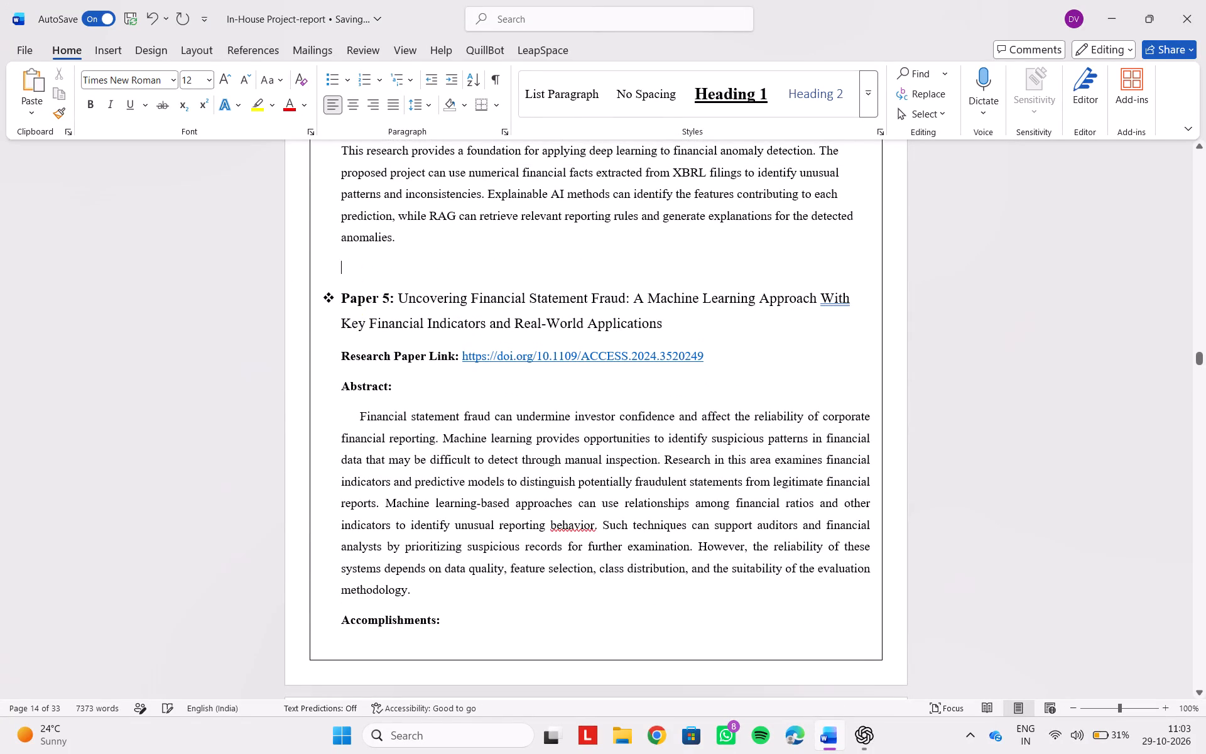
Remove the remaining empty line between Paper 4's Scope paragraph and the Paper 5 heading.
{"action": "key", "text": "BackSpace"}
{"action": "key", "text": "BackSpace"}
{"action": "key", "text": "BackSpace"}
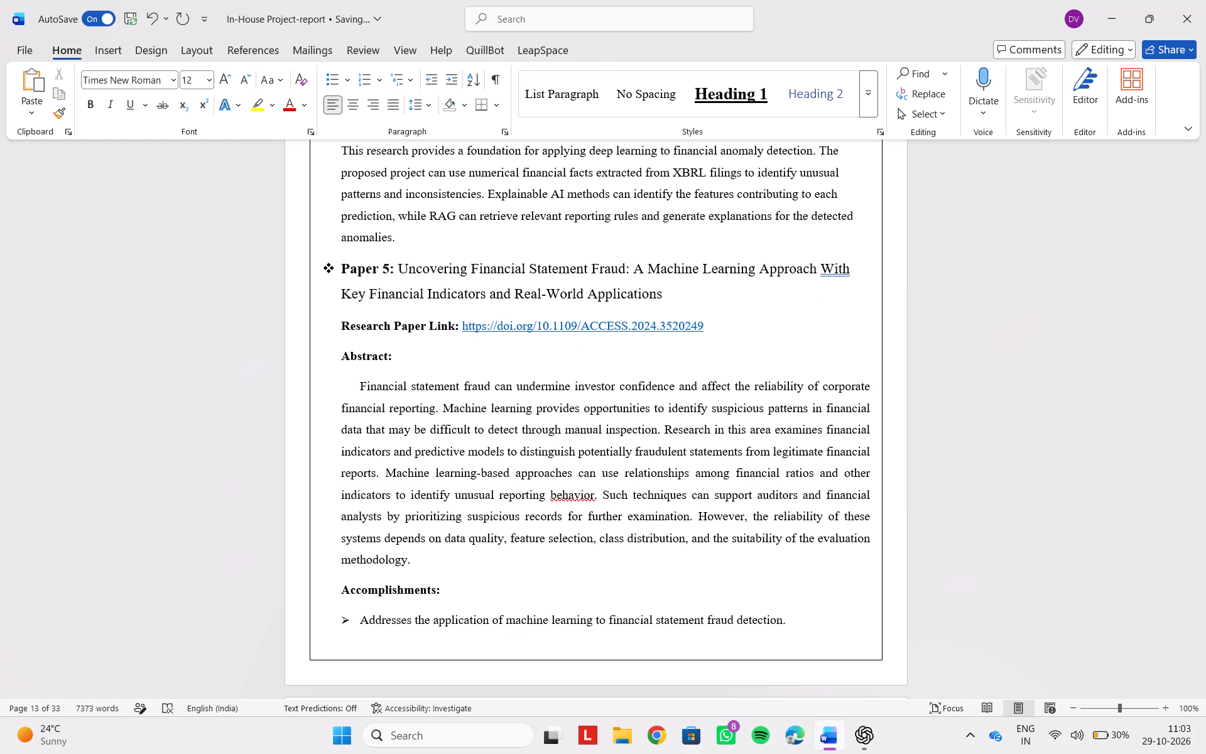
Check the spacing and layout of the summaries from Paper 5 through Paper 12 and the sections that follow.
{"action": "scroll", "coordinate": [364, 273], "scroll_direction": "down", "scroll_amount": 8}
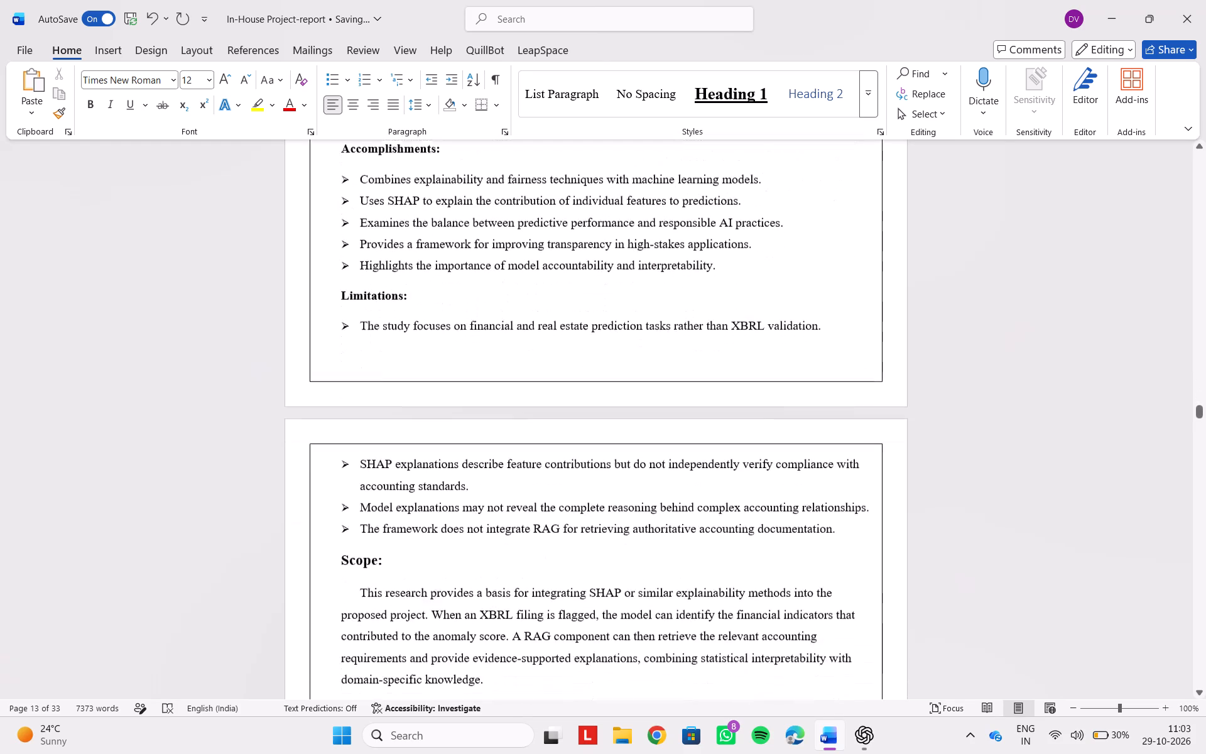
{"action": "scroll", "coordinate": [364, 273], "scroll_direction": "down", "scroll_amount": 5}
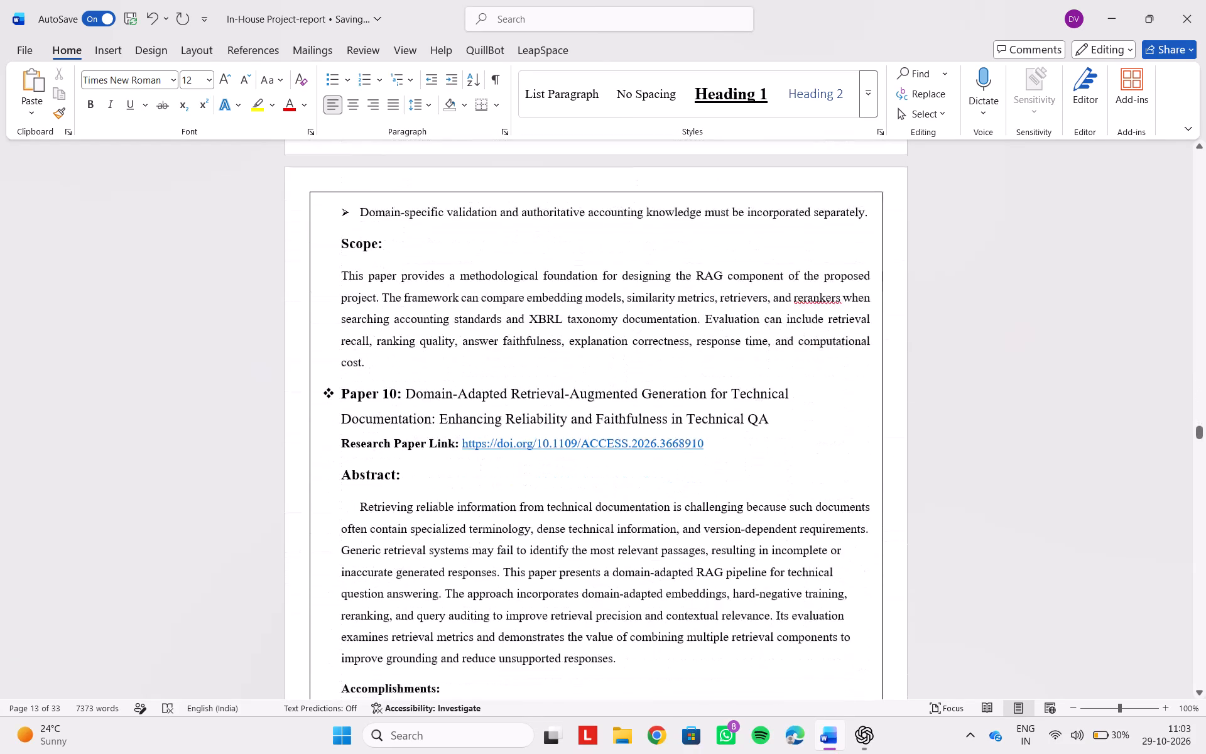
{"action": "scroll", "coordinate": [364, 273], "scroll_direction": "down", "scroll_amount": 4}
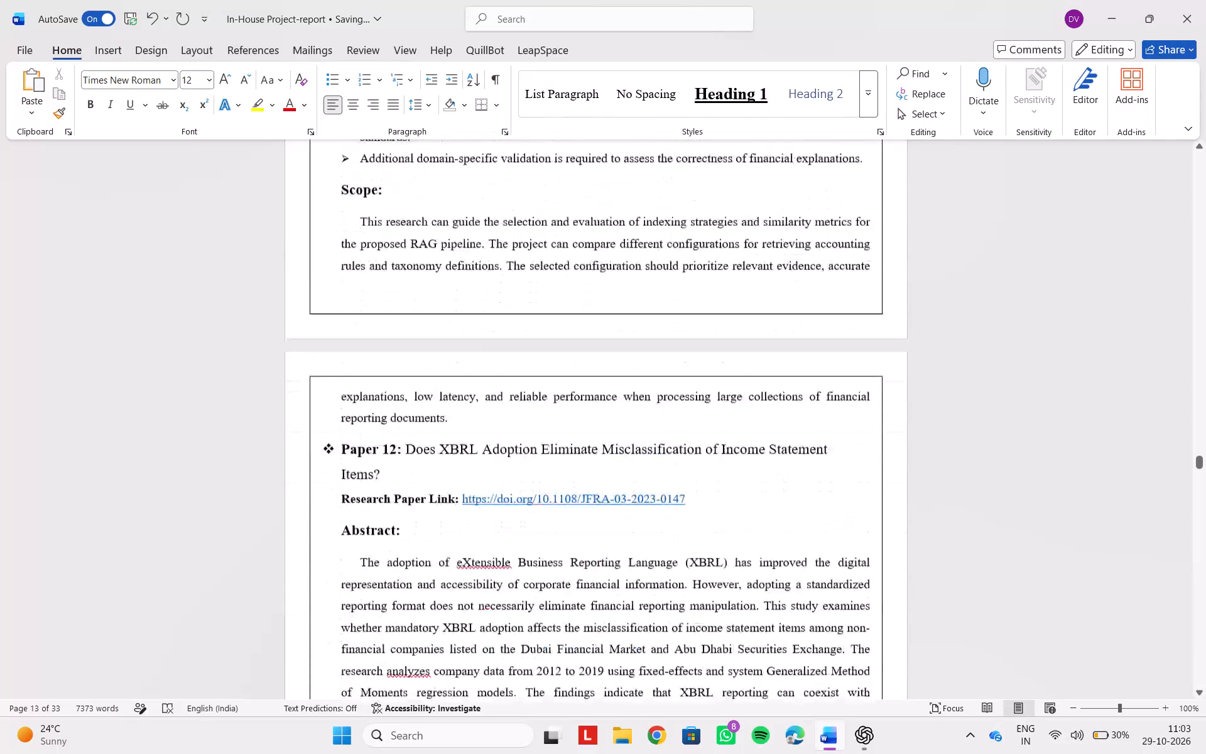
{"action": "scroll", "coordinate": [364, 273], "scroll_direction": "down", "scroll_amount": 2}
{"action": "scroll", "coordinate": [364, 273], "scroll_direction": "up", "scroll_amount": 4}
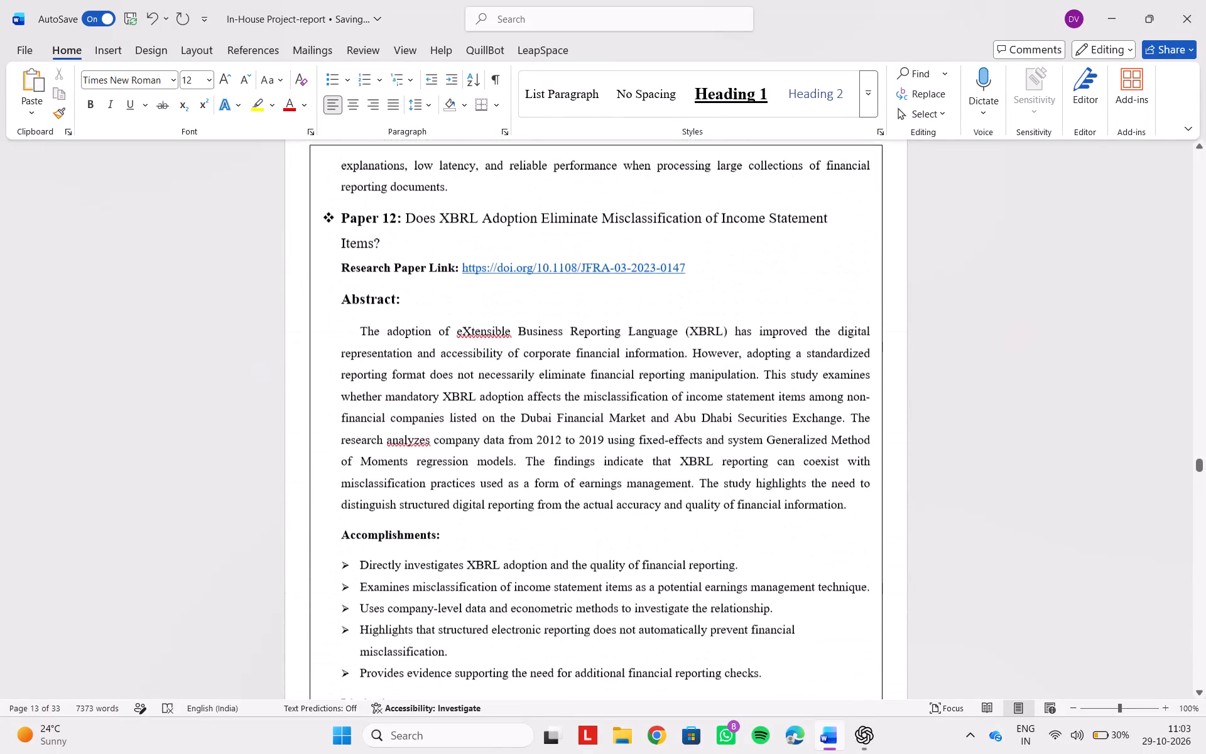
{"action": "scroll", "coordinate": [364, 273], "scroll_direction": "down", "scroll_amount": 1}
Shorten Paper 12's Scope paragraph by deleting its text from "anomaly detection" onward, ending it with "accounting consistency checks.".
{"action": "scroll", "coordinate": [364, 273], "scroll_direction": "up", "scroll_amount": 3}
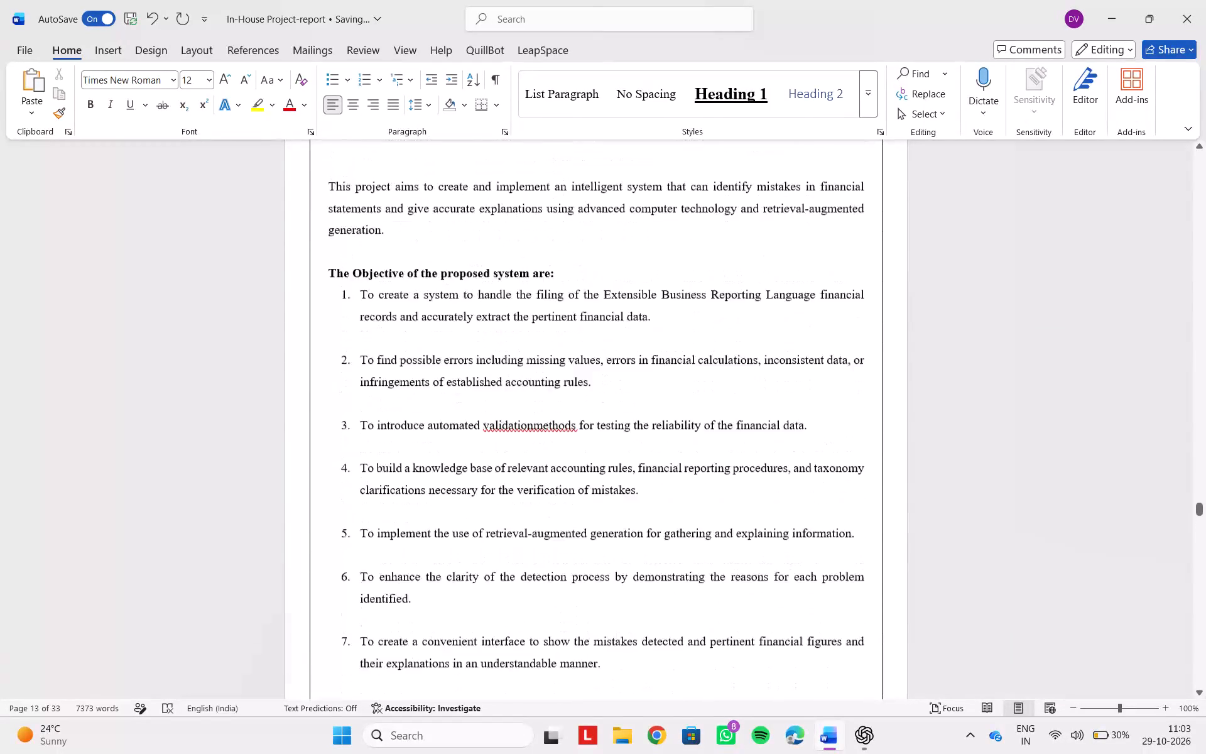
{"action": "scroll", "coordinate": [364, 273], "scroll_direction": "up", "scroll_amount": 2}
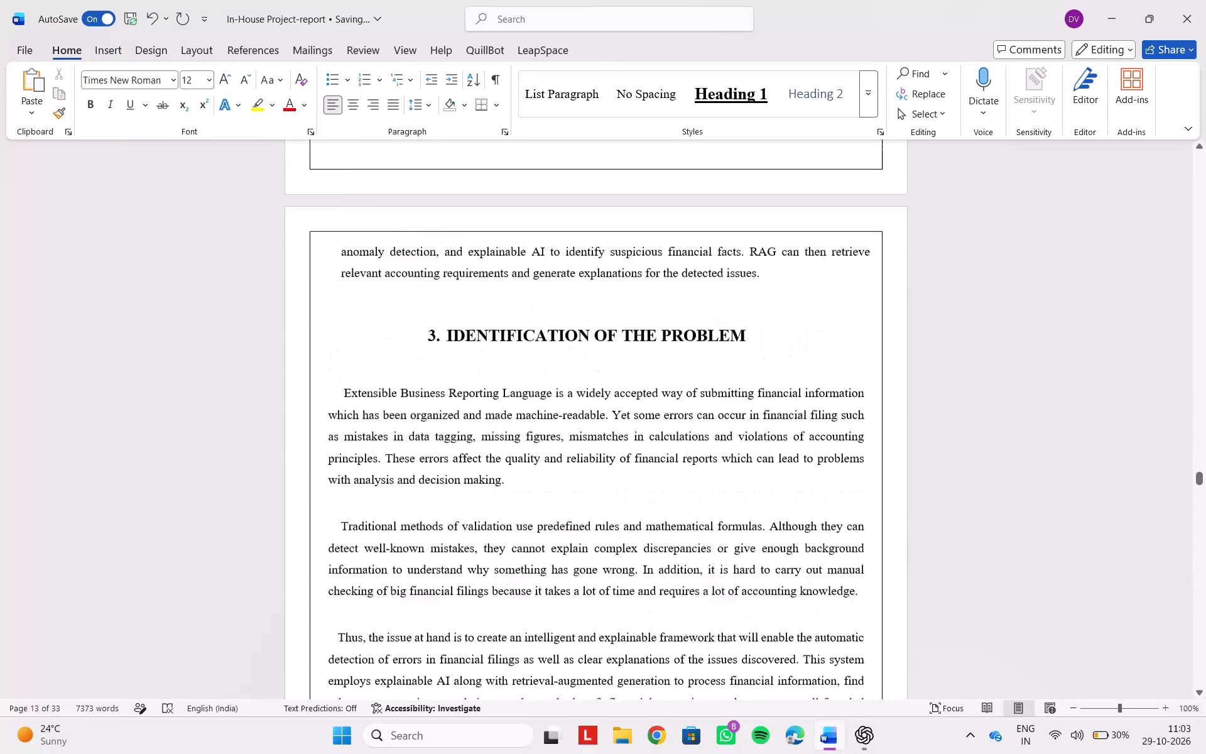
{"action": "scroll", "coordinate": [364, 273], "scroll_direction": "up", "scroll_amount": 2}
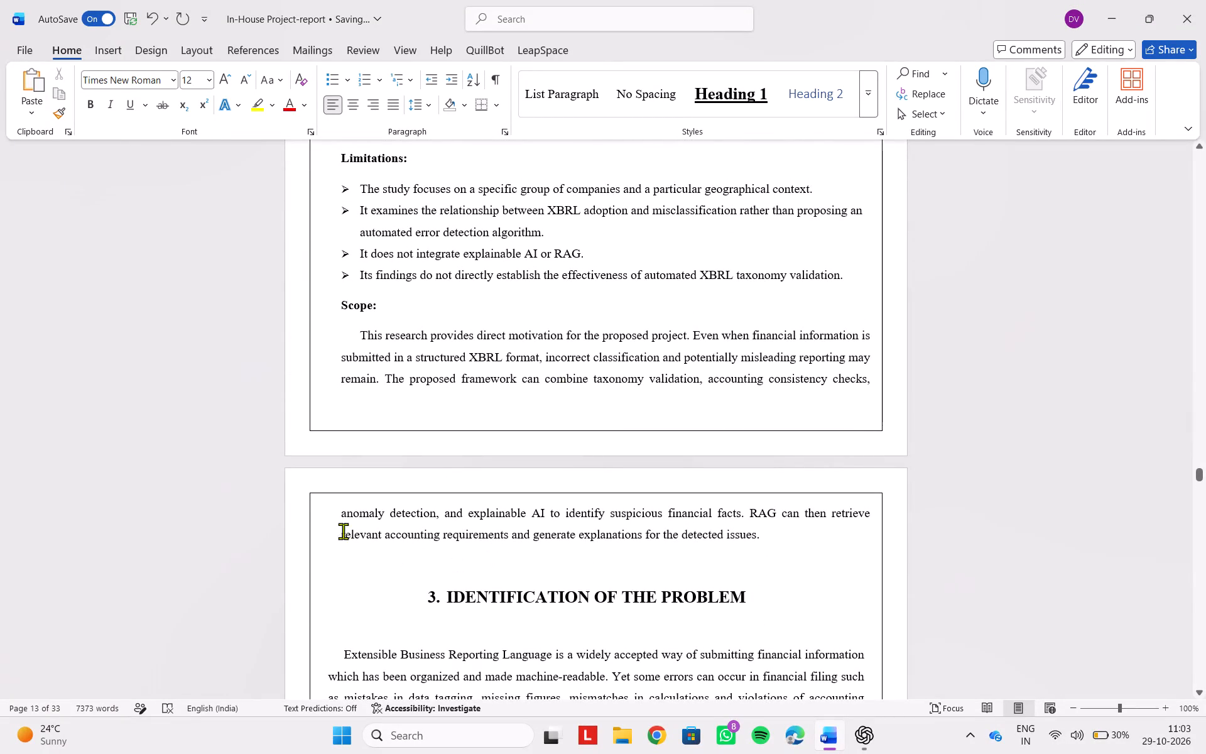
{"action": "left_click_drag", "start_coordinate": [325, 513], "coordinate": [780, 549]}
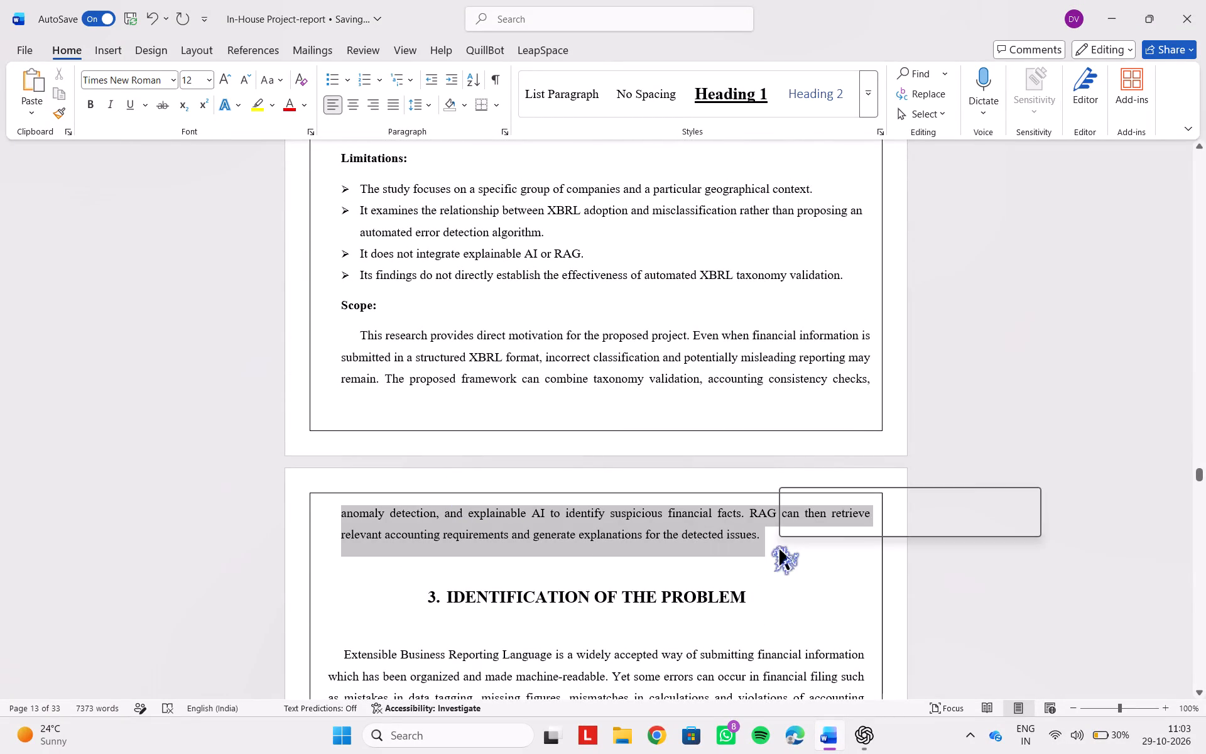
{"action": "key", "text": "BackSpace"}
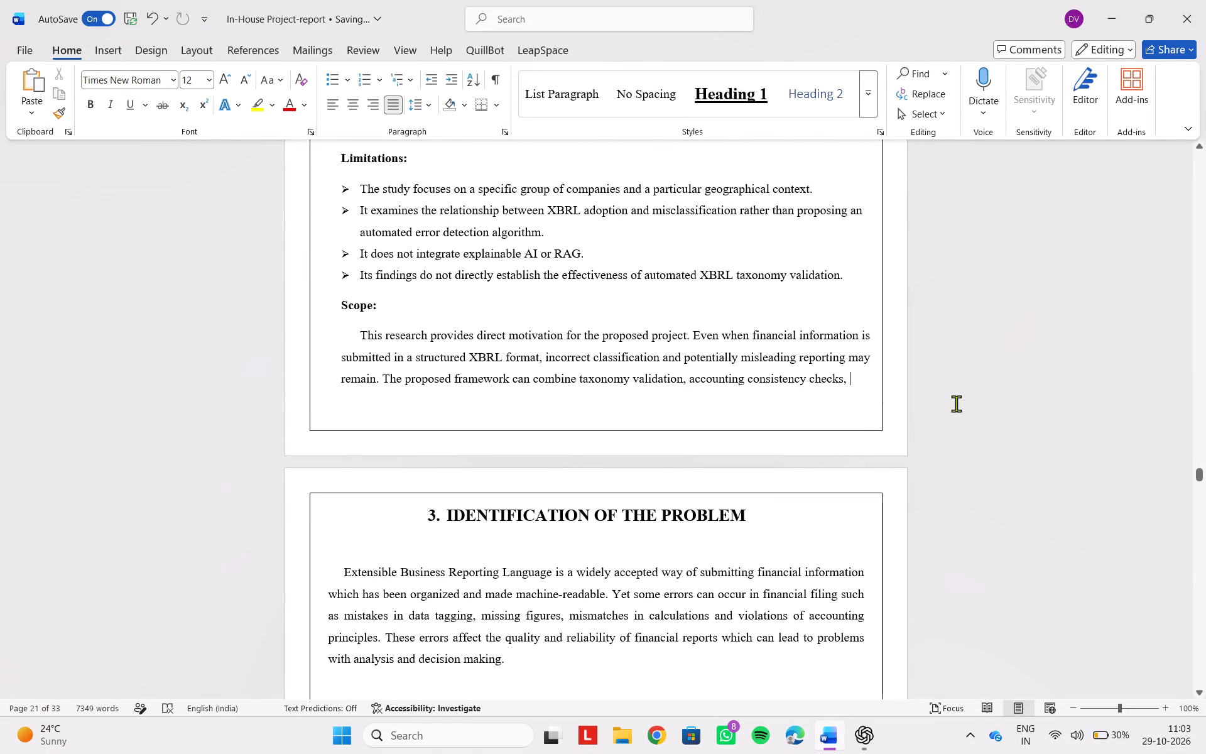
{"action": "key", "text": "BackSpace"}
{"action": "key", "text": "BackSpace"}
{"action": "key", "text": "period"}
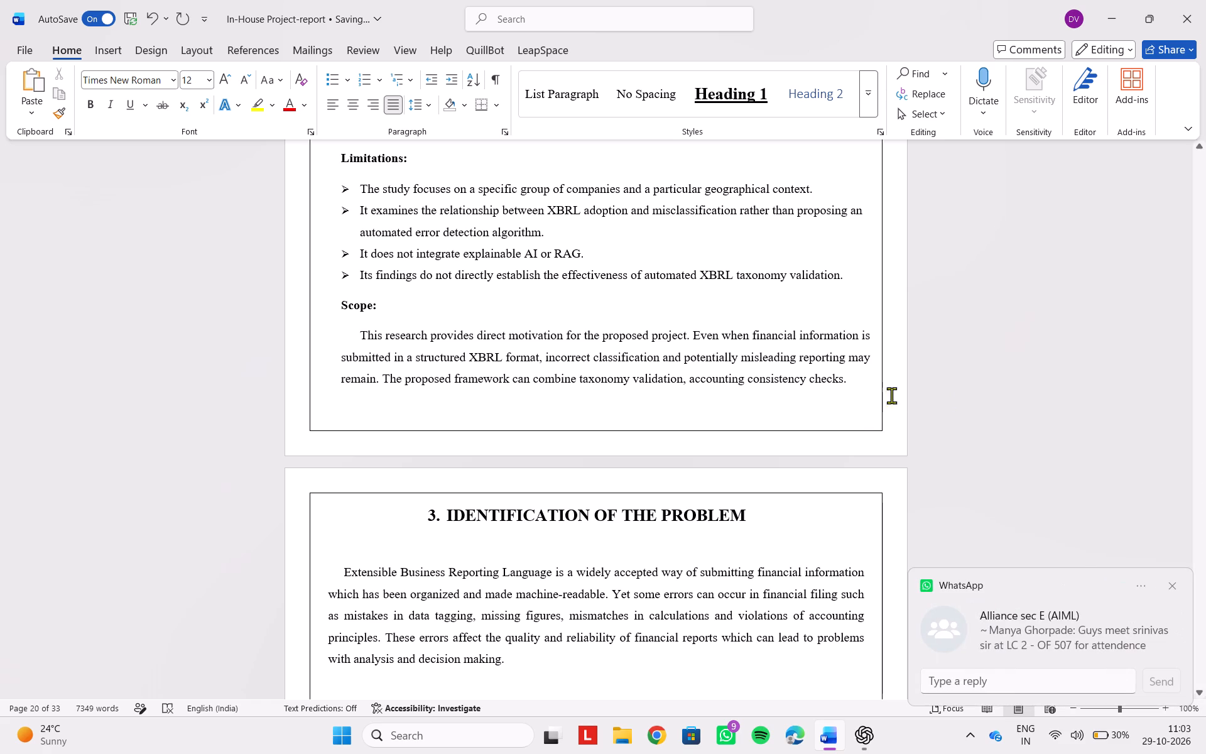
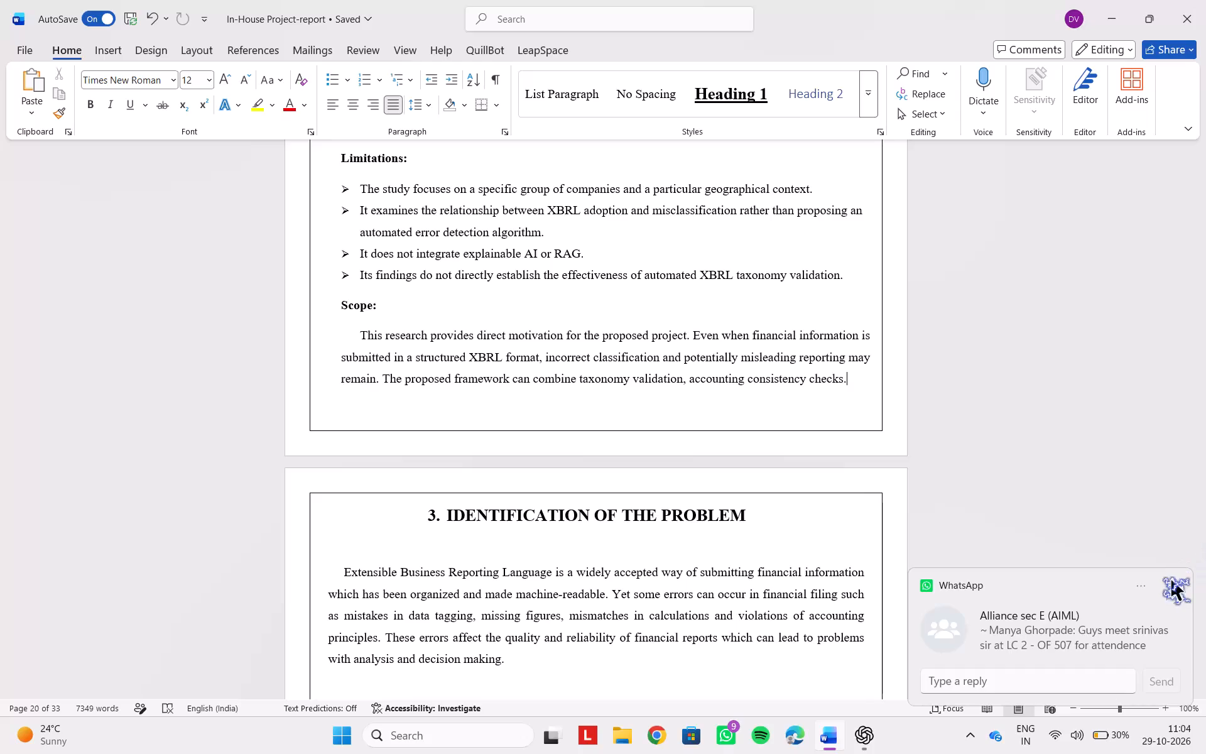
Indent the first line of the introductory paragraph under heading 5, Objectives of the Idea / Solution as Design Project.
{"action": "left_click", "coordinate": [1171, 580]}
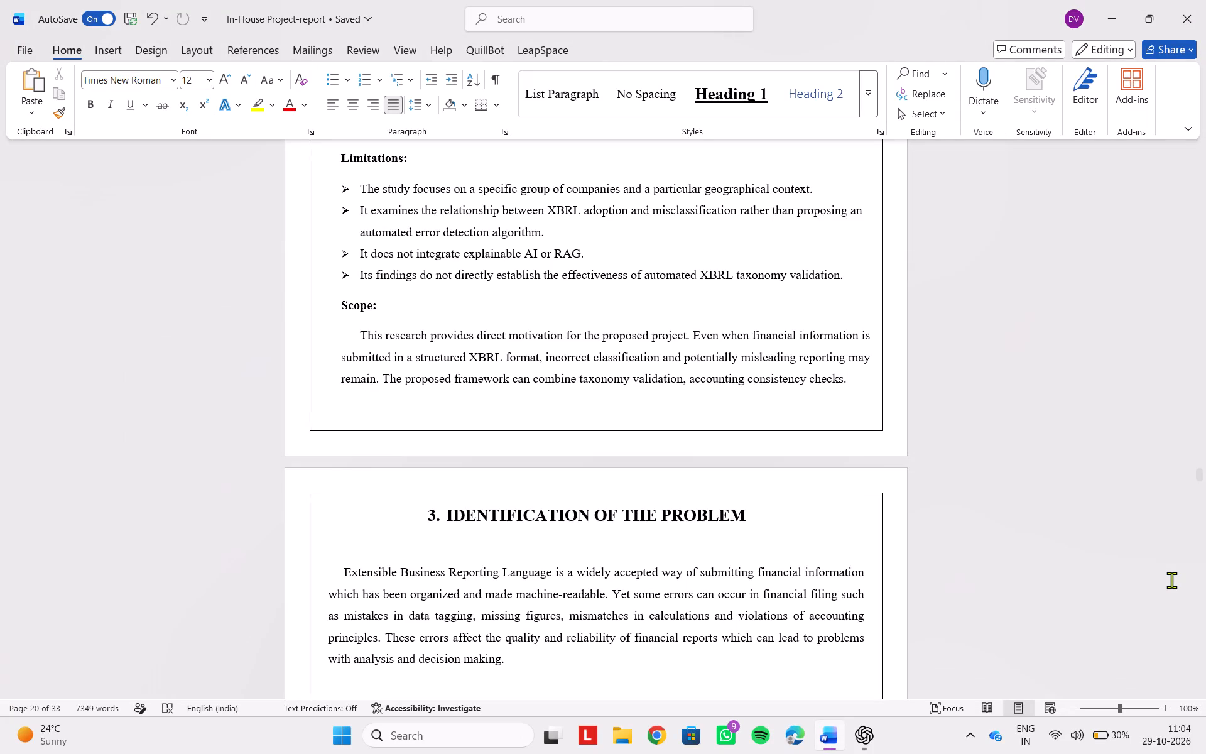
{"action": "scroll", "coordinate": [1171, 580], "scroll_direction": "down", "scroll_amount": 1}
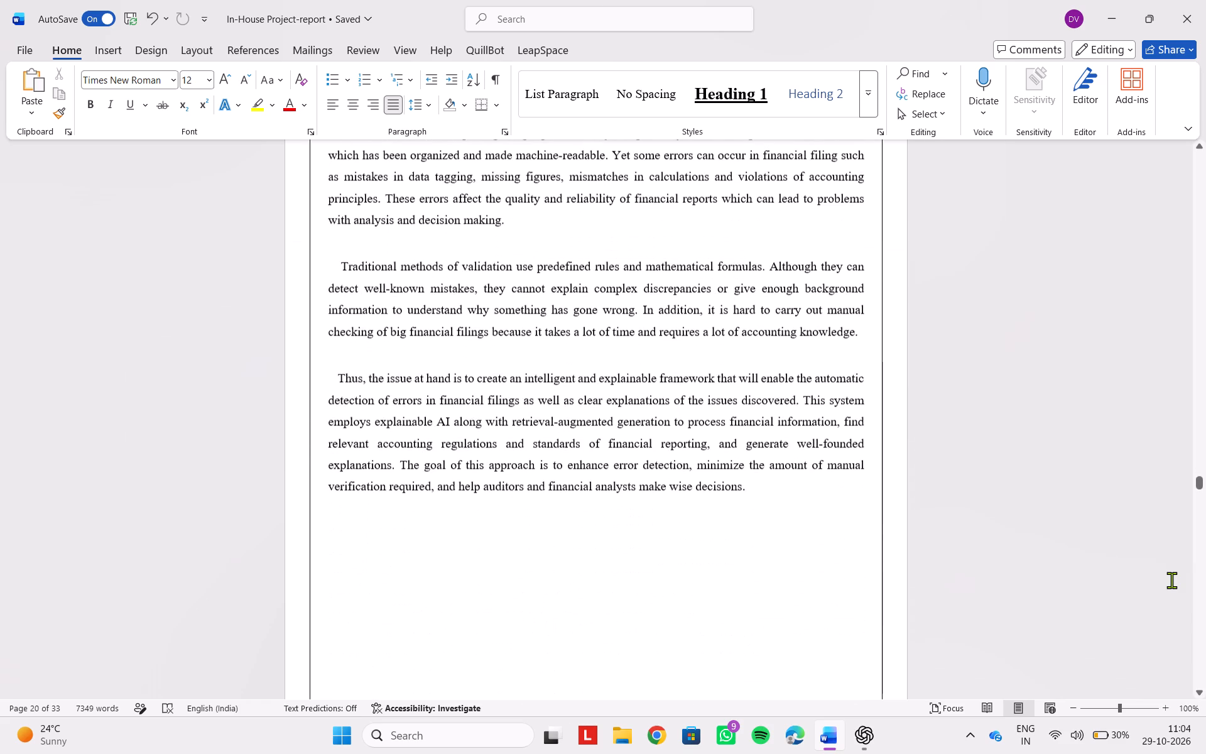
{"action": "scroll", "coordinate": [1171, 580], "scroll_direction": "down", "scroll_amount": 3}
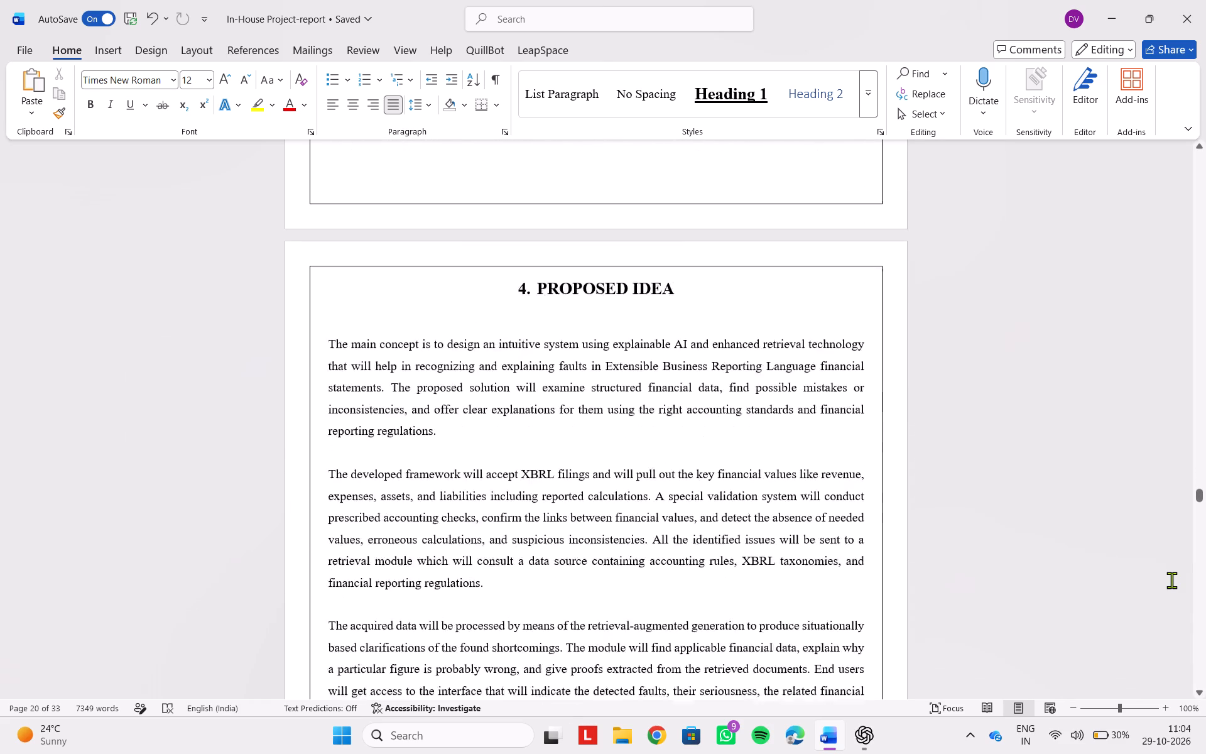
{"action": "scroll", "coordinate": [1171, 580], "scroll_direction": "down", "scroll_amount": 3}
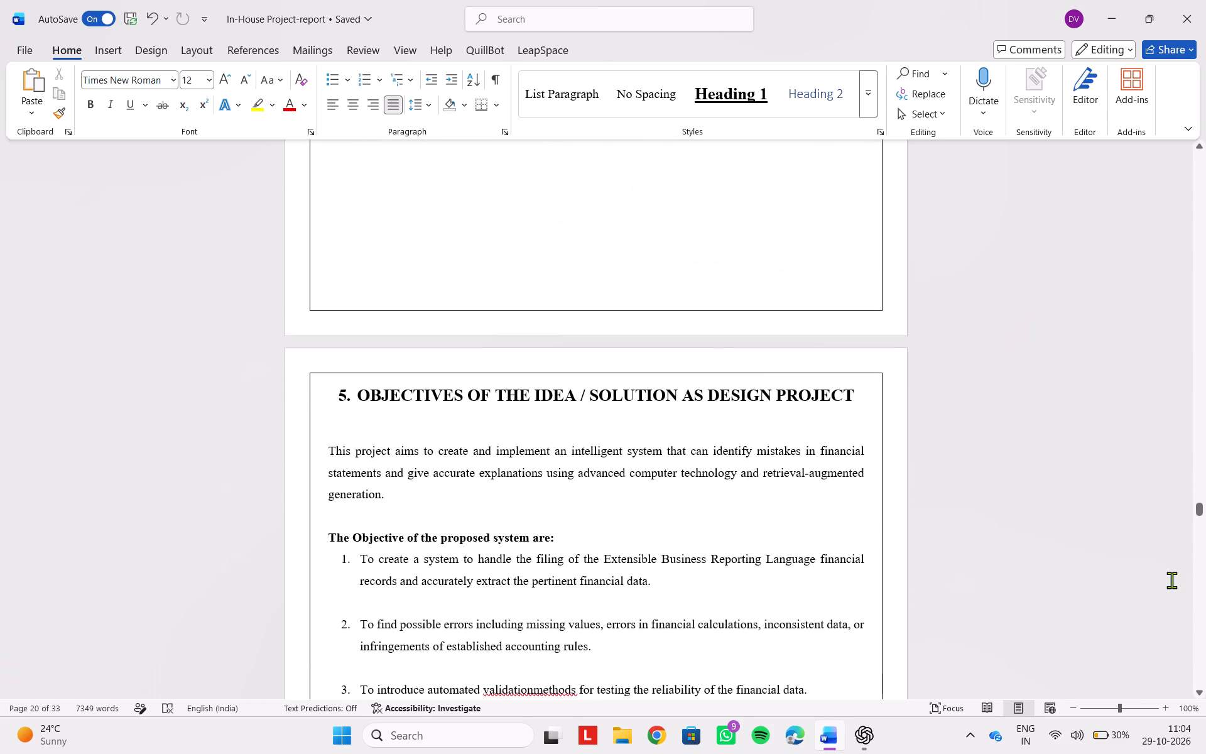
{"action": "scroll", "coordinate": [1171, 580], "scroll_direction": "down", "scroll_amount": 1}
{"action": "left_click", "coordinate": [444, 292]}
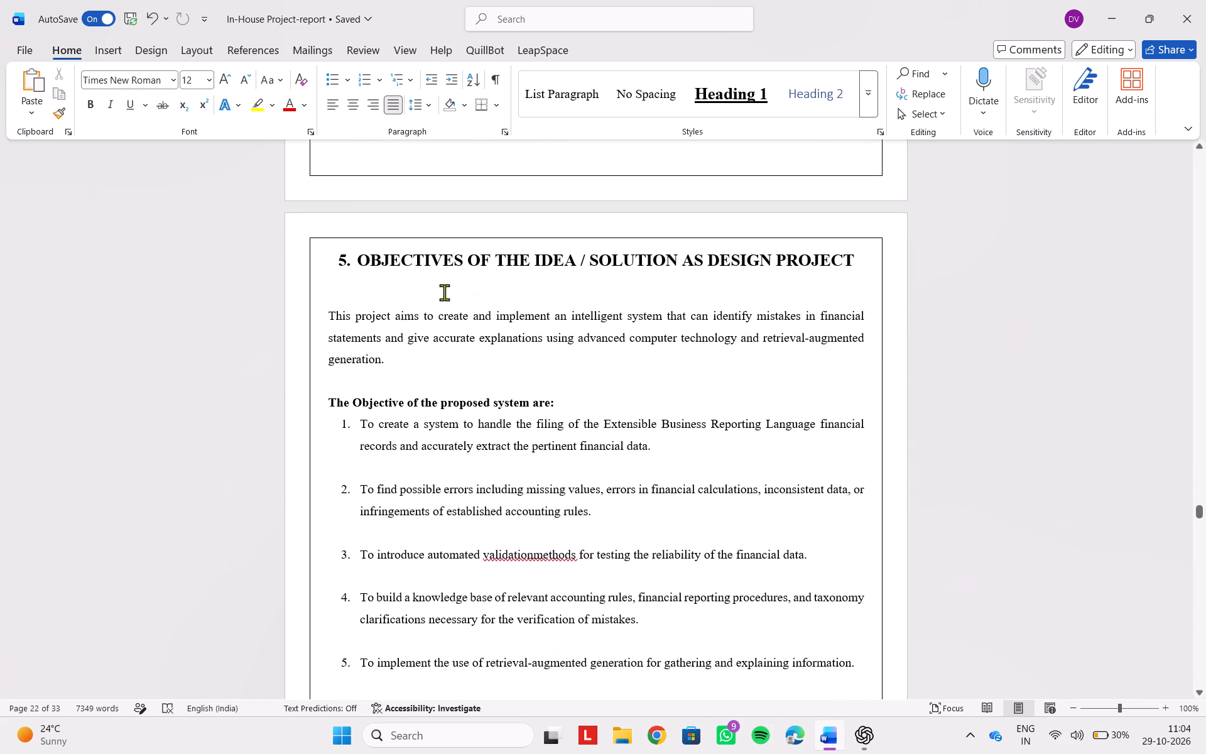
{"action": "left_click", "coordinate": [325, 315]}
{"action": "key", "text": "Tab"}
{"action": "left_click", "coordinate": [582, 376]}
Review the formatting from the objectives list through the Methodology and Requirements sections up to section 9, Proposed Modules.
{"action": "scroll", "coordinate": [582, 376], "scroll_direction": "down", "scroll_amount": 1}
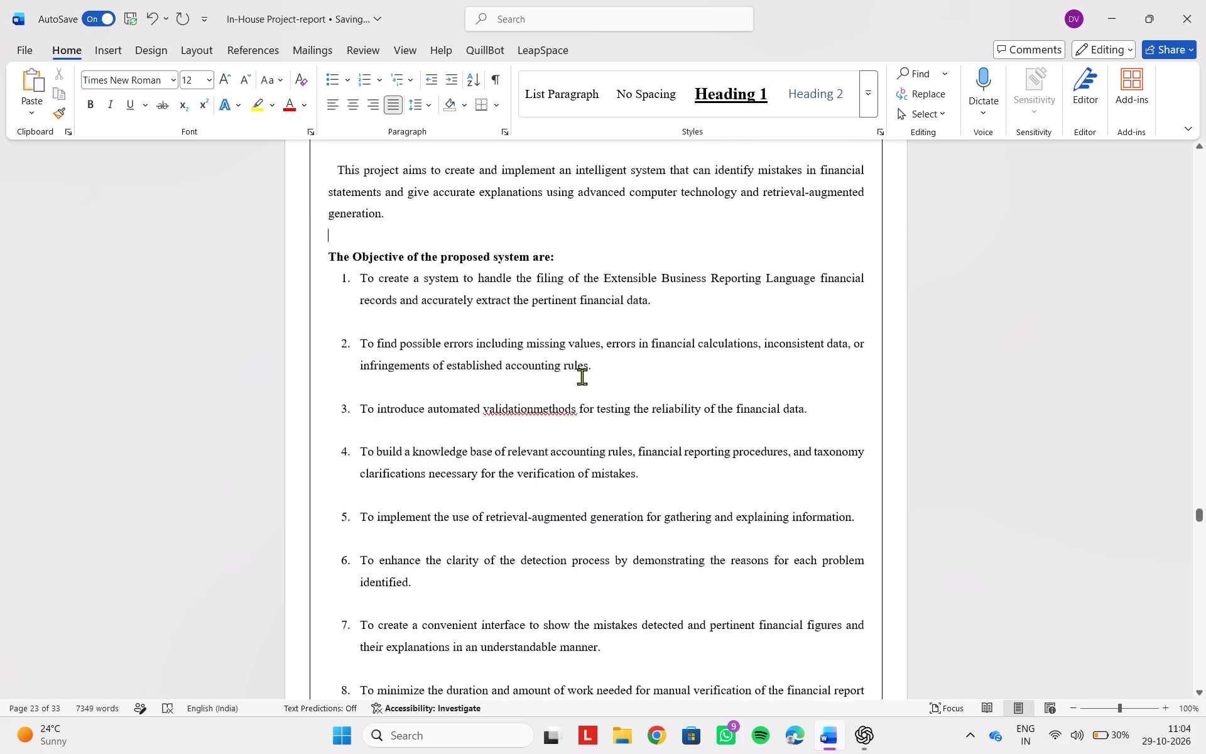
{"action": "scroll", "coordinate": [582, 376], "scroll_direction": "down", "scroll_amount": 2}
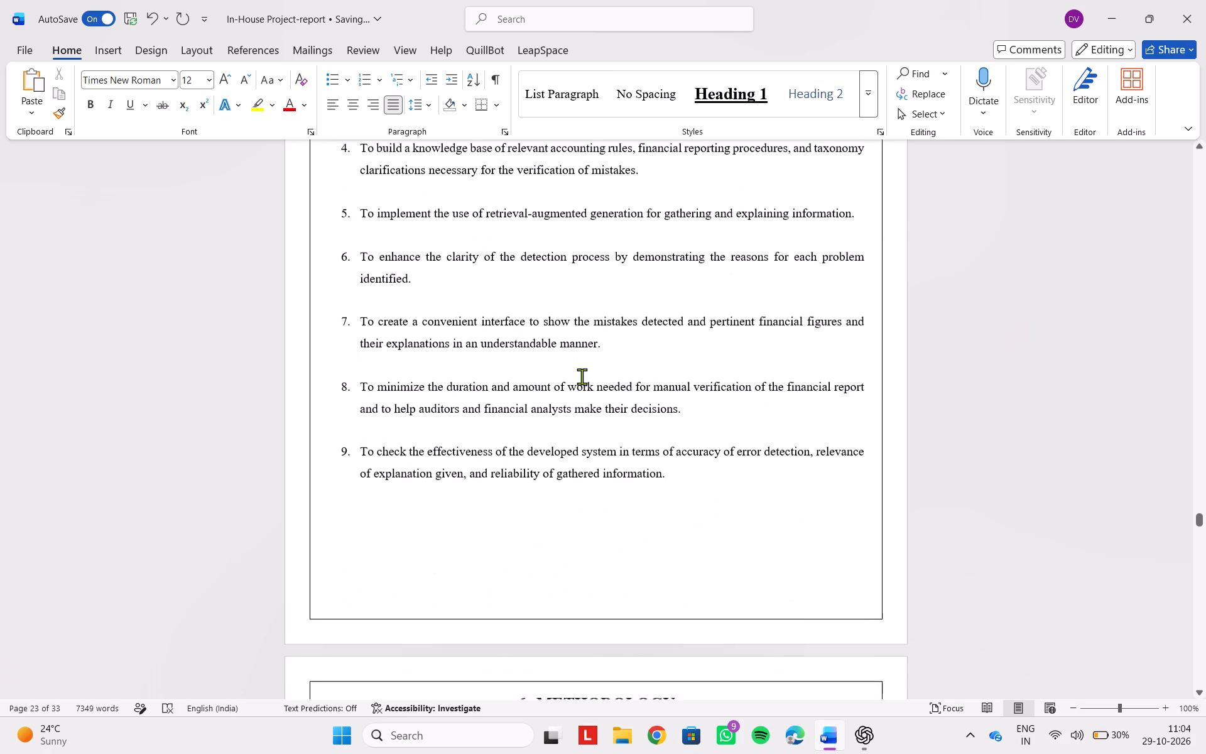
{"action": "scroll", "coordinate": [582, 376], "scroll_direction": "down", "scroll_amount": 3}
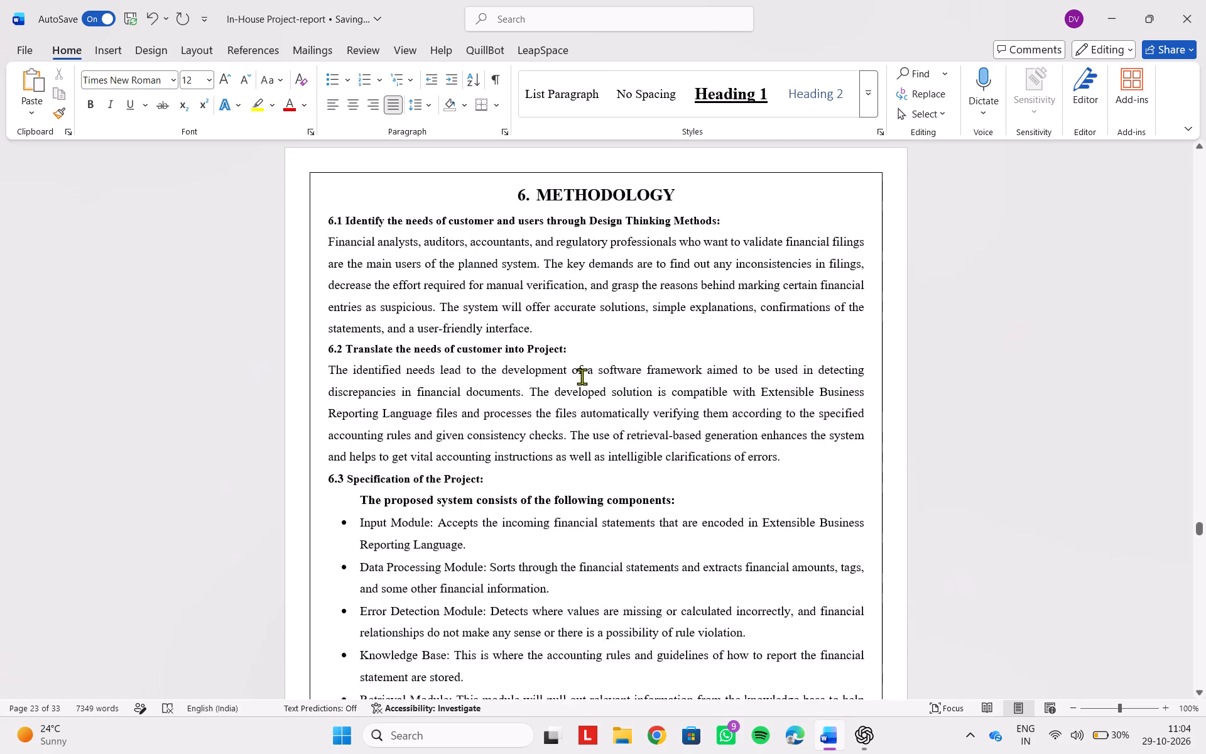
{"action": "scroll", "coordinate": [582, 376], "scroll_direction": "down", "scroll_amount": 1}
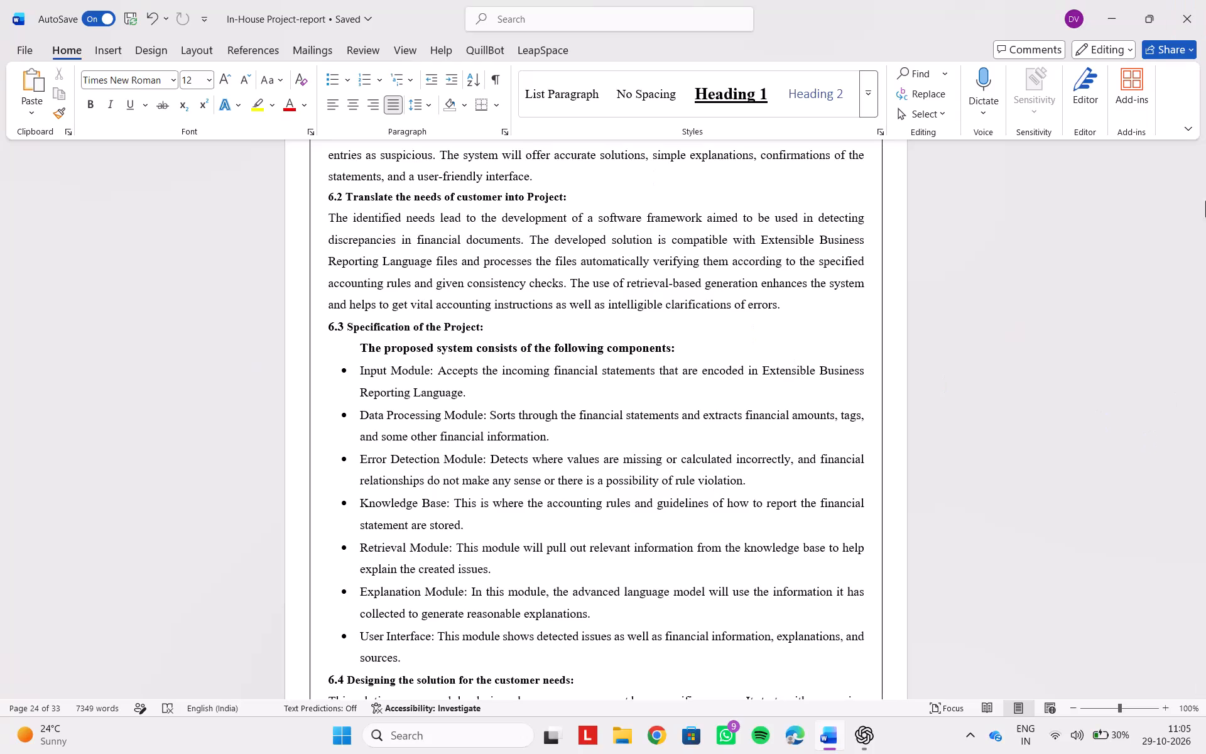
{"action": "scroll", "coordinate": [508, 398], "scroll_direction": "down", "scroll_amount": 4}
{"action": "scroll", "coordinate": [508, 398], "scroll_direction": "up", "scroll_amount": 2}
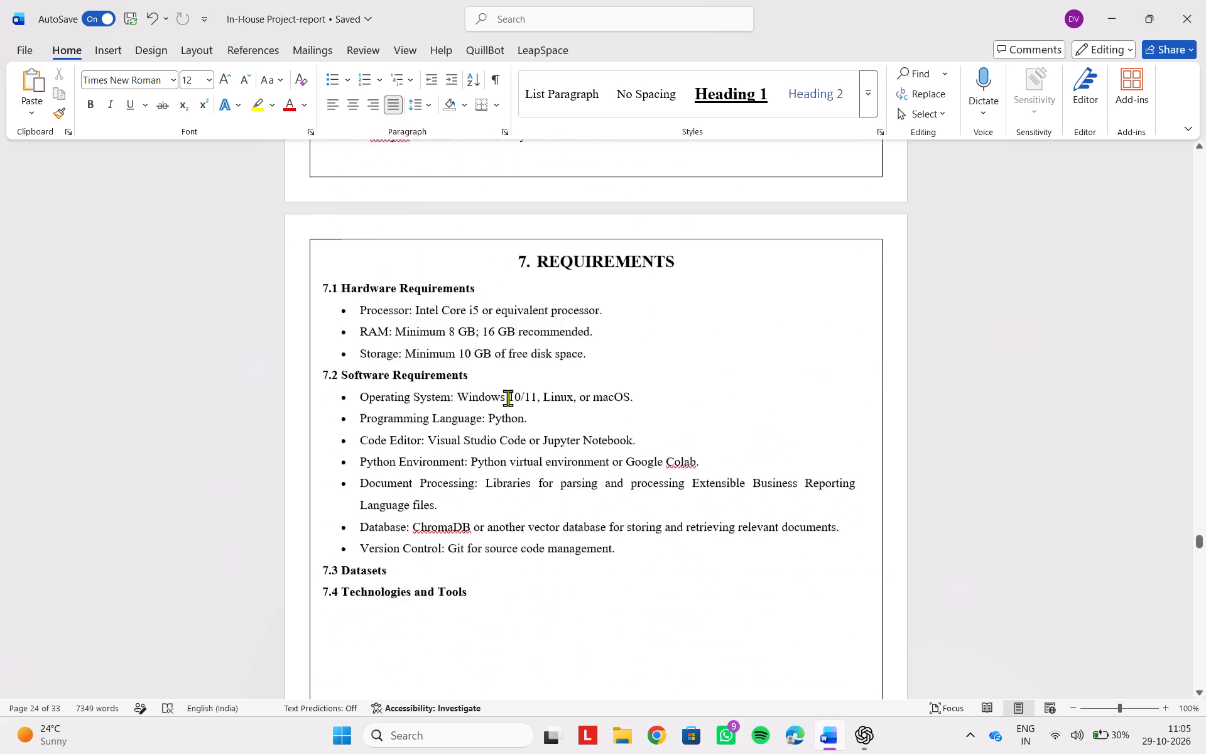
{"action": "scroll", "coordinate": [508, 398], "scroll_direction": "up", "scroll_amount": 2}
{"action": "scroll", "coordinate": [508, 398], "scroll_direction": "down", "scroll_amount": 2}
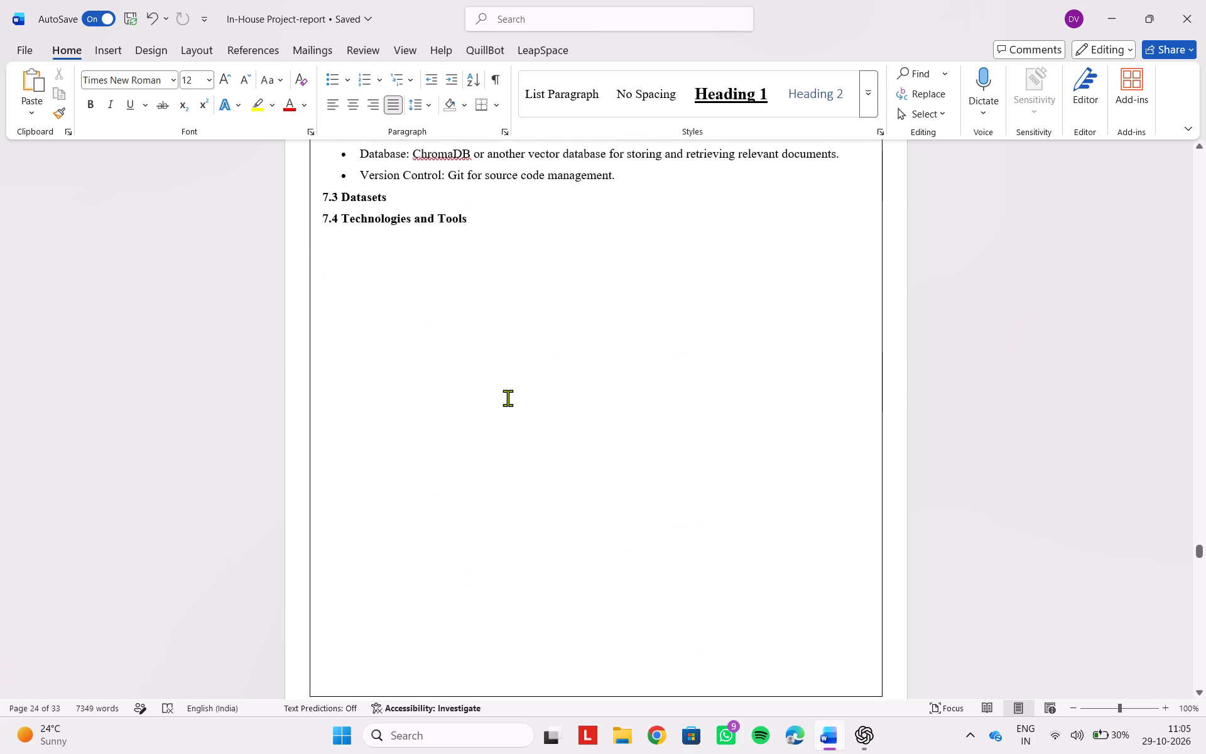
{"action": "scroll", "coordinate": [508, 398], "scroll_direction": "down", "scroll_amount": 2}
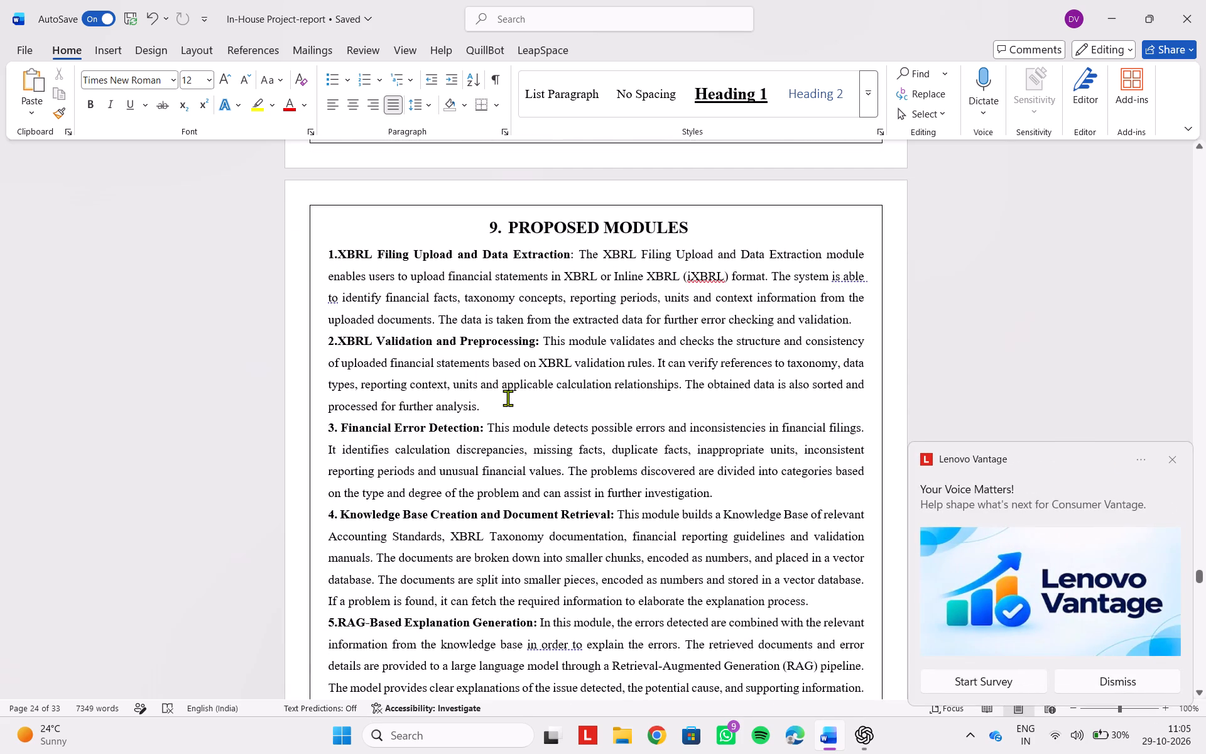
Insert an unnumbered blank line between the heading 9, Proposed Modules, and its first module description.
{"action": "left_click", "coordinate": [1168, 458]}
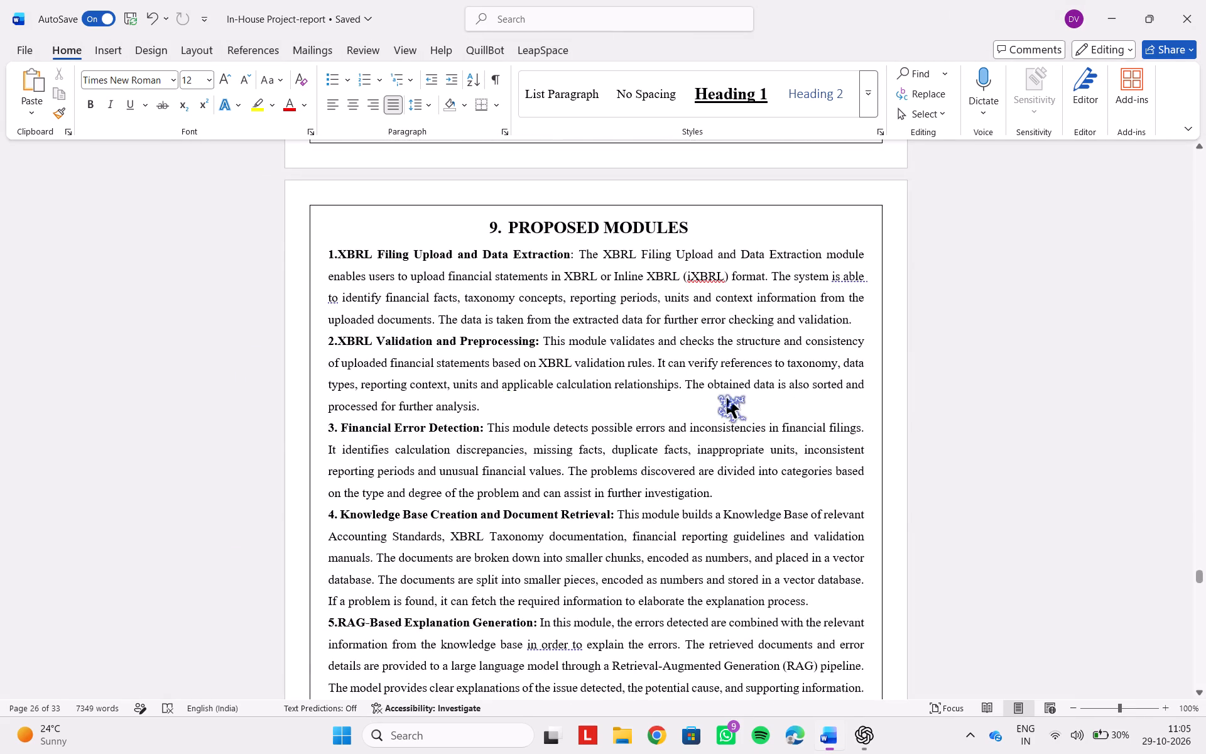
{"action": "scroll", "coordinate": [727, 398], "scroll_direction": "down", "scroll_amount": 1}
{"action": "scroll", "coordinate": [727, 398], "scroll_direction": "up", "scroll_amount": 1}
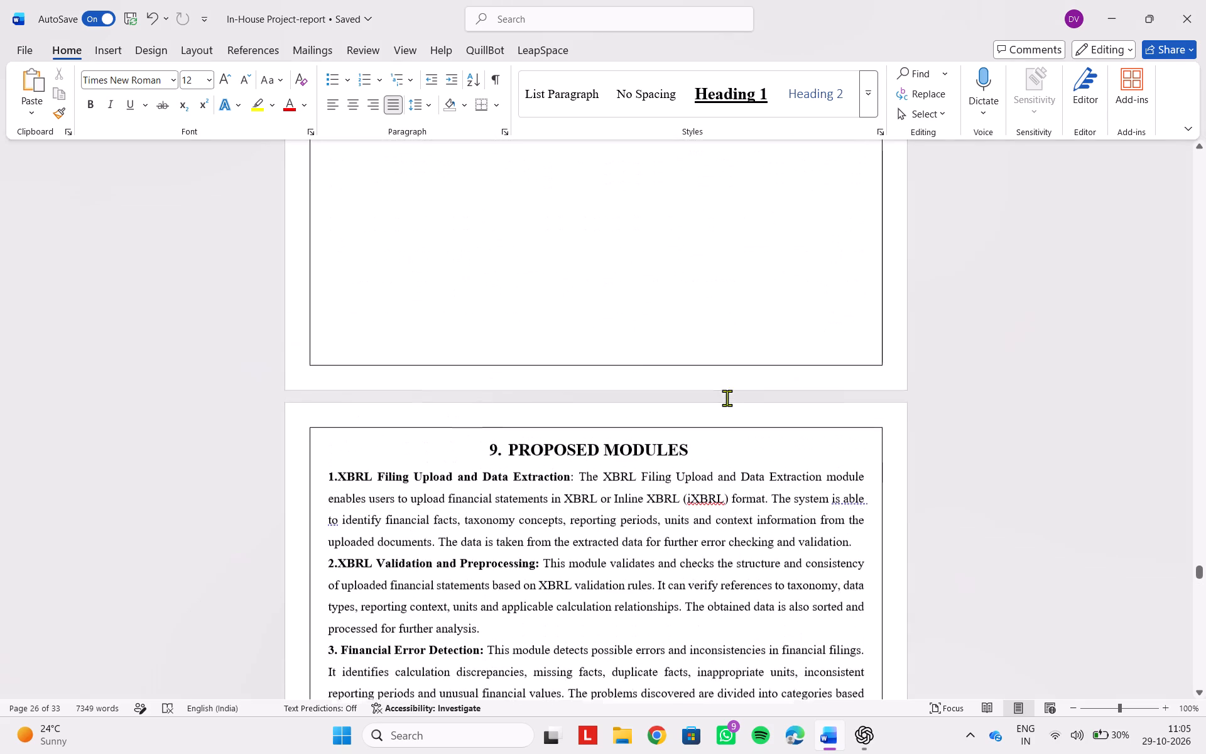
{"action": "left_click", "coordinate": [722, 454]}
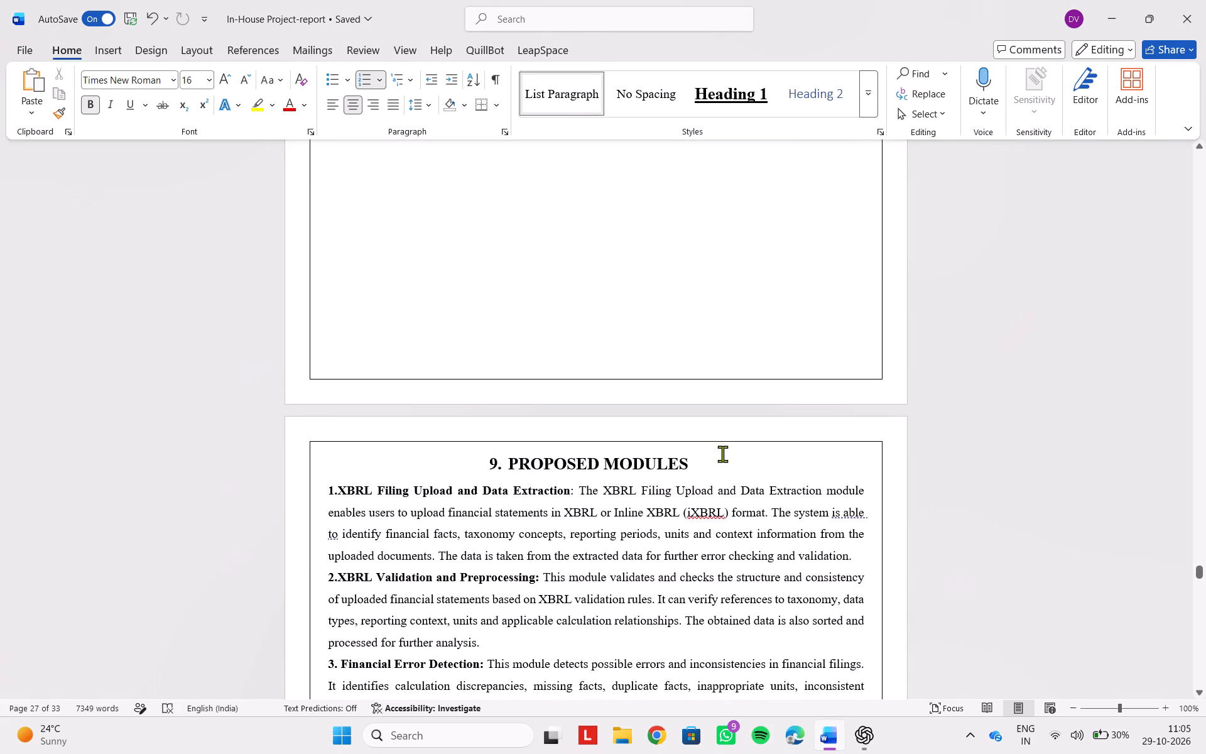
{"action": "key", "text": "Return"}
{"action": "key", "text": "BackSpace"}
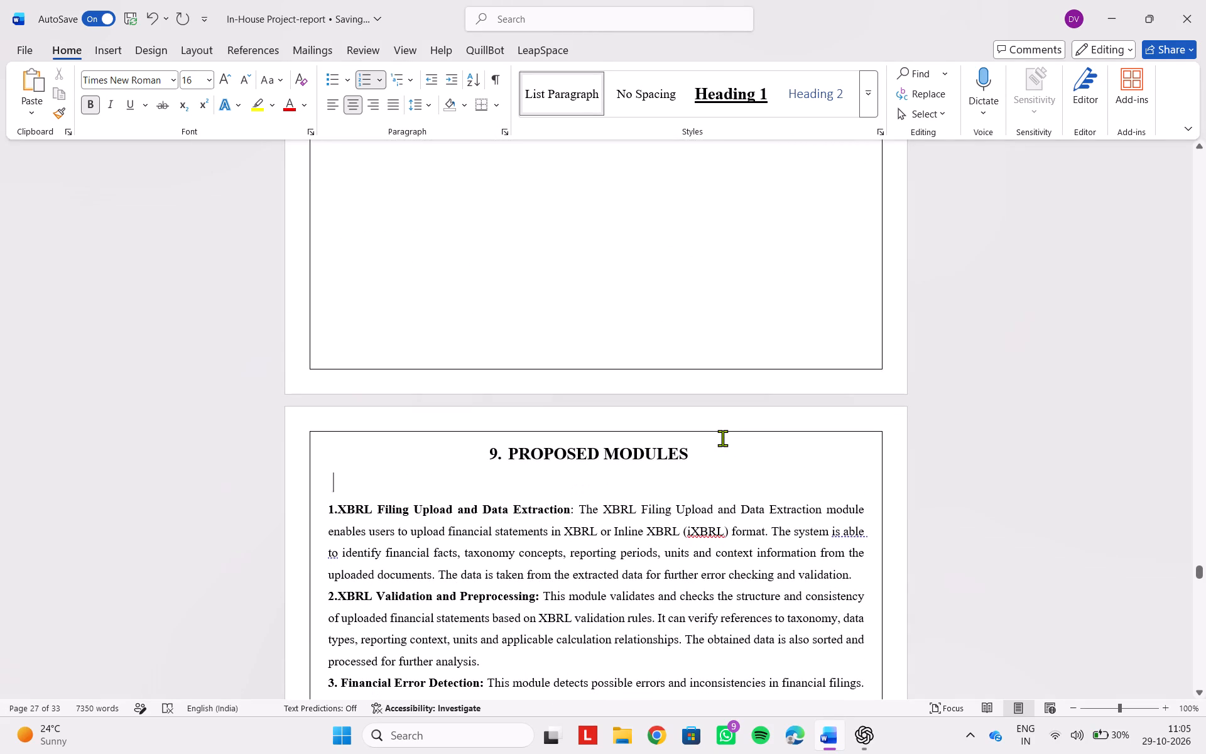
Review the rest of Proposed Modules, the Novelty and Conclusion sections, and the start of the References page.
{"action": "scroll", "coordinate": [722, 438], "scroll_direction": "down", "scroll_amount": 3}
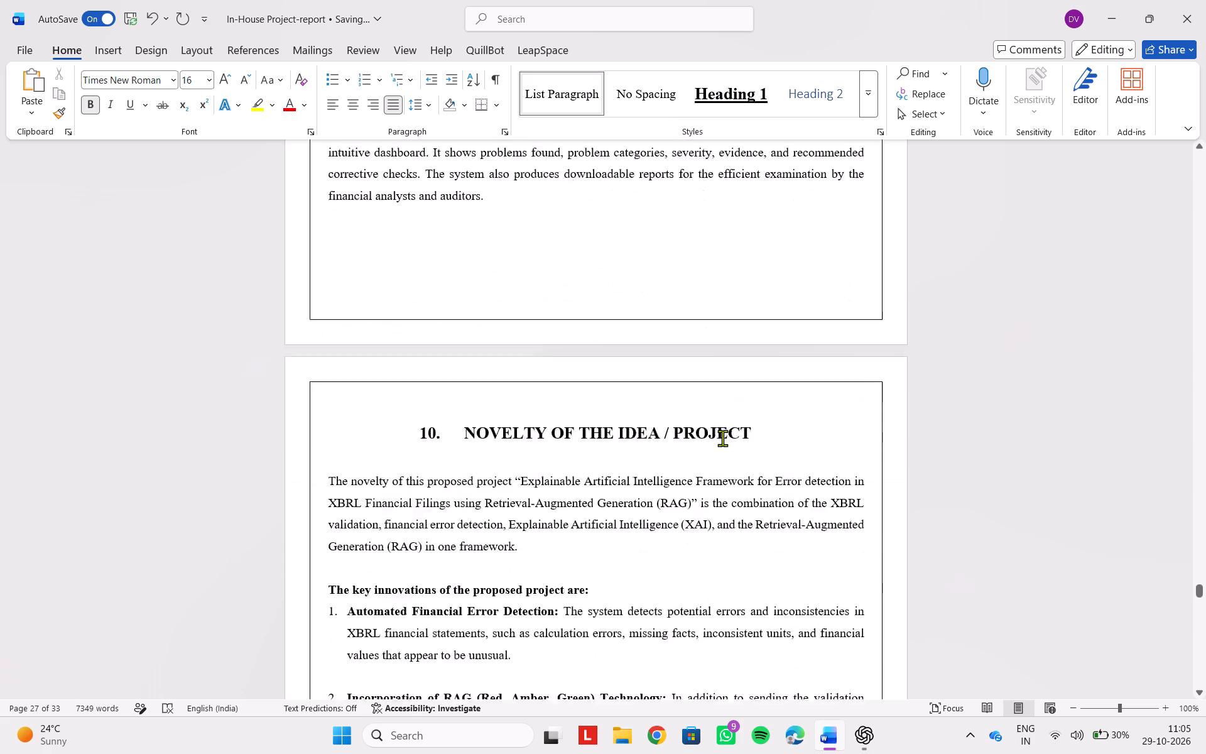
{"action": "scroll", "coordinate": [722, 438], "scroll_direction": "down", "scroll_amount": 4}
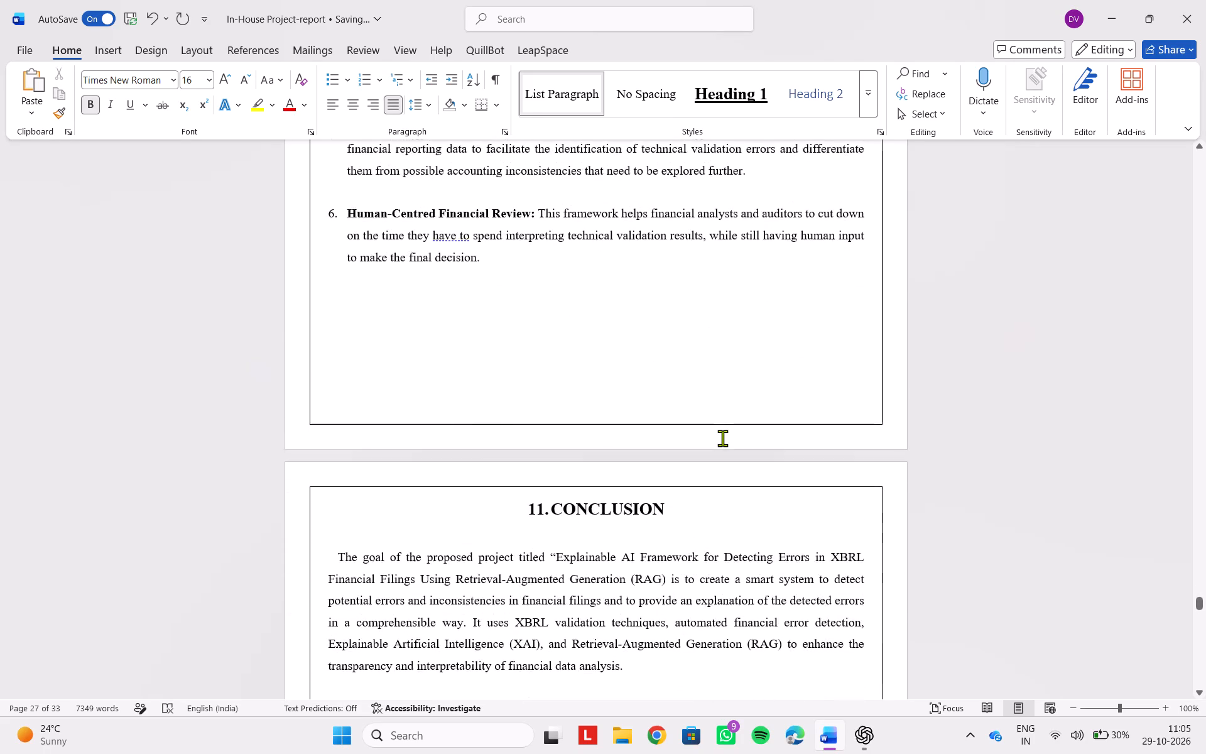
{"action": "scroll", "coordinate": [722, 438], "scroll_direction": "down", "scroll_amount": 3}
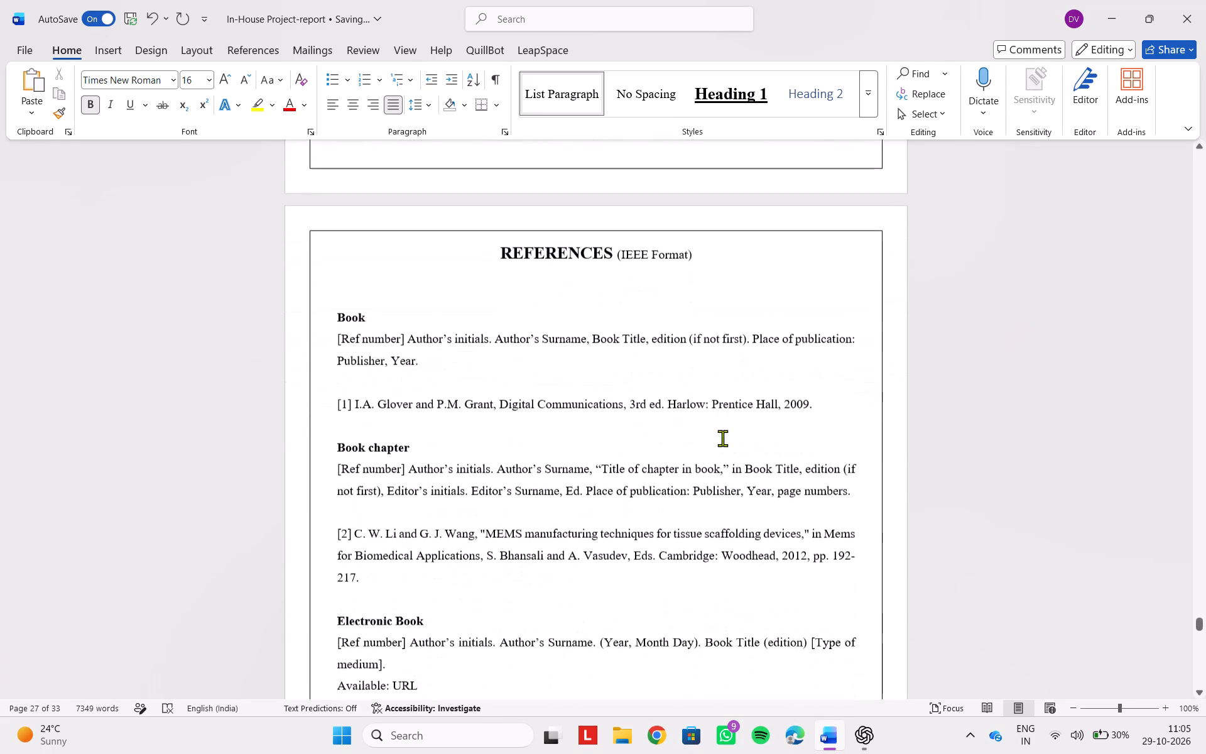
{"action": "scroll", "coordinate": [722, 438], "scroll_direction": "down", "scroll_amount": 1}
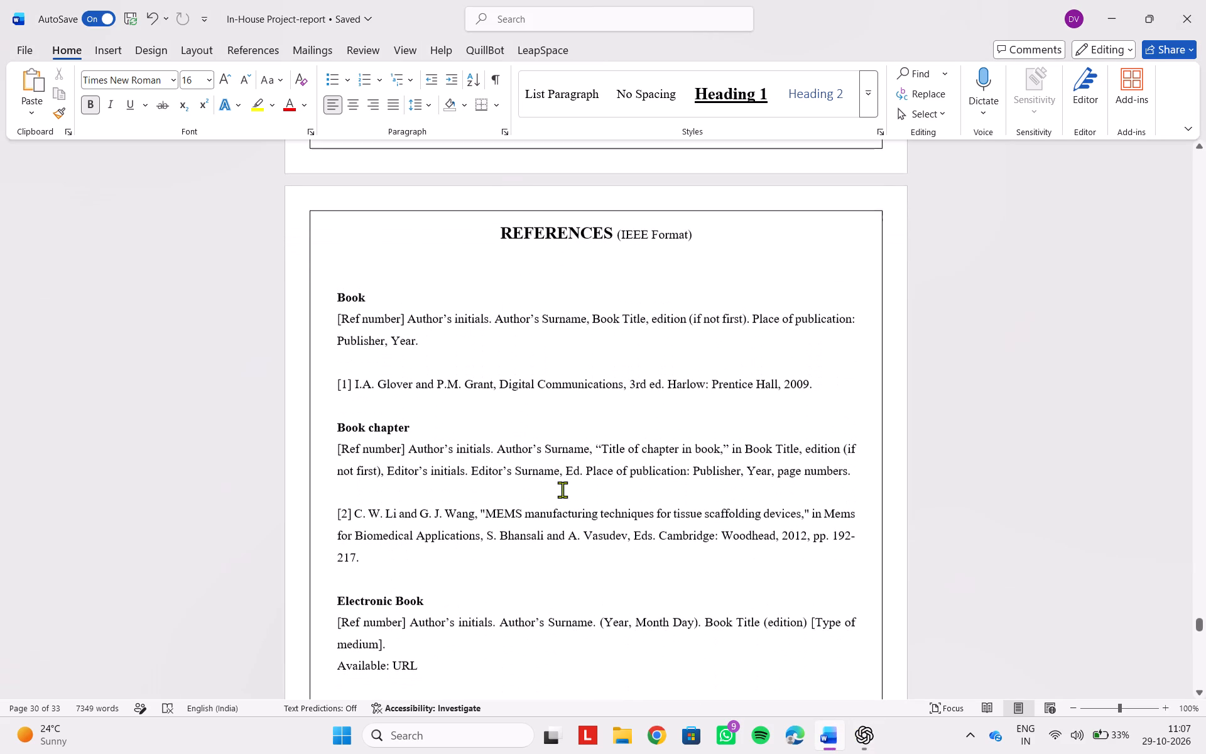
{"action": "left_click_drag", "start_coordinate": [337, 288], "coordinate": [526, 693]}
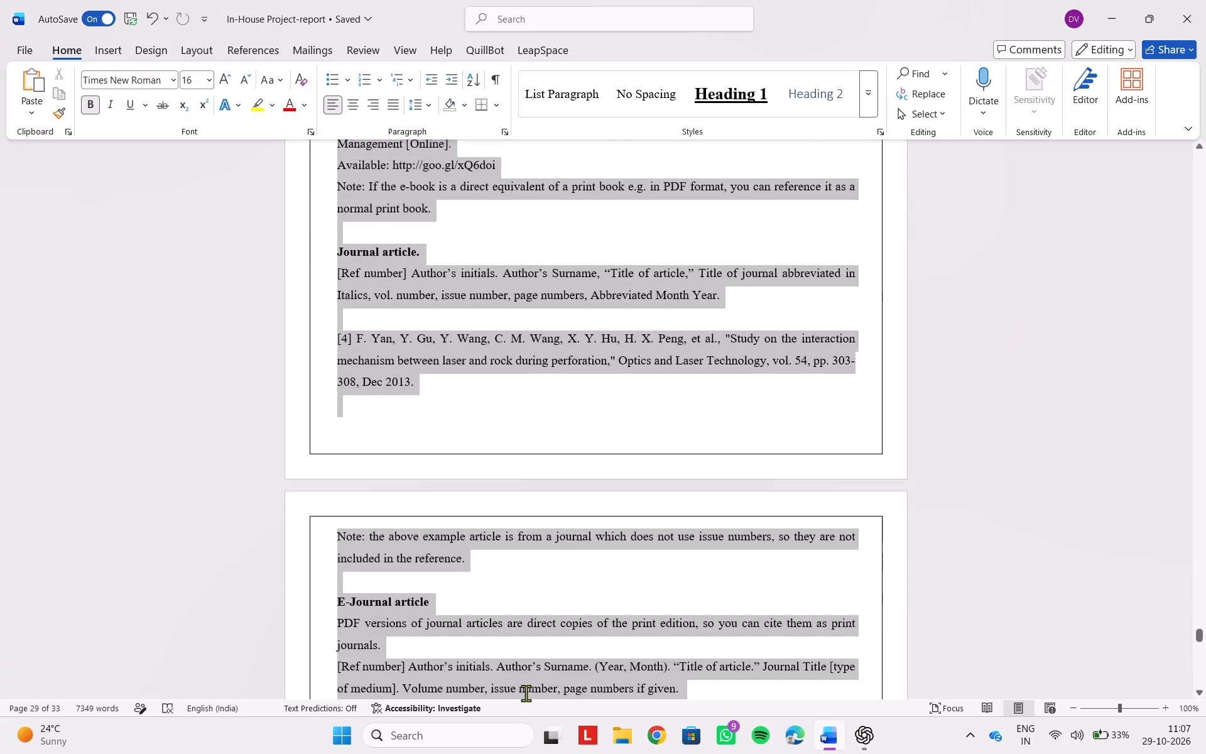
{"action": "left_click_drag", "start_coordinate": [526, 693], "coordinate": [512, 444]}
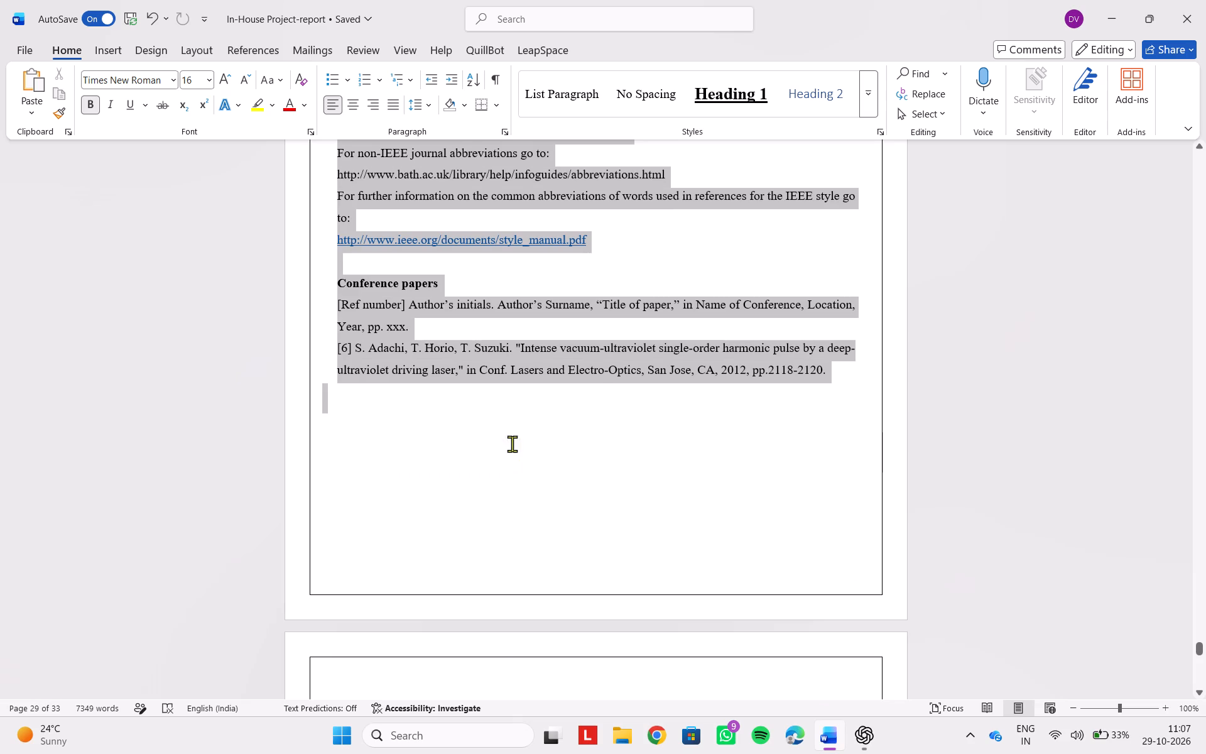
{"action": "left_click_drag", "start_coordinate": [512, 444], "coordinate": [497, 540]}
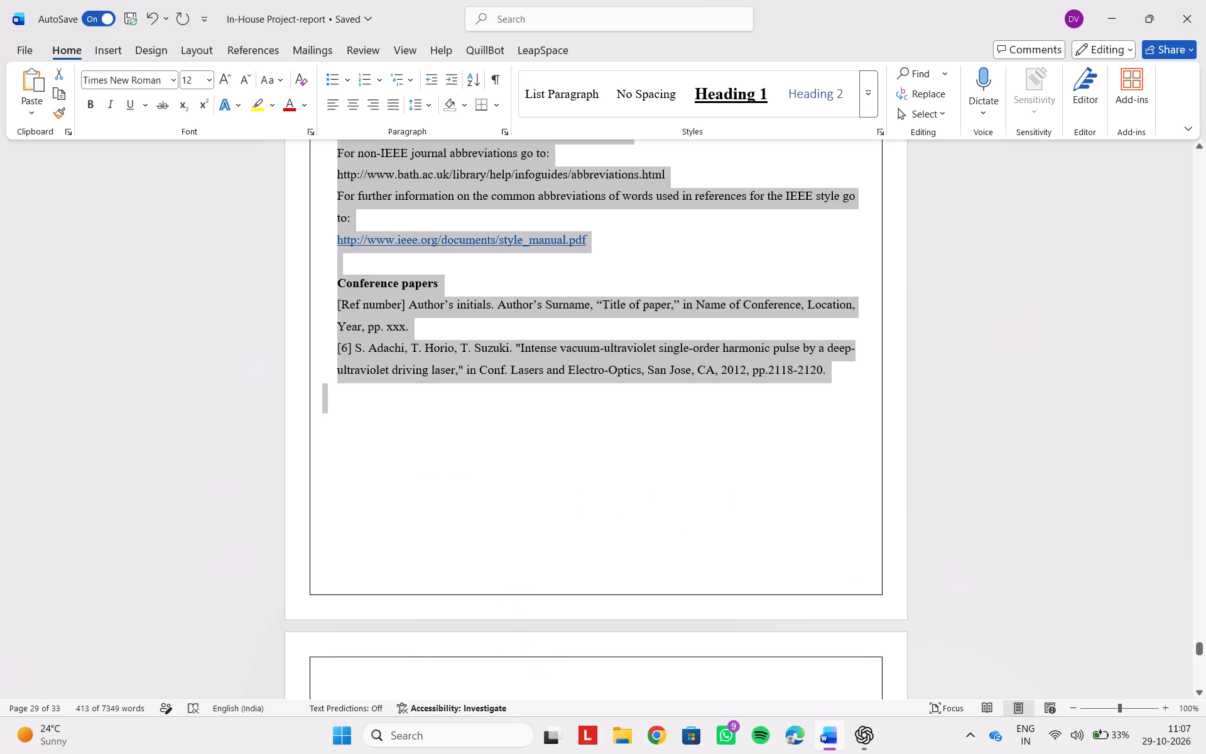
{"action": "key", "text": "ctrl+v"}
{"action": "scroll", "coordinate": [497, 540], "scroll_direction": "up", "scroll_amount": 1}
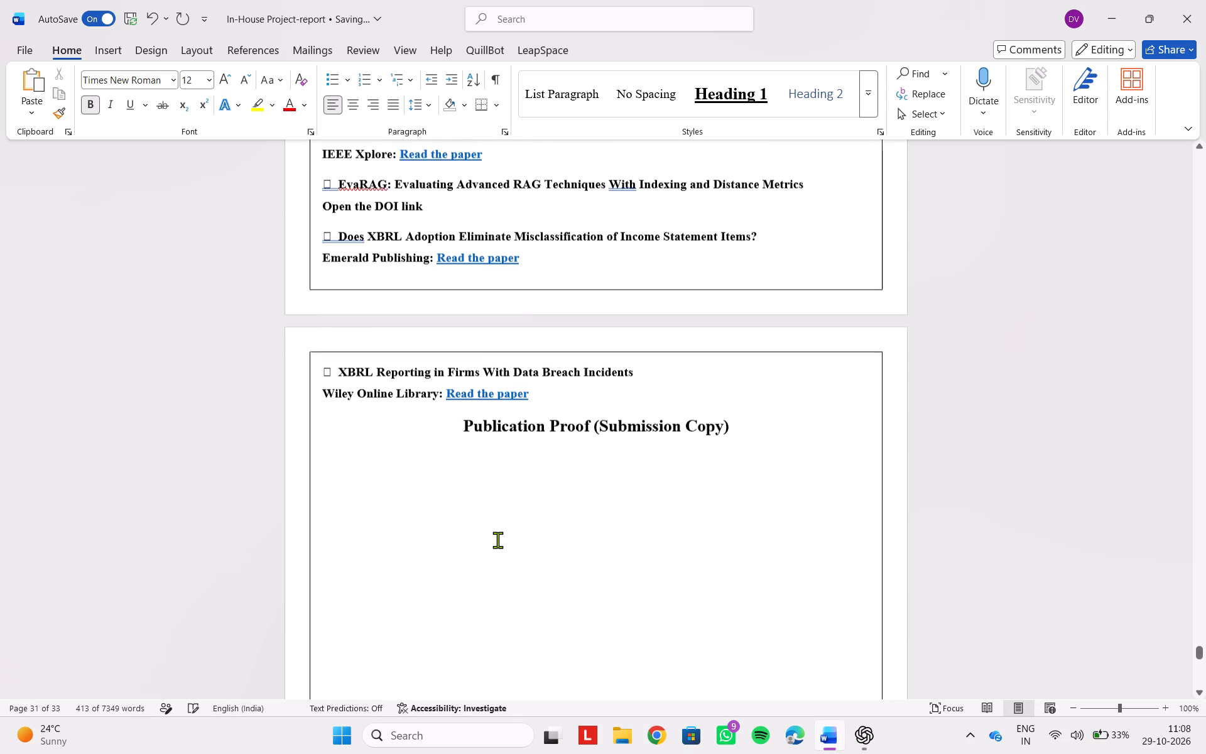
{"action": "scroll", "coordinate": [497, 540], "scroll_direction": "up", "scroll_amount": 1}
{"action": "key", "text": "ctrl+z"}
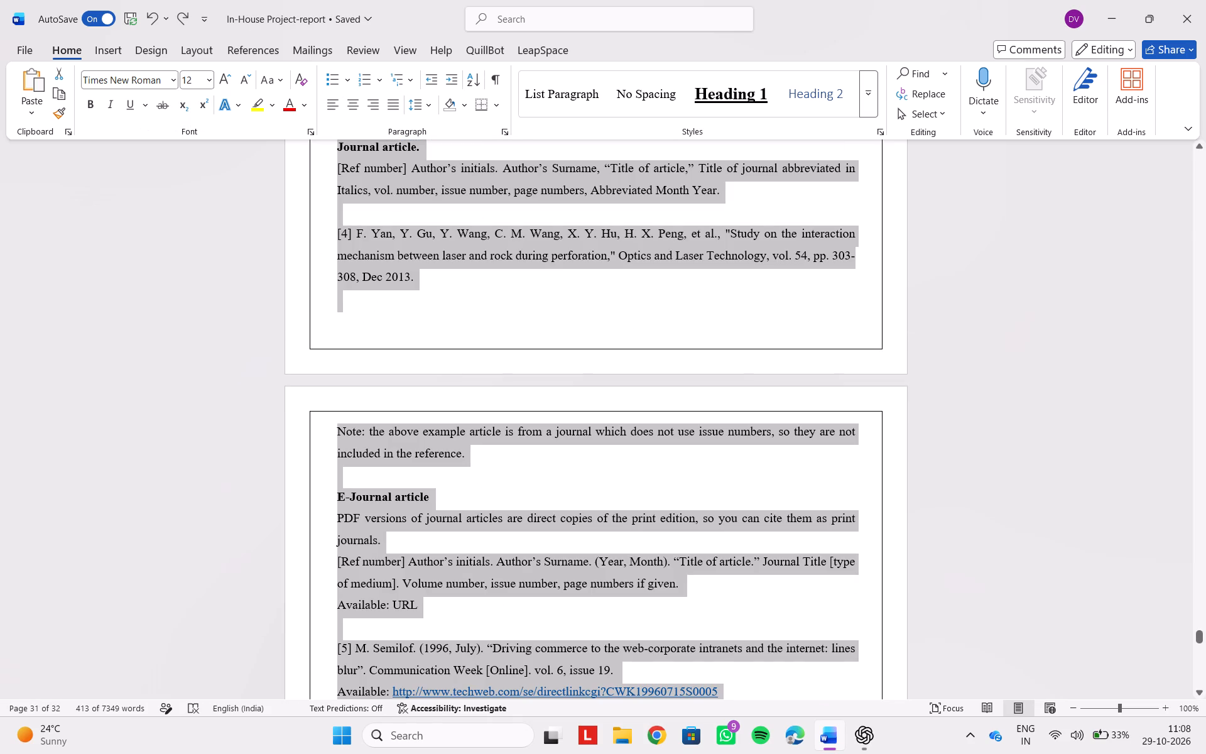
{"action": "key", "text": "ctrl+v"}
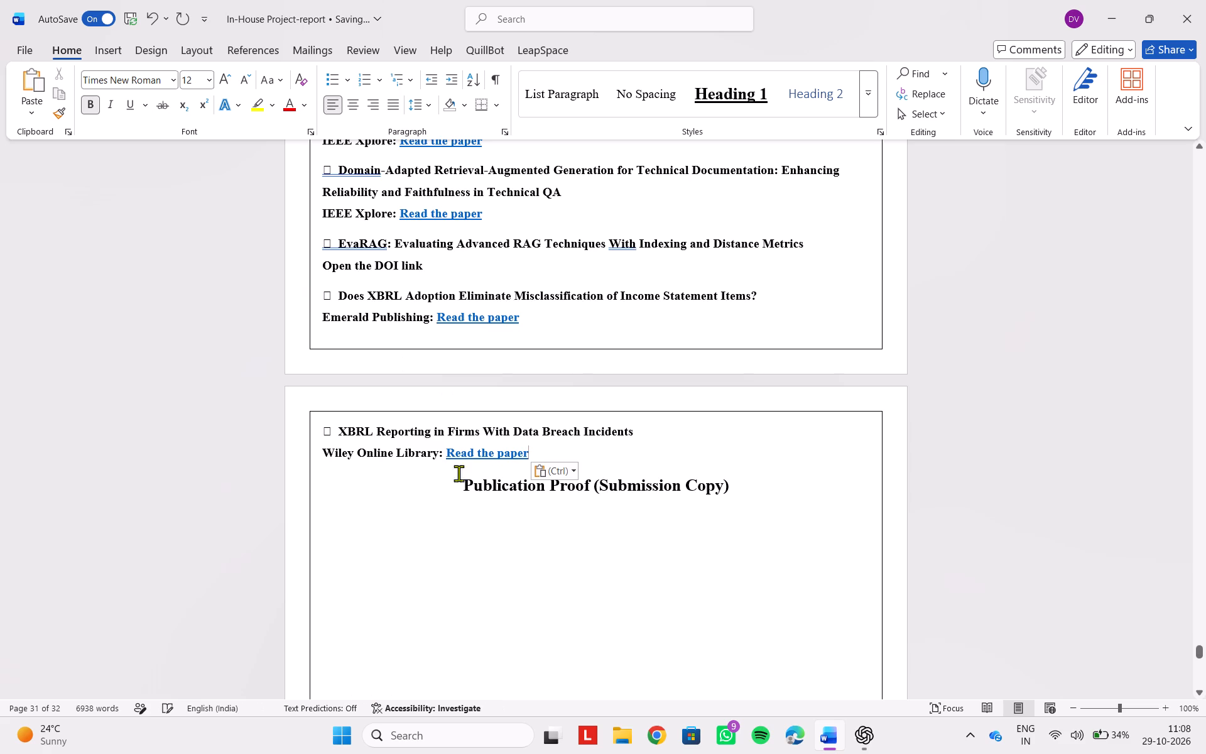
Remove the bold formatting from the entire pasted paper list under the REFERENCES heading.
{"action": "left_click", "coordinate": [442, 489]}
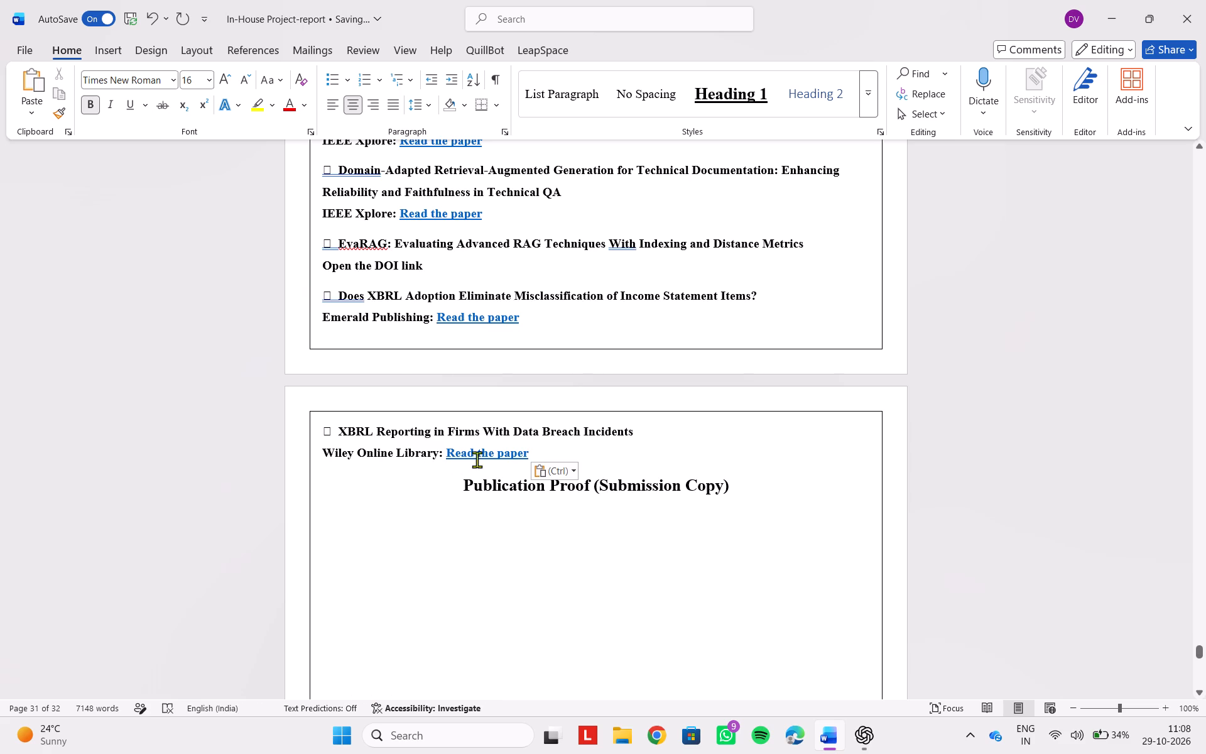
{"action": "left_click_drag", "start_coordinate": [553, 458], "coordinate": [428, 317]}
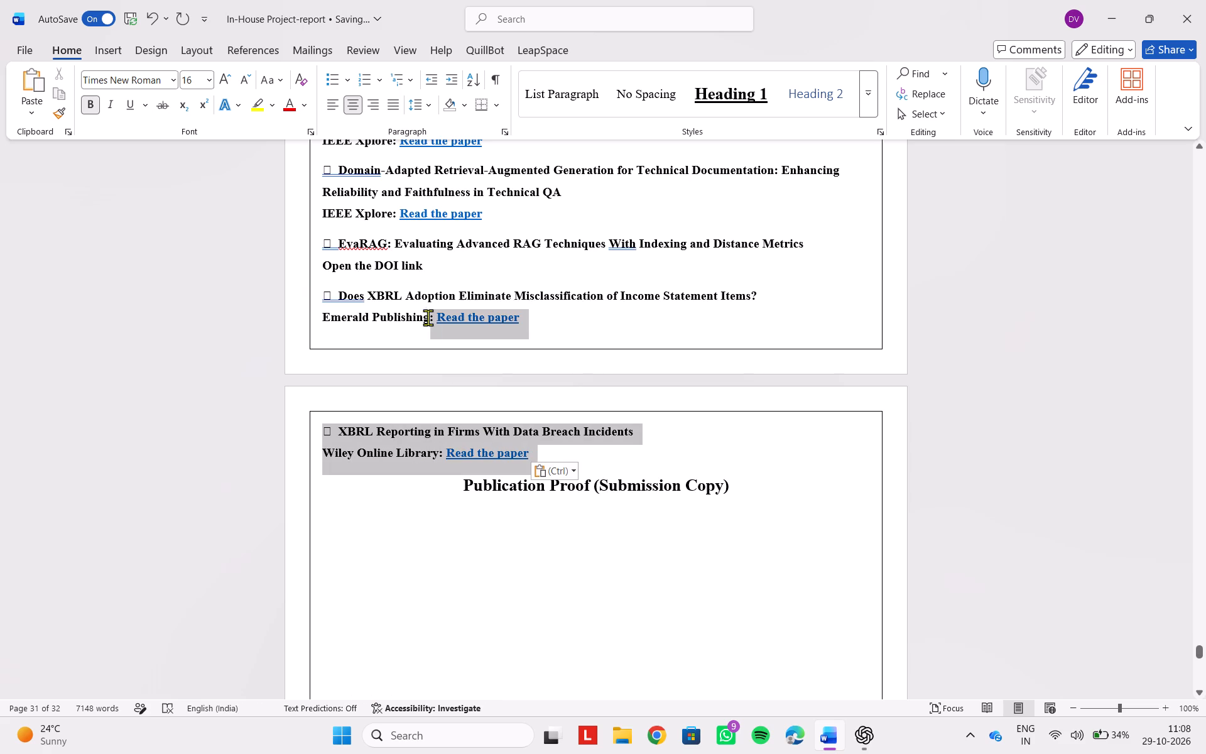
{"action": "left_click_drag", "start_coordinate": [428, 317], "coordinate": [408, 617]}
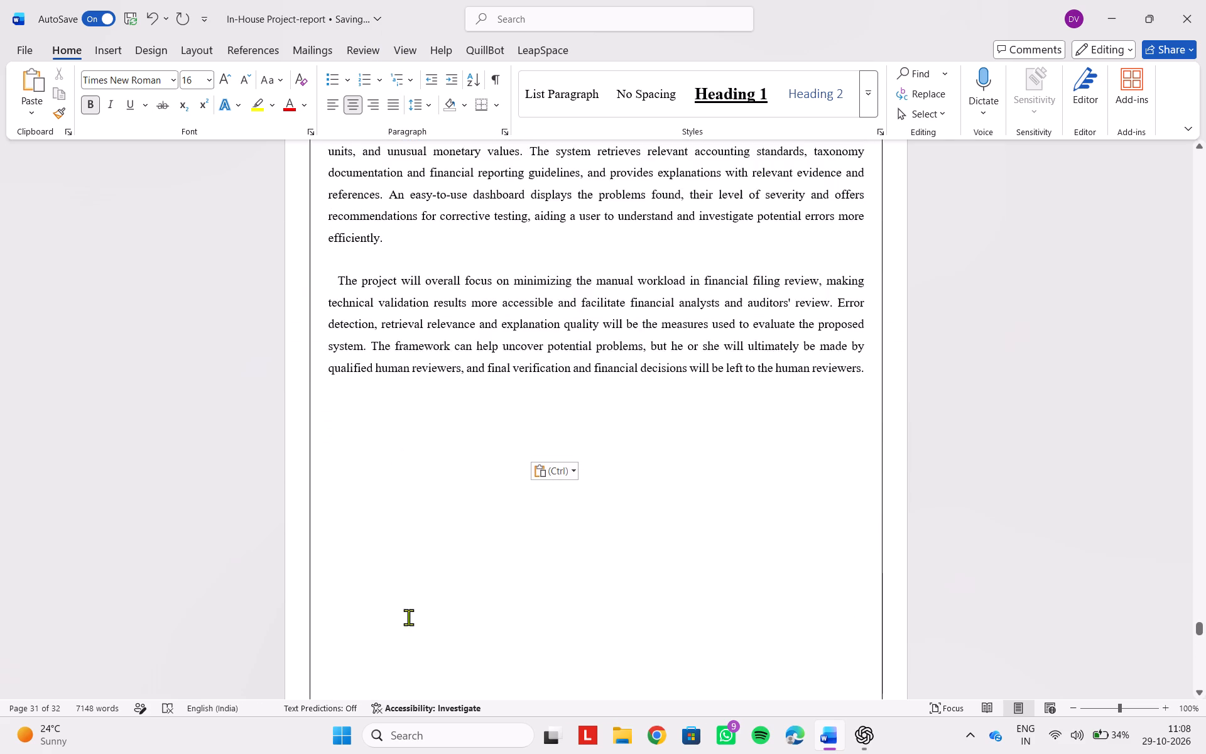
{"action": "left_click_drag", "start_coordinate": [408, 617], "coordinate": [341, 415]}
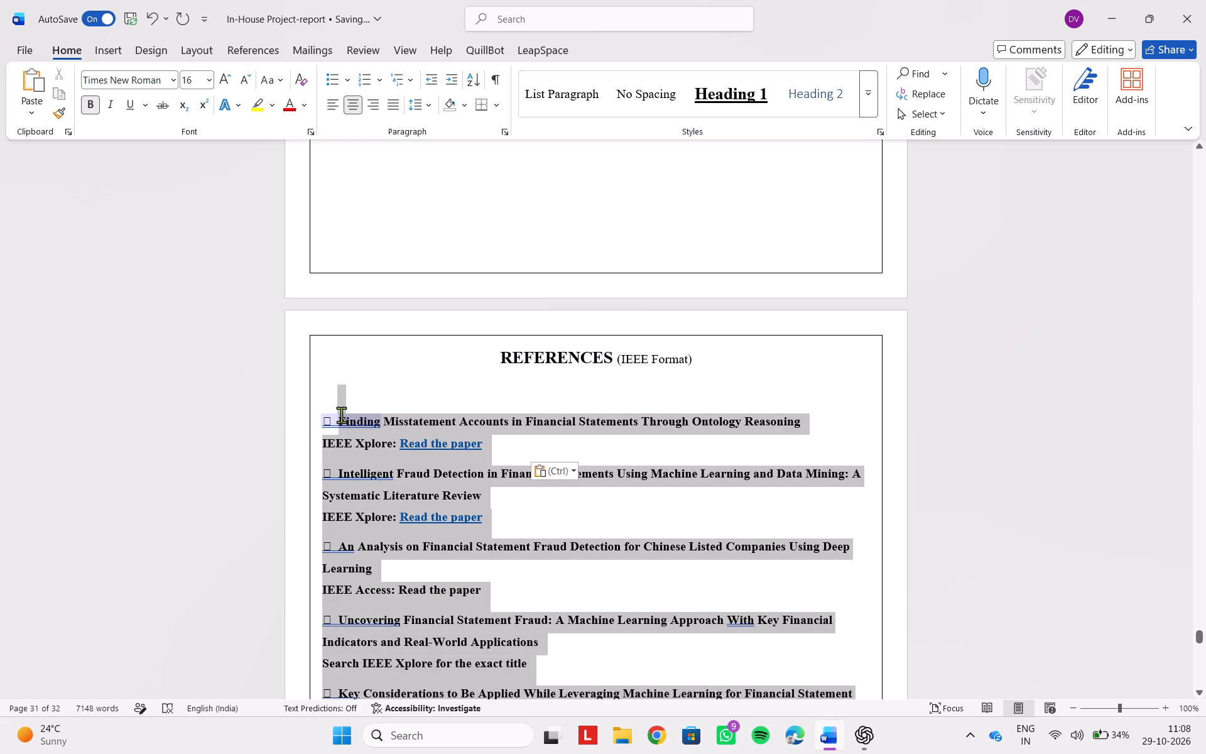
{"action": "left_click_drag", "start_coordinate": [341, 415], "coordinate": [330, 411]}
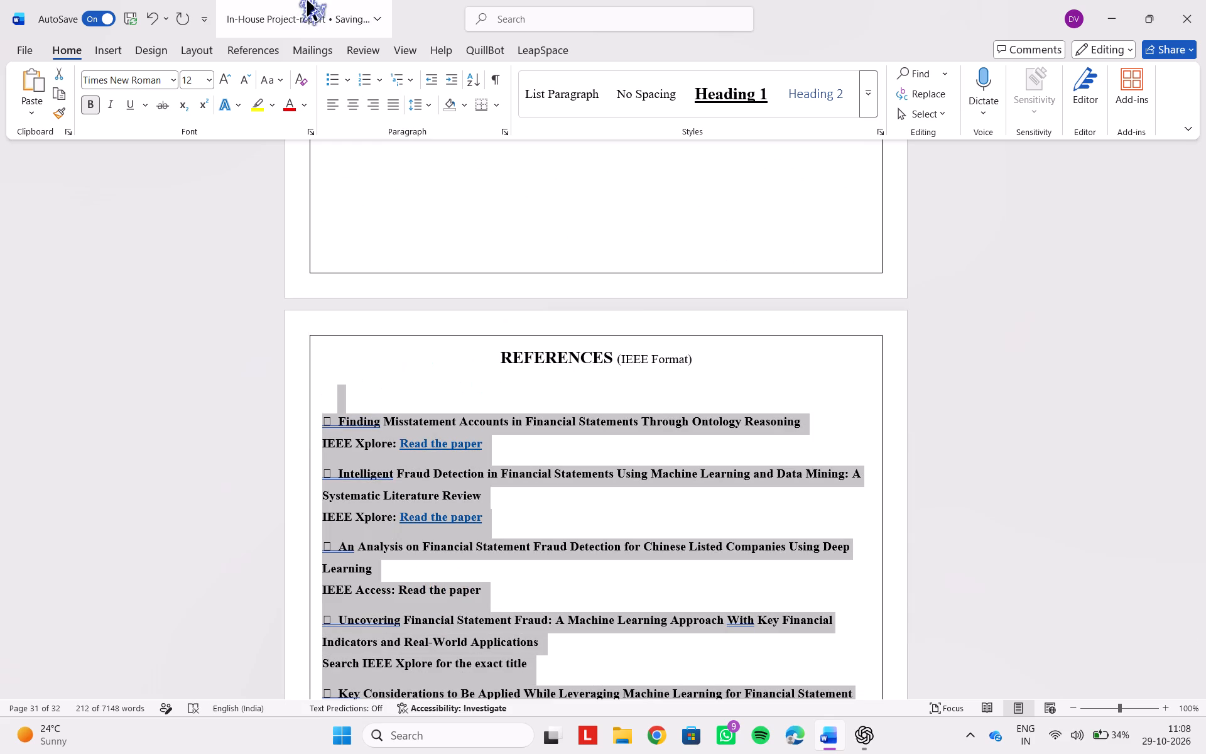
{"action": "left_click", "coordinate": [91, 107]}
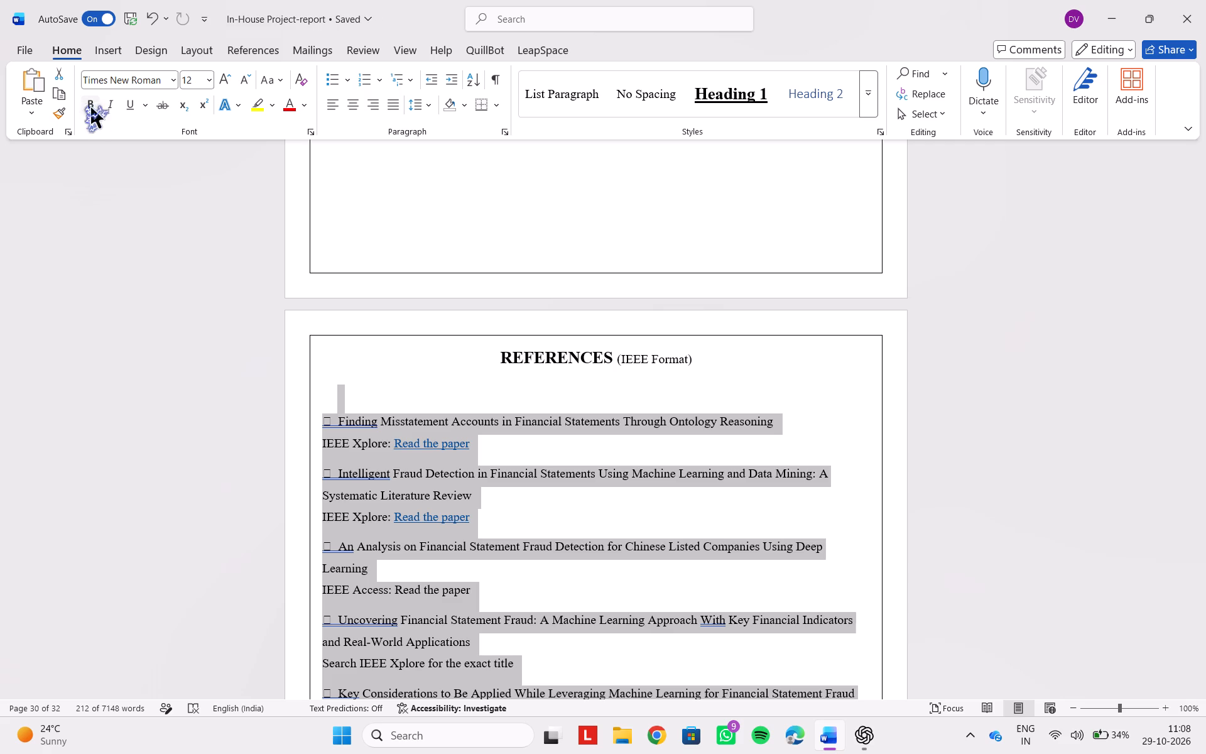
{"action": "left_click", "coordinate": [510, 515]}
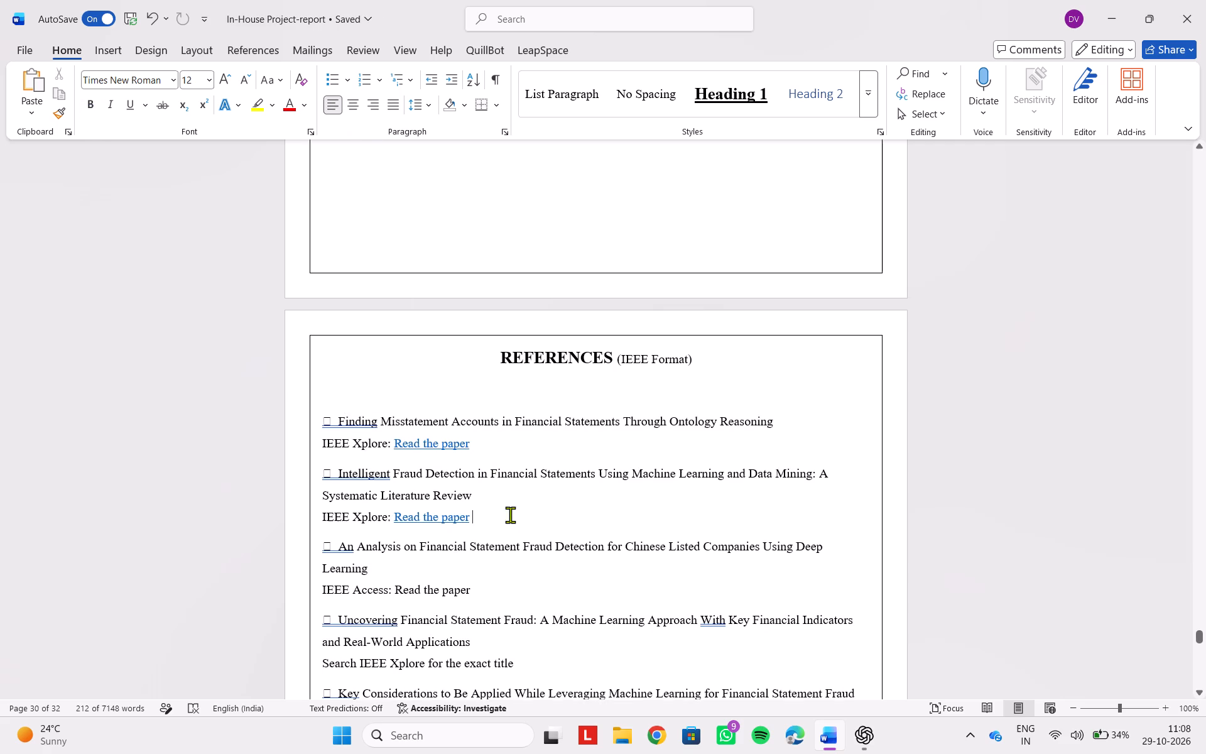
Remove the stray box symbol and spaces before the first three reference titles, Finding Misstatement Accounts through An Analysis on Financial Statement Fraud Detection.
{"action": "left_click", "coordinate": [342, 422]}
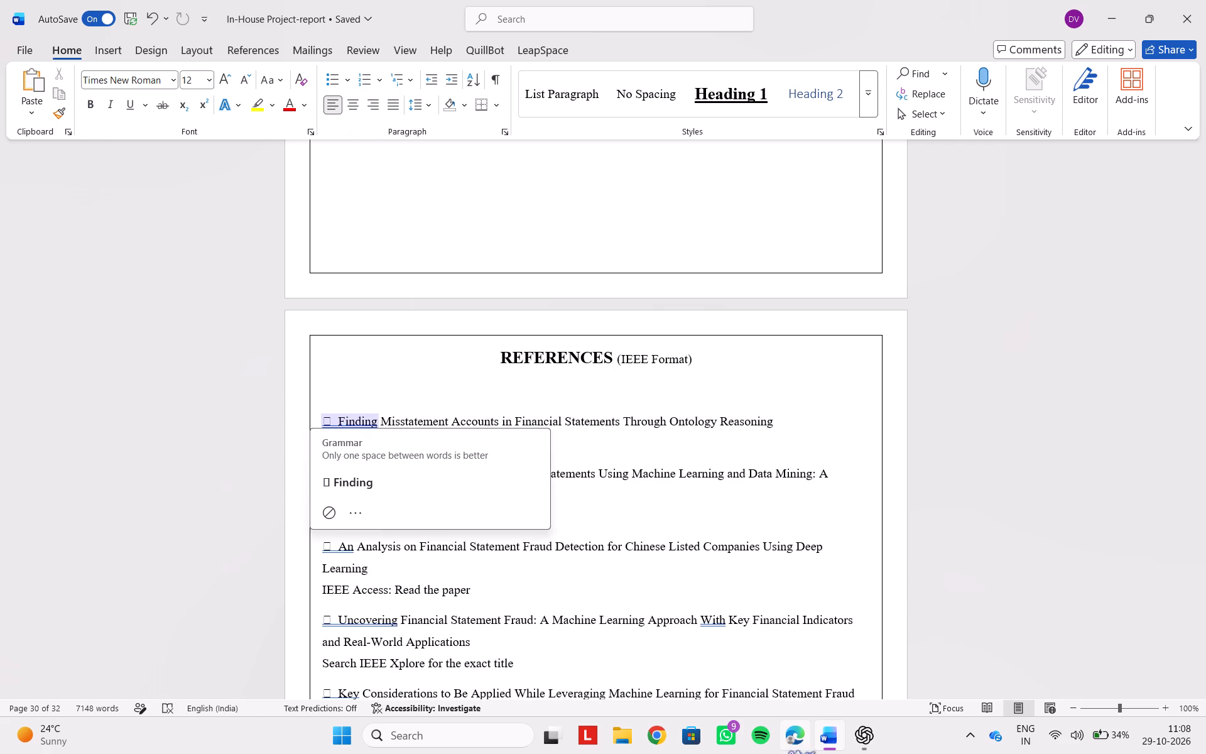
{"action": "key", "text": "BackSpace"}
{"action": "key", "text": "BackSpace"}
{"action": "key", "text": "BackSpace"}
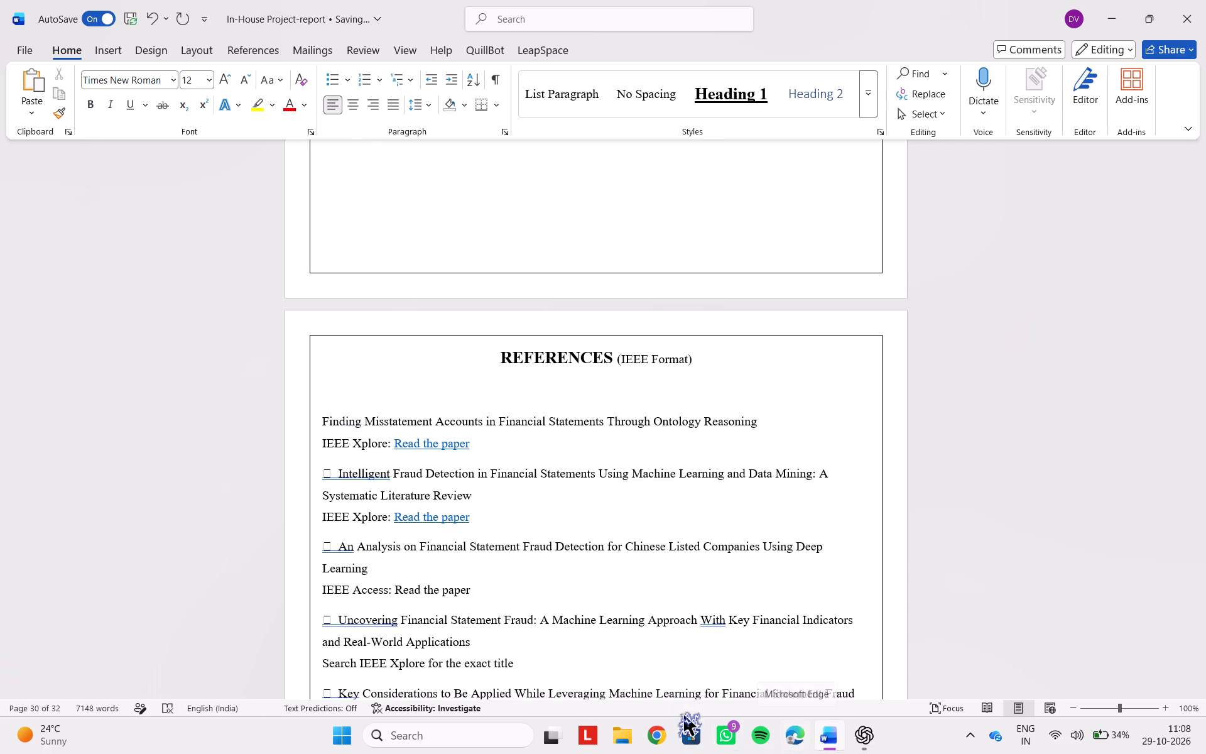
{"action": "left_click", "coordinate": [337, 473]}
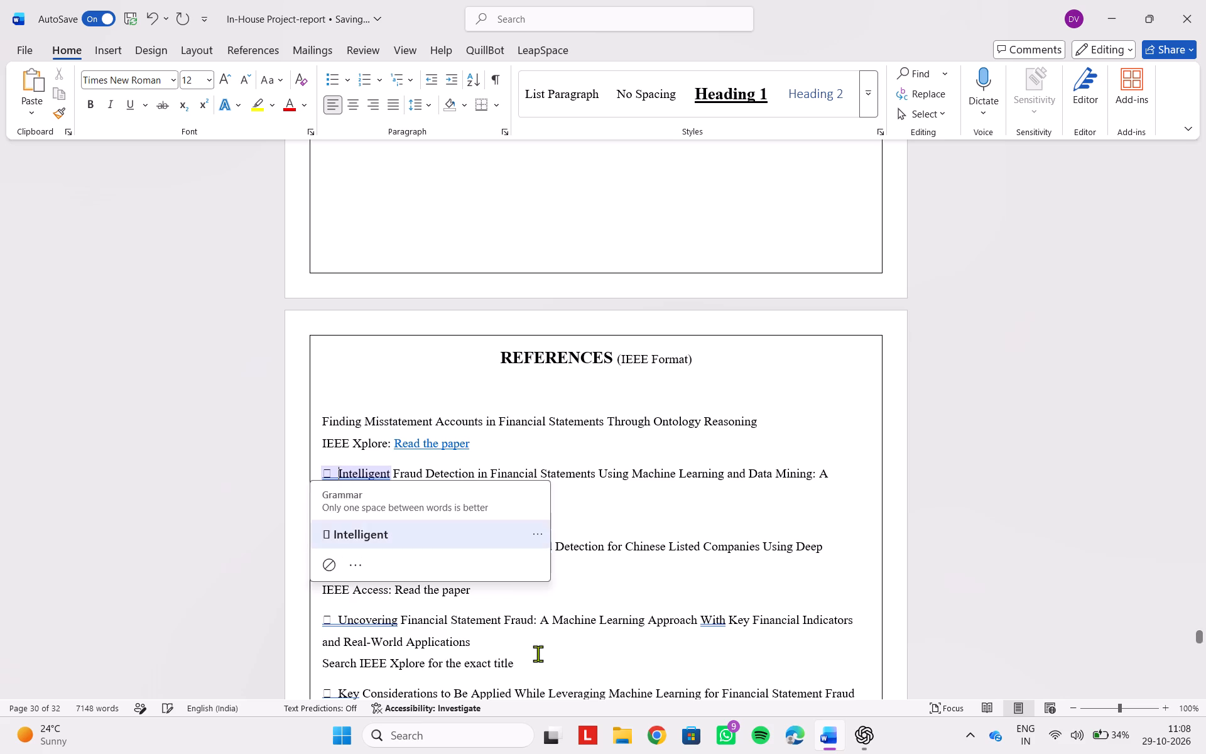
{"action": "key", "text": "BackSpace"}
{"action": "key", "text": "BackSpace"}
{"action": "key", "text": "BackSpace"}
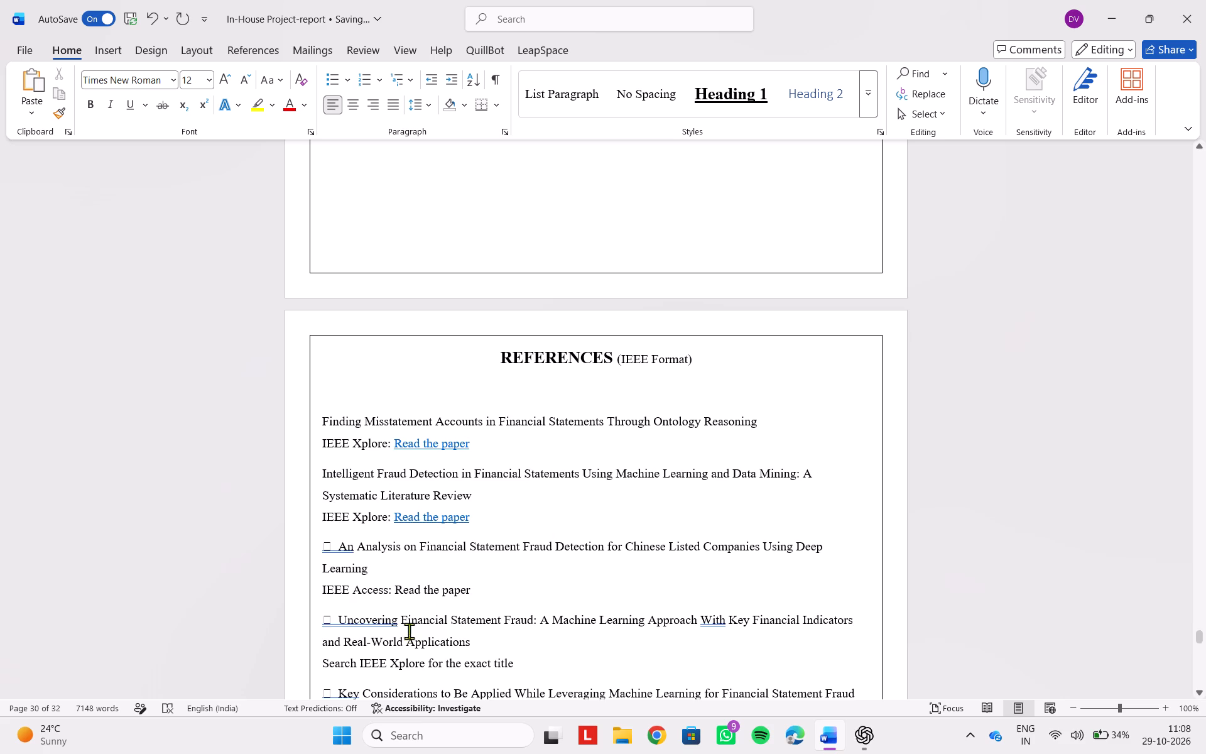
{"action": "left_click", "coordinate": [340, 550]}
{"action": "key", "text": "BackSpace"}
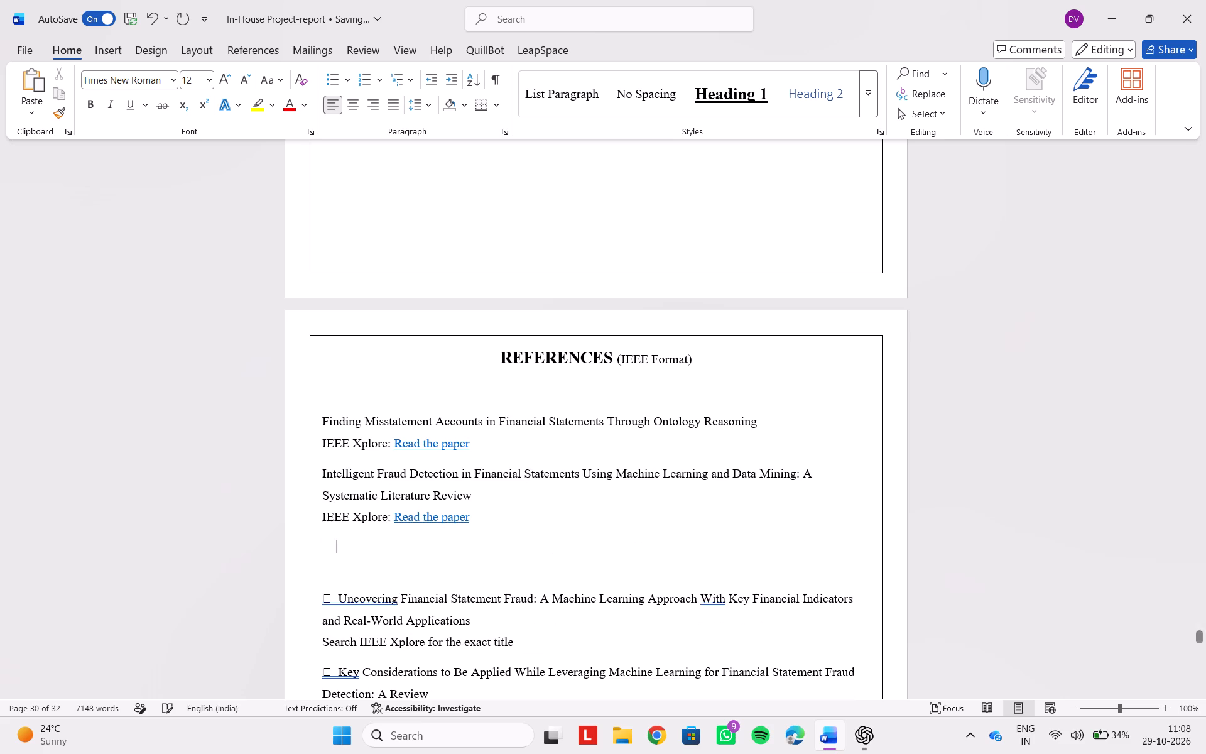
{"action": "key", "text": "BackSpace"}
{"action": "key", "text": "BackSpace"}
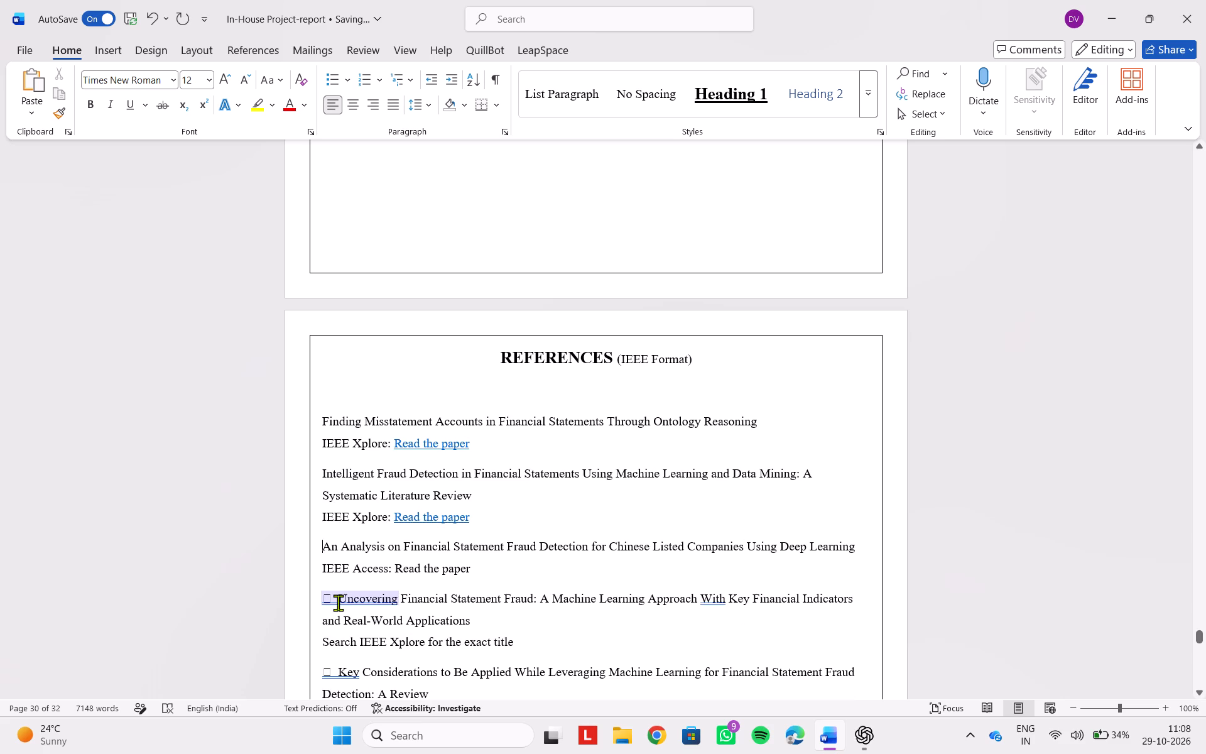
Remove the stray box symbol and spaces before the Uncovering Financial Statement Fraud, Key Considerations, and Transparency and Privacy reference titles.
{"action": "left_click", "coordinate": [337, 602]}
{"action": "key", "text": "BackSpace"}
{"action": "key", "text": "BackSpace"}
{"action": "key", "text": "BackSpace"}
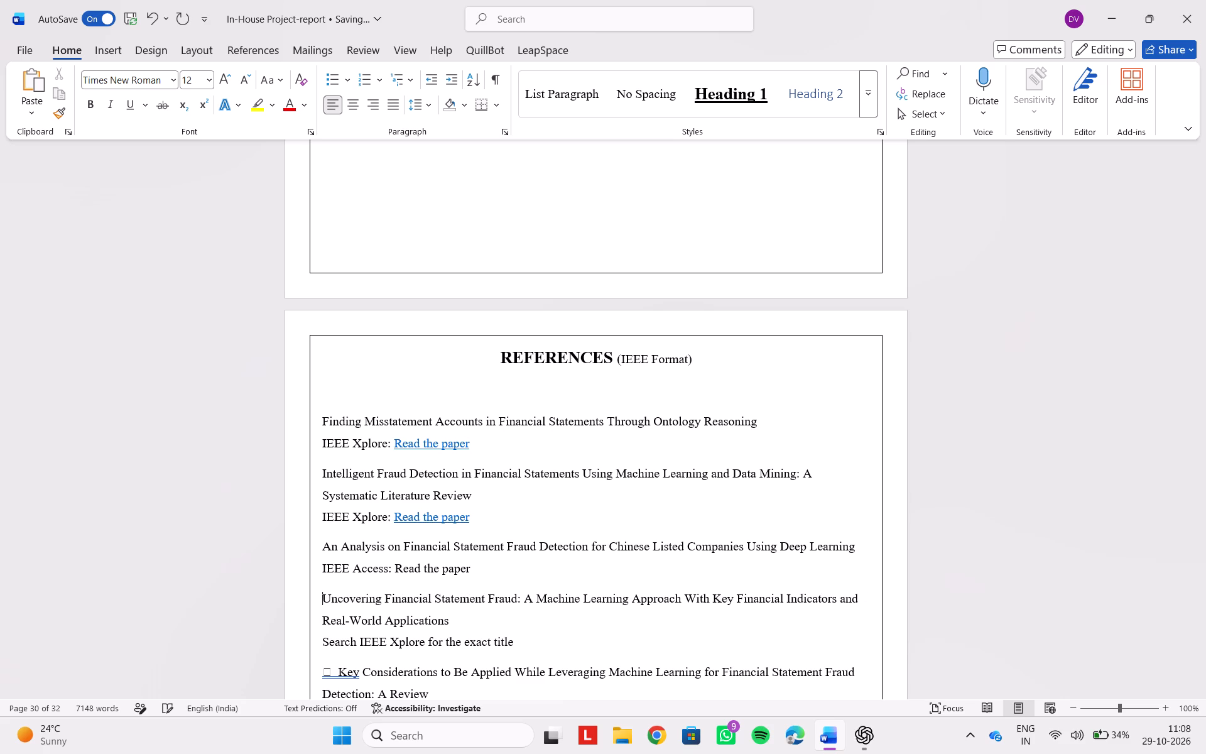
{"action": "left_click", "coordinate": [340, 676]}
{"action": "key", "text": "BackSpace"}
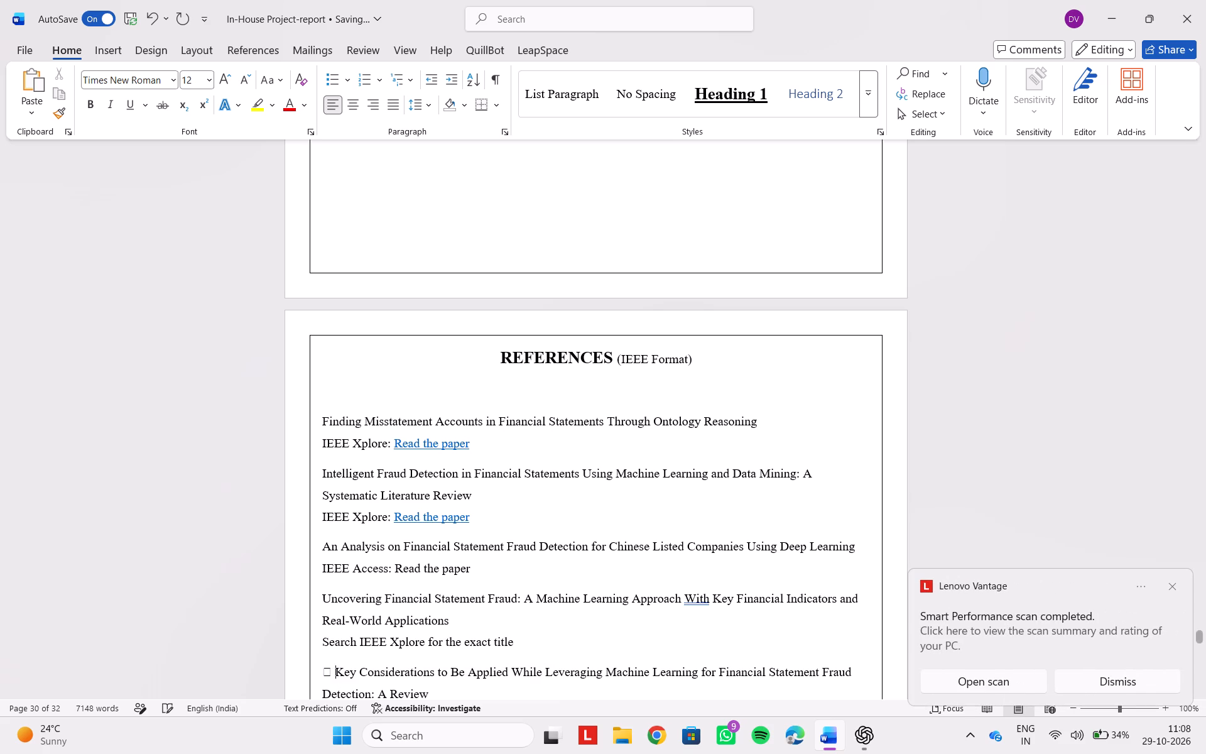
{"action": "key", "text": "BackSpace"}
{"action": "key", "text": "BackSpace"}
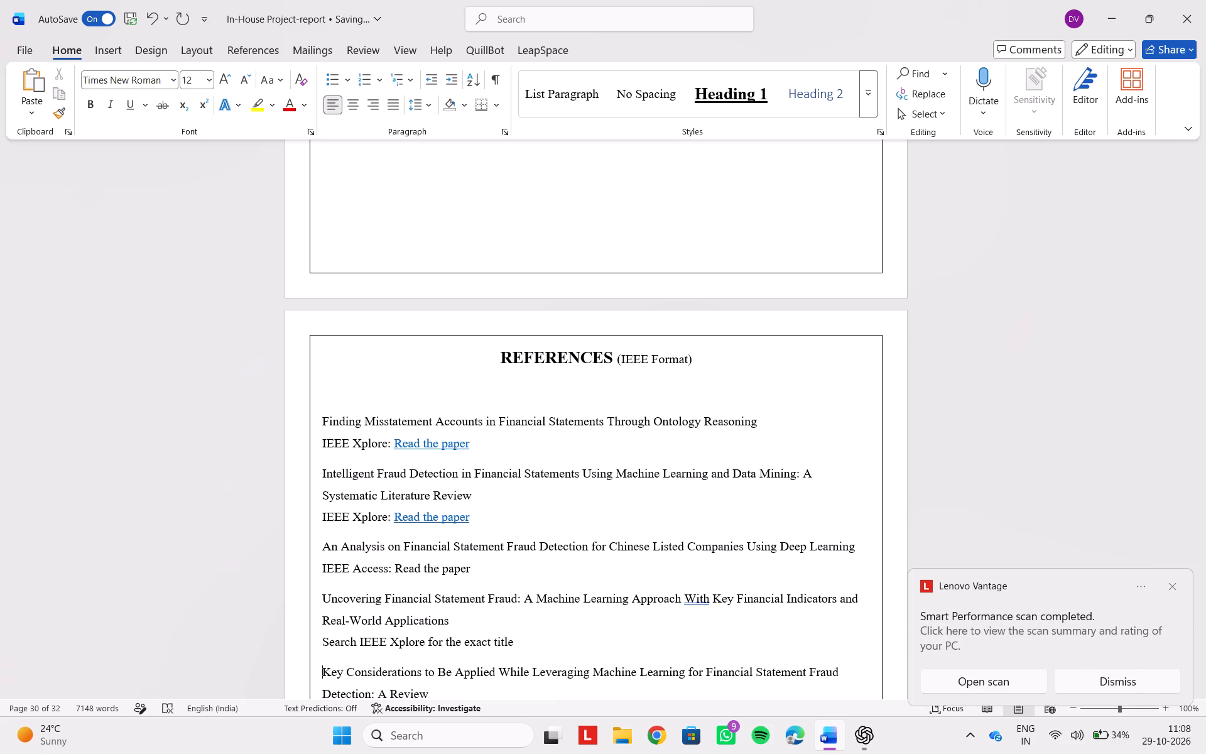
{"action": "scroll", "coordinate": [414, 621], "scroll_direction": "down", "scroll_amount": 1}
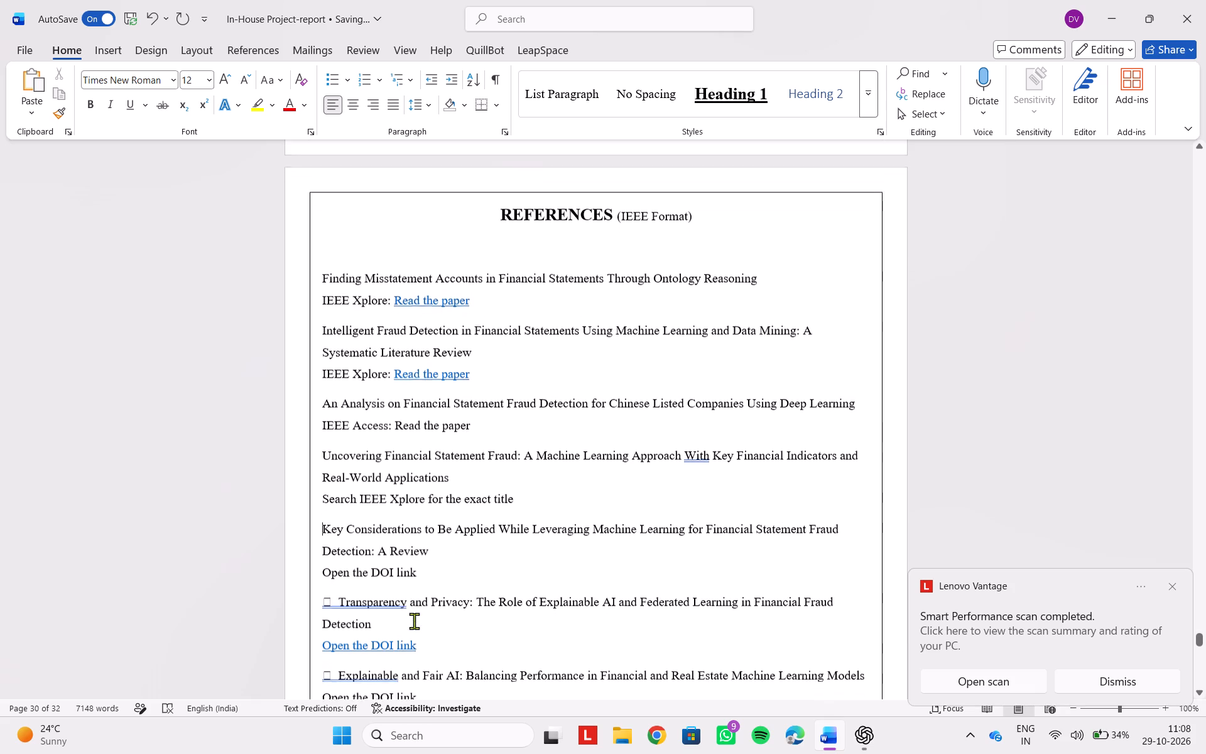
{"action": "scroll", "coordinate": [414, 621], "scroll_direction": "down", "scroll_amount": 1}
{"action": "left_click", "coordinate": [339, 557]}
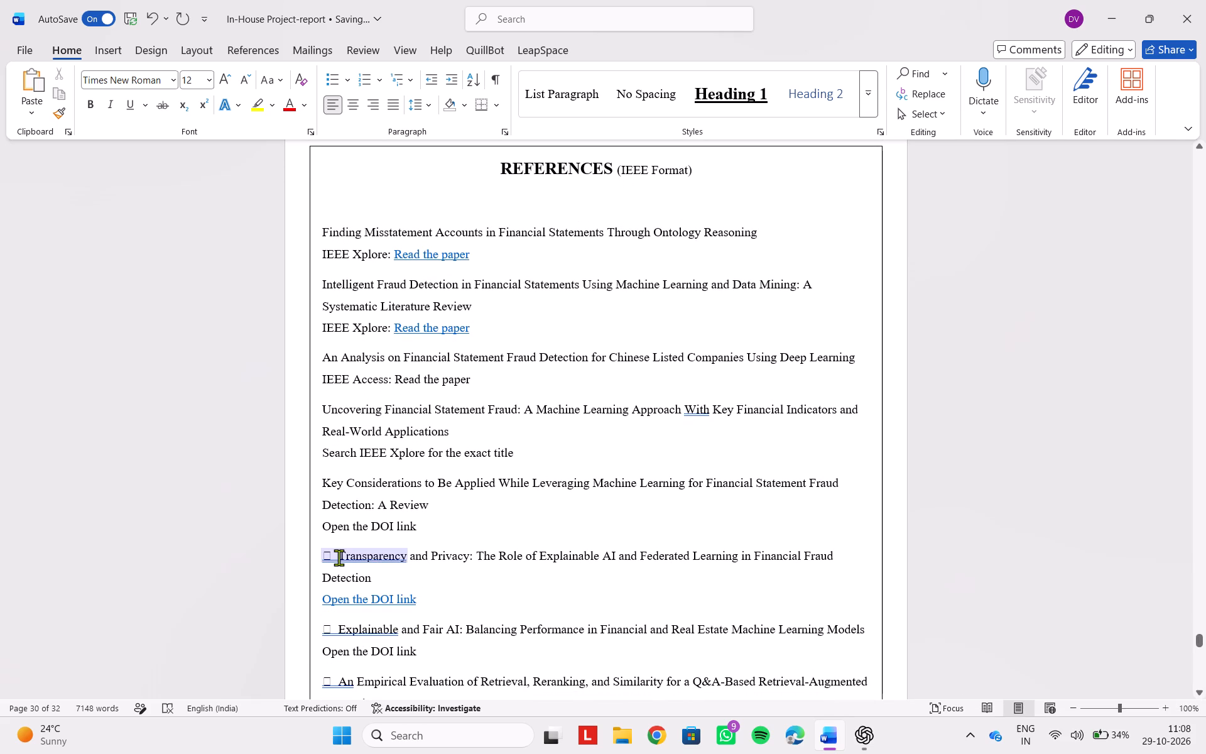
{"action": "key", "text": "BackSpace"}
{"action": "key", "text": "BackSpace"}
{"action": "key", "text": "BackSpace"}
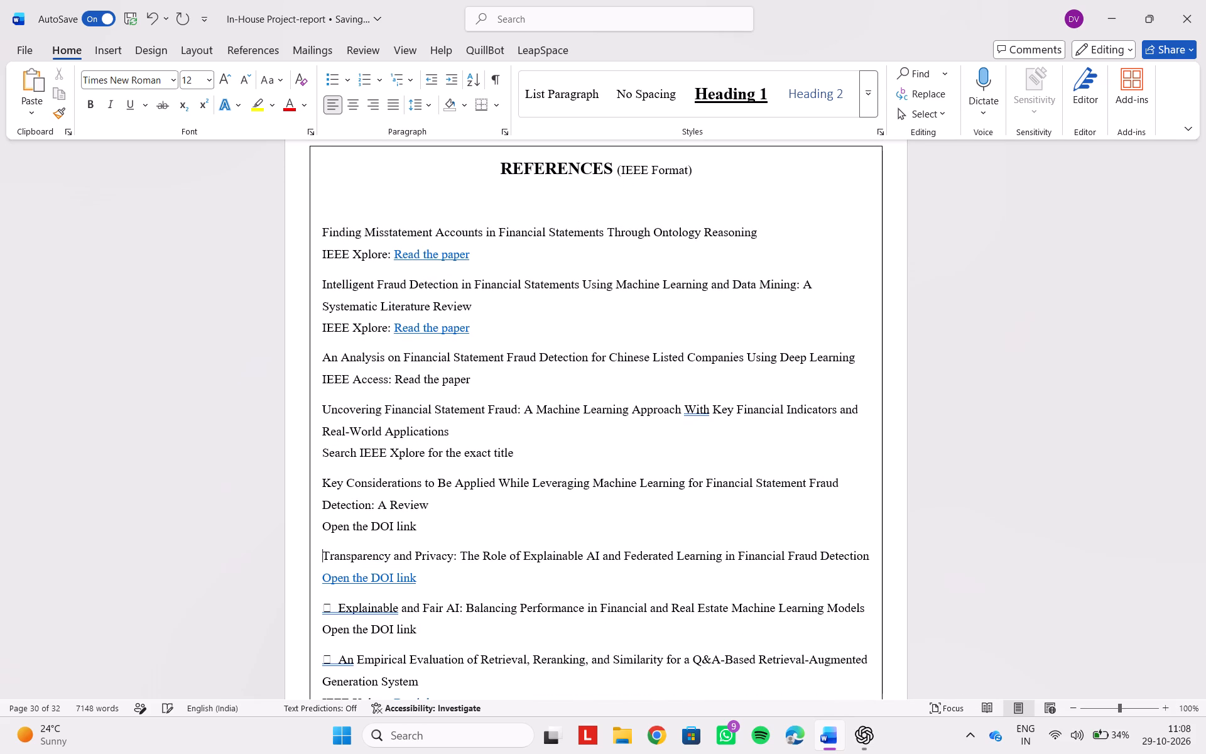
Remove the stray box symbol and spaces before the Explainable and Fair AI, An Empirical Evaluation, and Domain-Adapted Retrieval-Augmented Generation titles.
{"action": "left_click", "coordinate": [338, 611]}
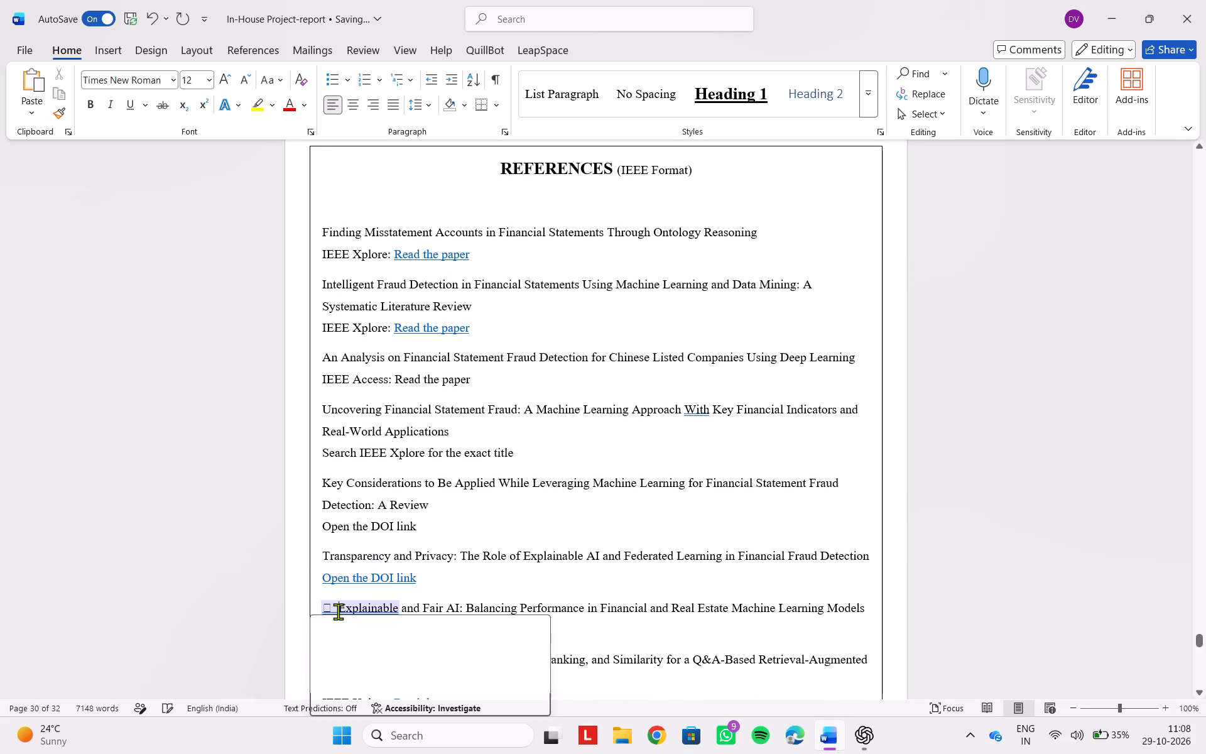
{"action": "key", "text": "BackSpace"}
{"action": "key", "text": "BackSpace"}
{"action": "key", "text": "BackSpace"}
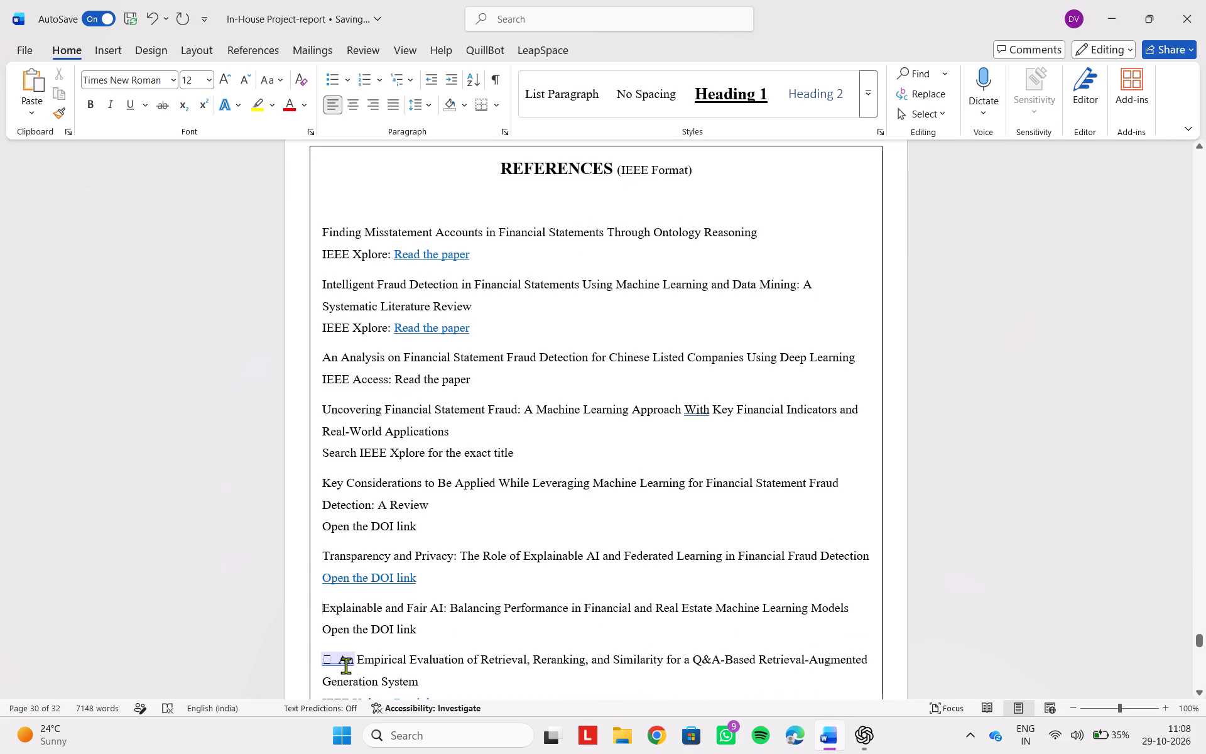
{"action": "left_click", "coordinate": [340, 655]}
{"action": "key", "text": "BackSpace"}
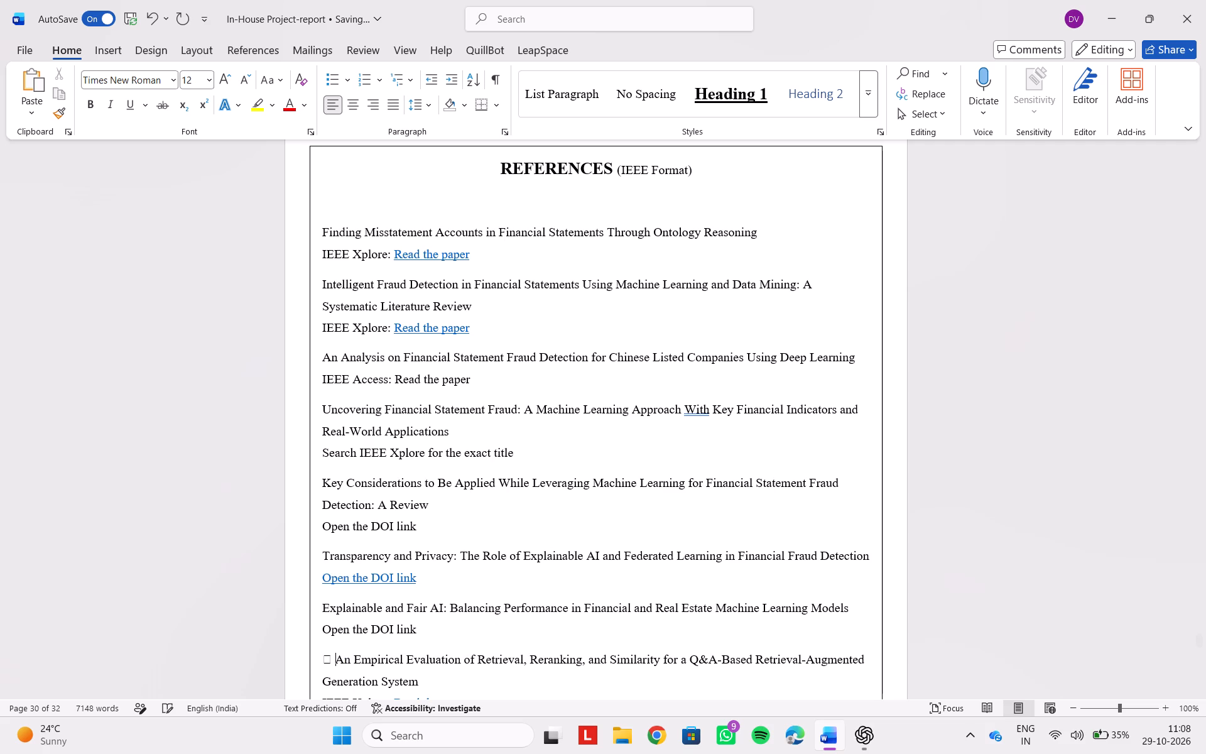
{"action": "key", "text": "BackSpace"}
{"action": "key", "text": "BackSpace"}
{"action": "scroll", "coordinate": [340, 655], "scroll_direction": "down", "scroll_amount": 1}
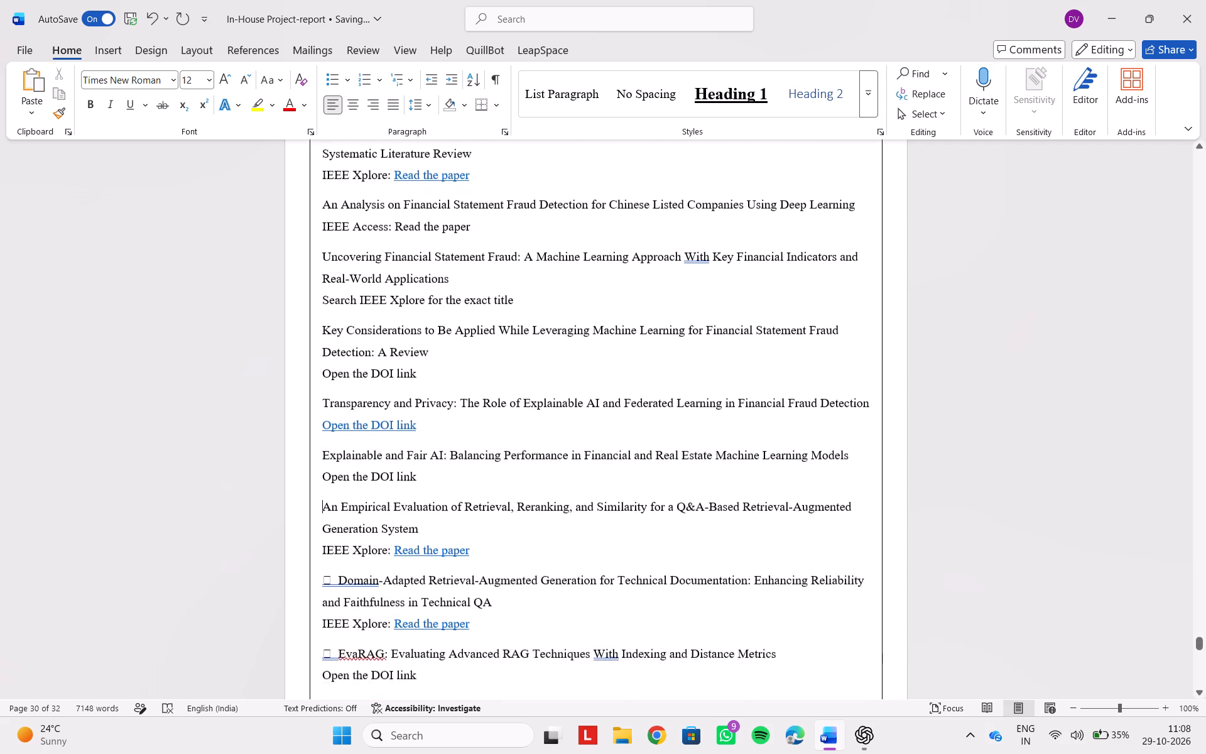
{"action": "scroll", "coordinate": [340, 655], "scroll_direction": "down", "scroll_amount": 1}
{"action": "left_click", "coordinate": [338, 534]}
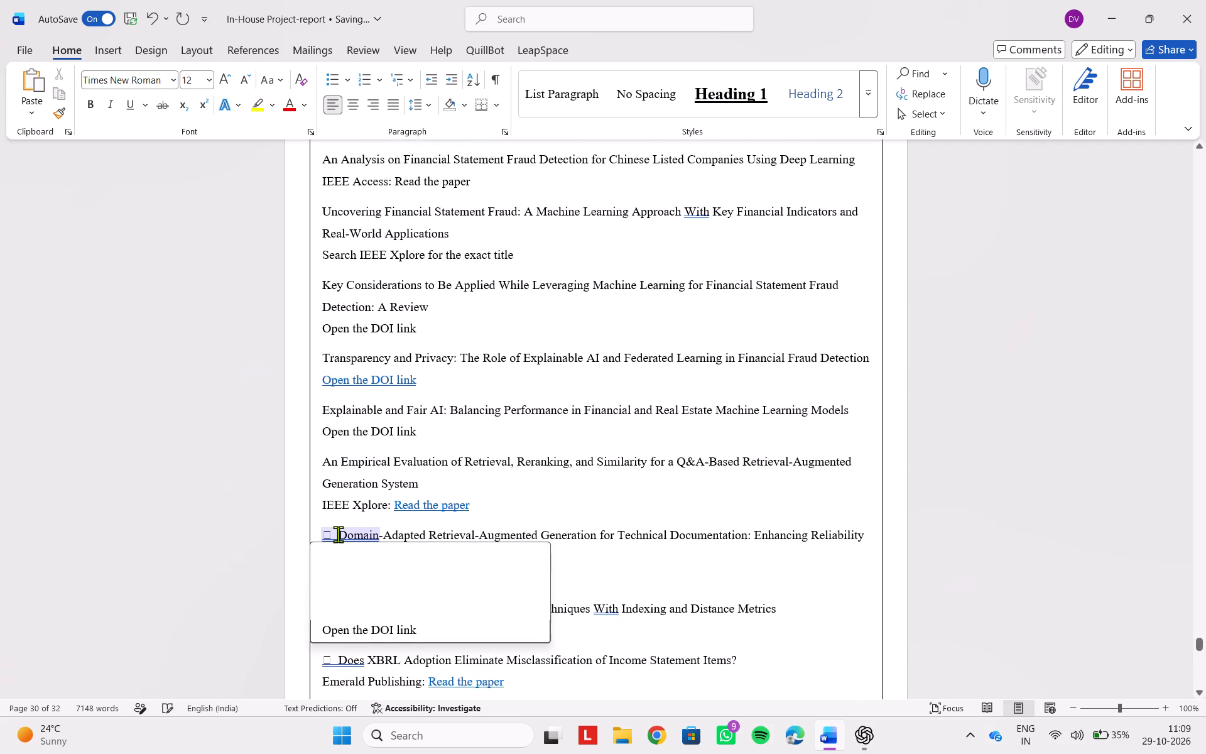
{"action": "key", "text": "BackSpace"}
{"action": "key", "text": "BackSpace"}
{"action": "key", "text": "BackSpace"}
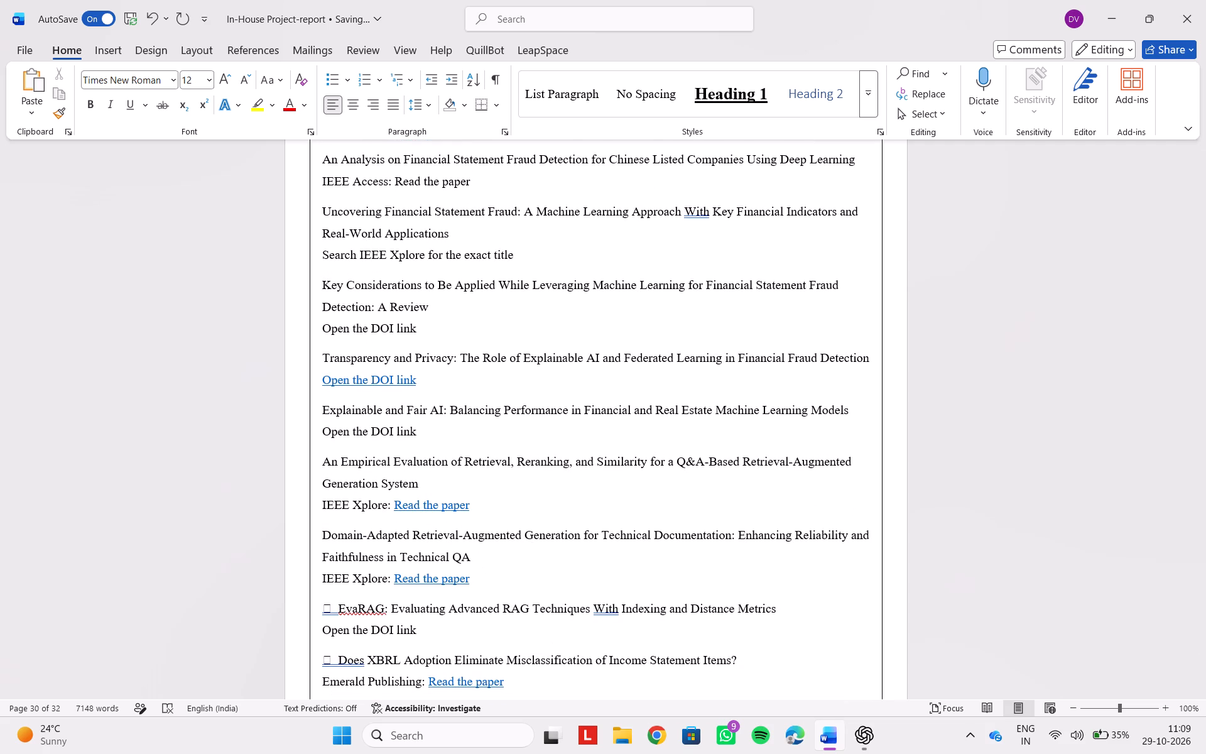
Remove the stray box symbol and spaces before the EvaRAG, Does XBRL Adoption, and XBRL Reporting in Firms reference titles.
{"action": "left_click", "coordinate": [336, 613]}
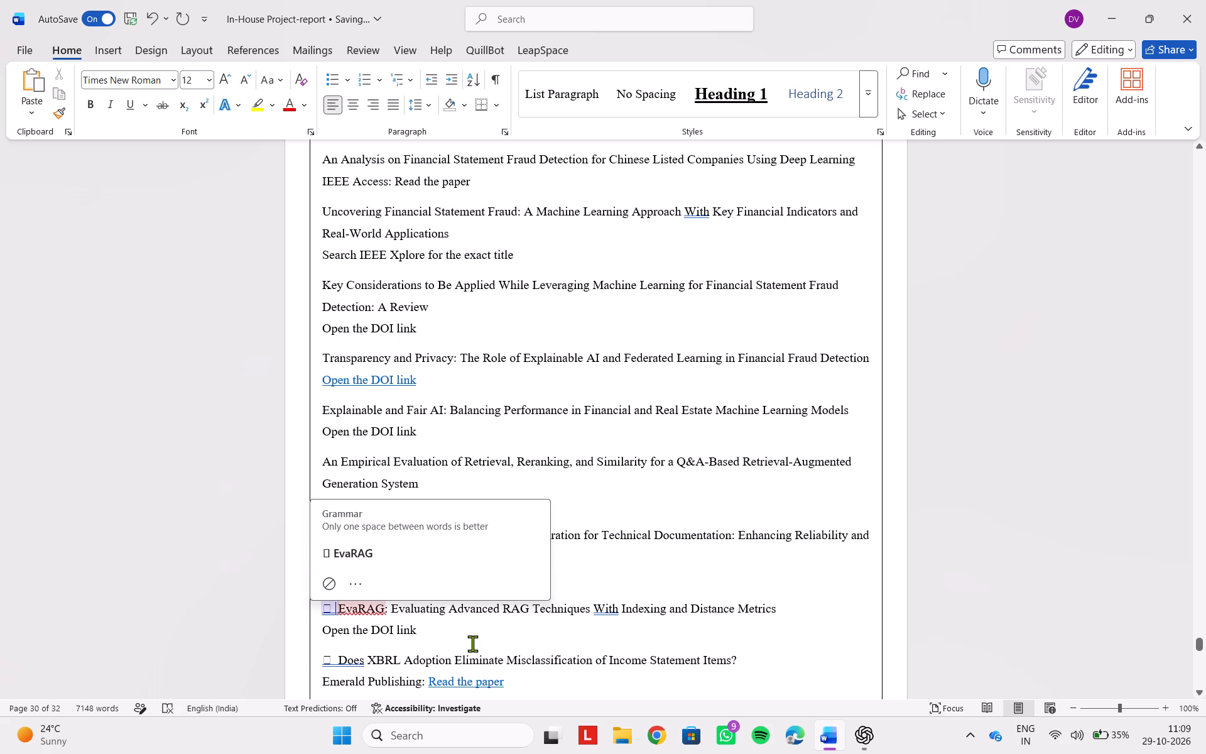
{"action": "key", "text": "Right"}
{"action": "key", "text": "BackSpace"}
{"action": "key", "text": "BackSpace"}
{"action": "key", "text": "BackSpace"}
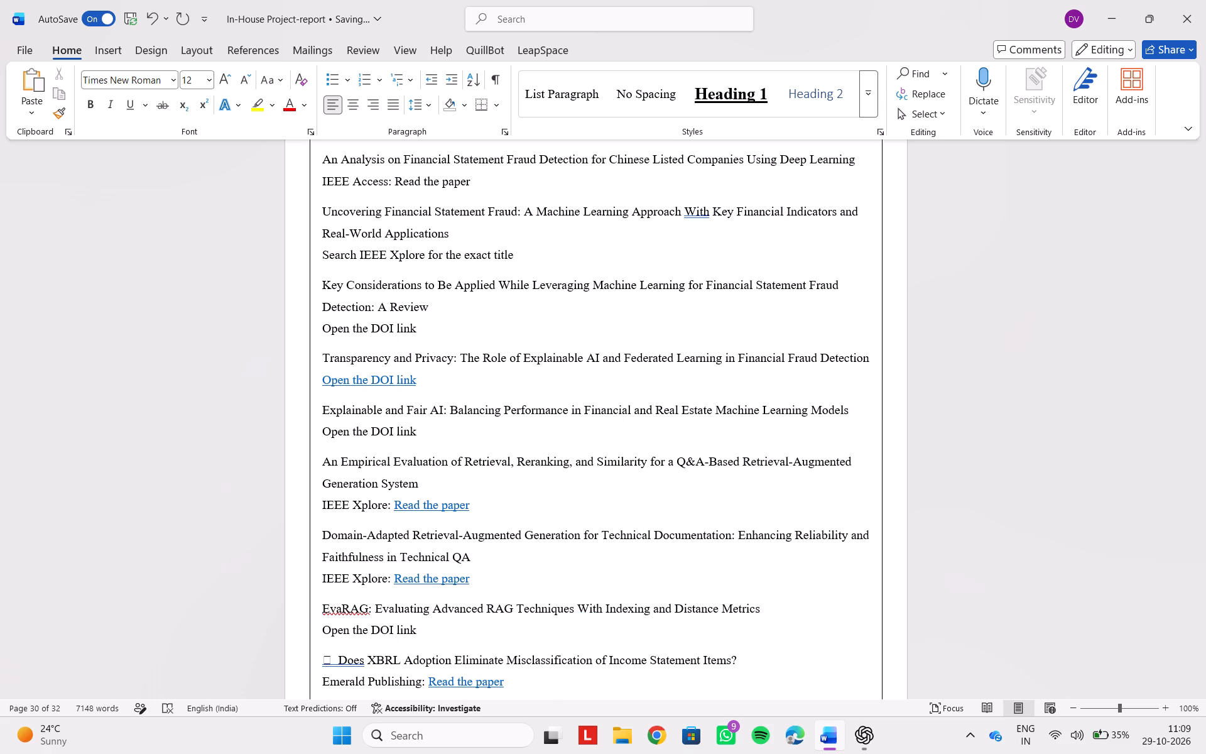
{"action": "left_click", "coordinate": [342, 662]}
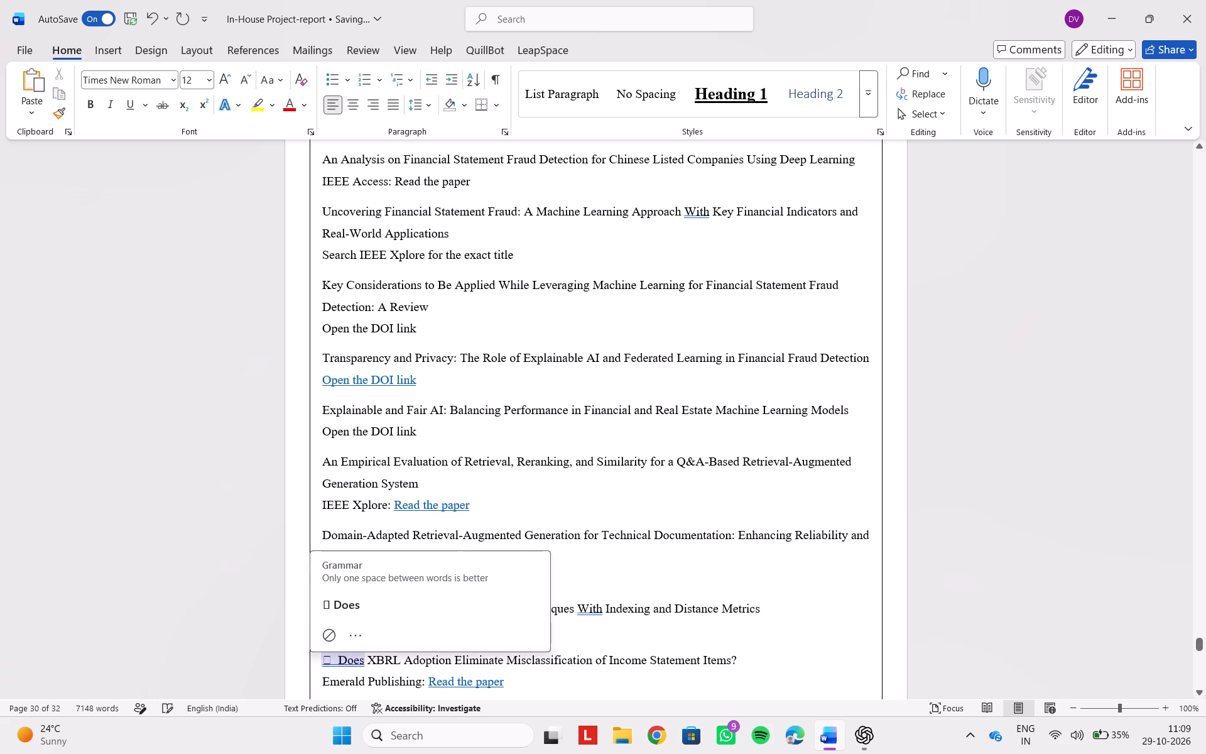
{"action": "key", "text": "BackSpace"}
{"action": "key", "text": "BackSpace"}
{"action": "key", "text": "BackSpace"}
{"action": "scroll", "coordinate": [342, 662], "scroll_direction": "down", "scroll_amount": 1}
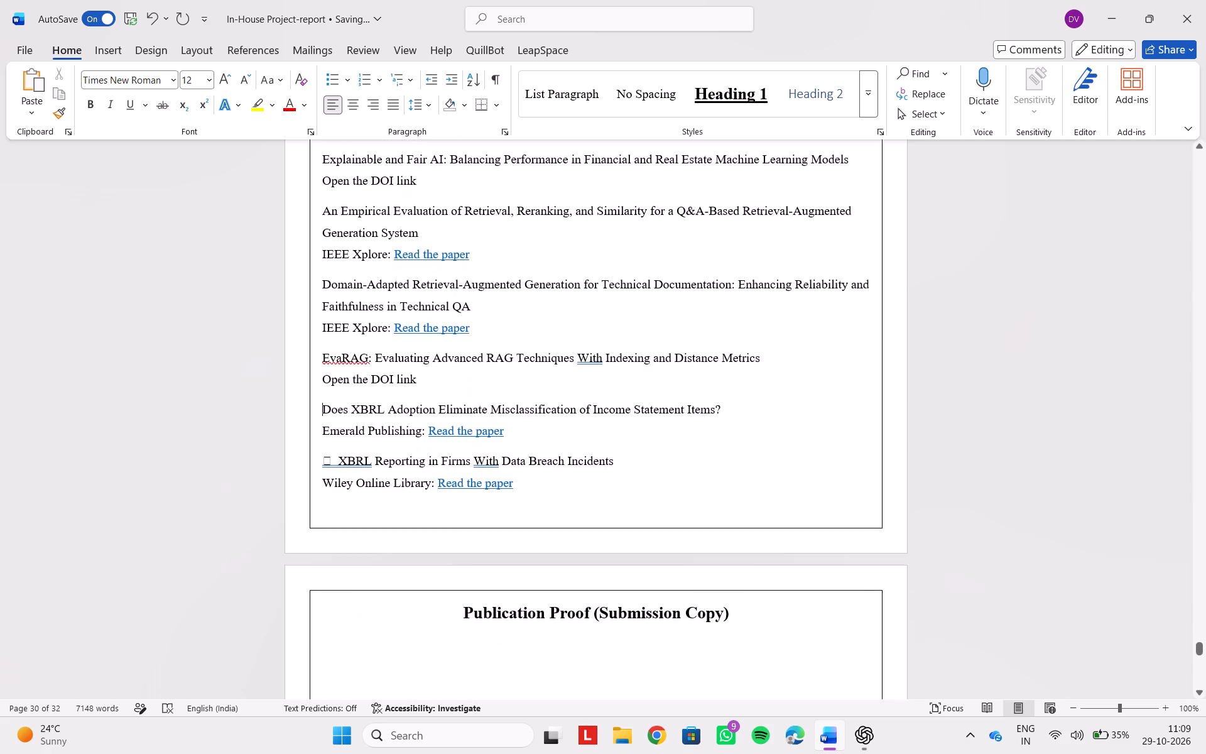
{"action": "left_click", "coordinate": [337, 465]}
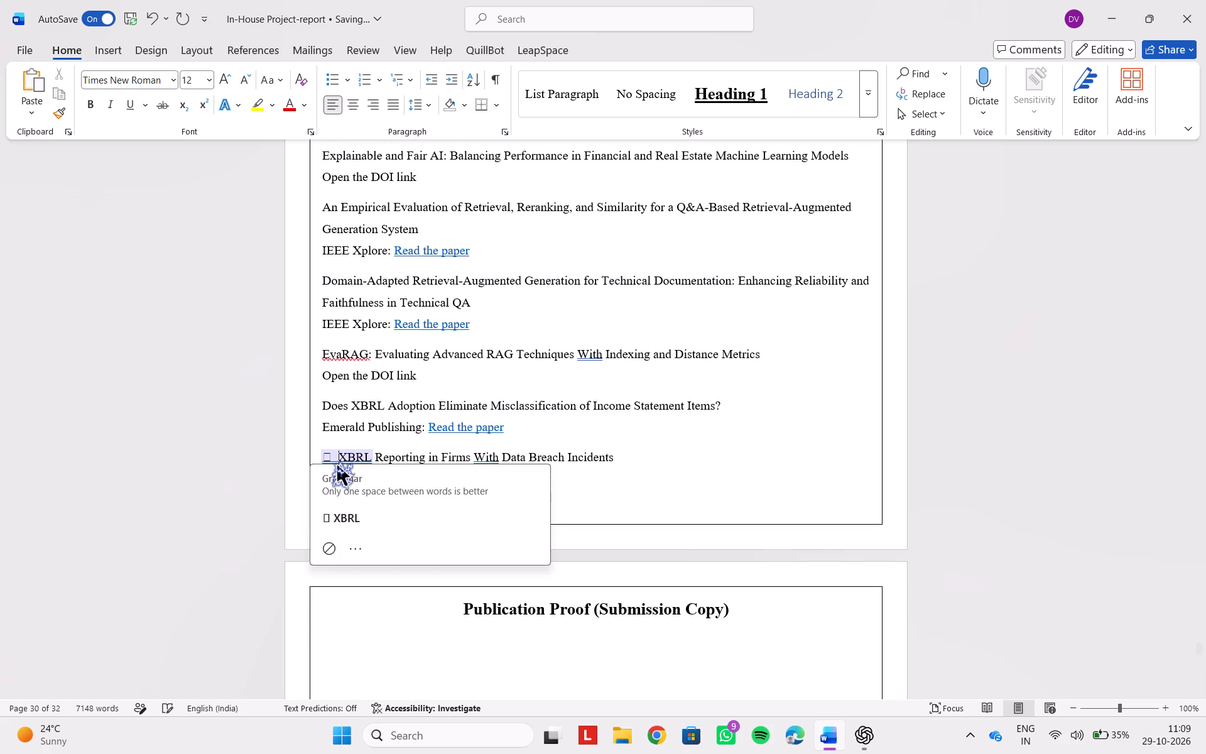
{"action": "key", "text": "BackSpace"}
{"action": "key", "text": "BackSpace"}
{"action": "key", "text": "BackSpace"}
Format the whole reference list, from Finding Misstatement Accounts through XBRL Reporting, with arrowhead bullets and decrease its indent one level.
{"action": "scroll", "coordinate": [337, 465], "scroll_direction": "up", "scroll_amount": 1}
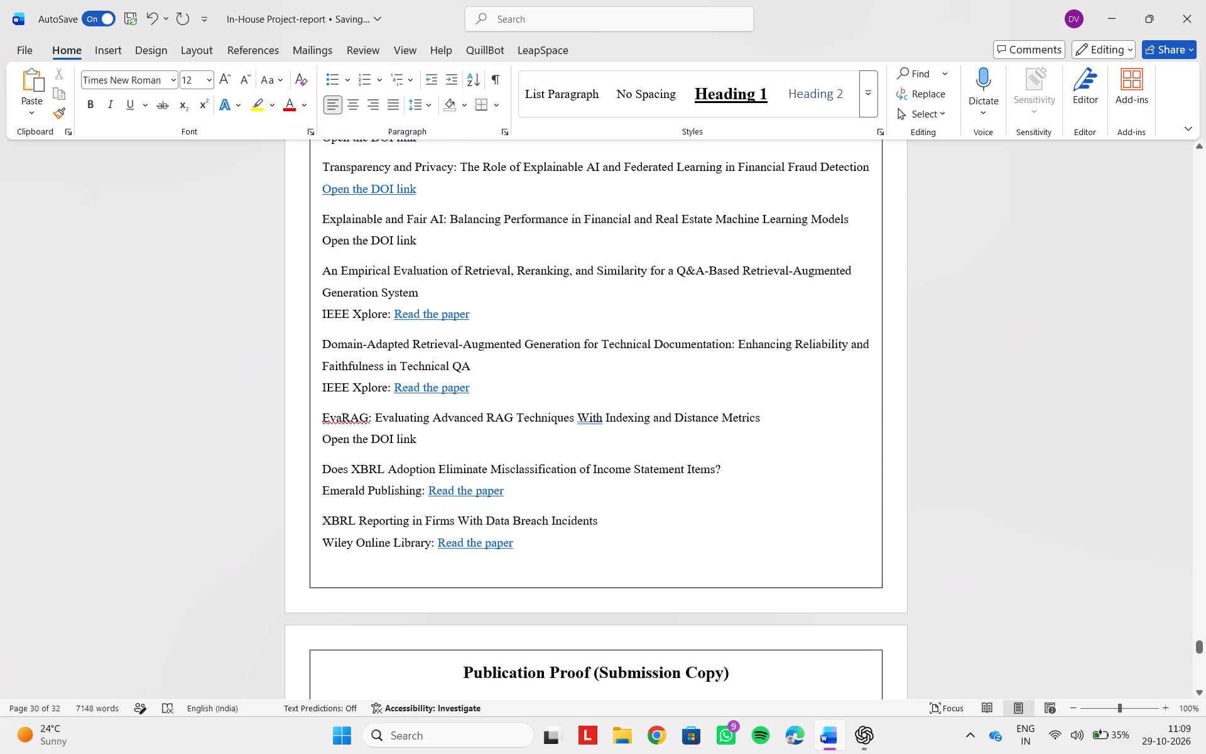
{"action": "scroll", "coordinate": [337, 465], "scroll_direction": "up", "scroll_amount": 1}
{"action": "left_click_drag", "start_coordinate": [323, 178], "coordinate": [534, 703]}
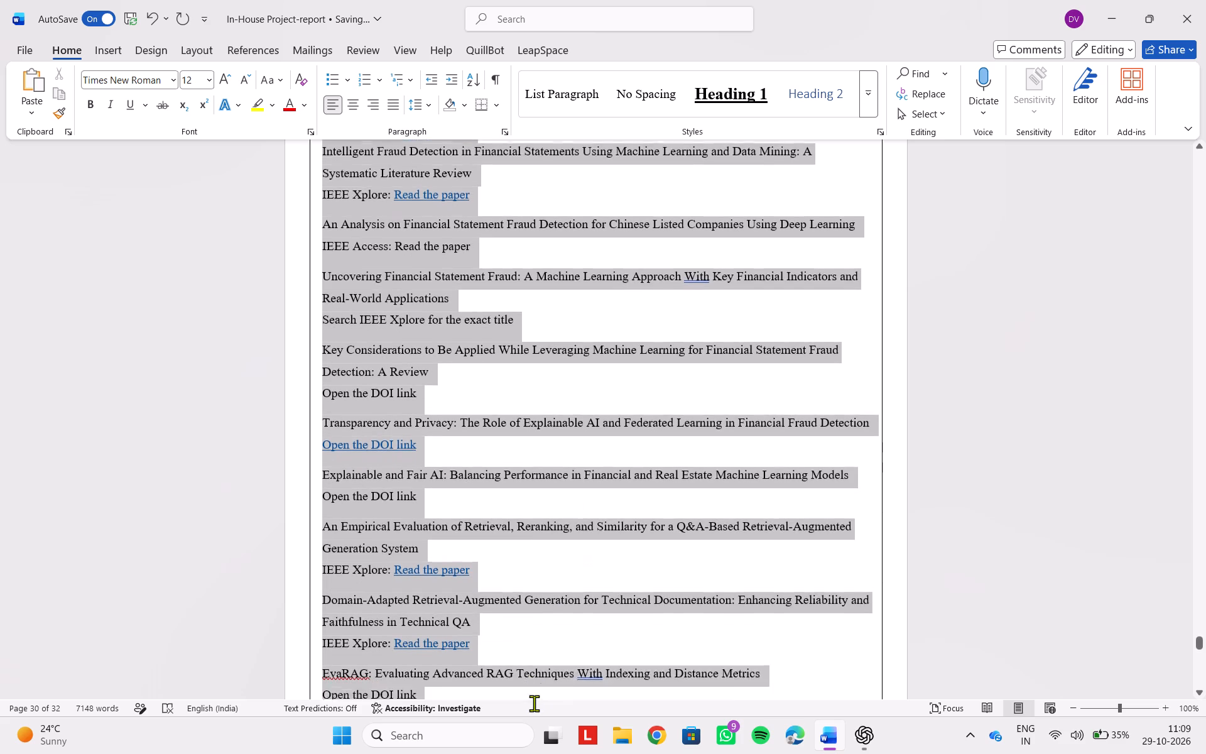
{"action": "left_click_drag", "start_coordinate": [534, 703], "coordinate": [549, 664]}
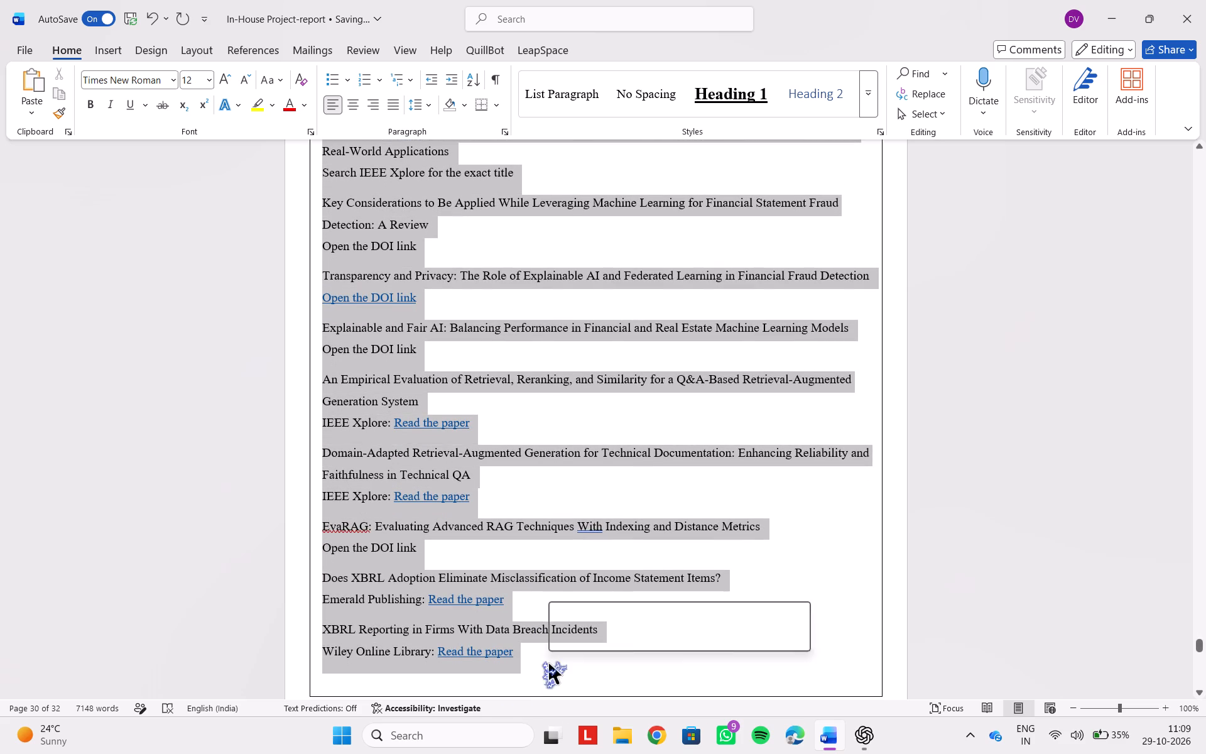
{"action": "left_click", "coordinate": [327, 75]}
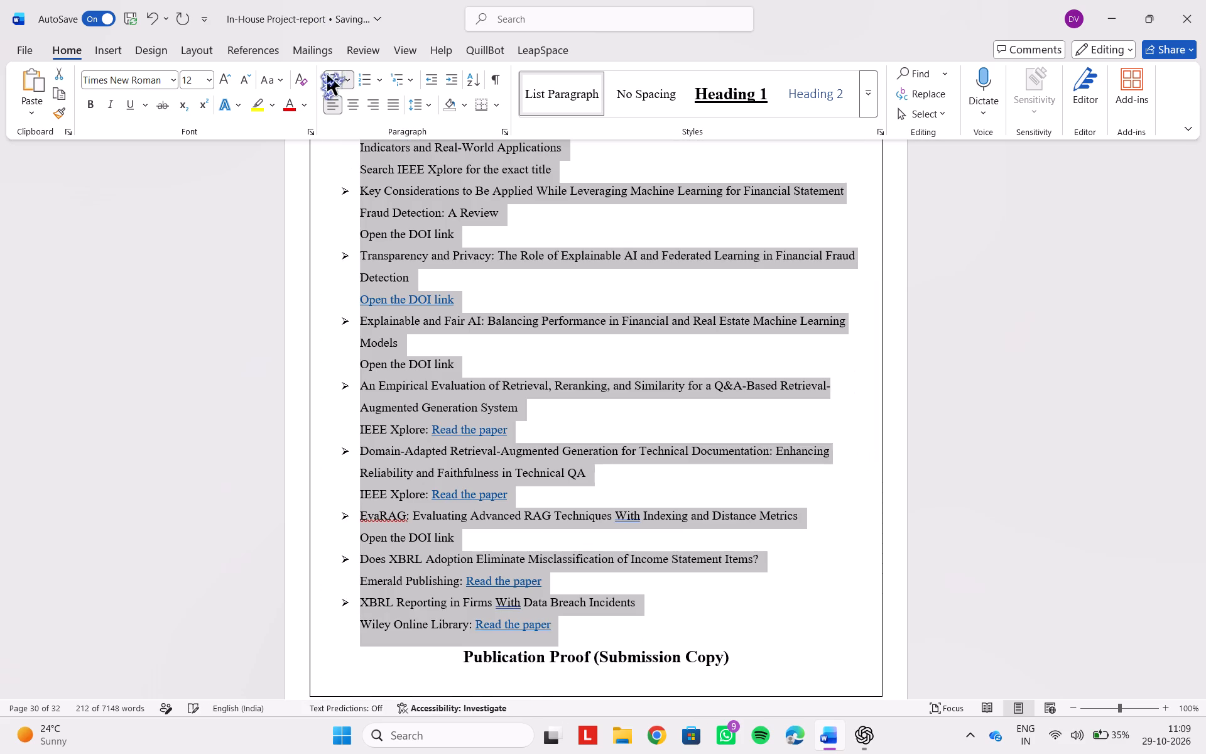
{"action": "left_click", "coordinate": [433, 80]}
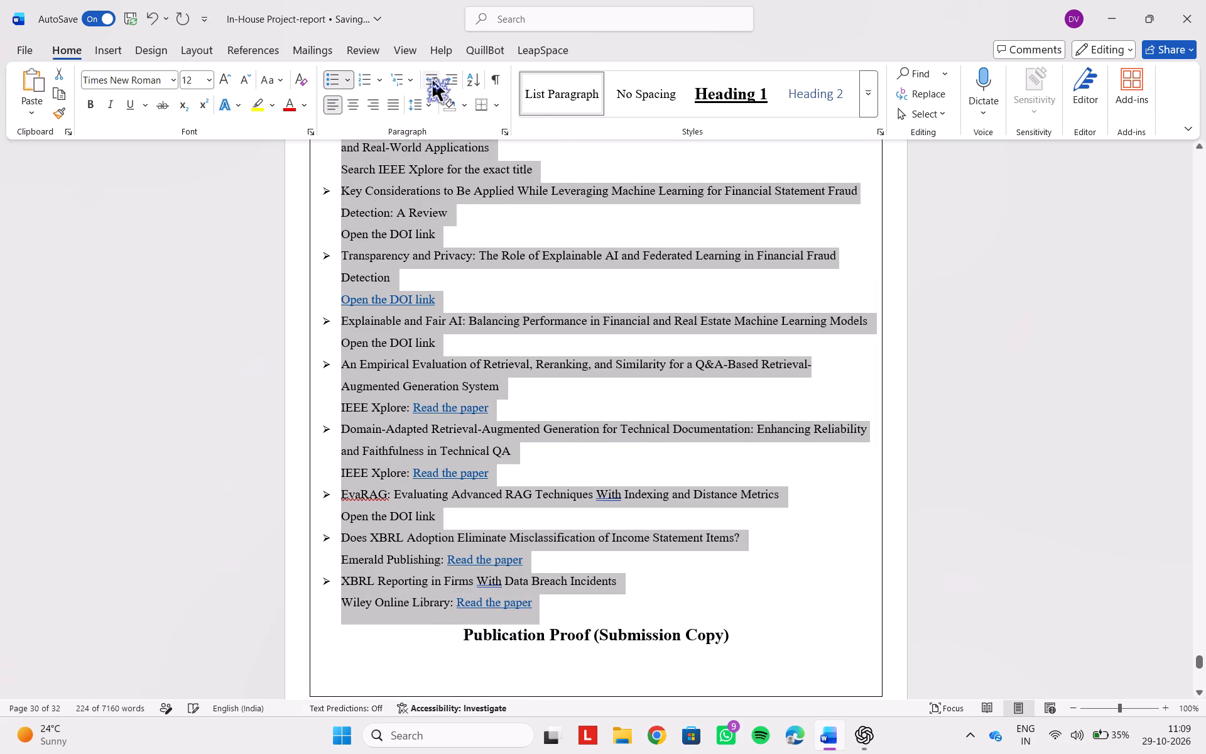
{"action": "left_click", "coordinate": [550, 343]}
Delete the blank space between the REFERENCES (IEEE Format) heading and the first bulleted reference.
{"action": "scroll", "coordinate": [550, 343], "scroll_direction": "up", "scroll_amount": 1}
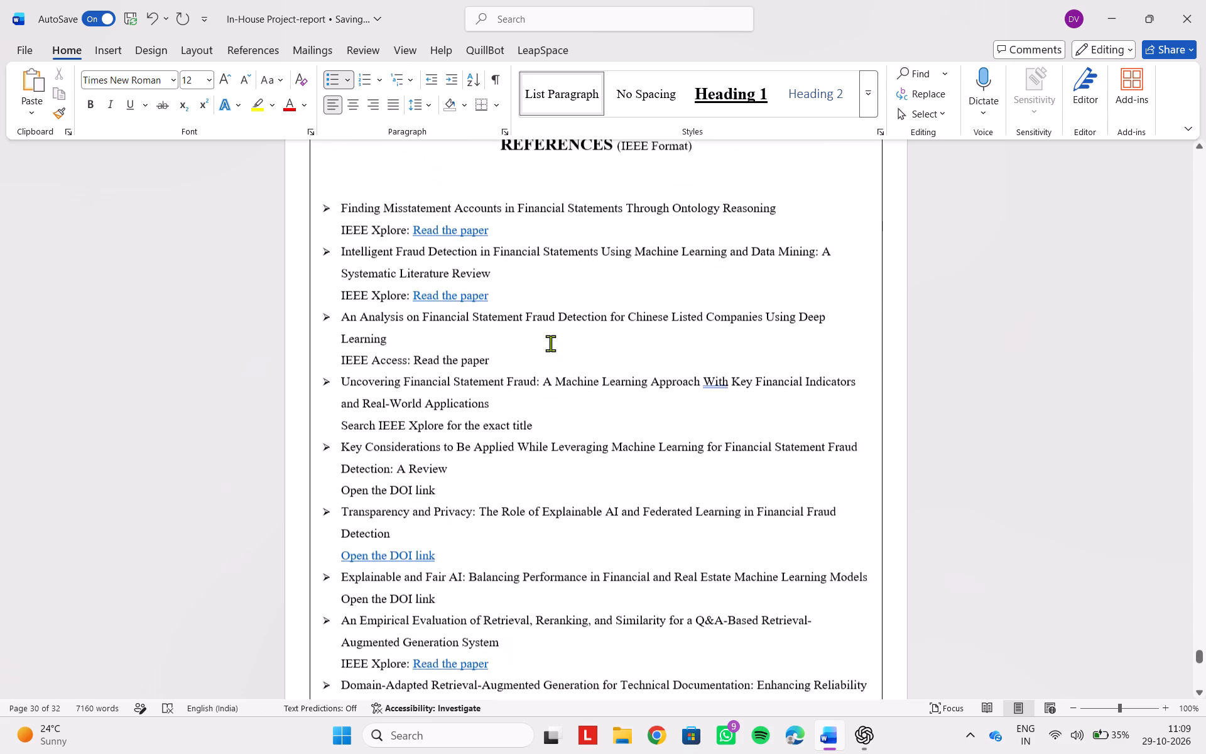
{"action": "scroll", "coordinate": [550, 343], "scroll_direction": "up", "scroll_amount": 1}
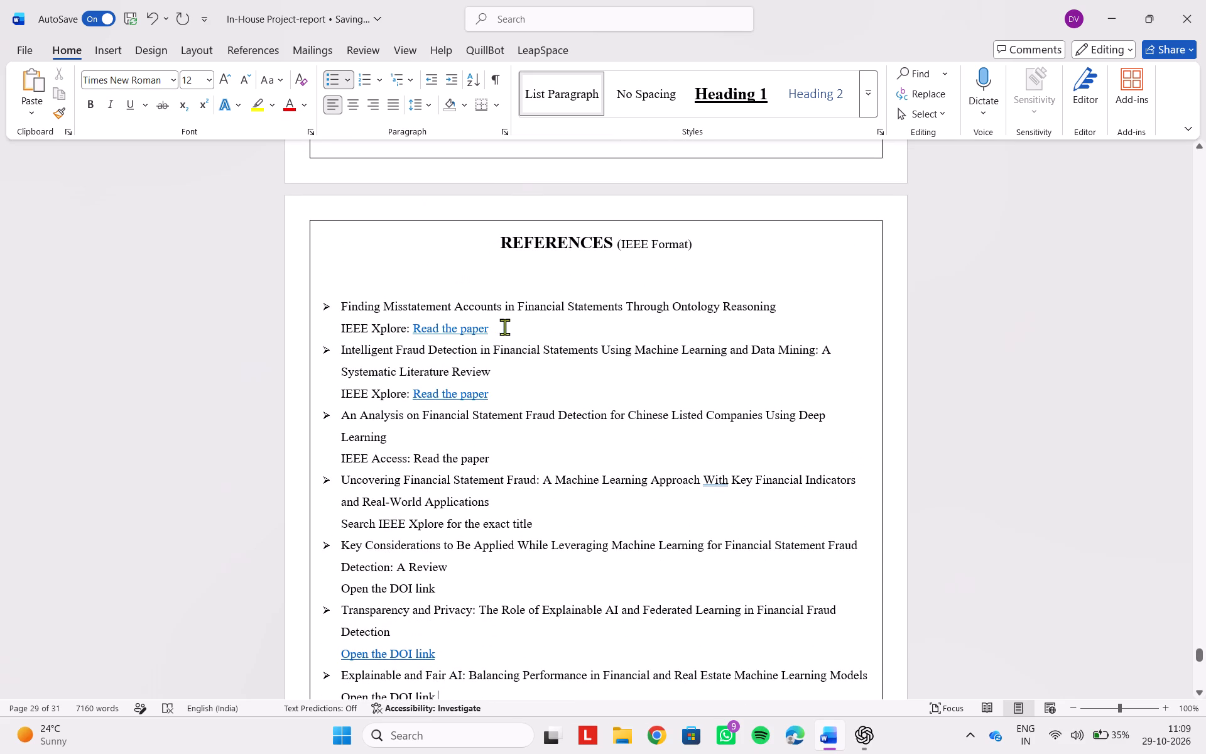
{"action": "left_click", "coordinate": [482, 281]}
{"action": "key", "text": "BackSpace"}
{"action": "key", "text": "BackSpace"}
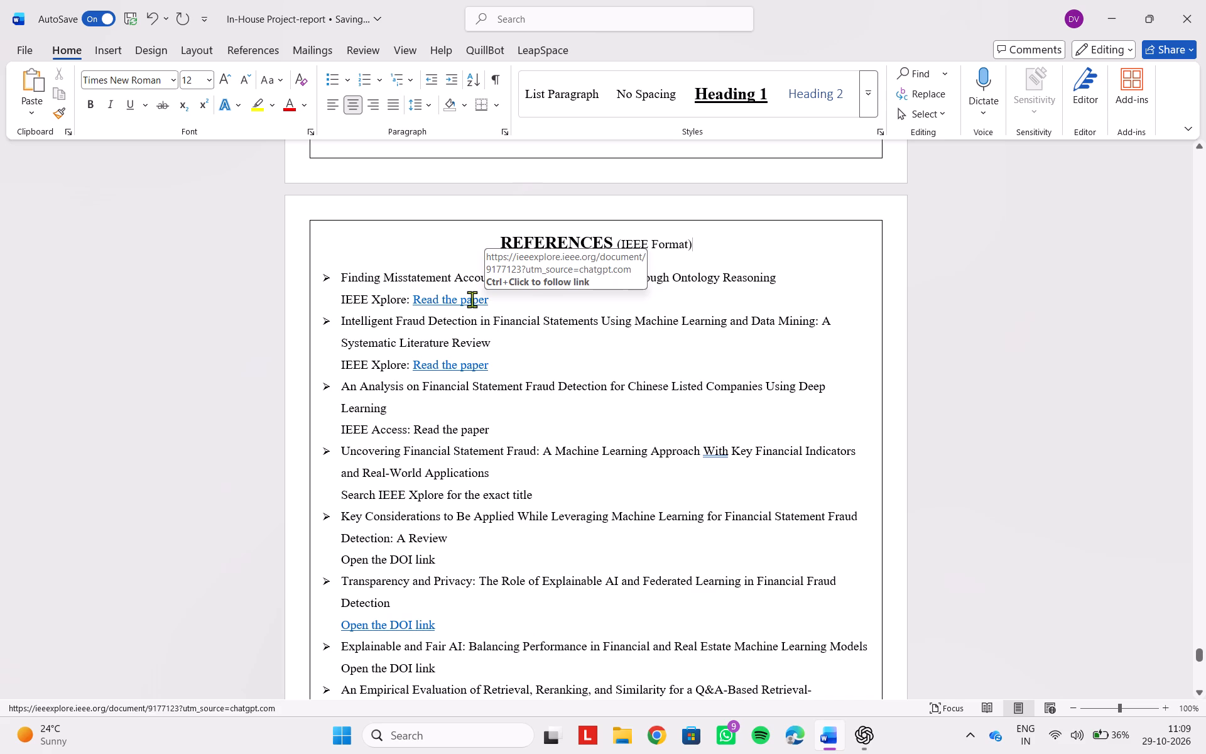
Open the Read the paper link of the Finding Misstatement Accounts reference to check its target page, and close the browser.
{"action": "left_click", "coordinate": [472, 299], "text": "ctrl"}
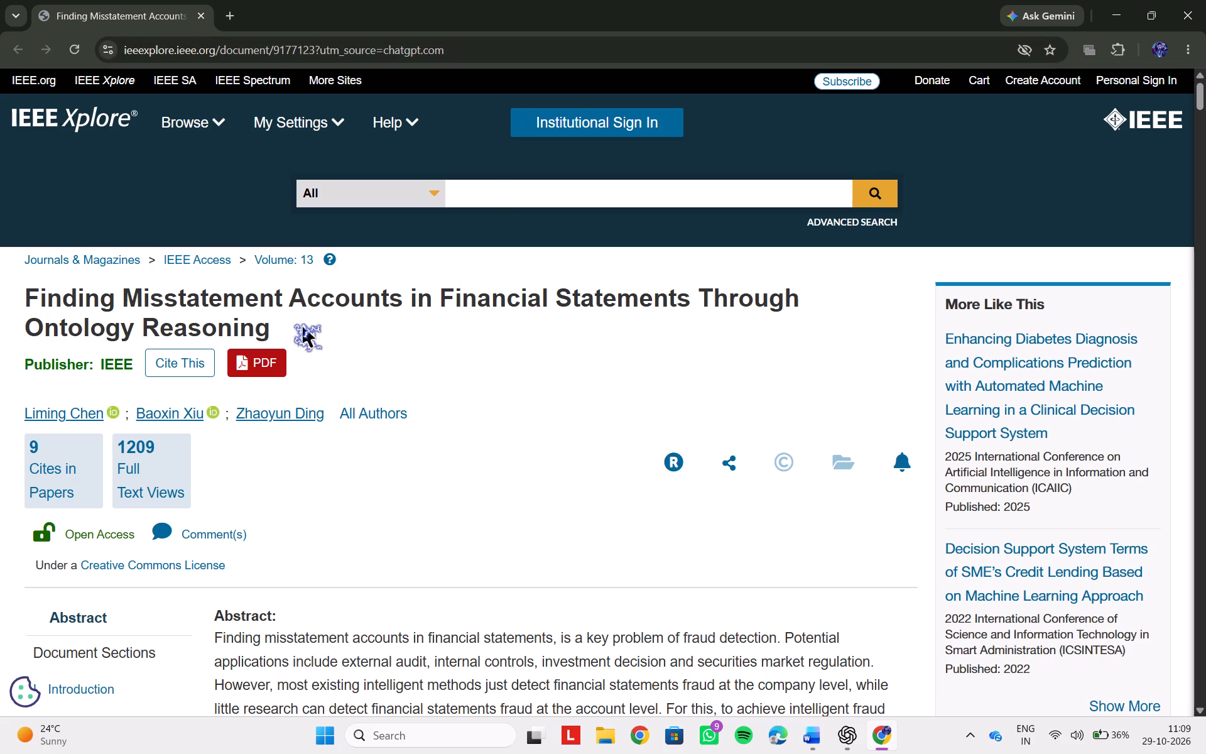
{"action": "left_click", "coordinate": [1205, 0]}
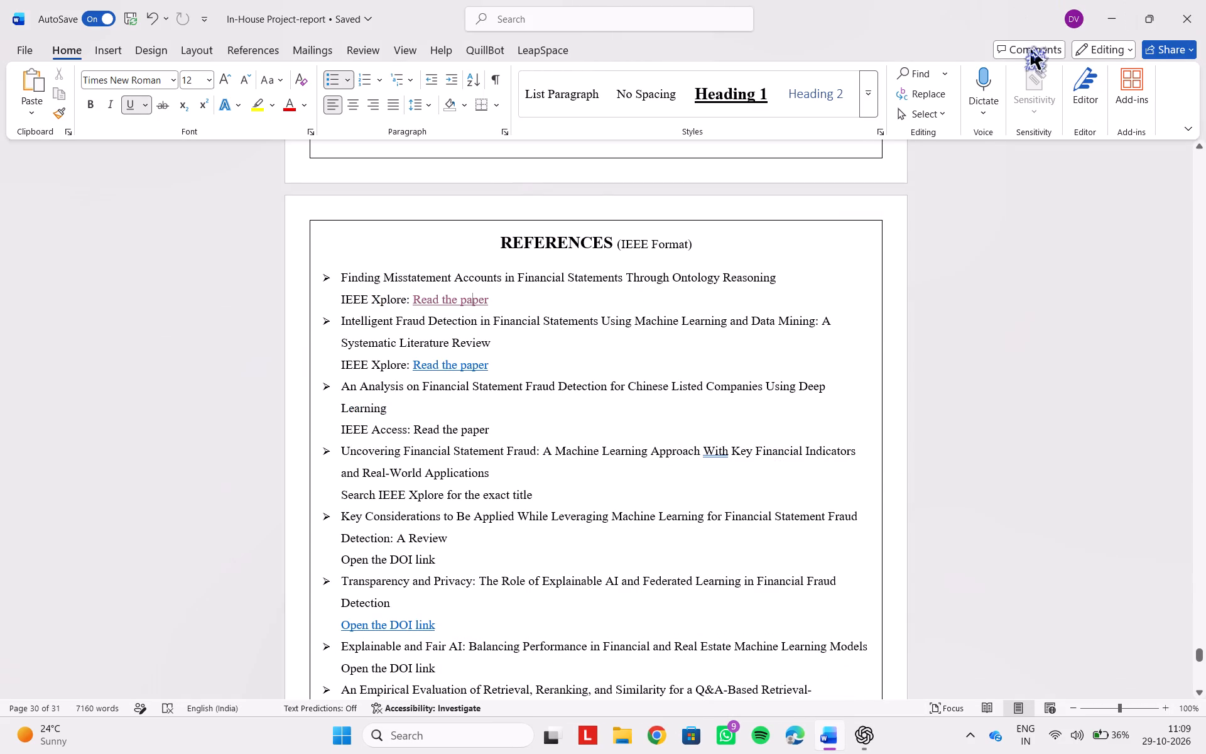
Add blank lines between the last reference, XBRL Reporting in Firms With Data Breach Incidents, and the Publication Proof (Submission Copy) heading.
{"action": "left_click", "coordinate": [1080, 309]}
{"action": "scroll", "coordinate": [1080, 309], "scroll_direction": "down", "scroll_amount": 1}
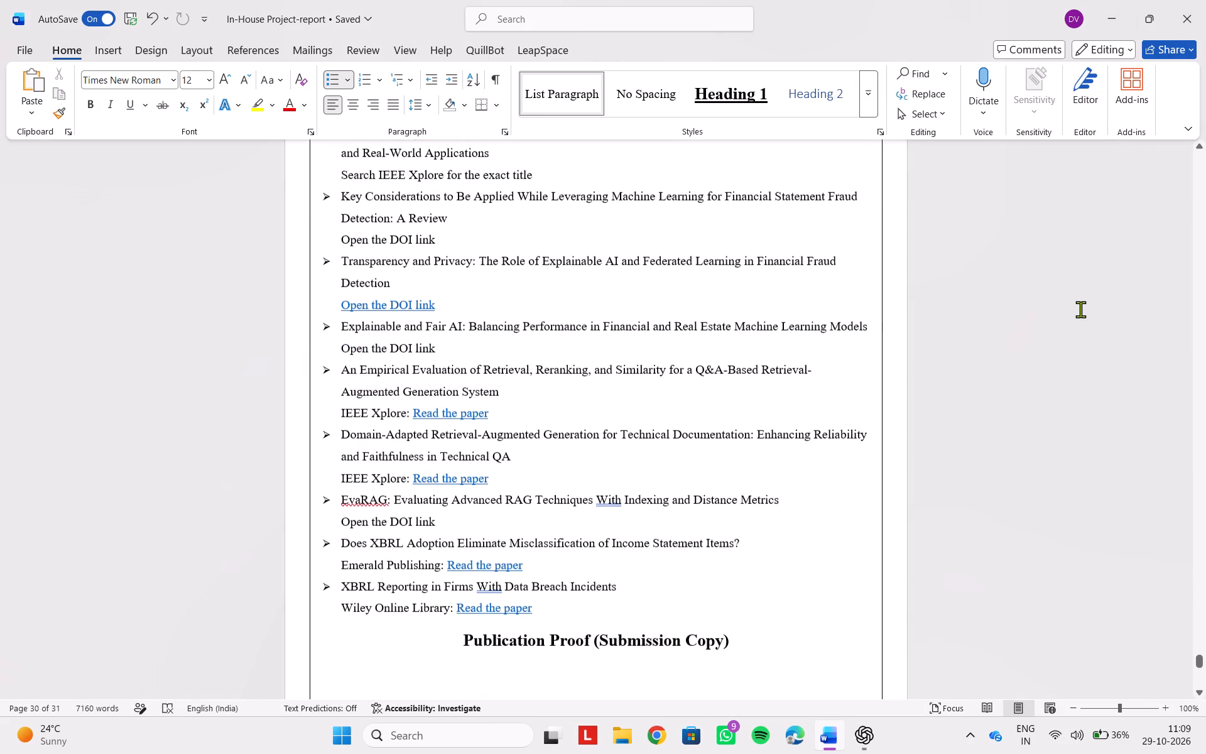
{"action": "scroll", "coordinate": [1080, 309], "scroll_direction": "down", "scroll_amount": 1}
{"action": "left_click", "coordinate": [617, 389]}
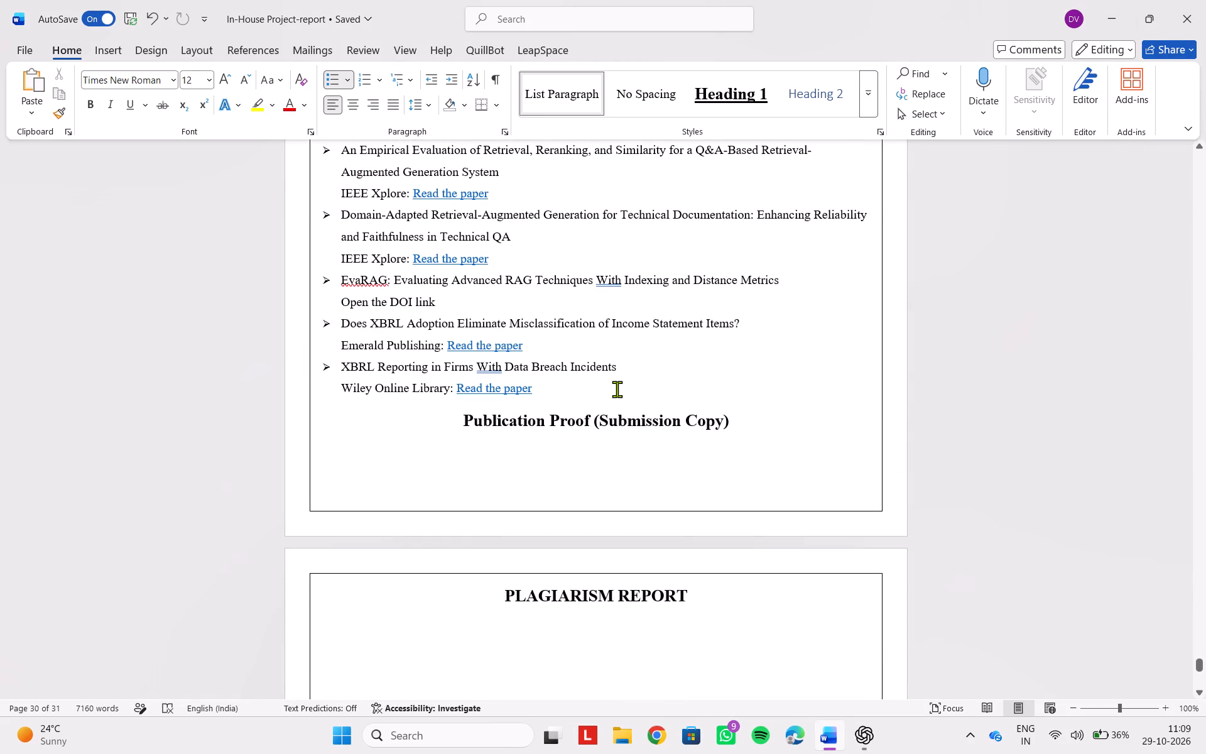
{"action": "key", "text": "Return"}
{"action": "key", "text": "Return"}
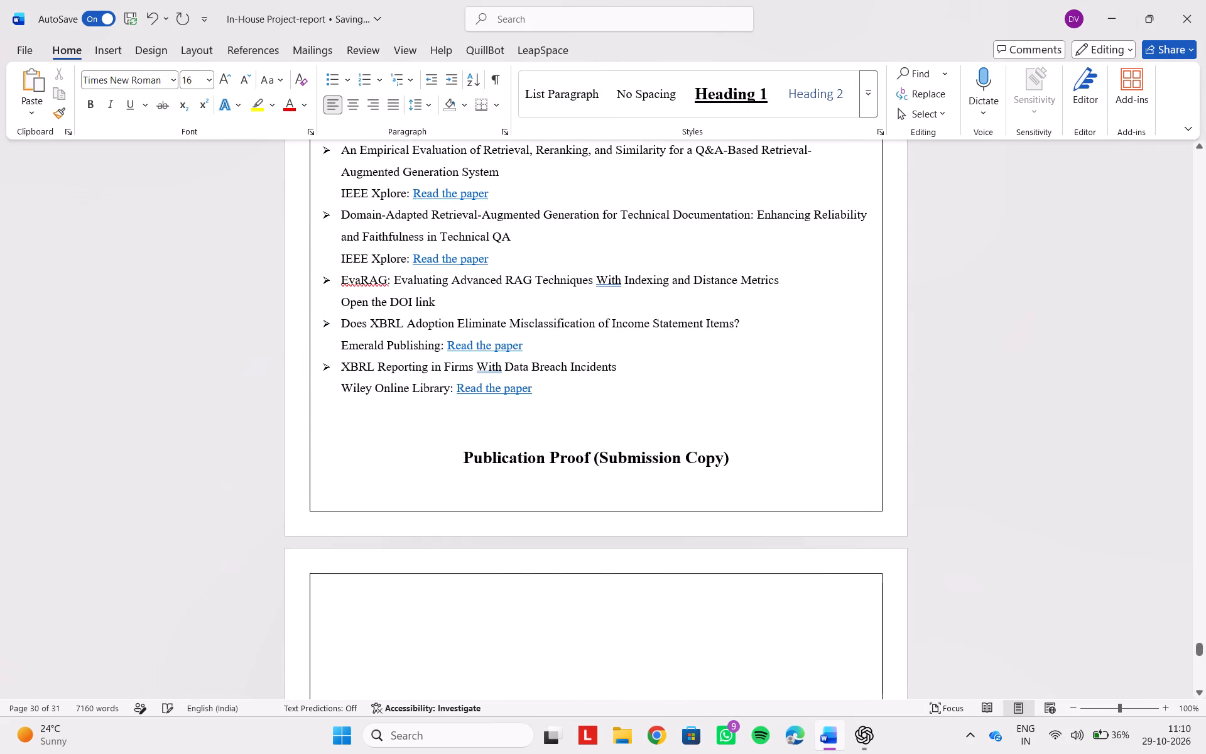
{"action": "key", "text": "Return"}
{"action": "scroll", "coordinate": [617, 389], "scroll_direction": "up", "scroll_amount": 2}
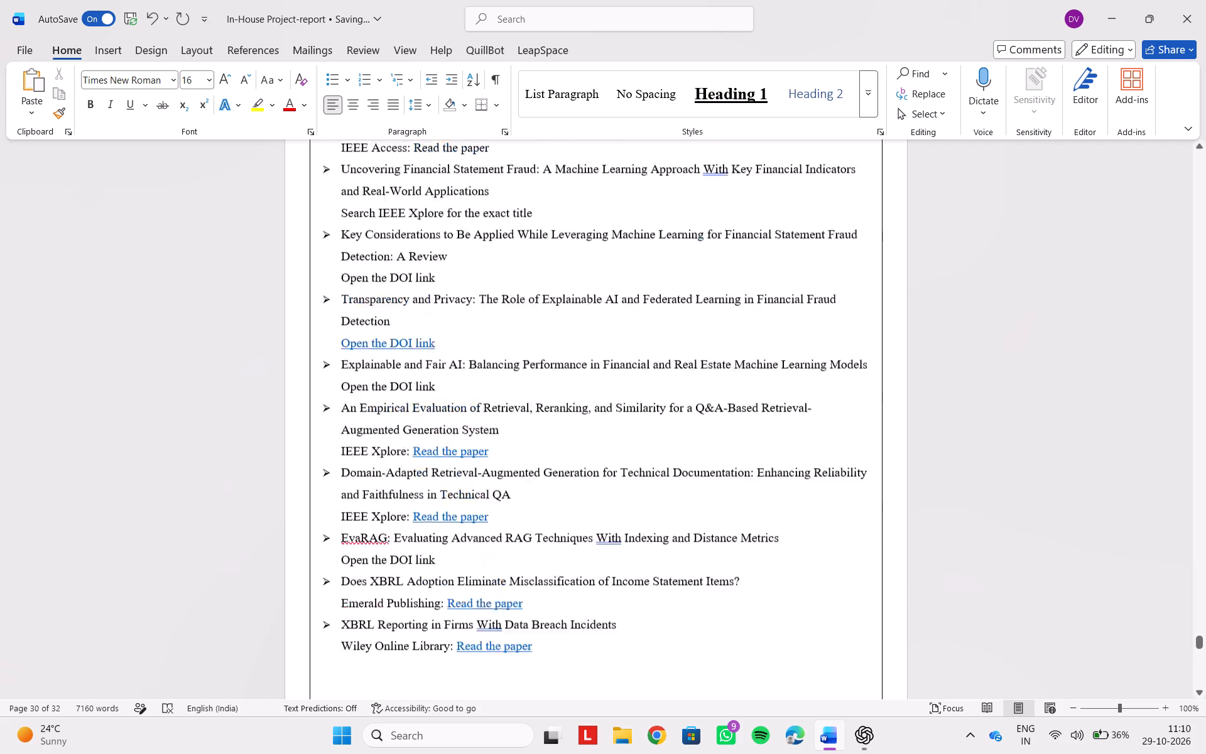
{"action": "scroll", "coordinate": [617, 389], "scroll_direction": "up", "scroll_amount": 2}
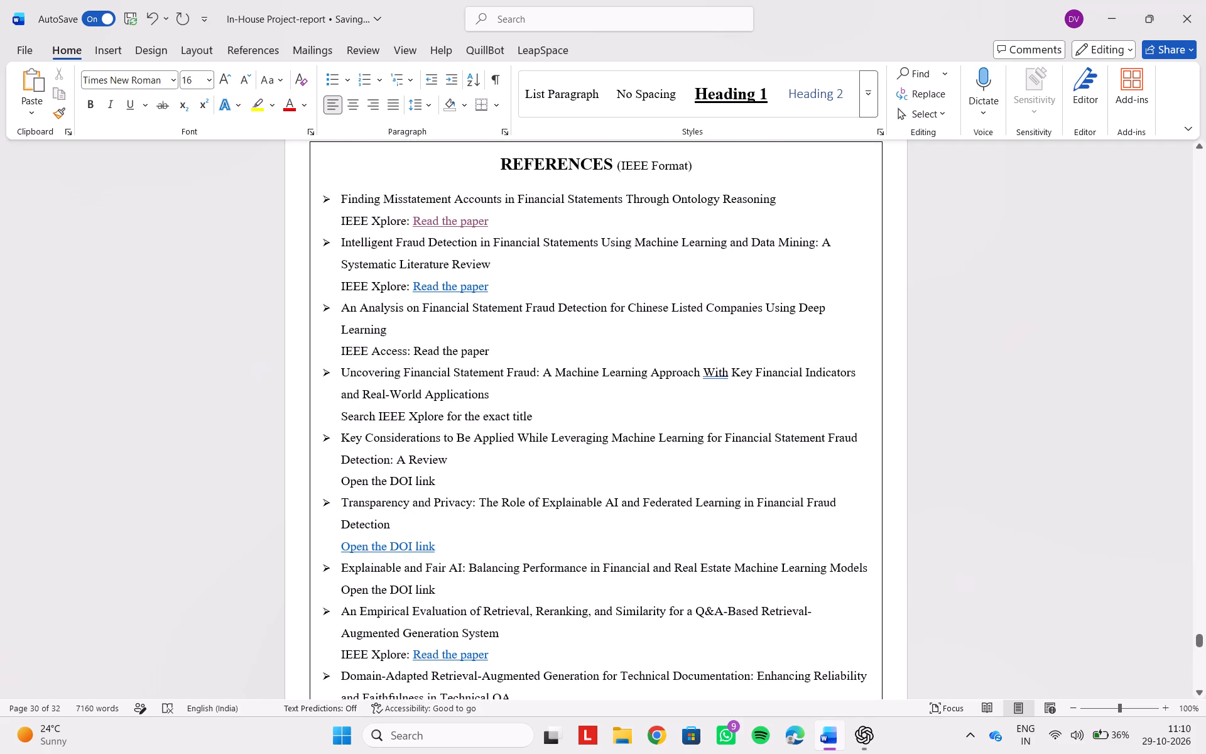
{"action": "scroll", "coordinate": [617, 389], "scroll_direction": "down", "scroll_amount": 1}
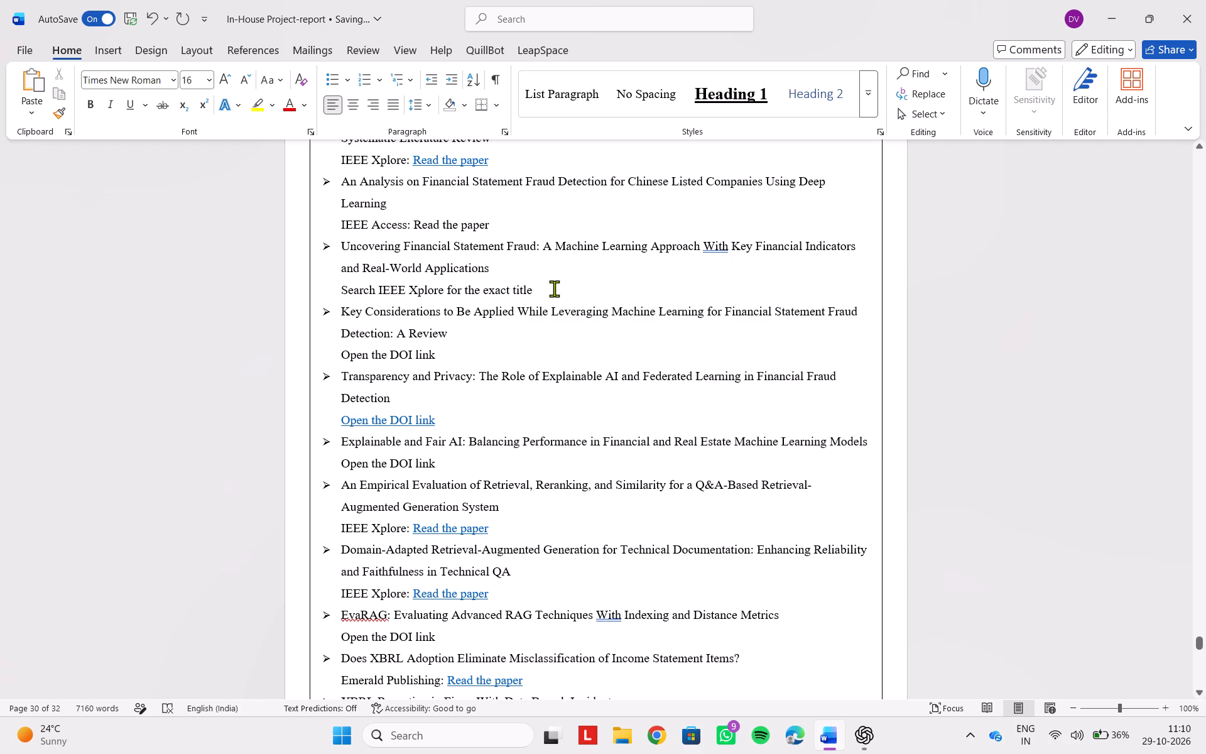
Review the bulleted entries under the REFERENCES (IEEE Format) heading, including their paper and DOI link lines.
{"action": "left_click", "coordinate": [450, 222]}
{"action": "left_click", "coordinate": [533, 280]}
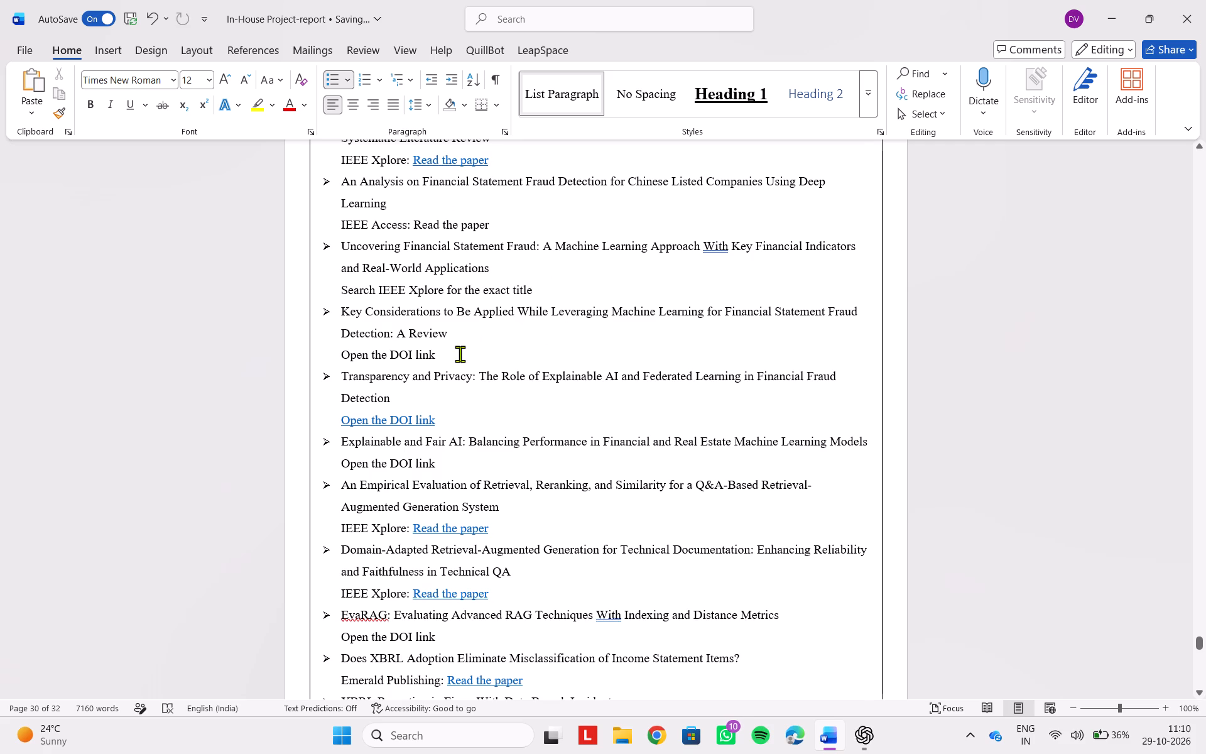
{"action": "scroll", "coordinate": [460, 354], "scroll_direction": "up", "scroll_amount": 2}
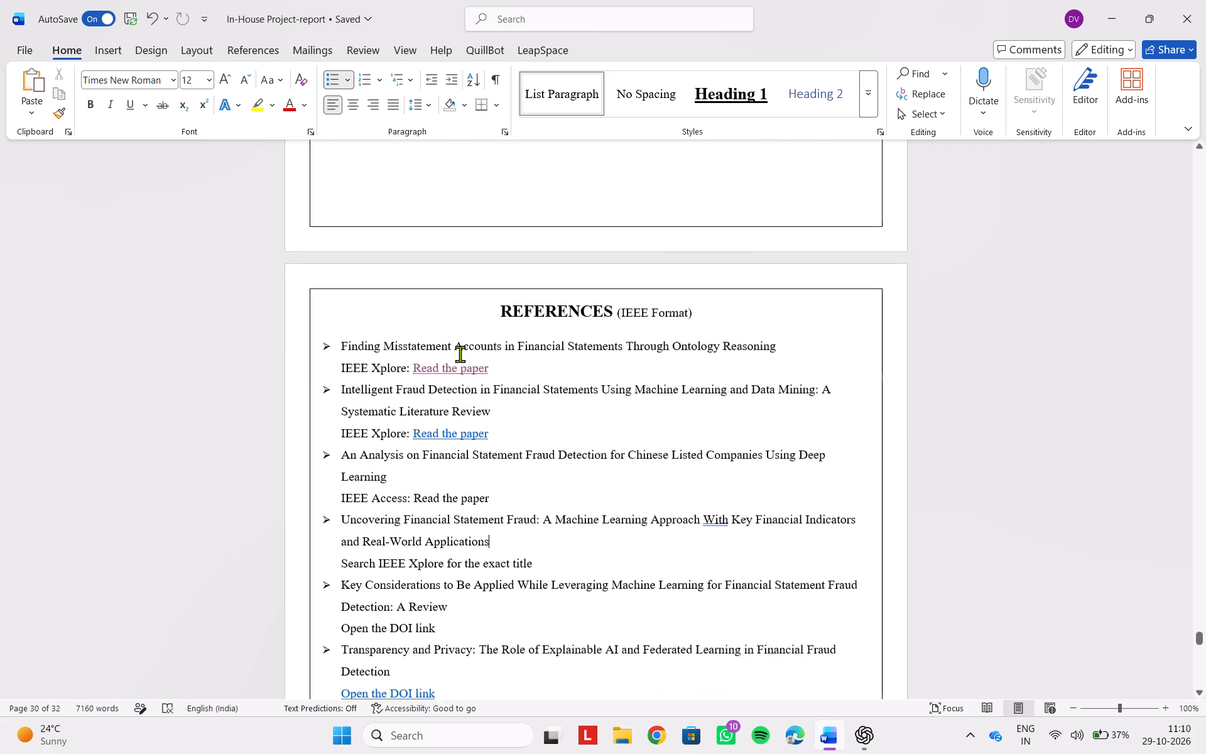
{"action": "scroll", "coordinate": [460, 354], "scroll_direction": "up", "scroll_amount": 1}
{"action": "left_click", "coordinate": [586, 405]}
{"action": "scroll", "coordinate": [586, 405], "scroll_direction": "down", "scroll_amount": 1}
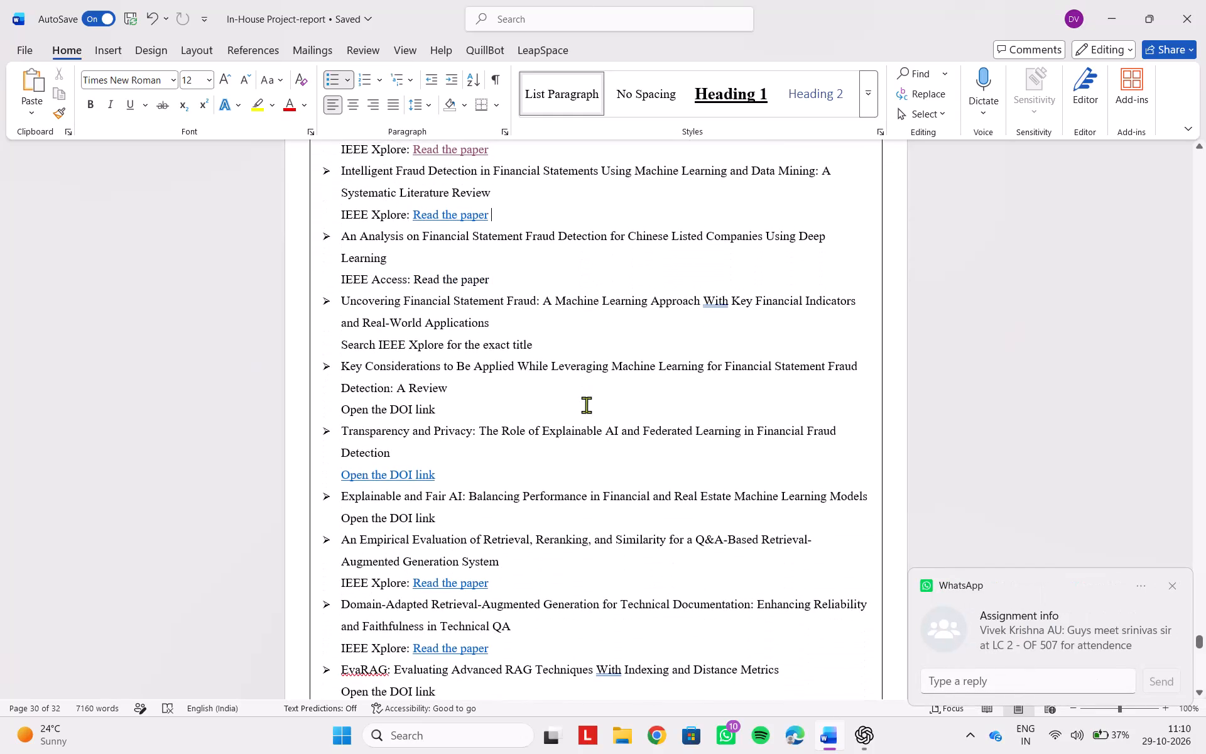
{"action": "left_click", "coordinate": [1205, 655]}
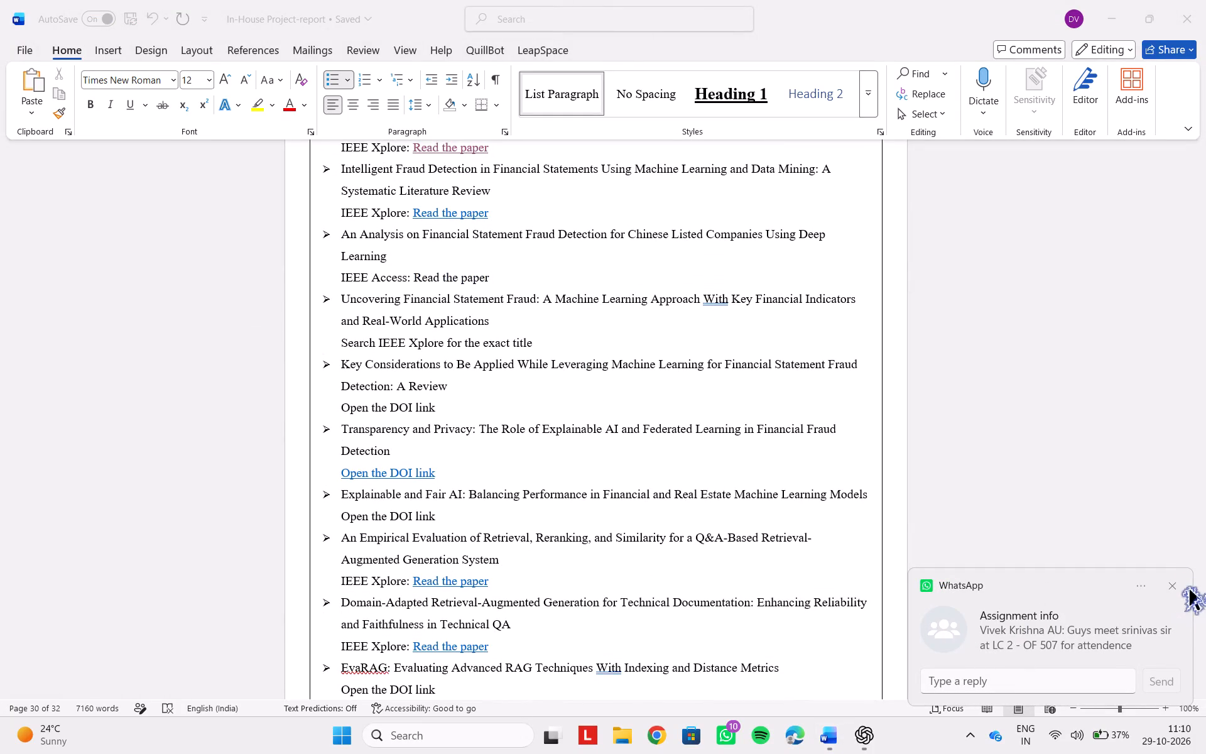
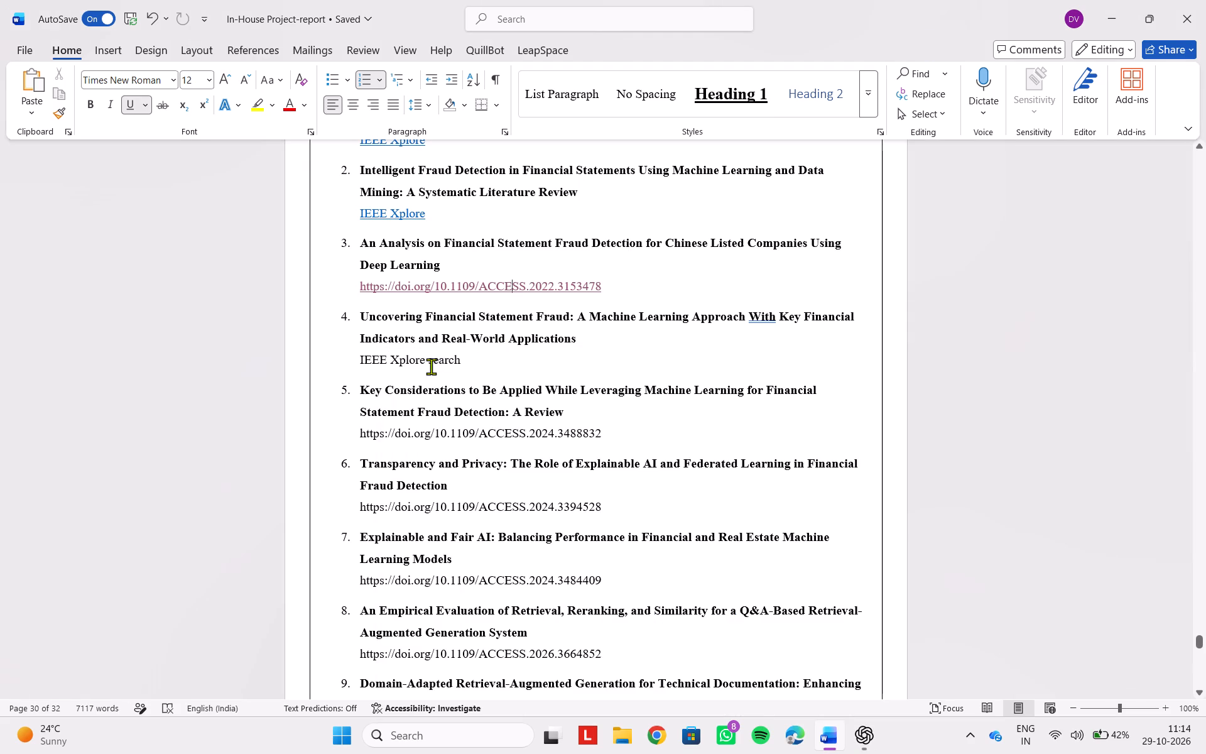
Hyperlink the words IEEE Xplore under reference 4, Uncovering Financial Statement Fraud, to the copied IEEE Xplore search address.
{"action": "left_click_drag", "start_coordinate": [428, 362], "coordinate": [361, 362]}
{"action": "right_click", "coordinate": [384, 363]}
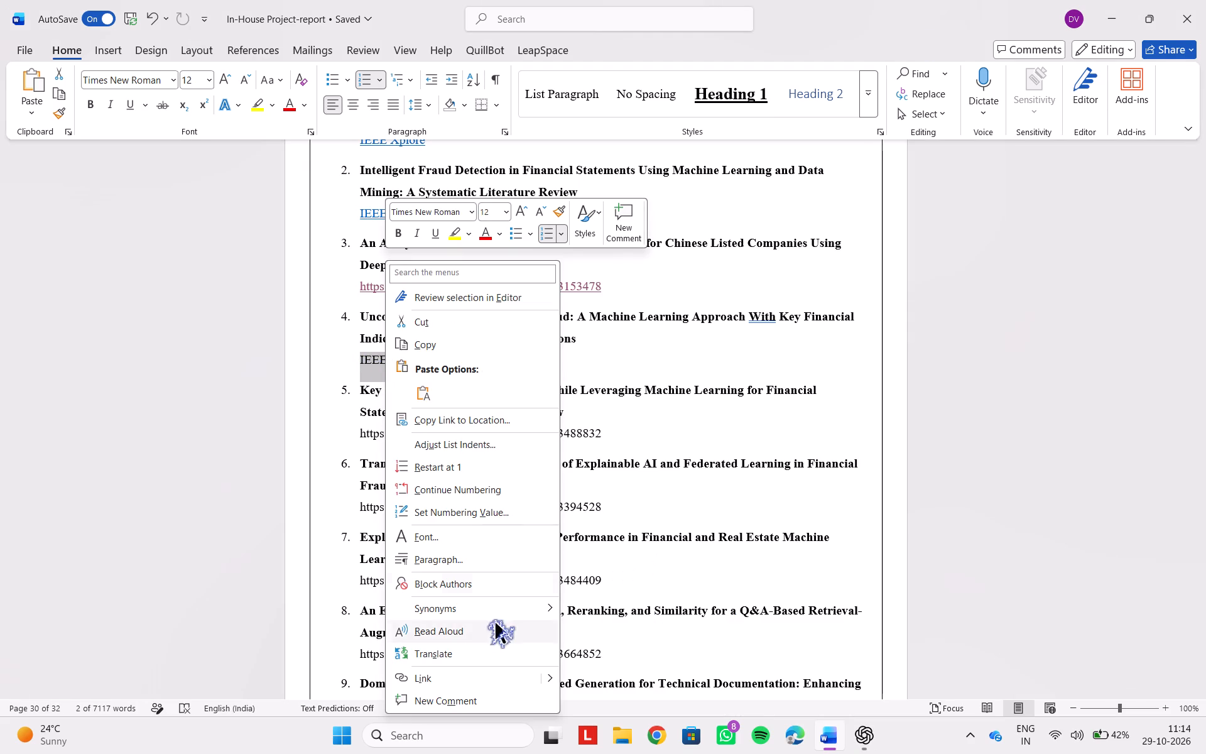
{"action": "left_click", "coordinate": [465, 676]}
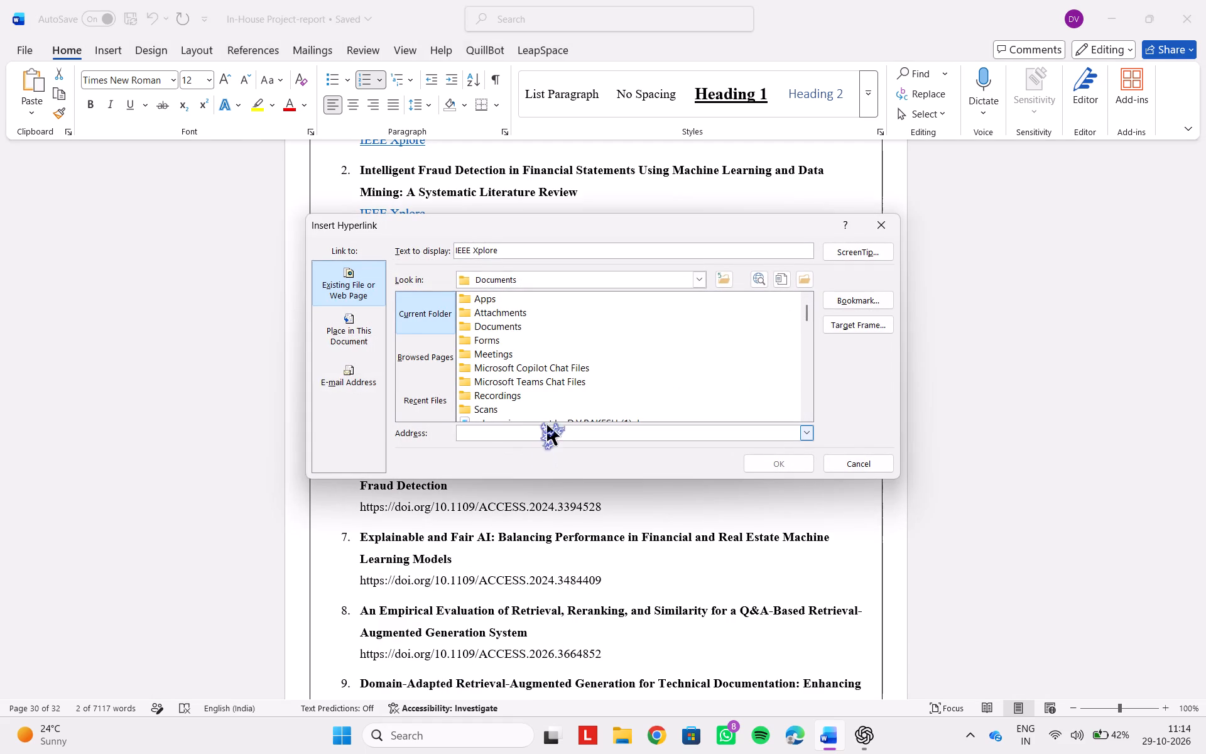
{"action": "left_click", "coordinate": [537, 430]}
{"action": "key", "text": "ctrl+v"}
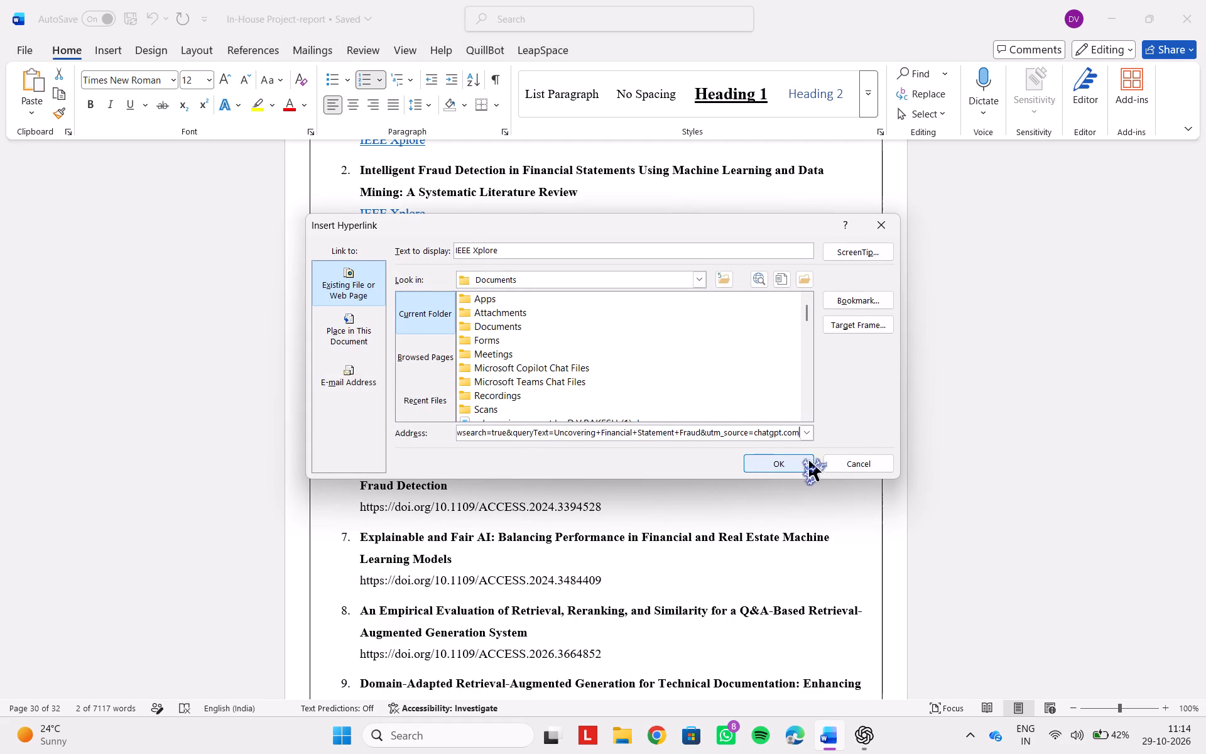
{"action": "left_click", "coordinate": [773, 471]}
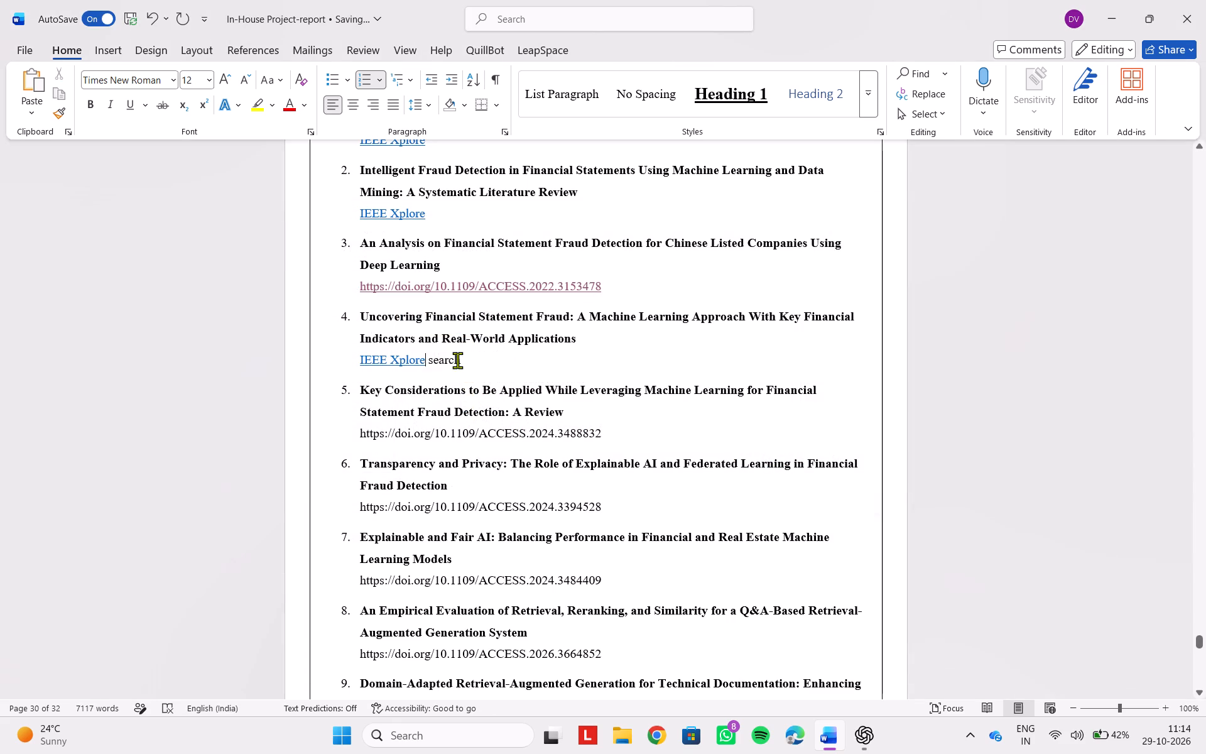
Delete the leftover word "search" after the IEEE Xplore link of reference 4.
{"action": "left_click", "coordinate": [480, 358]}
{"action": "key", "text": "BackSpace"}
{"action": "key", "text": "BackSpace"}
{"action": "key", "text": "BackSpace"}
{"action": "key", "text": "BackSpace"}
{"action": "key", "text": "BackSpace"}
{"action": "key", "text": "BackSpace"}
{"action": "key", "text": "BackSpace"}
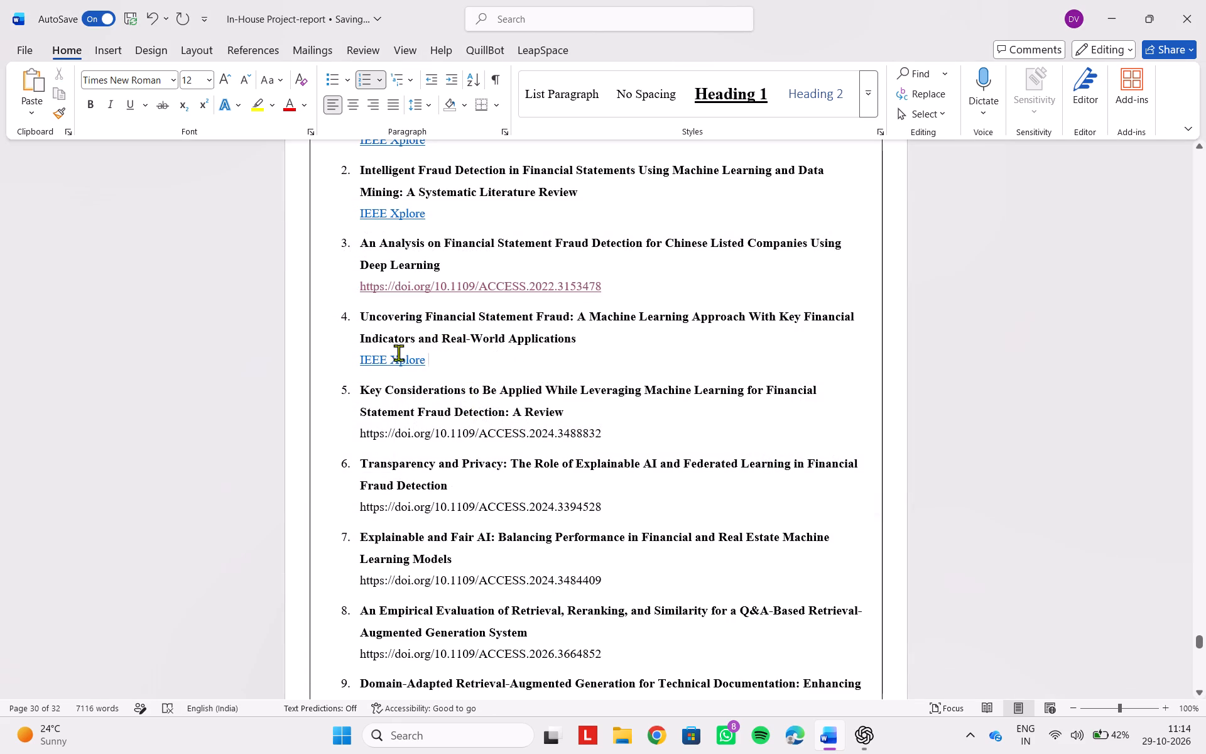
Open the IEEE Xplore link of reference 4 to check its target page, and close the browser.
{"action": "left_click", "coordinate": [389, 362]}
{"action": "left_click", "coordinate": [389, 362], "text": "ctrl"}
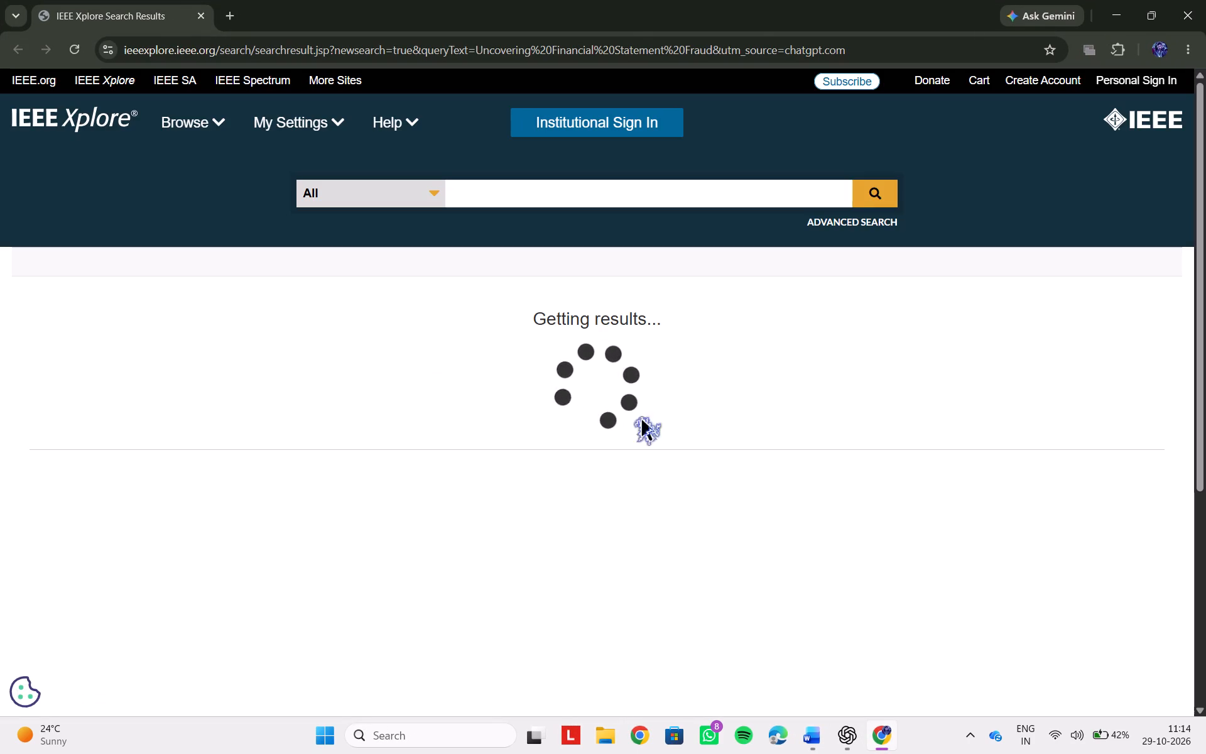
{"action": "left_click", "coordinate": [1200, 0]}
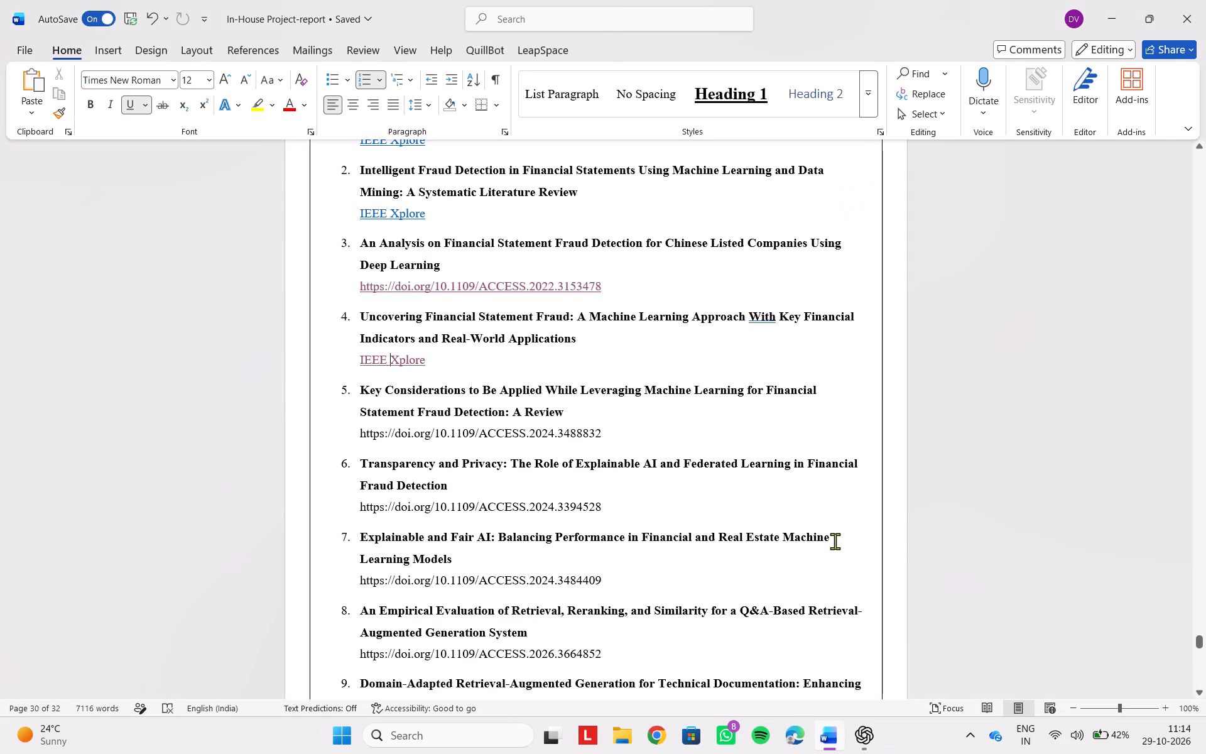
{"action": "scroll", "coordinate": [835, 541], "scroll_direction": "down", "scroll_amount": 1}
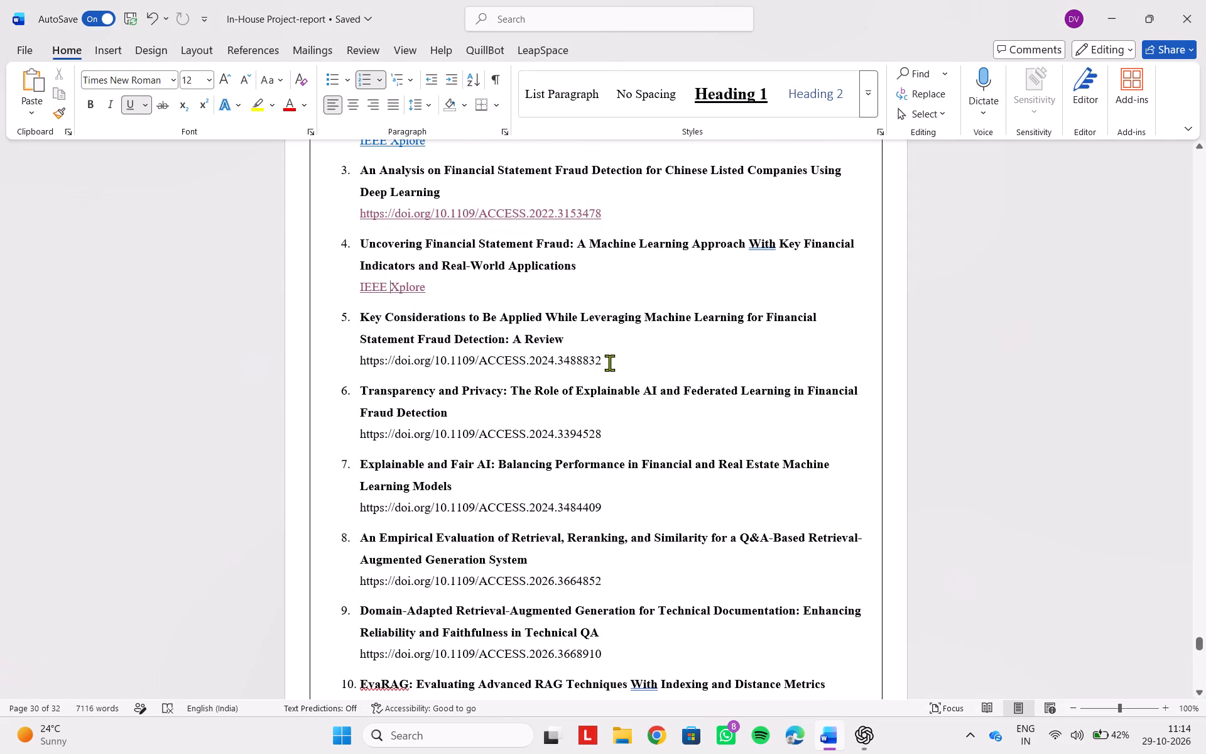
{"action": "left_click_drag", "start_coordinate": [615, 356], "coordinate": [367, 358]}
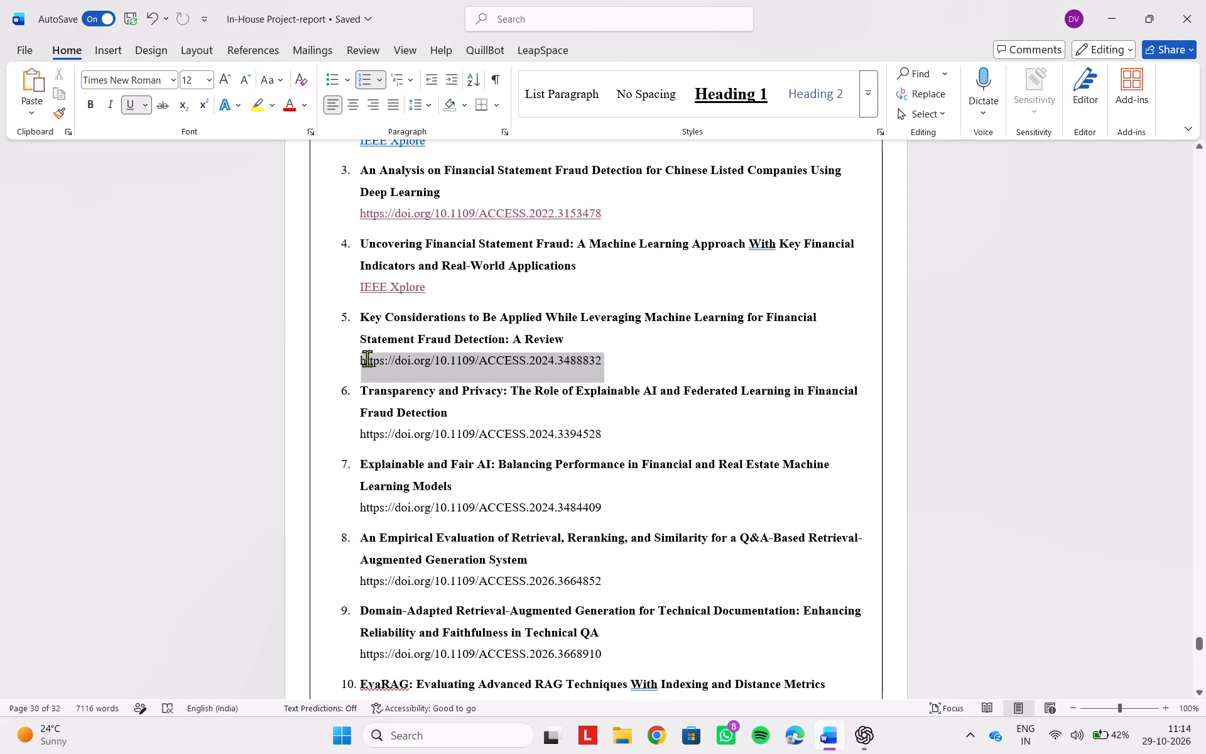
{"action": "right_click", "coordinate": [367, 358]}
{"action": "left_click", "coordinate": [459, 674]}
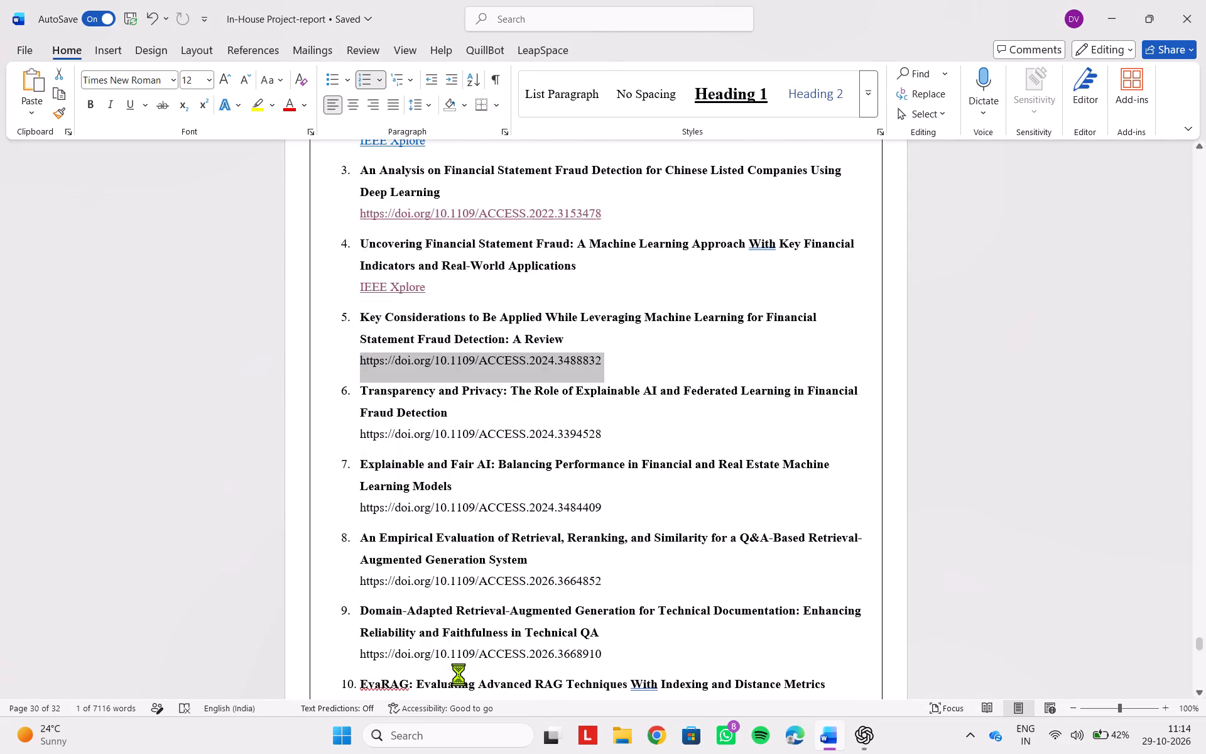
{"action": "left_click_drag", "start_coordinate": [632, 251], "coordinate": [597, 251]}
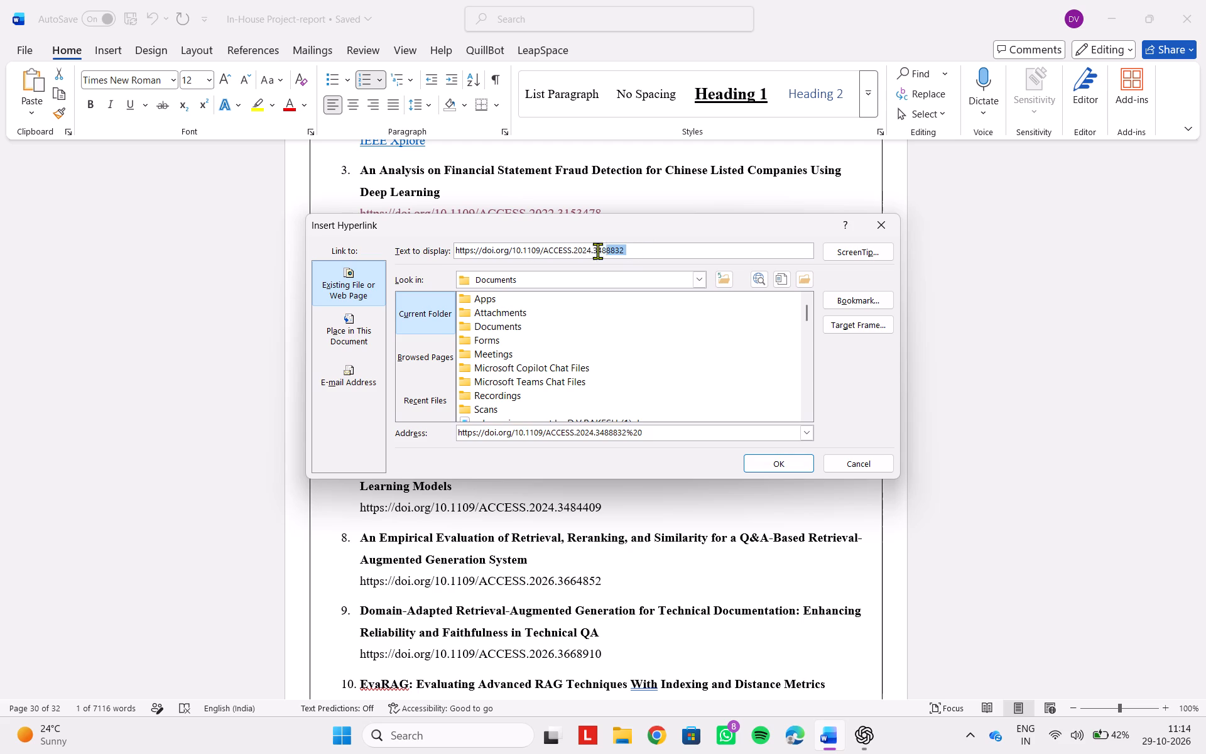
{"action": "left_click_drag", "start_coordinate": [597, 251], "coordinate": [428, 261]}
{"action": "key", "text": "ctrl+c"}
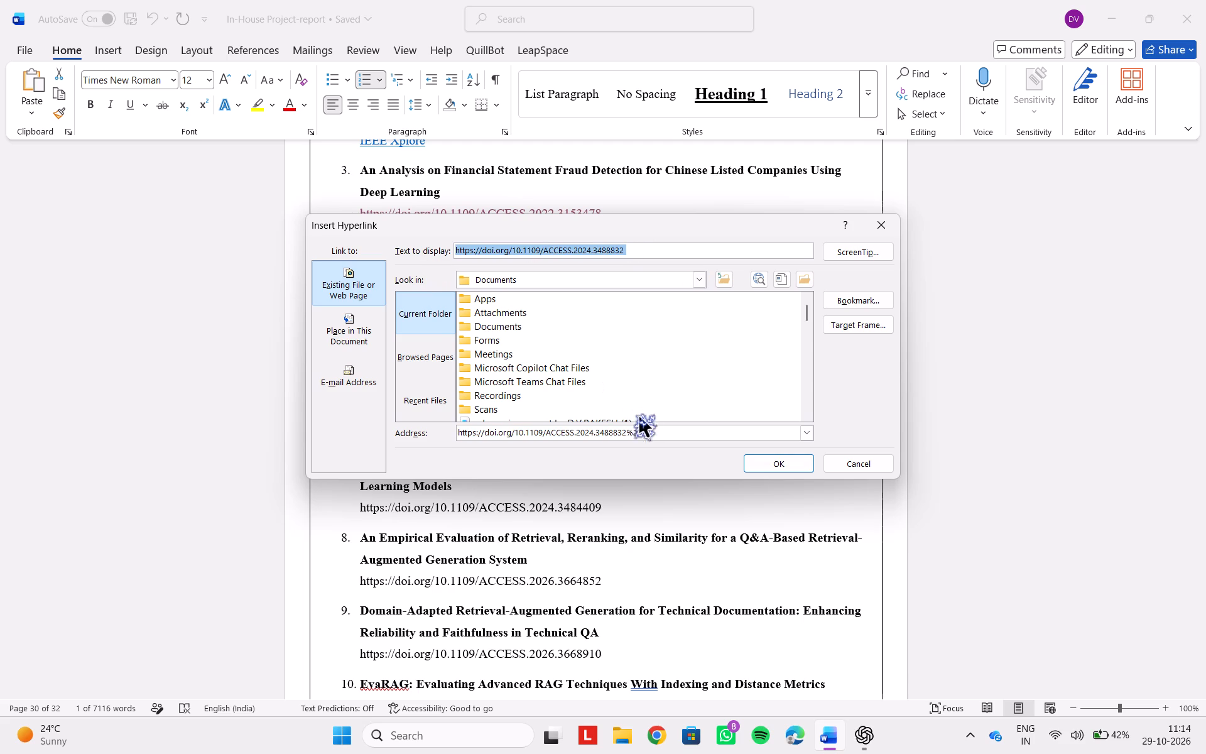
{"action": "left_click_drag", "start_coordinate": [652, 432], "coordinate": [458, 434]}
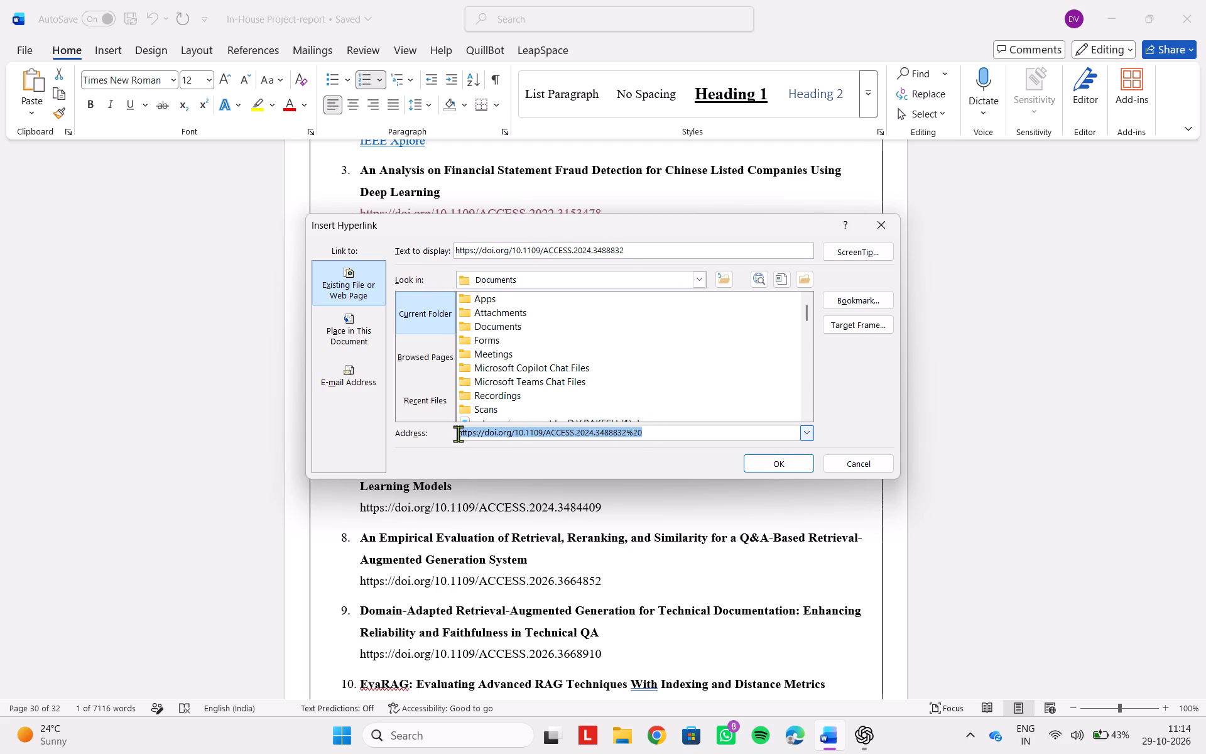
{"action": "key", "text": "ctrl+v"}
{"action": "left_click", "coordinate": [774, 466]}
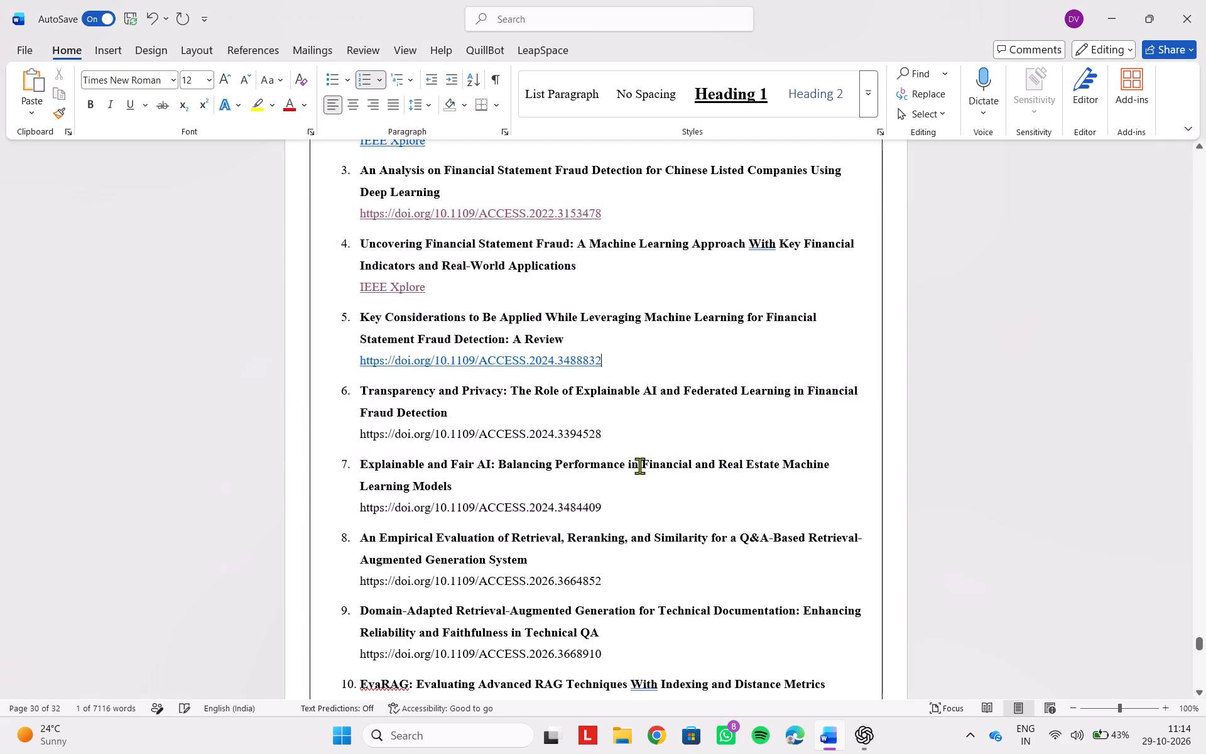
{"action": "scroll", "coordinate": [591, 467], "scroll_direction": "down", "scroll_amount": 1}
{"action": "left_click_drag", "start_coordinate": [612, 379], "coordinate": [548, 388]}
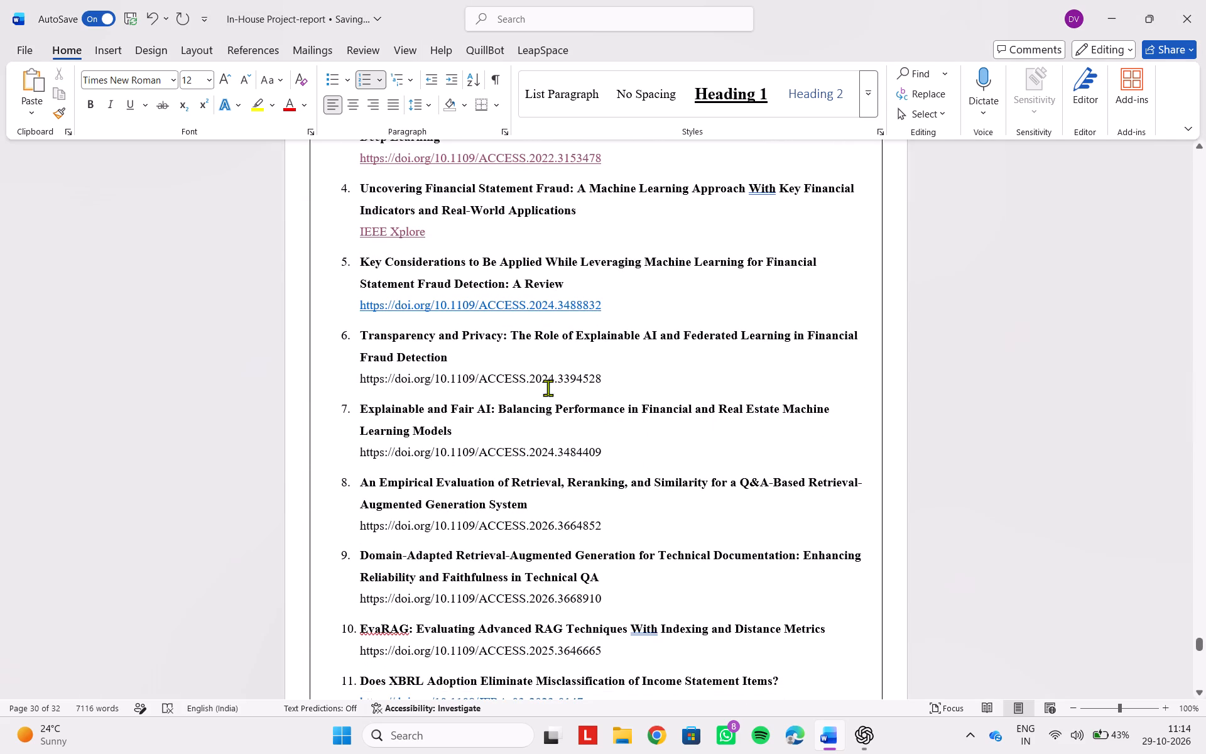
{"action": "left_click_drag", "start_coordinate": [548, 388], "coordinate": [349, 386]}
{"action": "right_click", "coordinate": [374, 386]}
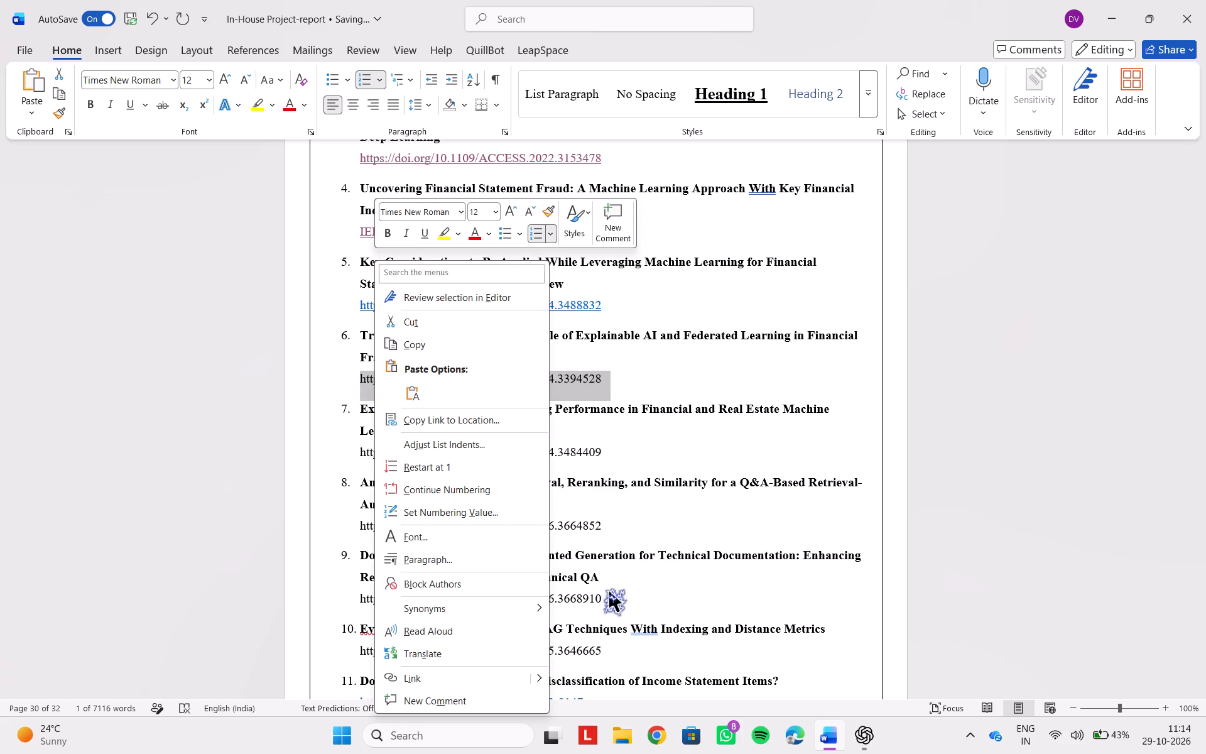
{"action": "left_click", "coordinate": [479, 675]}
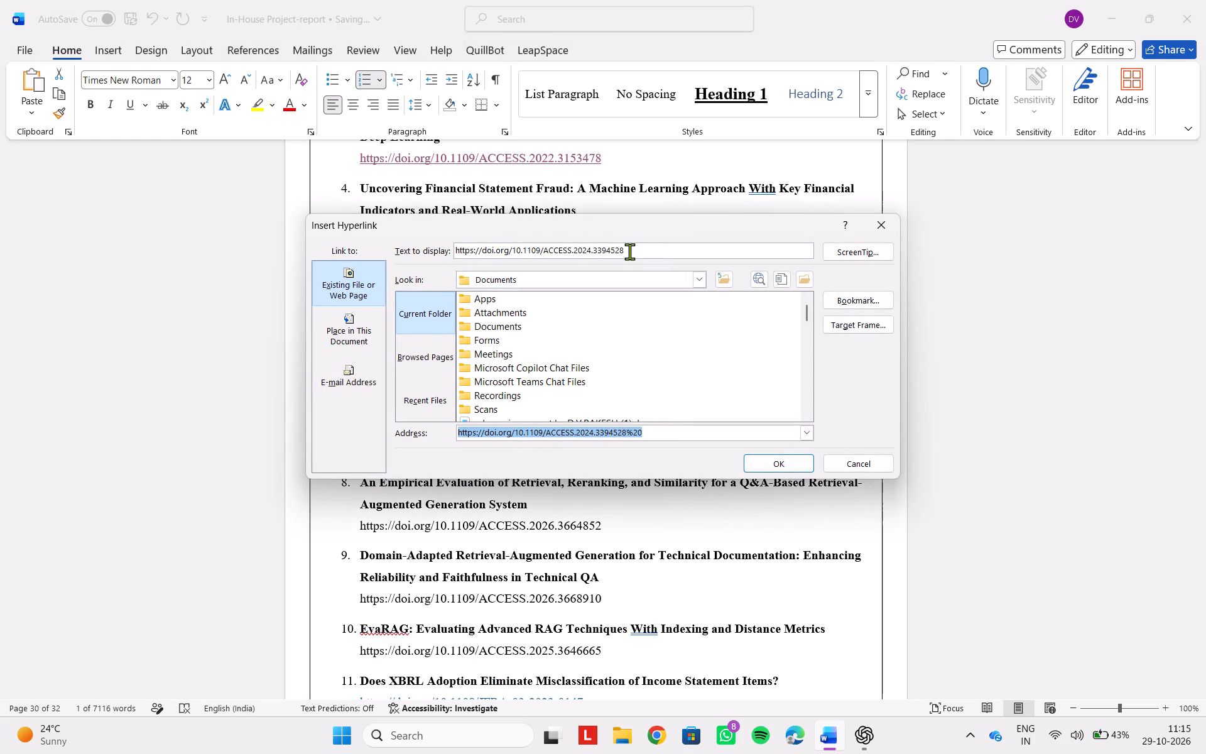
{"action": "left_click_drag", "start_coordinate": [629, 251], "coordinate": [450, 256]}
{"action": "key", "text": "ctrl+c"}
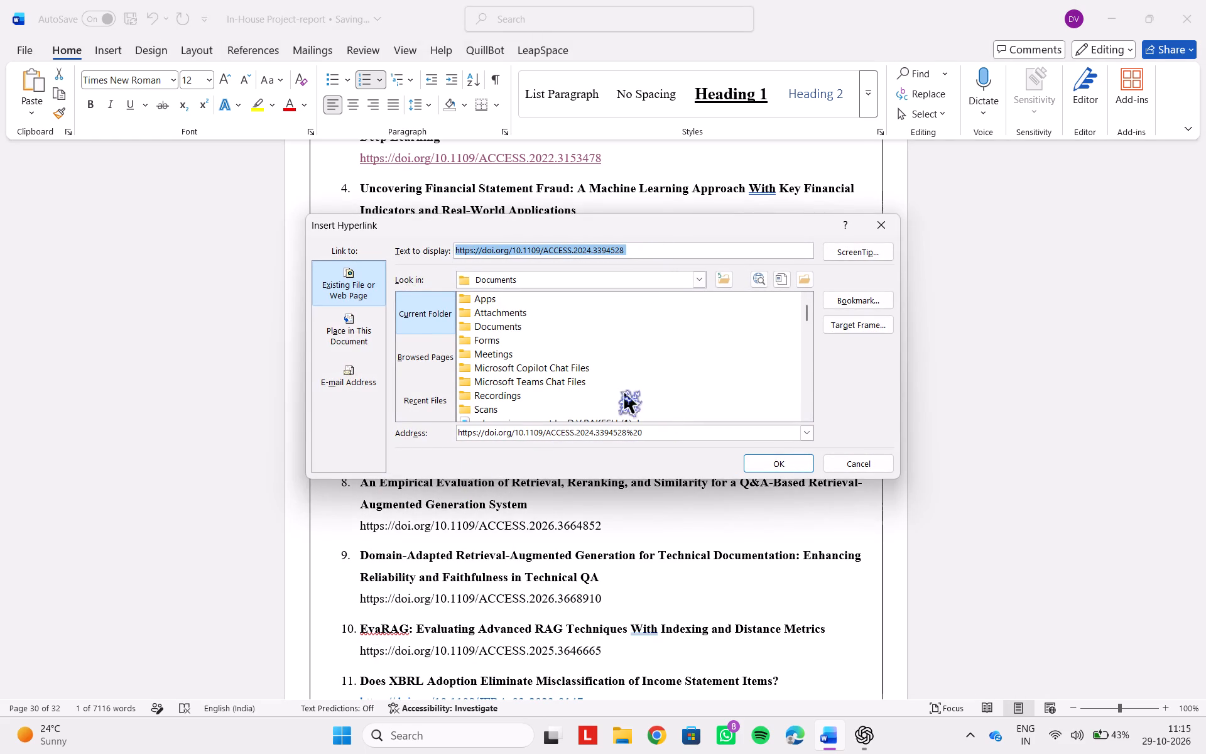
{"action": "left_click_drag", "start_coordinate": [667, 434], "coordinate": [422, 435]}
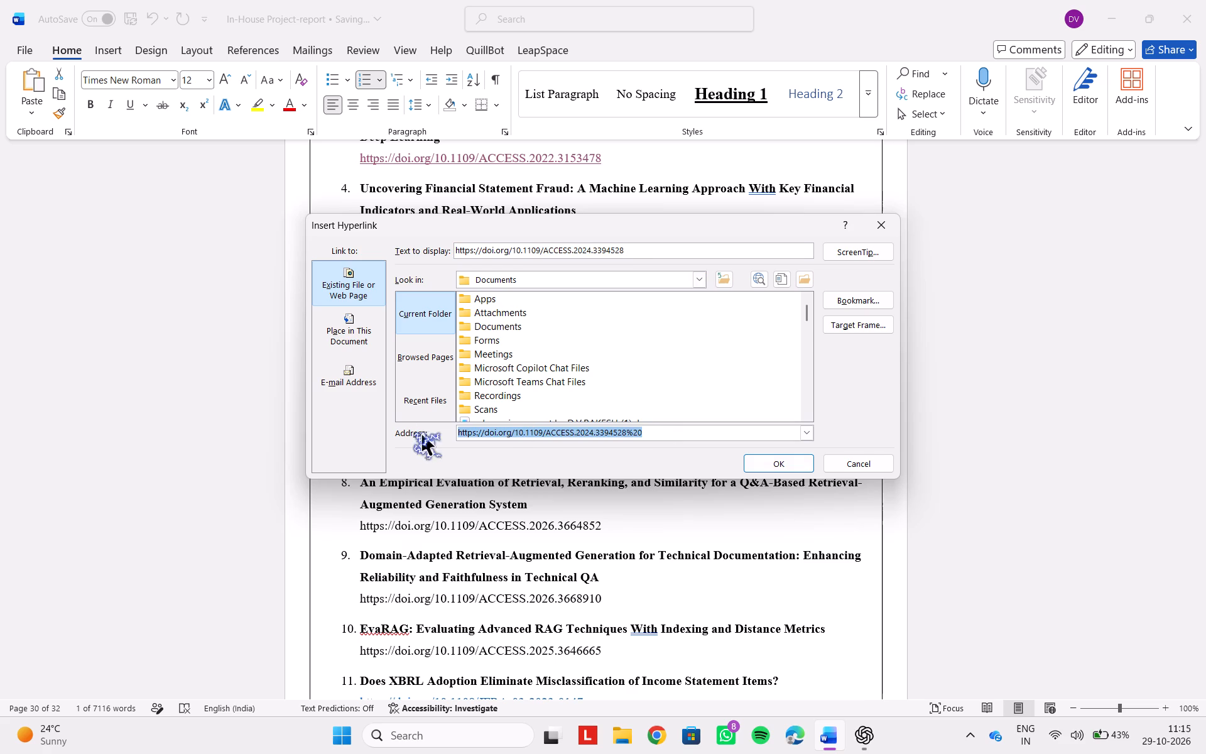
{"action": "key", "text": "ctrl+v"}
{"action": "left_click", "coordinate": [784, 454]}
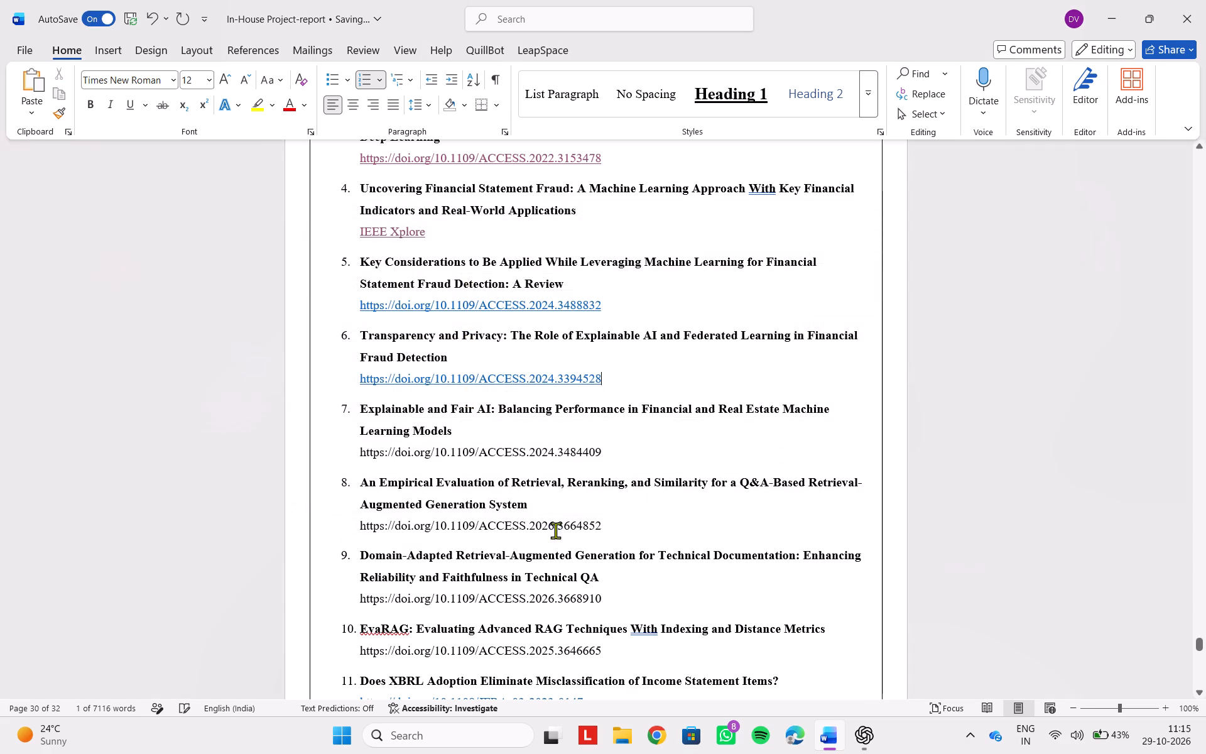
{"action": "left_click_drag", "start_coordinate": [607, 447], "coordinate": [354, 447]}
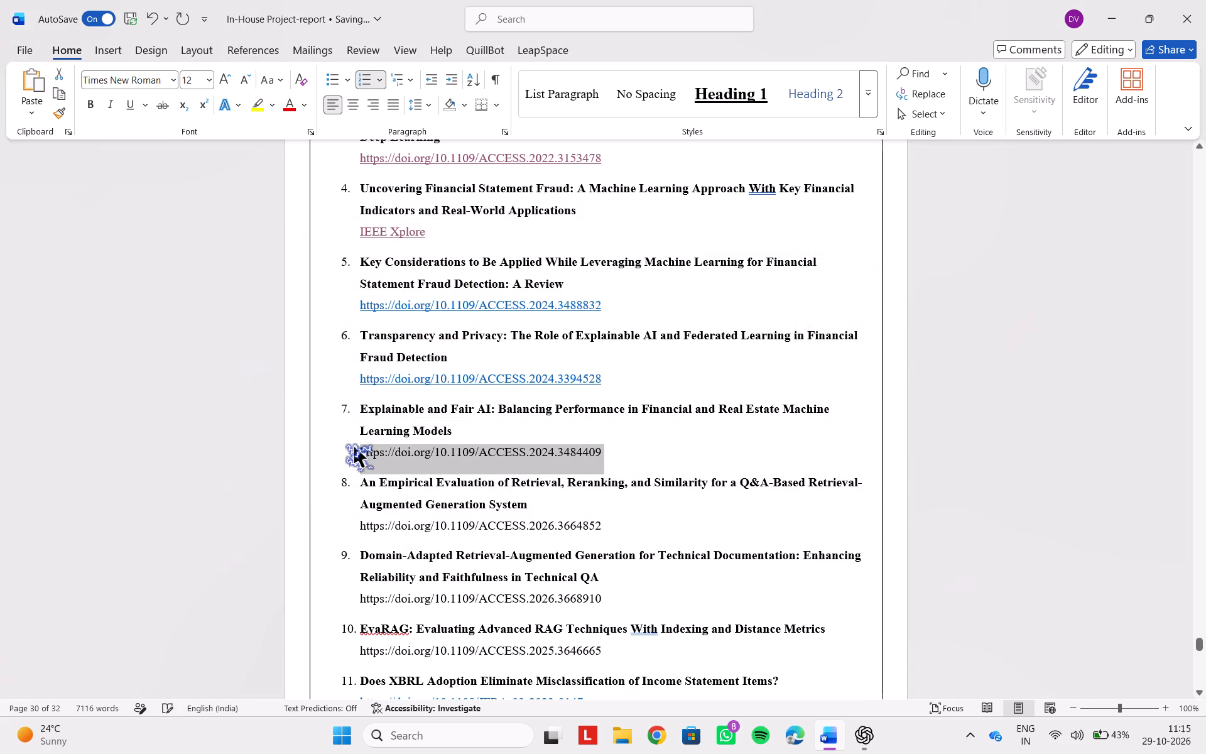
{"action": "key", "text": "ctrl+c"}
{"action": "right_click", "coordinate": [459, 464]}
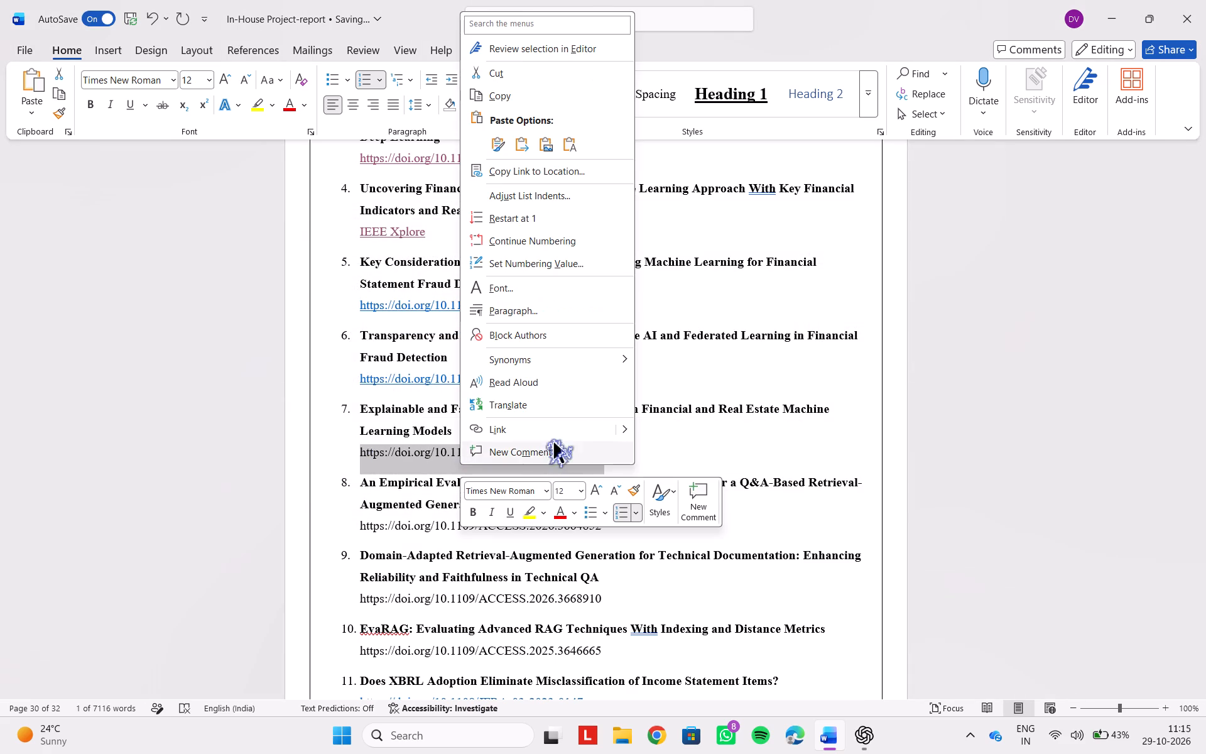
{"action": "left_click", "coordinate": [531, 434]}
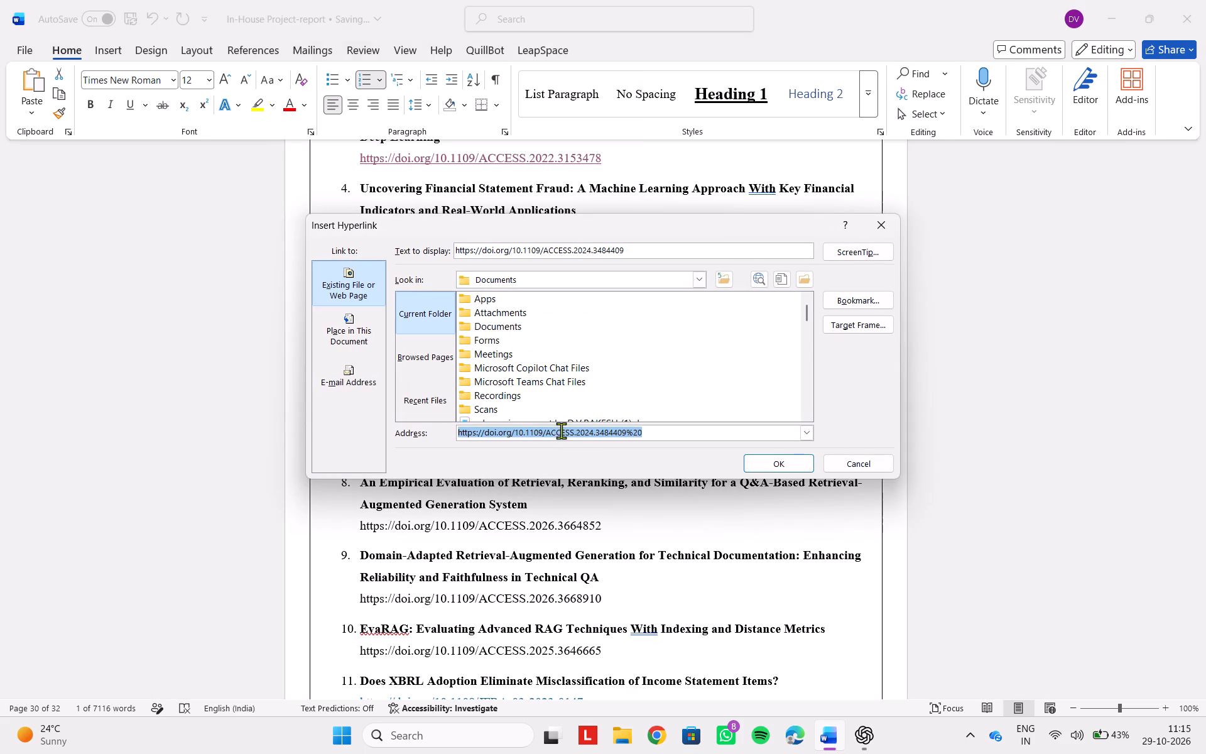
{"action": "key", "text": "ctrl+v"}
{"action": "left_click", "coordinate": [784, 454]}
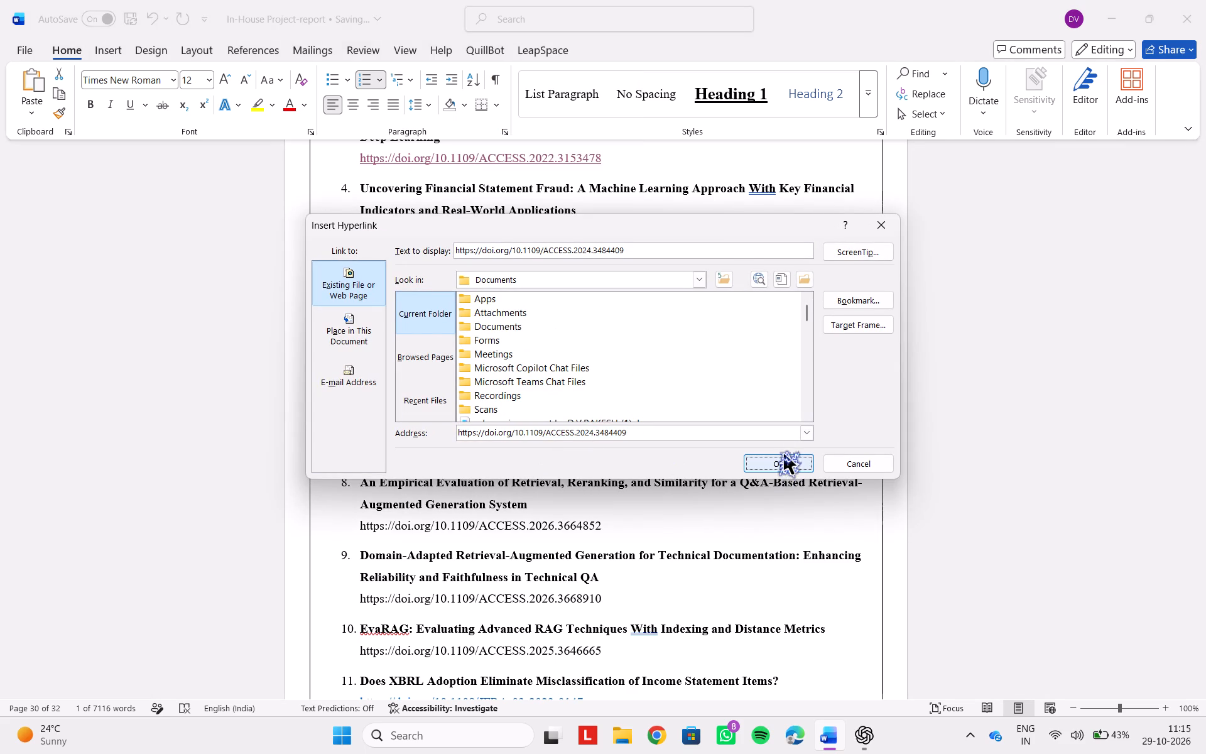
{"action": "left_click_drag", "start_coordinate": [611, 531], "coordinate": [354, 525]}
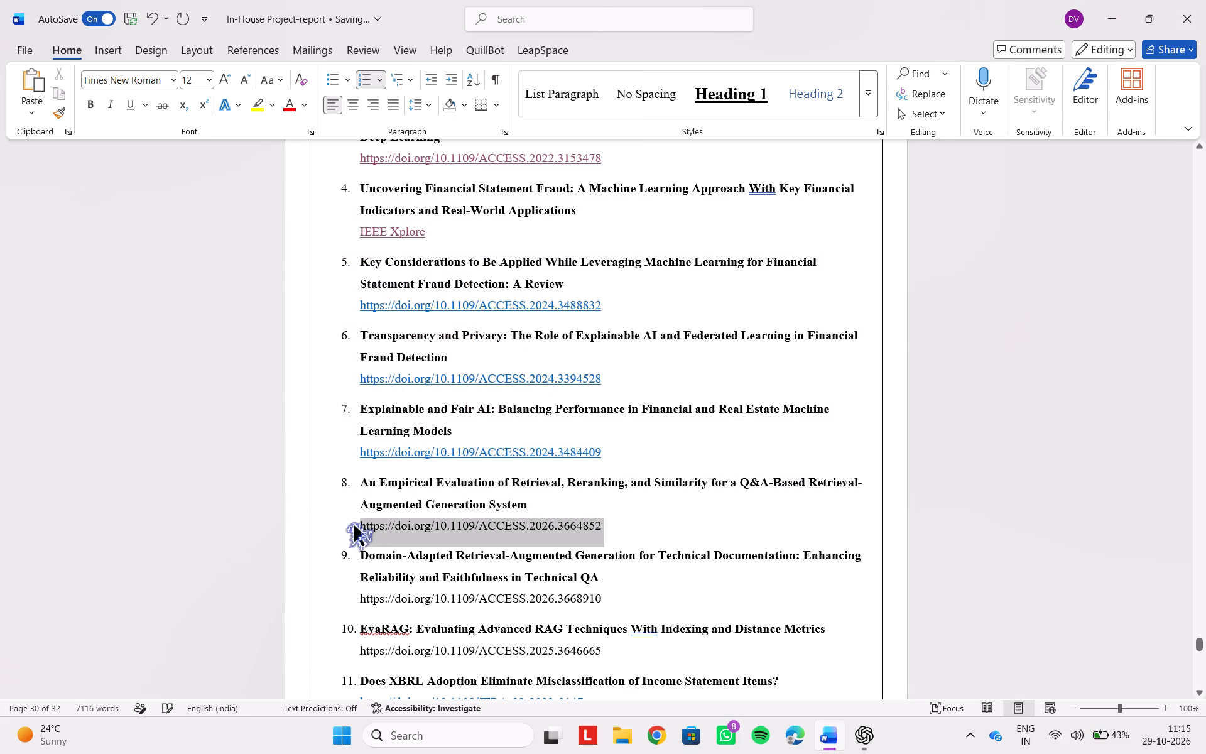
{"action": "key", "text": "ctrl+c"}
{"action": "right_click", "coordinate": [452, 524]}
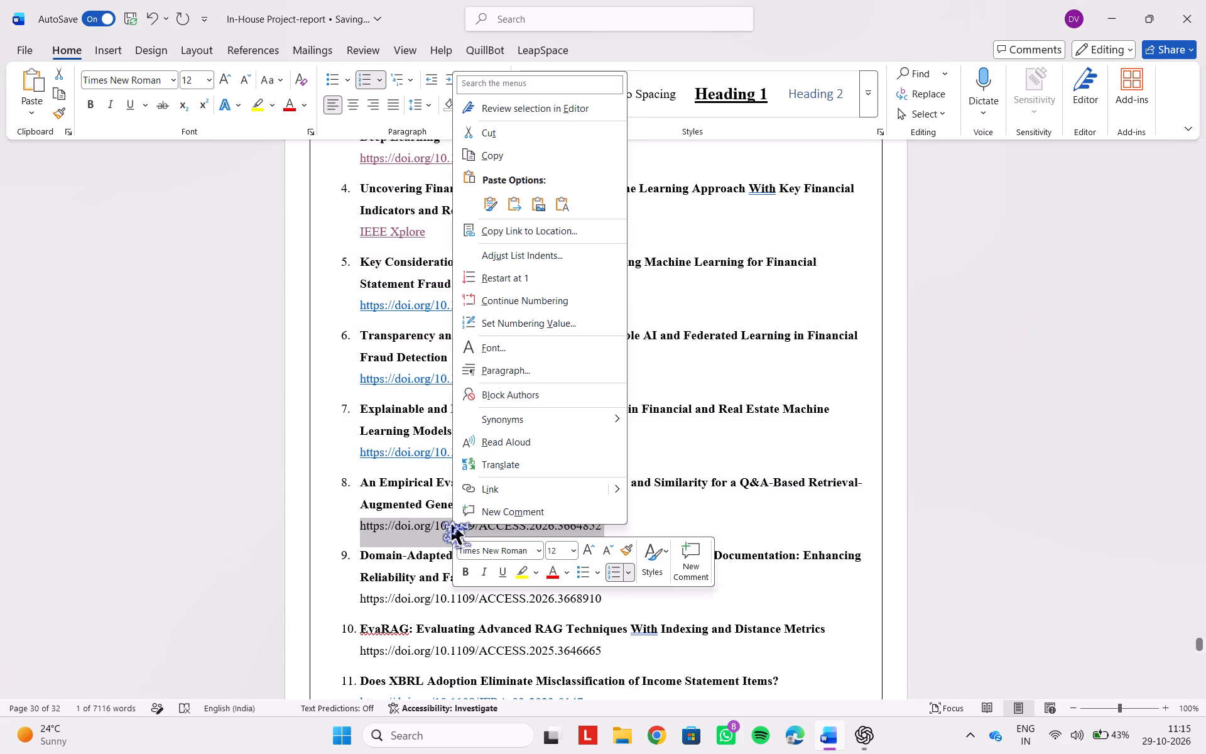
{"action": "left_click", "coordinate": [514, 481]}
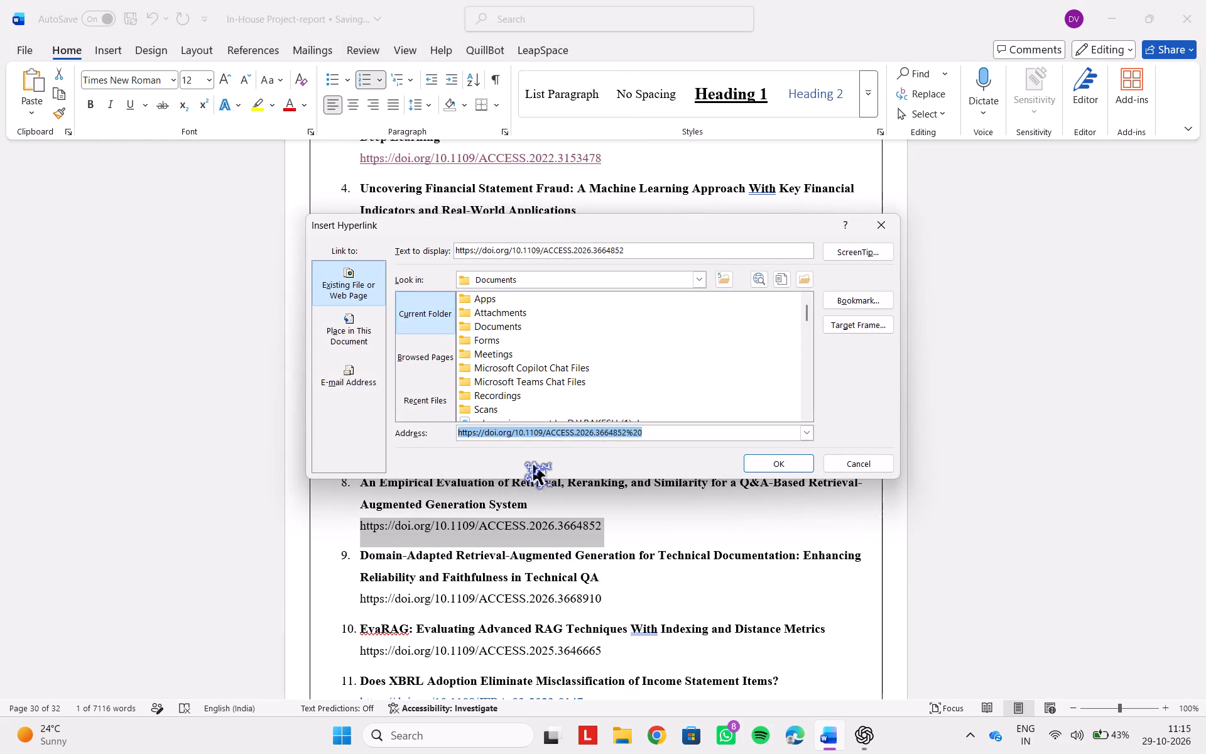
{"action": "key", "text": "ctrl+v"}
{"action": "left_click", "coordinate": [770, 458]}
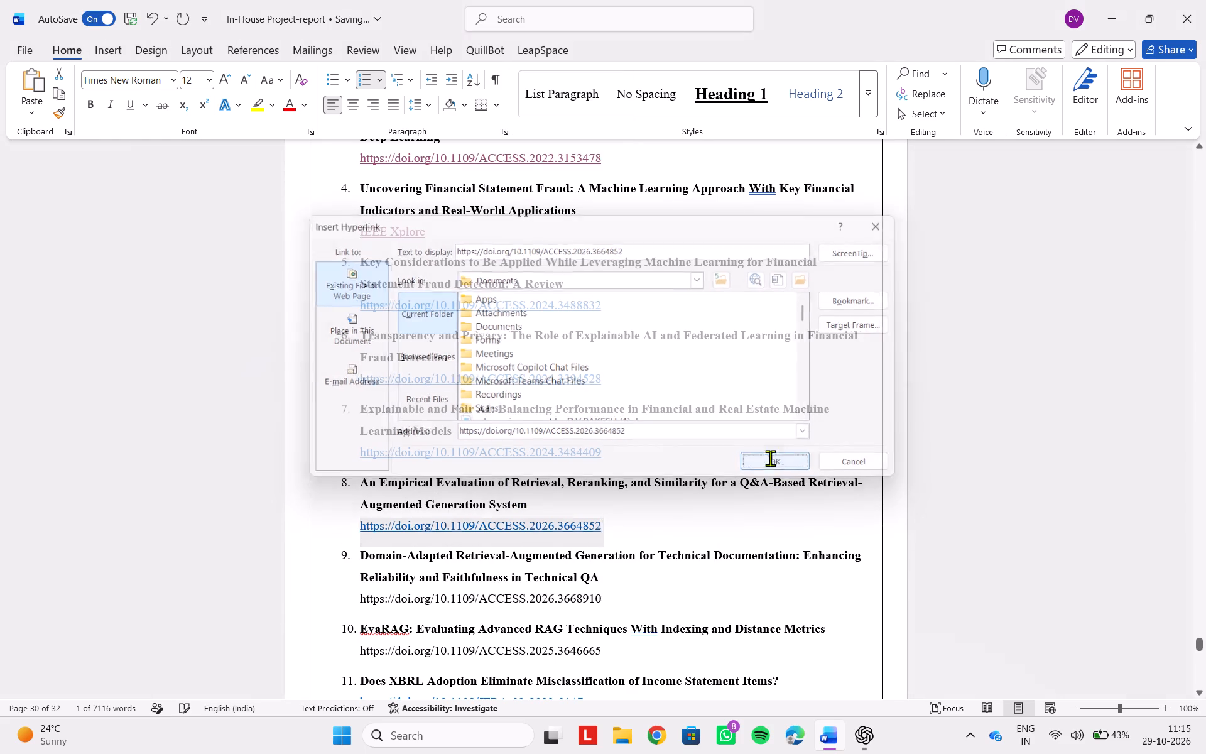
{"action": "left_click_drag", "start_coordinate": [604, 603], "coordinate": [386, 601]}
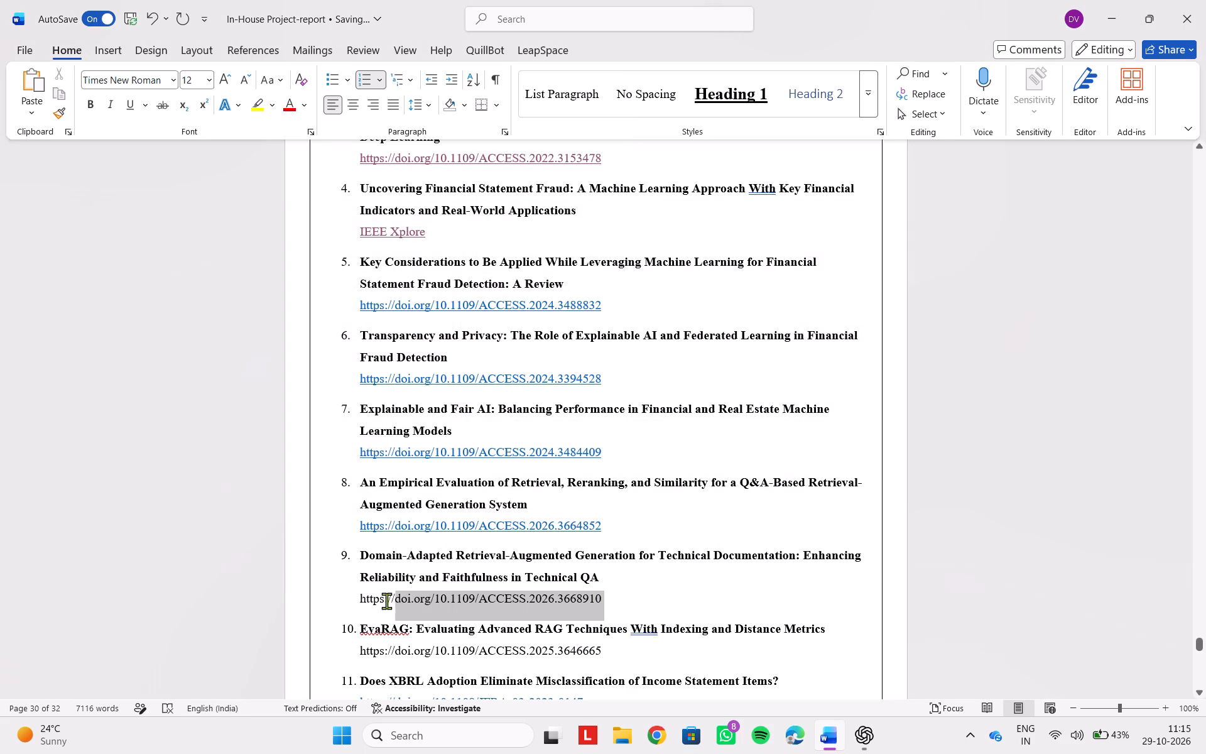
{"action": "left_click_drag", "start_coordinate": [386, 601], "coordinate": [352, 599]}
{"action": "key", "text": "ctrl+c"}
{"action": "right_click", "coordinate": [441, 593]}
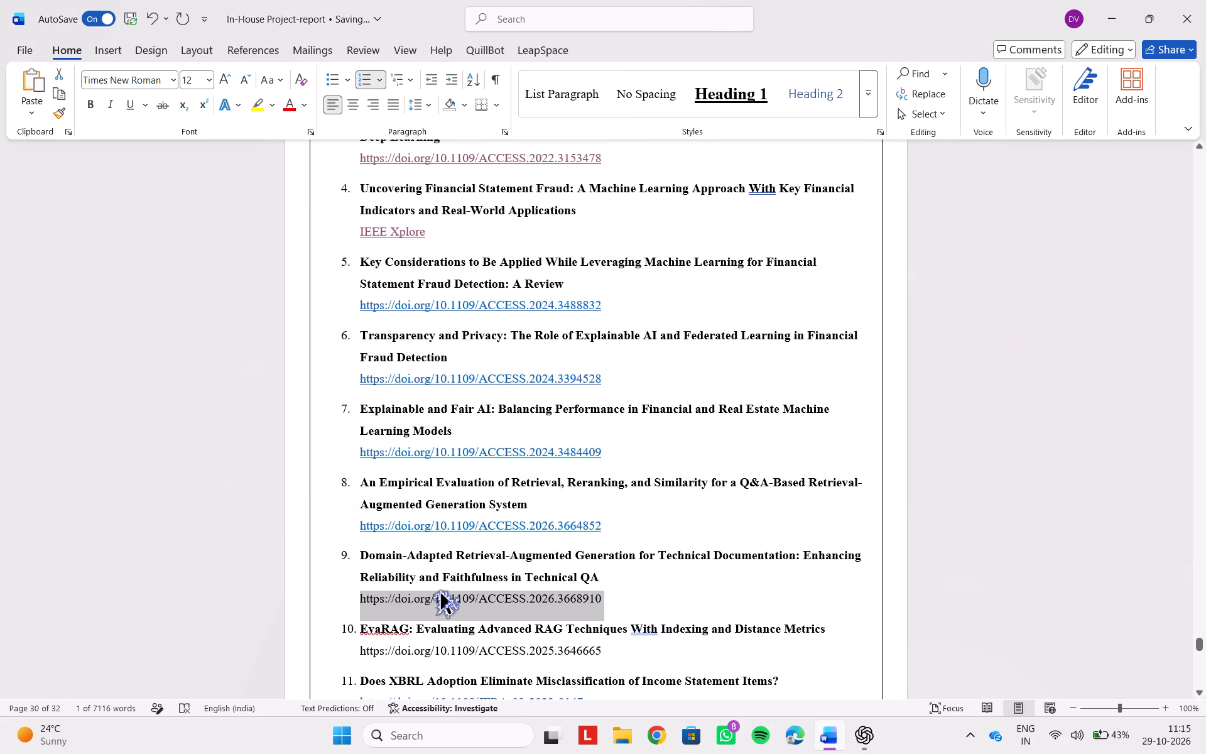
{"action": "left_click", "coordinate": [501, 560]}
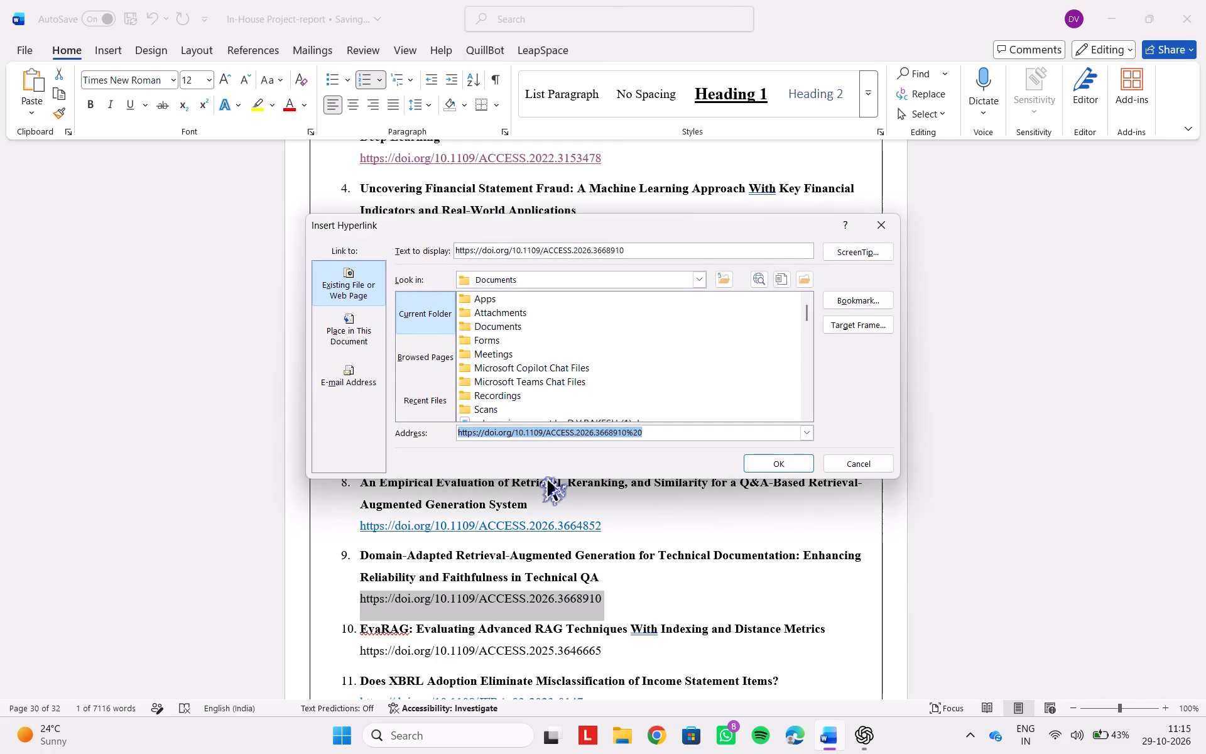
{"action": "key", "text": "ctrl+v"}
{"action": "left_click", "coordinate": [776, 463]}
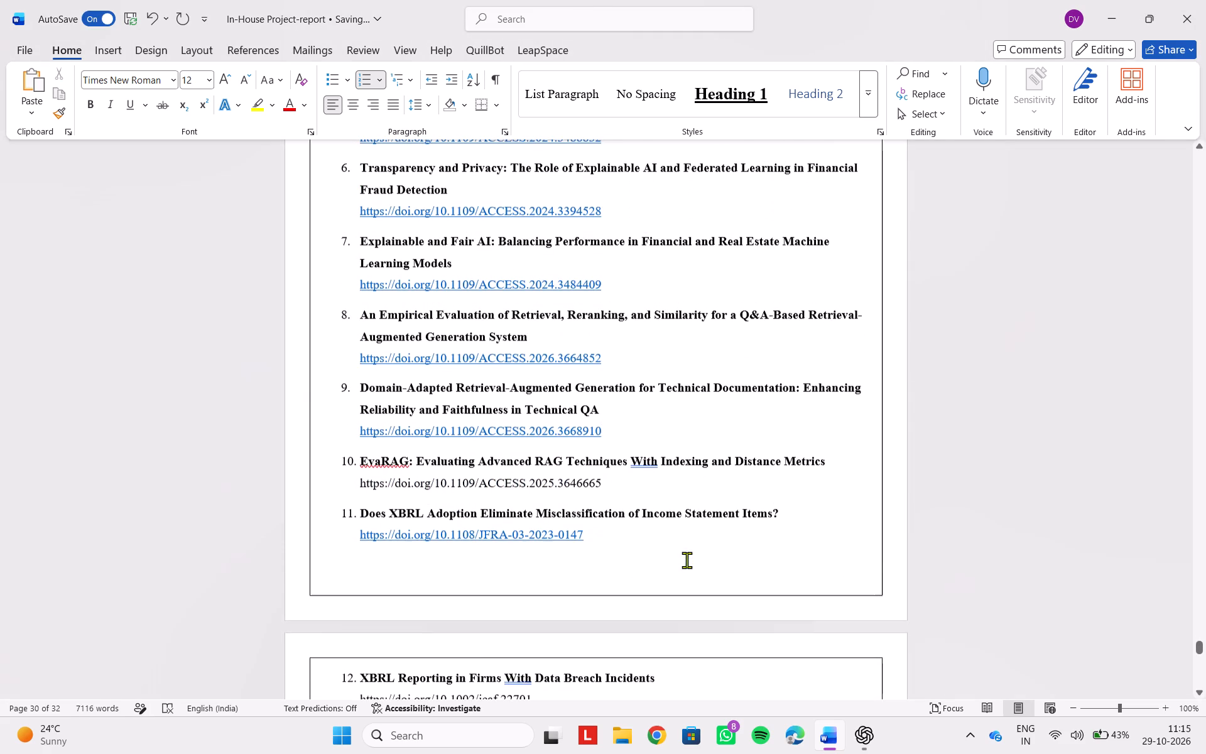
{"action": "left_click_drag", "start_coordinate": [605, 487], "coordinate": [369, 483]}
{"action": "right_click", "coordinate": [369, 483]}
{"action": "left_click", "coordinate": [403, 454]}
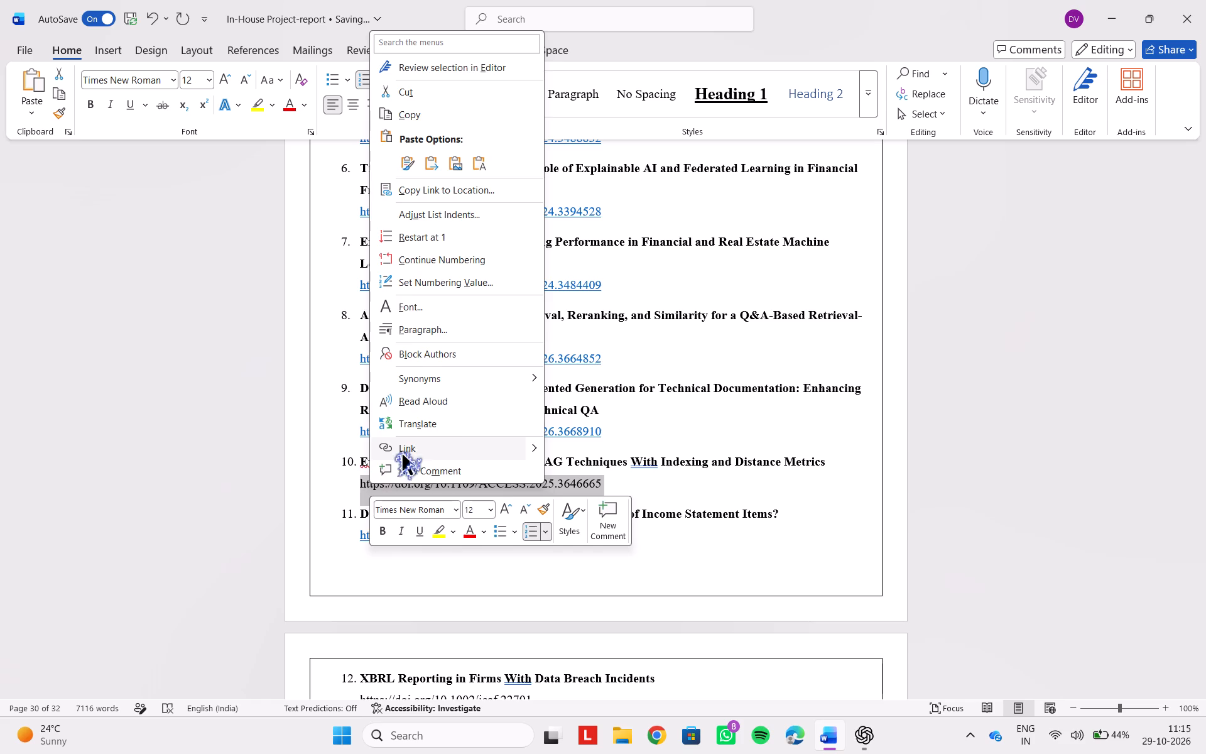
{"action": "left_click_drag", "start_coordinate": [631, 249], "coordinate": [437, 257]}
{"action": "key", "text": "ctrl+c"}
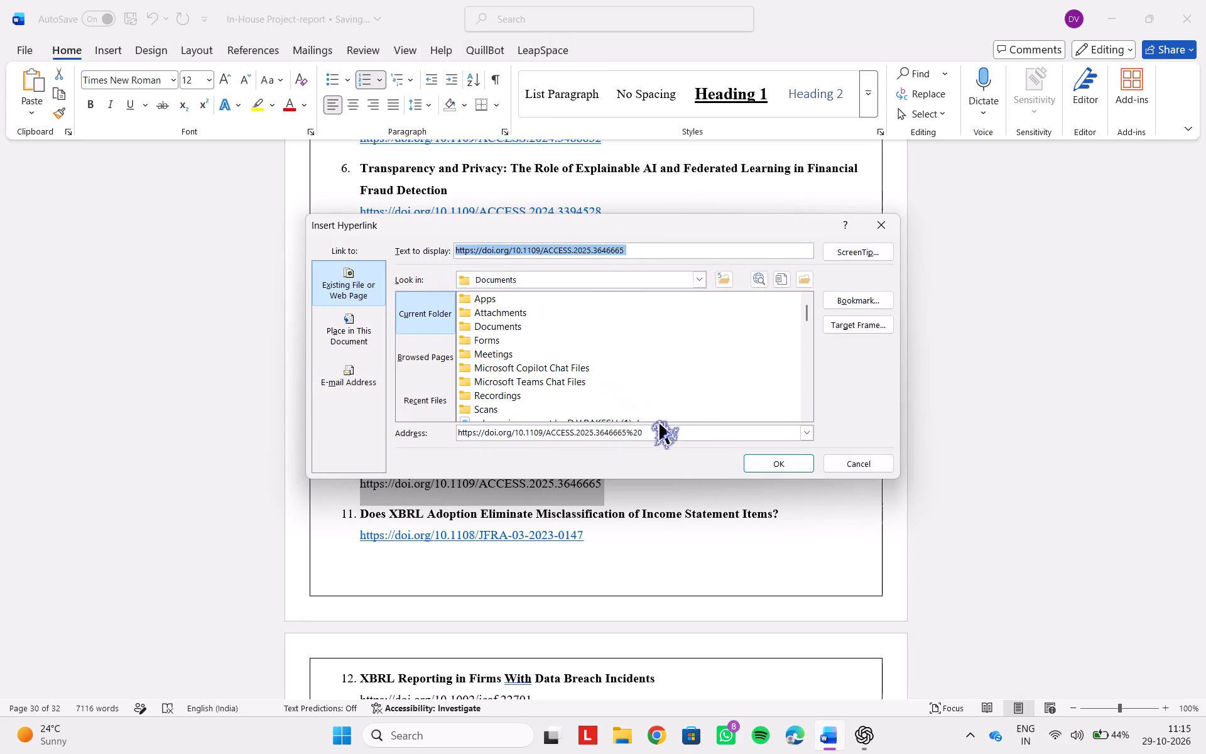
{"action": "left_click_drag", "start_coordinate": [658, 439], "coordinate": [453, 429]}
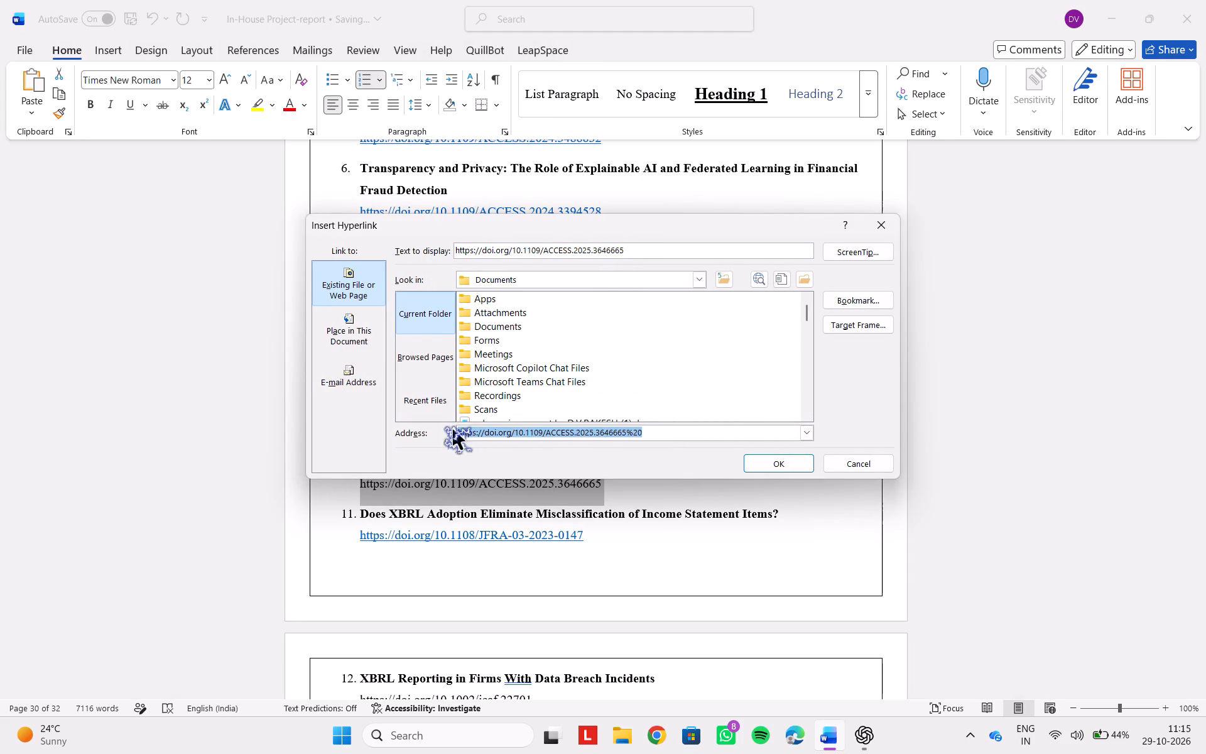
{"action": "key", "text": "ctrl+v"}
{"action": "left_click", "coordinate": [774, 469]}
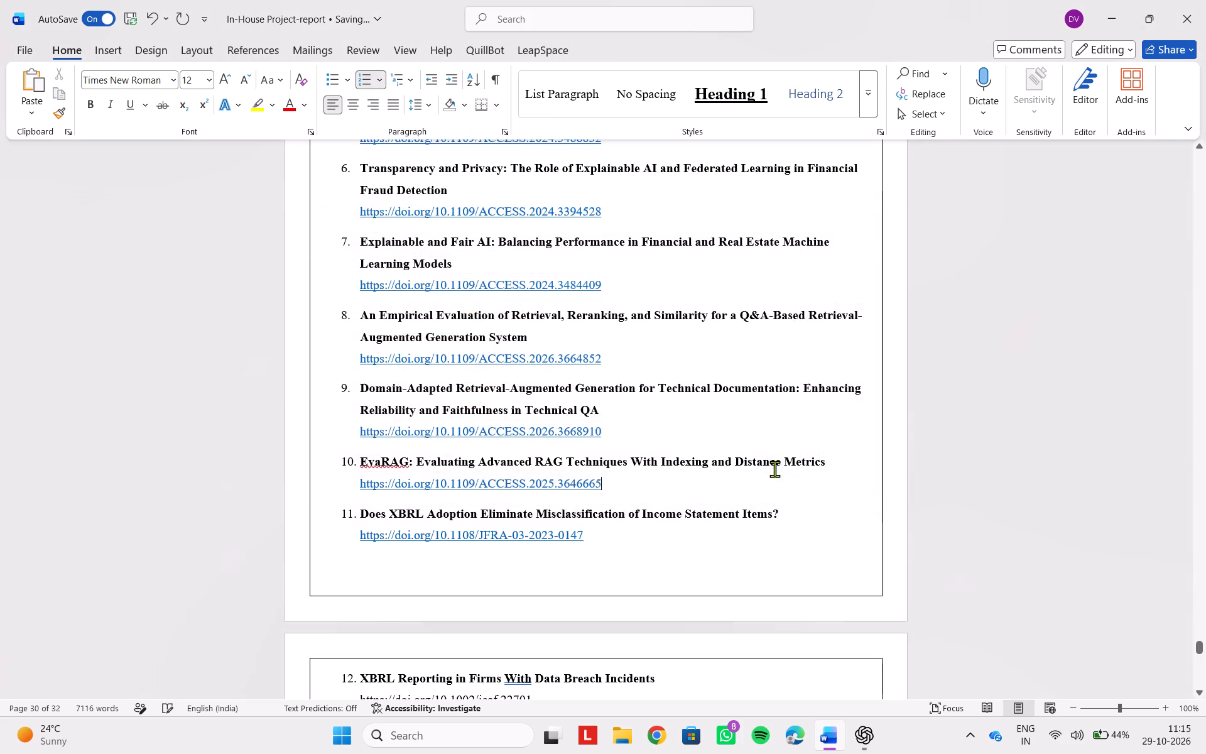
{"action": "scroll", "coordinate": [647, 544], "scroll_direction": "down", "scroll_amount": 1}
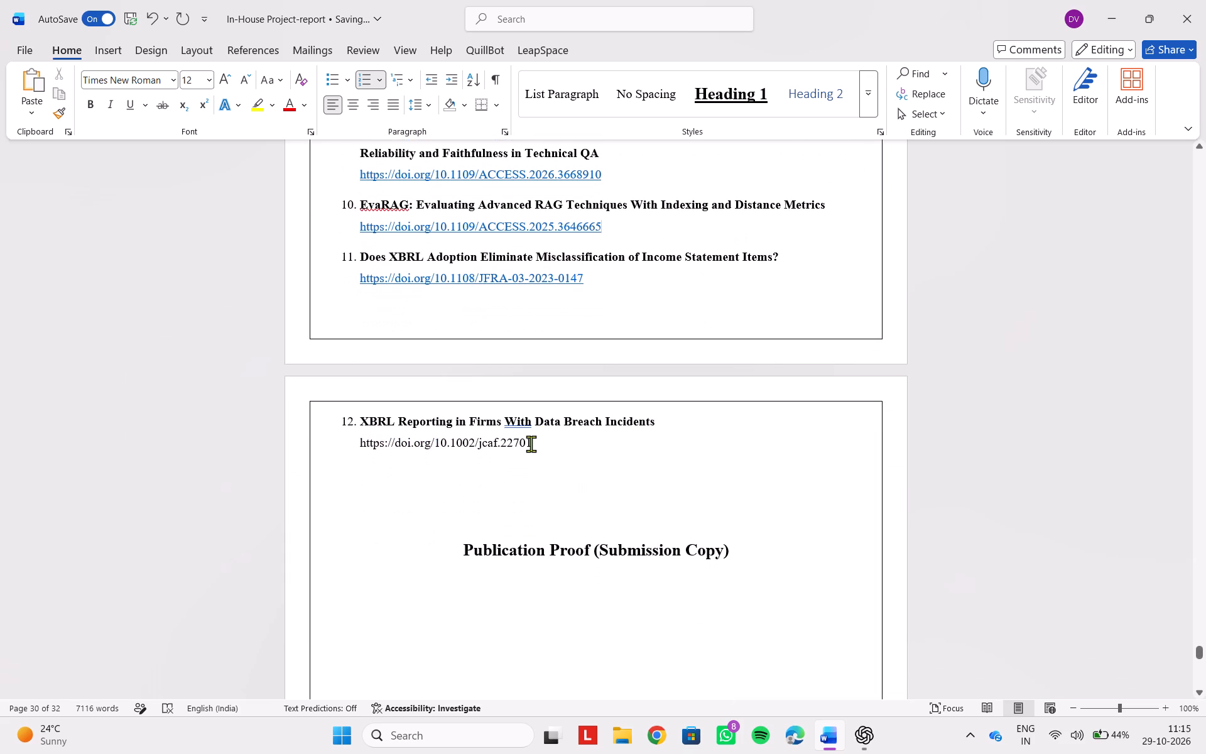
{"action": "left_click_drag", "start_coordinate": [531, 444], "coordinate": [360, 449]}
{"action": "key", "text": "ctrl+c"}
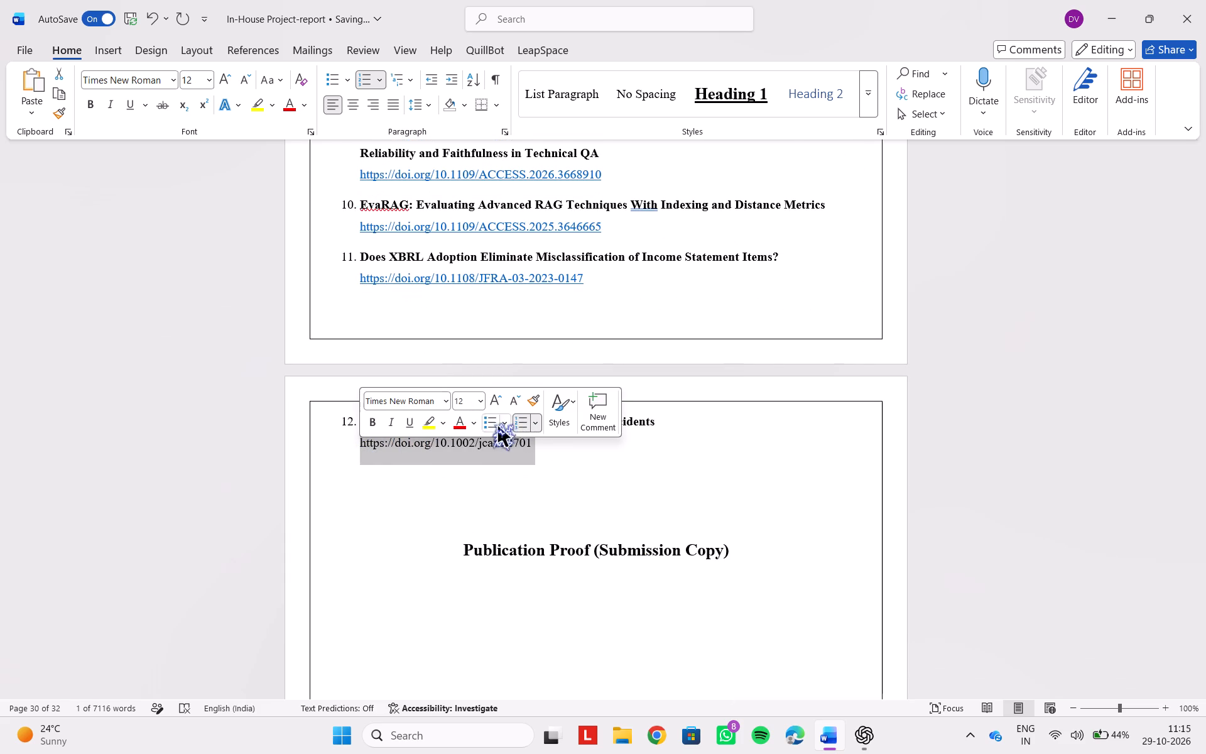
{"action": "right_click", "coordinate": [480, 451]}
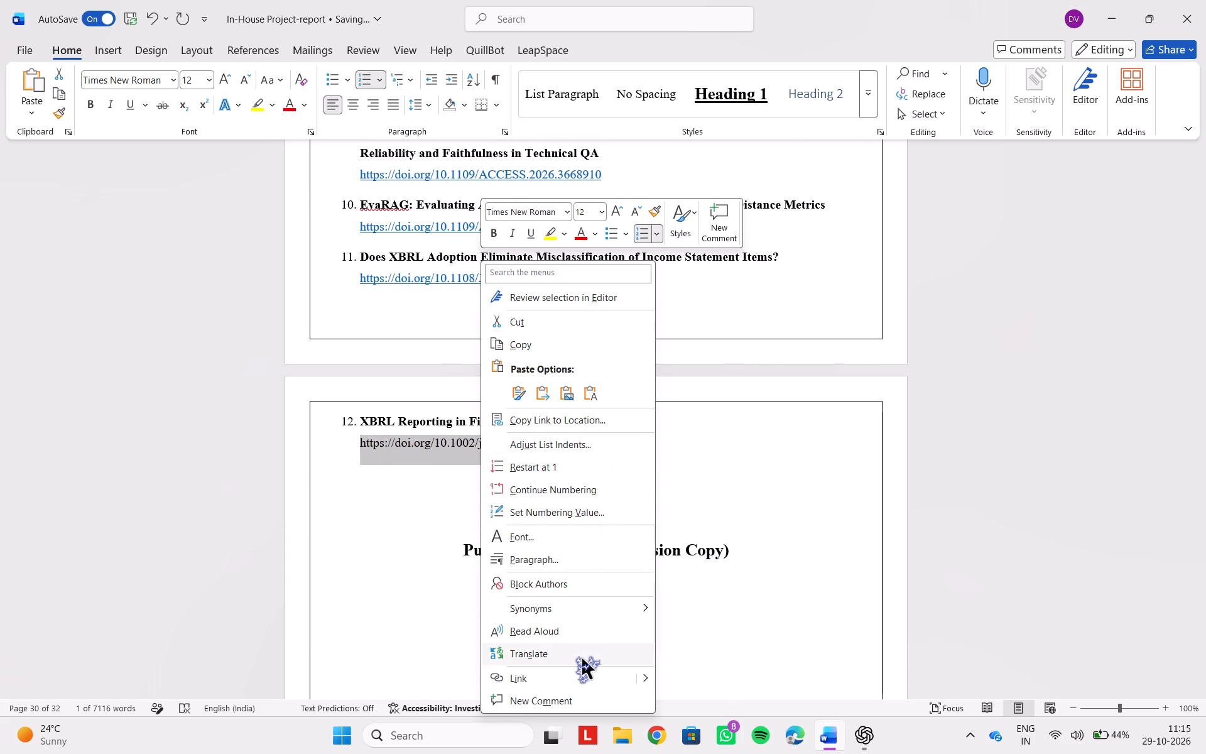
{"action": "left_click", "coordinate": [574, 682]}
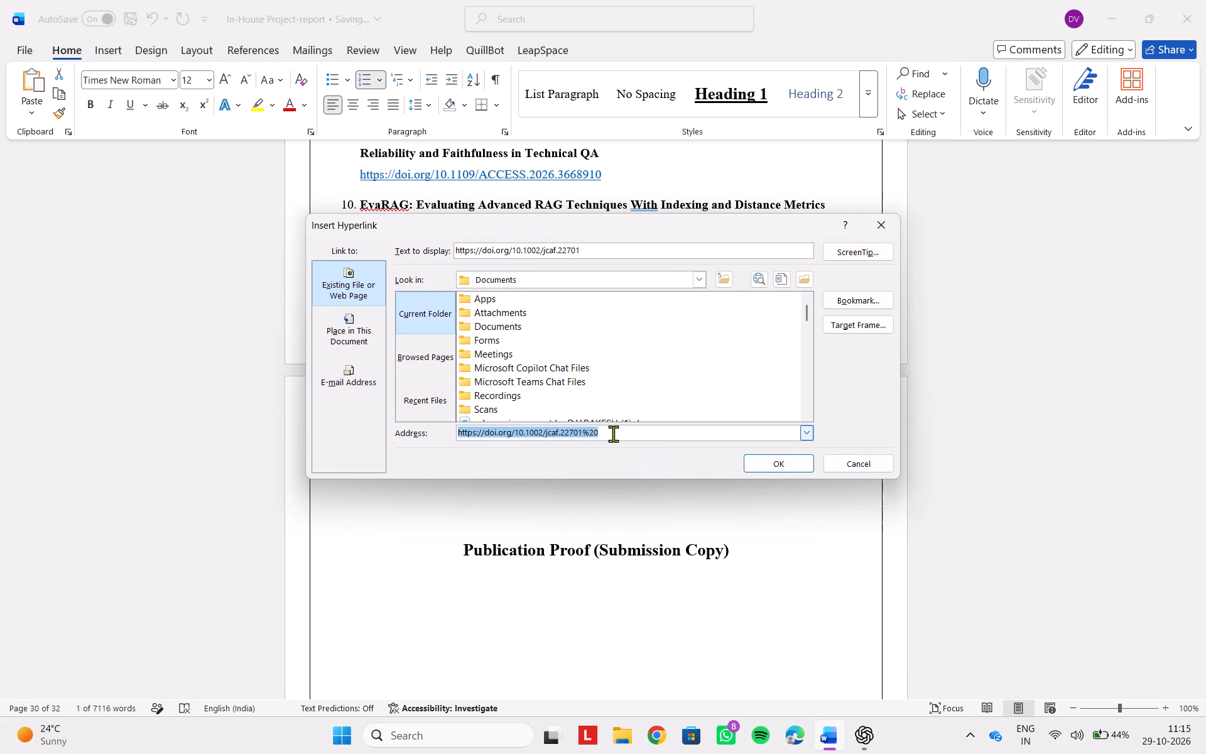
{"action": "key", "text": "ctrl+v"}
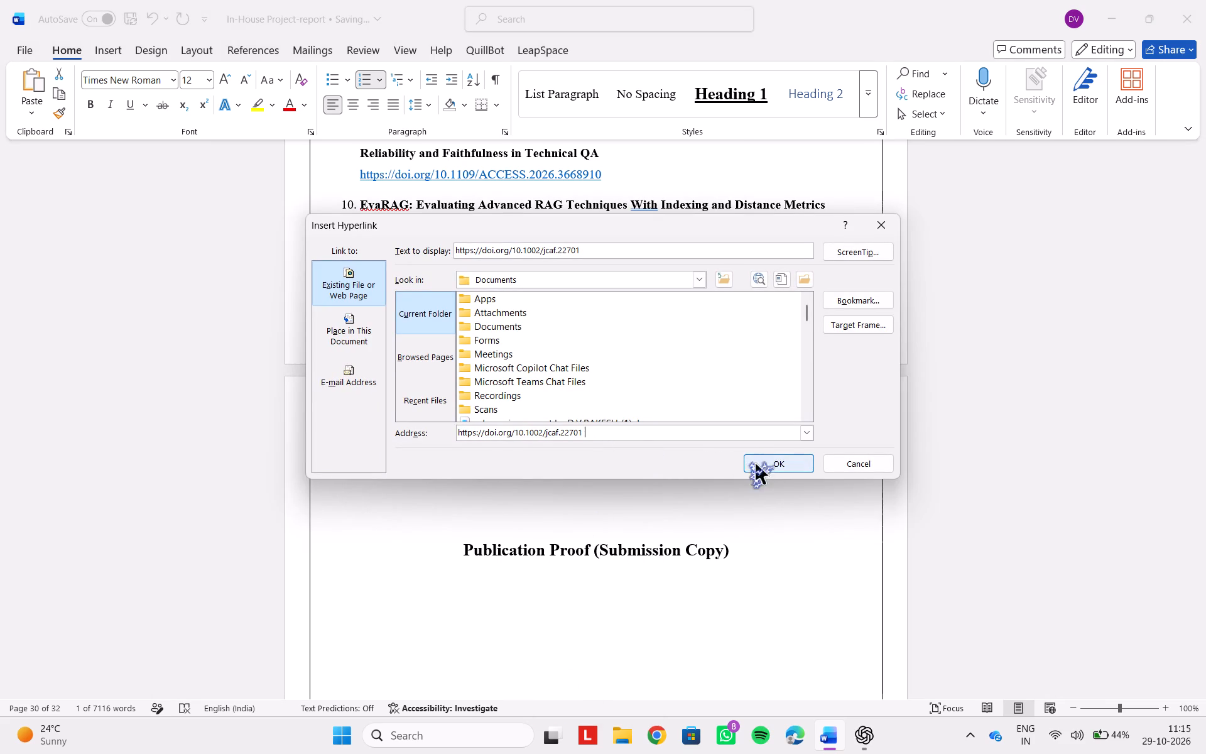
{"action": "left_click", "coordinate": [756, 464]}
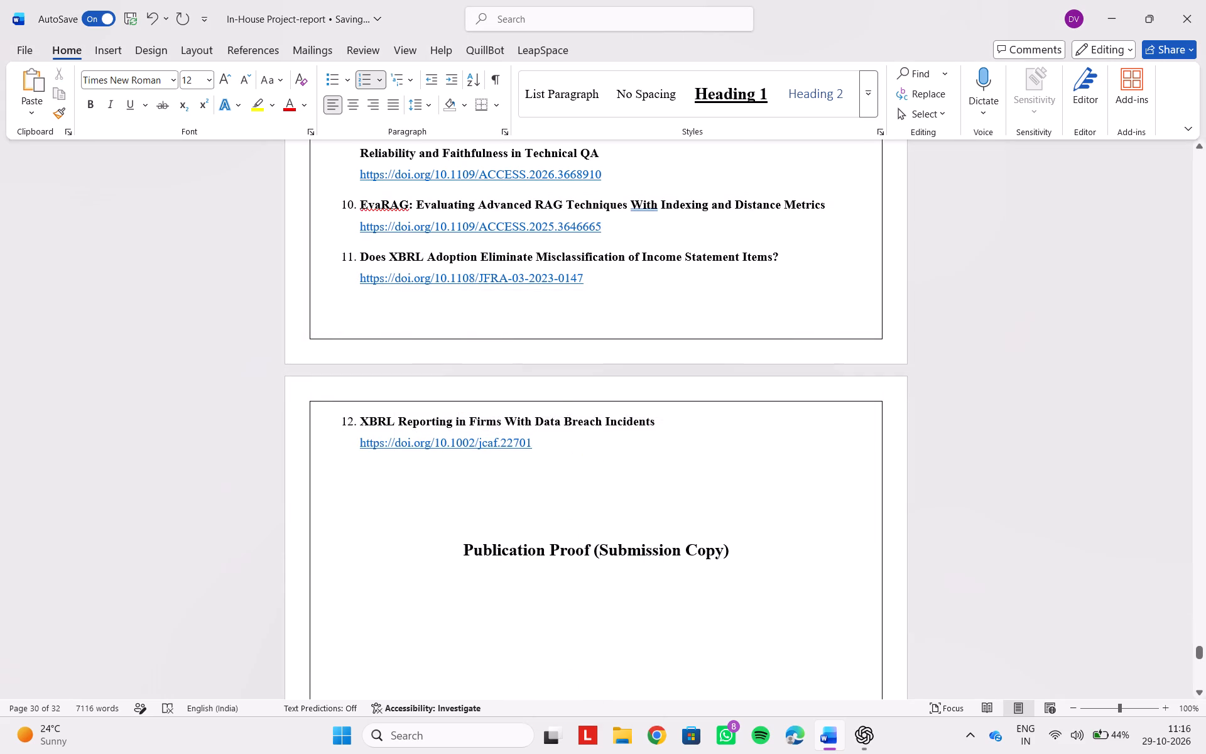
Test the DOI link of reference 12 by opening it in Chrome, and close the browser page.
{"action": "left_click", "coordinate": [513, 445], "text": "ctrl"}
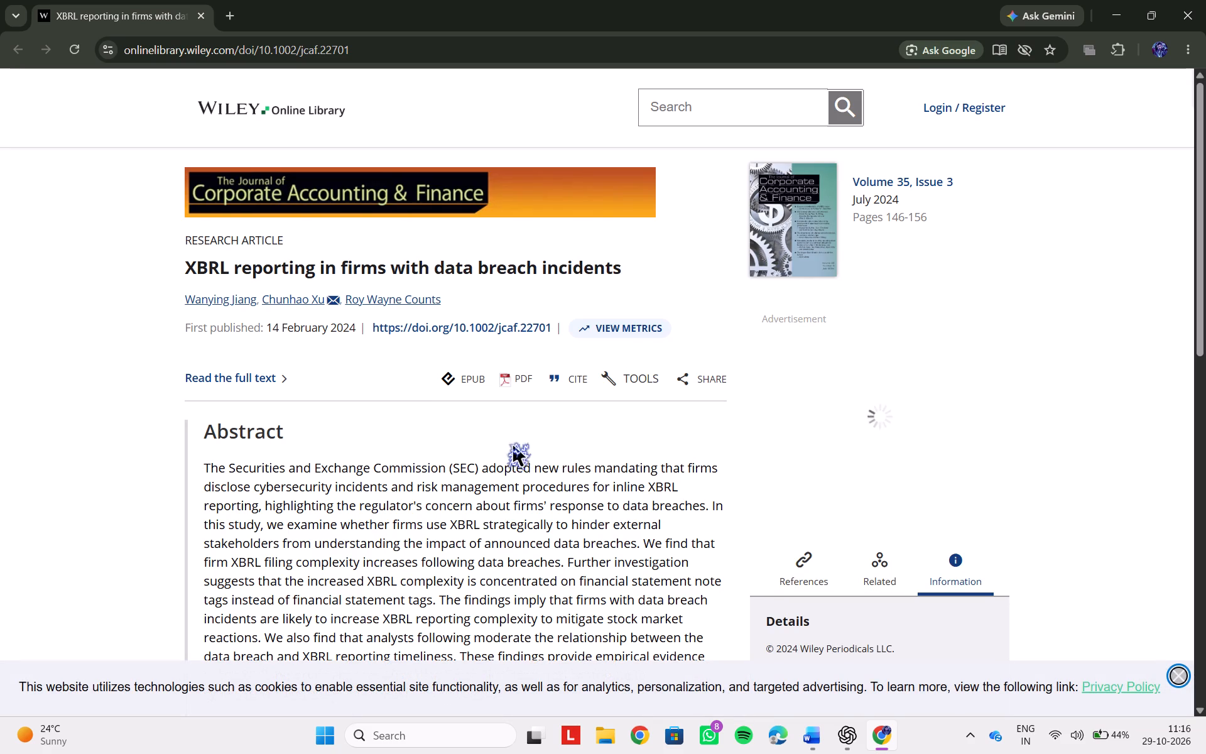
{"action": "left_click", "coordinate": [1205, 0]}
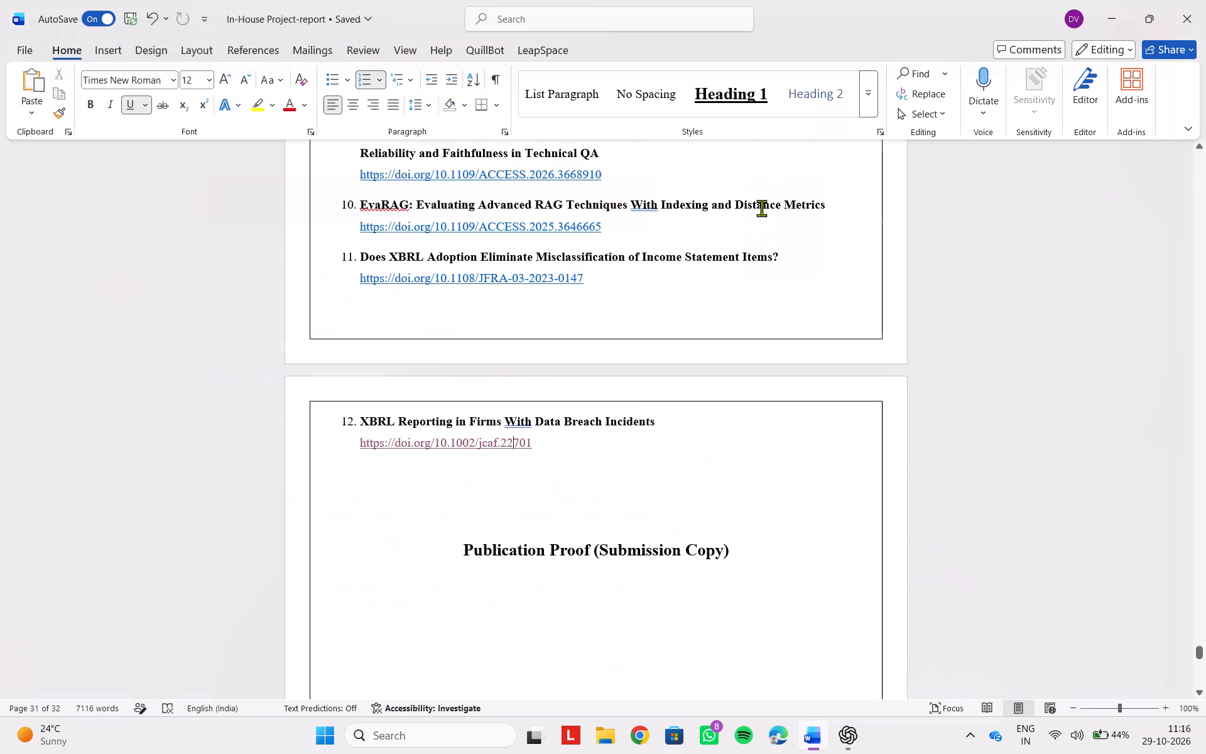
Remove the bold formatting from all the entries of the REFERENCES list, from reference 1 through reference 12.
{"action": "scroll", "coordinate": [651, 408], "scroll_direction": "up", "scroll_amount": 1}
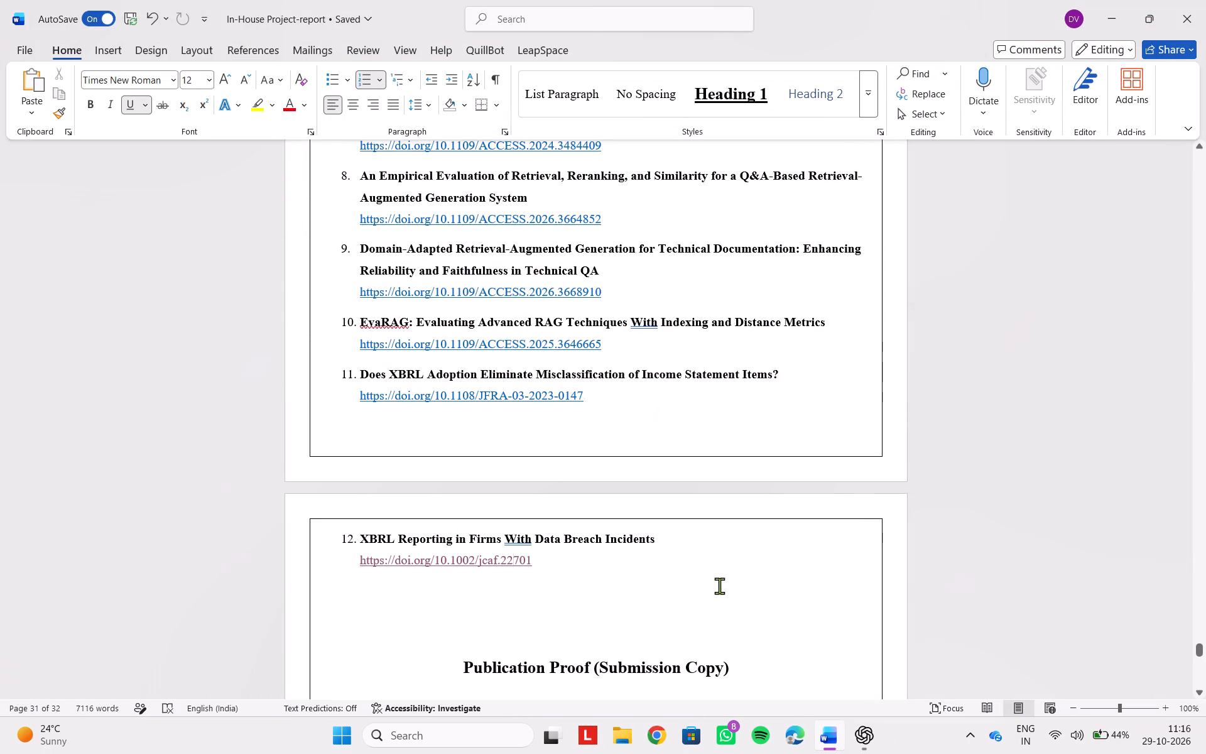
{"action": "left_click", "coordinate": [719, 586]}
{"action": "scroll", "coordinate": [719, 586], "scroll_direction": "up", "scroll_amount": 2}
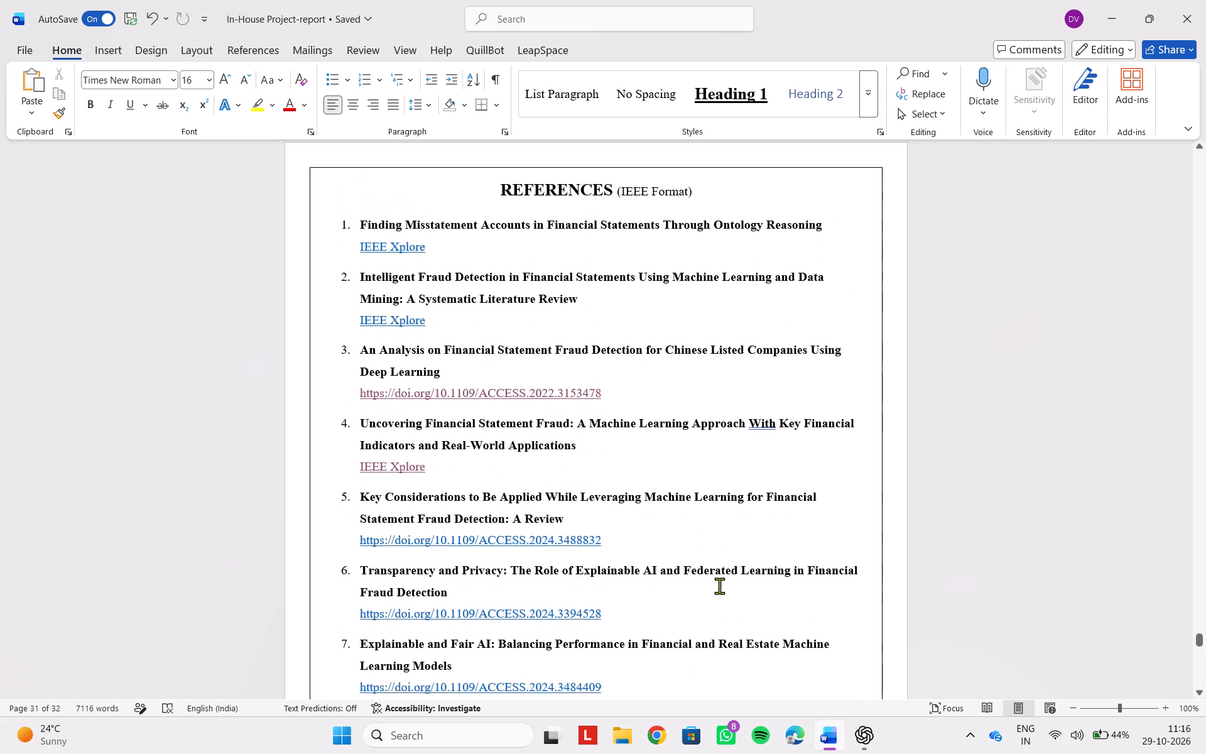
{"action": "scroll", "coordinate": [719, 586], "scroll_direction": "up", "scroll_amount": 3}
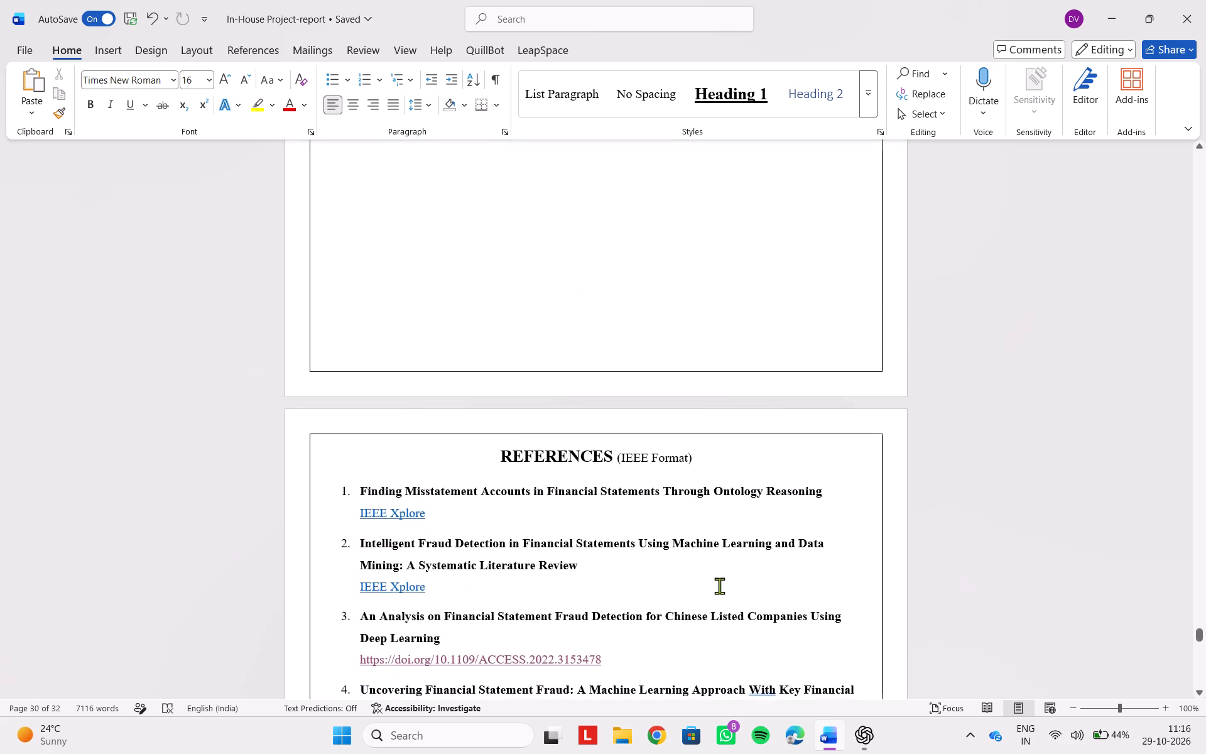
{"action": "left_click_drag", "start_coordinate": [354, 492], "coordinate": [499, 658]}
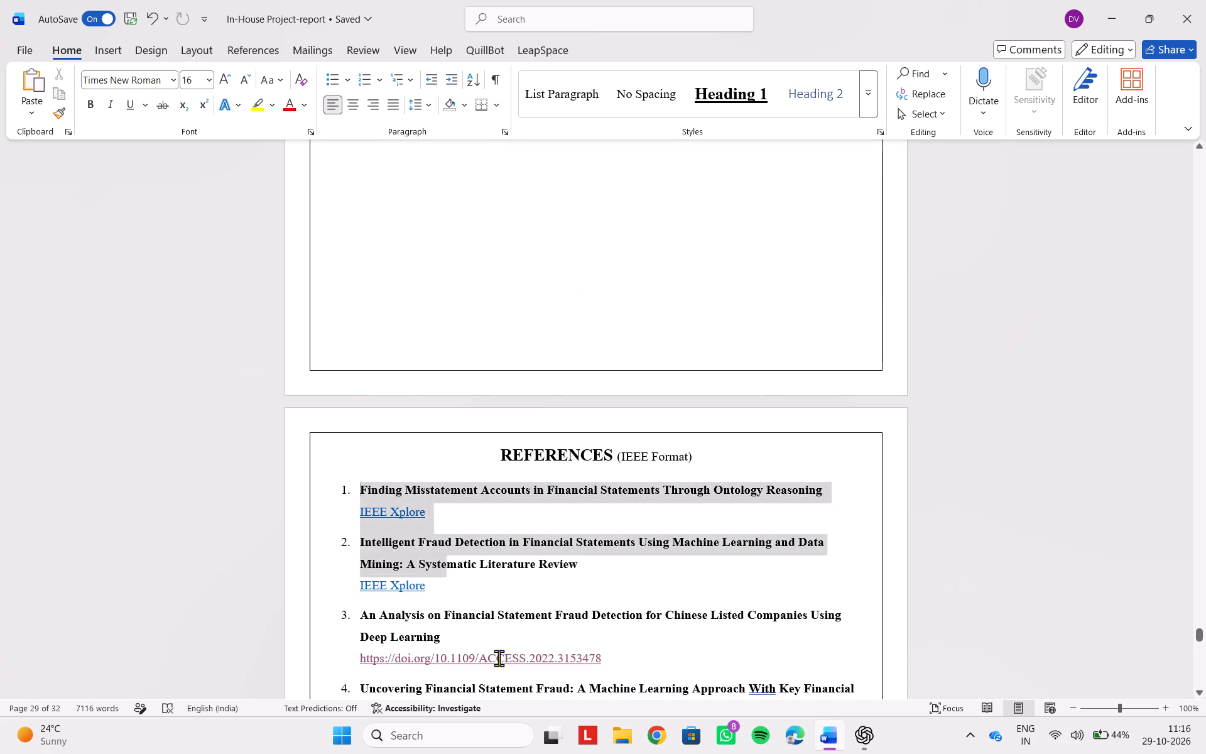
{"action": "left_click_drag", "start_coordinate": [499, 658], "coordinate": [585, 309]}
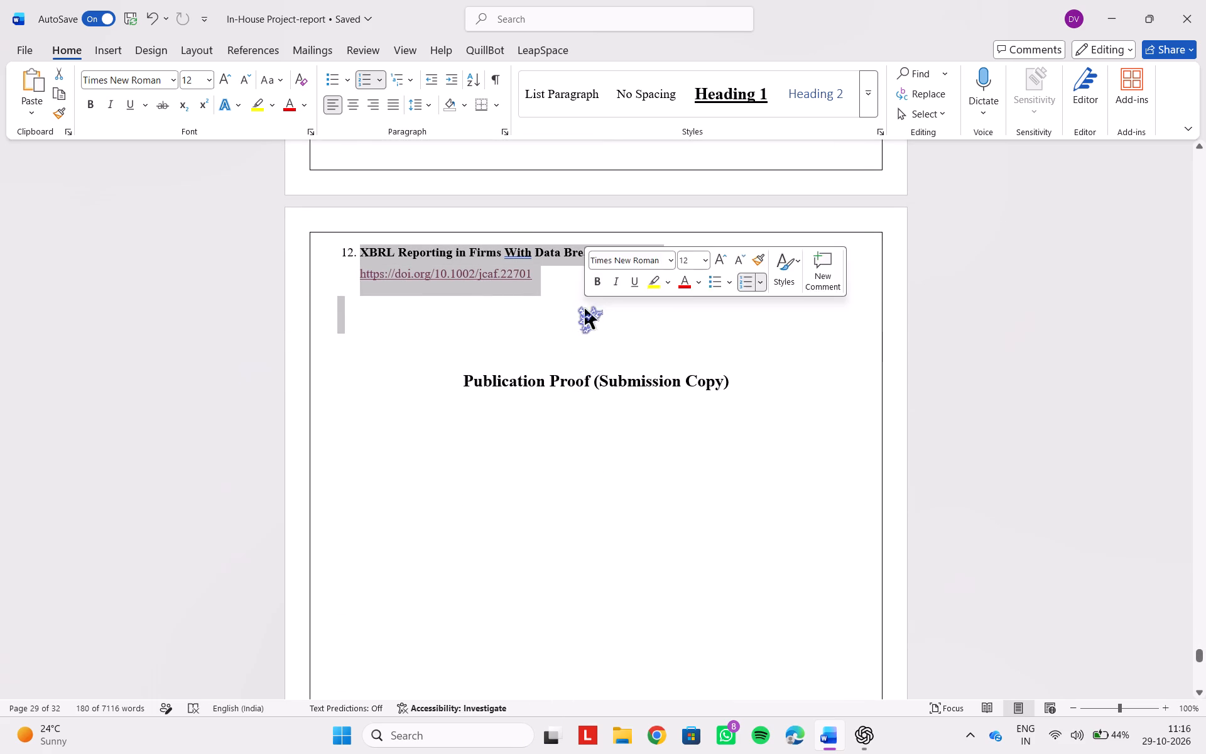
{"action": "left_click", "coordinate": [97, 108]}
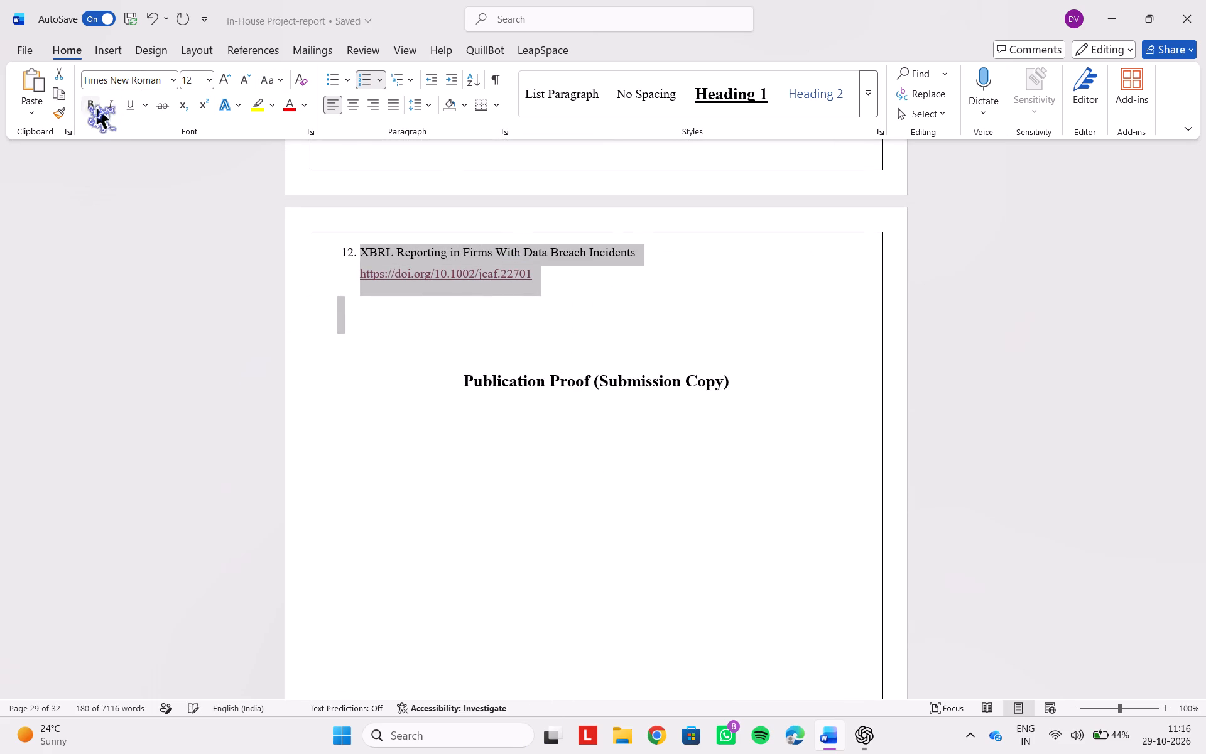
{"action": "left_click", "coordinate": [655, 253]}
Decrease the indent of the whole numbered REFERENCES list, references 1 to 12, by one level.
{"action": "scroll", "coordinate": [655, 253], "scroll_direction": "up", "scroll_amount": 1}
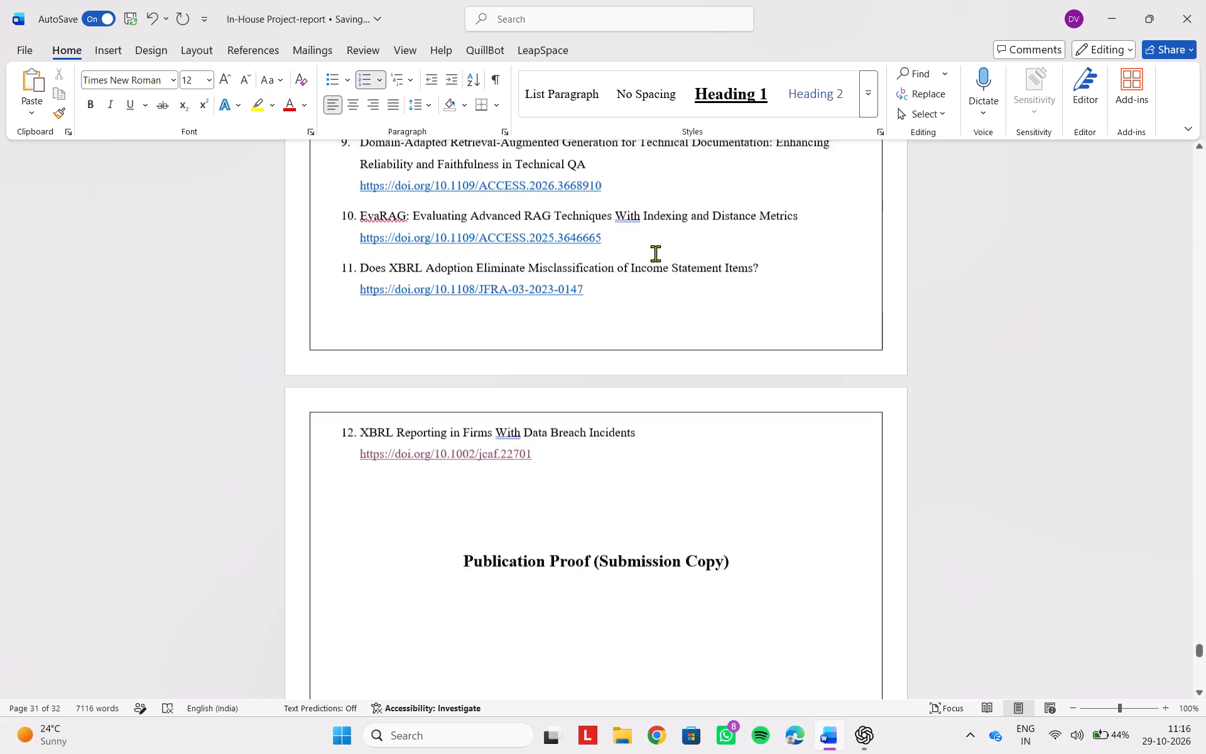
{"action": "scroll", "coordinate": [655, 253], "scroll_direction": "up", "scroll_amount": 3}
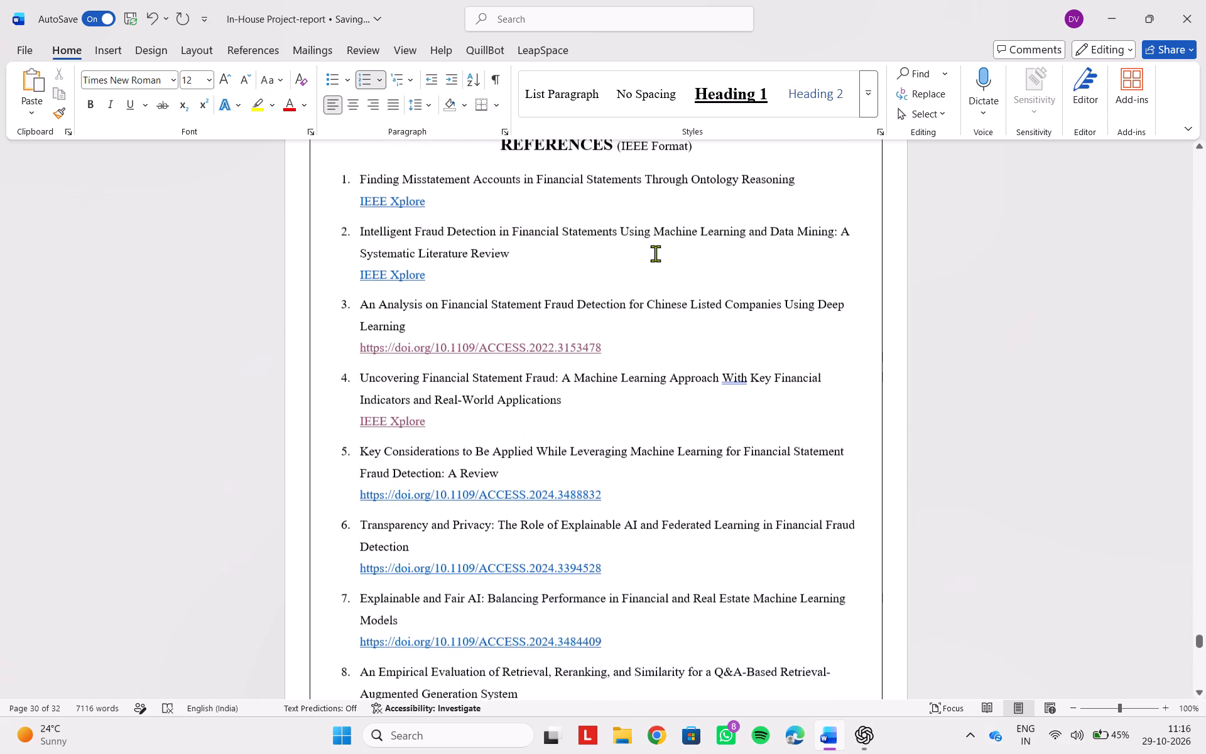
{"action": "scroll", "coordinate": [655, 253], "scroll_direction": "up", "scroll_amount": 1}
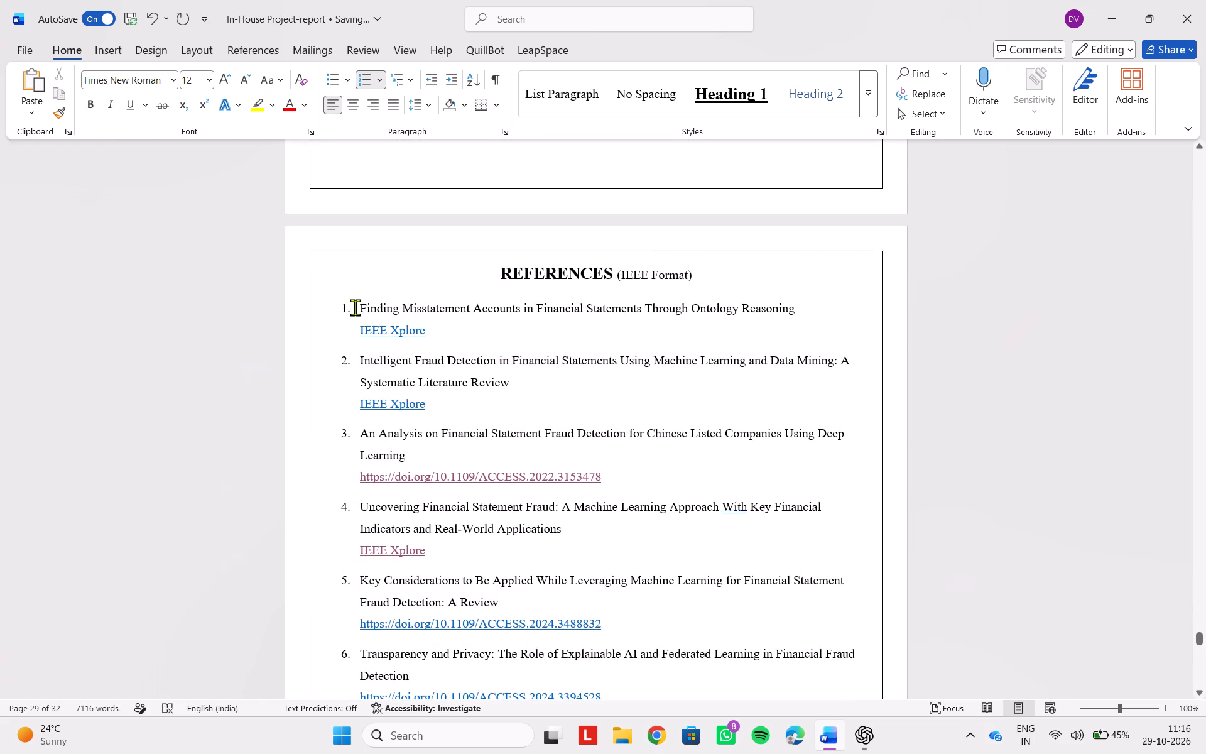
{"action": "left_click_drag", "start_coordinate": [355, 307], "coordinate": [519, 440]}
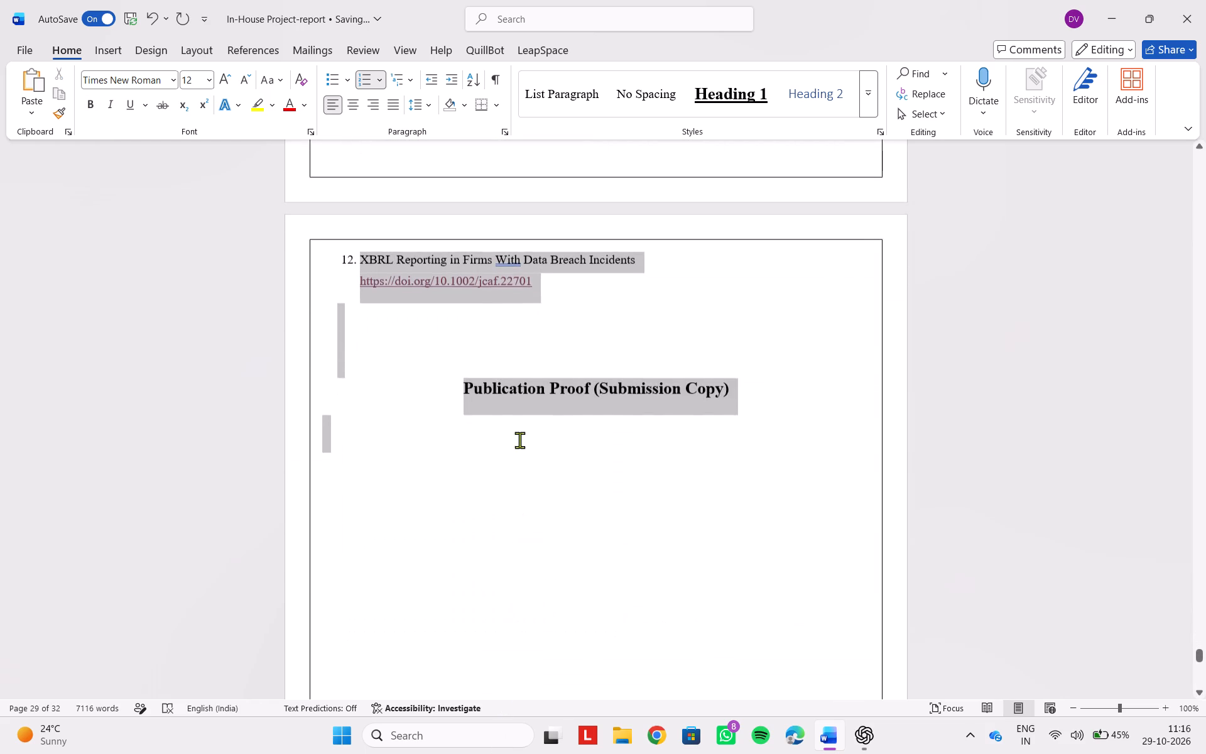
{"action": "left_click_drag", "start_coordinate": [519, 440], "coordinate": [558, 293]}
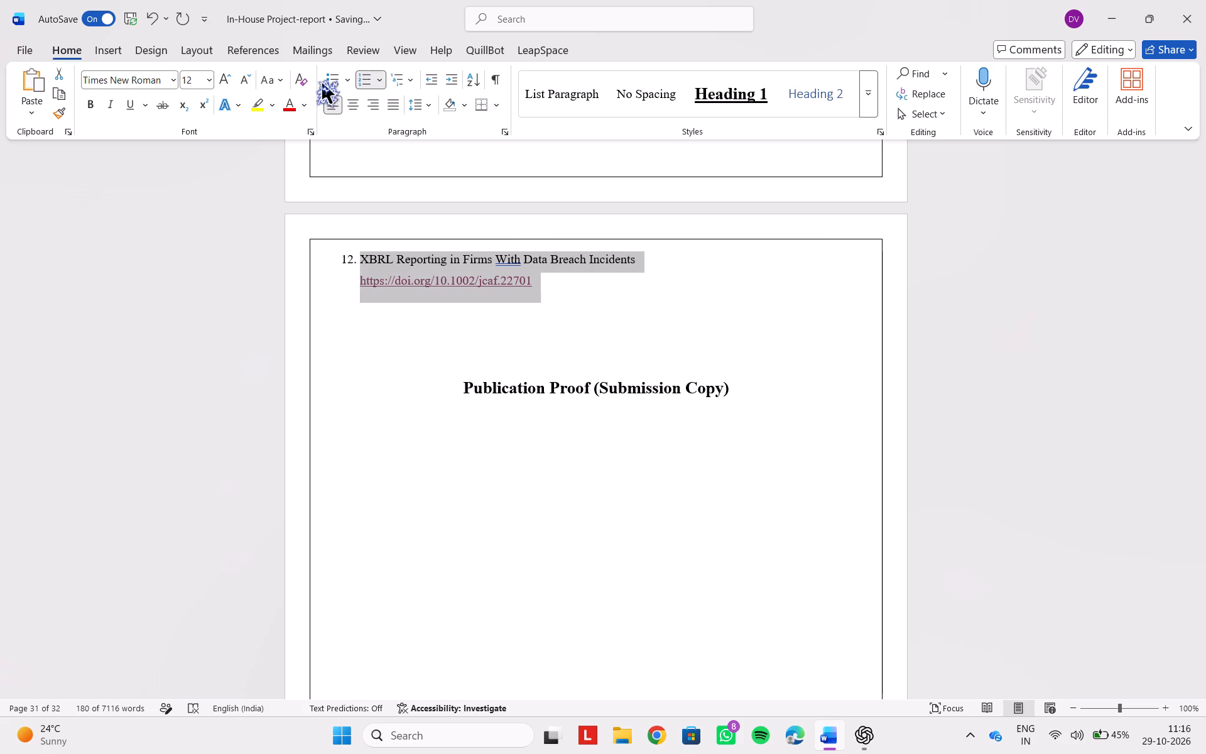
{"action": "left_click", "coordinate": [436, 82]}
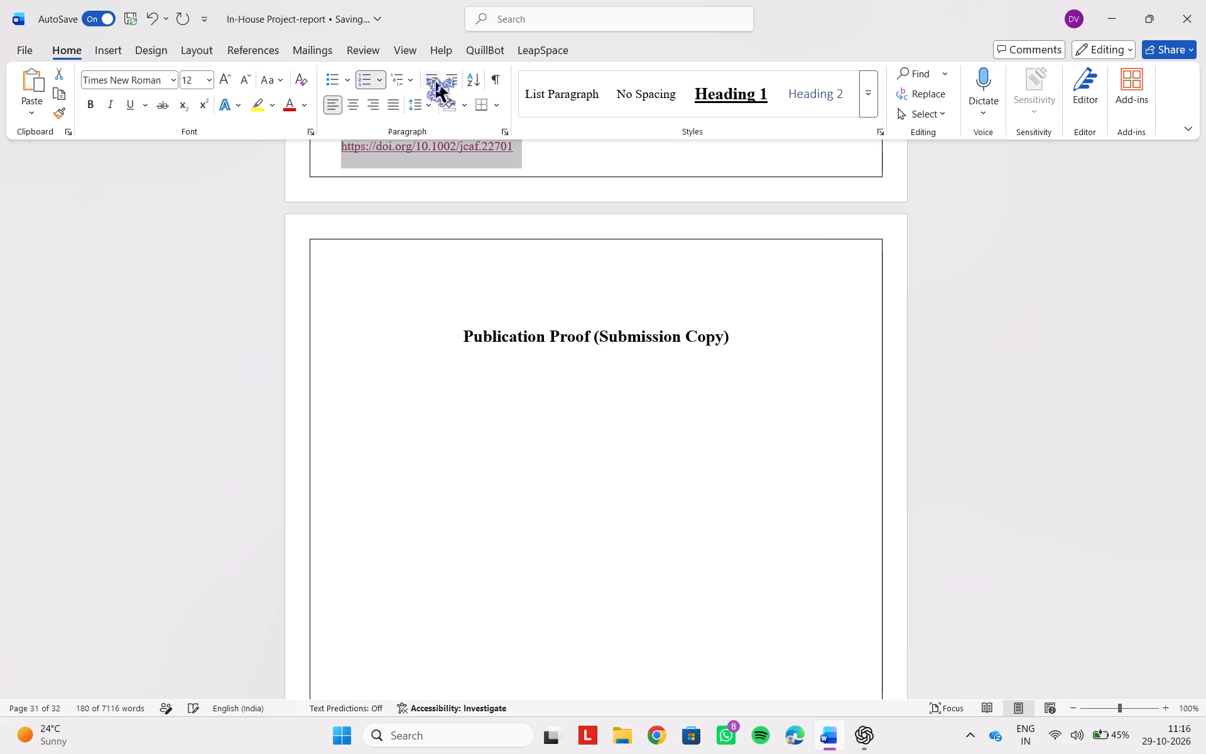
Delete the blank lines above the Publication Proof (Submission Copy) heading.
{"action": "left_click", "coordinate": [533, 239]}
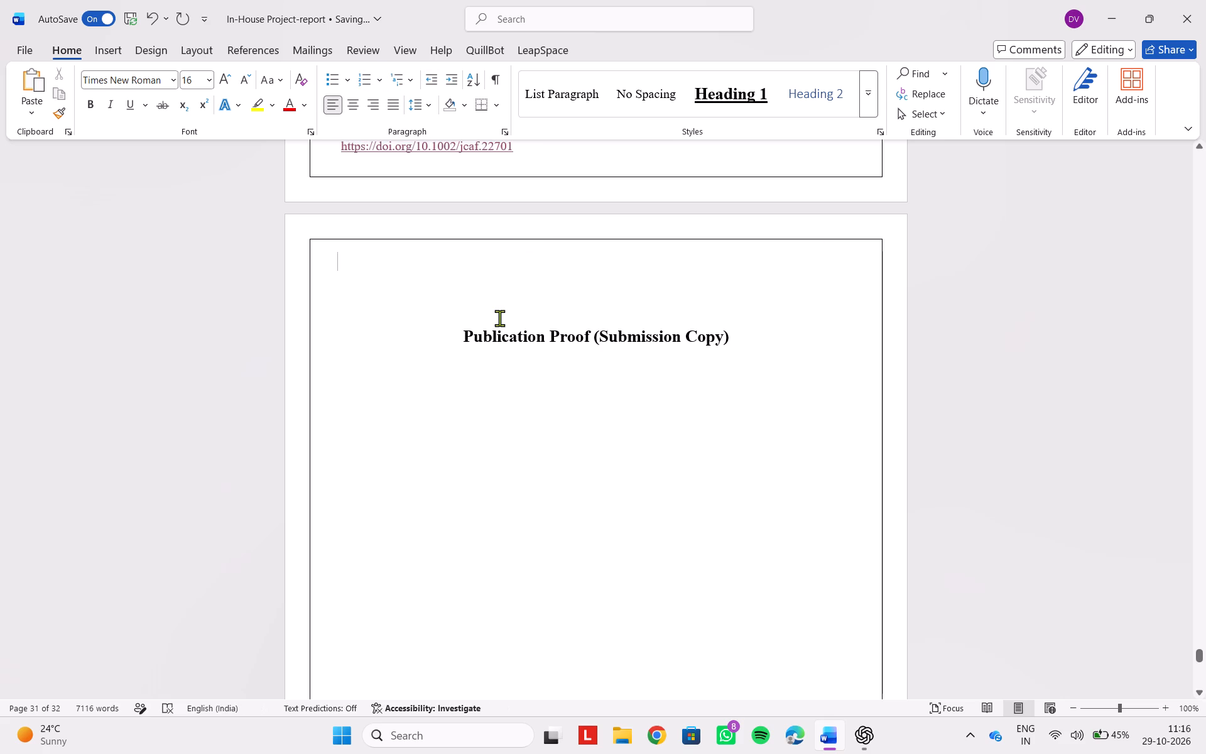
{"action": "left_click", "coordinate": [499, 318]}
{"action": "key", "text": "BackSpace"}
{"action": "key", "text": "BackSpace"}
{"action": "key", "text": "BackSpace"}
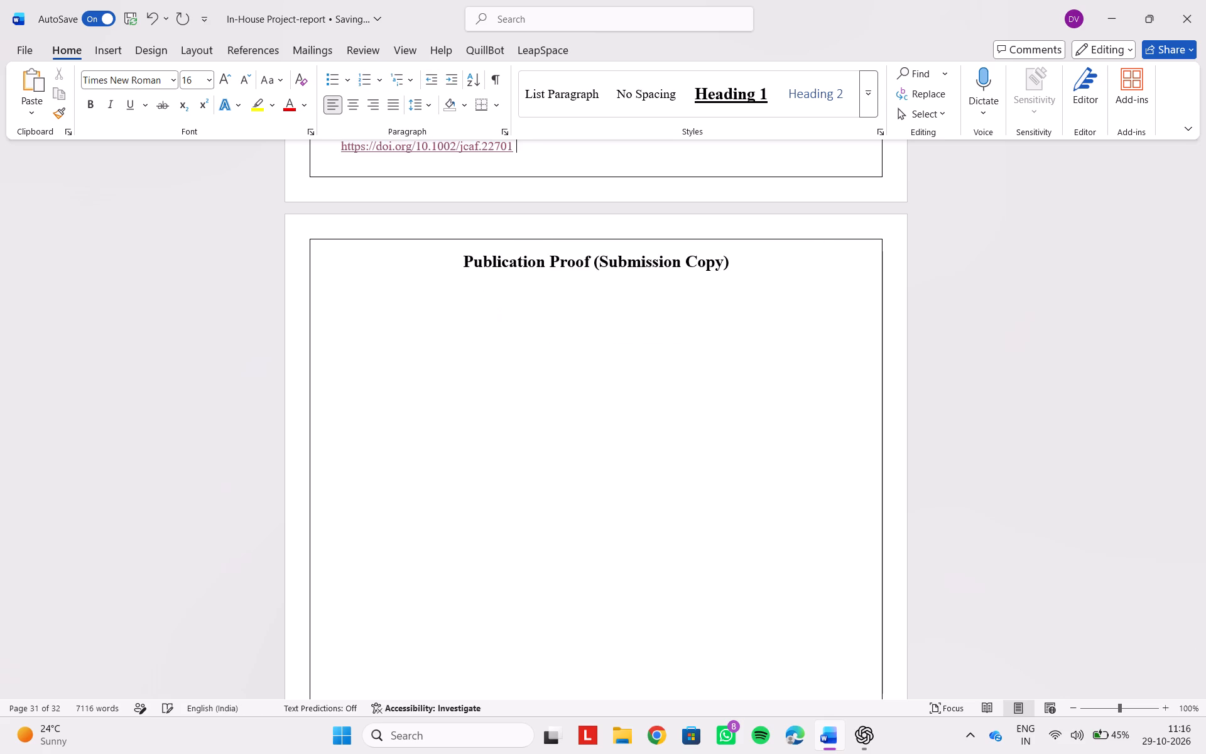
Review the reformatted REFERENCES list and the pages after it through the PLAGIARISM REPORT page.
{"action": "scroll", "coordinate": [499, 318], "scroll_direction": "up", "scroll_amount": 3}
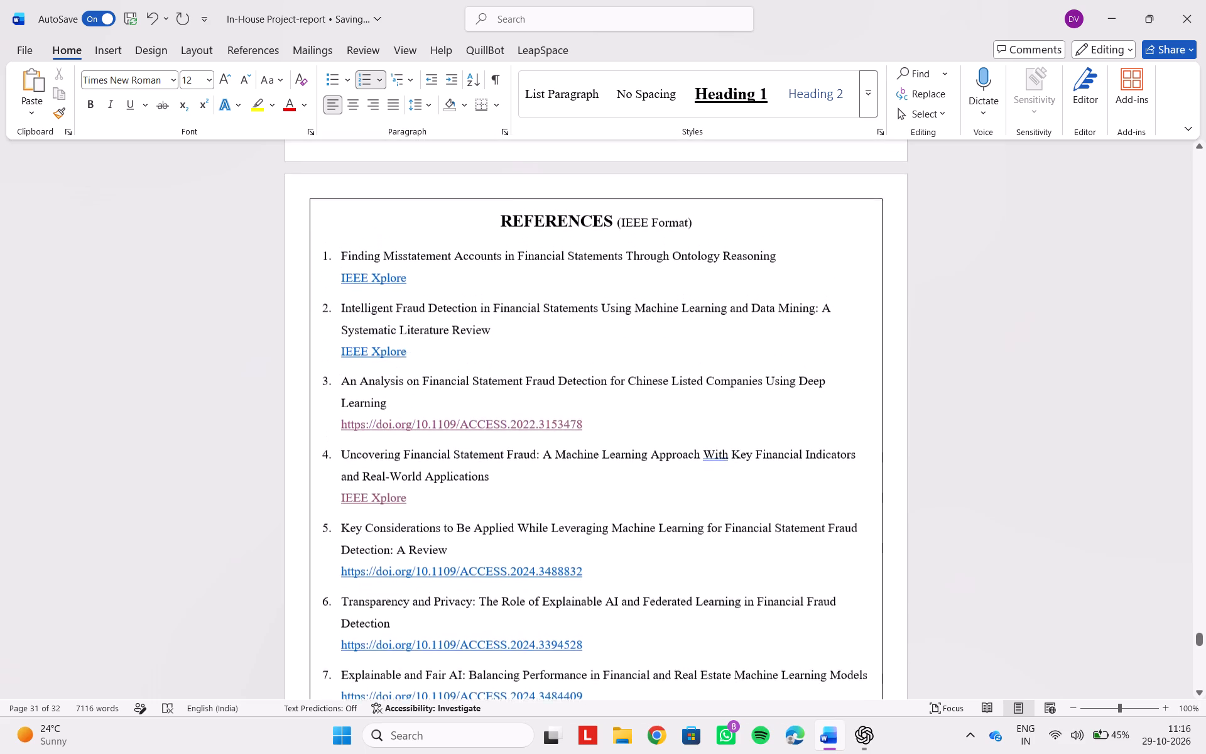
{"action": "scroll", "coordinate": [499, 318], "scroll_direction": "up", "scroll_amount": 1}
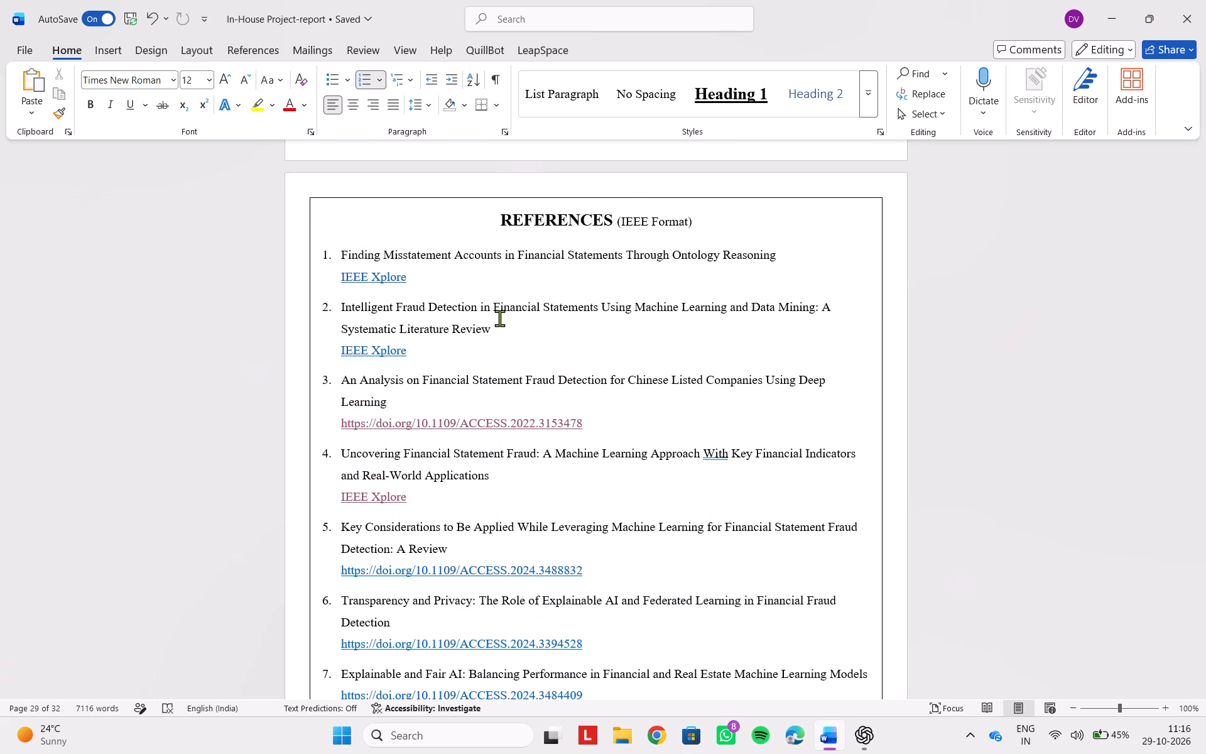
{"action": "scroll", "coordinate": [499, 318], "scroll_direction": "down", "scroll_amount": 1}
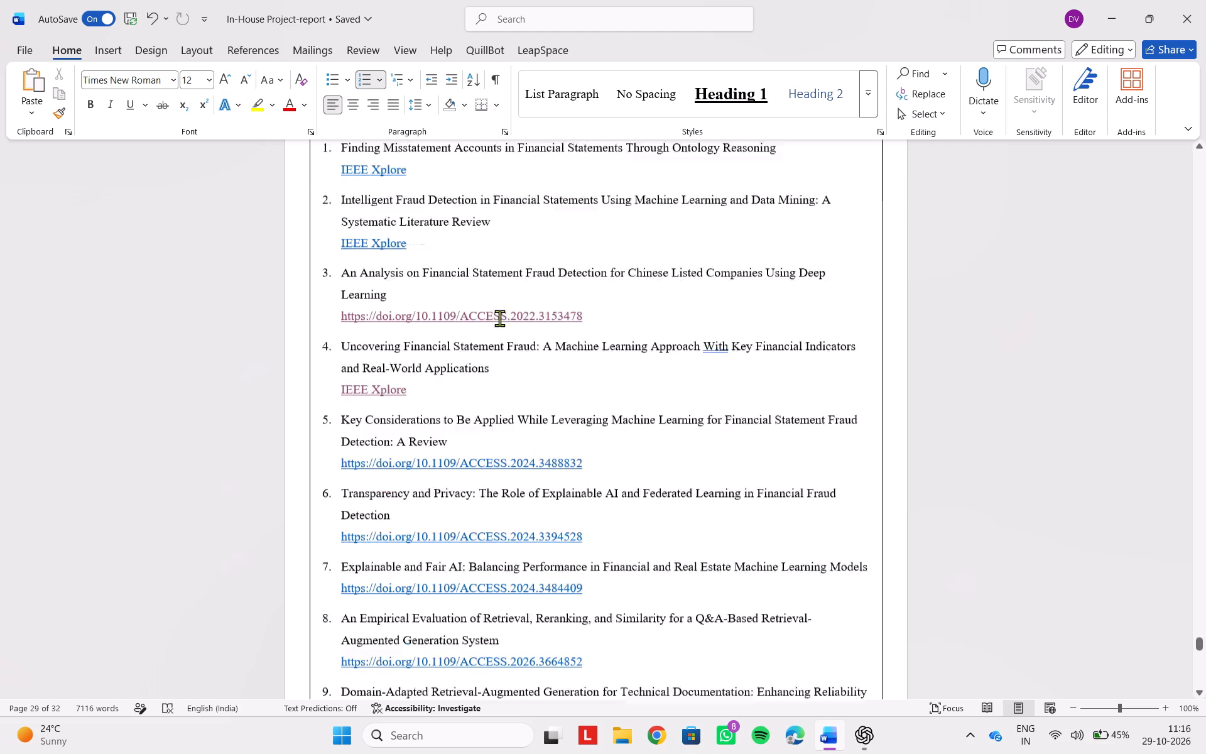
{"action": "scroll", "coordinate": [499, 318], "scroll_direction": "down", "scroll_amount": 4}
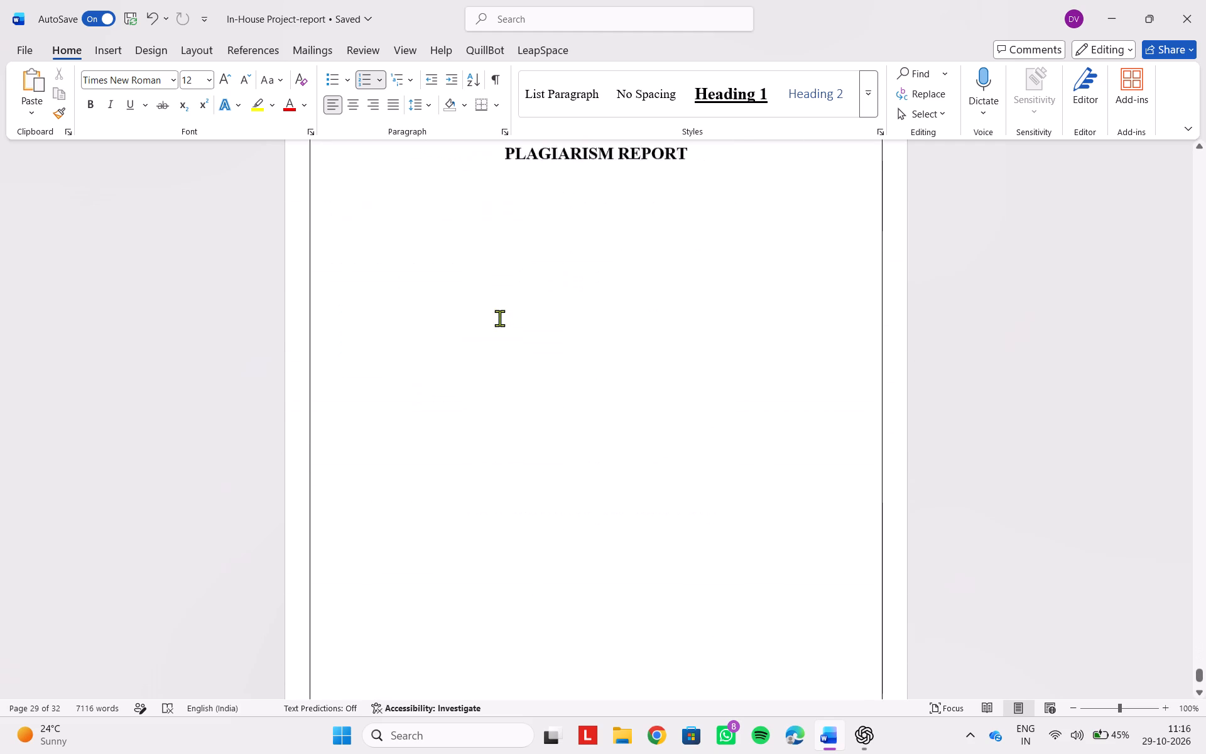
{"action": "scroll", "coordinate": [499, 318], "scroll_direction": "down", "scroll_amount": 1}
{"action": "scroll", "coordinate": [499, 318], "scroll_direction": "up", "scroll_amount": 2}
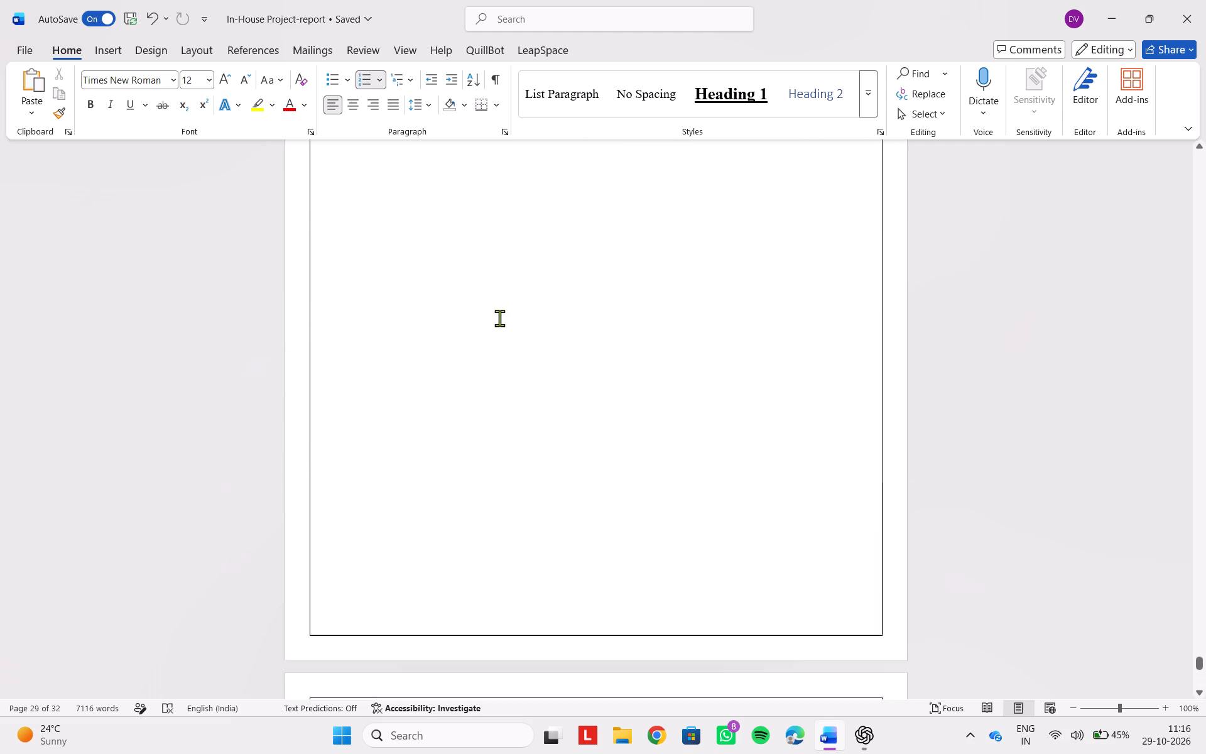
{"action": "scroll", "coordinate": [499, 318], "scroll_direction": "up", "scroll_amount": 5}
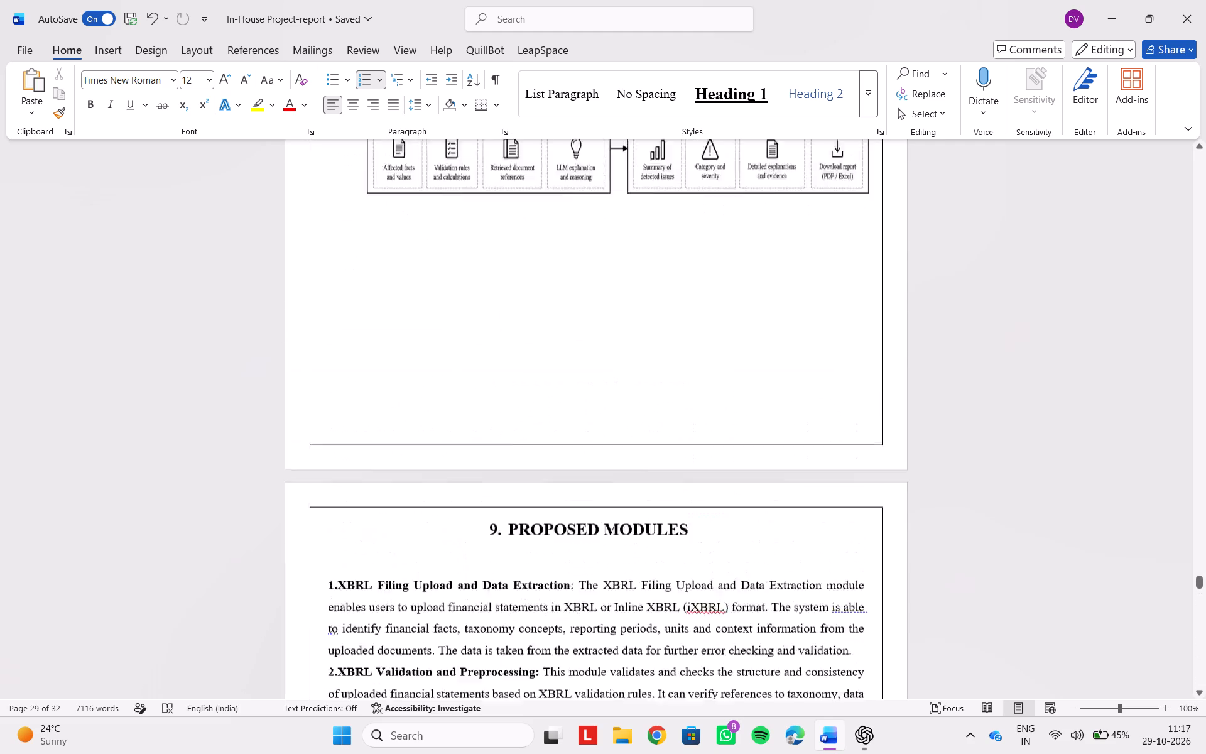
{"action": "scroll", "coordinate": [499, 318], "scroll_direction": "up", "scroll_amount": 3}
{"action": "scroll", "coordinate": [499, 318], "scroll_direction": "down", "scroll_amount": 1}
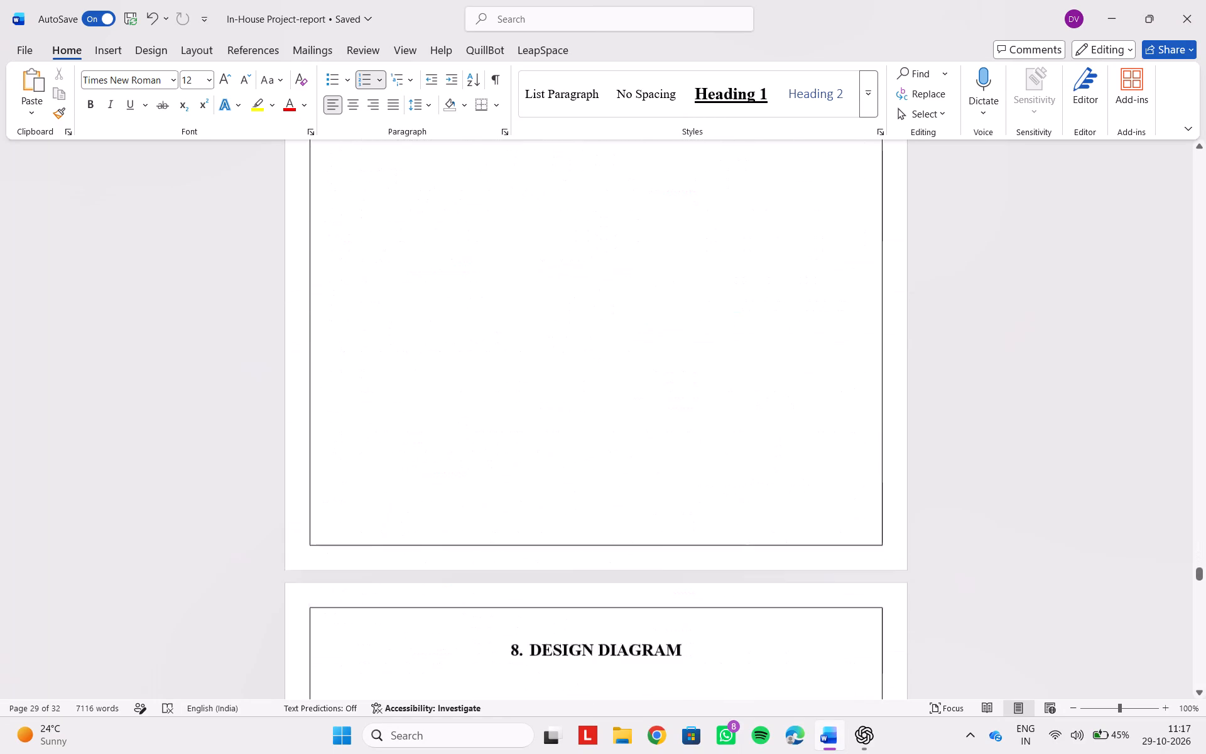
{"action": "scroll", "coordinate": [499, 318], "scroll_direction": "down", "scroll_amount": 1}
{"action": "scroll", "coordinate": [499, 318], "scroll_direction": "up", "scroll_amount": 5}
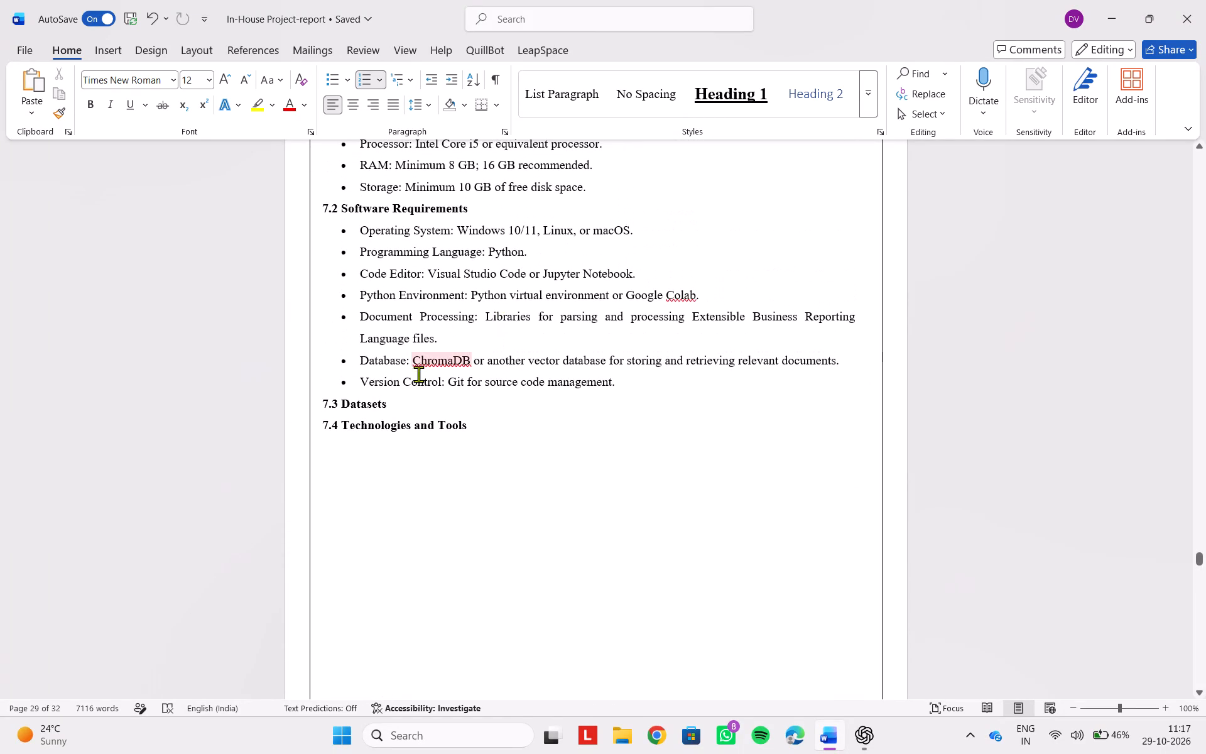
{"action": "left_click_drag", "start_coordinate": [337, 403], "coordinate": [533, 443]}
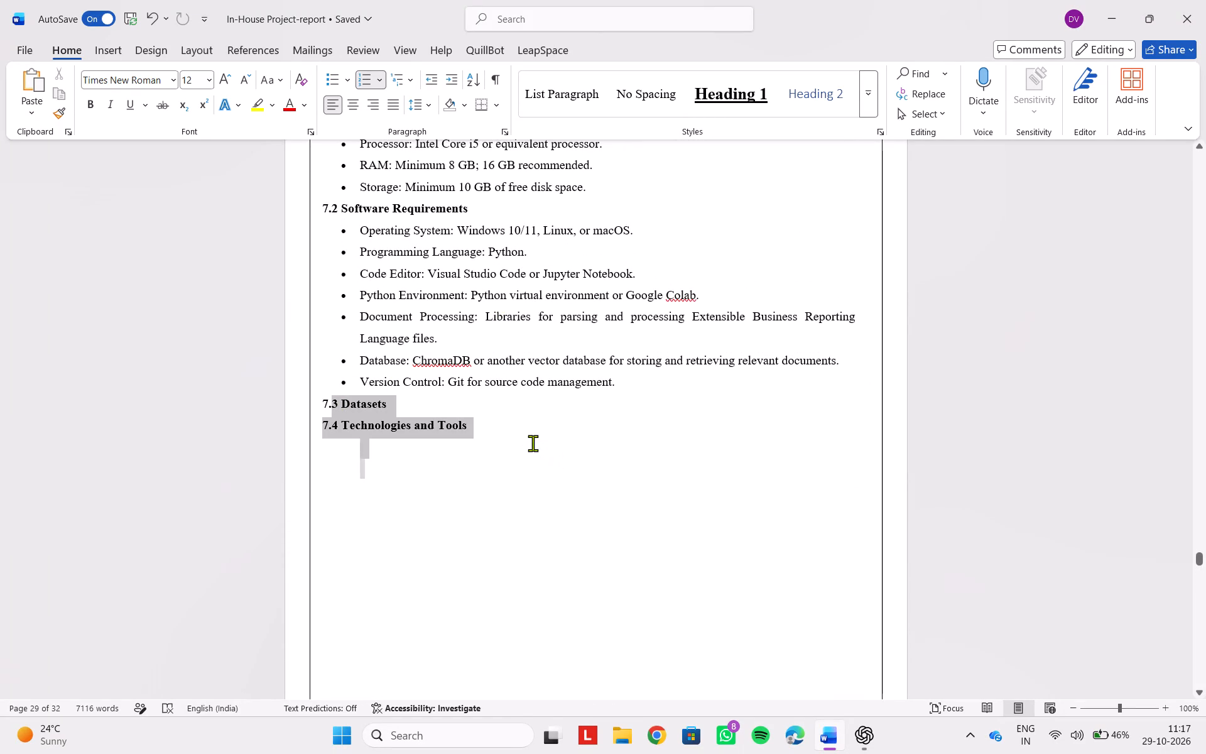
{"action": "left_click_drag", "start_coordinate": [533, 443], "coordinate": [517, 419]}
{"action": "left_click", "coordinate": [517, 419]}
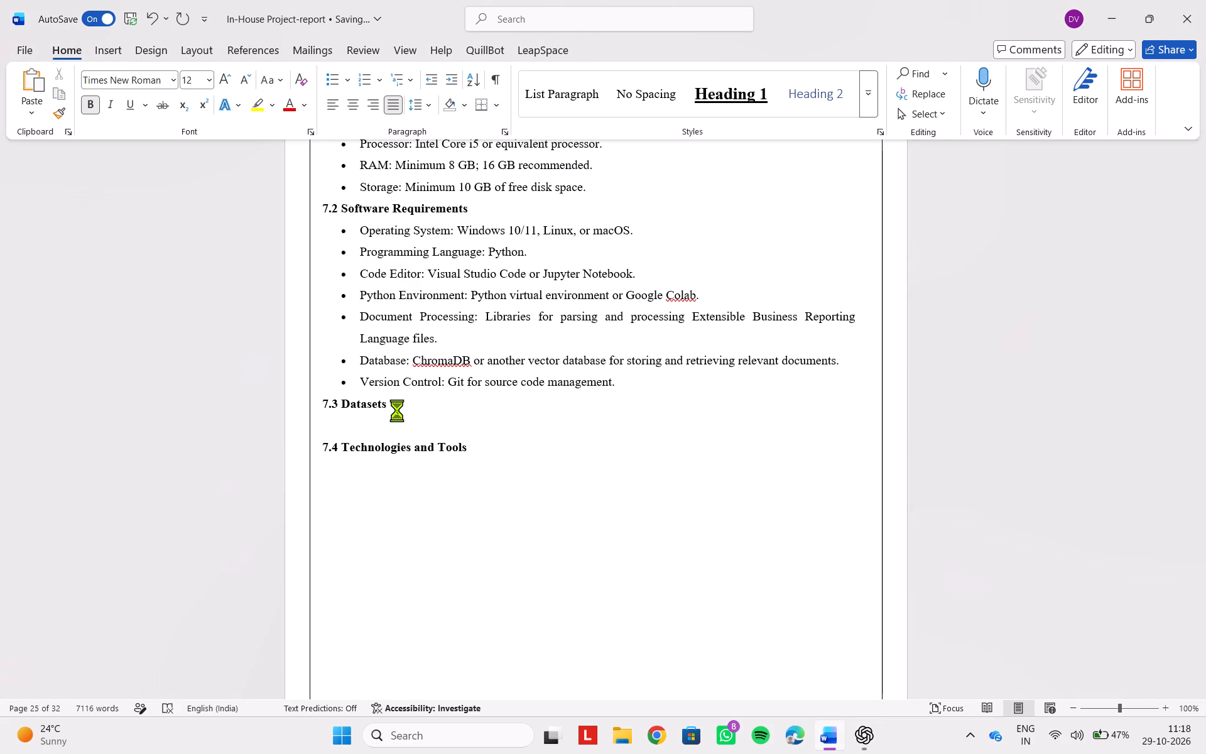
Remove the bold formatting from all the pasted text under 7.3 Datasets, through the IFRS Accounting Taxonomy link.
{"action": "scroll", "coordinate": [386, 383], "scroll_direction": "up", "scroll_amount": 1}
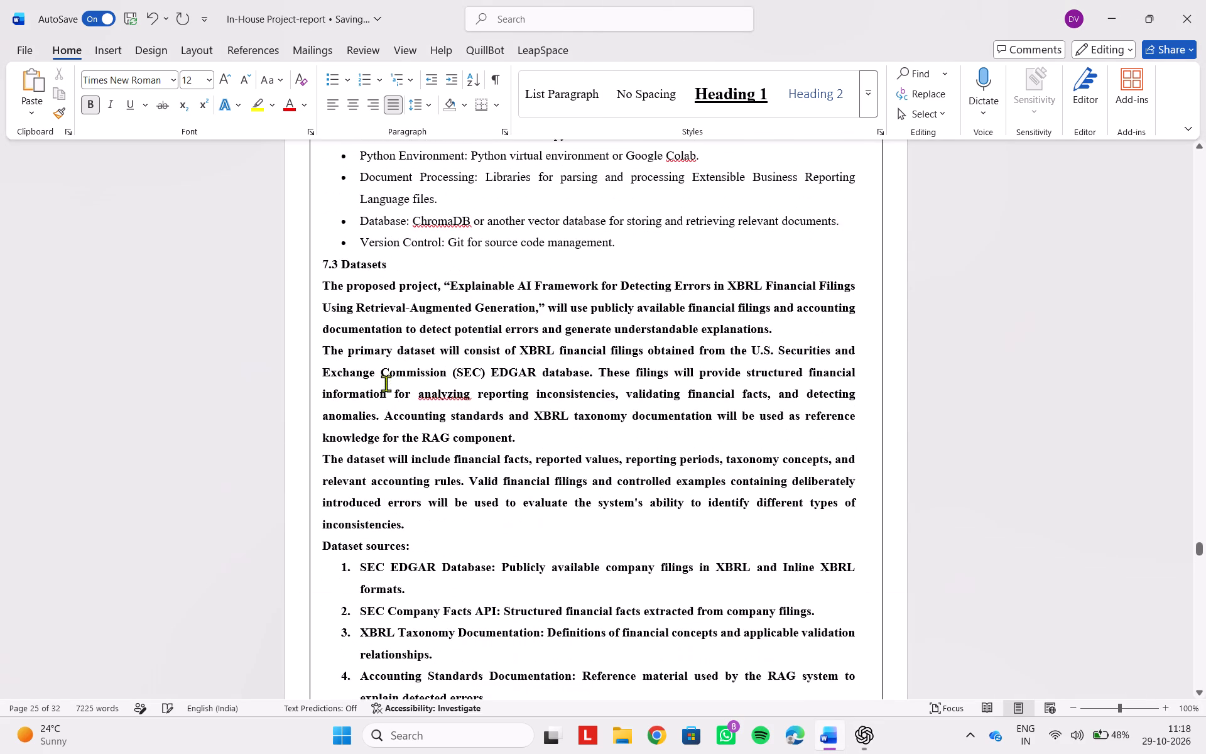
{"action": "scroll", "coordinate": [386, 383], "scroll_direction": "up", "scroll_amount": 1}
{"action": "left_click_drag", "start_coordinate": [319, 290], "coordinate": [530, 685]}
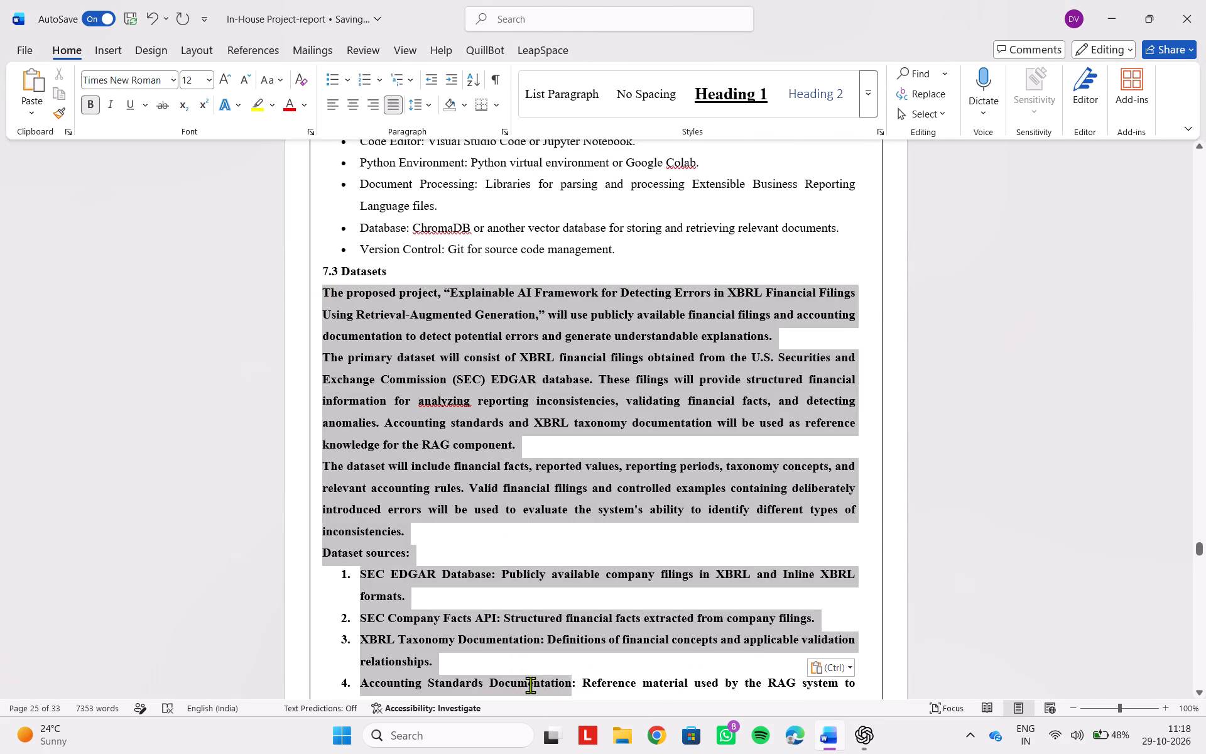
{"action": "left_click_drag", "start_coordinate": [530, 685], "coordinate": [535, 498]}
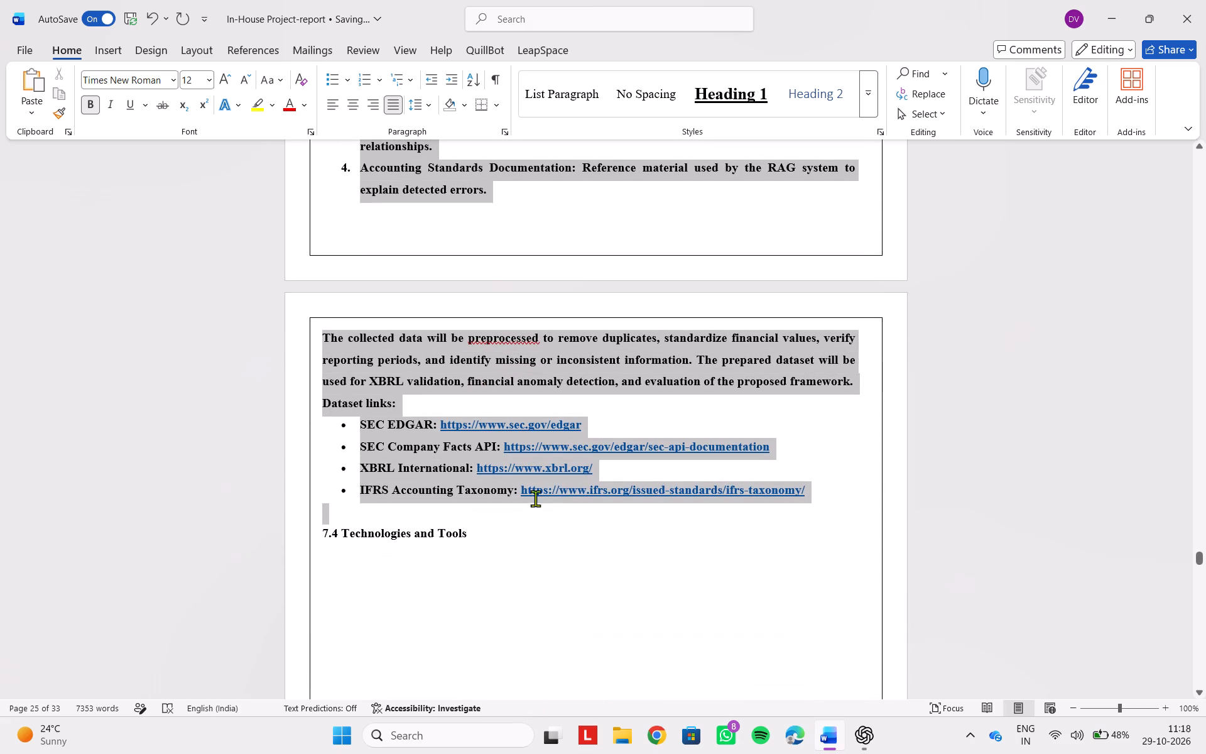
{"action": "left_click_drag", "start_coordinate": [535, 498], "coordinate": [589, 489]}
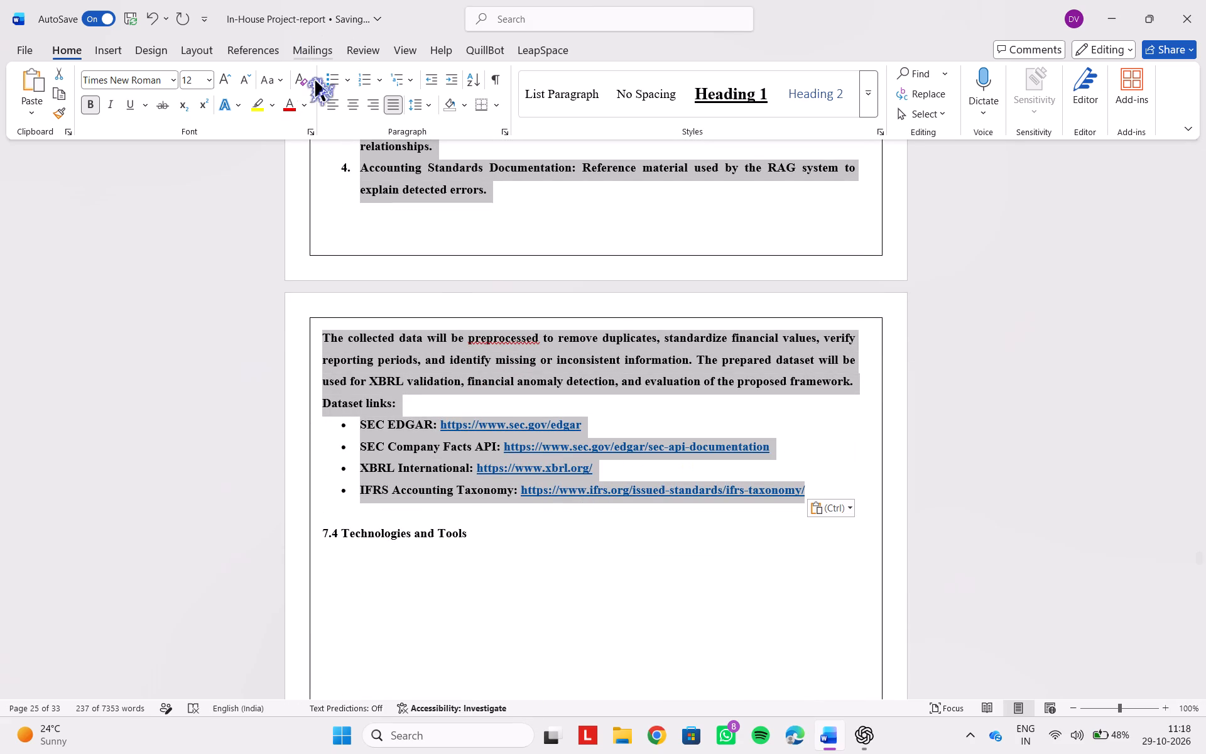
{"action": "left_click", "coordinate": [90, 101]}
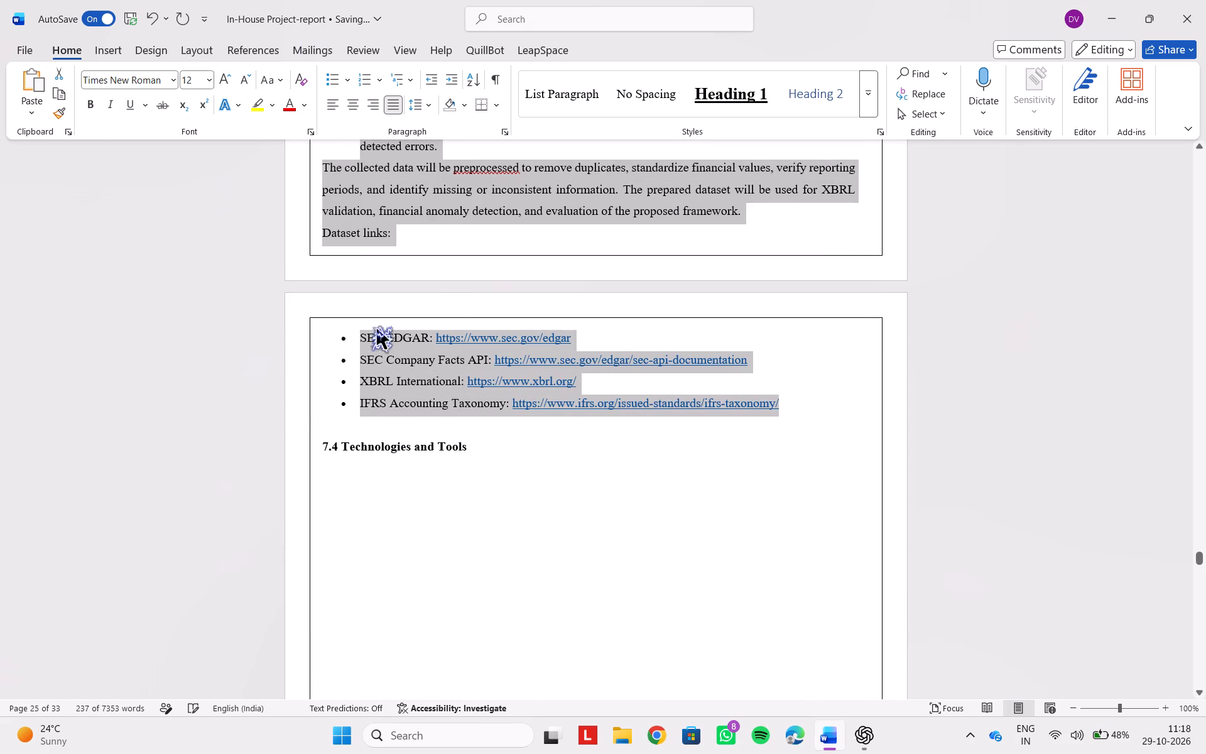
{"action": "left_click", "coordinate": [411, 267]}
{"action": "scroll", "coordinate": [411, 267], "scroll_direction": "up", "scroll_amount": 2}
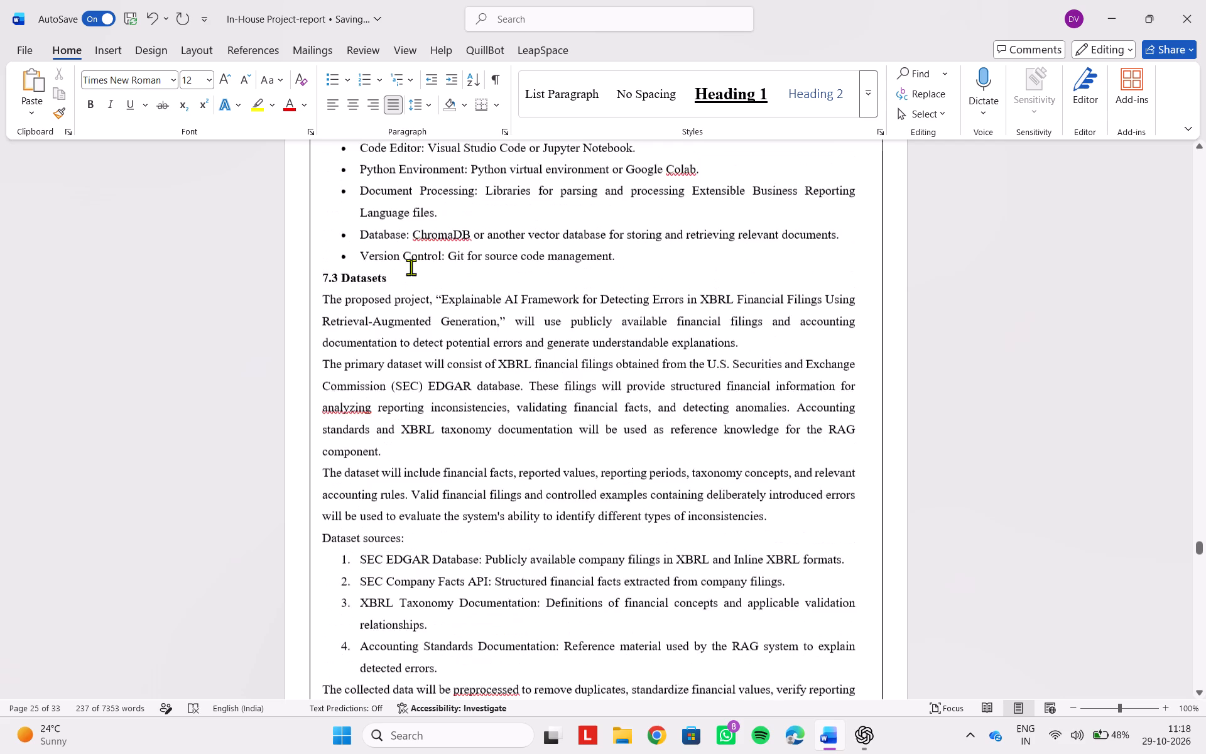
Indent the first lines of the 7.3 Datasets paragraphs beginning "The proposed project" and "The dataset will include" by one tab.
{"action": "scroll", "coordinate": [411, 267], "scroll_direction": "up", "scroll_amount": 1}
{"action": "left_click", "coordinate": [317, 395]}
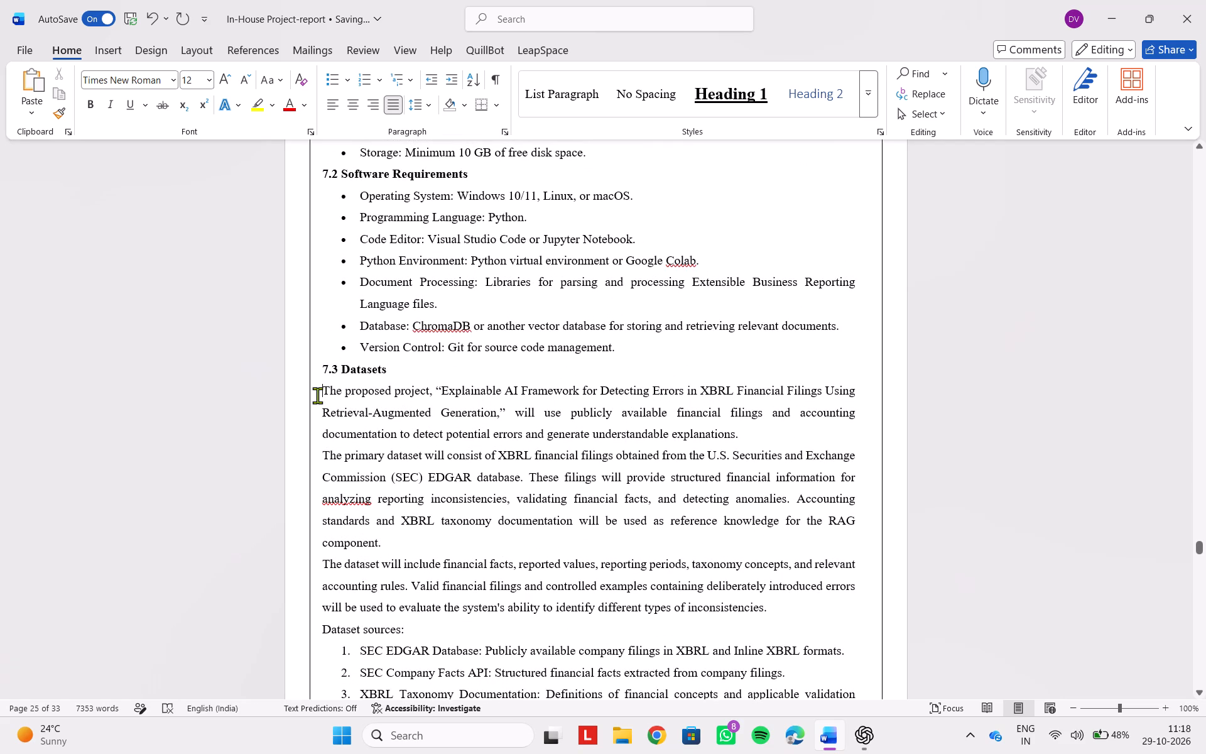
{"action": "key", "text": "Tab"}
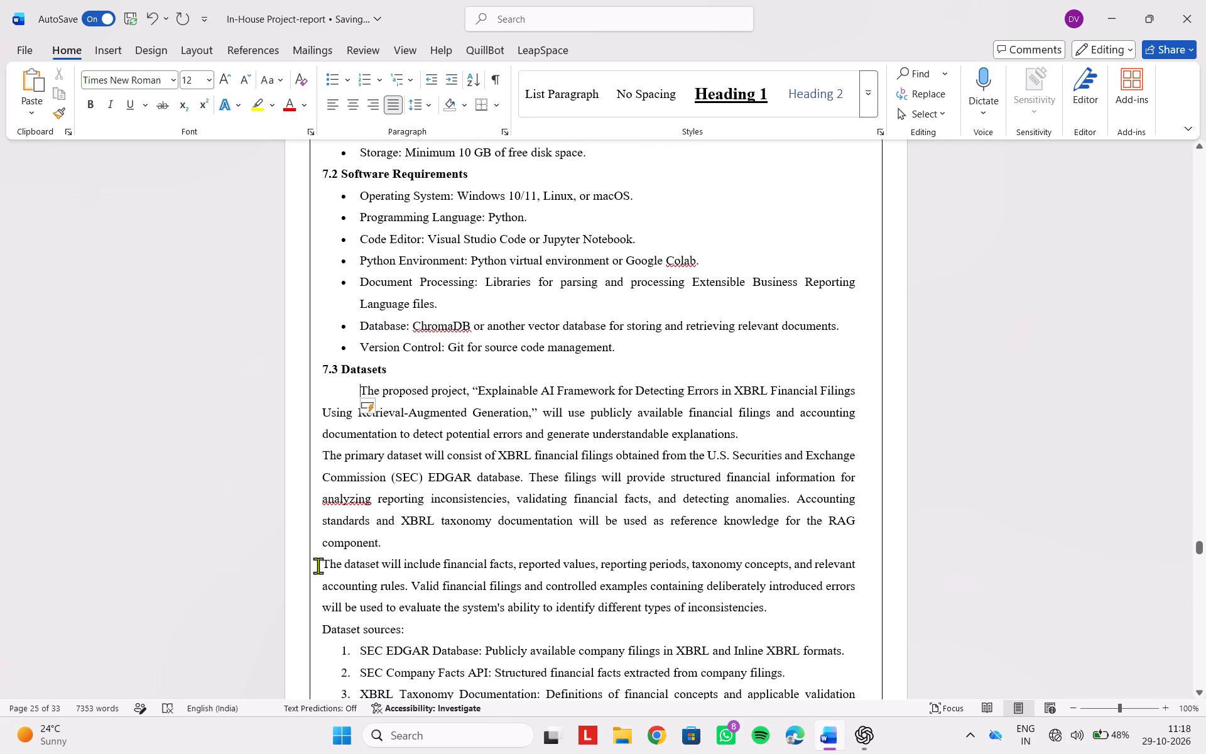
{"action": "left_click", "coordinate": [318, 565]}
{"action": "key", "text": "Tab"}
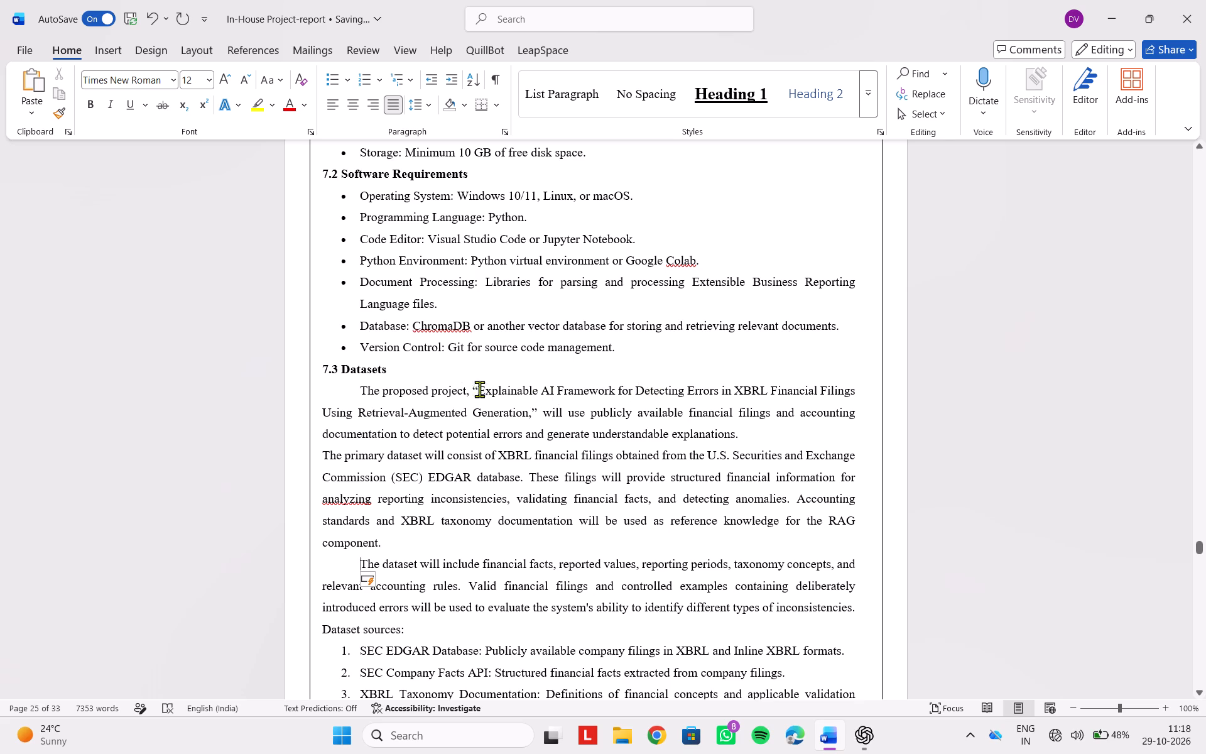
Bold the quoted project title in the first 7.3 Datasets paragraph and delete the comma before its closing quotation mark.
{"action": "left_click_drag", "start_coordinate": [471, 388], "coordinate": [497, 410]}
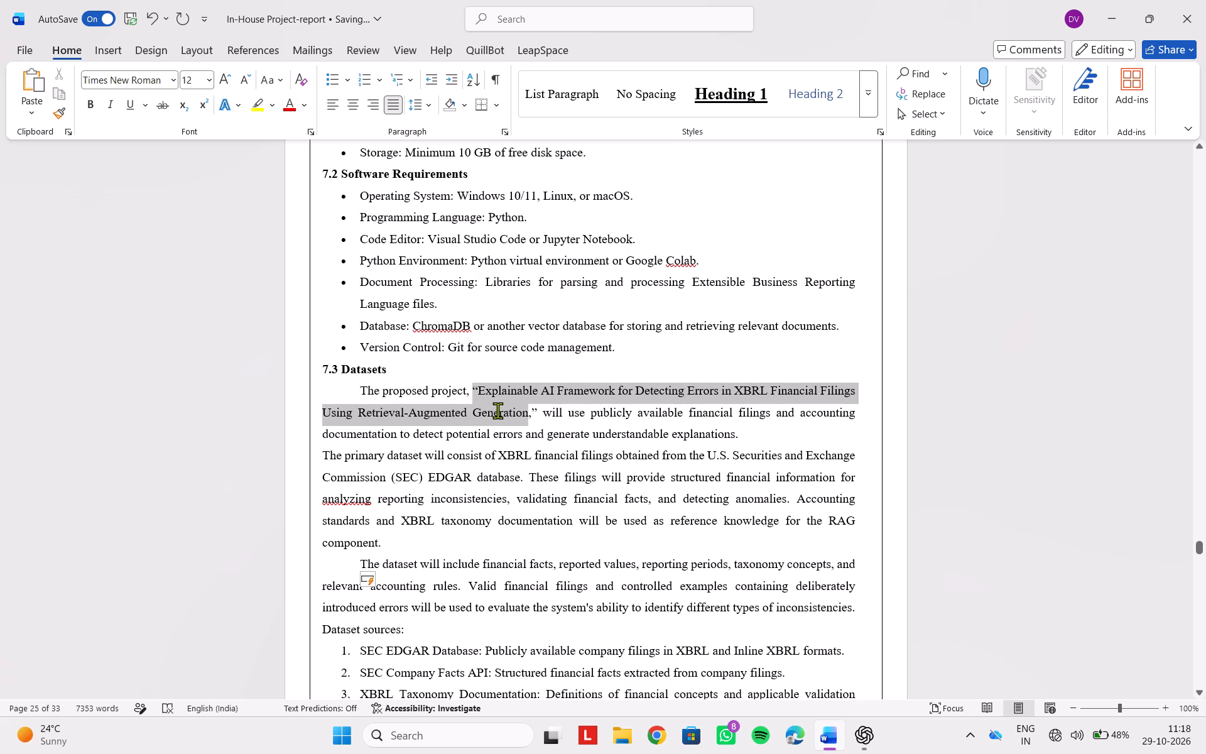
{"action": "left_click_drag", "start_coordinate": [497, 410], "coordinate": [533, 415]}
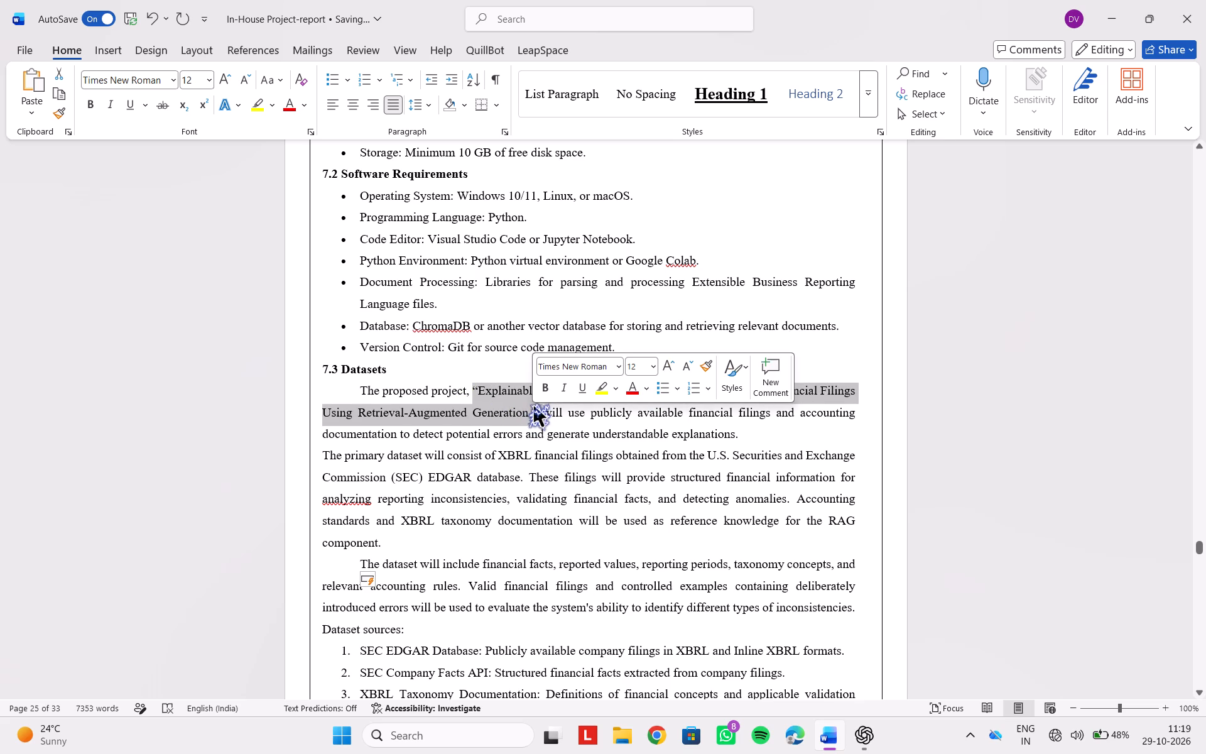
{"action": "left_click", "coordinate": [541, 388]}
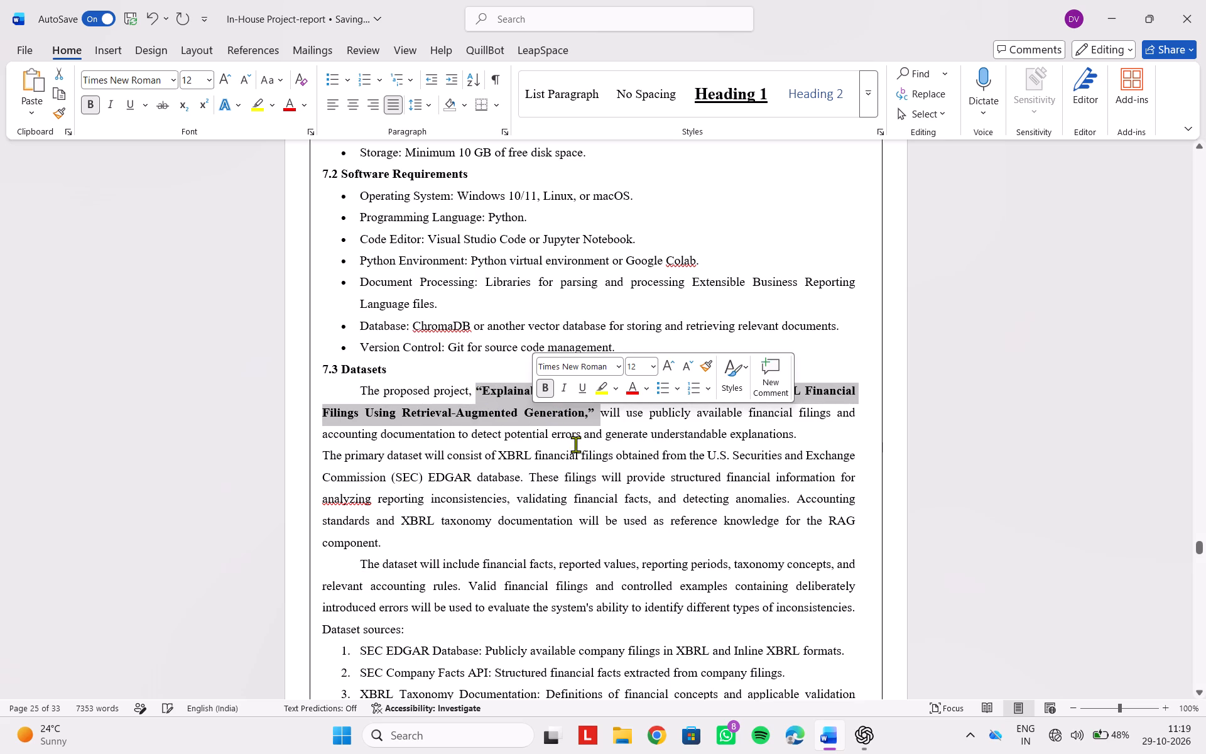
{"action": "left_click", "coordinate": [589, 419]}
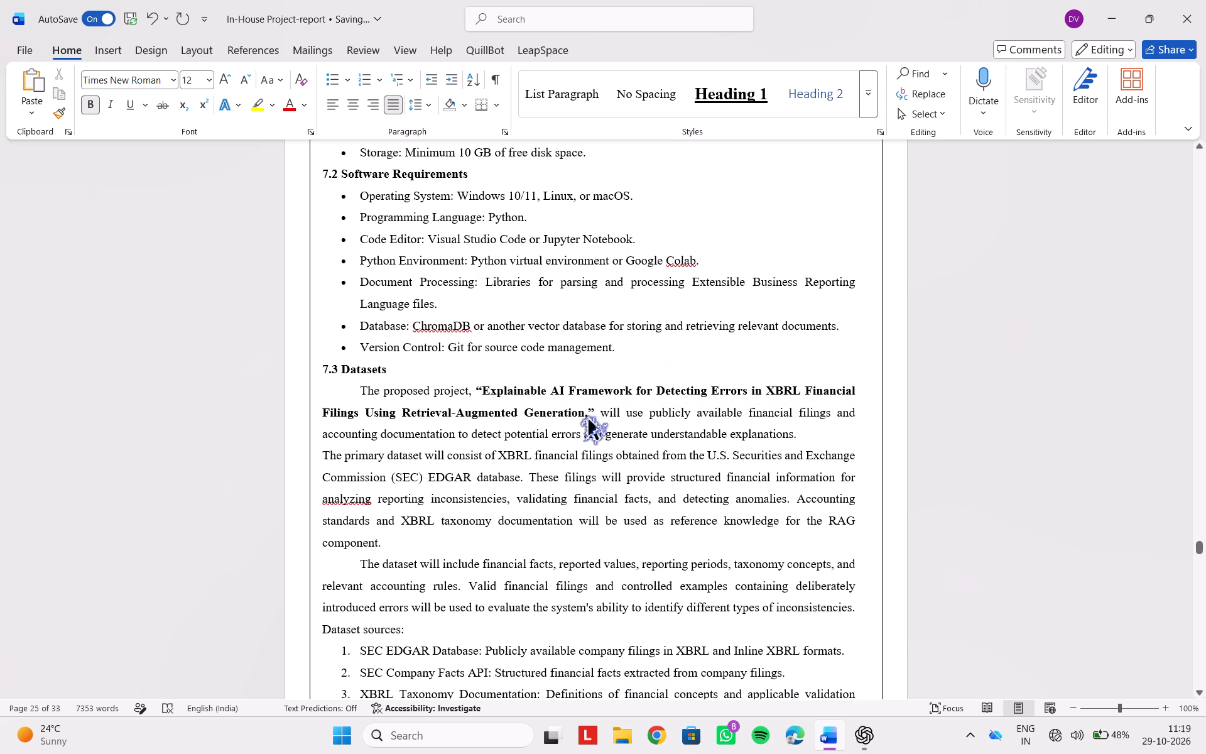
{"action": "key", "text": "BackSpace"}
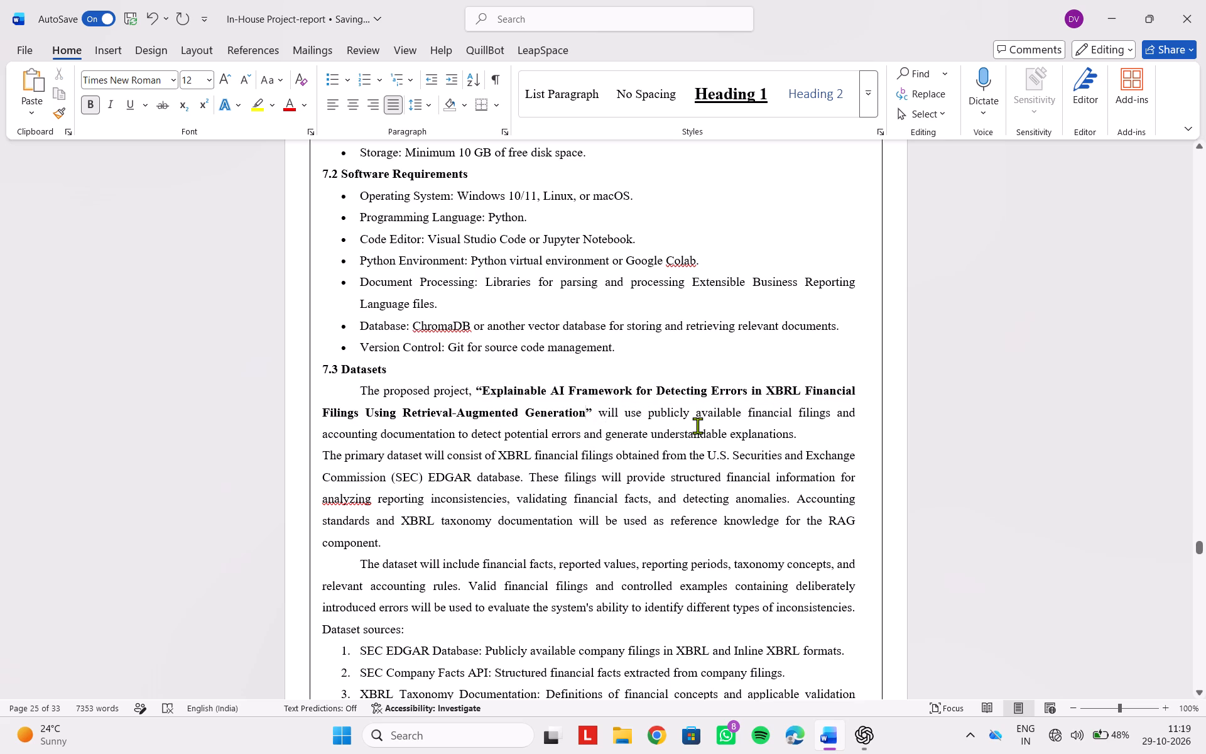
Make the "Dataset sources:" label bold.
{"action": "scroll", "coordinate": [697, 425], "scroll_direction": "down", "scroll_amount": 1}
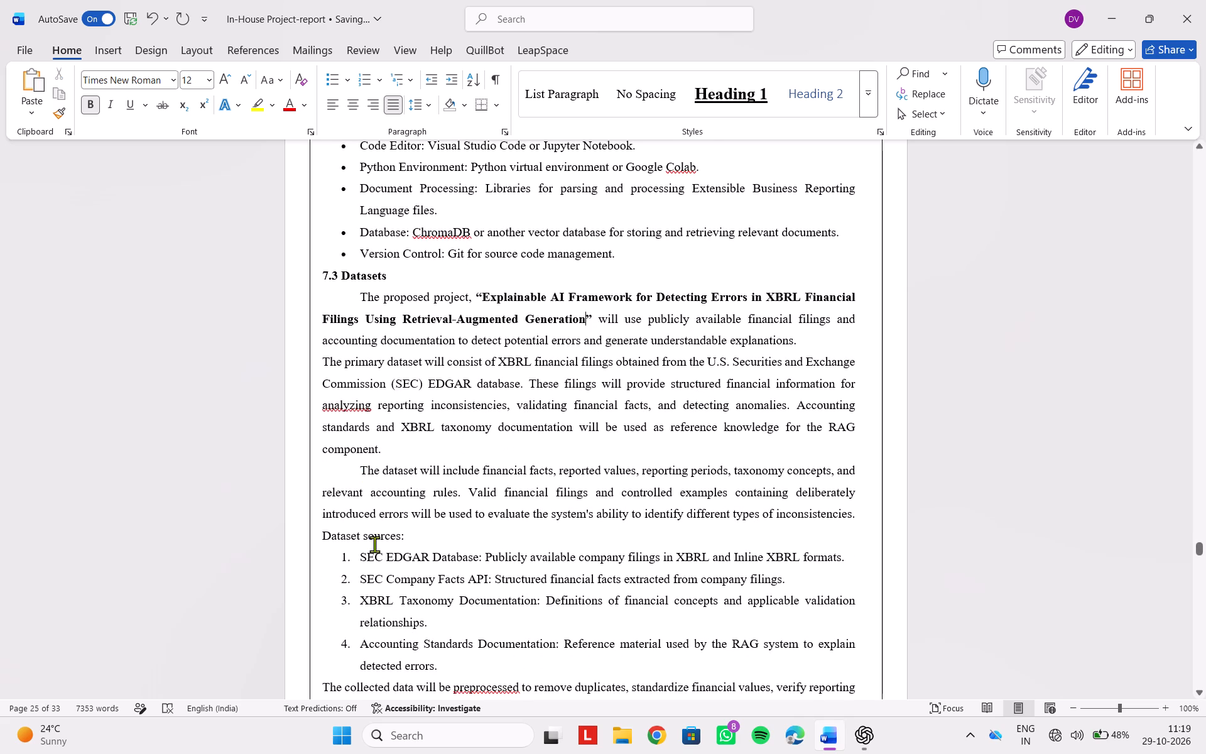
{"action": "left_click_drag", "start_coordinate": [406, 540], "coordinate": [324, 537]}
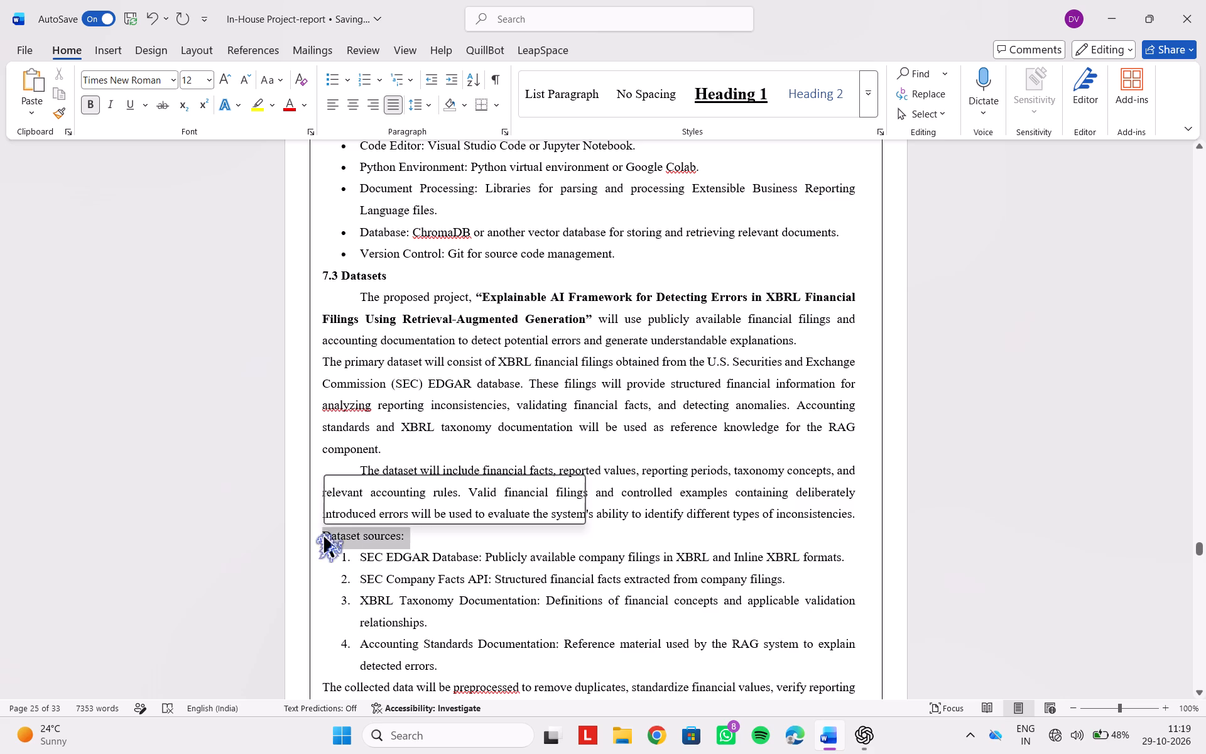
{"action": "left_click", "coordinate": [332, 508]}
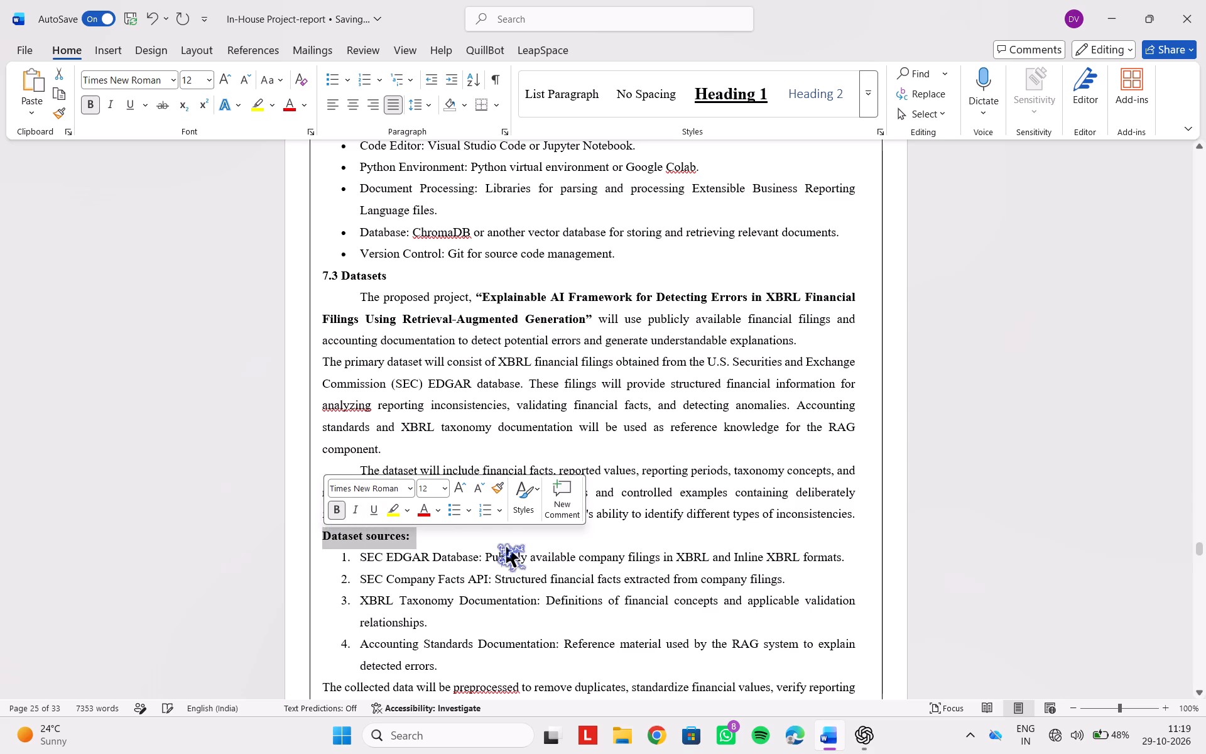
{"action": "left_click", "coordinate": [506, 547]}
Change the numbered list under Dataset sources, from SEC EDGAR Database through Accounting Standards Documentation, to arrow bullets.
{"action": "scroll", "coordinate": [506, 547], "scroll_direction": "down", "scroll_amount": 1}
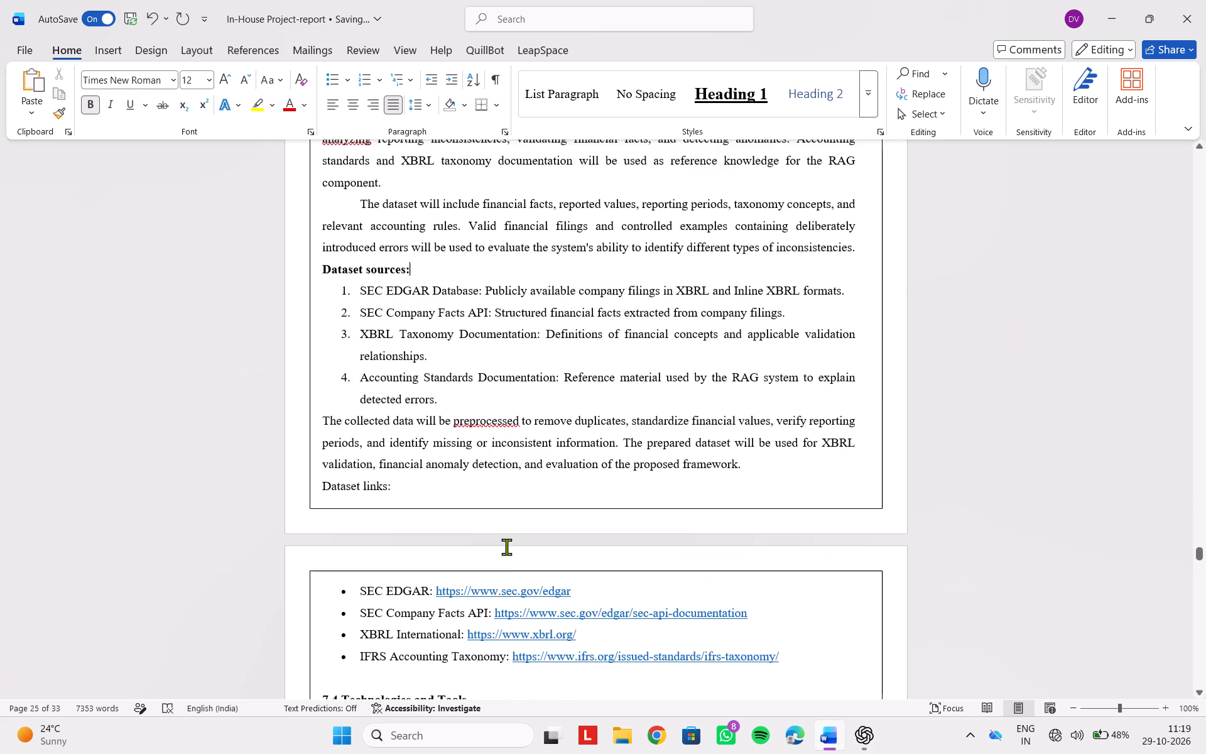
{"action": "left_click_drag", "start_coordinate": [354, 285], "coordinate": [388, 310]}
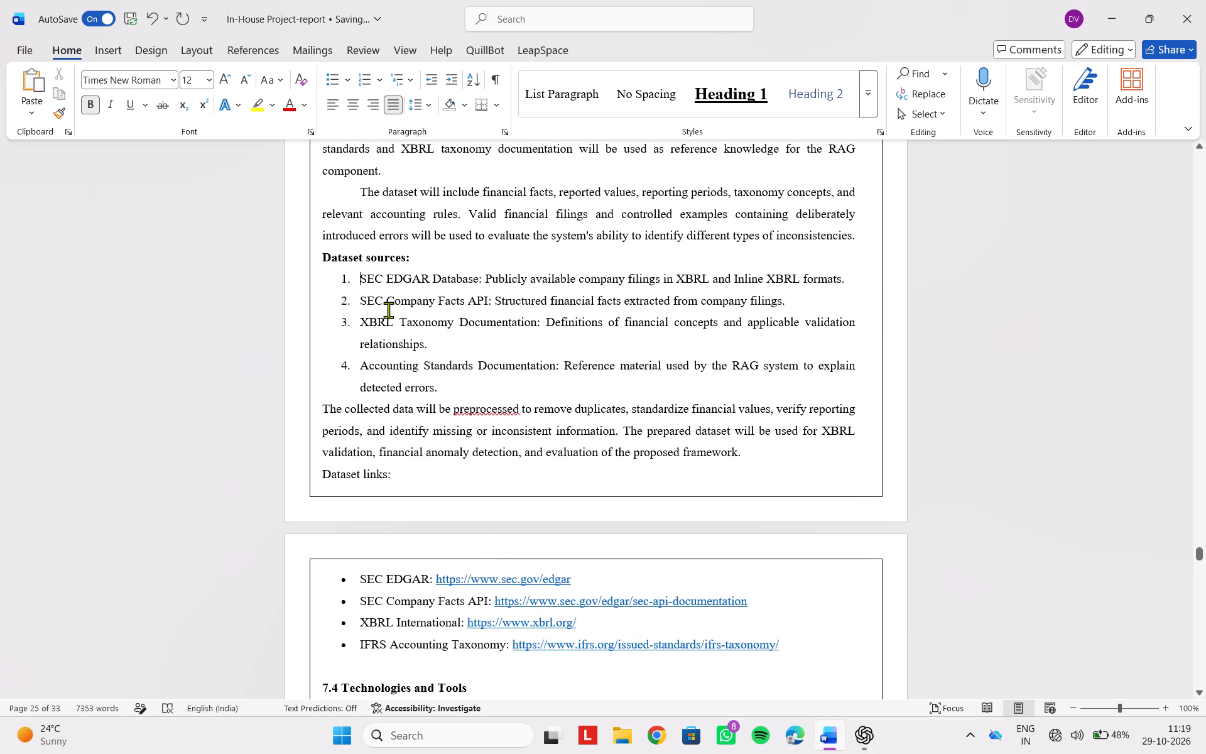
{"action": "left_click_drag", "start_coordinate": [388, 310], "coordinate": [467, 381]}
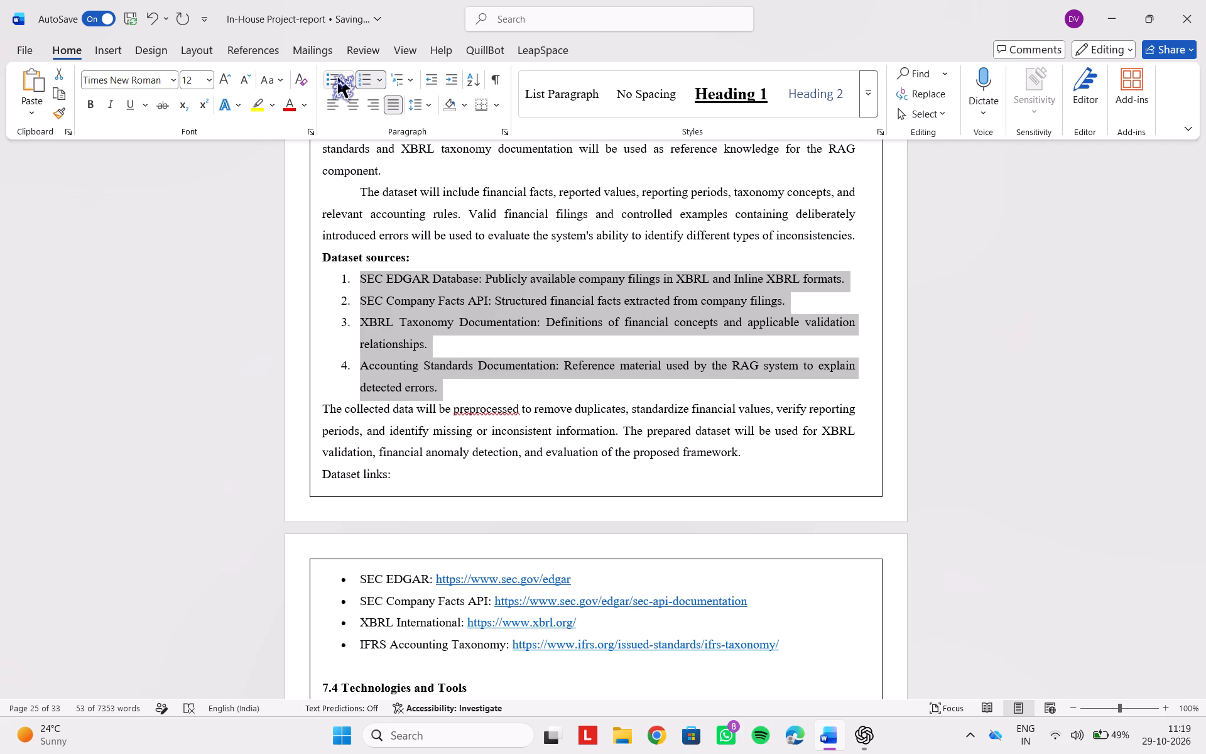
{"action": "left_click", "coordinate": [334, 77]}
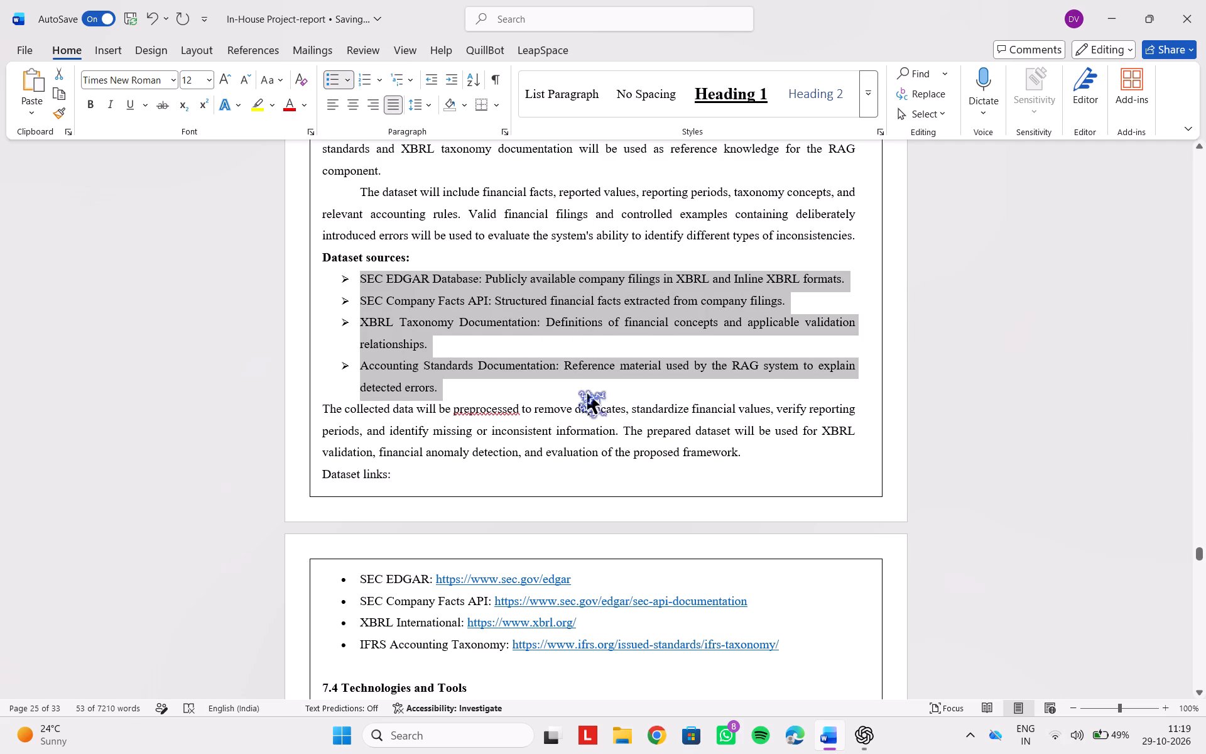
{"action": "left_click", "coordinate": [587, 393]}
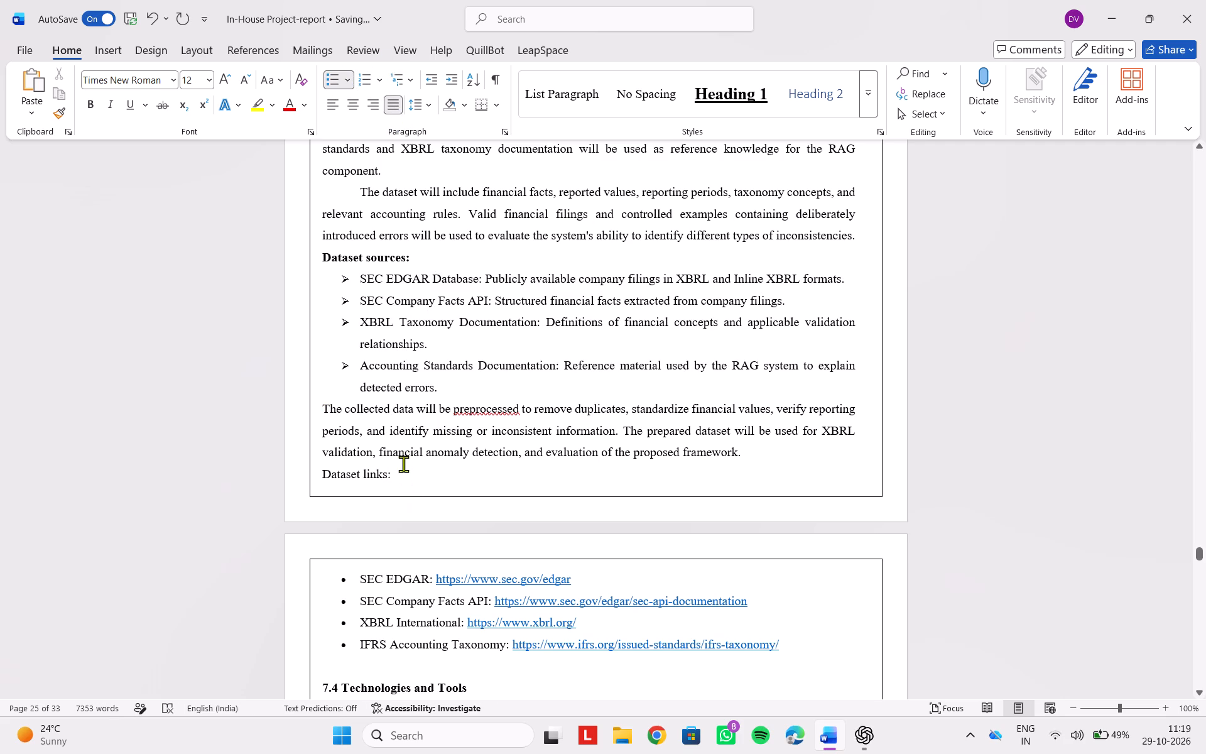
Make the "Dataset links:" label bold.
{"action": "left_click_drag", "start_coordinate": [399, 475], "coordinate": [308, 477]}
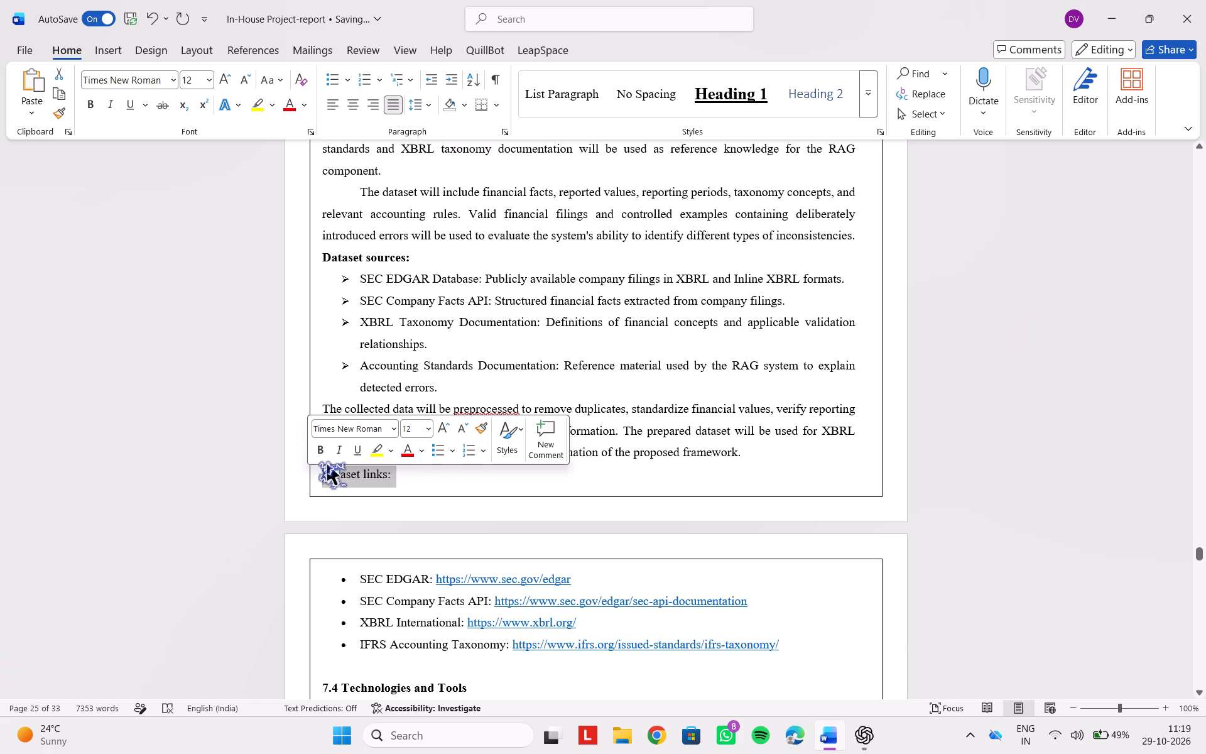
{"action": "left_click", "coordinate": [326, 449]}
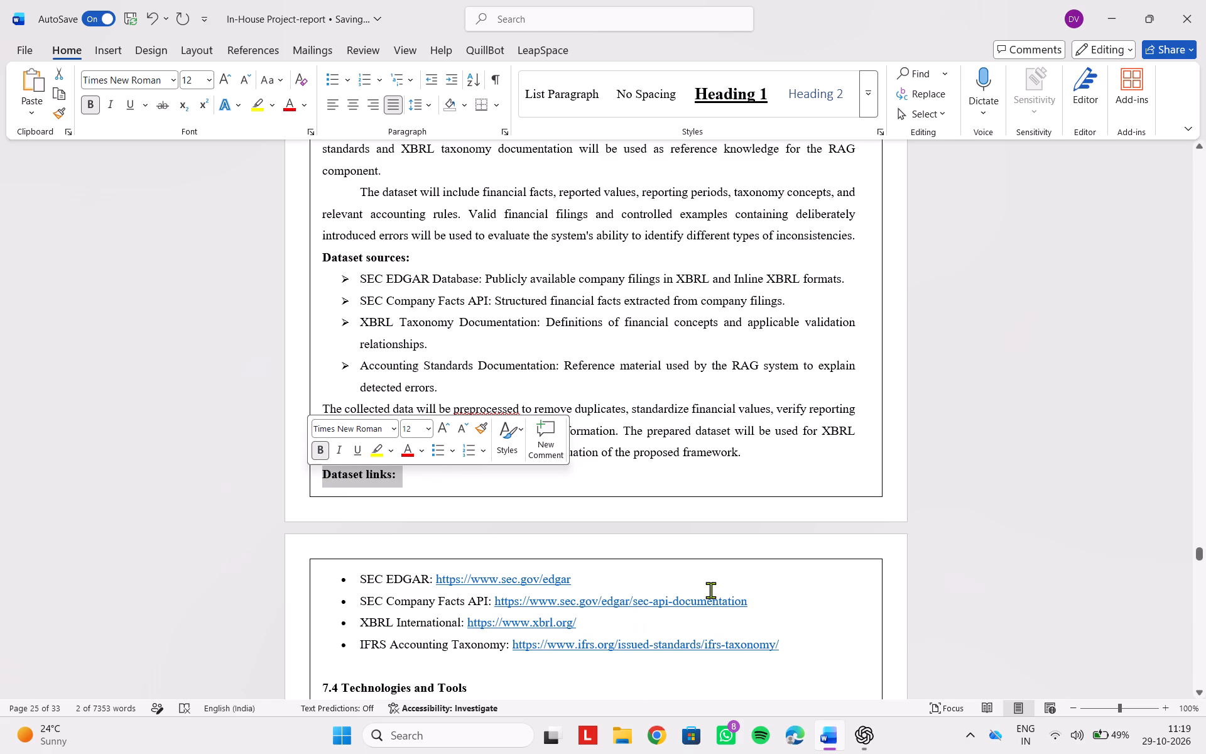
{"action": "left_click", "coordinate": [710, 590]}
Change the round bullets of the four dataset links, SEC EDGAR through IFRS Accounting Taxonomy, to arrow bullets.
{"action": "left_click_drag", "start_coordinate": [350, 583], "coordinate": [524, 630]}
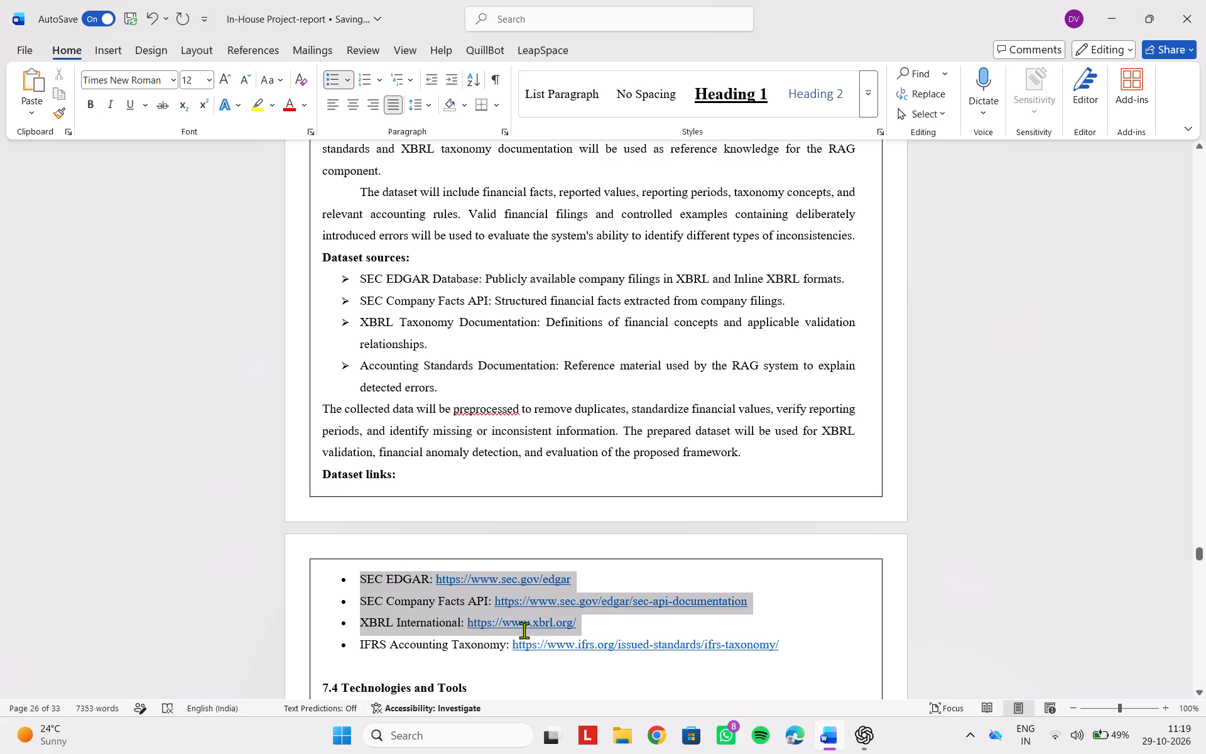
{"action": "left_click_drag", "start_coordinate": [524, 630], "coordinate": [523, 643]}
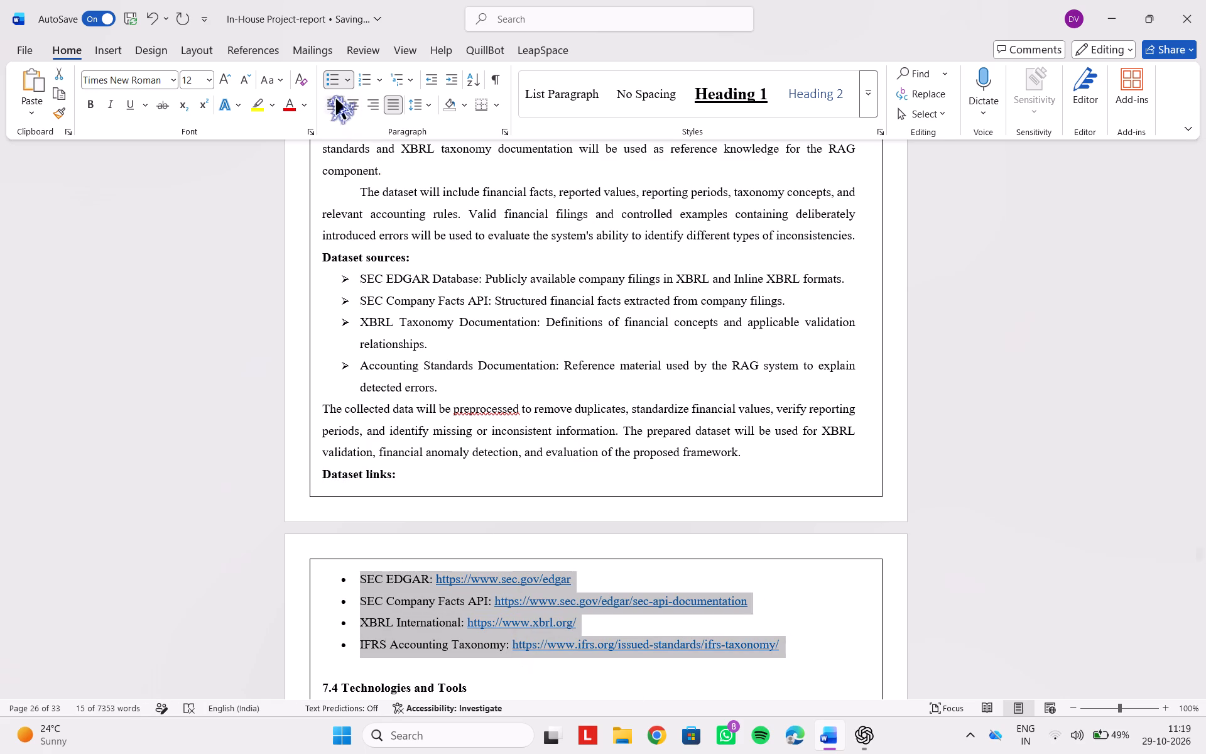
{"action": "left_click", "coordinate": [330, 89]}
{"action": "left_click", "coordinate": [330, 89]}
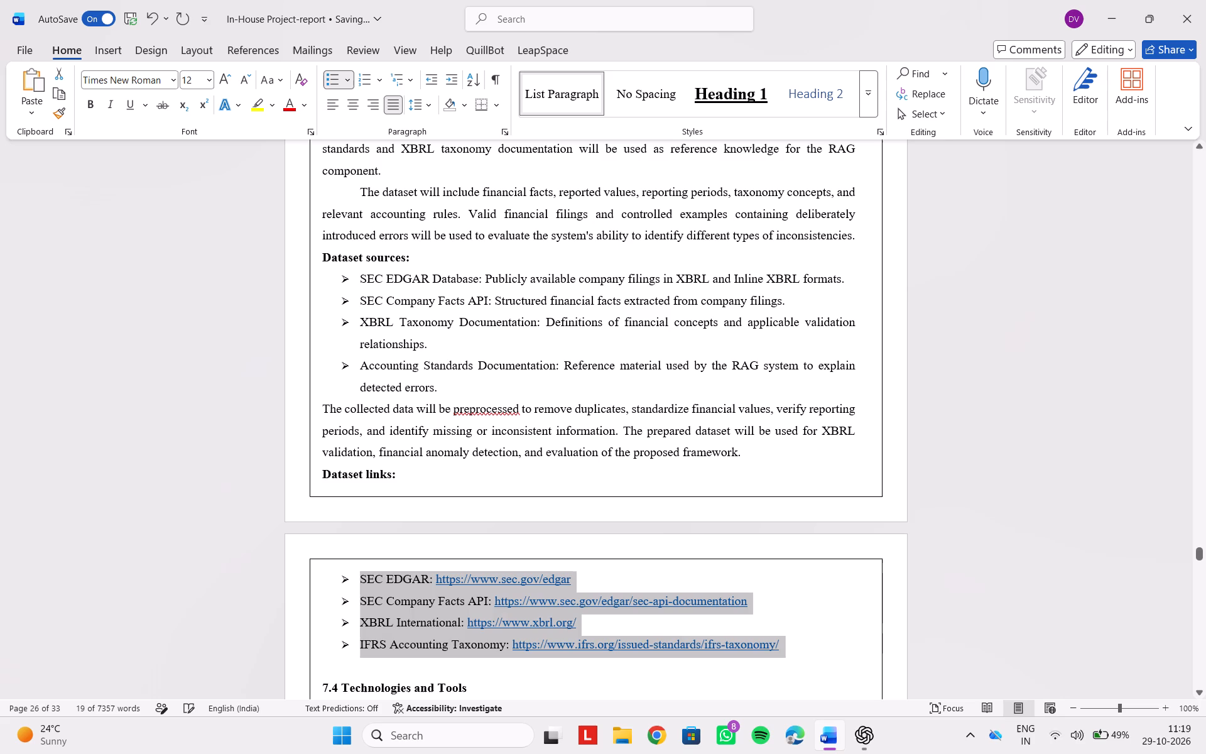
{"action": "left_click", "coordinate": [716, 549]}
Add an empty line under the 7.4 Technologies and Tools heading.
{"action": "scroll", "coordinate": [716, 549], "scroll_direction": "down", "scroll_amount": 1}
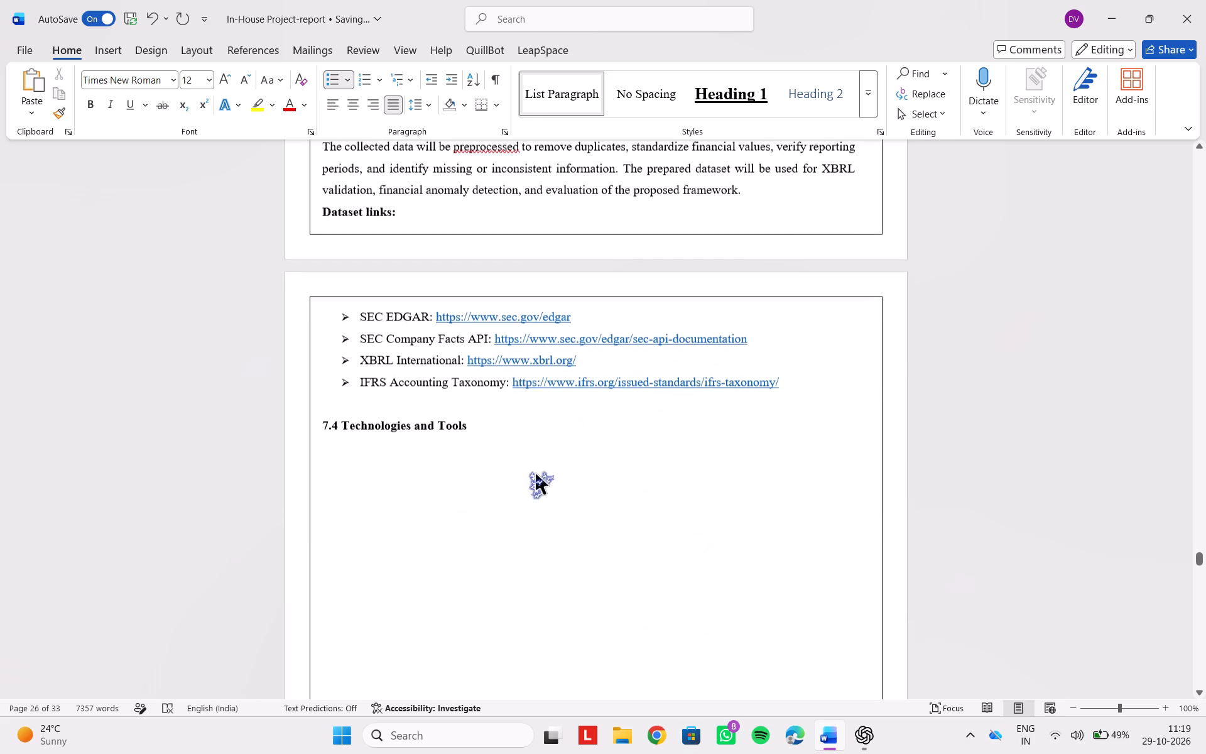
{"action": "left_click", "coordinate": [506, 429]}
{"action": "key", "text": "Return"}
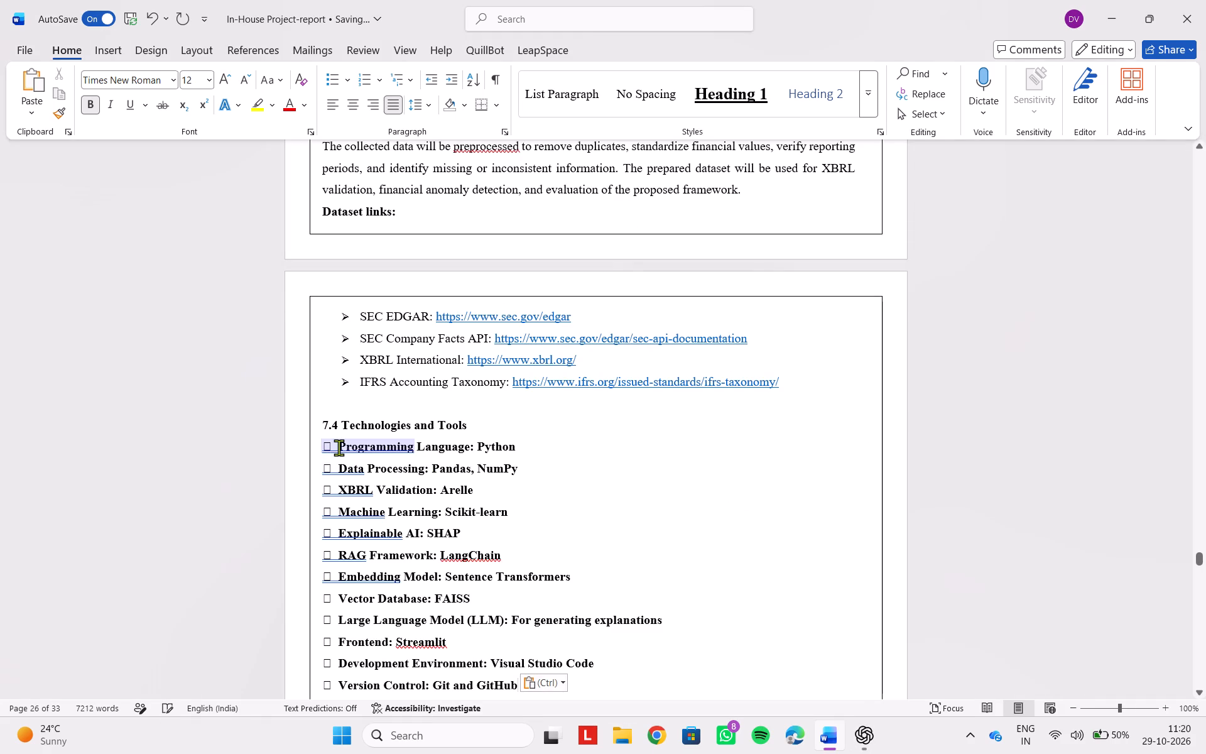
Format the pasted 7.4 list, from Programming Language through Version Control, with arrow bullets and remove its bold formatting.
{"action": "left_click_drag", "start_coordinate": [337, 447], "coordinate": [570, 207]}
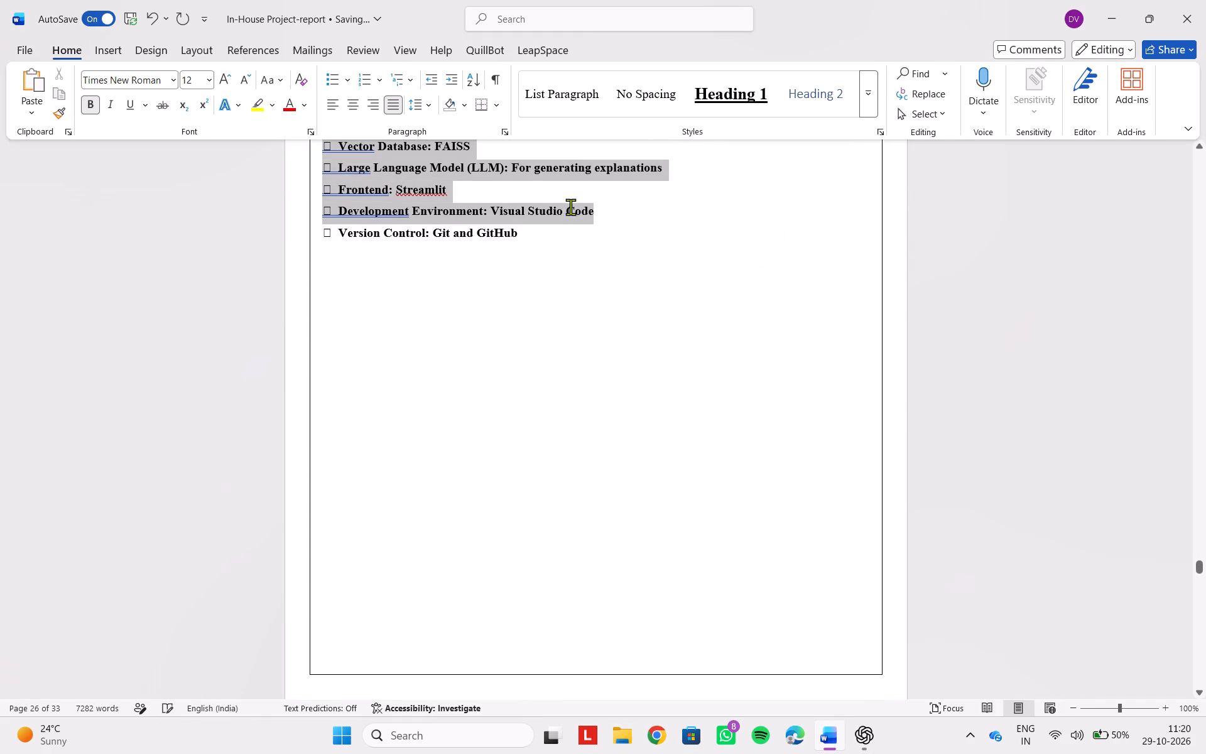
{"action": "left_click_drag", "start_coordinate": [570, 207], "coordinate": [556, 237]}
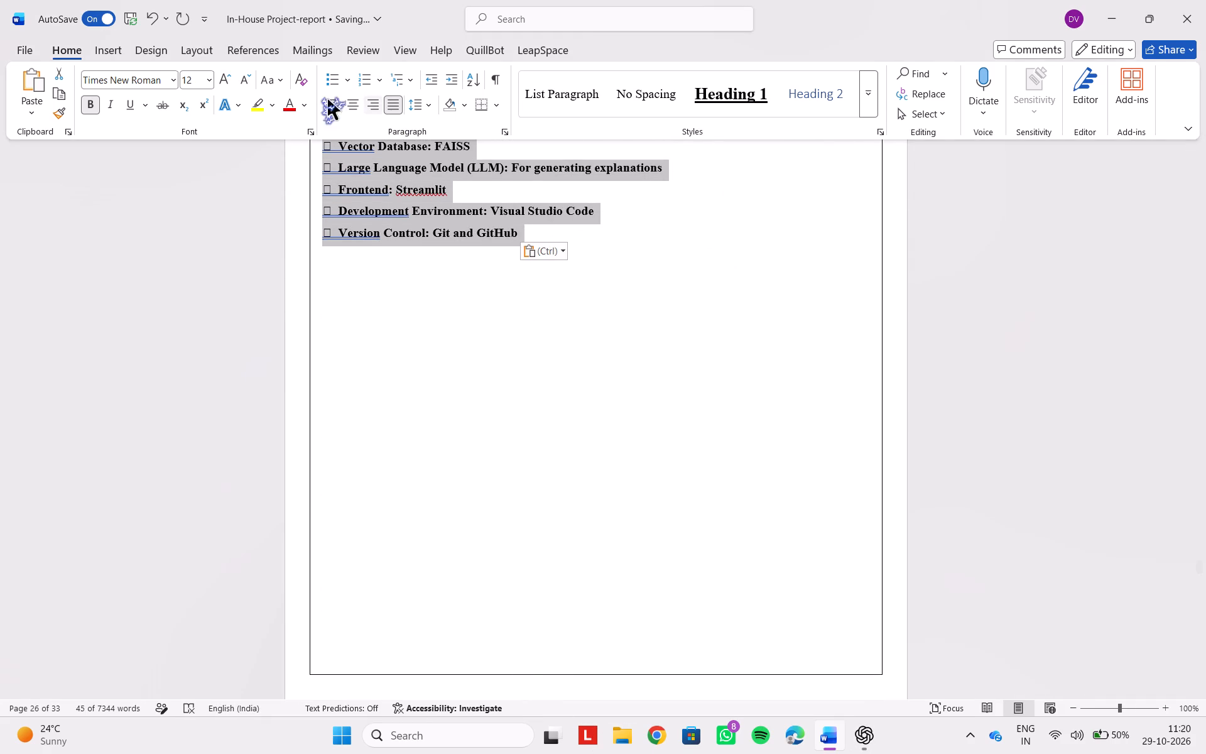
{"action": "left_click", "coordinate": [332, 83]}
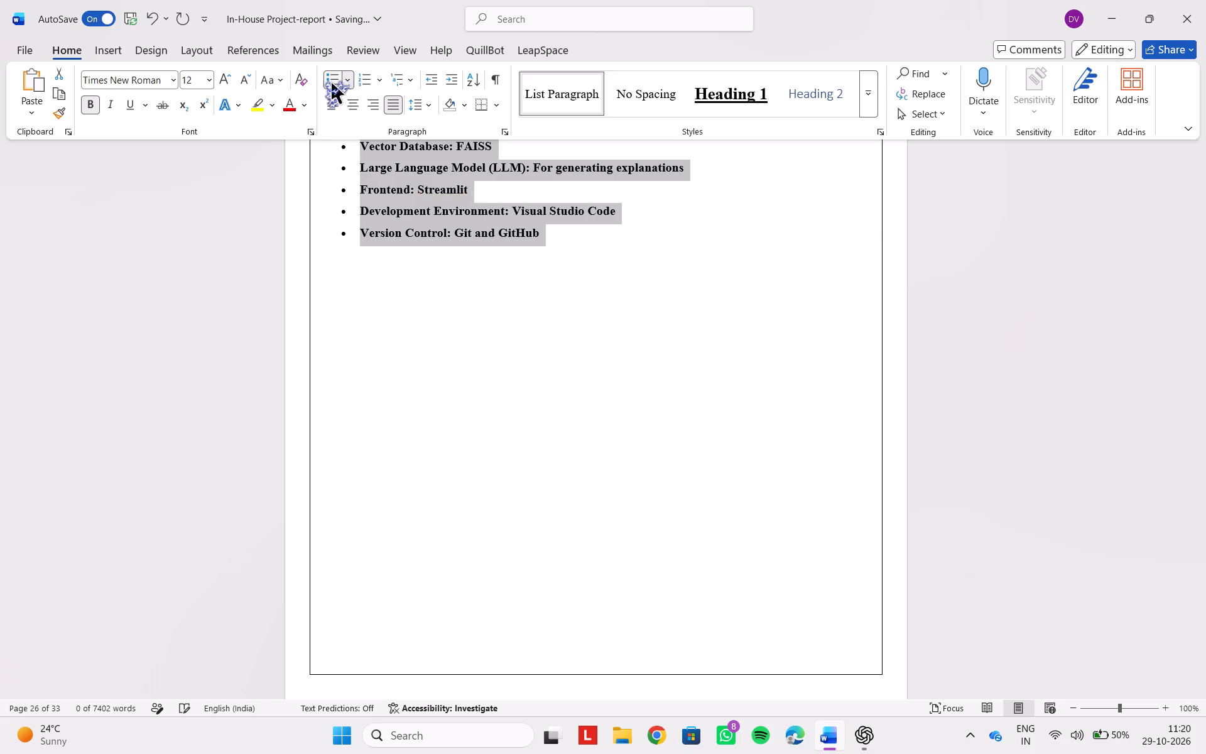
{"action": "left_click", "coordinate": [332, 83]}
{"action": "left_click", "coordinate": [332, 83]}
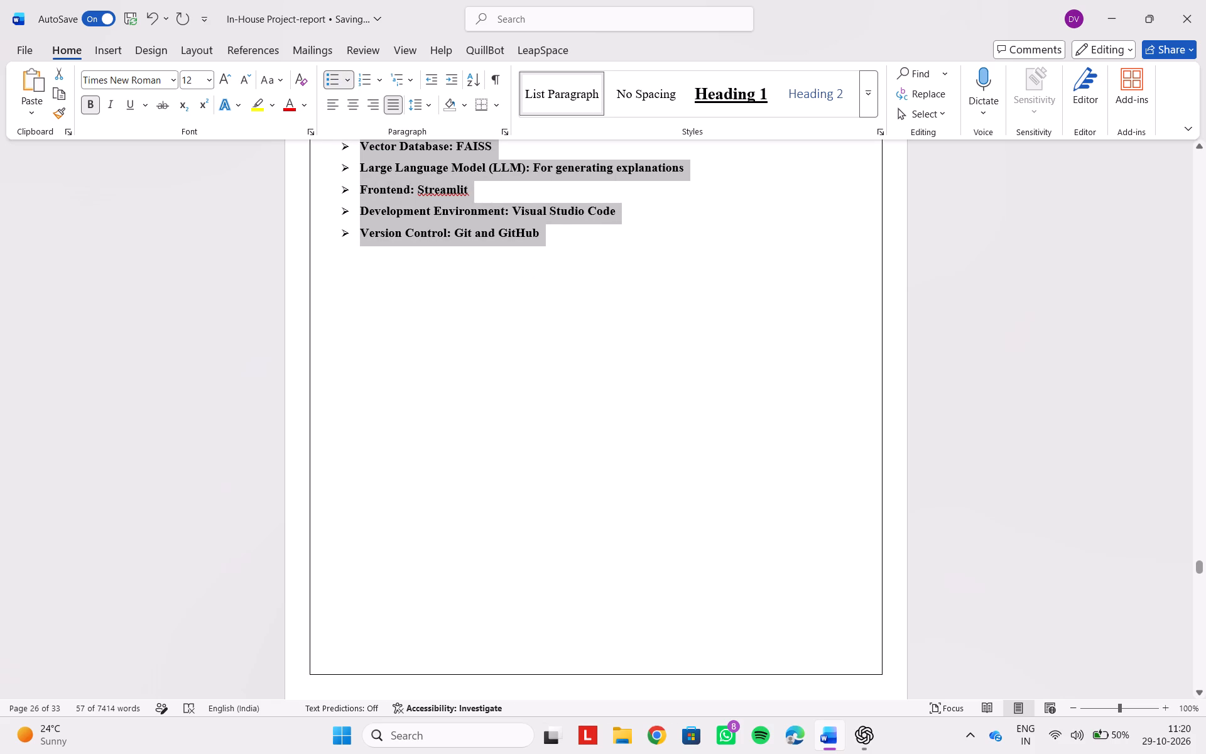
{"action": "left_click", "coordinate": [91, 109]}
{"action": "left_click", "coordinate": [592, 252]}
{"action": "scroll", "coordinate": [592, 252], "scroll_direction": "up", "scroll_amount": 1}
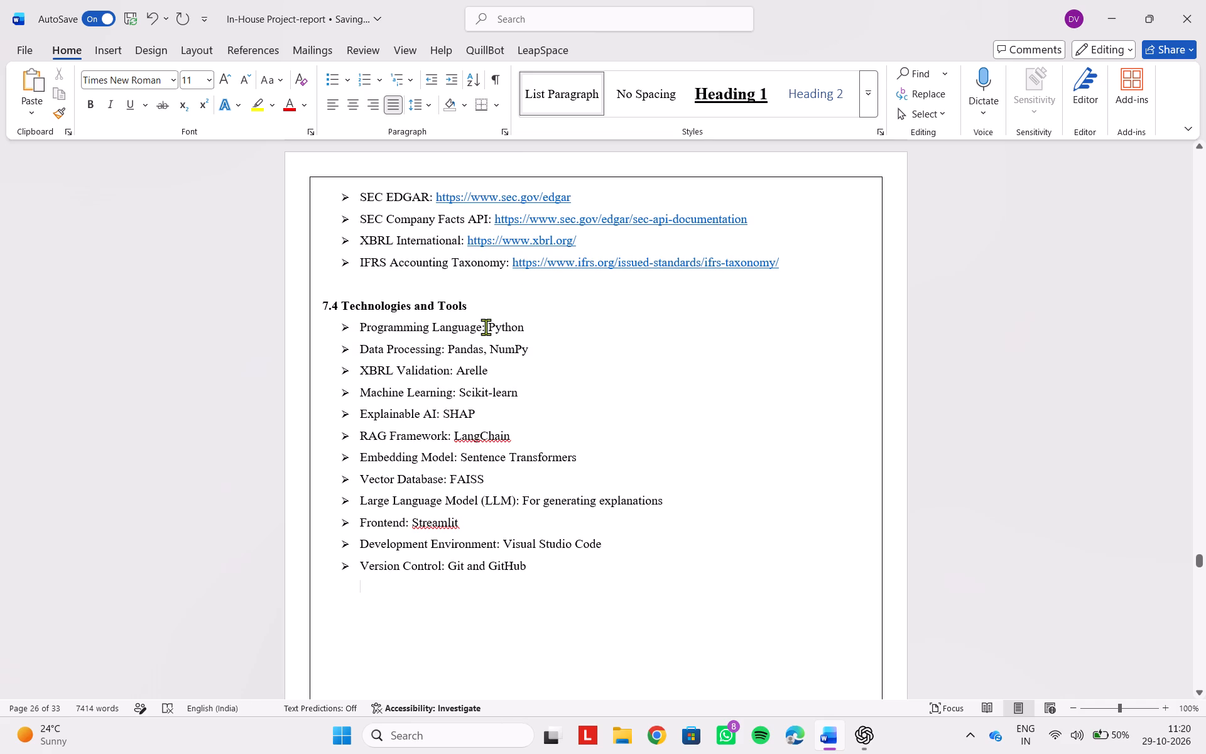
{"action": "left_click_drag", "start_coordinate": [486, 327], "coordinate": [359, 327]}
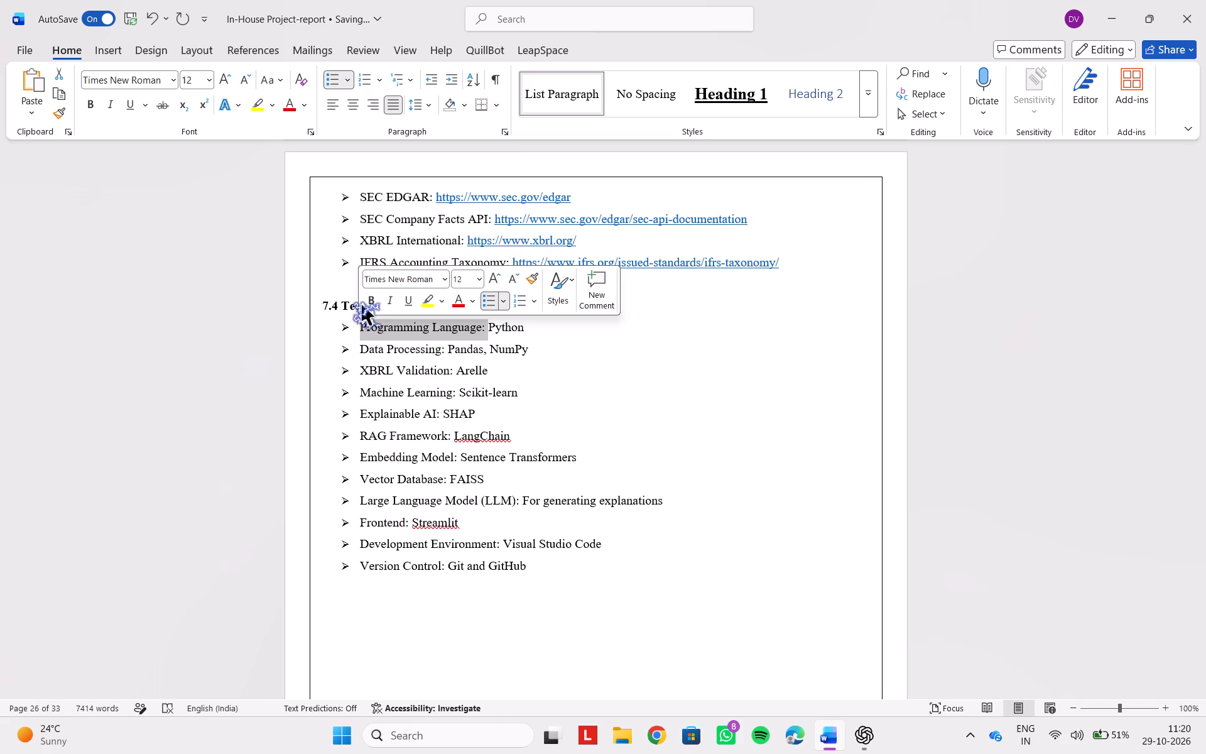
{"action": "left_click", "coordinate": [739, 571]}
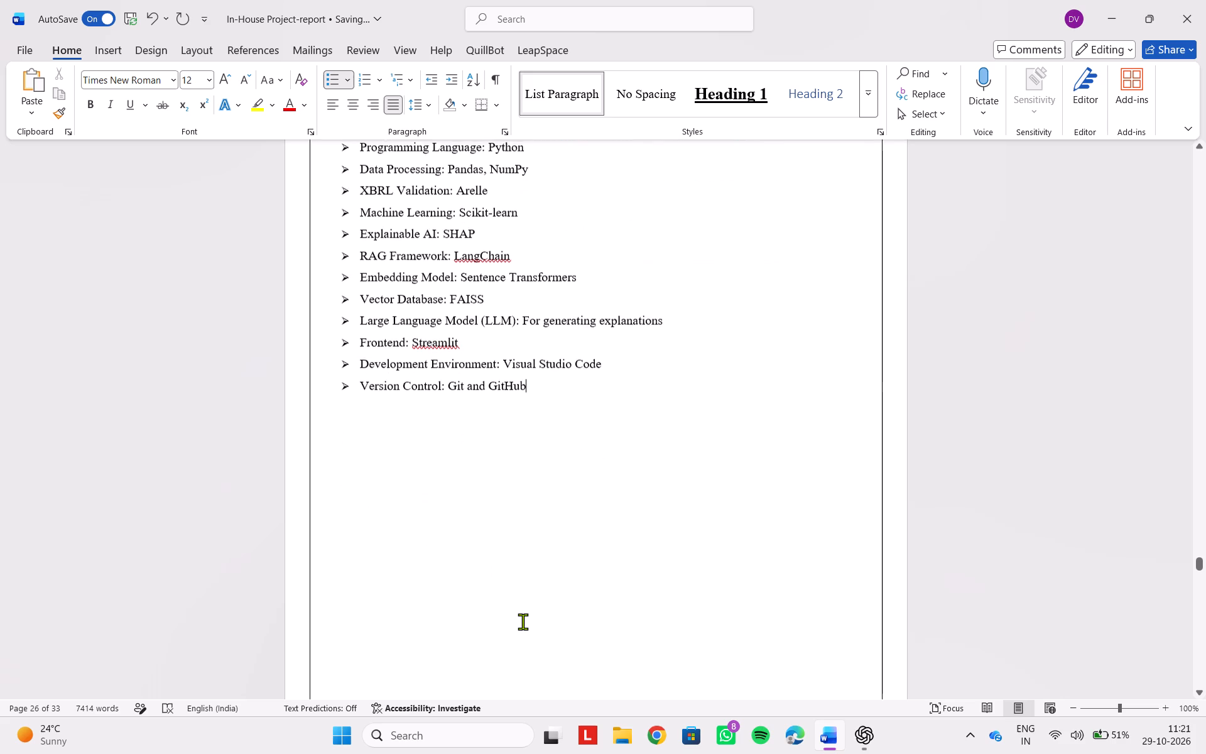
Change the three list items under 7.1 Hardware Requirements, from Processor through Storage, to arrow bullets.
{"action": "scroll", "coordinate": [523, 621], "scroll_direction": "up", "scroll_amount": 3}
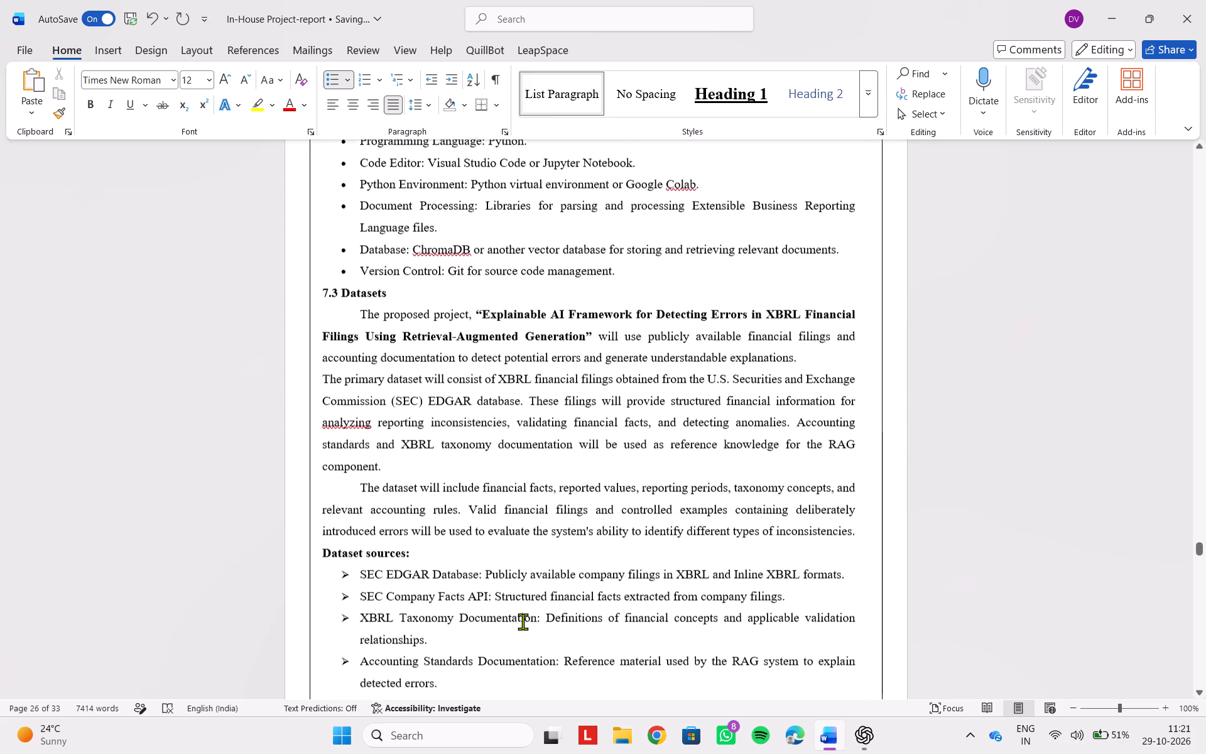
{"action": "scroll", "coordinate": [523, 621], "scroll_direction": "up", "scroll_amount": 3}
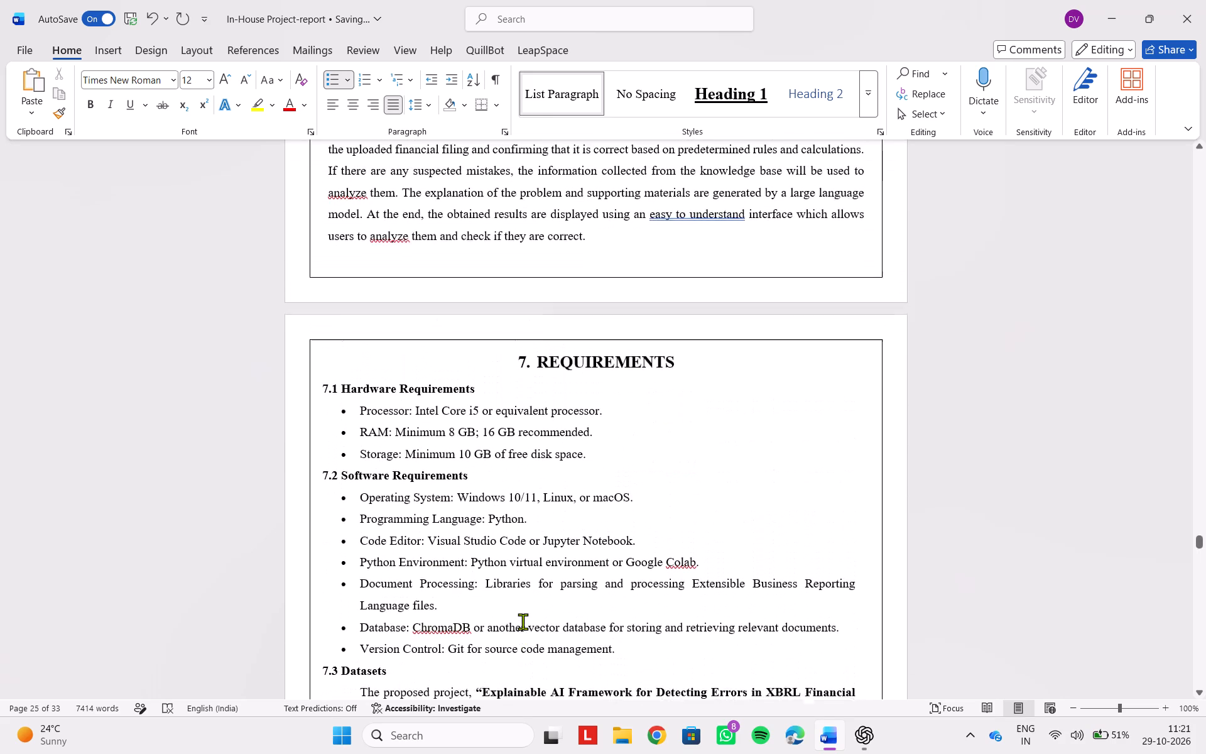
{"action": "left_click_drag", "start_coordinate": [358, 425], "coordinate": [641, 452]}
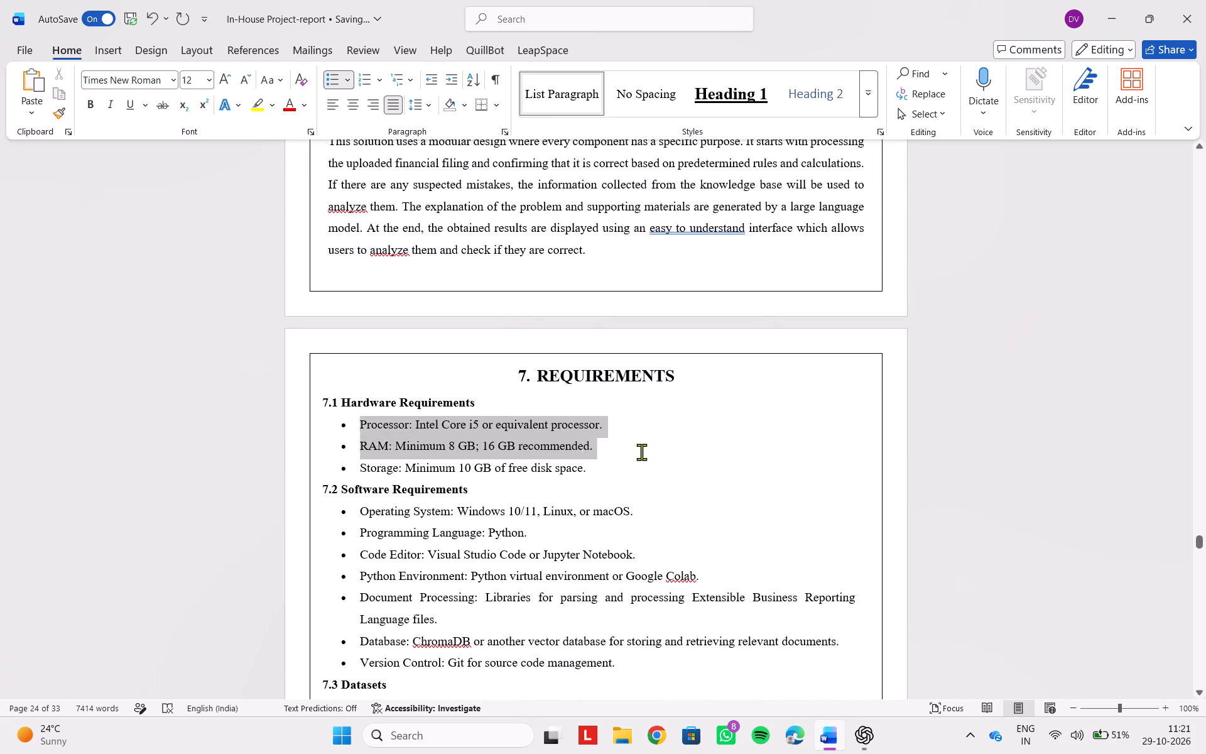
{"action": "left_click_drag", "start_coordinate": [641, 452], "coordinate": [643, 463]}
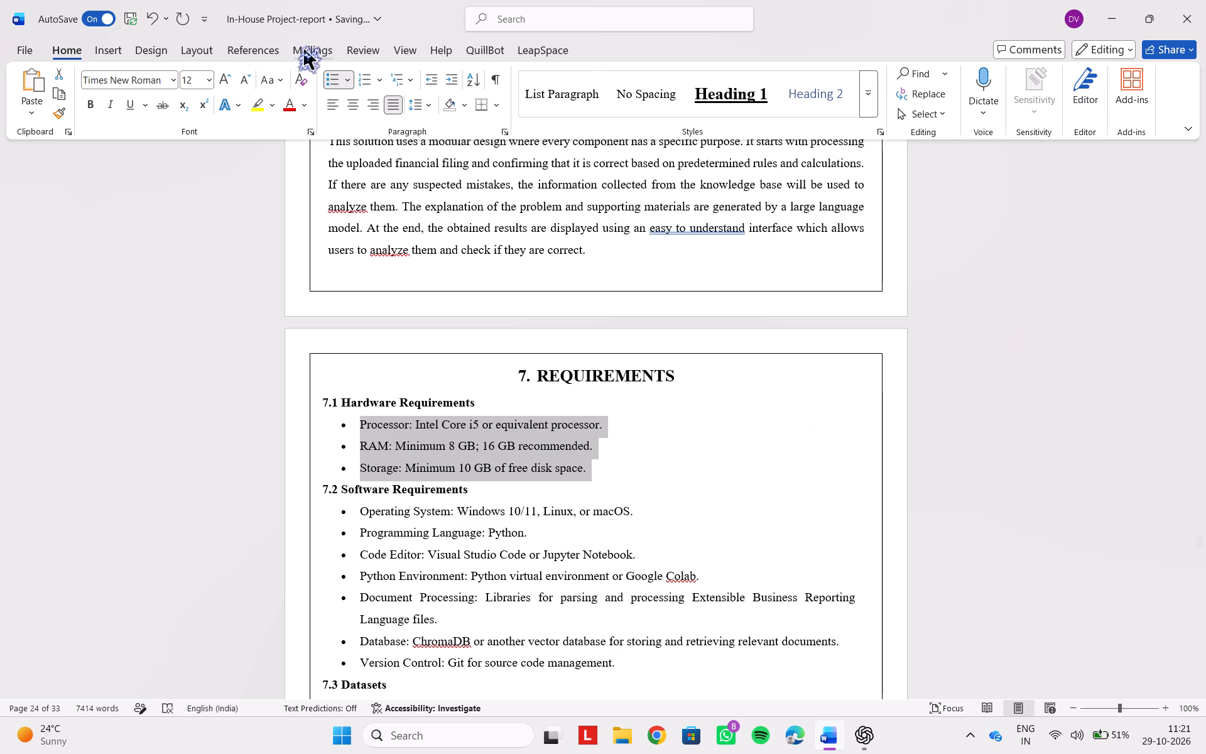
{"action": "left_click", "coordinate": [328, 77]}
{"action": "left_click", "coordinate": [328, 77]}
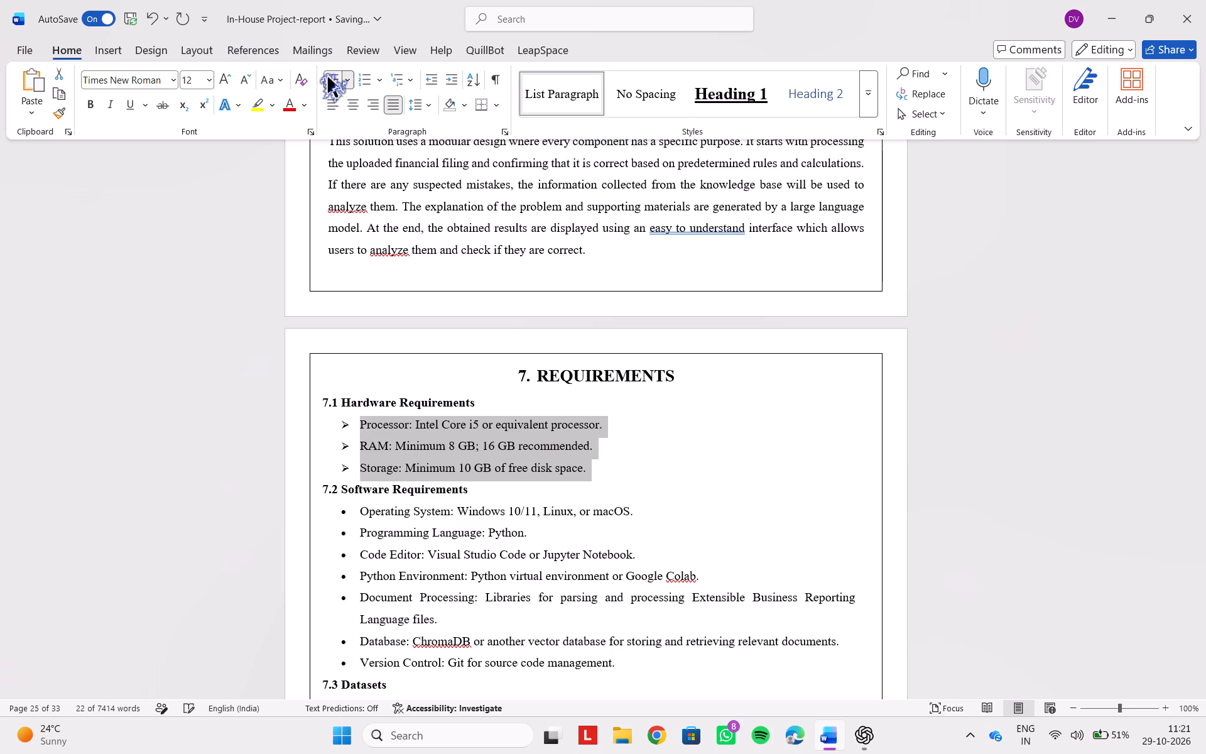
Change the list under 7.2 Software Requirements, from Operating System through Version Control, to arrow bullets.
{"action": "left_click_drag", "start_coordinate": [354, 510], "coordinate": [611, 669]}
{"action": "double_click", "coordinate": [330, 78]}
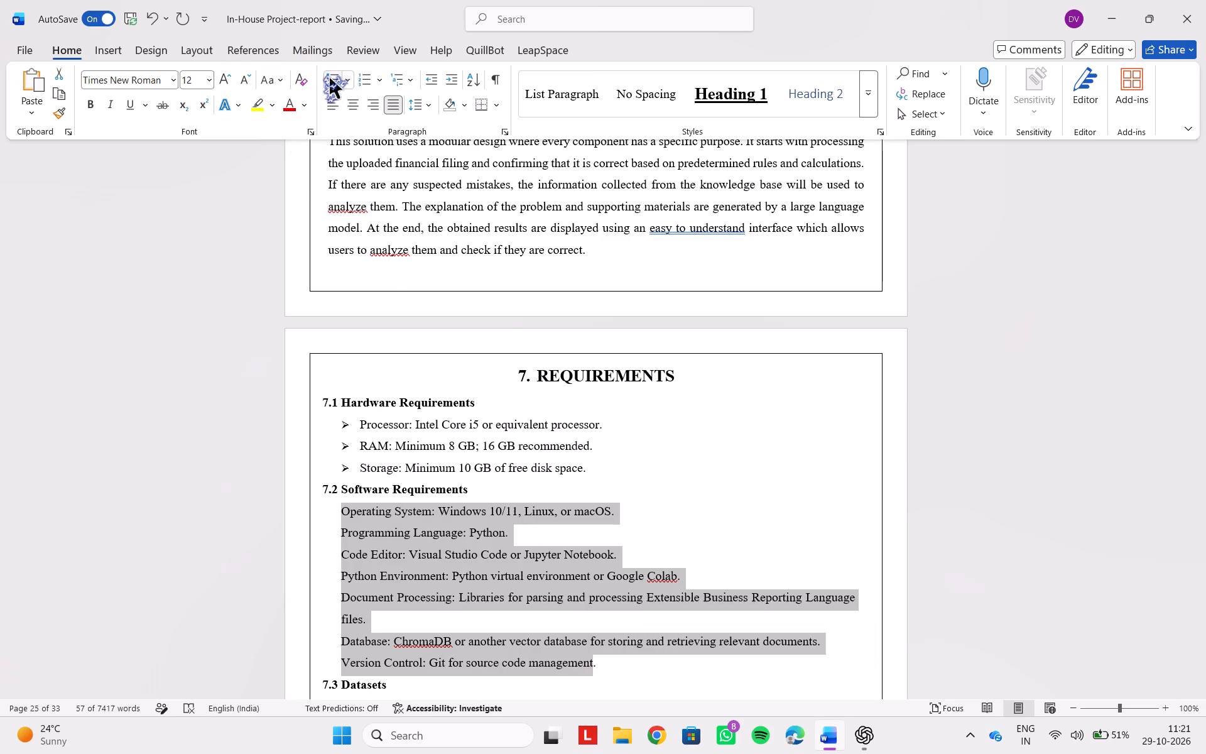
{"action": "scroll", "coordinate": [609, 672], "scroll_direction": "down", "scroll_amount": 1}
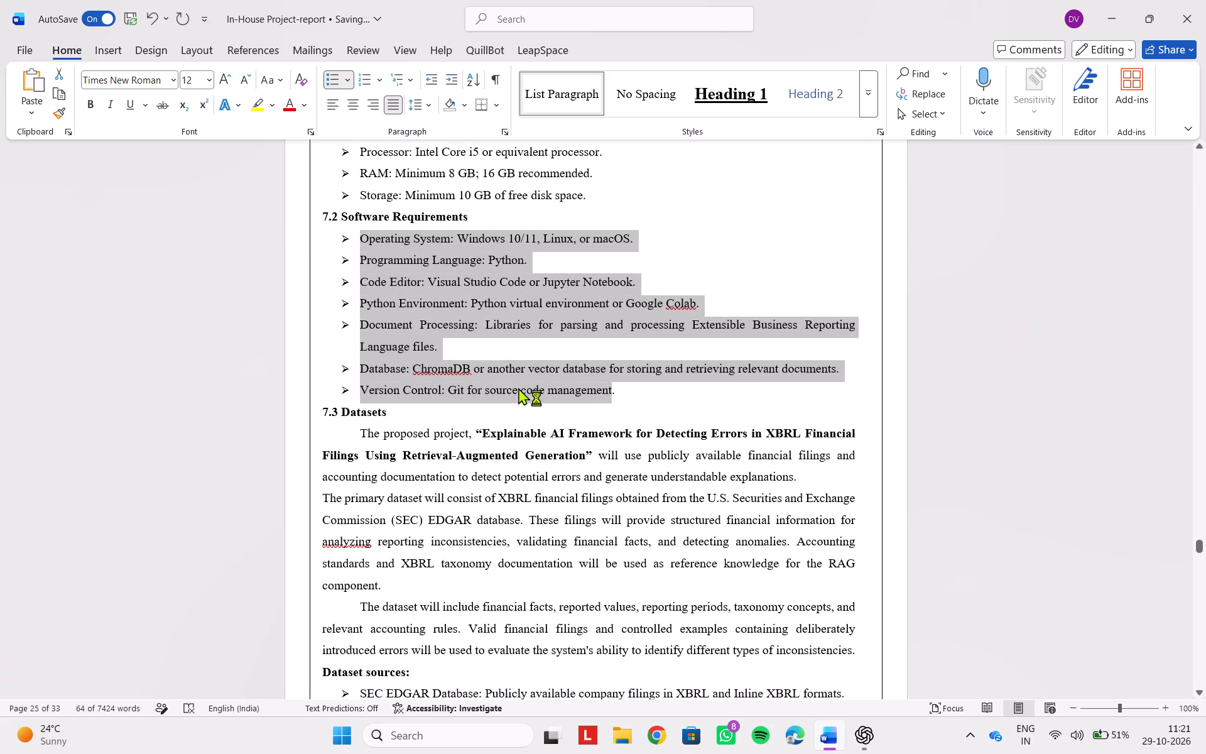
{"action": "left_click", "coordinate": [646, 354]}
Review the whole report, including the front matter, contents page, numbered sections, references and final pages, for content and consistent formatting.
{"action": "scroll", "coordinate": [646, 354], "scroll_direction": "down", "scroll_amount": 2}
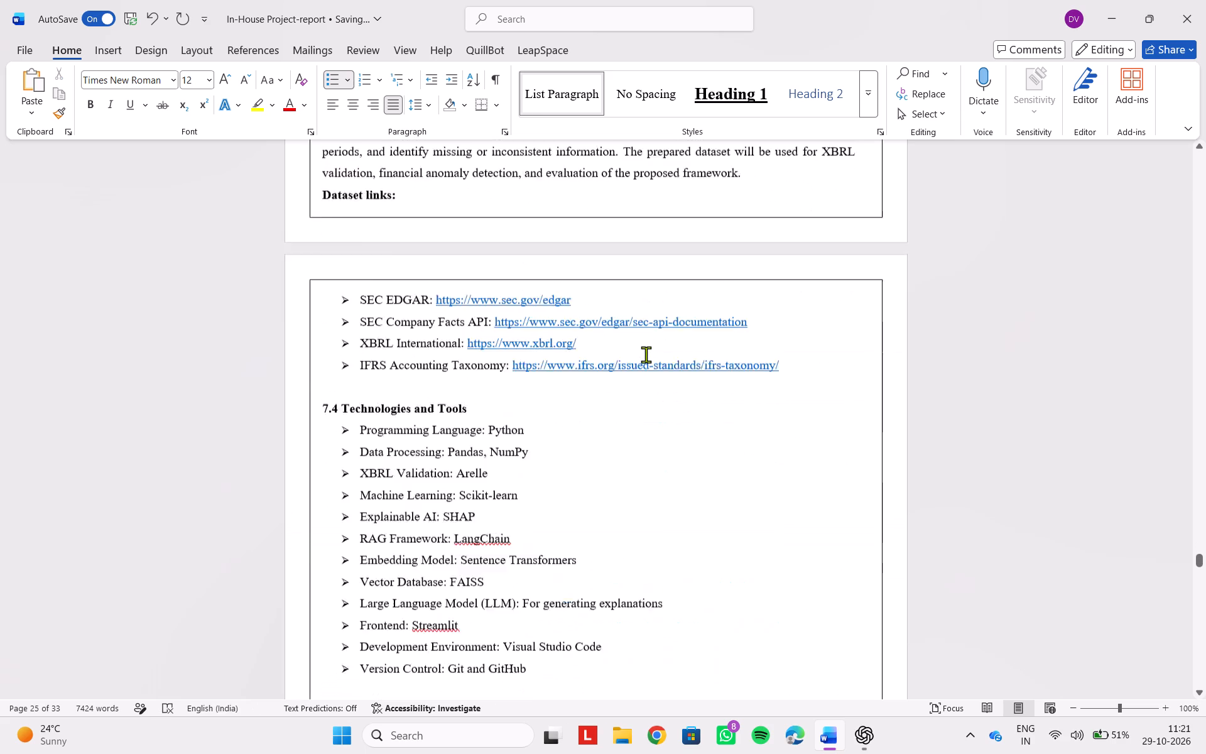
{"action": "scroll", "coordinate": [646, 354], "scroll_direction": "down", "scroll_amount": 5}
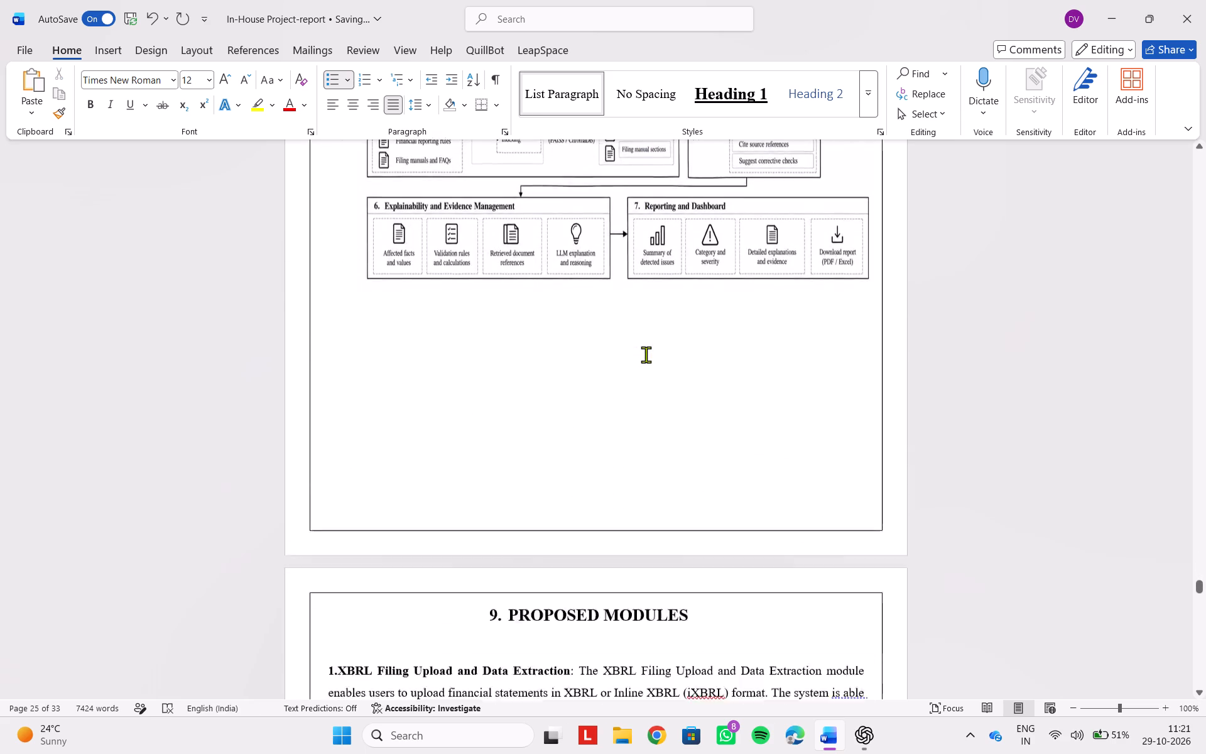
{"action": "scroll", "coordinate": [646, 354], "scroll_direction": "down", "scroll_amount": 3}
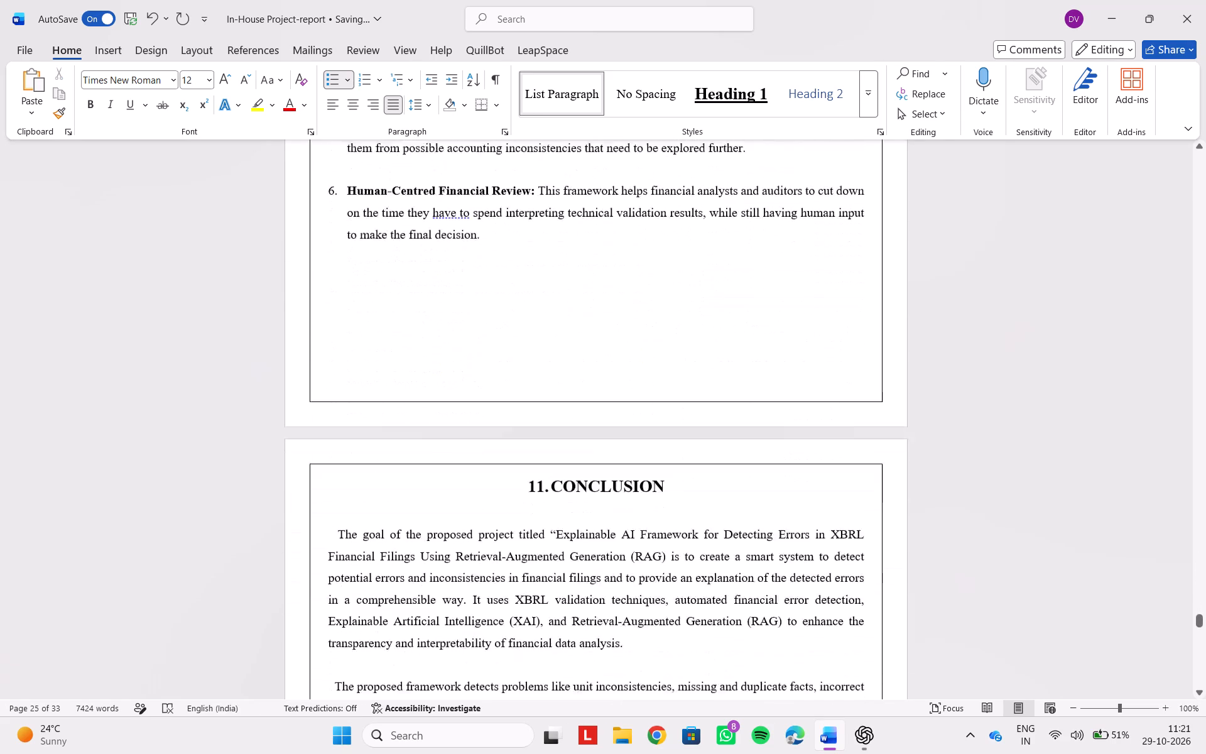
{"action": "scroll", "coordinate": [646, 354], "scroll_direction": "down", "scroll_amount": 4}
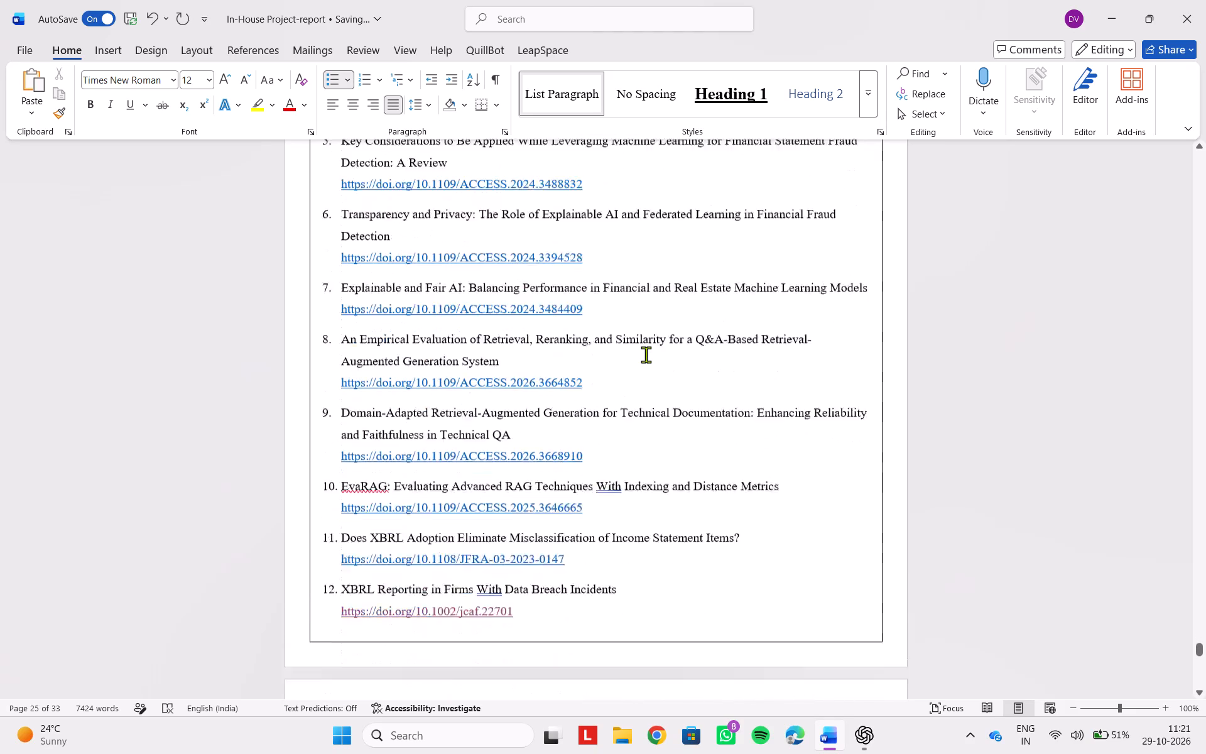
{"action": "scroll", "coordinate": [646, 354], "scroll_direction": "down", "scroll_amount": 4}
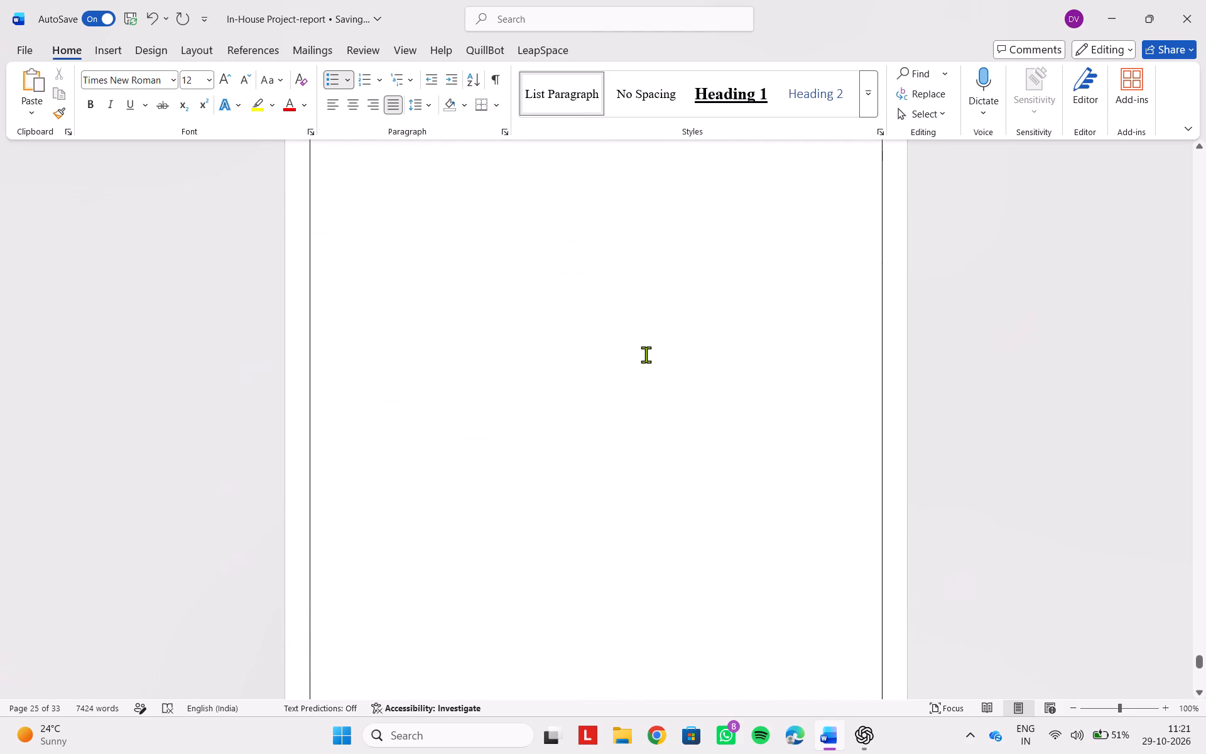
{"action": "scroll", "coordinate": [646, 354], "scroll_direction": "down", "scroll_amount": 3}
{"action": "scroll", "coordinate": [646, 354], "scroll_direction": "up", "scroll_amount": 1}
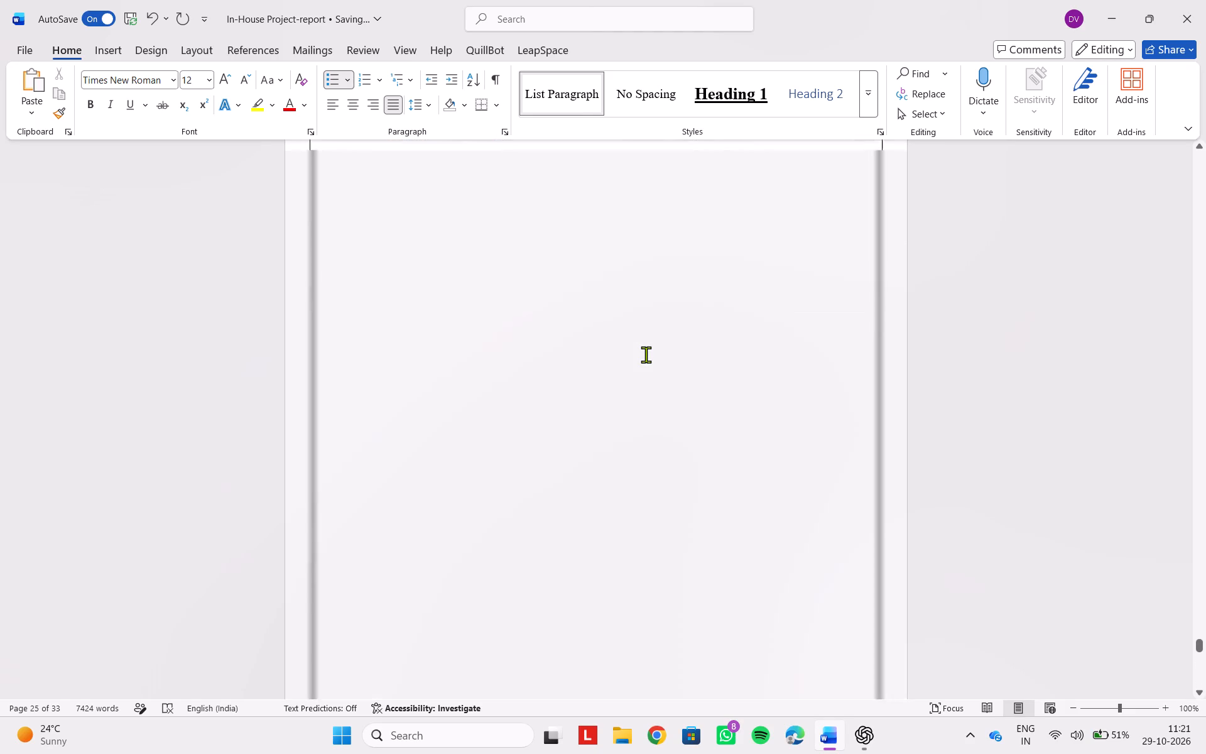
{"action": "scroll", "coordinate": [646, 354], "scroll_direction": "up", "scroll_amount": 14}
{"action": "scroll", "coordinate": [646, 354], "scroll_direction": "up", "scroll_amount": 11}
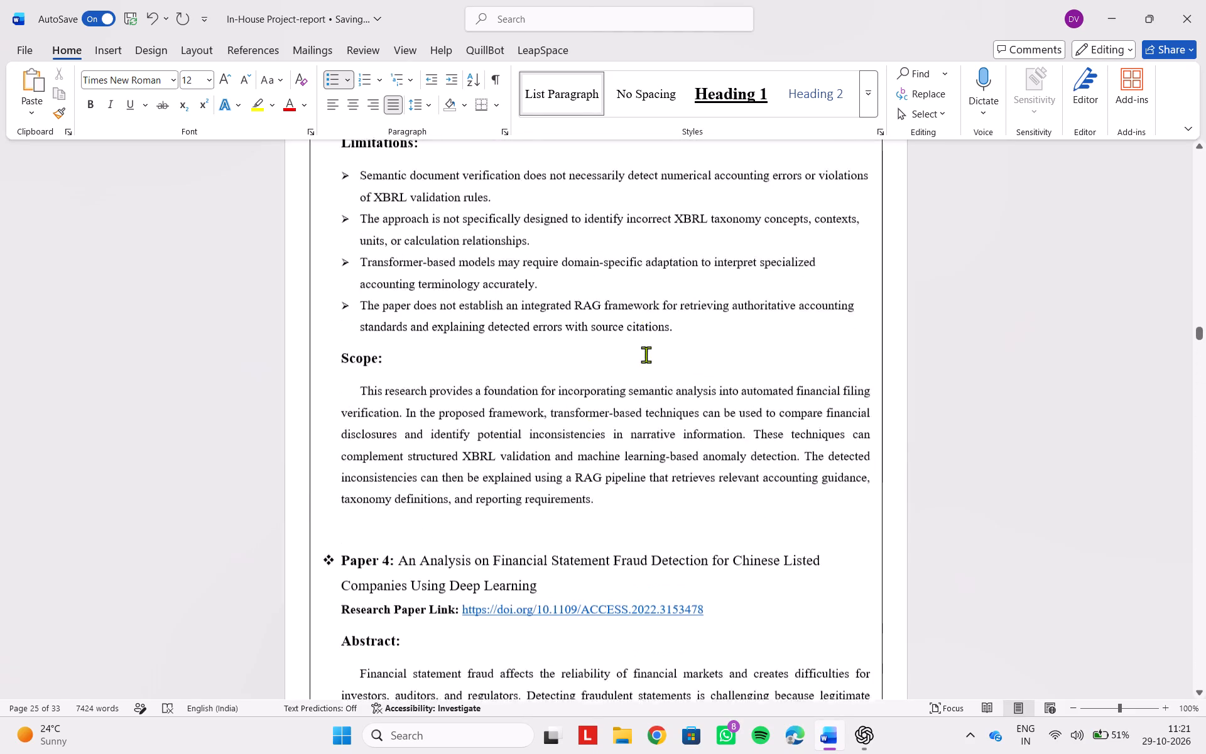
{"action": "scroll", "coordinate": [646, 354], "scroll_direction": "up", "scroll_amount": 1}
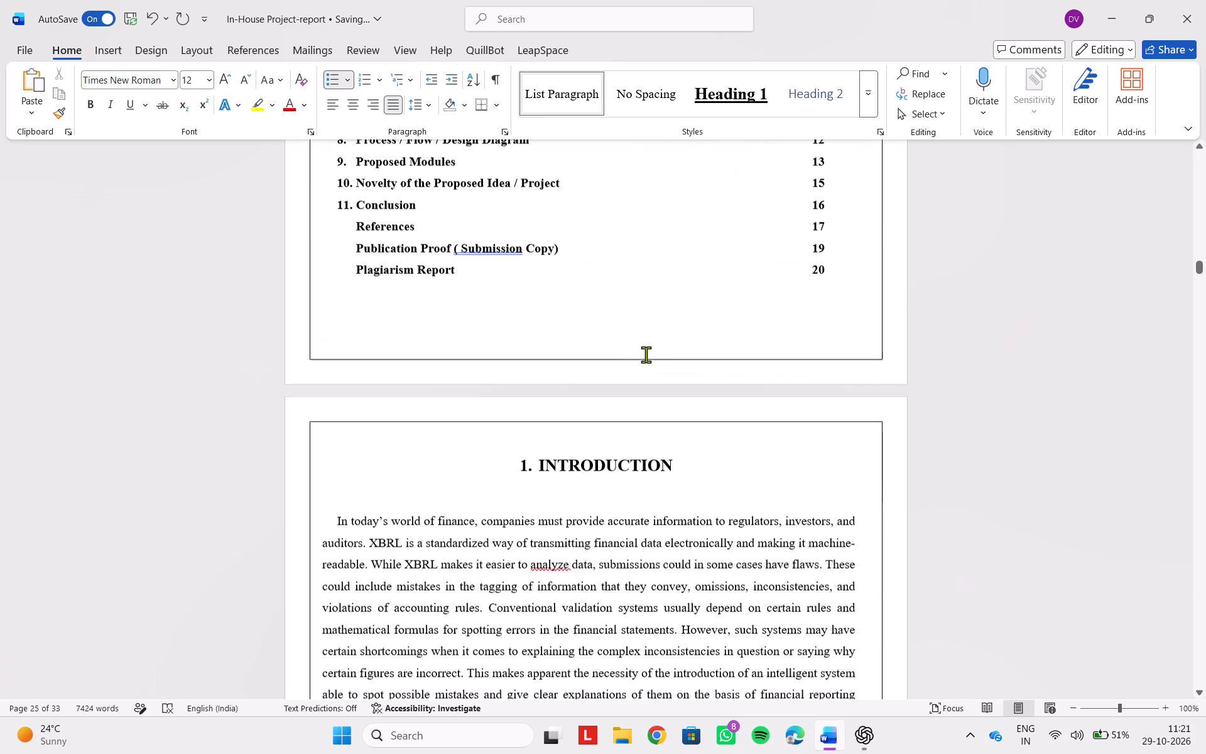
{"action": "scroll", "coordinate": [646, 354], "scroll_direction": "up", "scroll_amount": 3}
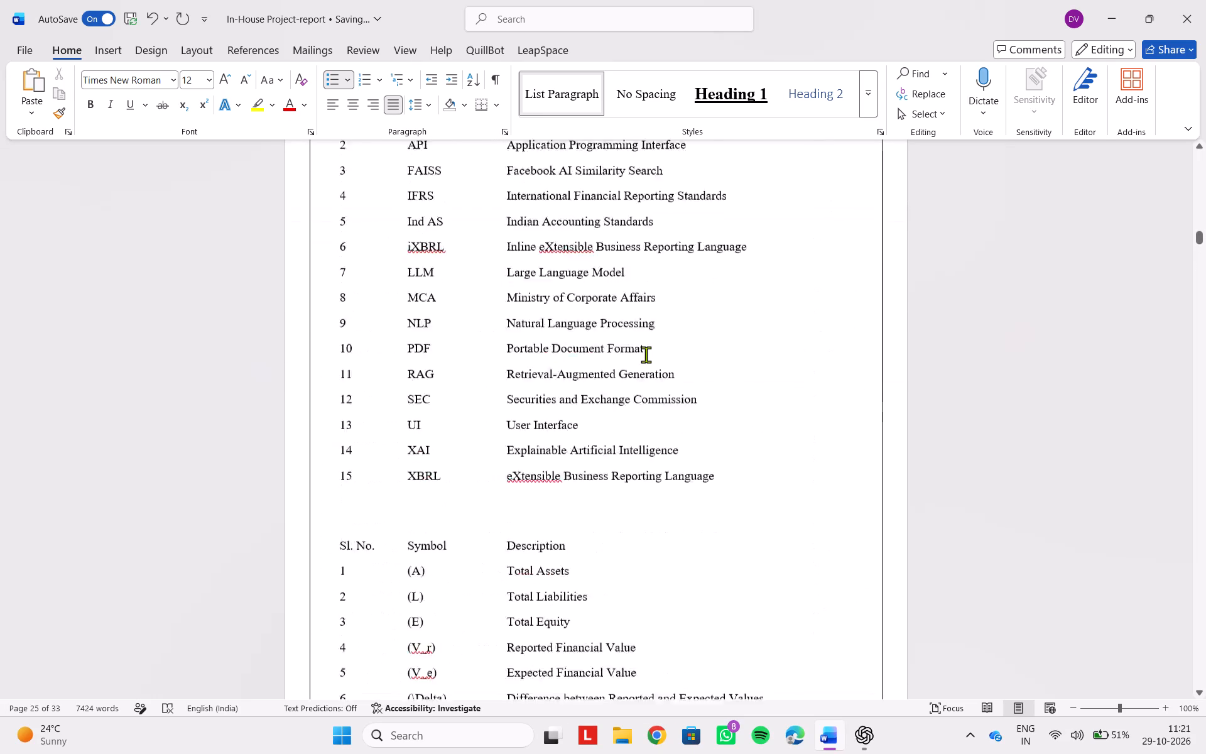
{"action": "scroll", "coordinate": [646, 354], "scroll_direction": "up", "scroll_amount": 3}
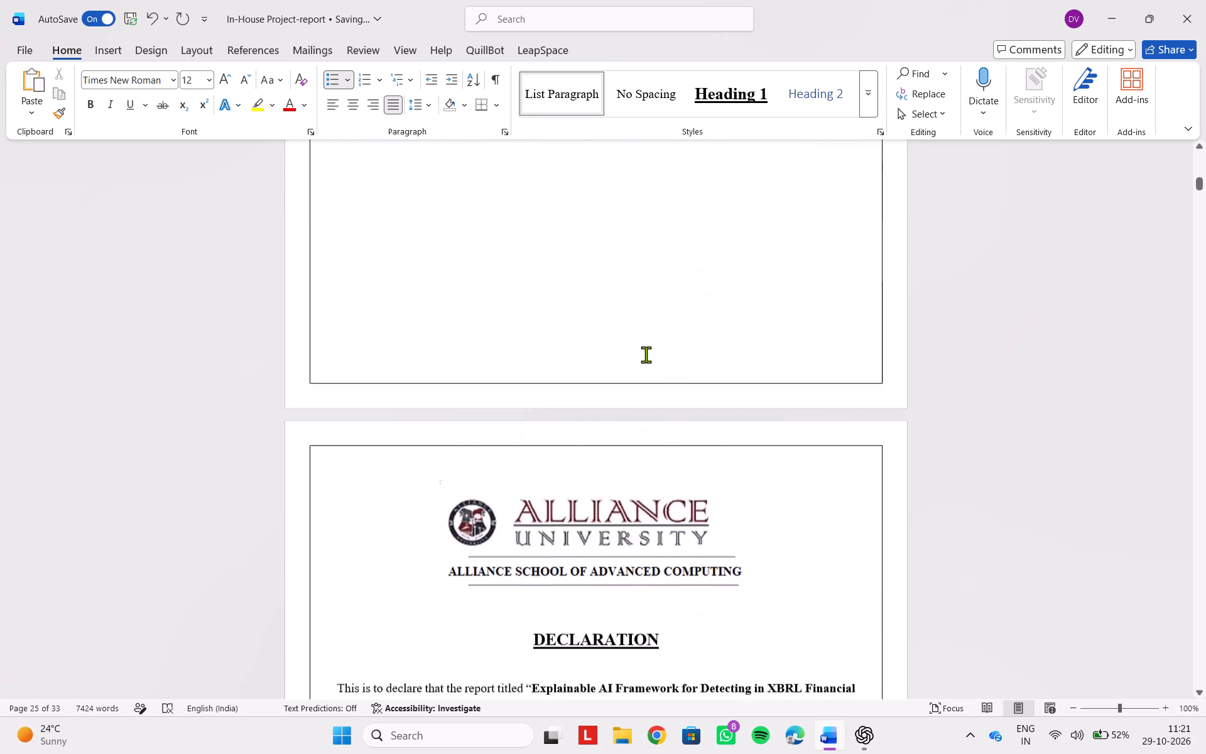
{"action": "scroll", "coordinate": [646, 354], "scroll_direction": "up", "scroll_amount": 6}
{"action": "scroll", "coordinate": [646, 354], "scroll_direction": "down", "scroll_amount": 8}
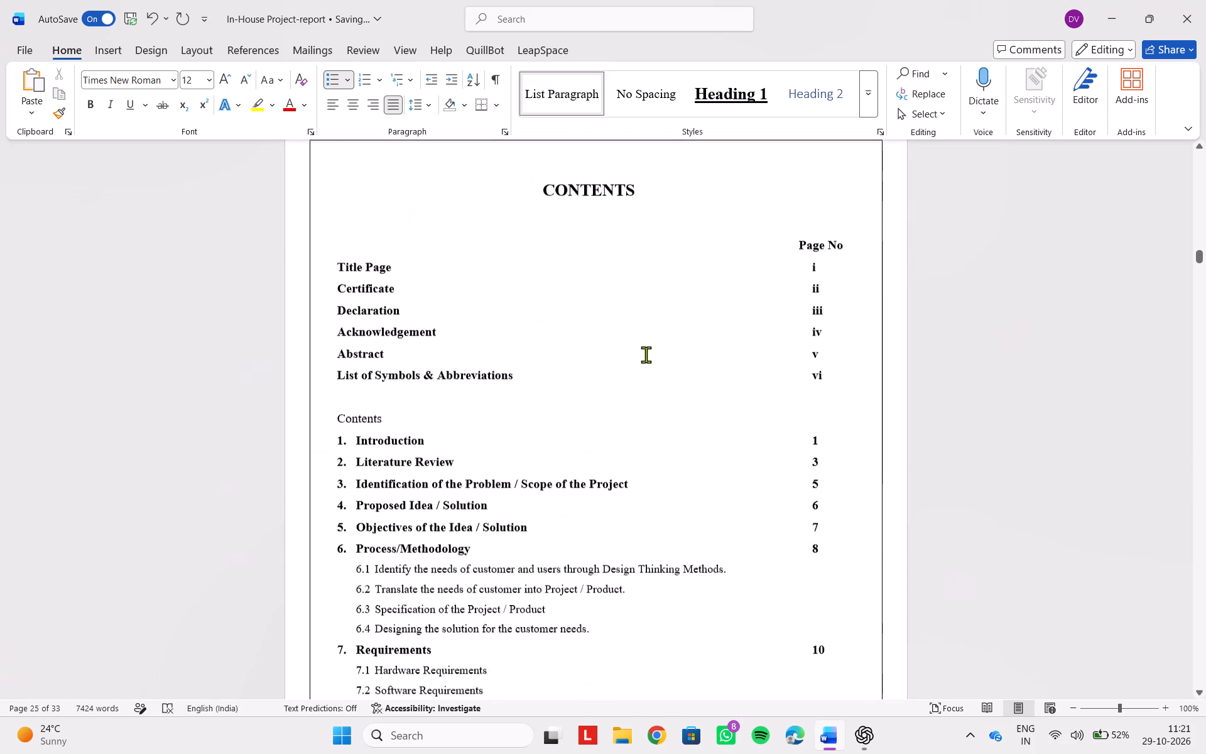
{"action": "scroll", "coordinate": [646, 354], "scroll_direction": "down", "scroll_amount": 2}
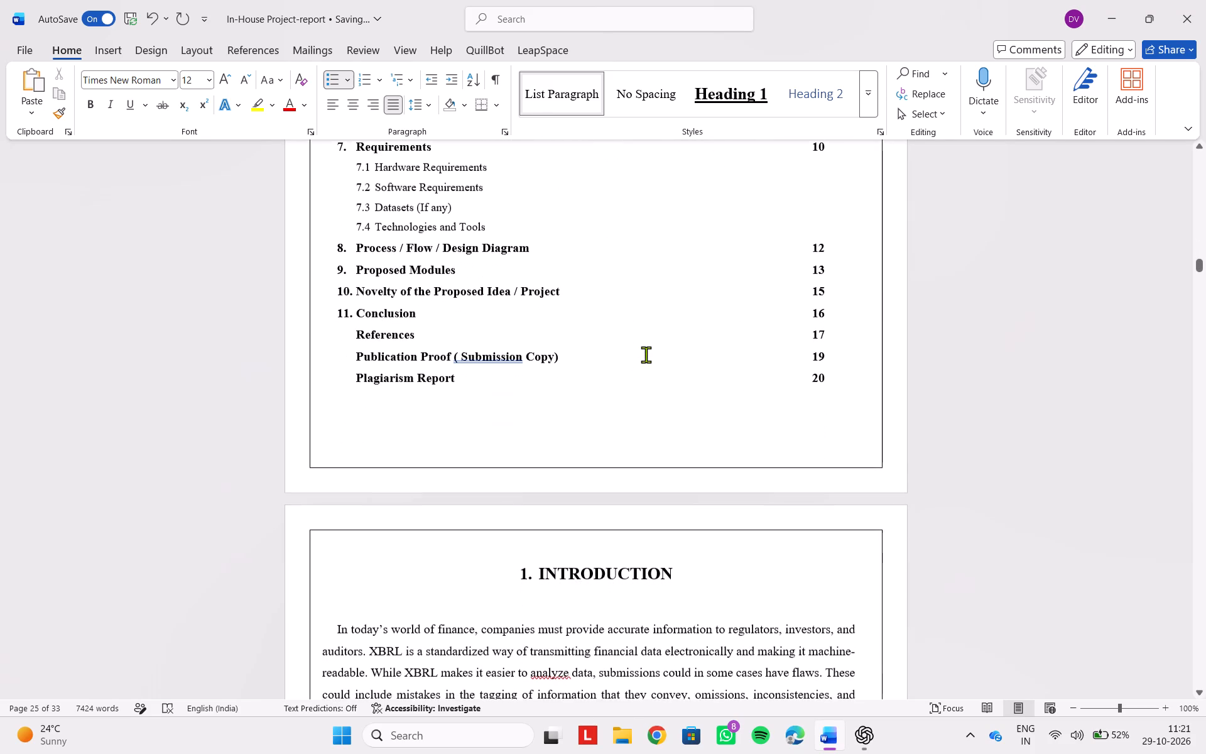
{"action": "scroll", "coordinate": [646, 354], "scroll_direction": "down", "scroll_amount": 1}
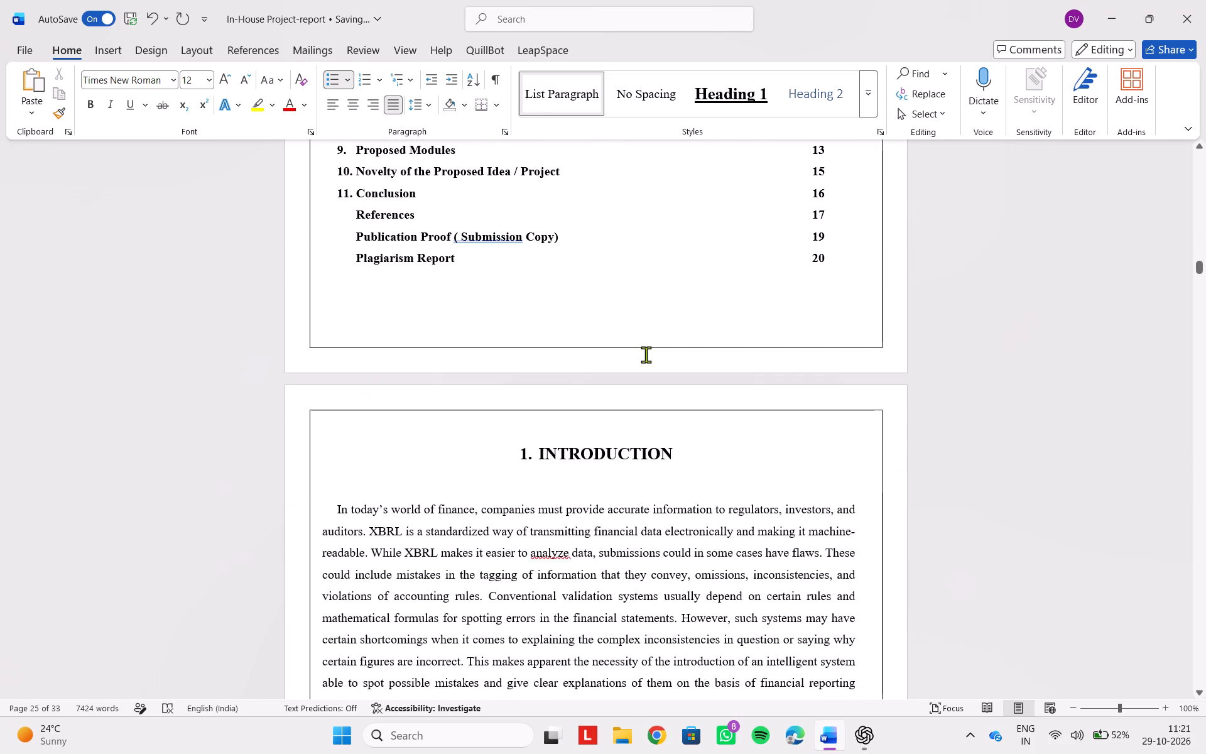
{"action": "scroll", "coordinate": [646, 354], "scroll_direction": "down", "scroll_amount": 1}
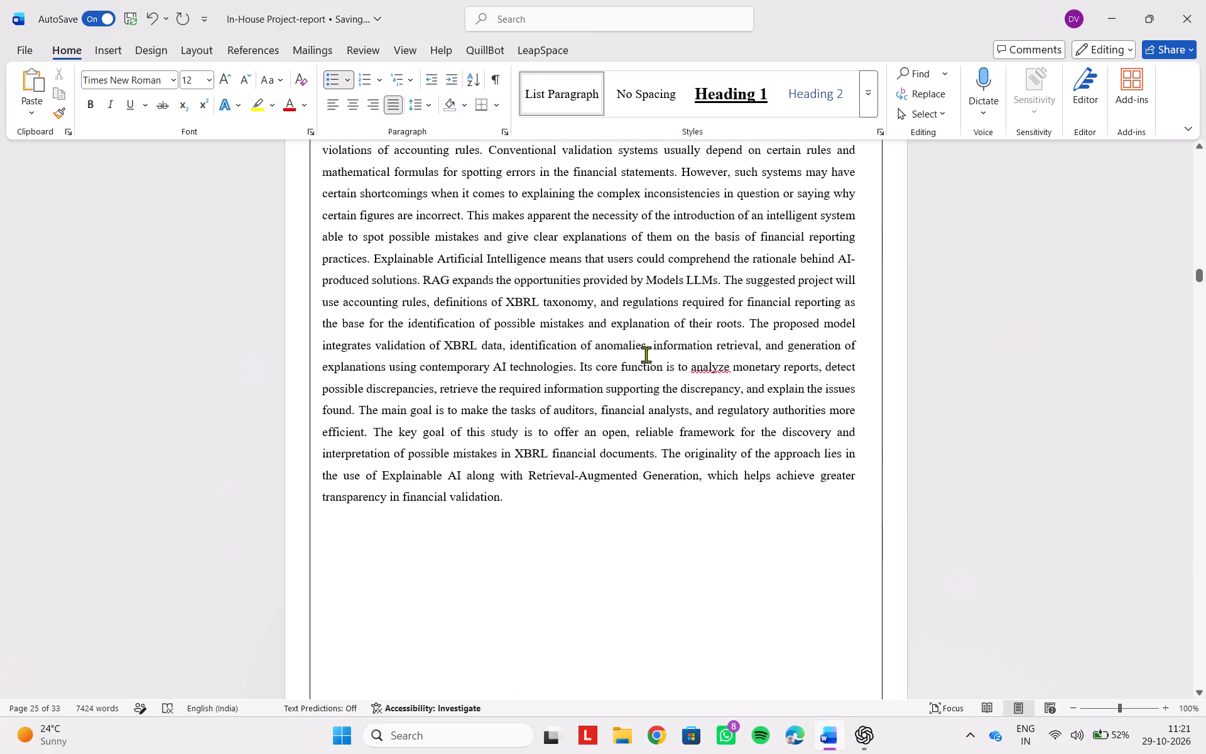
{"action": "scroll", "coordinate": [646, 354], "scroll_direction": "up", "scroll_amount": 1}
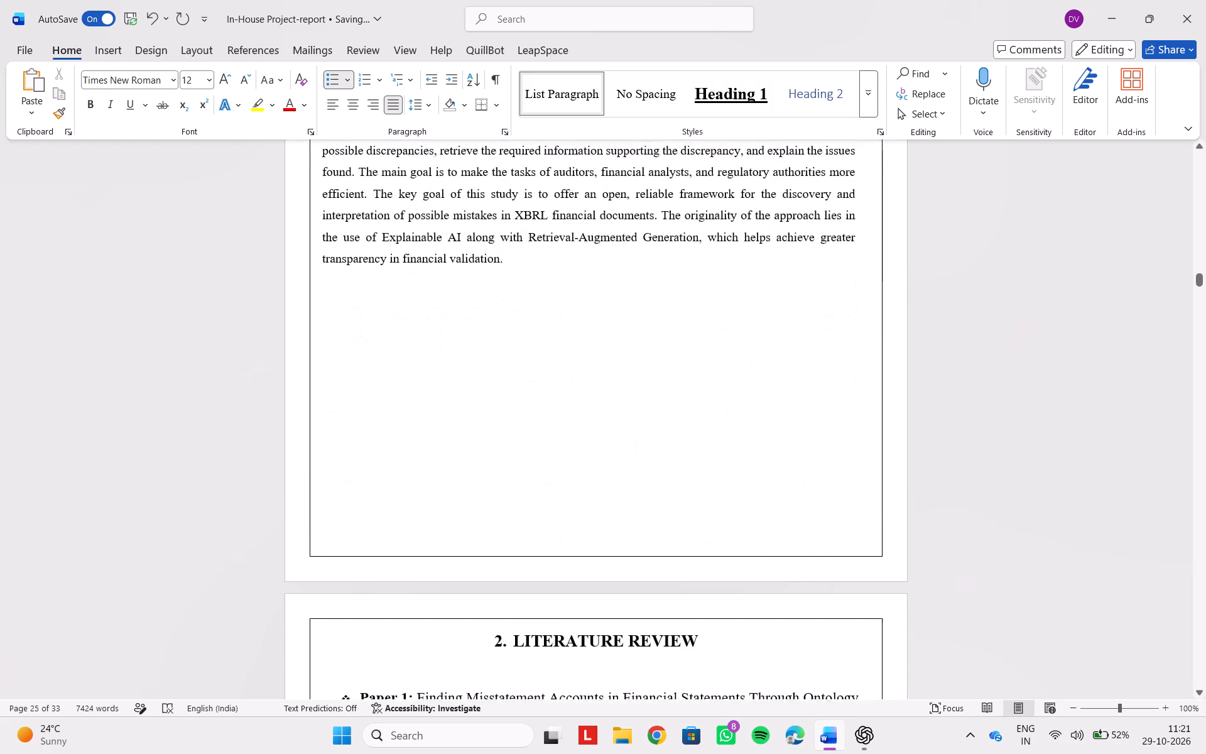
{"action": "scroll", "coordinate": [646, 354], "scroll_direction": "down", "scroll_amount": 5}
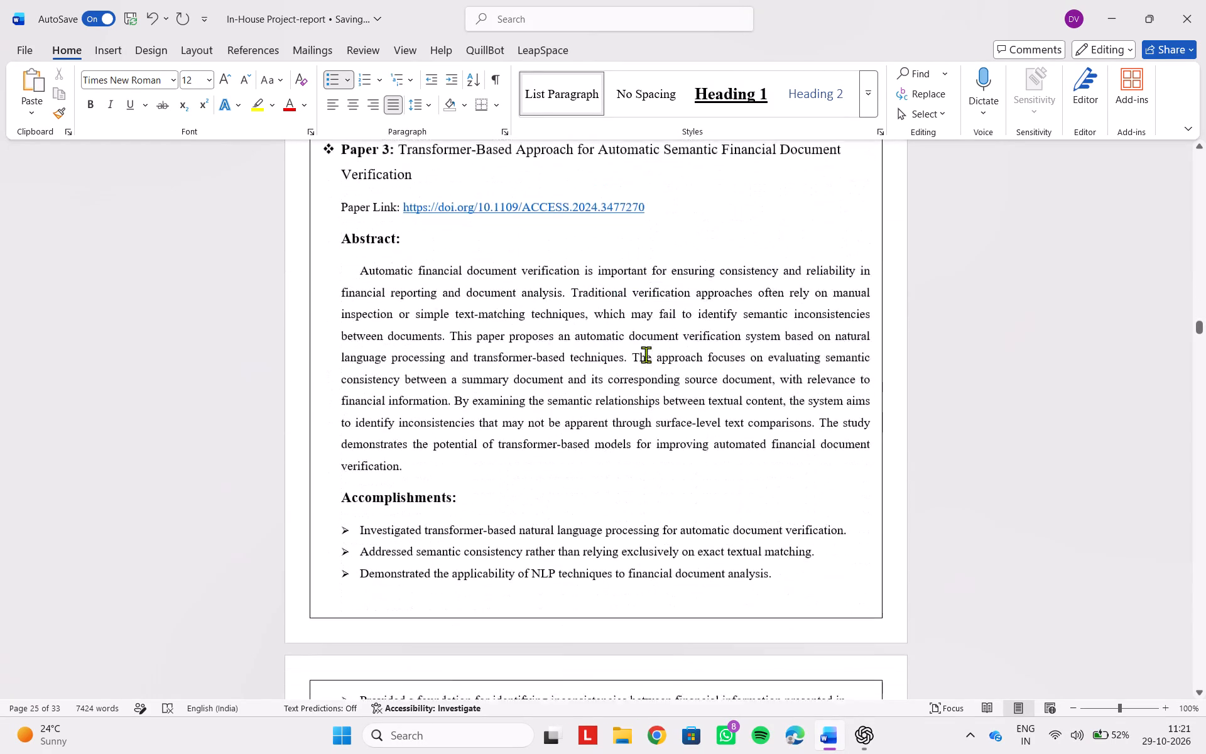
{"action": "scroll", "coordinate": [646, 354], "scroll_direction": "down", "scroll_amount": 17}
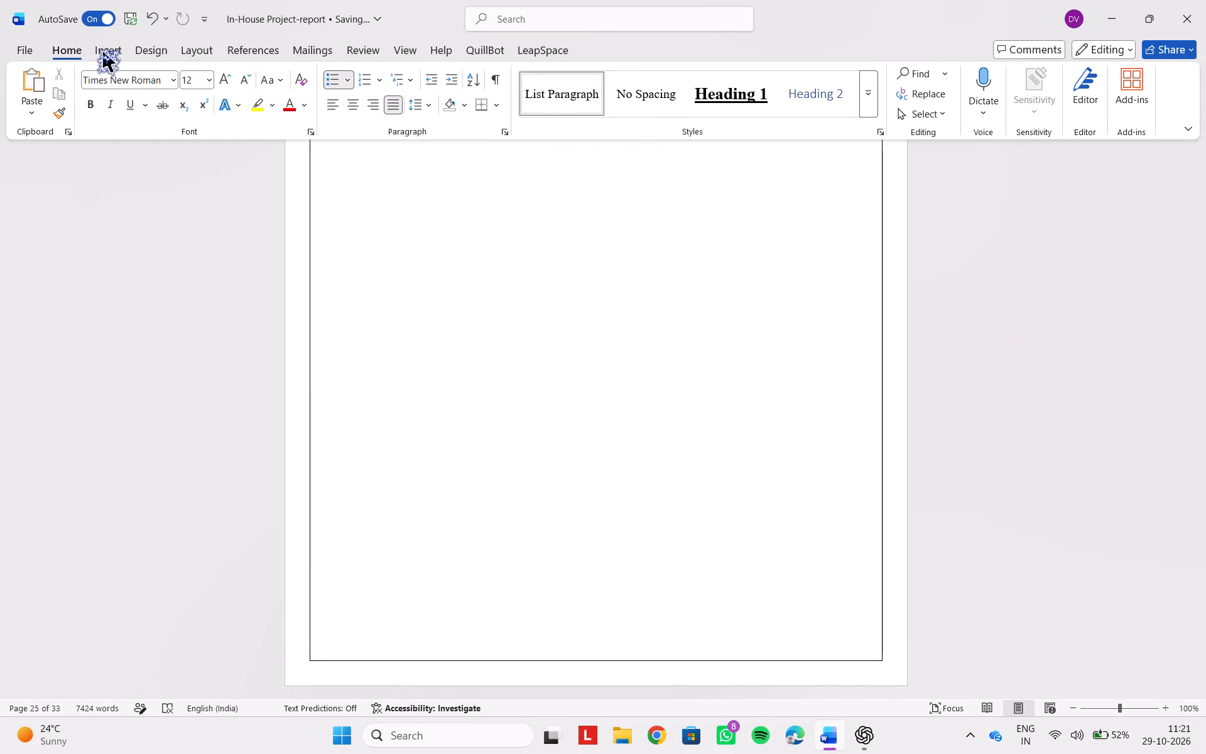
Export the report as a PDF named In-House Project-report in the OneDrive Documents folder.
{"action": "left_click", "coordinate": [16, 46]}
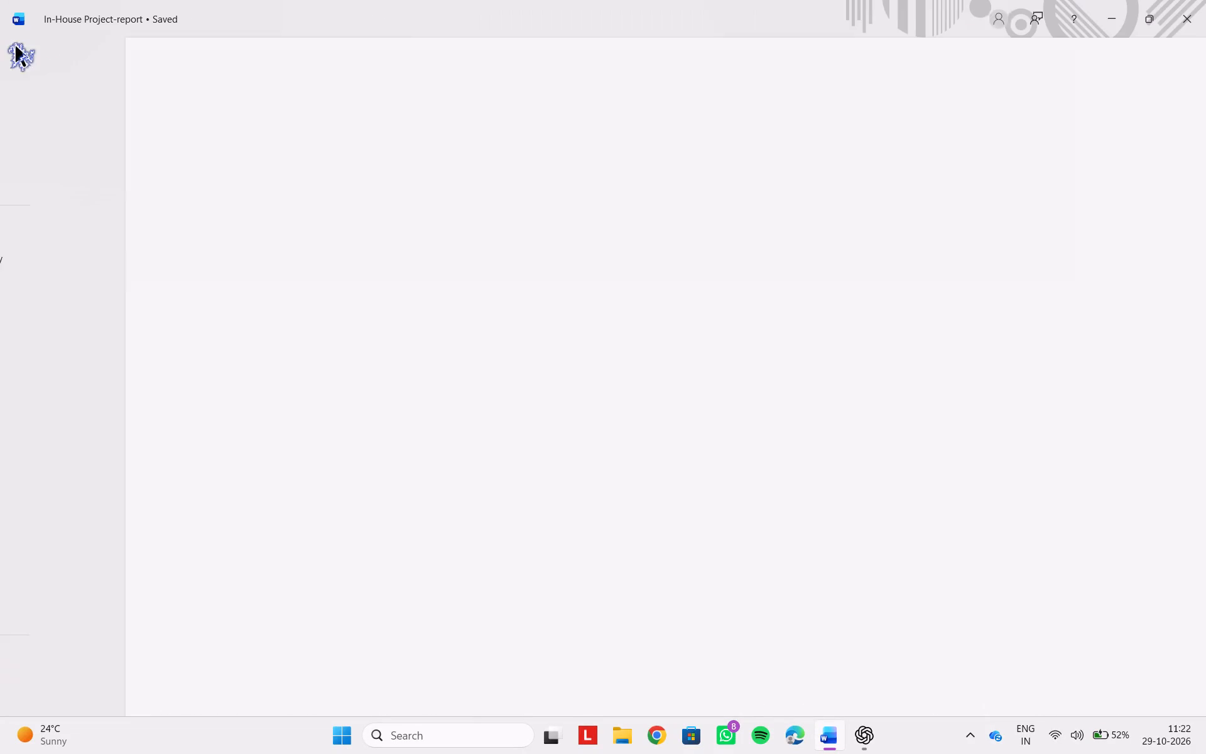
{"action": "left_click", "coordinate": [73, 324]}
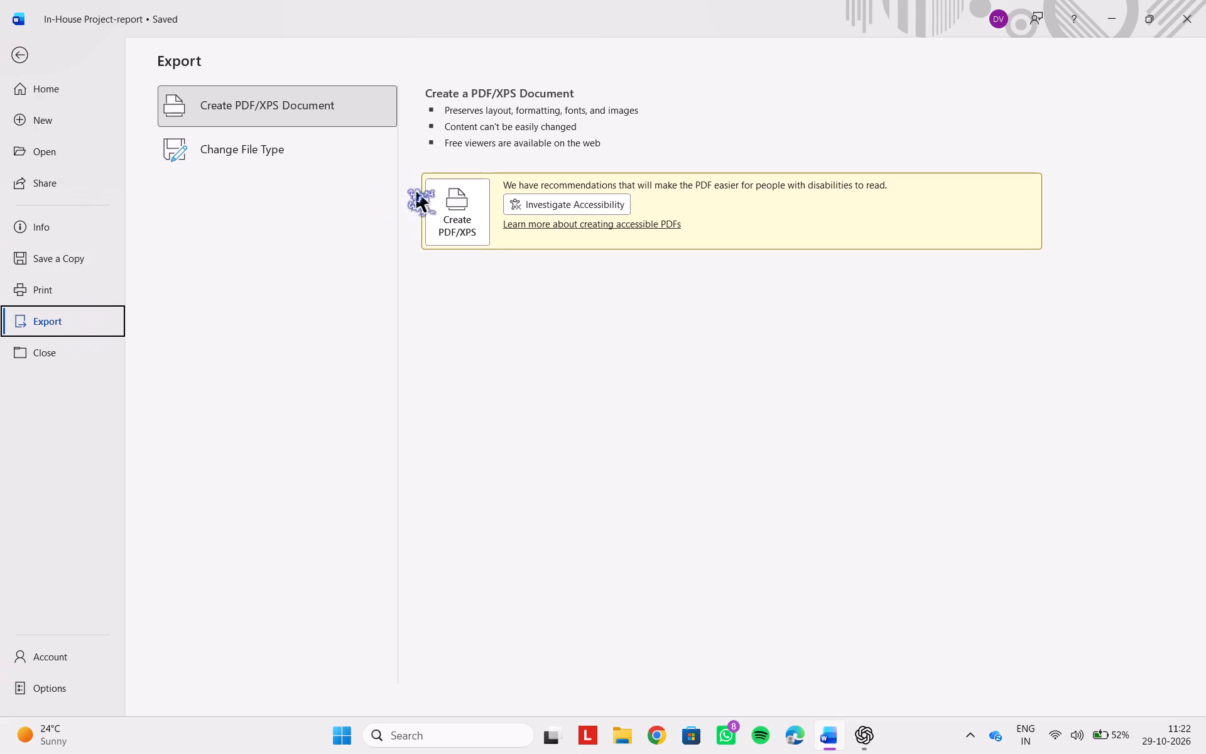
{"action": "left_click", "coordinate": [455, 217]}
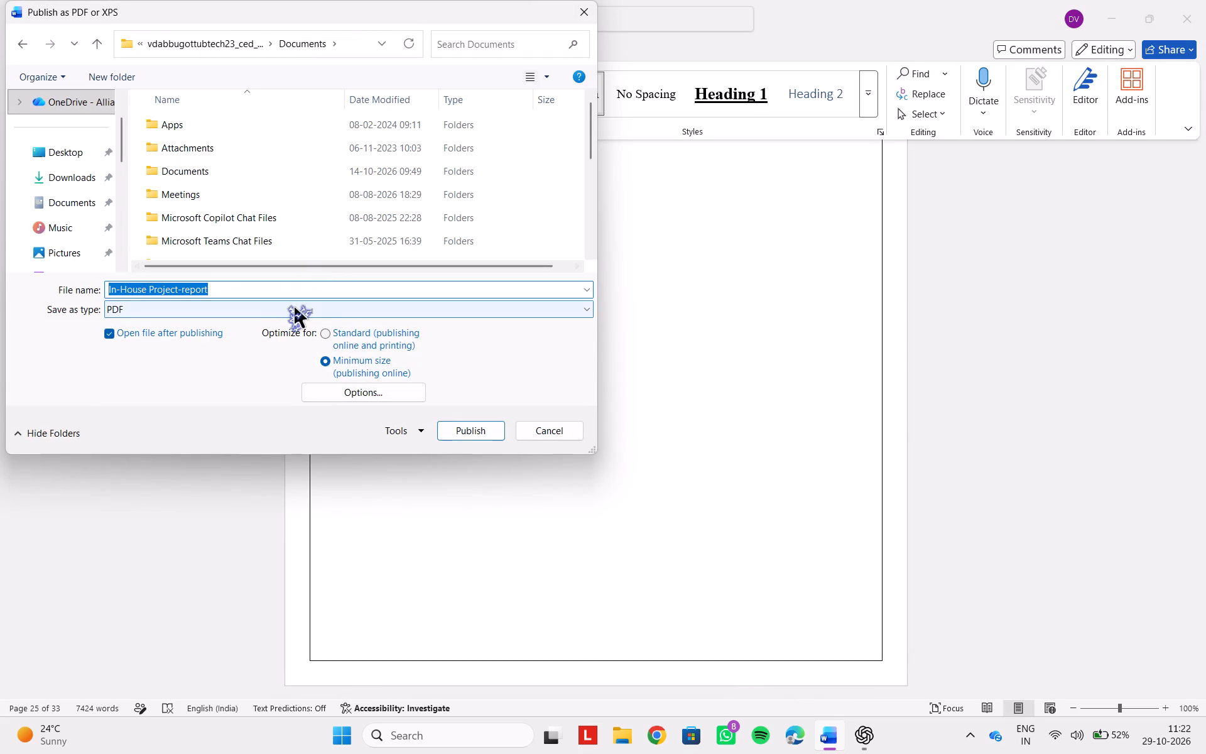
{"action": "left_click", "coordinate": [347, 308]}
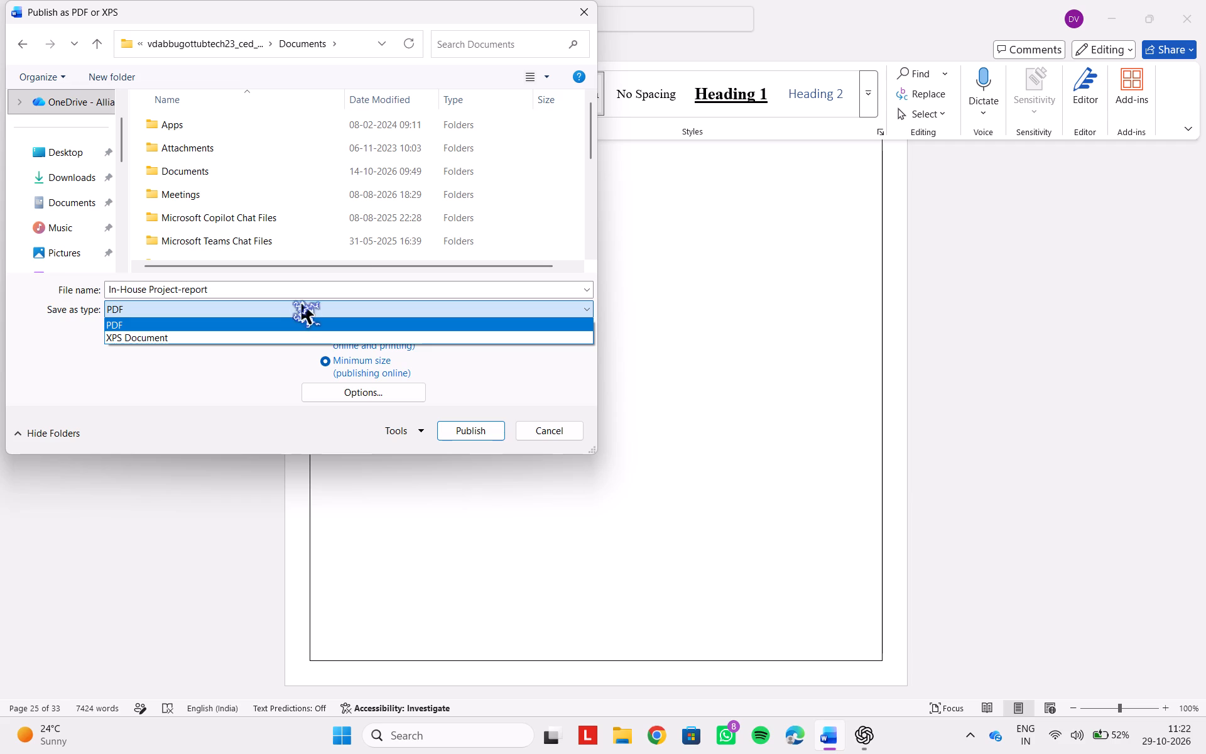
{"action": "left_click", "coordinate": [323, 323]}
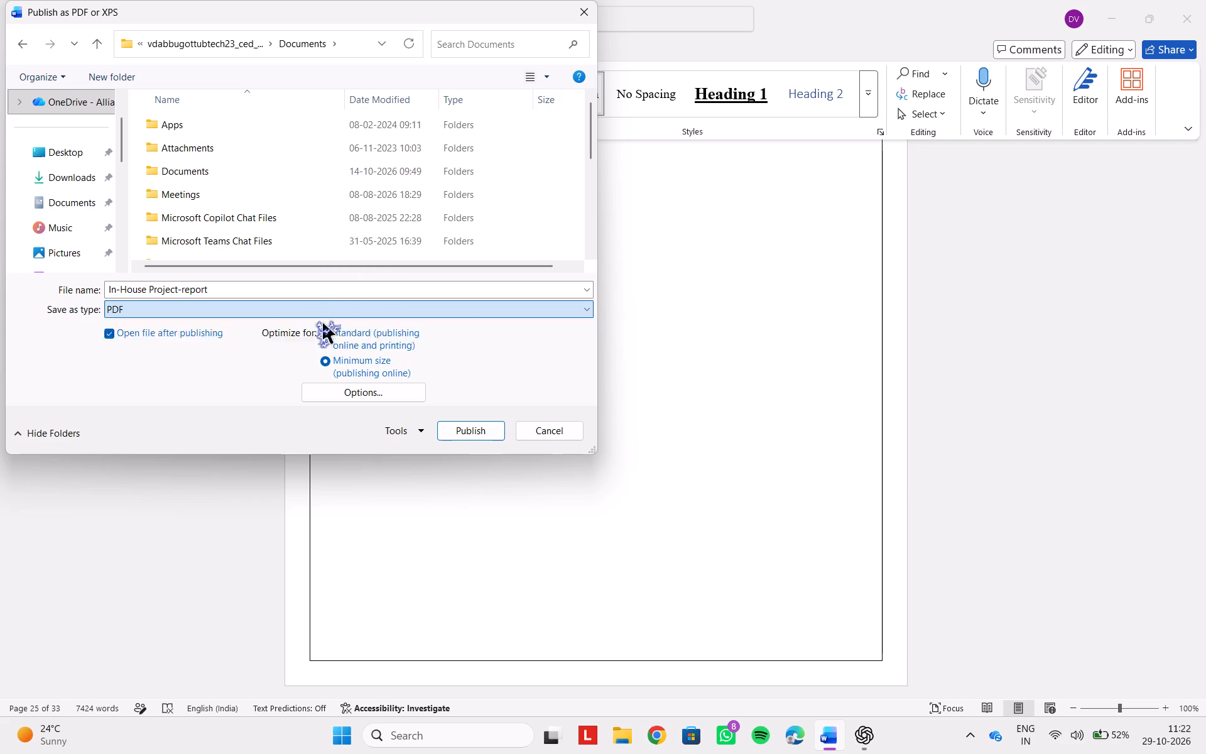
{"action": "left_click", "coordinate": [489, 424]}
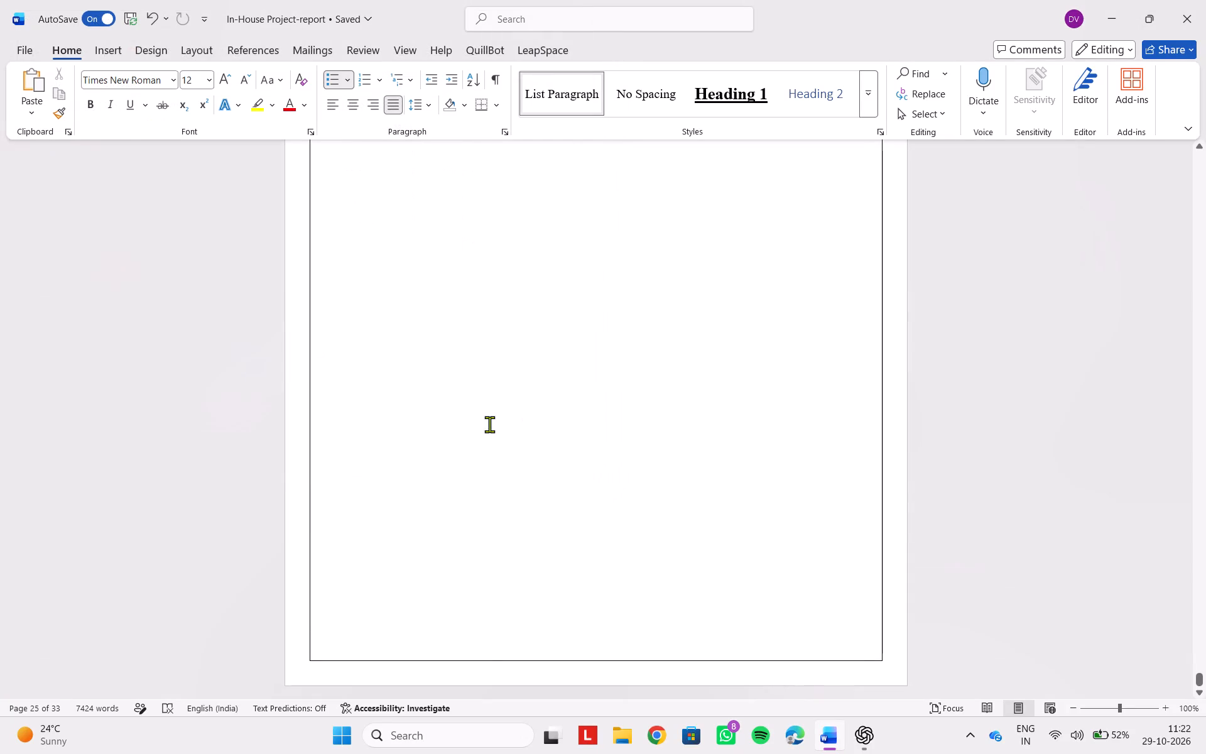
Save the Word report.
{"action": "left_click", "coordinate": [129, 26]}
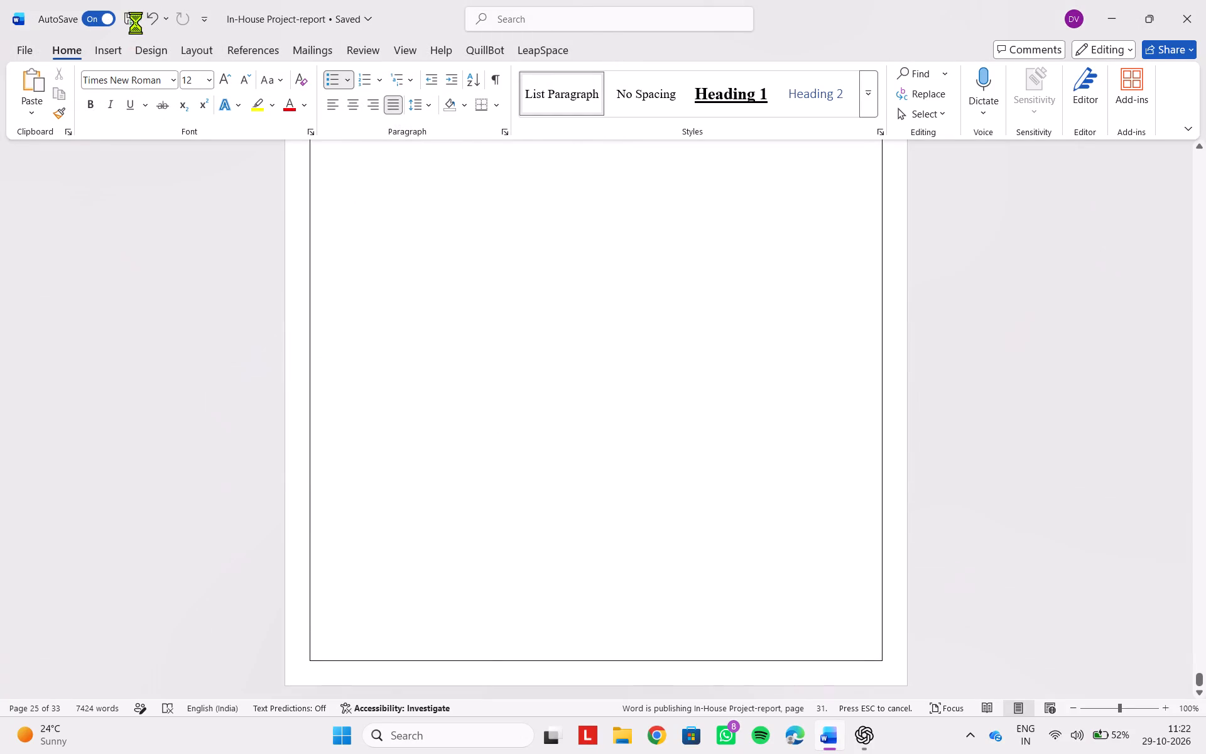
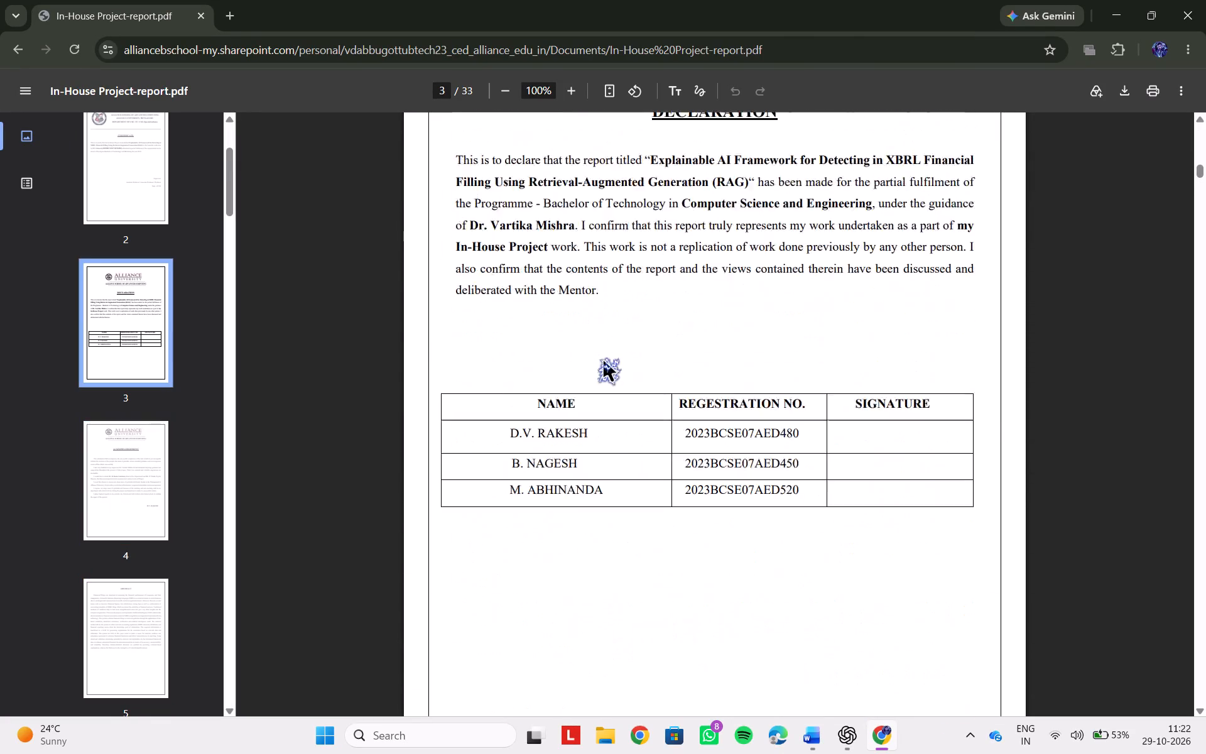
Examine the exported In-House Project-report PDF in Chrome from the declaration through the references and publication proof page, and close it.
{"action": "scroll", "coordinate": [604, 361], "scroll_direction": "down", "scroll_amount": 3}
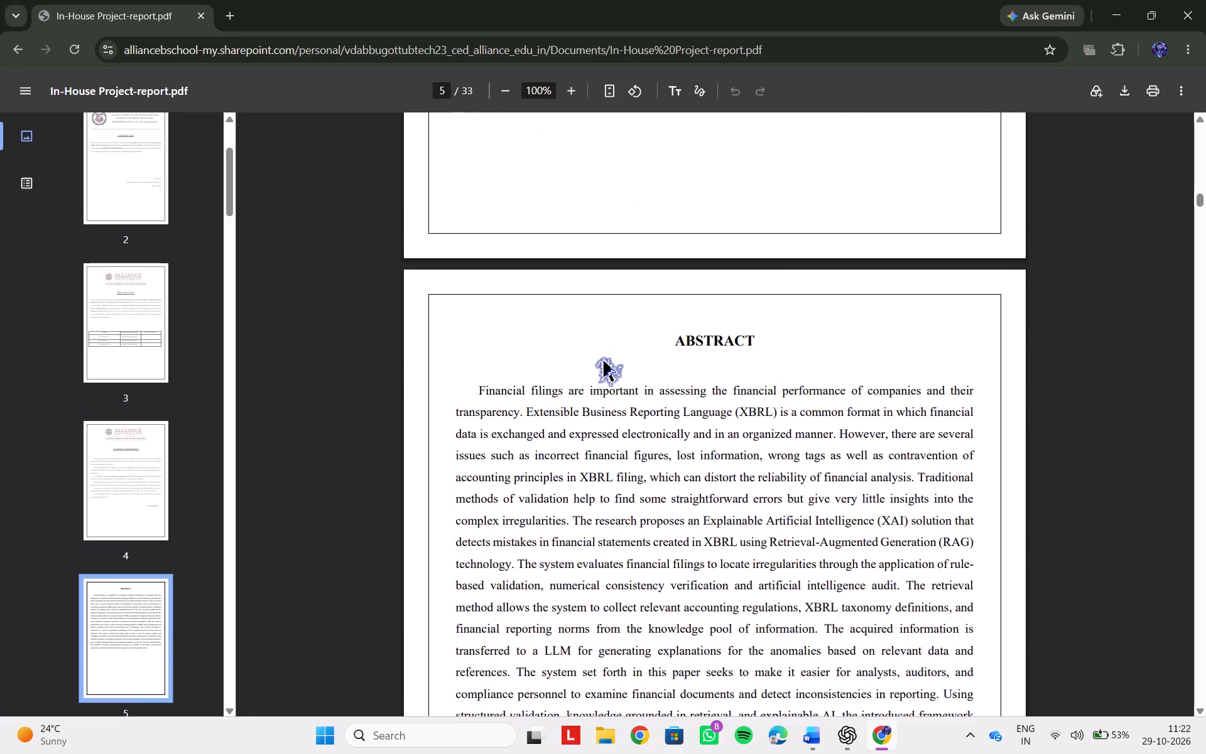
{"action": "scroll", "coordinate": [604, 361], "scroll_direction": "down", "scroll_amount": 11}
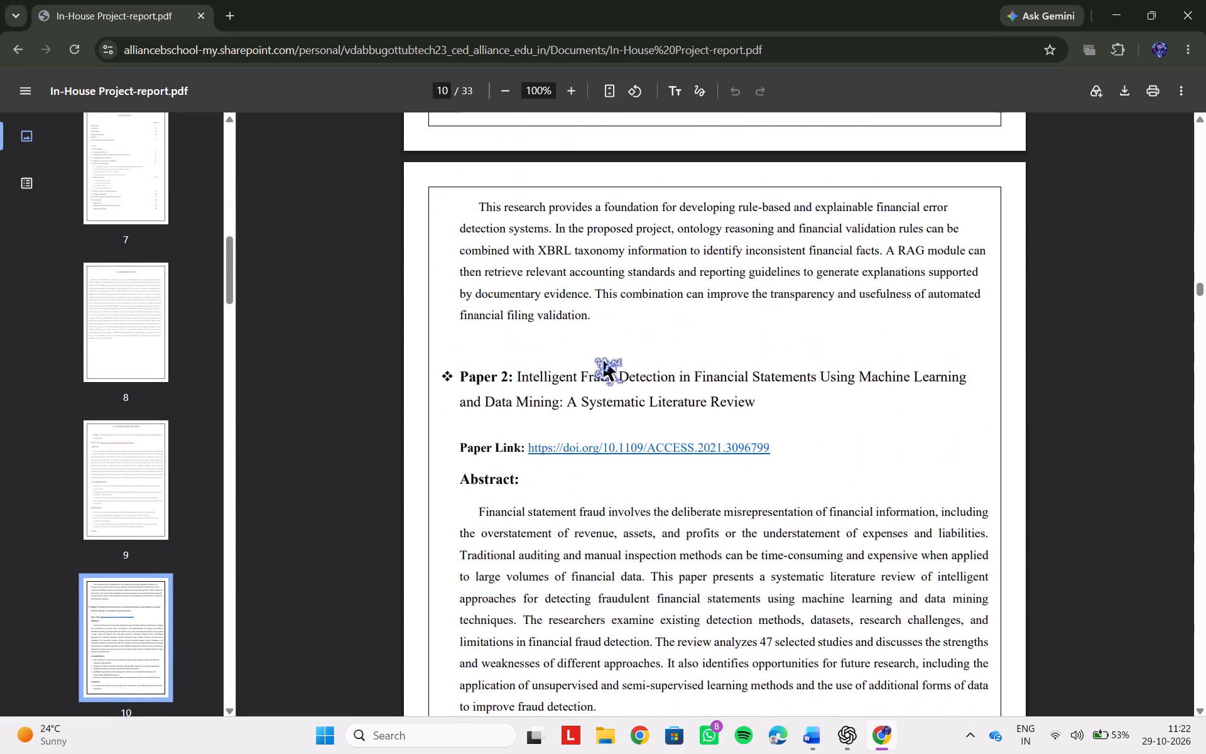
{"action": "scroll", "coordinate": [604, 361], "scroll_direction": "down", "scroll_amount": 6}
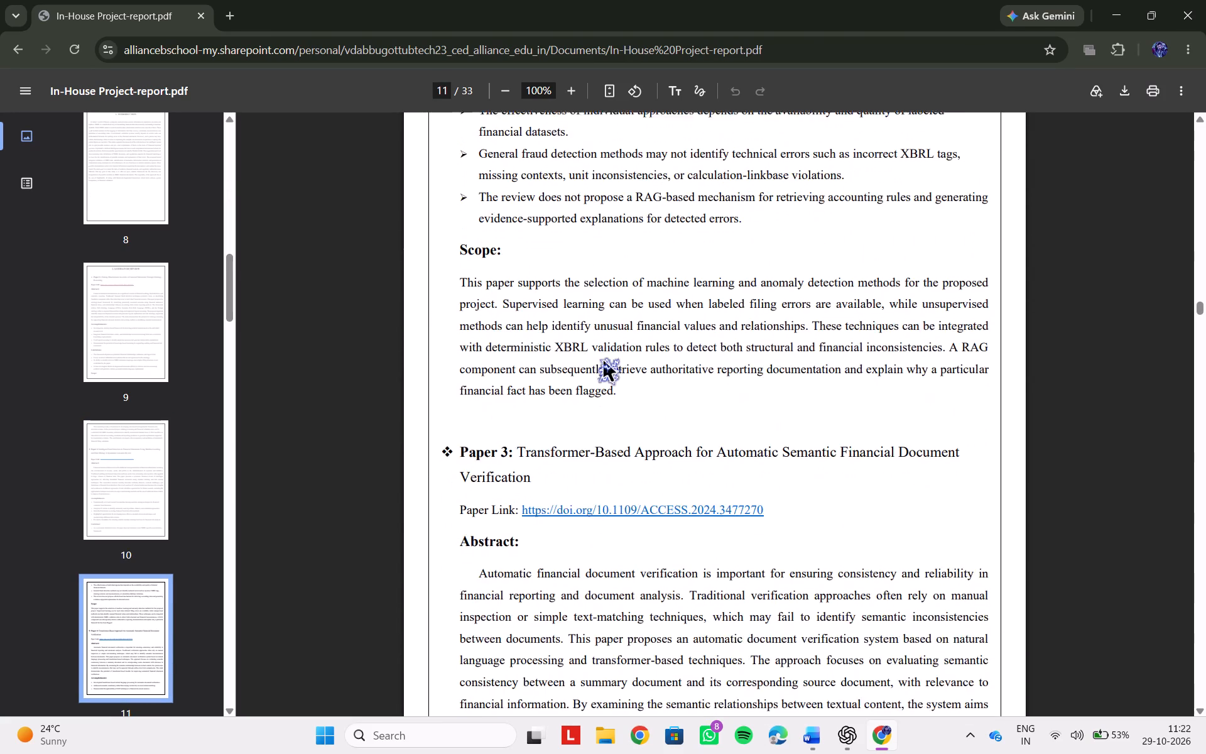
{"action": "scroll", "coordinate": [604, 361], "scroll_direction": "down", "scroll_amount": 10}
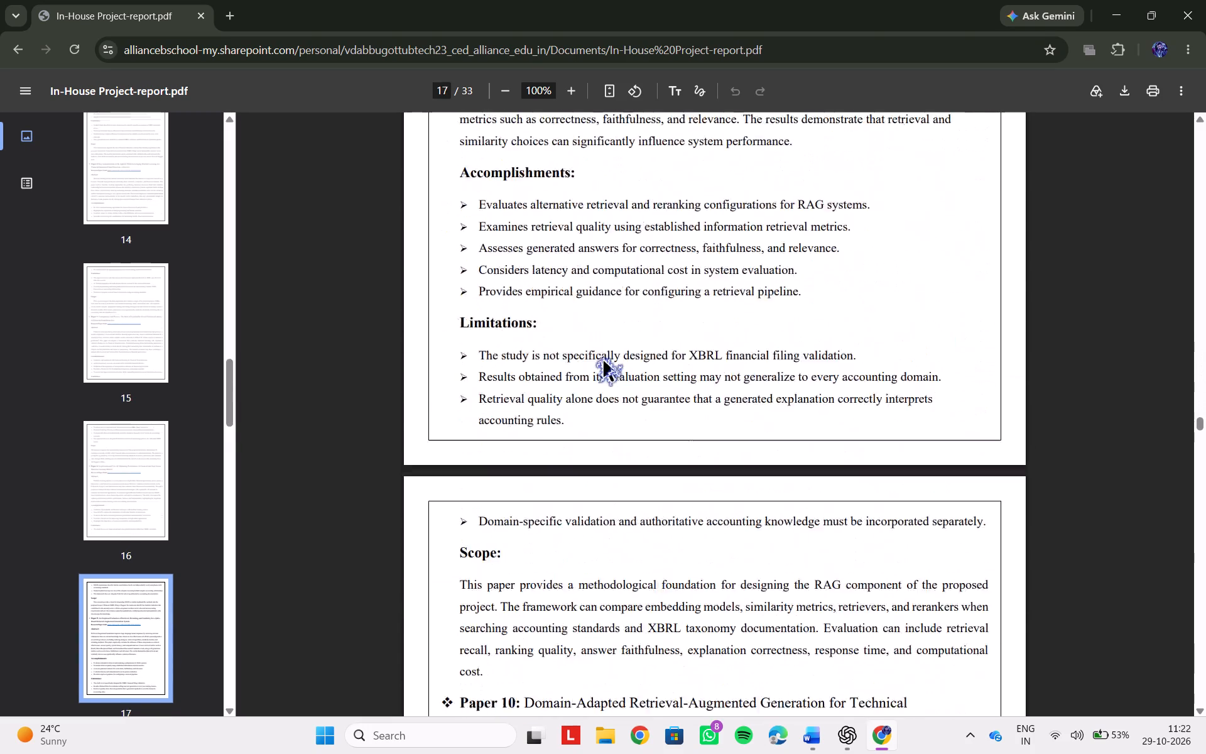
{"action": "scroll", "coordinate": [604, 361], "scroll_direction": "down", "scroll_amount": 10}
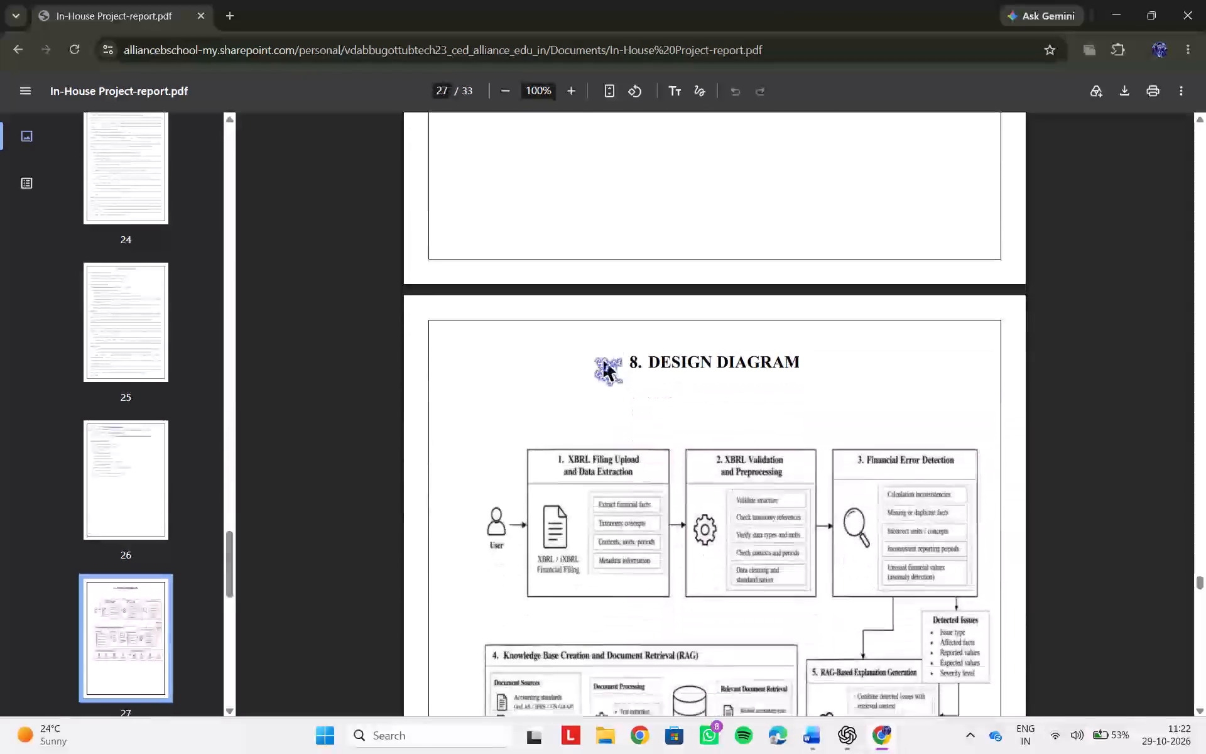
{"action": "scroll", "coordinate": [604, 361], "scroll_direction": "down", "scroll_amount": 11}
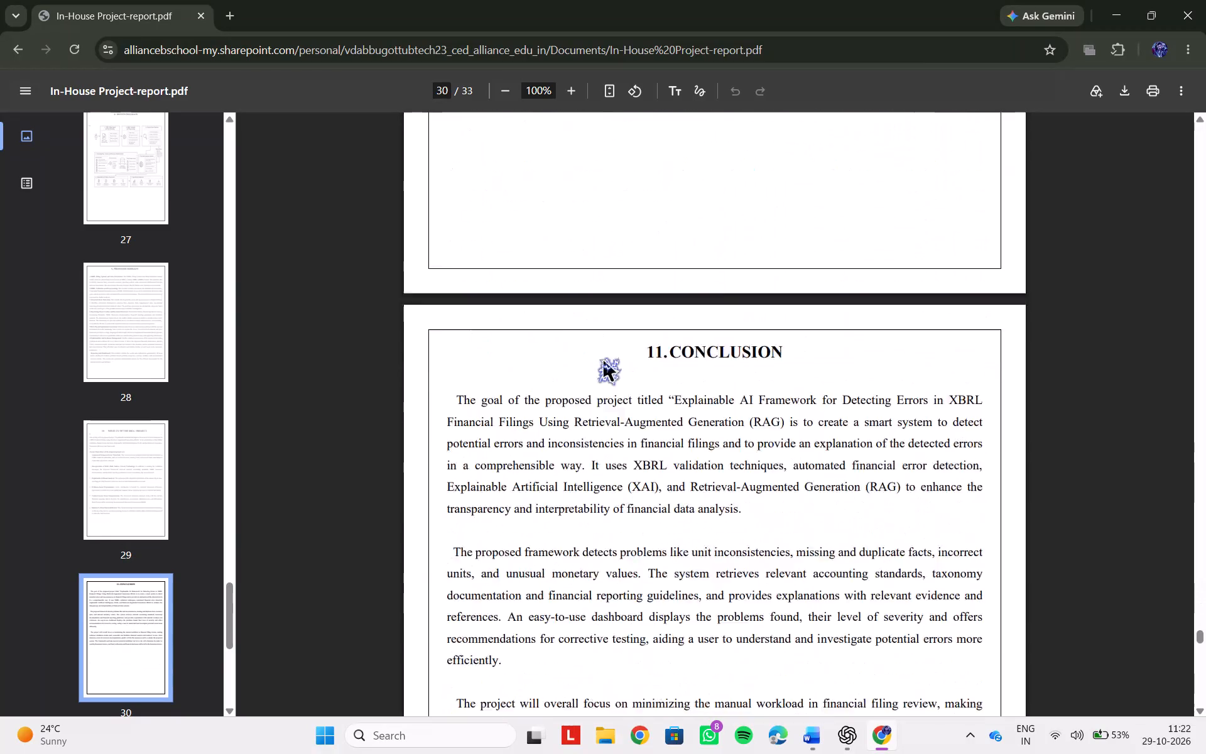
{"action": "scroll", "coordinate": [604, 361], "scroll_direction": "down", "scroll_amount": 8}
{"action": "scroll", "coordinate": [604, 361], "scroll_direction": "up", "scroll_amount": 9}
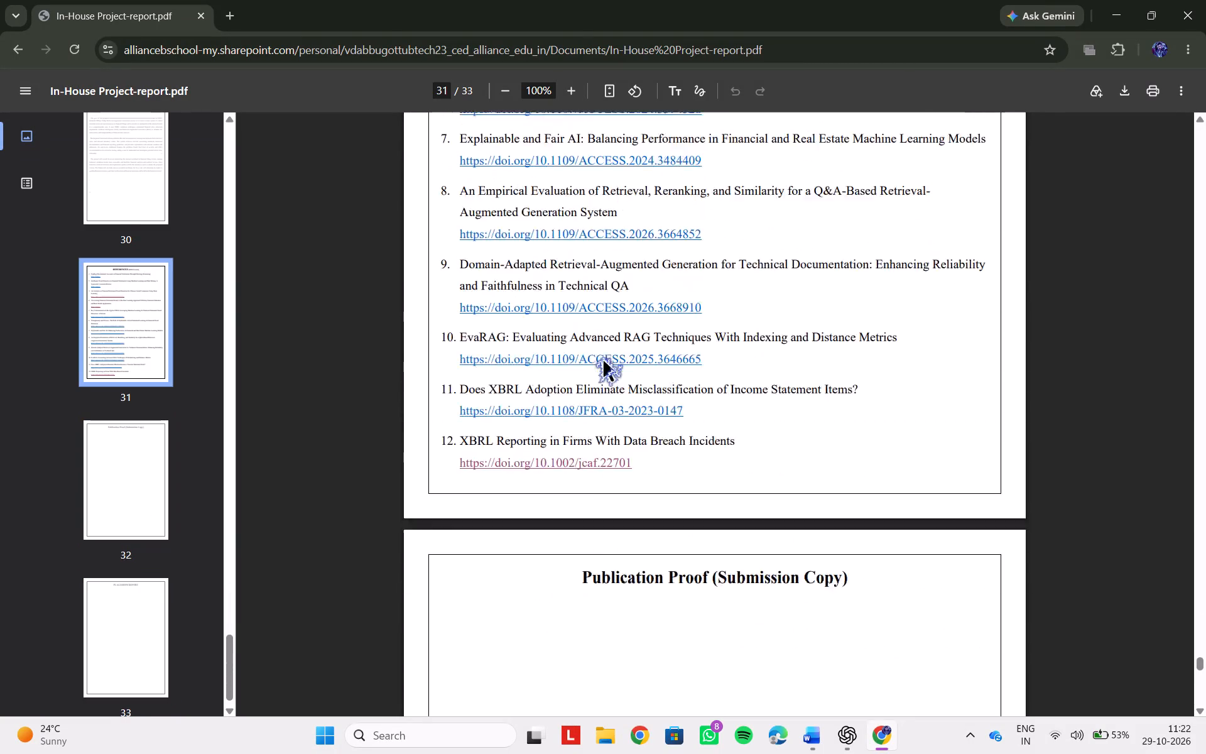
{"action": "scroll", "coordinate": [604, 361], "scroll_direction": "up", "scroll_amount": 8}
{"action": "left_click", "coordinate": [1205, 0]}
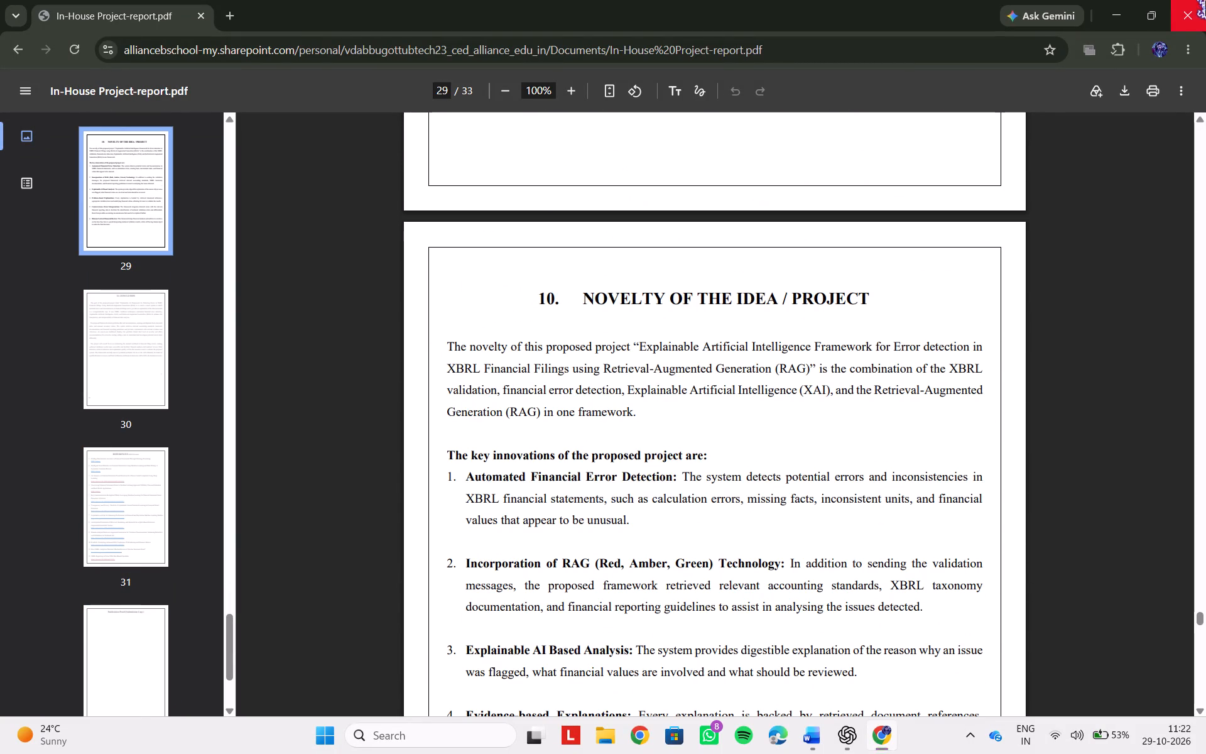
Save the In-House Project-report document again in Word.
{"action": "triple_click", "coordinate": [129, 16]}
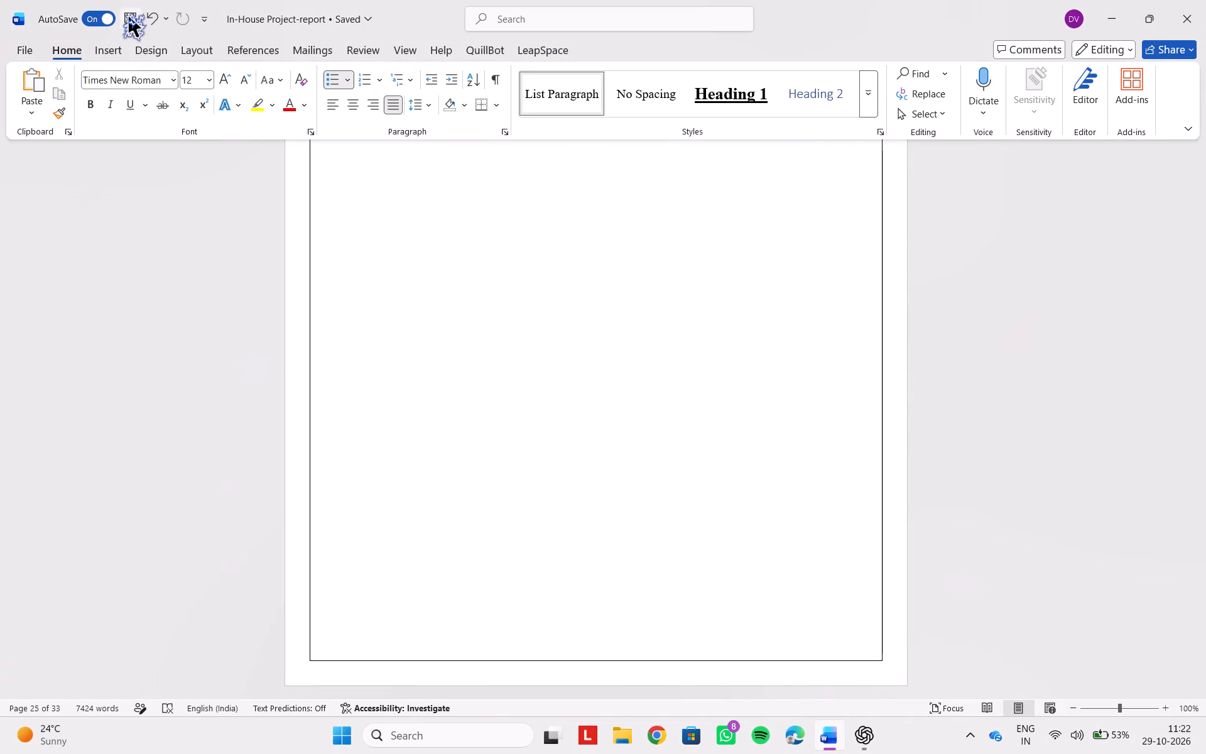
{"action": "triple_click", "coordinate": [129, 16]}
{"action": "left_click", "coordinate": [129, 16]}
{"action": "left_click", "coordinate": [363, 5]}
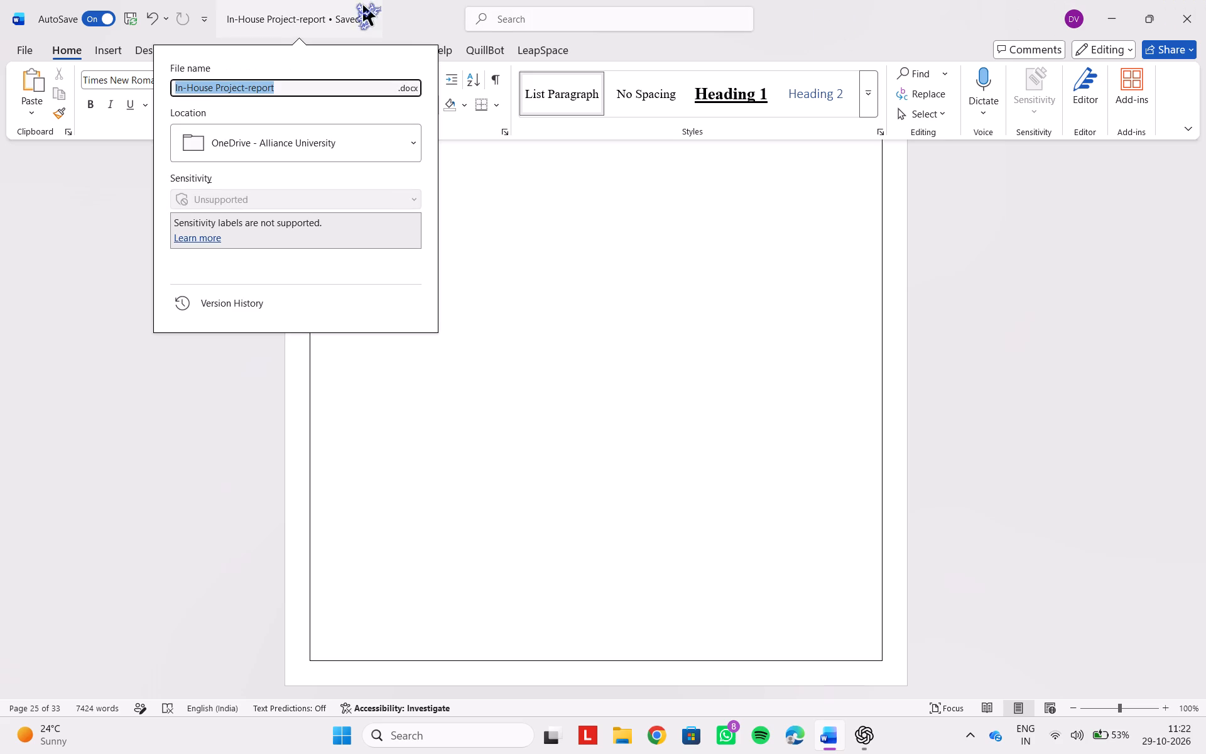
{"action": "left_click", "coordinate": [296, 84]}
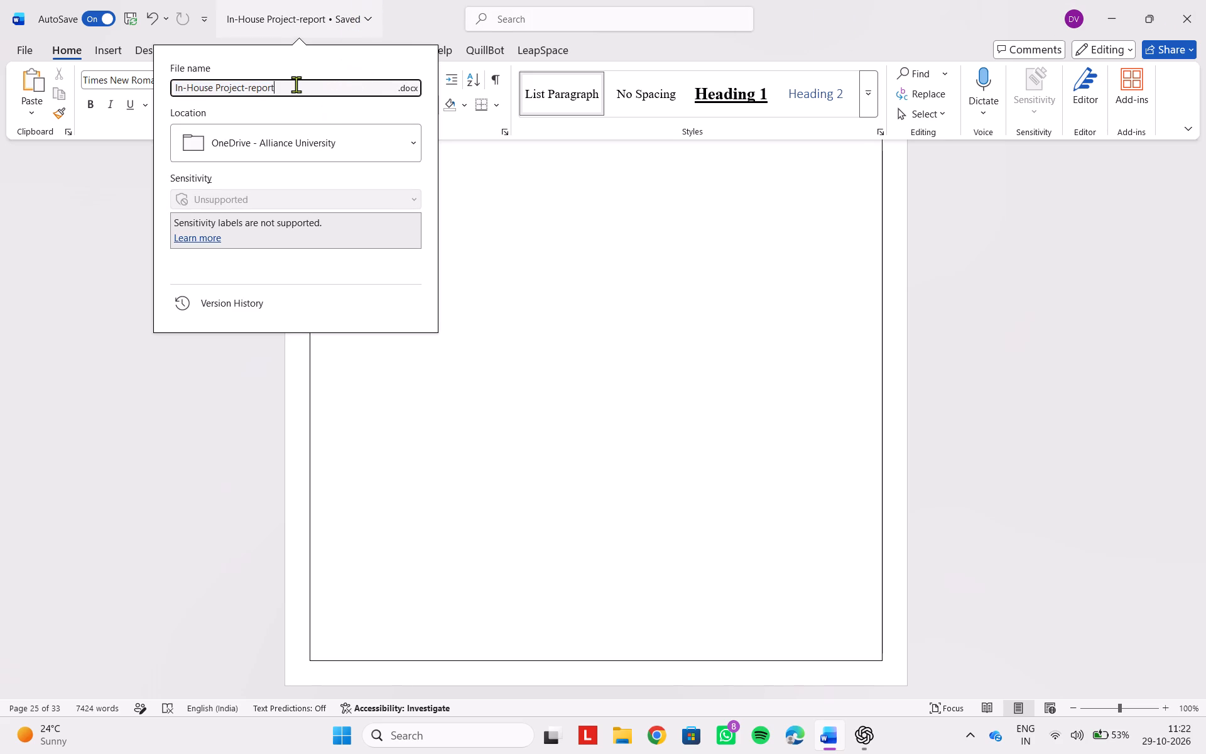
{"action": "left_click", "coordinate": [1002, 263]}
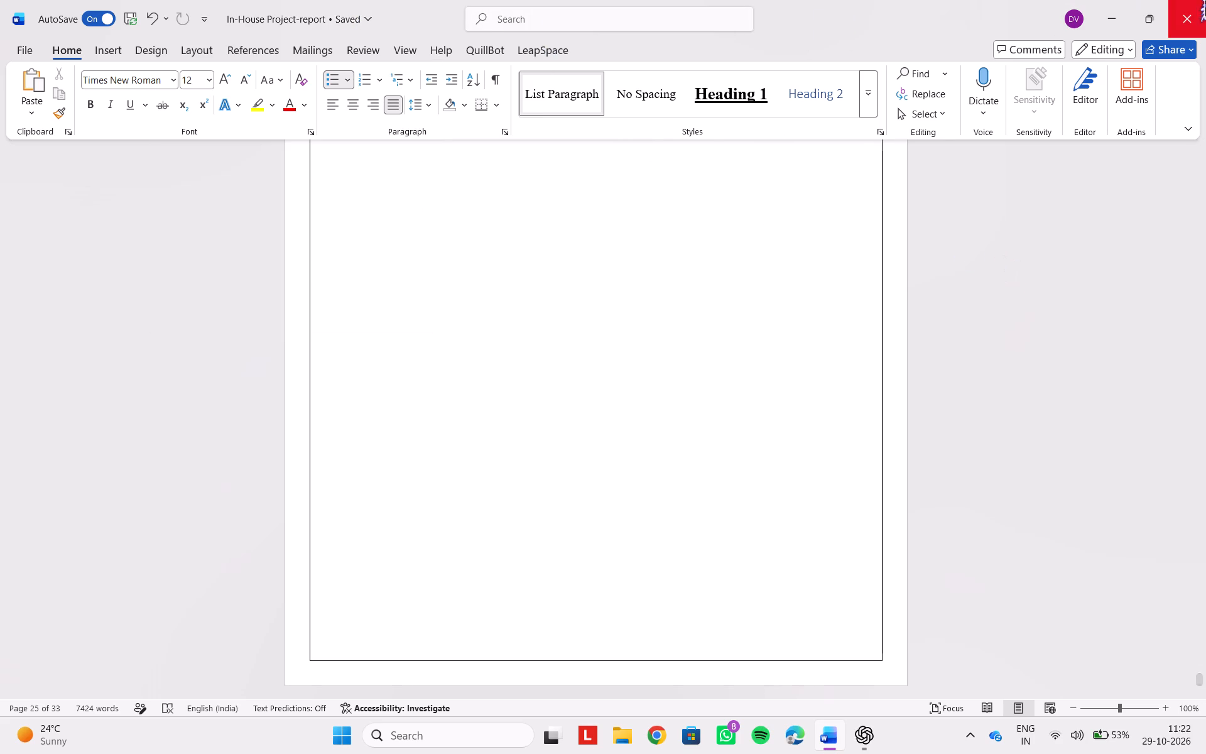
Close the In-House Project-report document in Word.
{"action": "left_click", "coordinate": [1205, 0]}
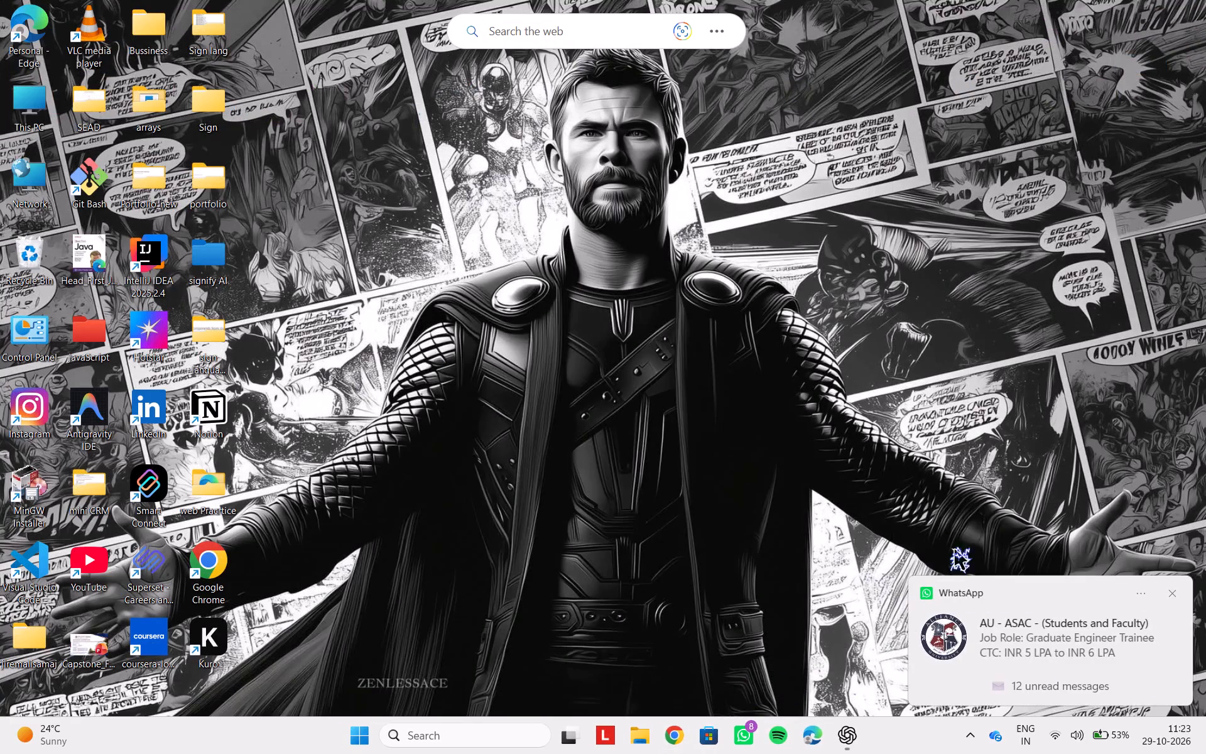
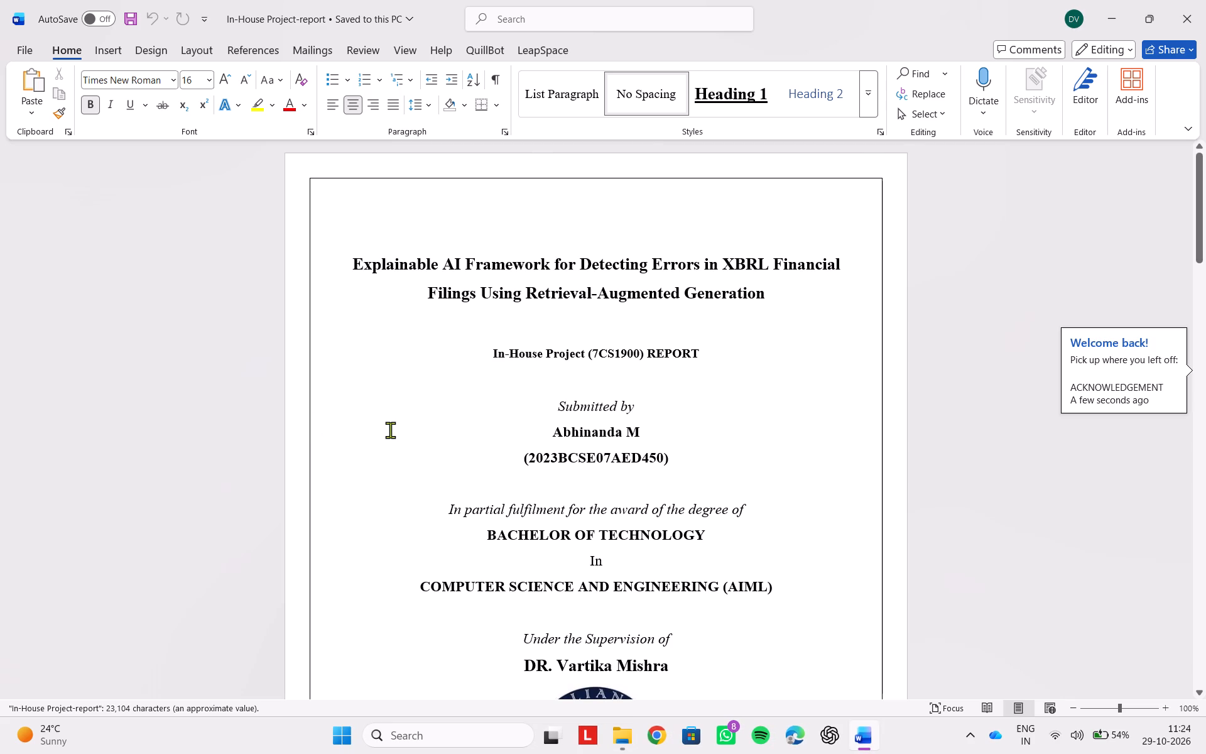
Close the saved In-House Project-report document in Word.
{"action": "scroll", "coordinate": [390, 430], "scroll_direction": "down", "scroll_amount": 3}
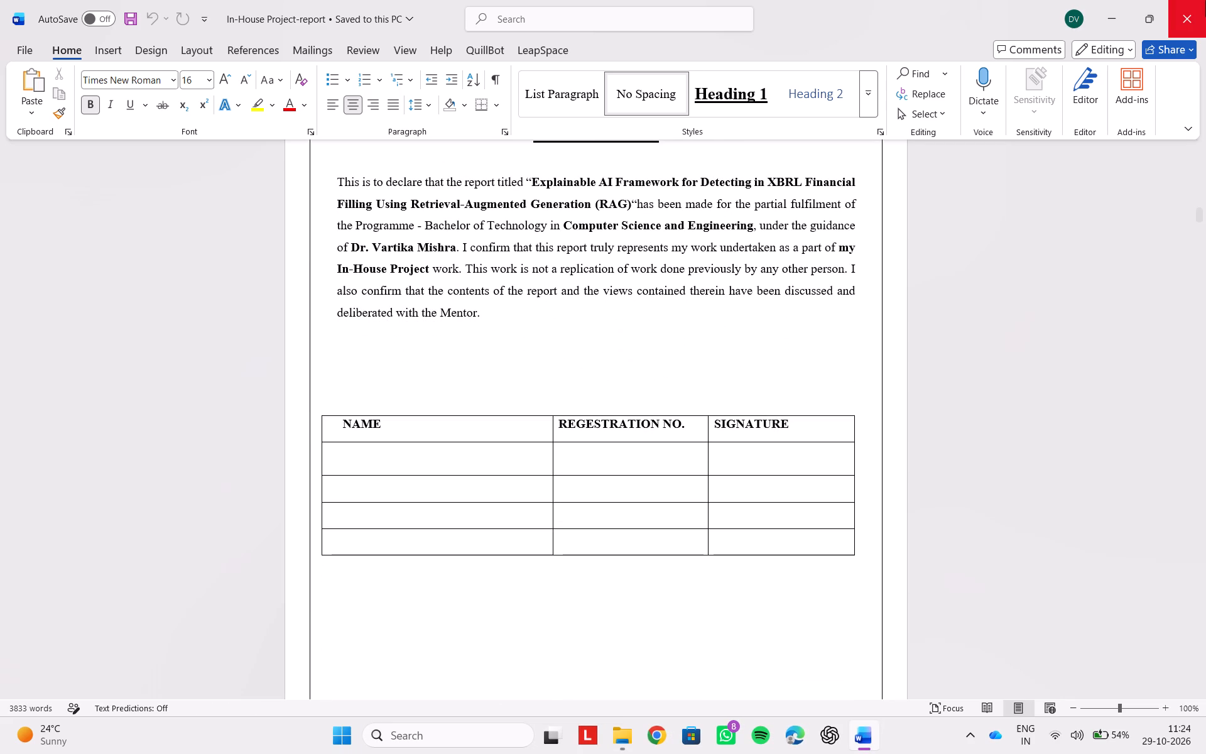
{"action": "left_click", "coordinate": [1205, 0]}
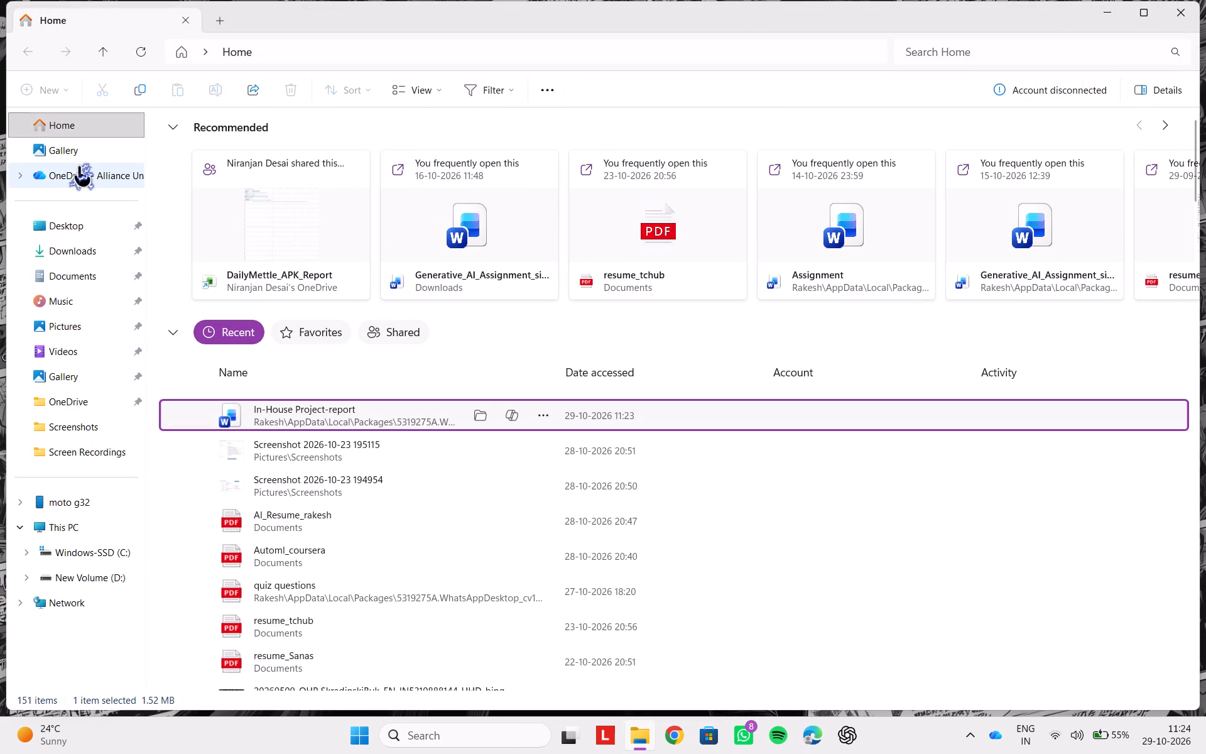
Look through the Documents folder in File Explorer for the saved In-House Project-report file.
{"action": "left_click", "coordinate": [92, 270]}
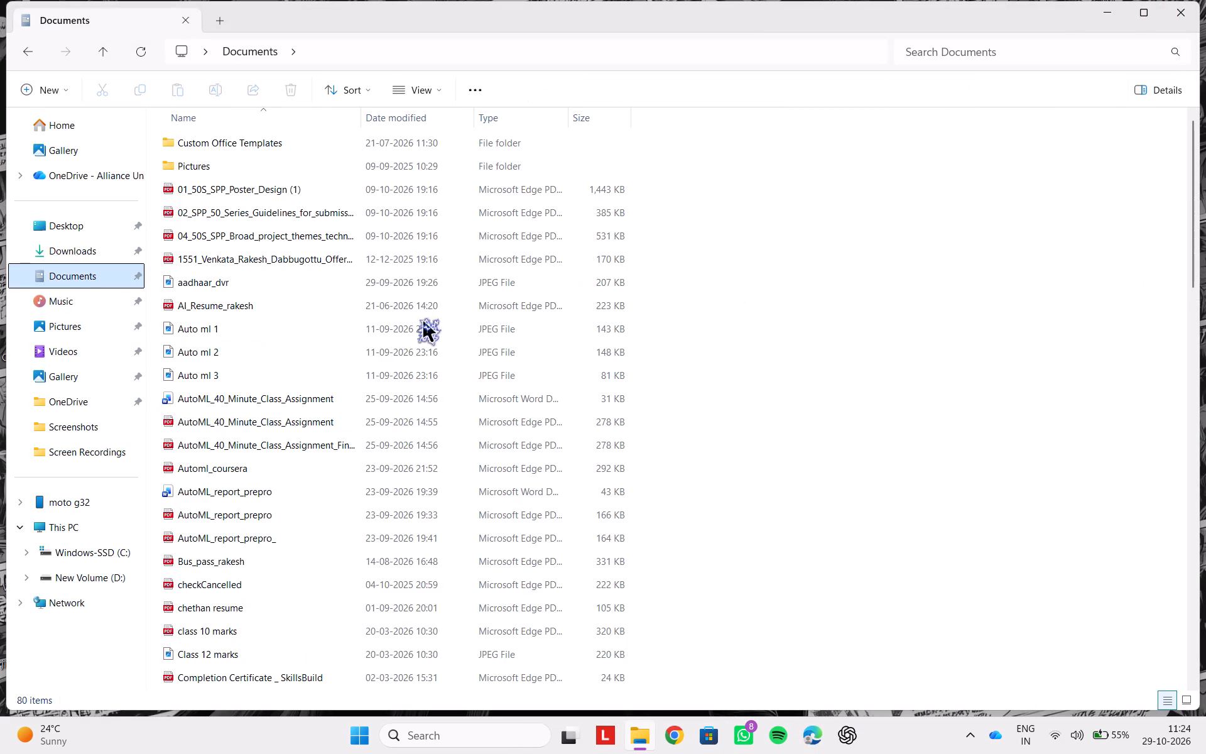
{"action": "scroll", "coordinate": [398, 400], "scroll_direction": "down", "scroll_amount": 3}
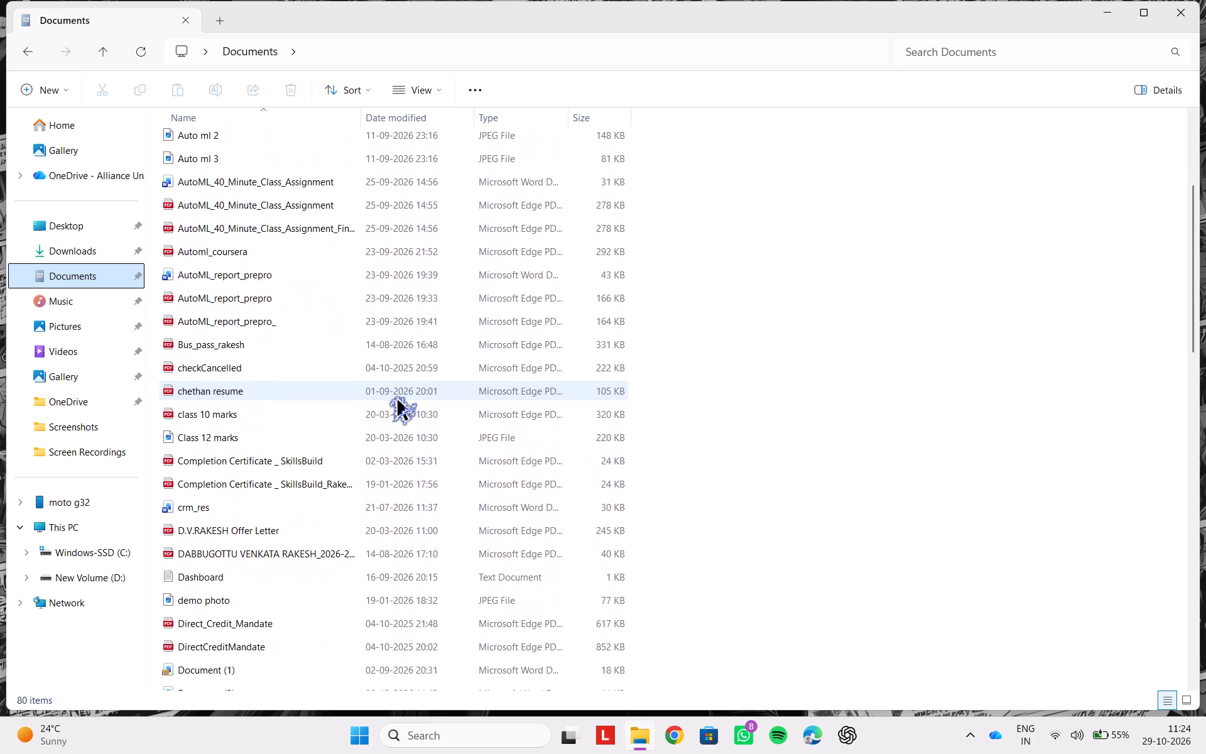
{"action": "scroll", "coordinate": [398, 400], "scroll_direction": "down", "scroll_amount": 6}
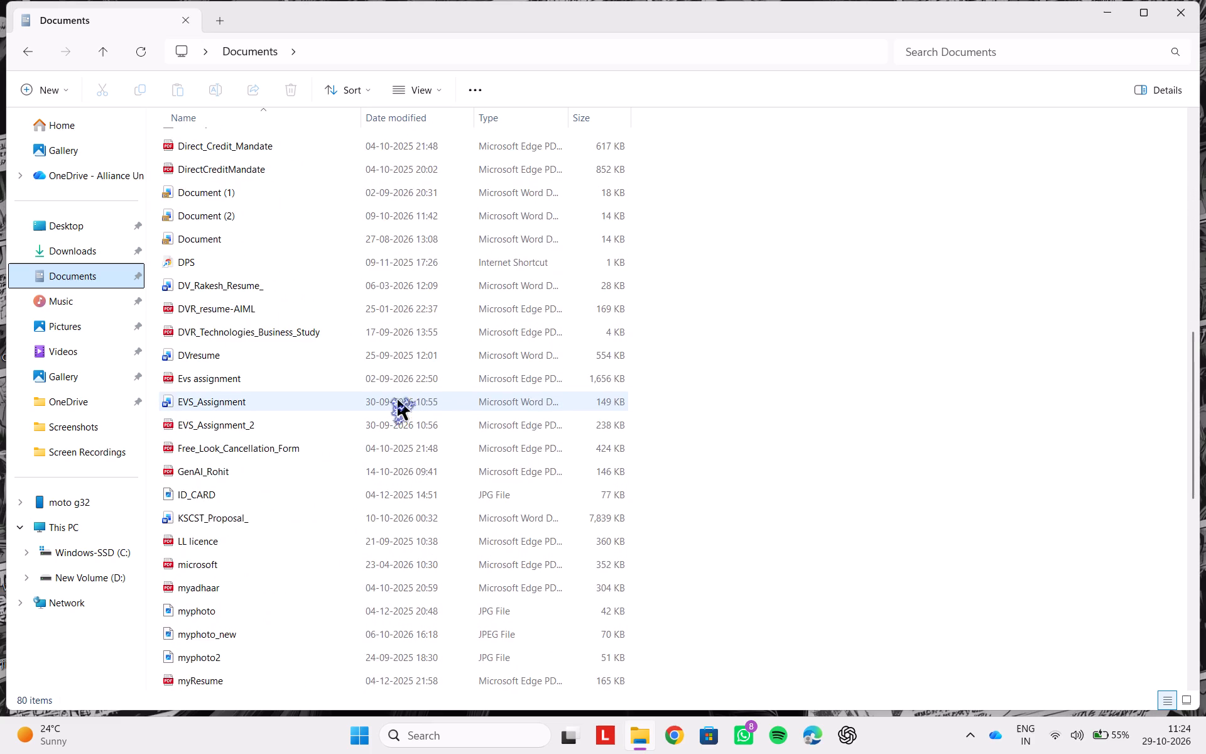
{"action": "scroll", "coordinate": [398, 400], "scroll_direction": "down", "scroll_amount": 10}
{"action": "scroll", "coordinate": [398, 400], "scroll_direction": "up", "scroll_amount": 9}
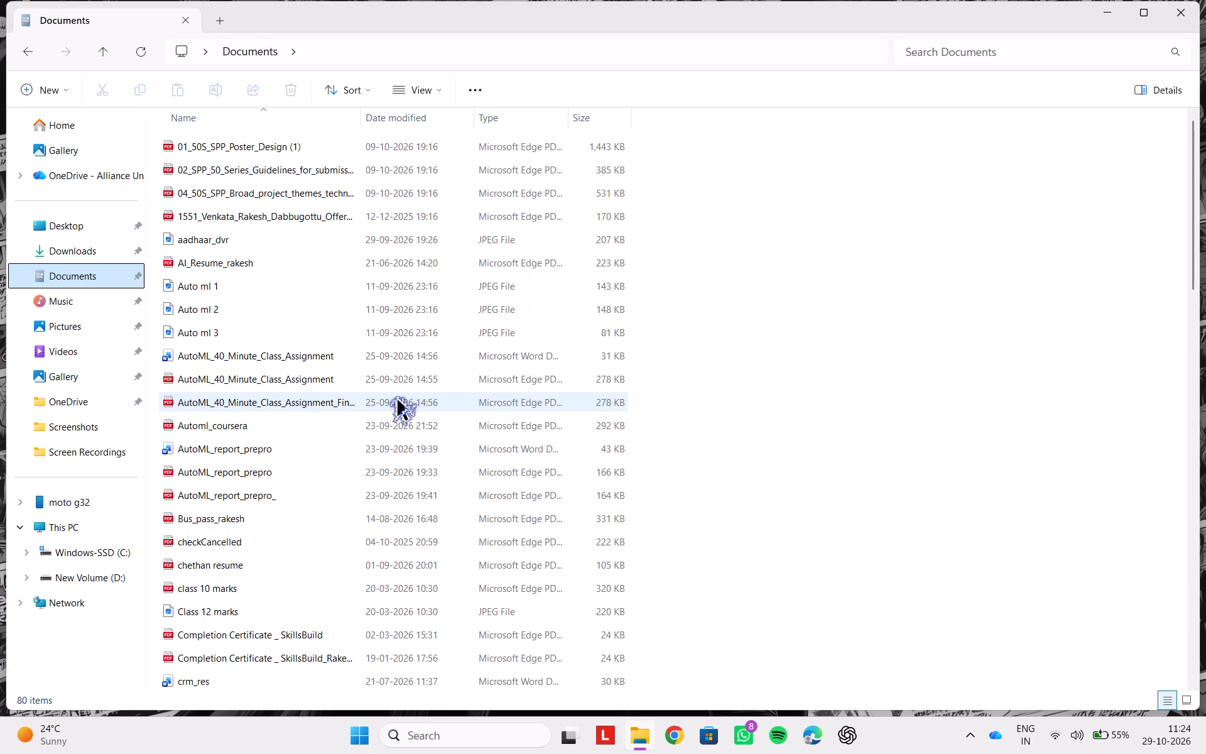
{"action": "scroll", "coordinate": [398, 400], "scroll_direction": "up", "scroll_amount": 3}
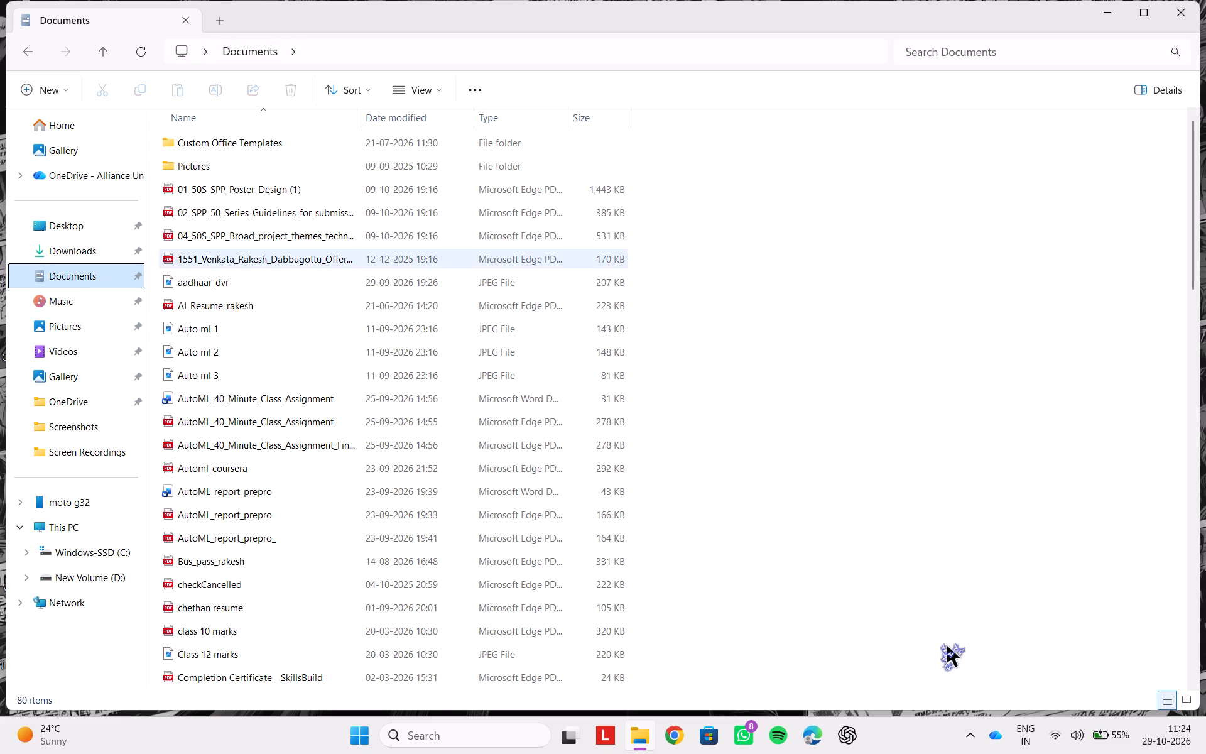
Open In-House Project-report.docx from OneDrive's recent sync activity and check its cover page in Word.
{"action": "left_click", "coordinate": [1004, 740]}
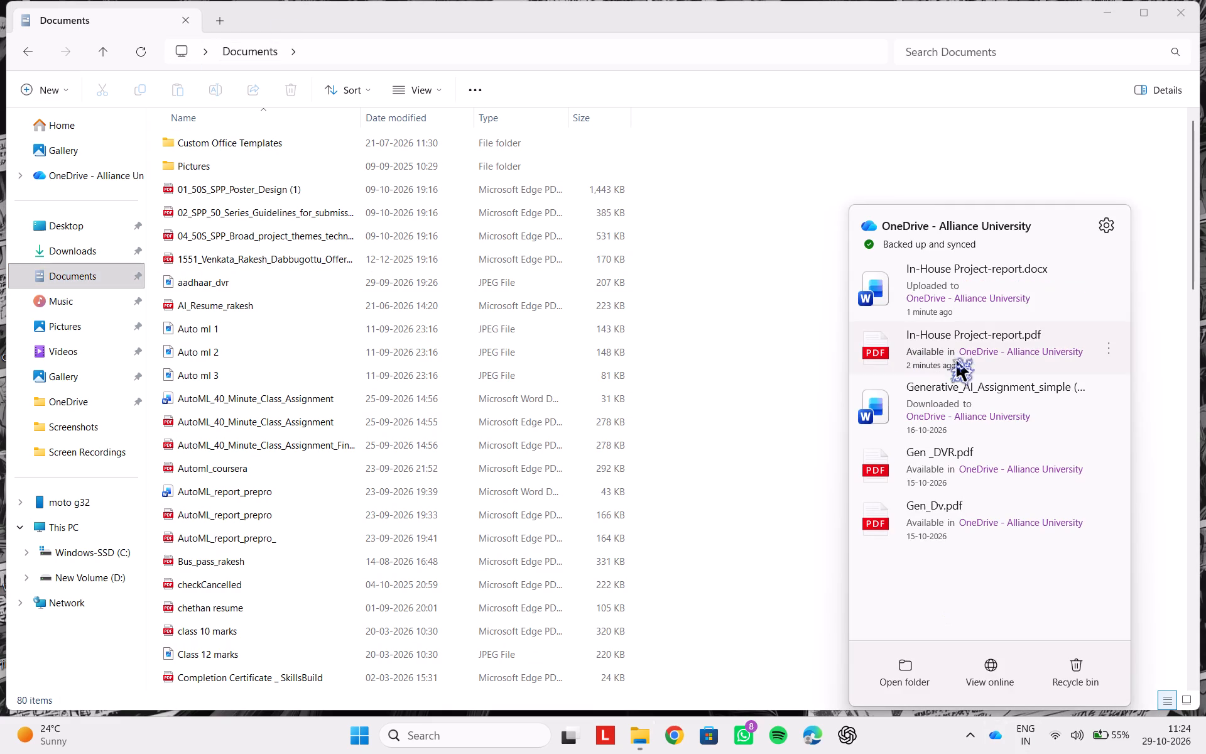
{"action": "left_click", "coordinate": [1001, 281]}
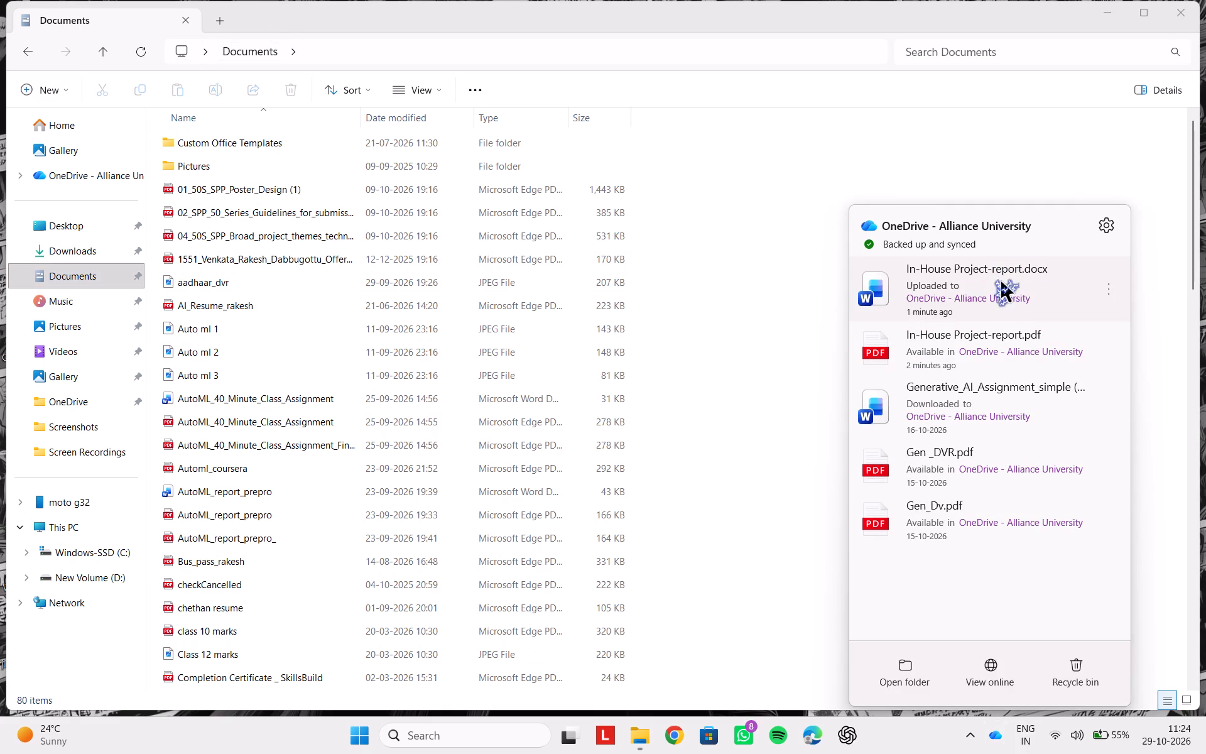
{"action": "double_click", "coordinate": [1001, 281]}
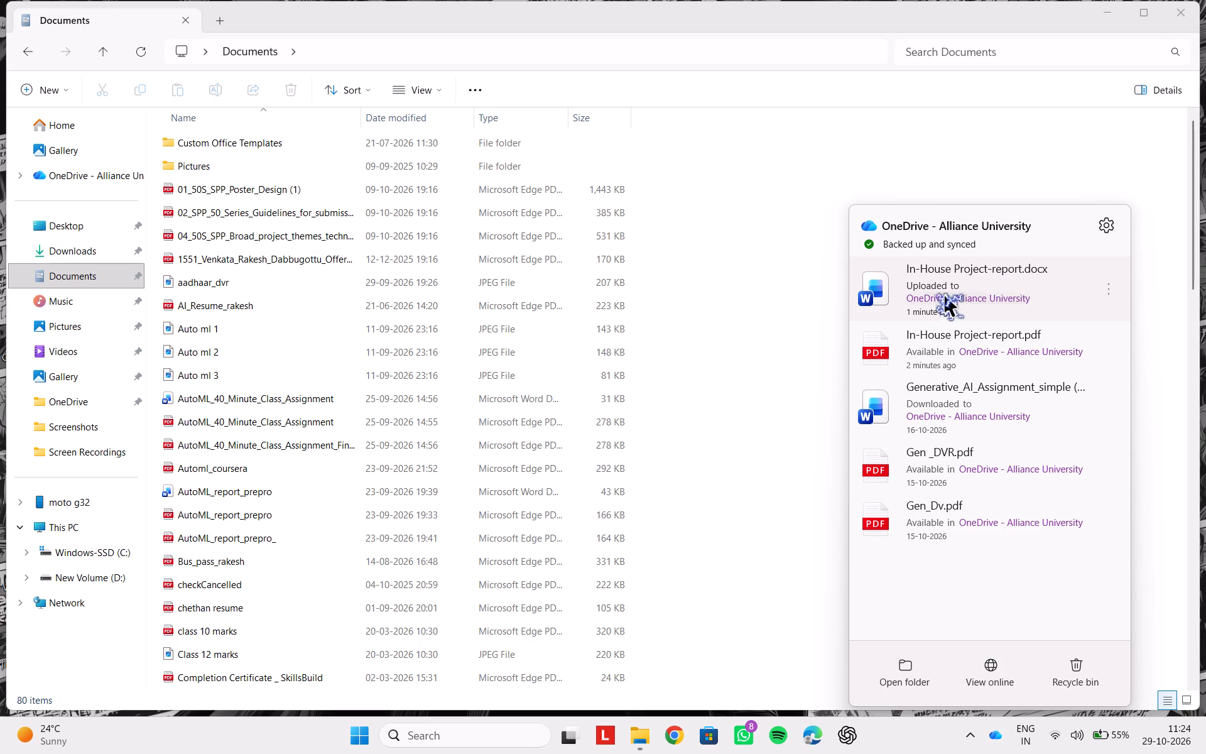
{"action": "left_click", "coordinate": [934, 301]}
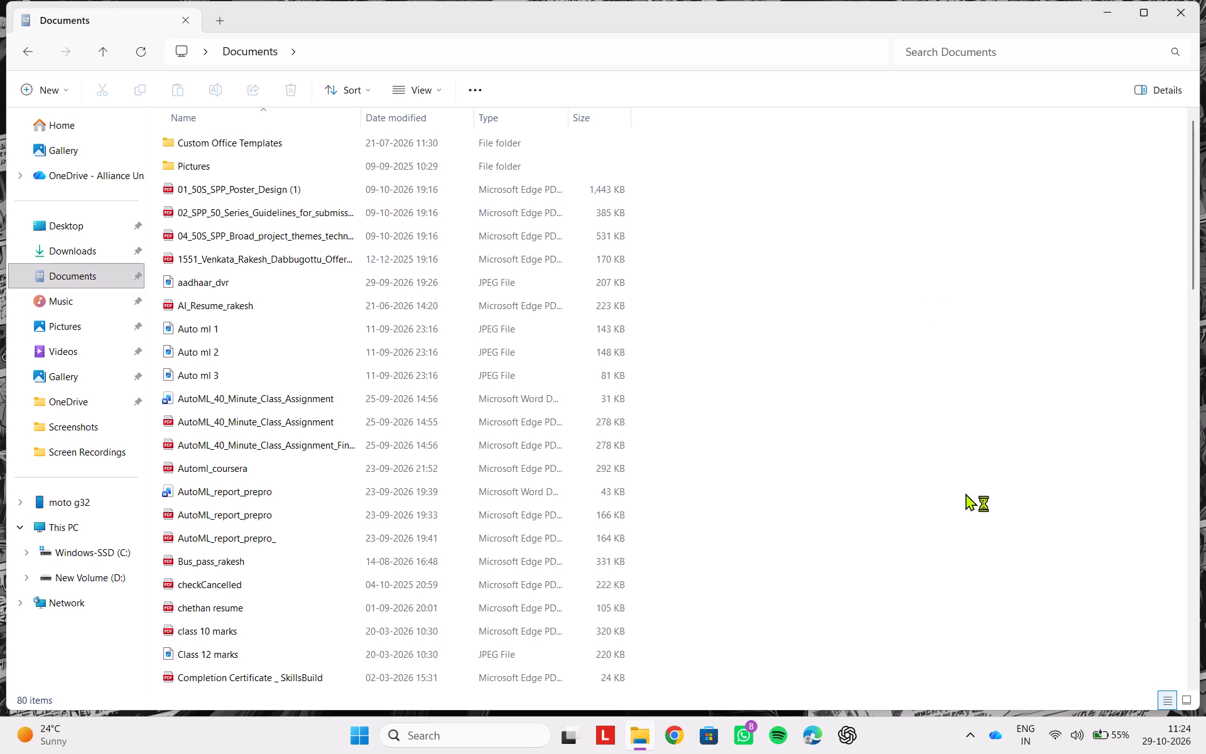
{"action": "left_click", "coordinate": [1107, 4]}
{"action": "scroll", "coordinate": [752, 368], "scroll_direction": "down", "scroll_amount": 4}
{"action": "scroll", "coordinate": [752, 368], "scroll_direction": "up", "scroll_amount": 2}
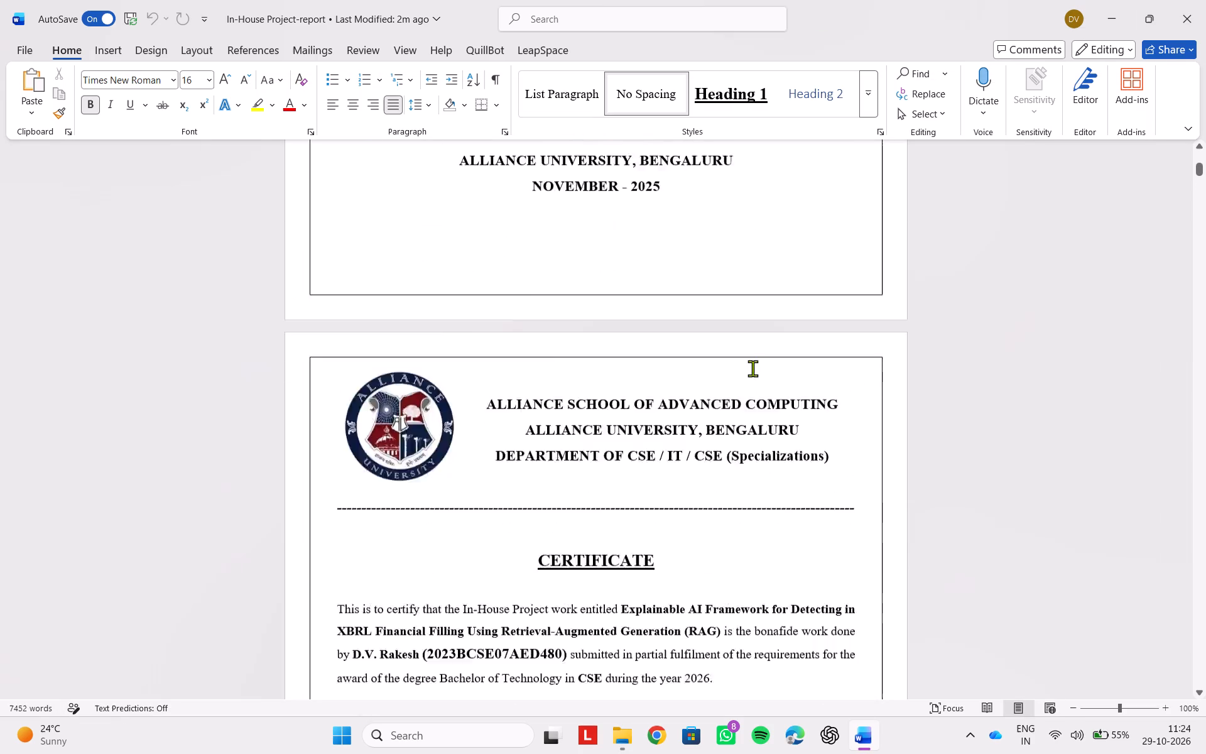
{"action": "scroll", "coordinate": [752, 368], "scroll_direction": "up", "scroll_amount": 1}
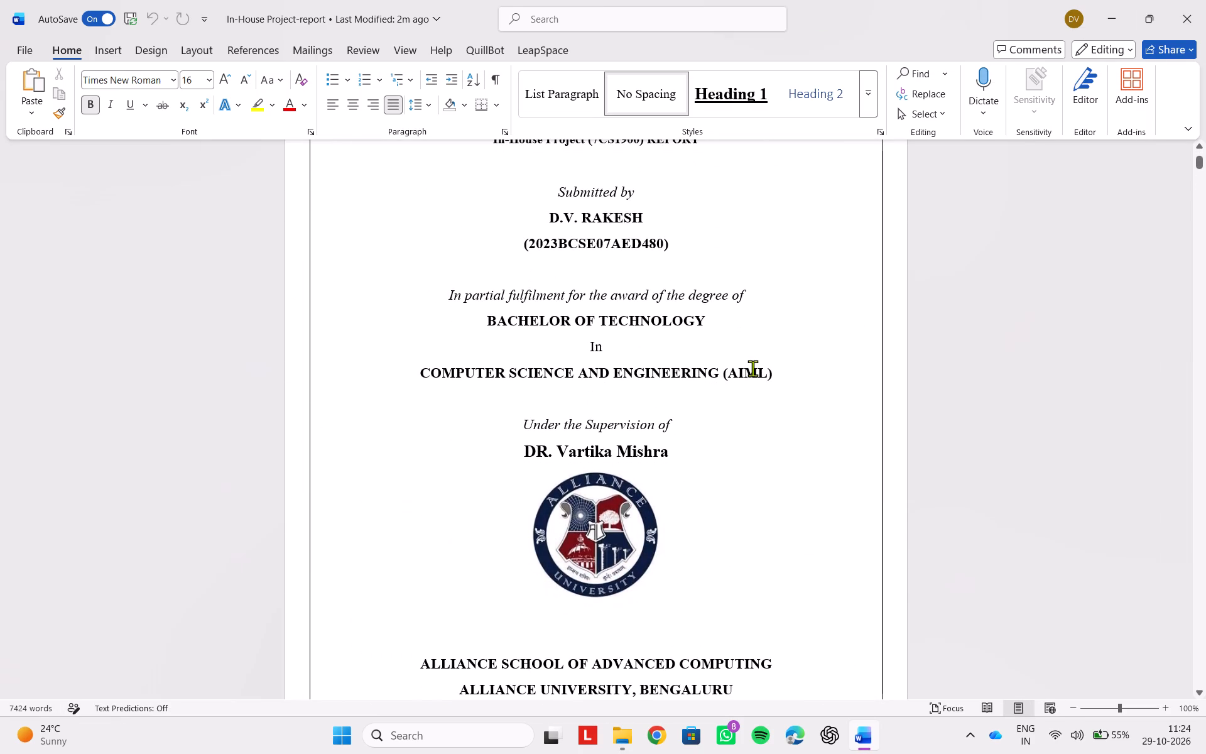
{"action": "scroll", "coordinate": [752, 368], "scroll_direction": "up", "scroll_amount": 1}
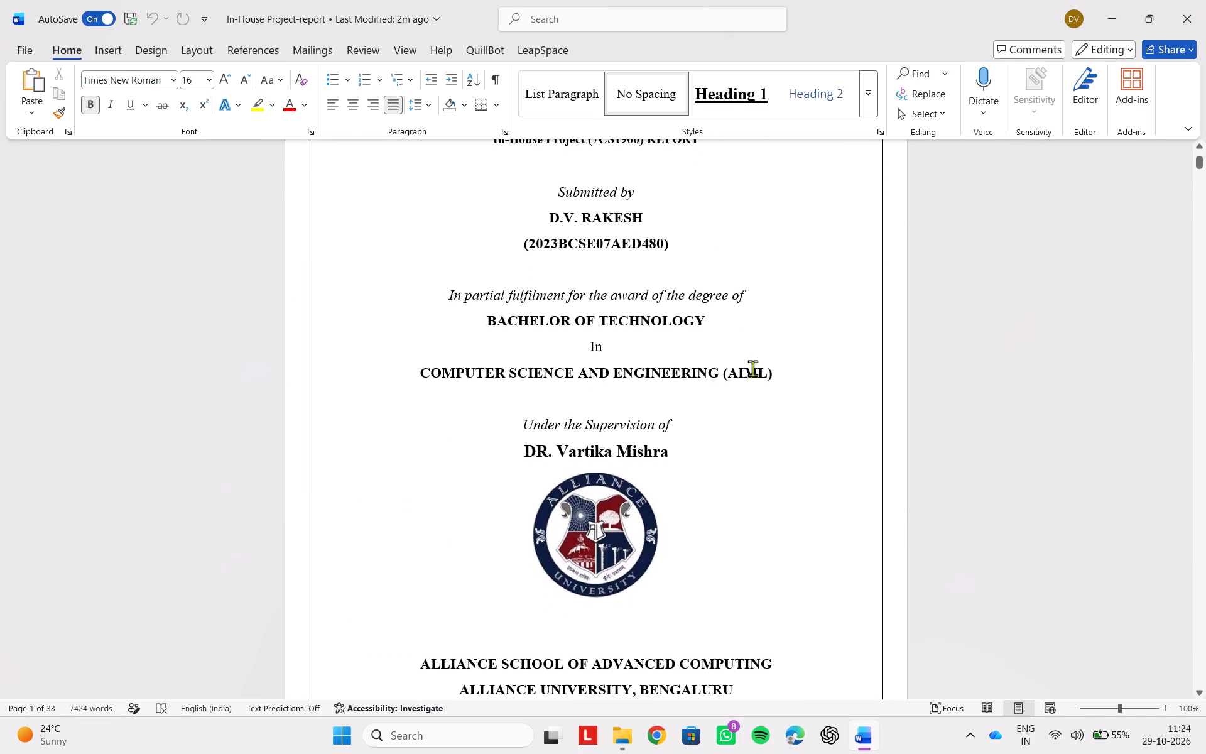
Rename the open report file as In-House Project-dv.
{"action": "left_click", "coordinate": [347, 6]}
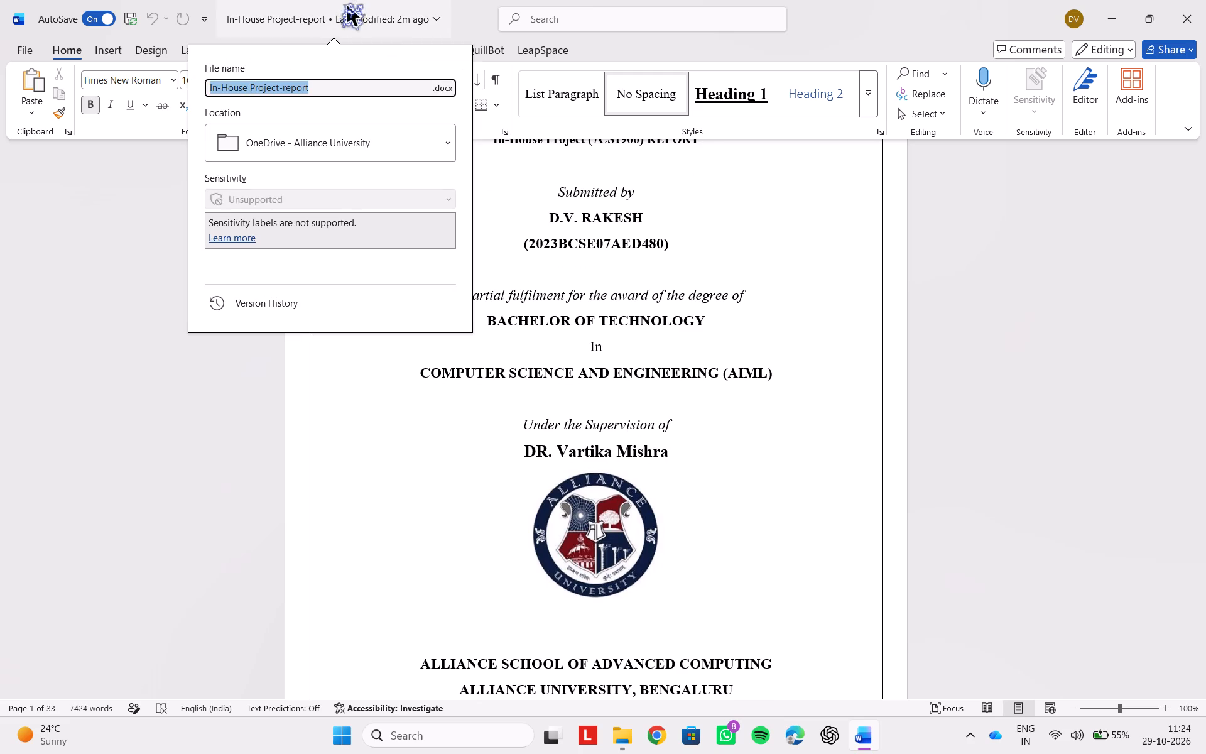
{"action": "left_click", "coordinate": [330, 85]}
{"action": "key", "text": "BackSpace"}
{"action": "key", "text": "BackSpace"}
{"action": "key", "text": "BackSpace"}
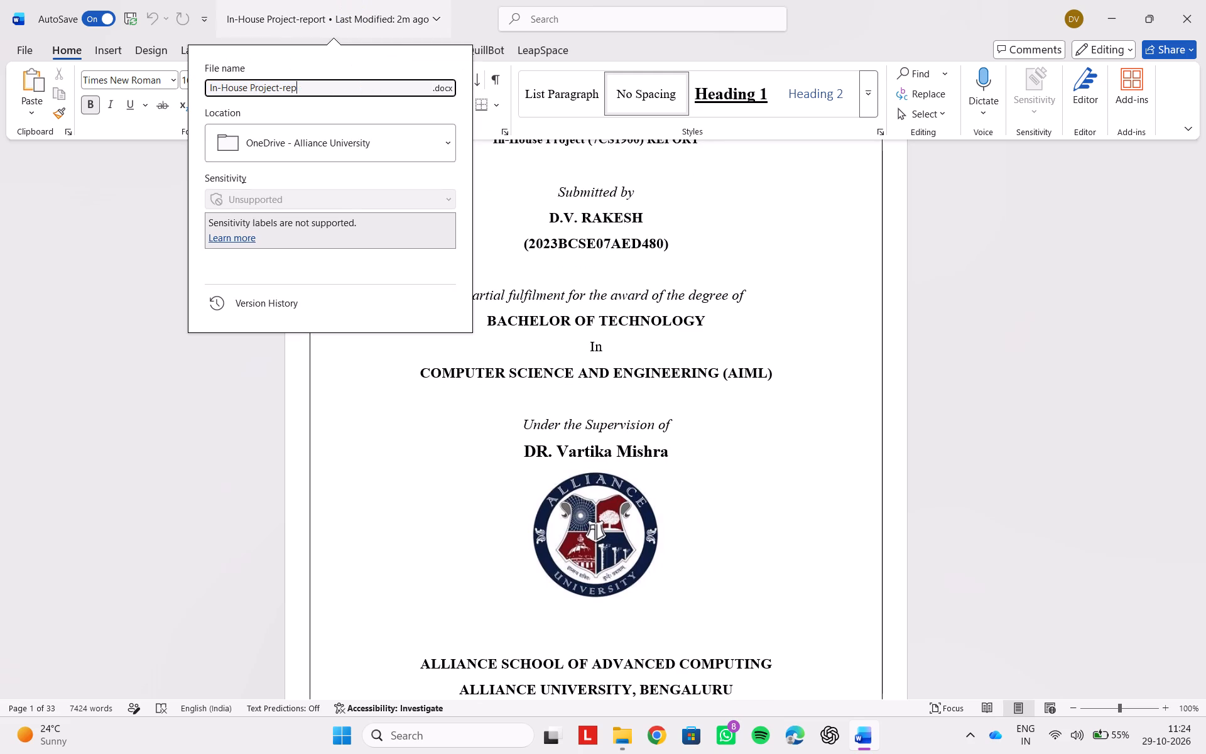
{"action": "key", "text": "BackSpace"}
{"action": "key", "text": "BackSpace"}
{"action": "key", "text": "BackSpace"}
{"action": "type", "text": "dv"}
{"action": "key", "text": "Return"}
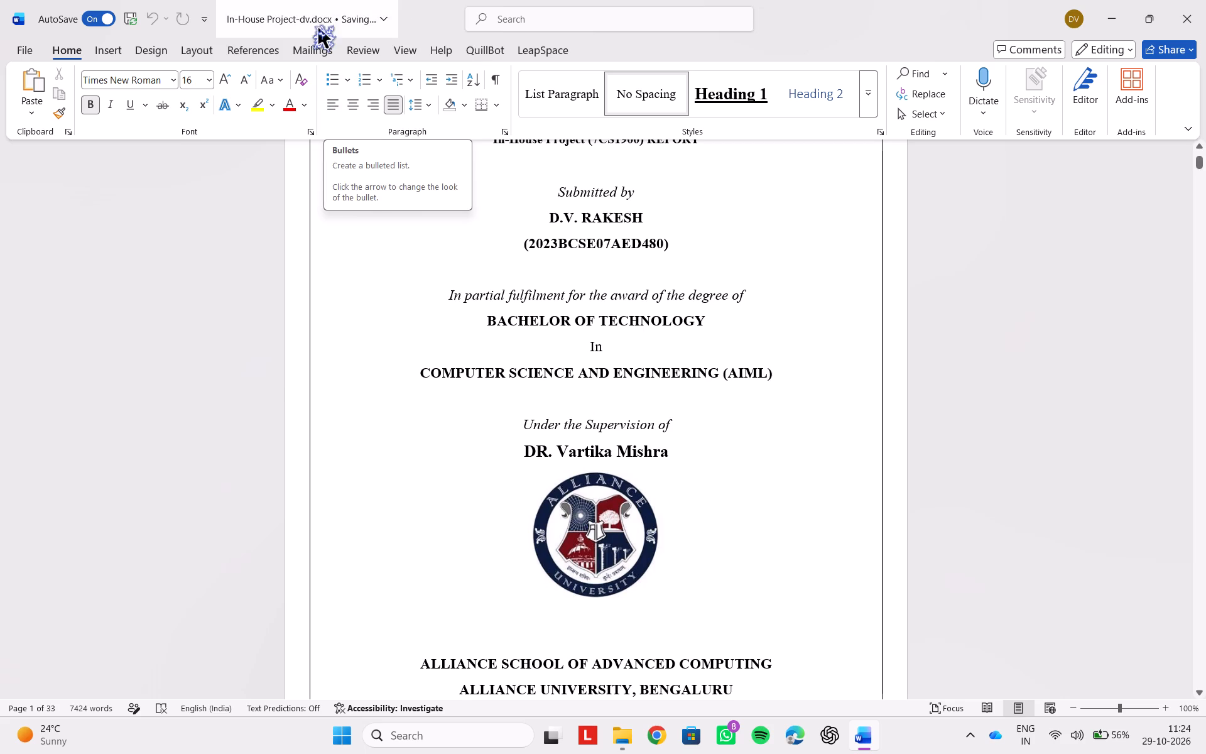
Move the In-House Project-dv document to the Documents folder in OneDrive - Alliance University.
{"action": "left_click", "coordinate": [318, 28]}
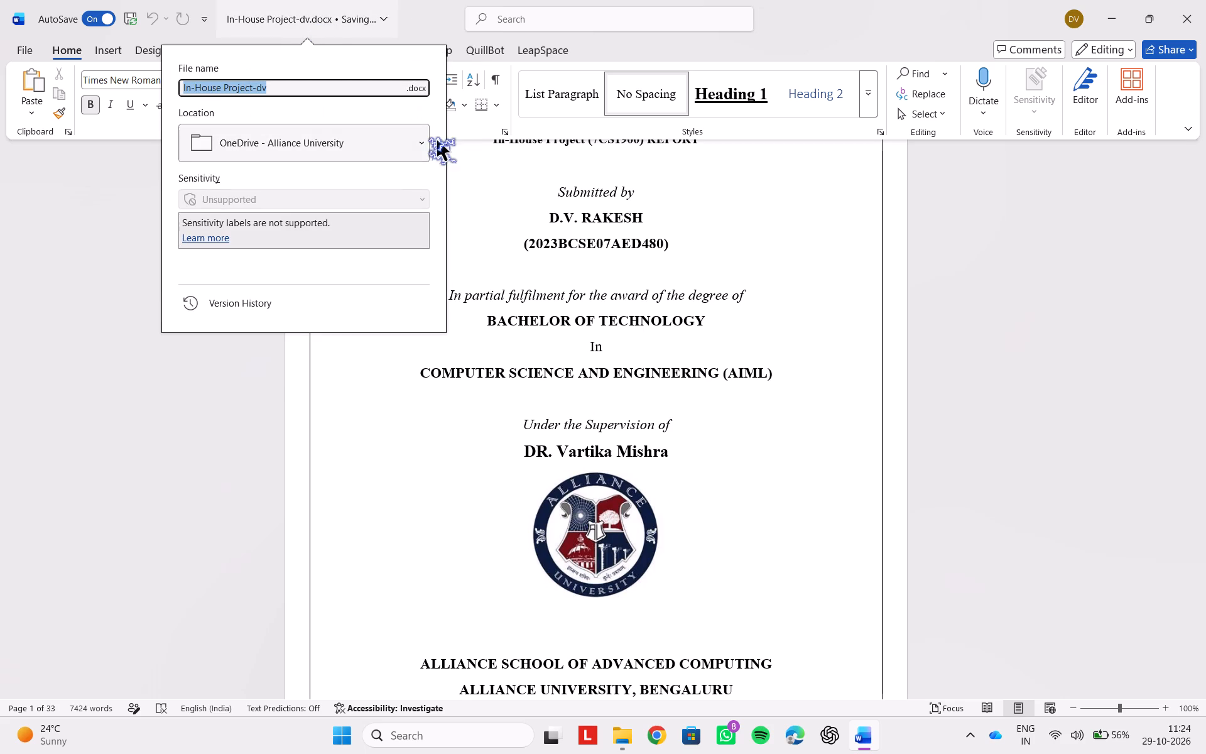
{"action": "left_click", "coordinate": [406, 141]}
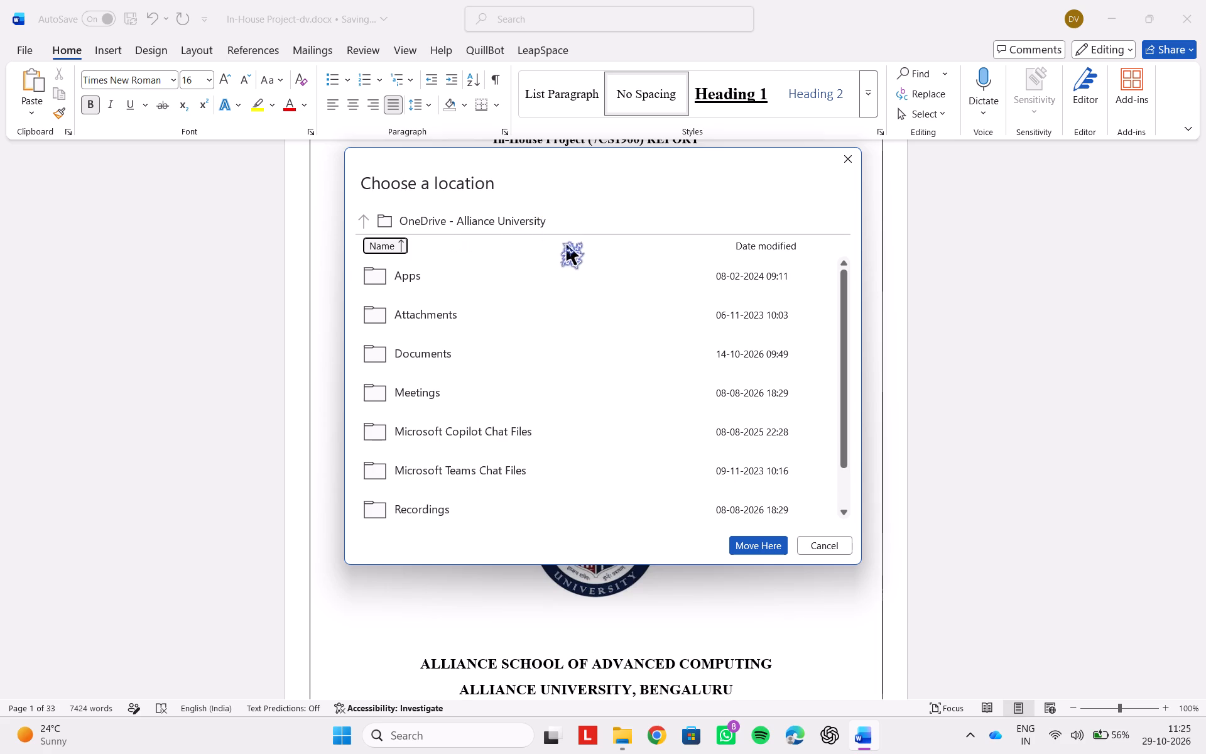
{"action": "left_click", "coordinate": [579, 350]}
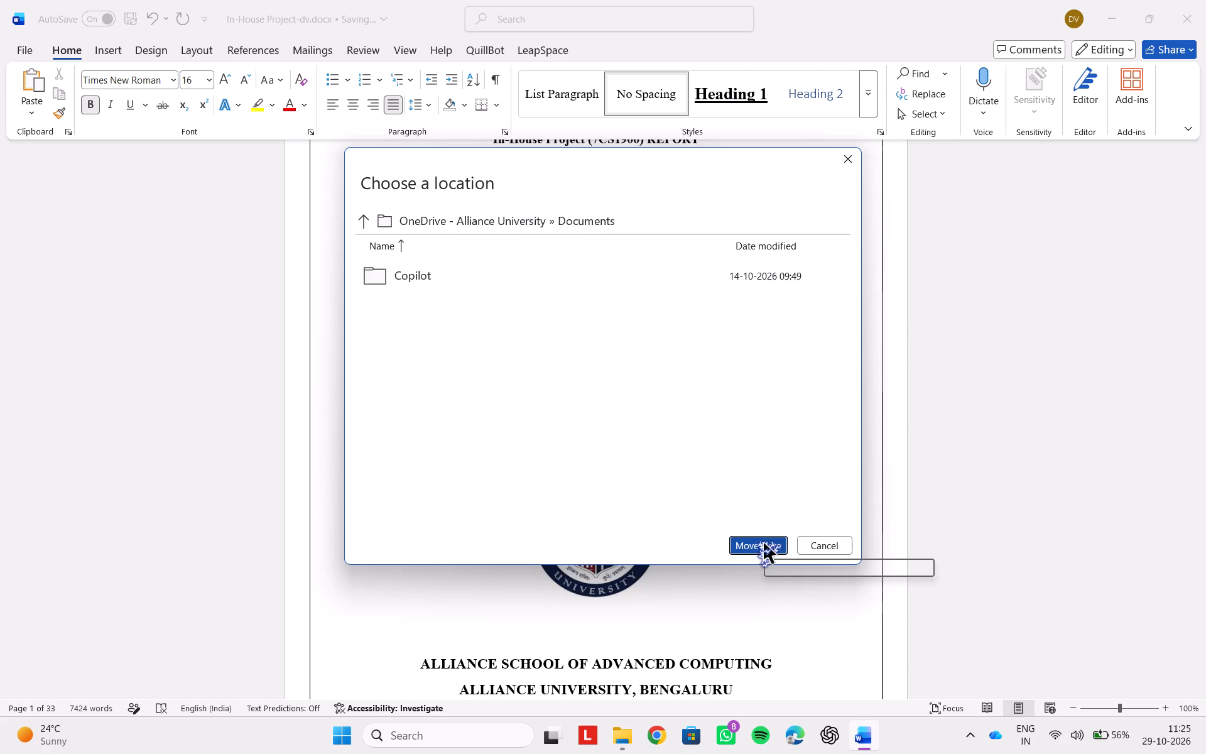
{"action": "left_click", "coordinate": [764, 543]}
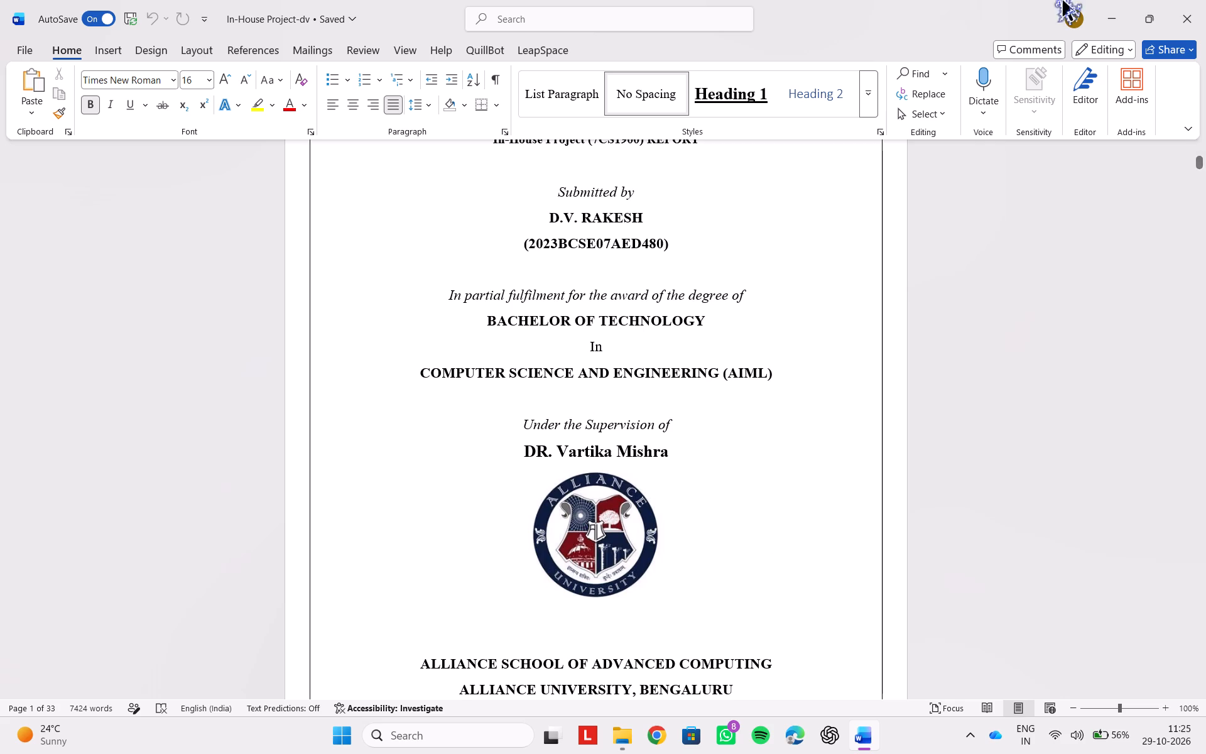
Switch to File Explorer, refresh Home, and check the recent files for the renamed report.
{"action": "left_click", "coordinate": [1120, 6]}
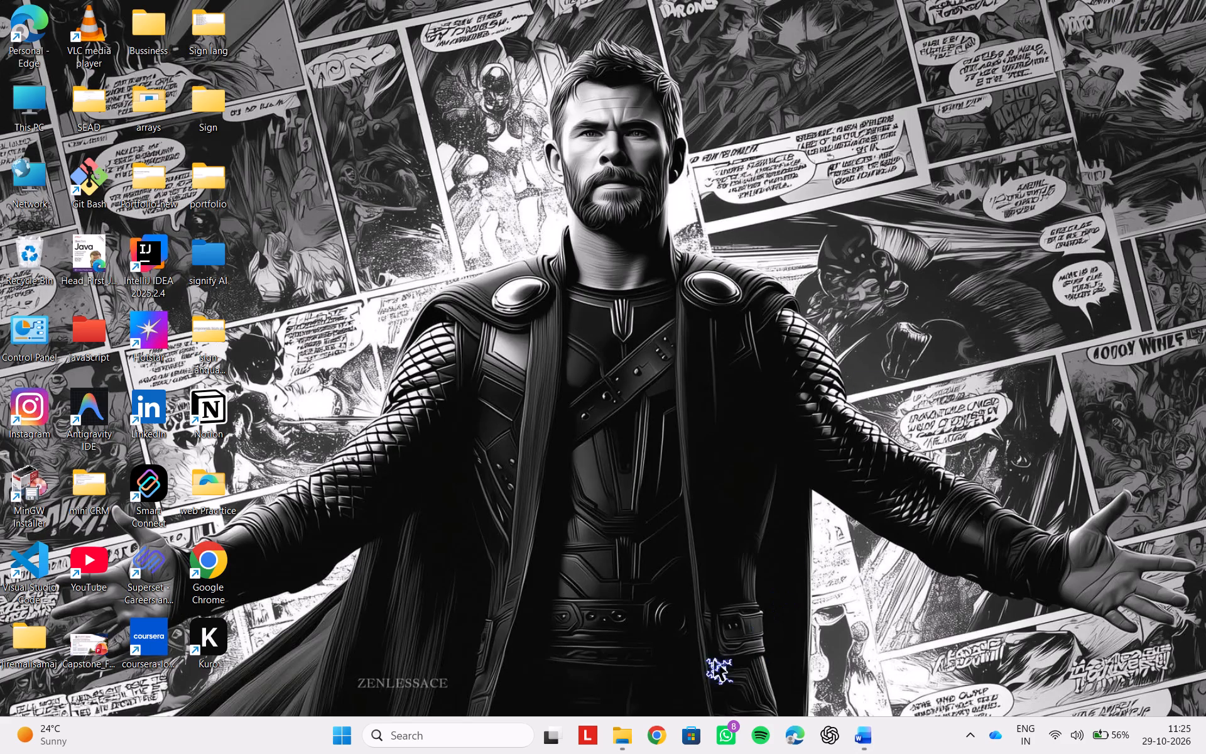
{"action": "left_click", "coordinate": [611, 739]}
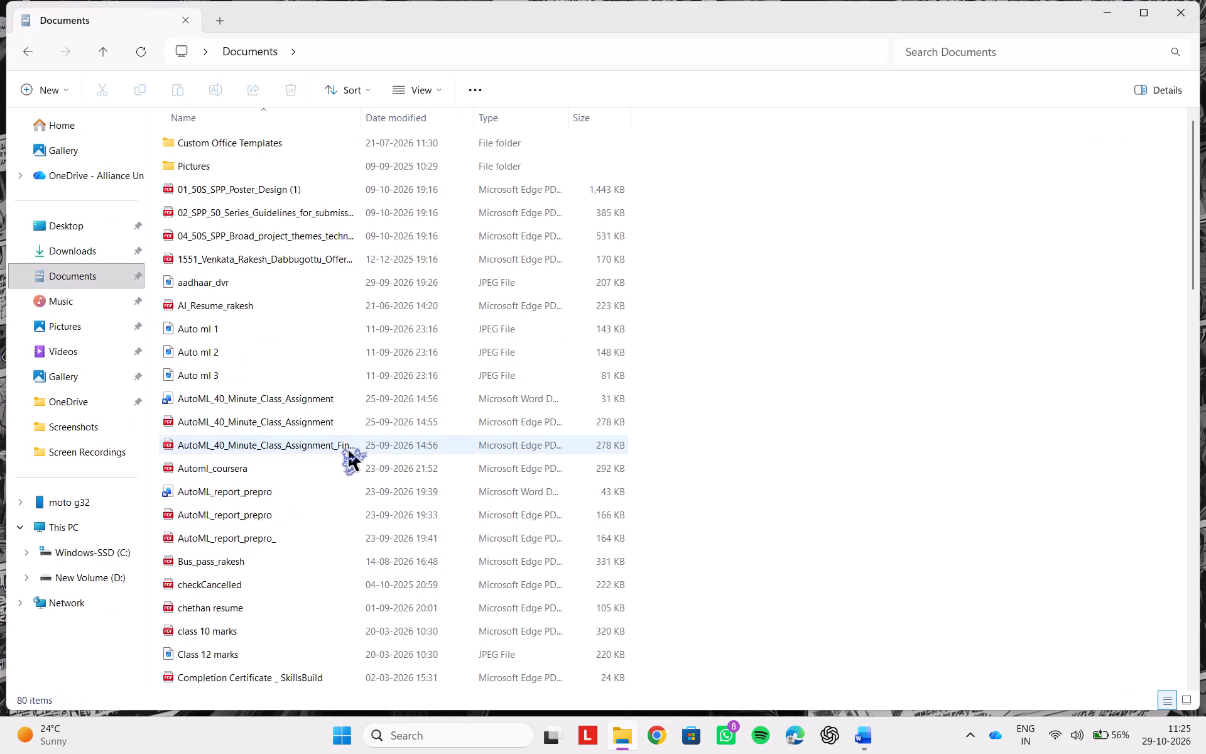
{"action": "scroll", "coordinate": [349, 451], "scroll_direction": "up", "scroll_amount": 5}
{"action": "left_click", "coordinate": [68, 129]}
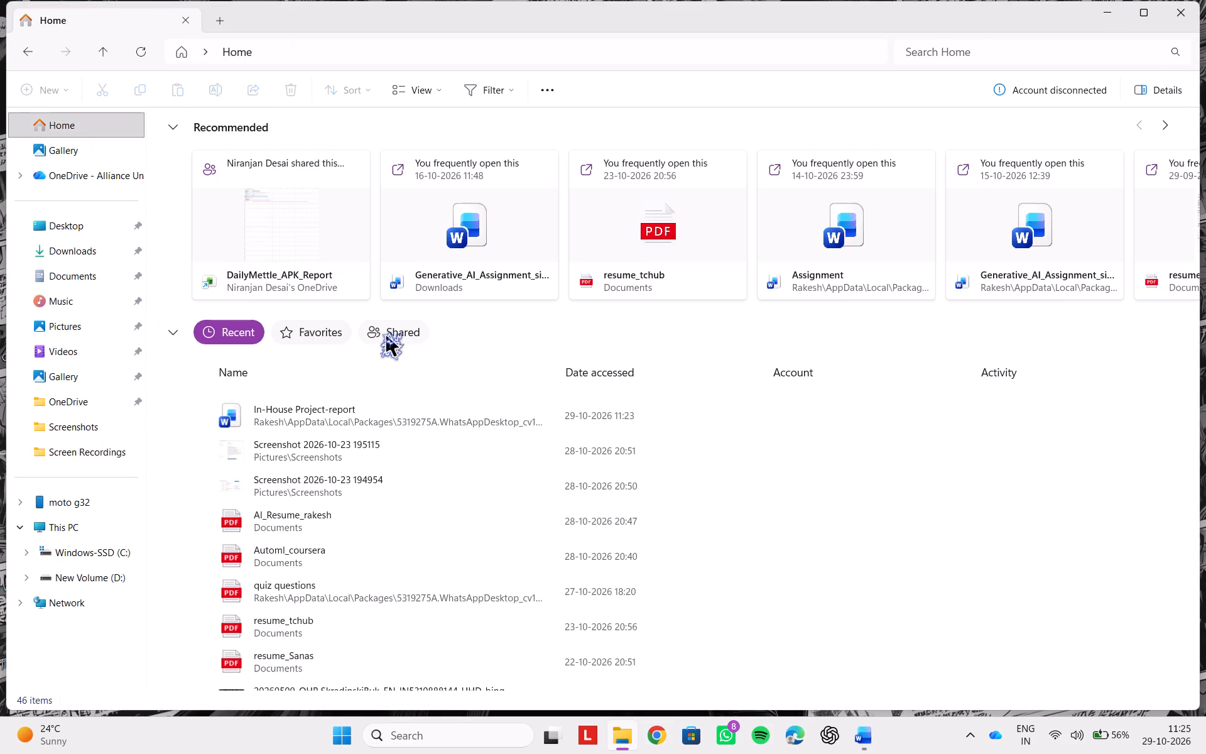
{"action": "key", "text": "ctrl+r"}
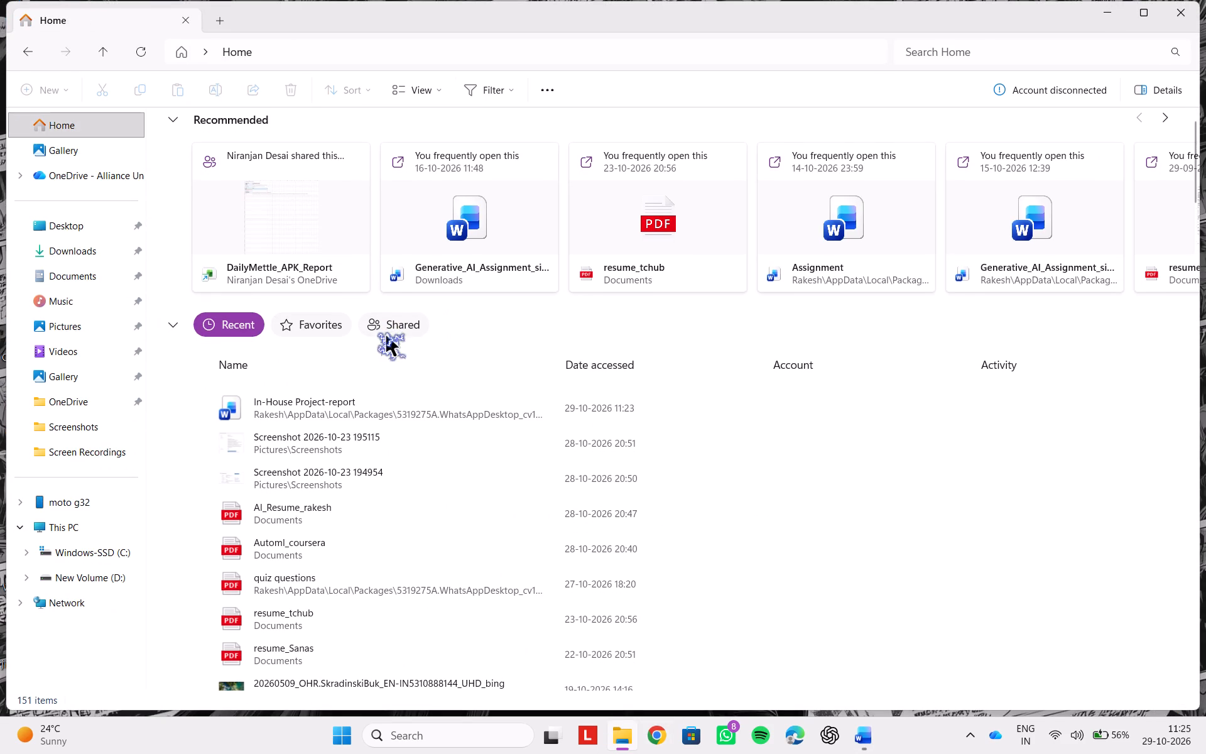
{"action": "key", "text": "ctrl+r"}
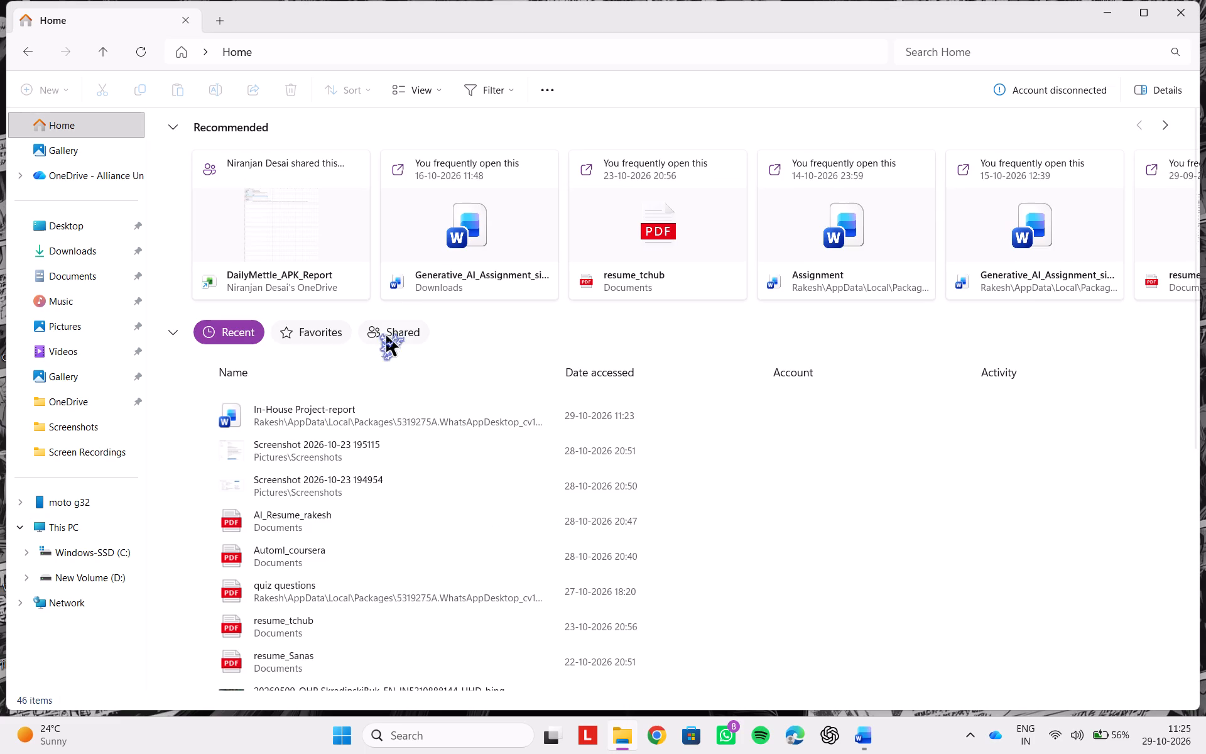
Look through the local Documents folder for the In-House Project-dv file.
{"action": "left_click", "coordinate": [79, 272]}
{"action": "scroll", "coordinate": [380, 319], "scroll_direction": "down", "scroll_amount": 3}
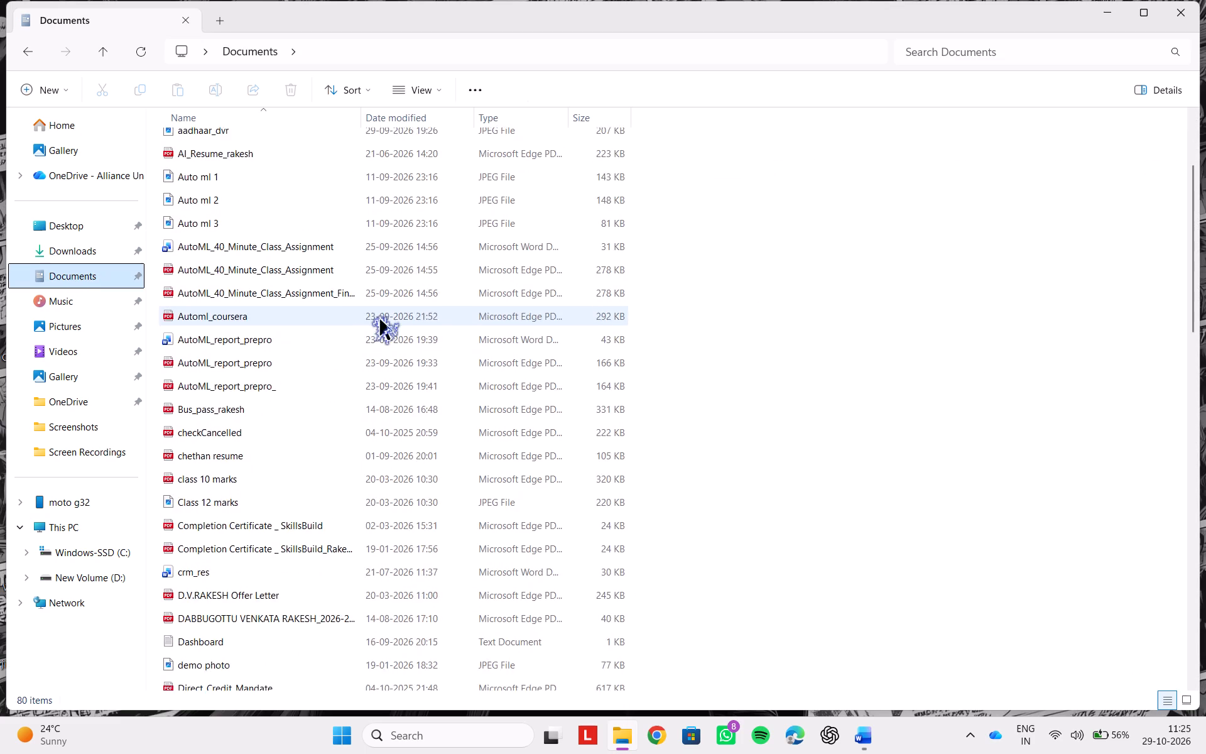
{"action": "scroll", "coordinate": [380, 319], "scroll_direction": "down", "scroll_amount": 10}
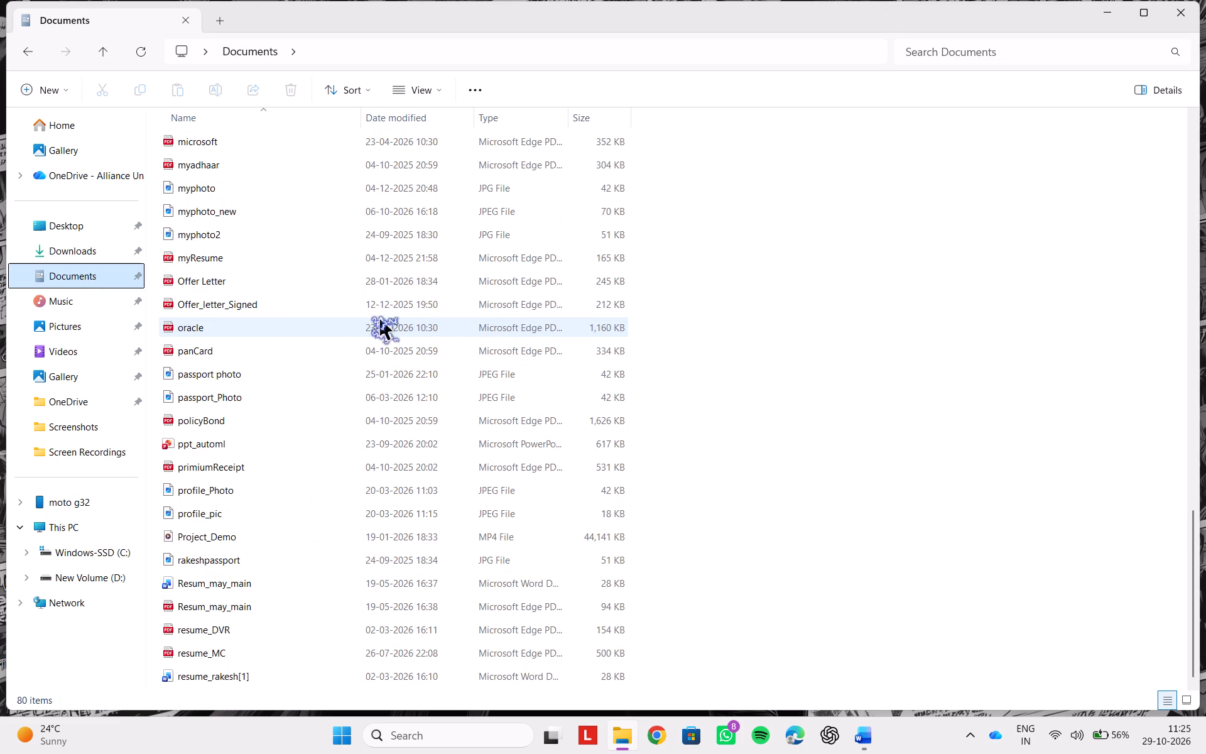
{"action": "scroll", "coordinate": [380, 319], "scroll_direction": "down", "scroll_amount": 4}
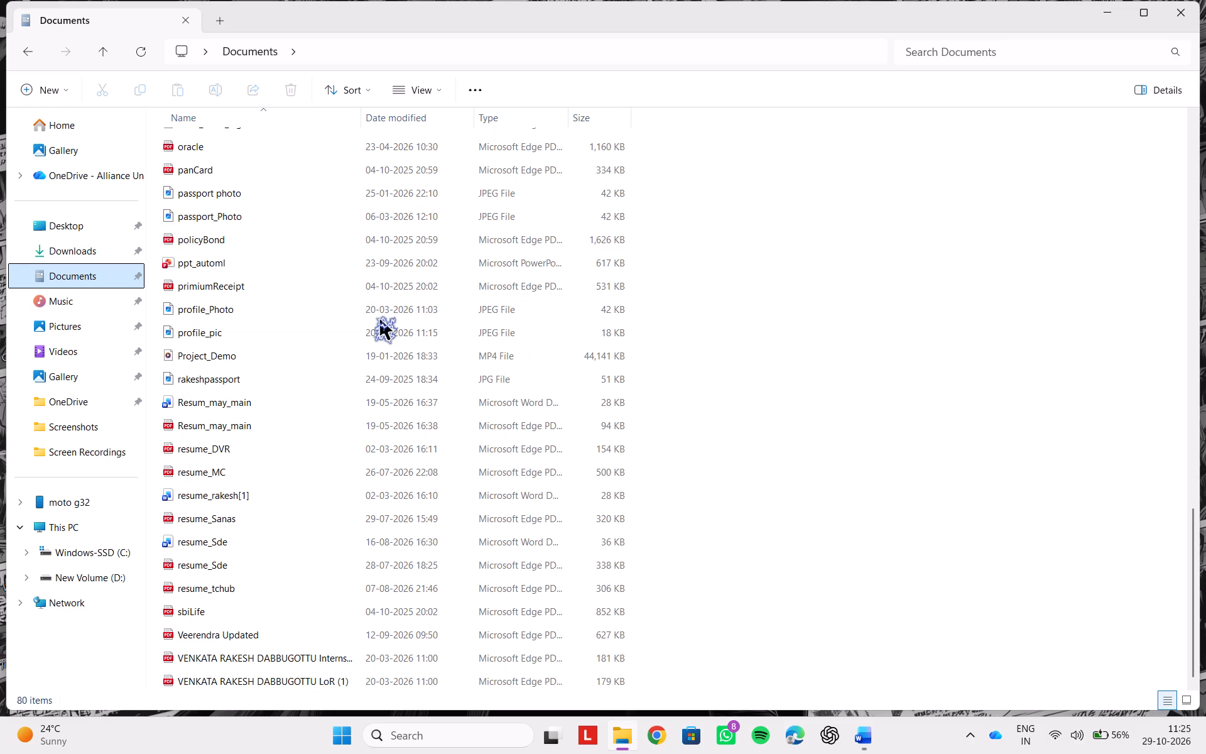
{"action": "scroll", "coordinate": [380, 319], "scroll_direction": "down", "scroll_amount": 1}
{"action": "scroll", "coordinate": [380, 319], "scroll_direction": "up", "scroll_amount": 4}
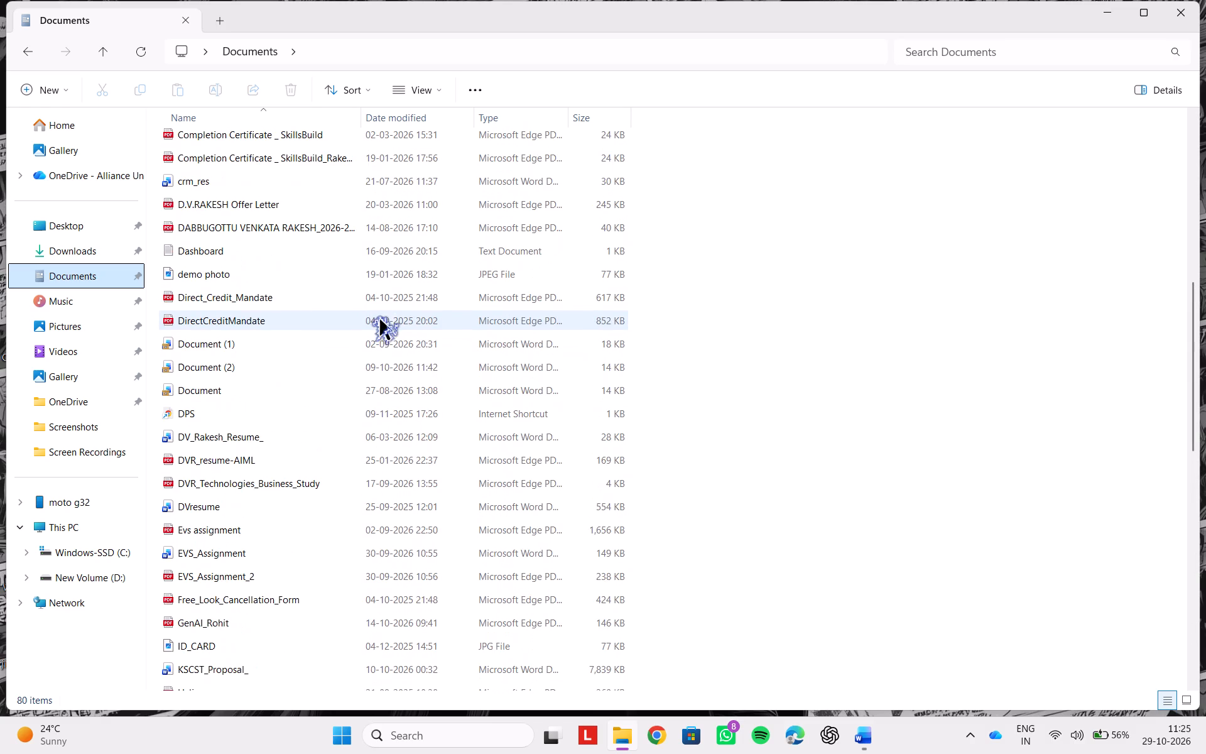
{"action": "scroll", "coordinate": [380, 319], "scroll_direction": "up", "scroll_amount": 3}
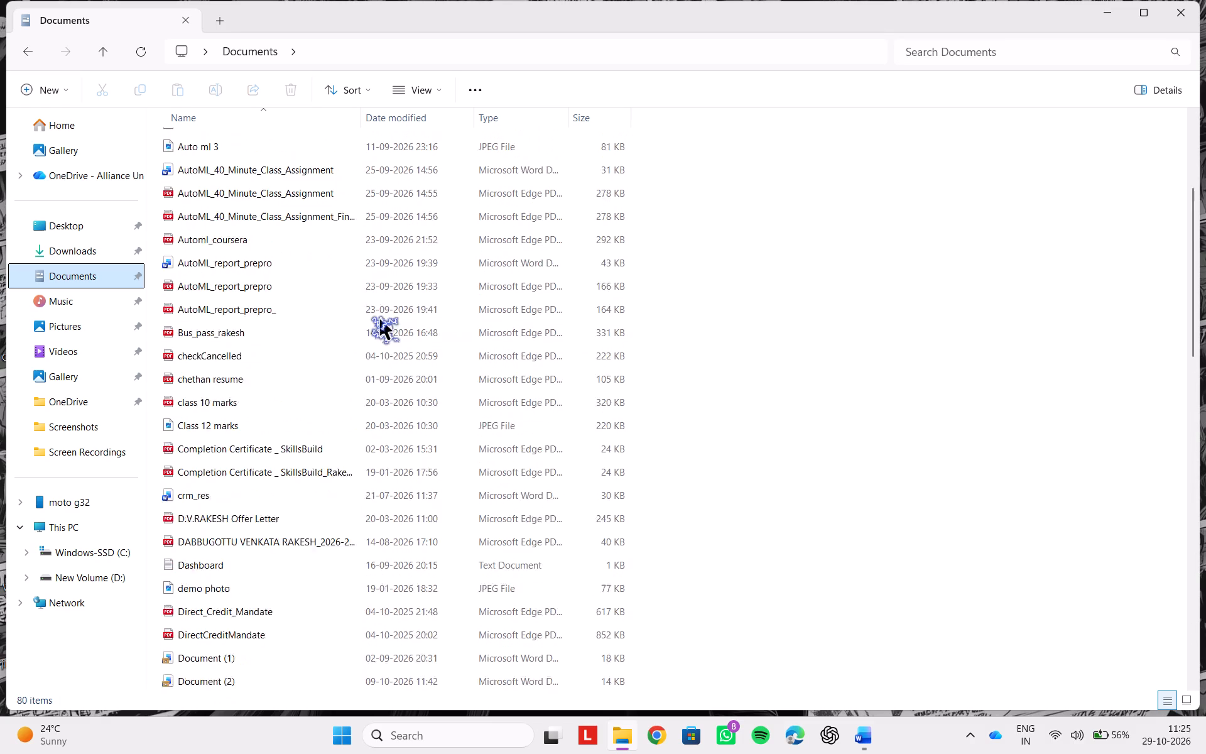
{"action": "scroll", "coordinate": [380, 319], "scroll_direction": "up", "scroll_amount": 4}
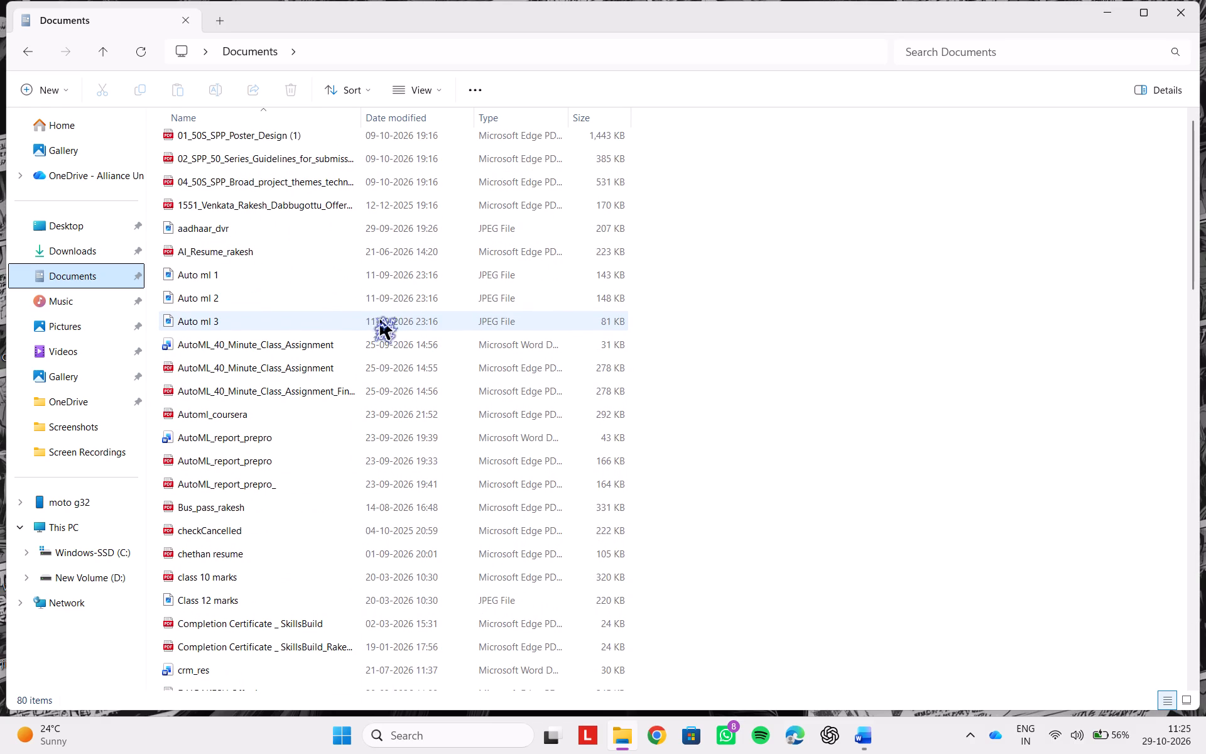
{"action": "scroll", "coordinate": [380, 319], "scroll_direction": "down", "scroll_amount": 2}
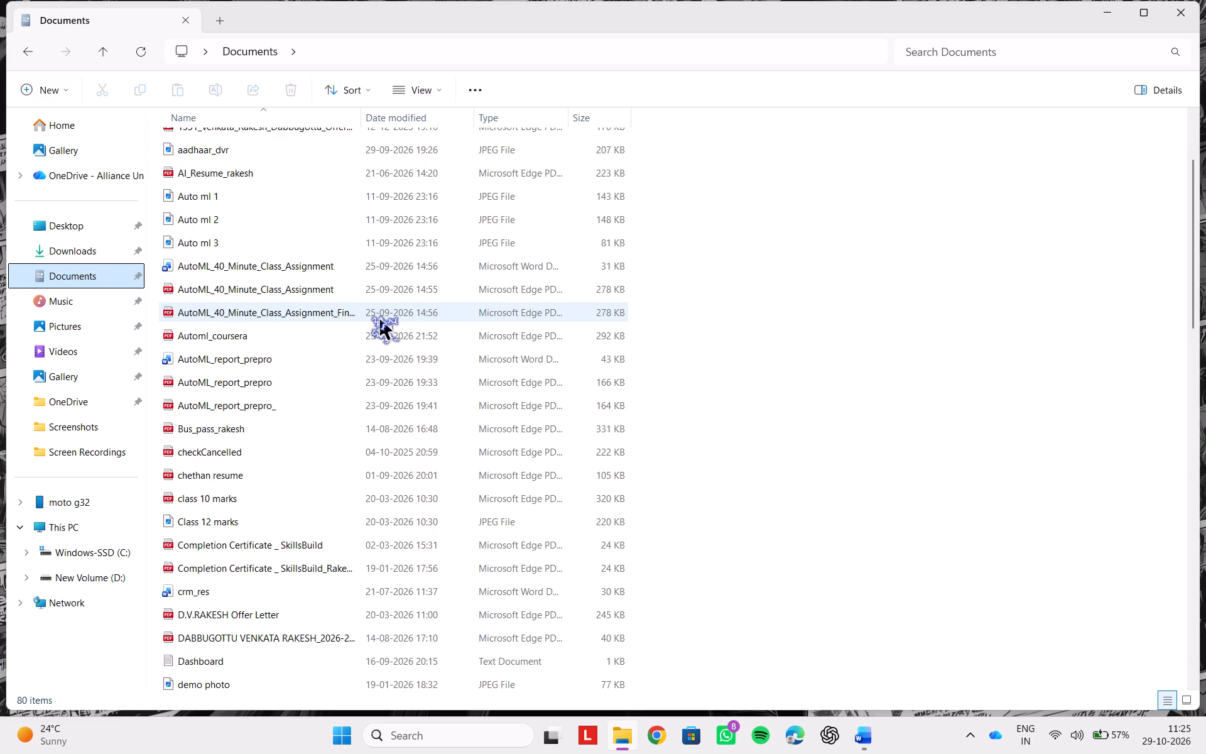
{"action": "key", "text": "period"}
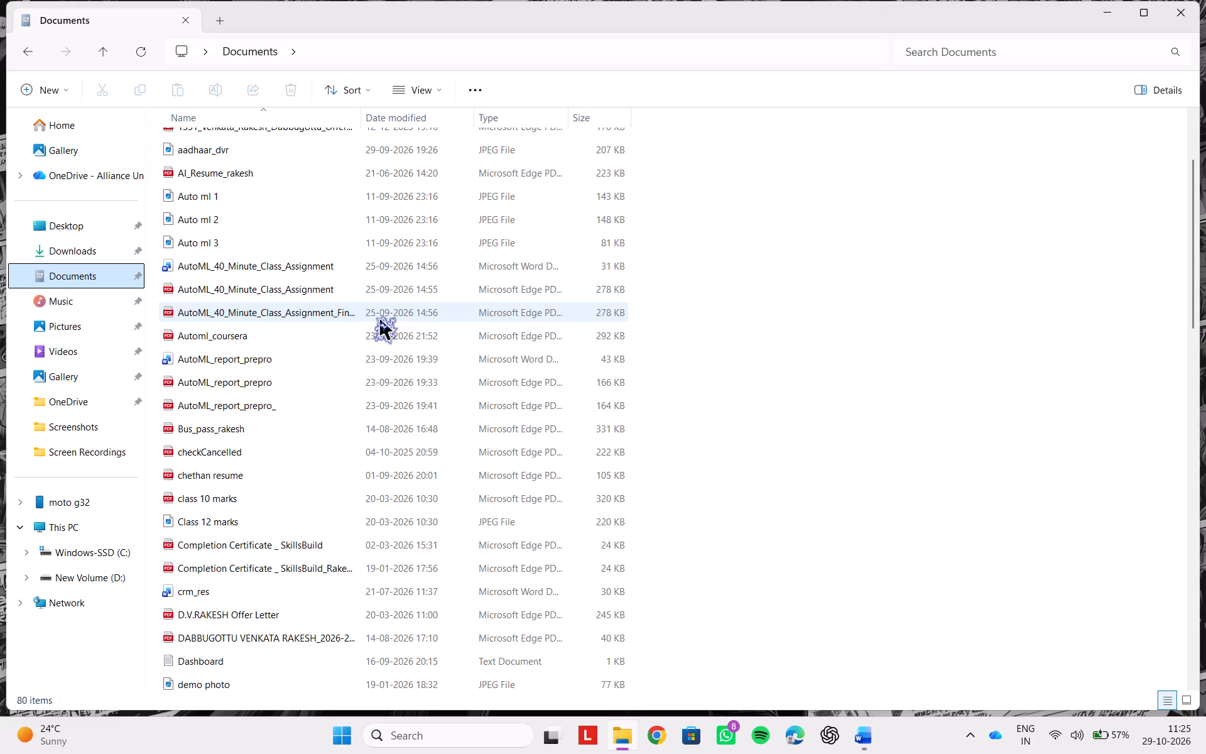
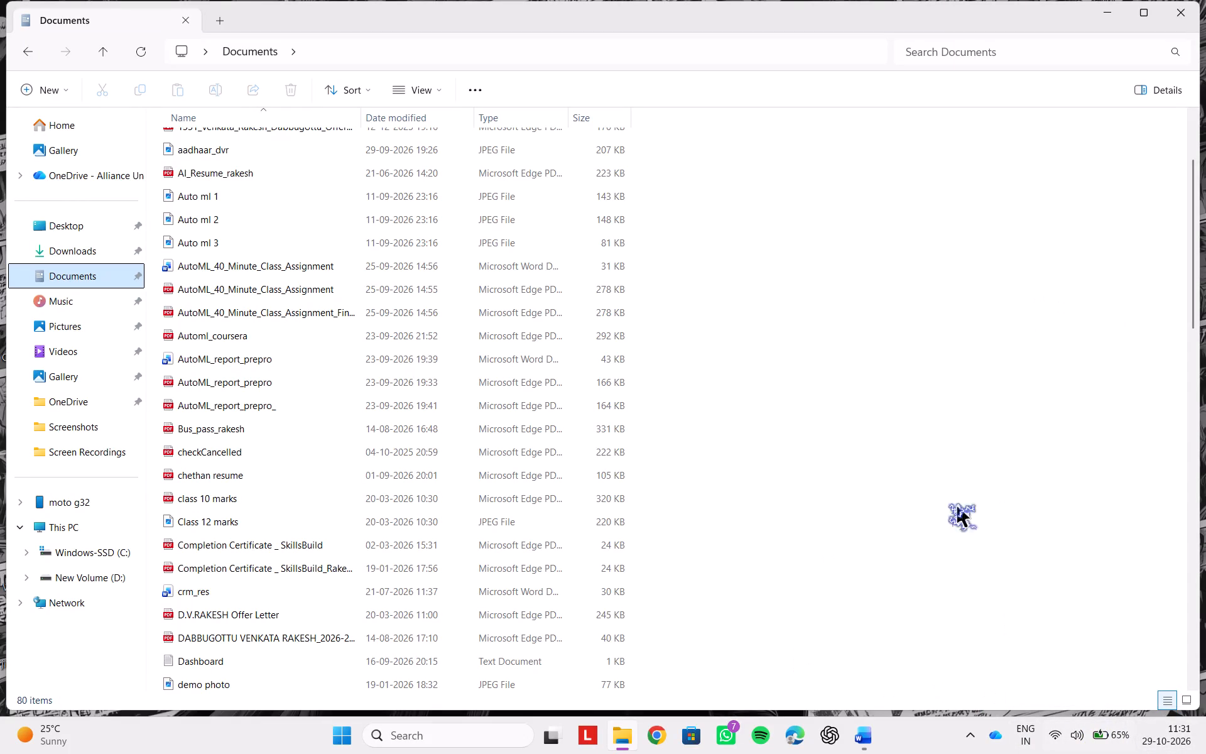
Check back through the local Documents file list up to its beginning for the In-House Project-dv file.
{"action": "scroll", "coordinate": [605, 298], "scroll_direction": "up", "scroll_amount": 5}
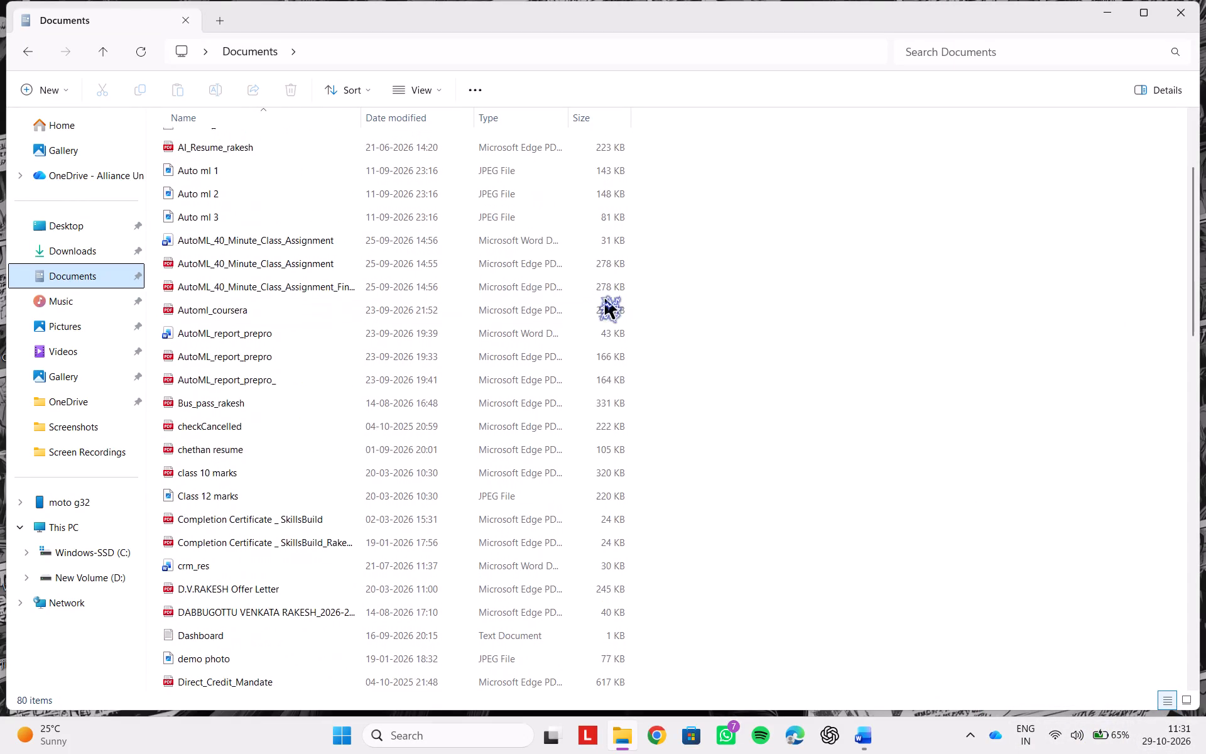
{"action": "scroll", "coordinate": [605, 298], "scroll_direction": "up", "scroll_amount": 1}
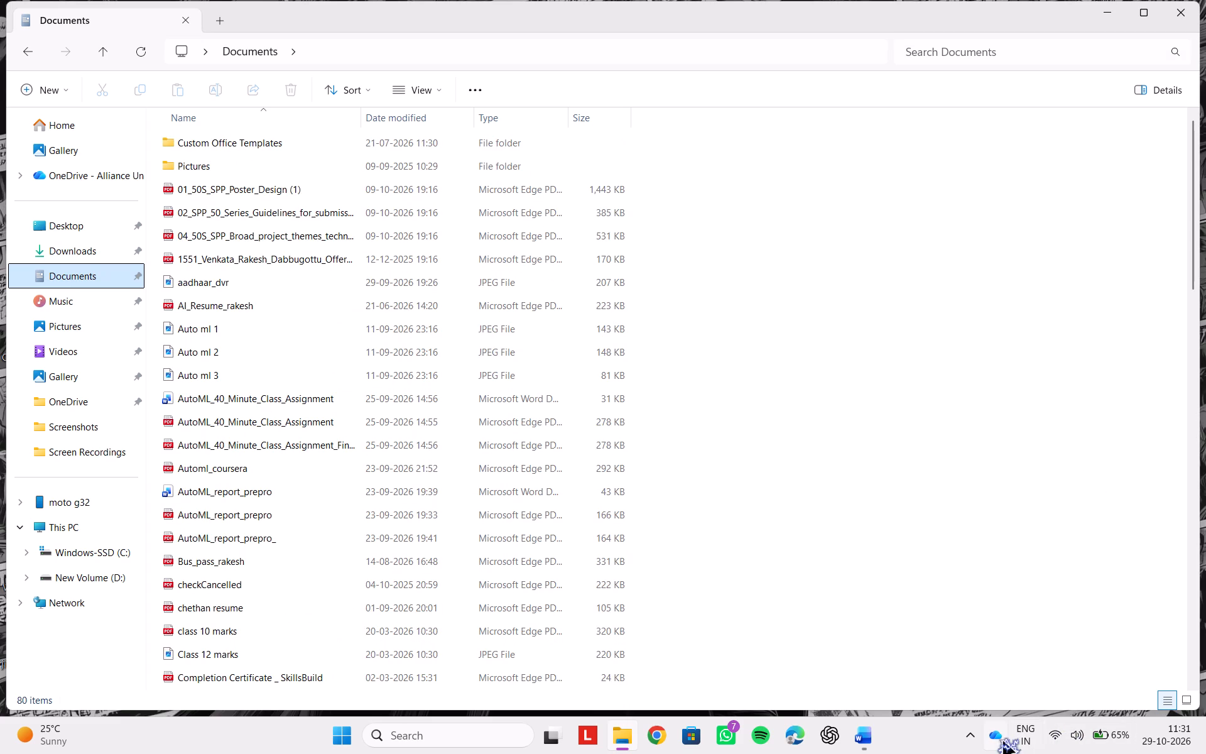
Open the OneDrive - Alliance University sync activity to check where the In-House Project-dv file was moved.
{"action": "left_click", "coordinate": [1003, 741]}
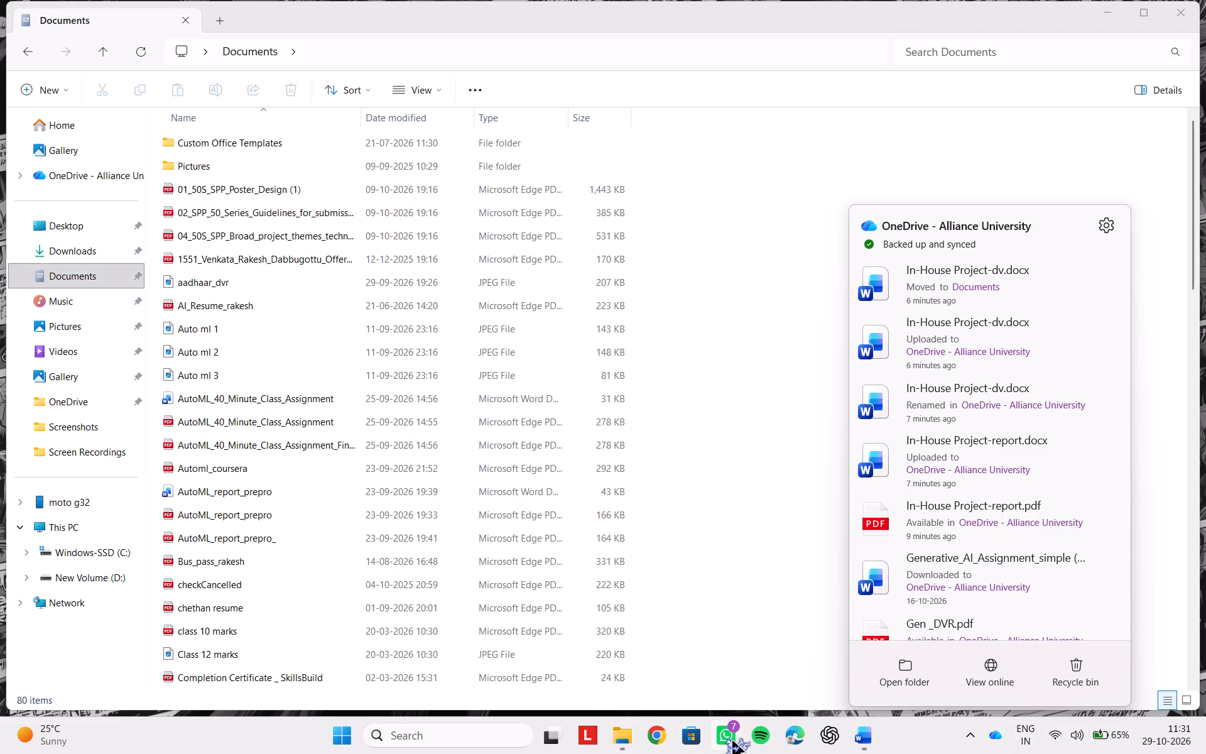
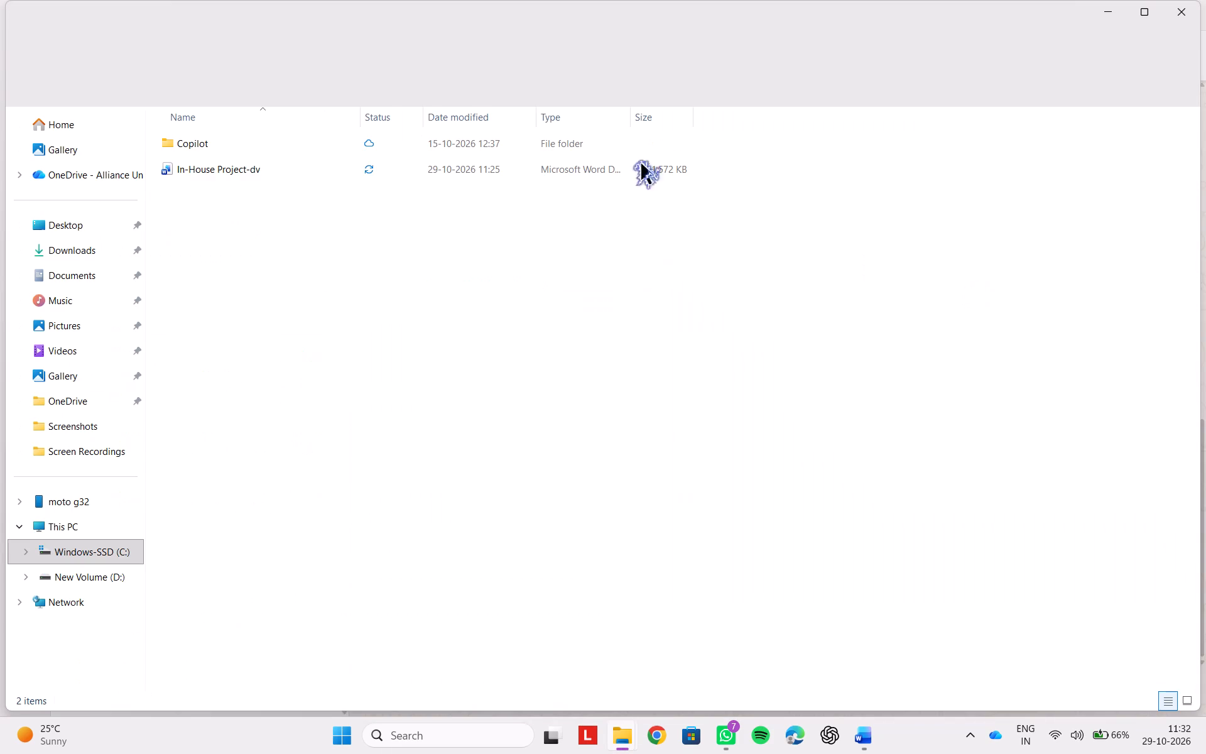
Select the In-House Project-dv Word document in the OneDrive Documents folder.
{"action": "left_click_drag", "start_coordinate": [296, 171], "coordinate": [496, 197]}
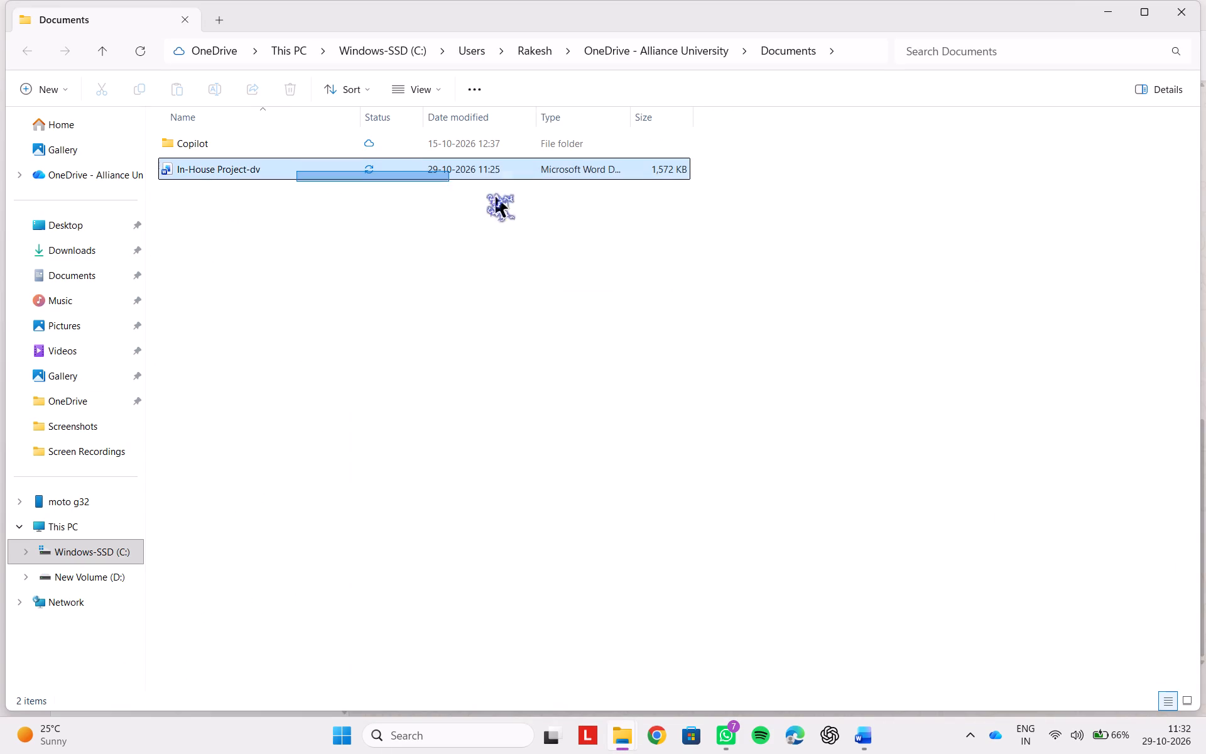
{"action": "left_click_drag", "start_coordinate": [496, 197], "coordinate": [398, 183]}
{"action": "left_click", "coordinate": [258, 171]}
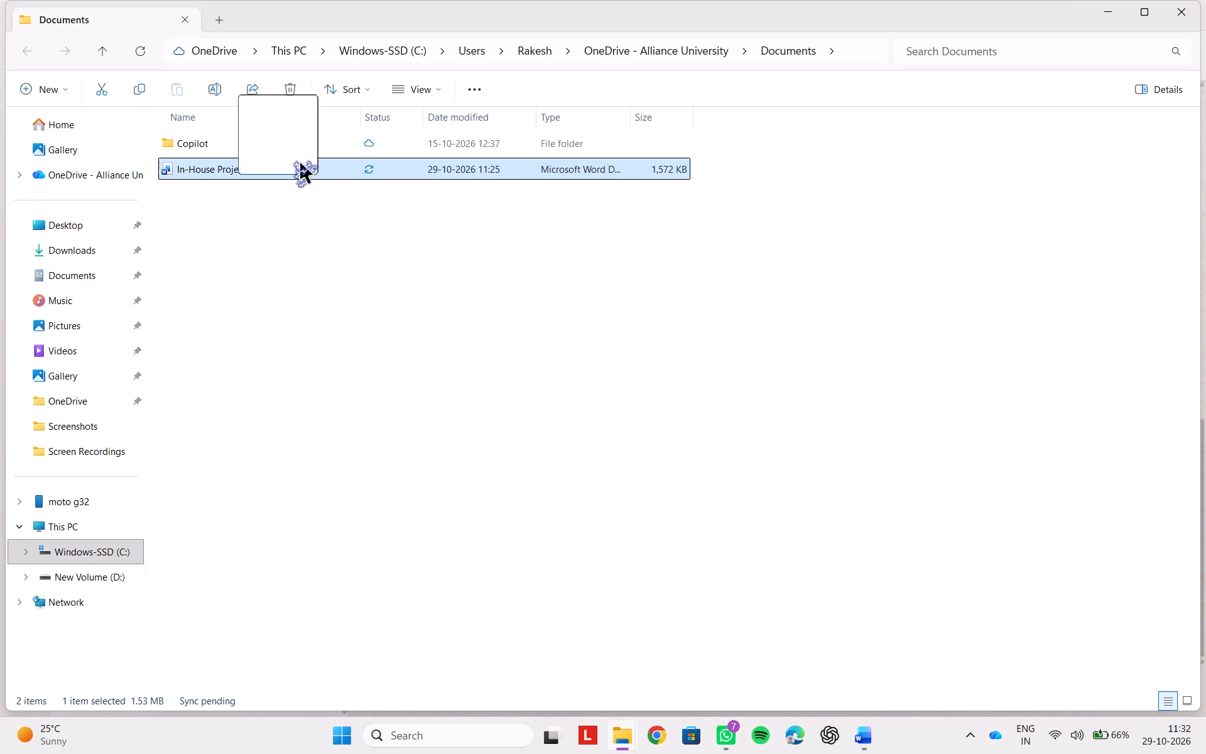
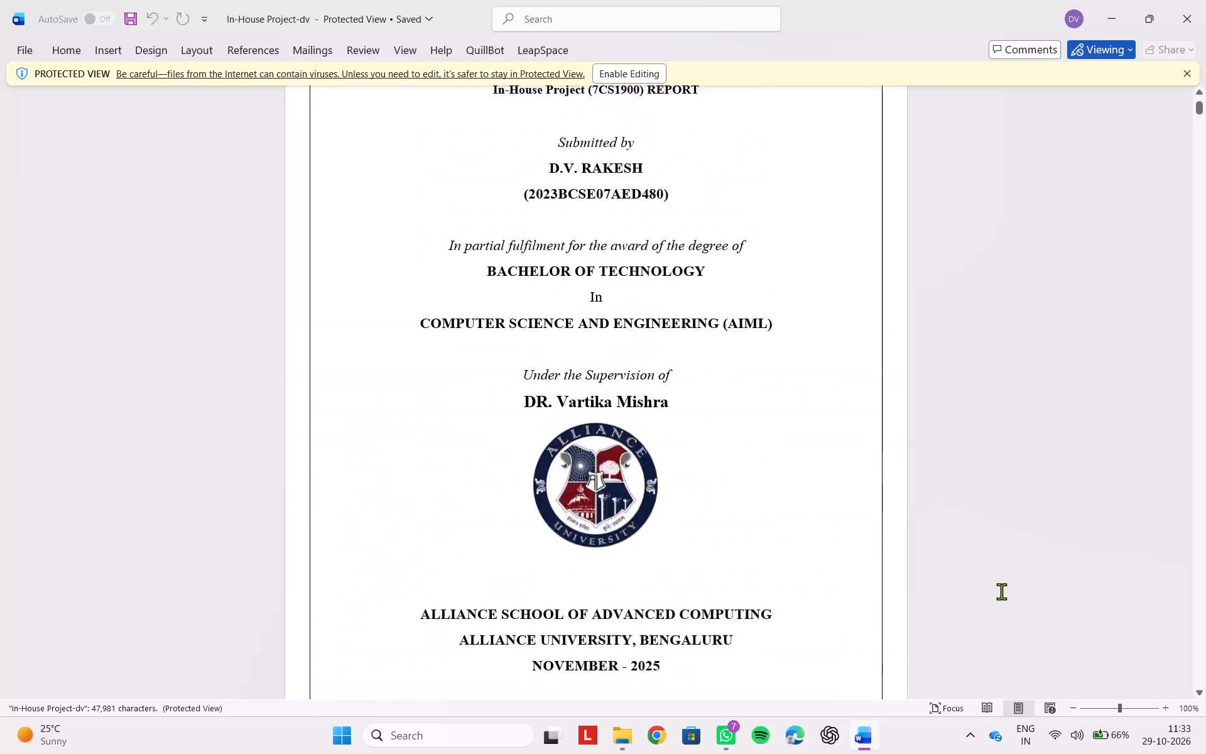
Look through the opened In-House Project-dv report from the cover page through the certificate and abstract to the Literature Review.
{"action": "scroll", "coordinate": [1001, 591], "scroll_direction": "down", "scroll_amount": 1}
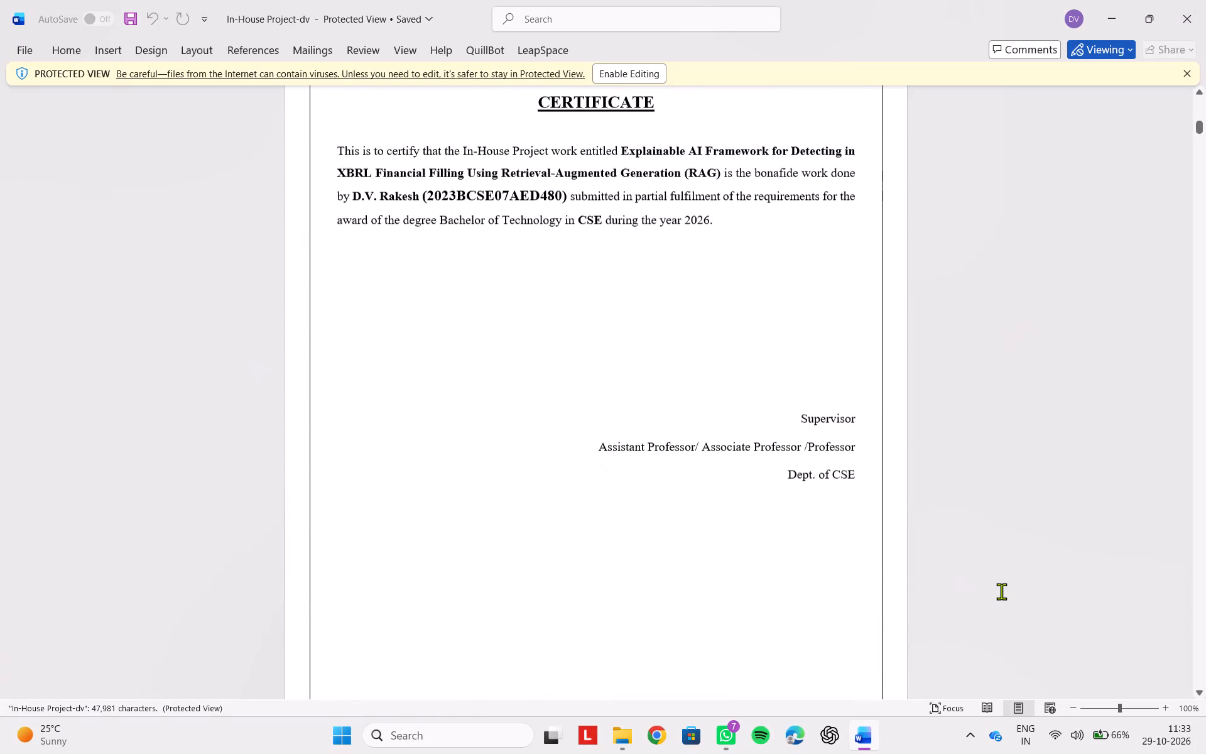
{"action": "scroll", "coordinate": [1001, 591], "scroll_direction": "down", "scroll_amount": 7}
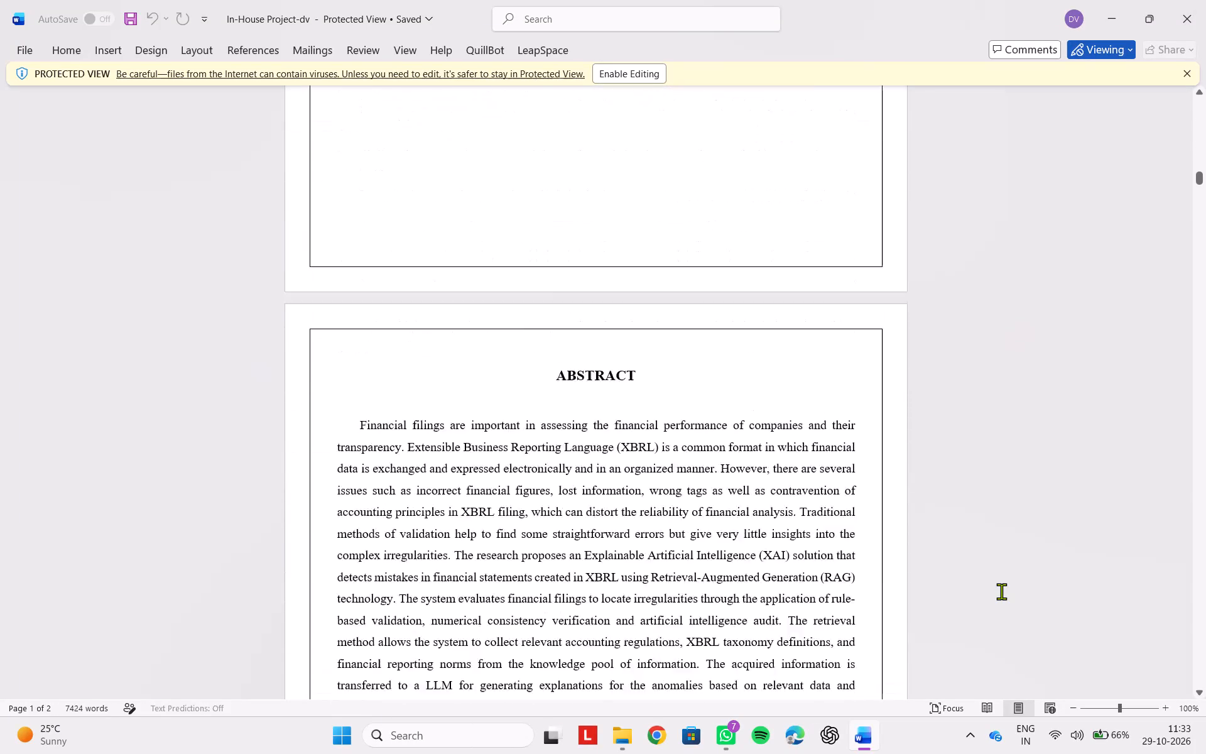
{"action": "scroll", "coordinate": [1001, 591], "scroll_direction": "down", "scroll_amount": 6}
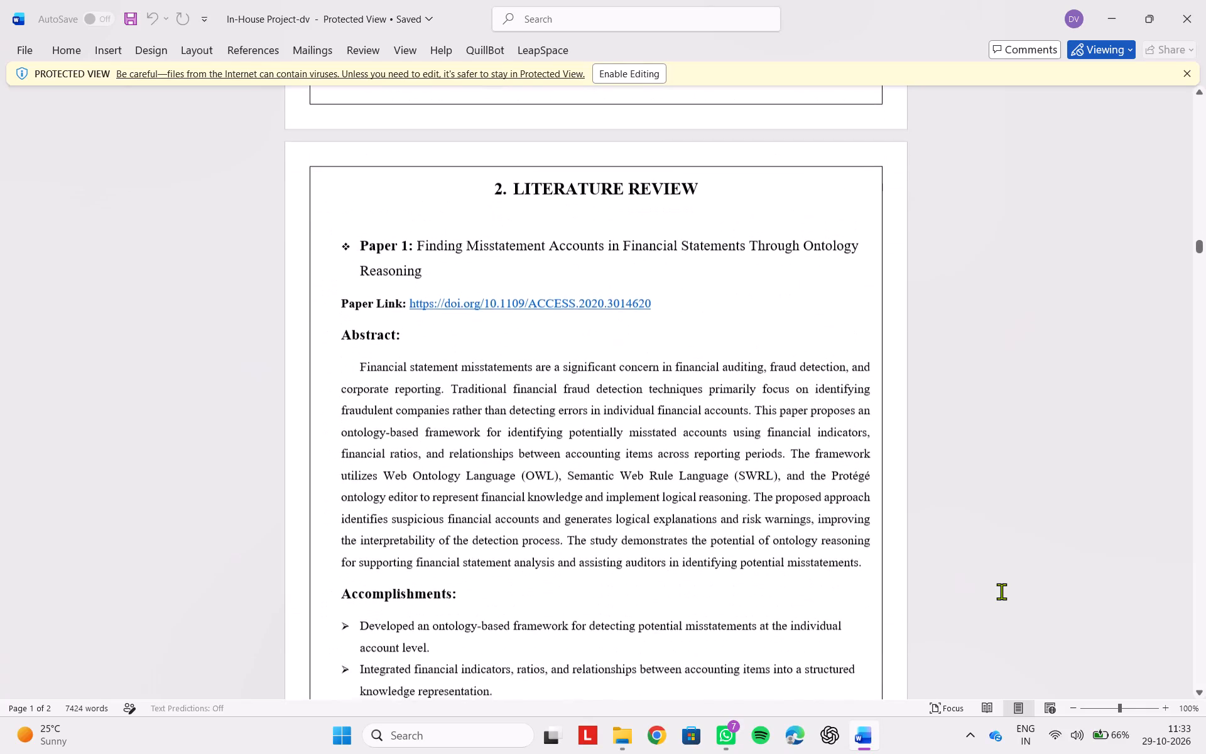
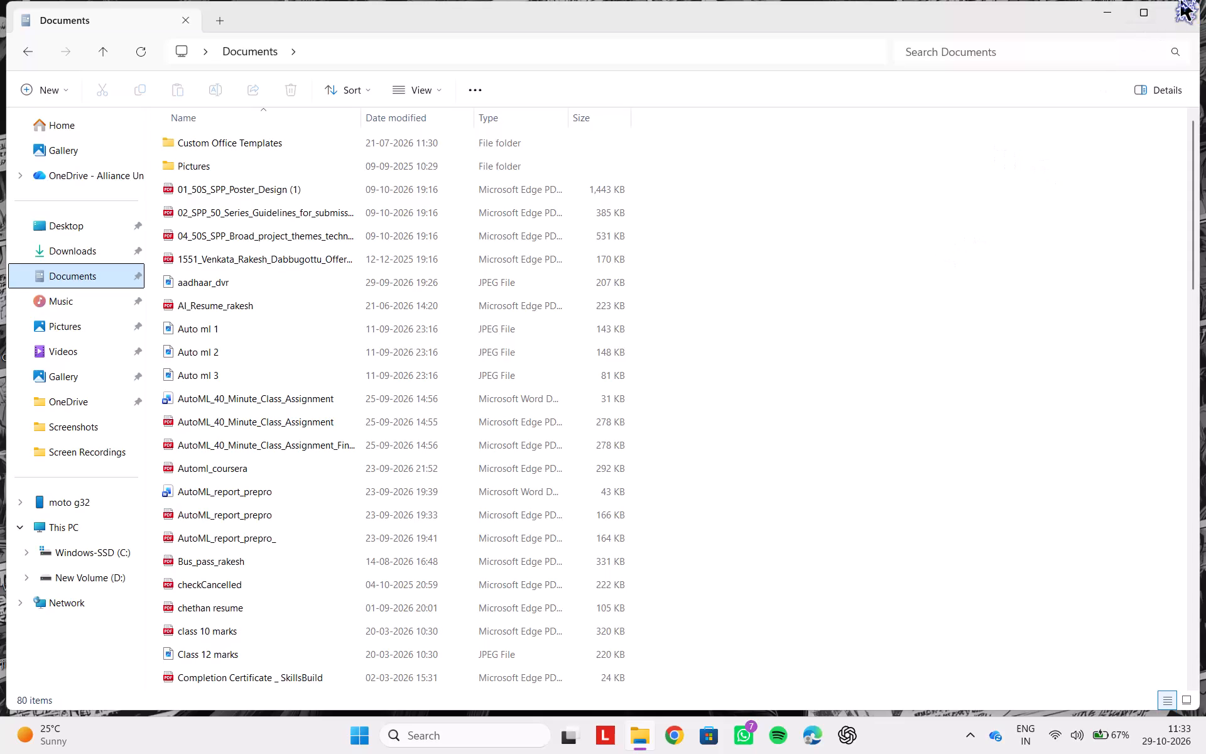
Close the Documents folder window to return to the desktop.
{"action": "left_click", "coordinate": [1181, 0]}
{"action": "left_click", "coordinate": [1182, 6]}
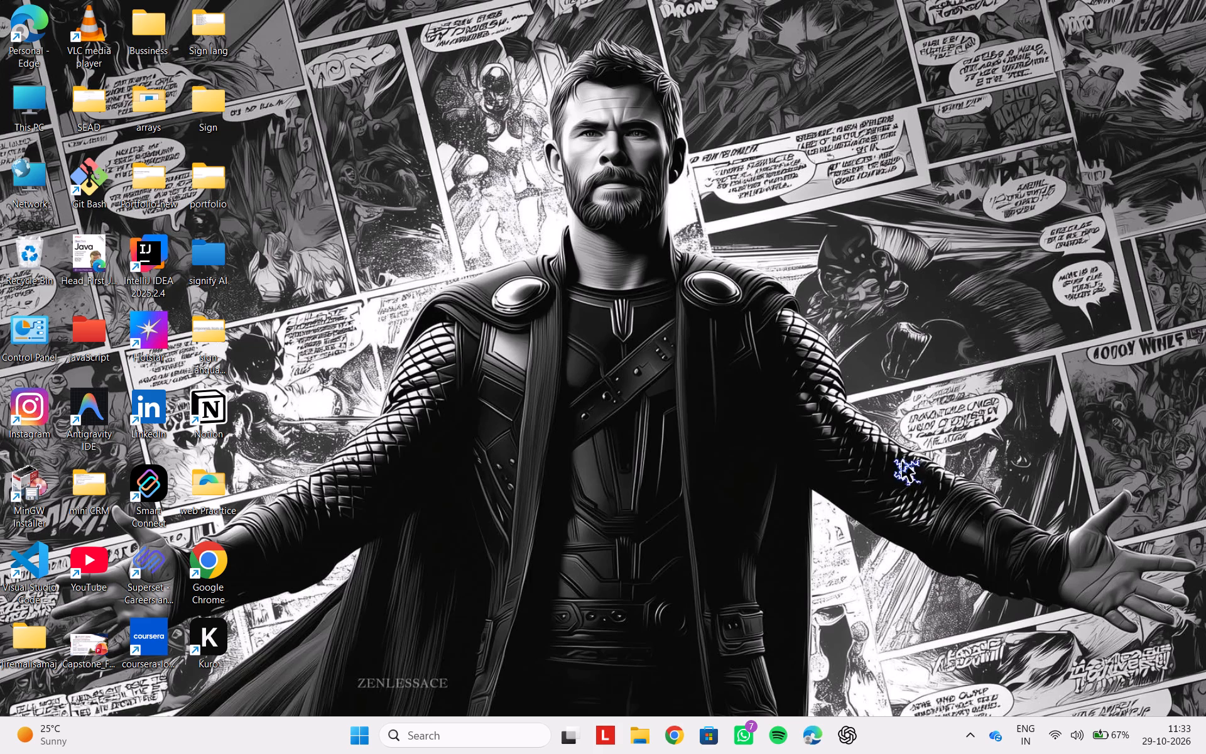
Bring up the Windows options for shutting down or signing out.
{"action": "key", "text": "super+x"}
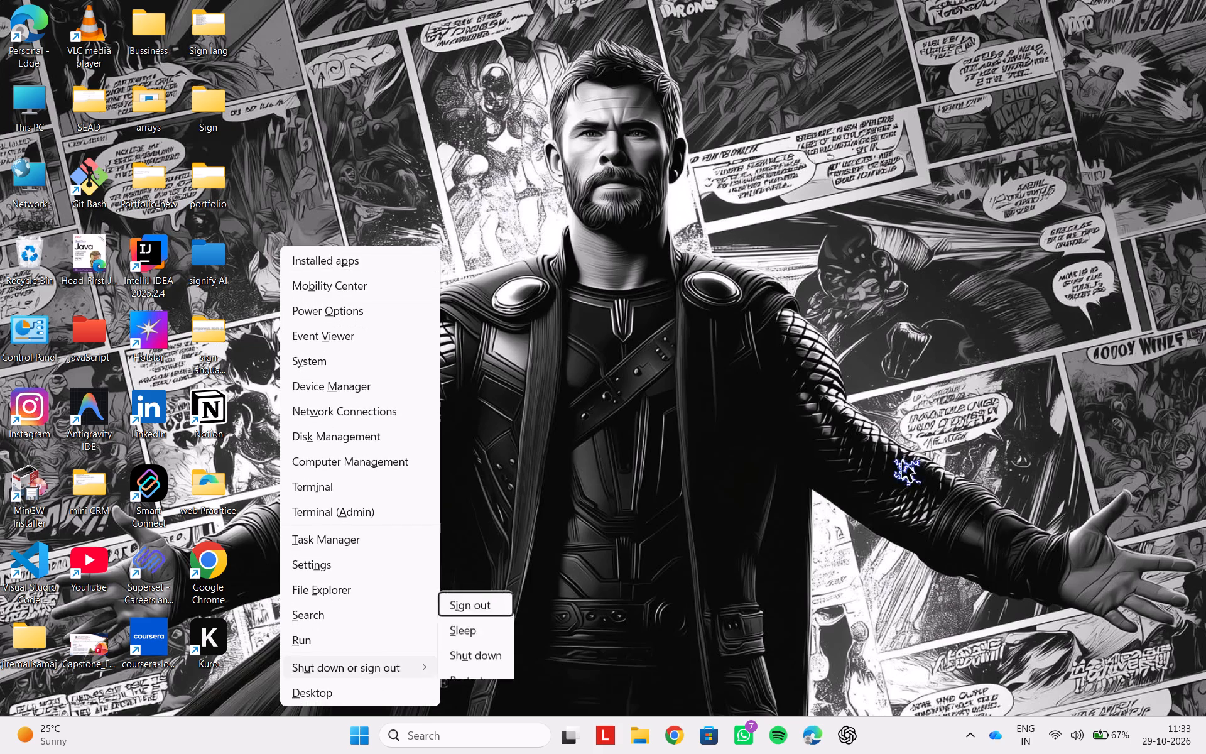